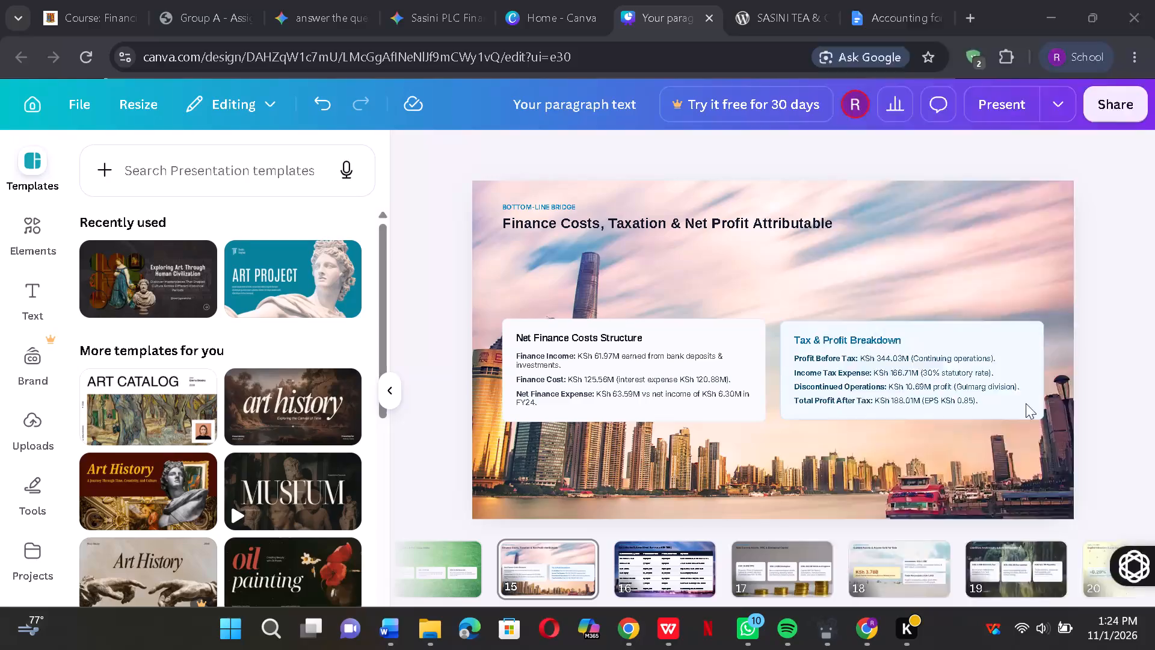
Resume the Spotify track in the system media controls and return to the presentation slide.
click(979, 126)
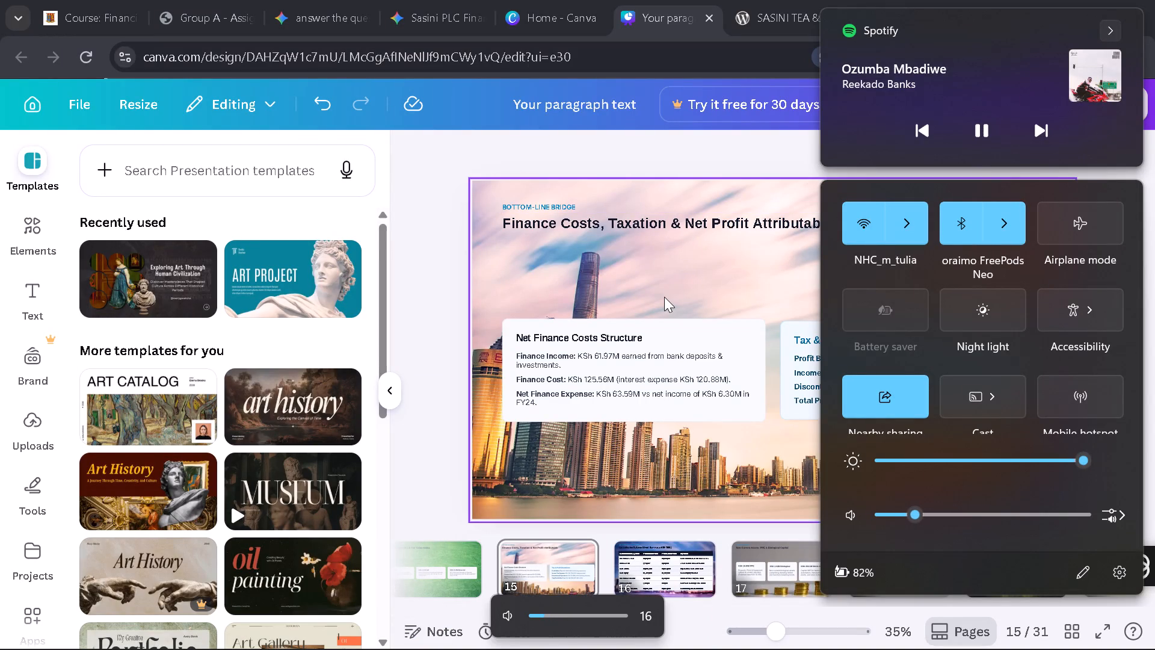
click(677, 276)
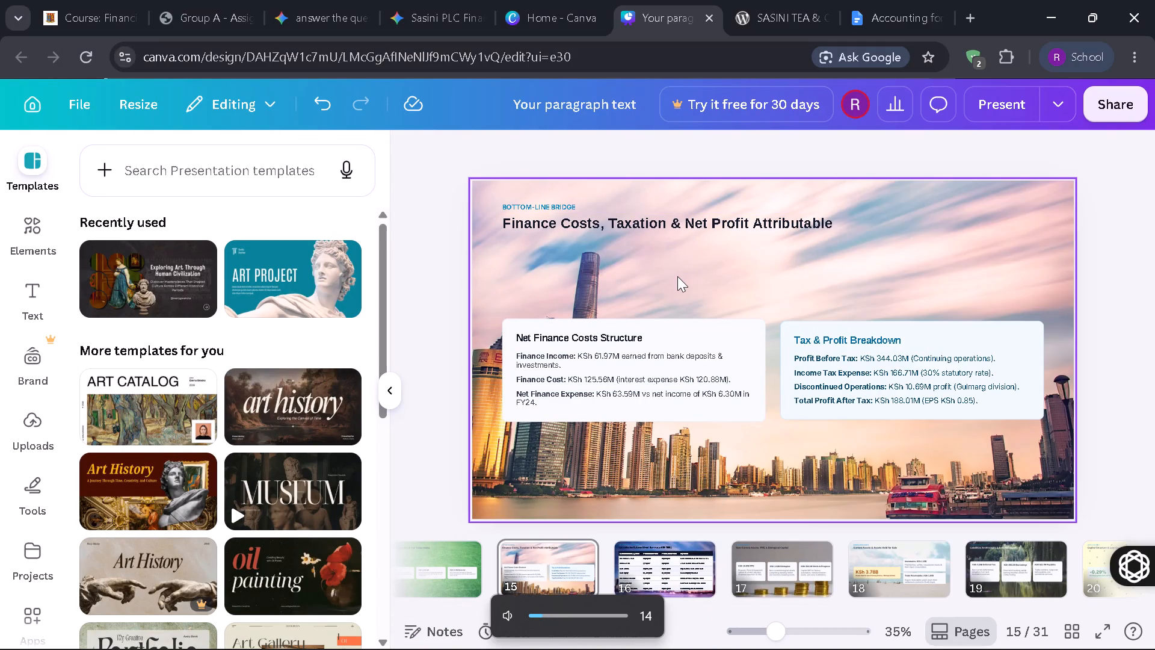
Extend the Net Finance Costs Structure card's background box upward and downward to a height of about 537.
click(658, 322)
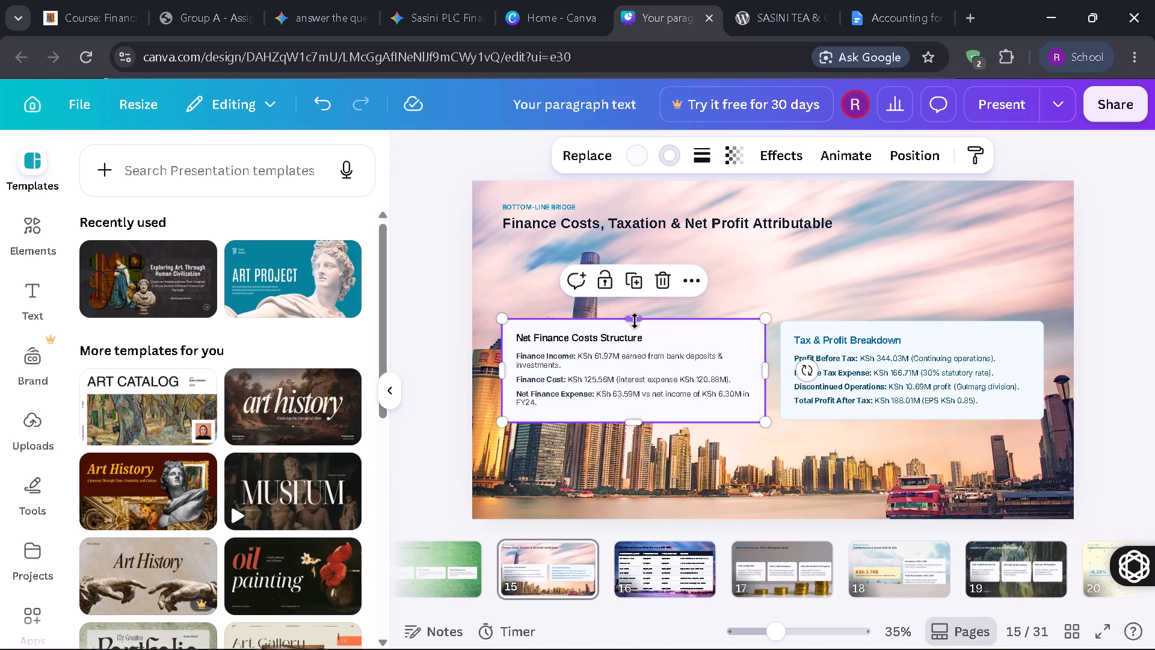
drag(635, 321, 631, 288)
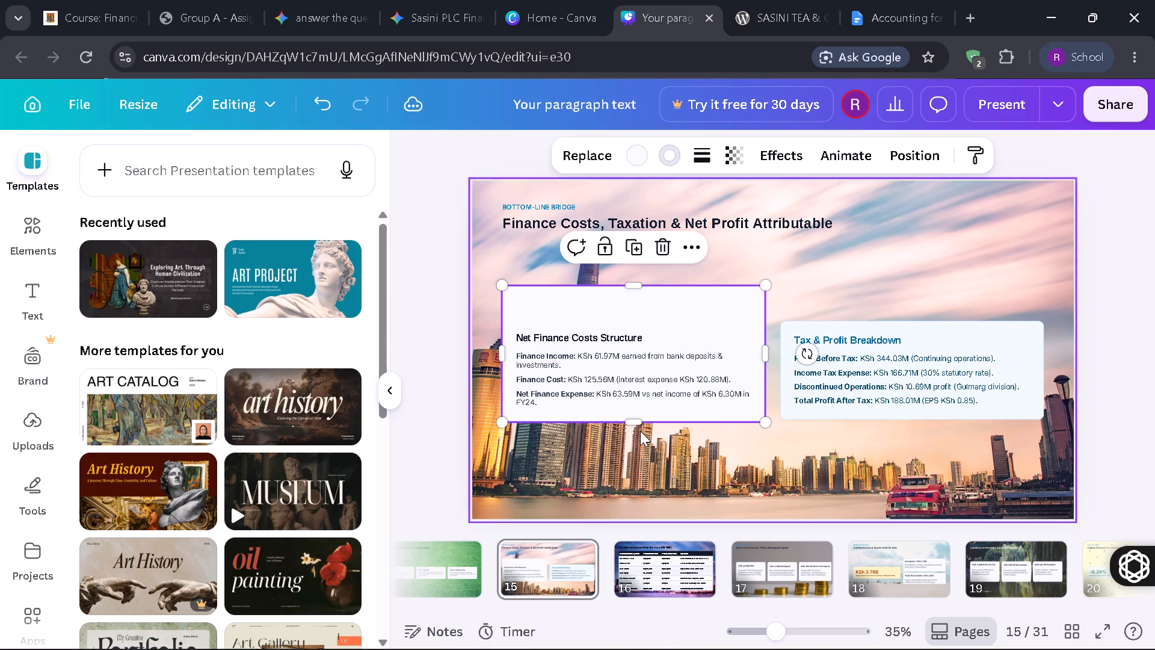
drag(630, 423, 631, 454)
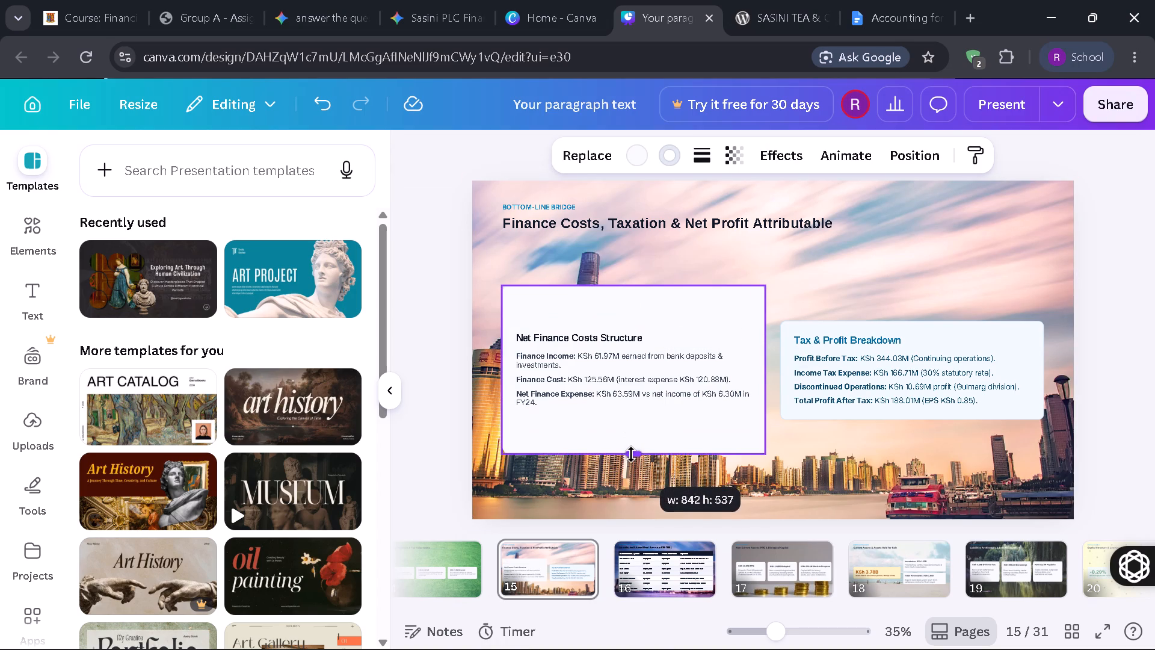
Extend the Tax & Profit Breakdown card's background box upward to a height of about 407.
click(920, 315)
click(925, 320)
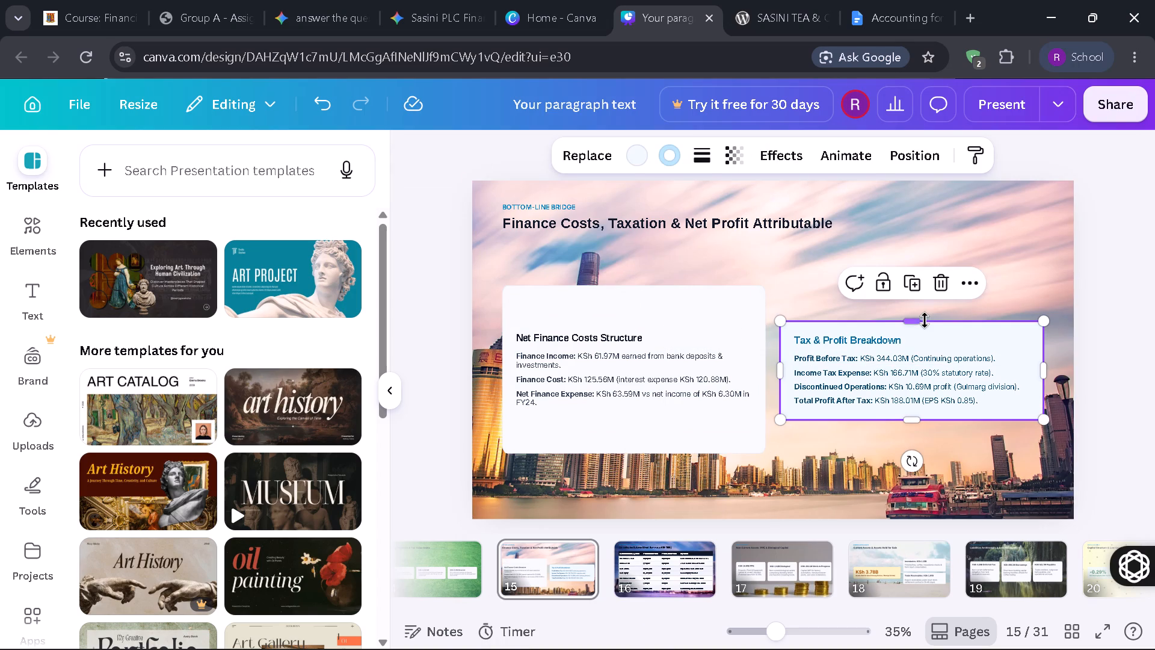
drag(916, 320, 914, 290)
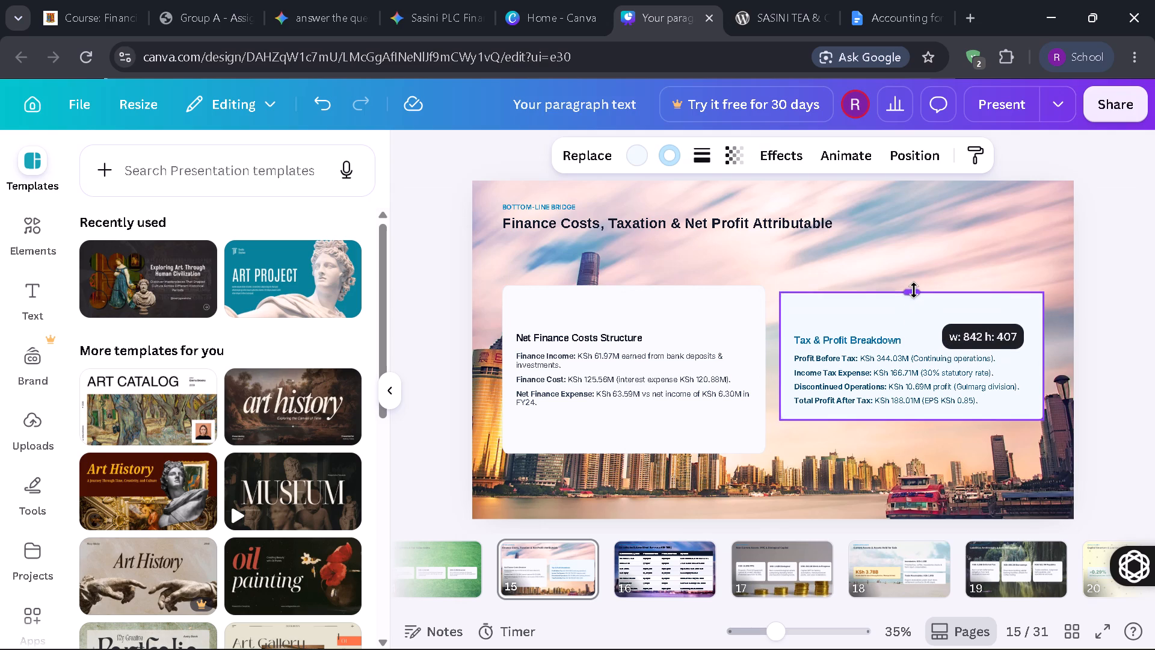
Stretch the light-blue Tax & Profit Breakdown card on slide 15 to match the height of the neighbouring white card.
drag(914, 290, 914, 288)
drag(919, 422, 917, 452)
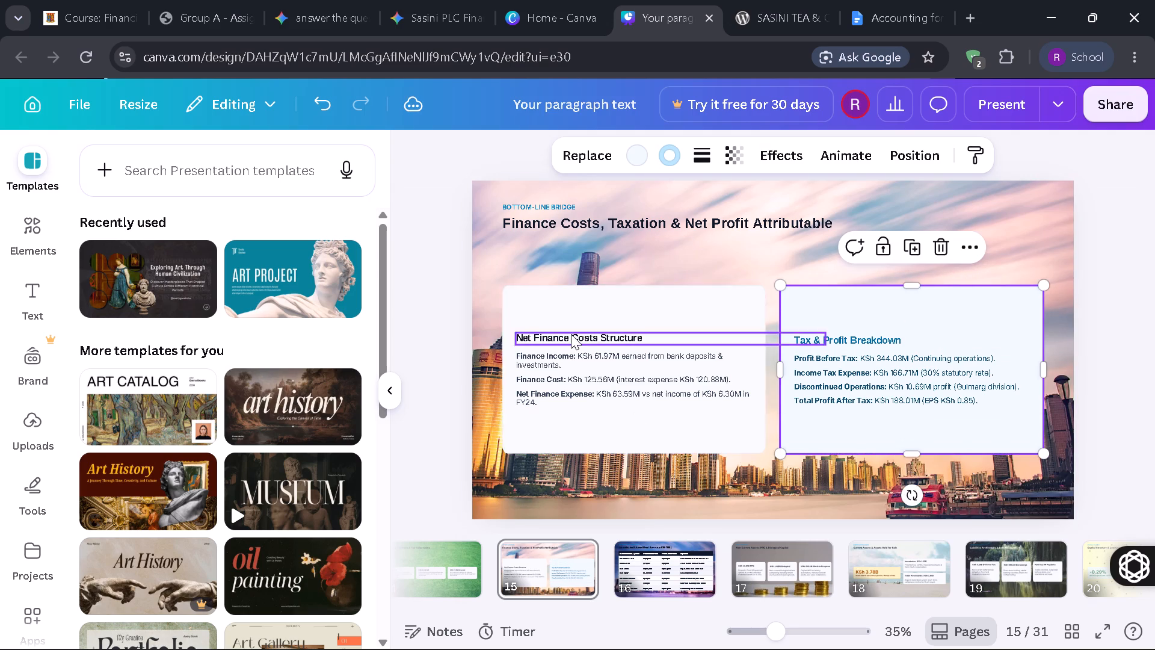
Move the Net Finance Costs Structure heading to the top of its card and set its font size to 28.5.
click(577, 335)
drag(577, 335, 574, 298)
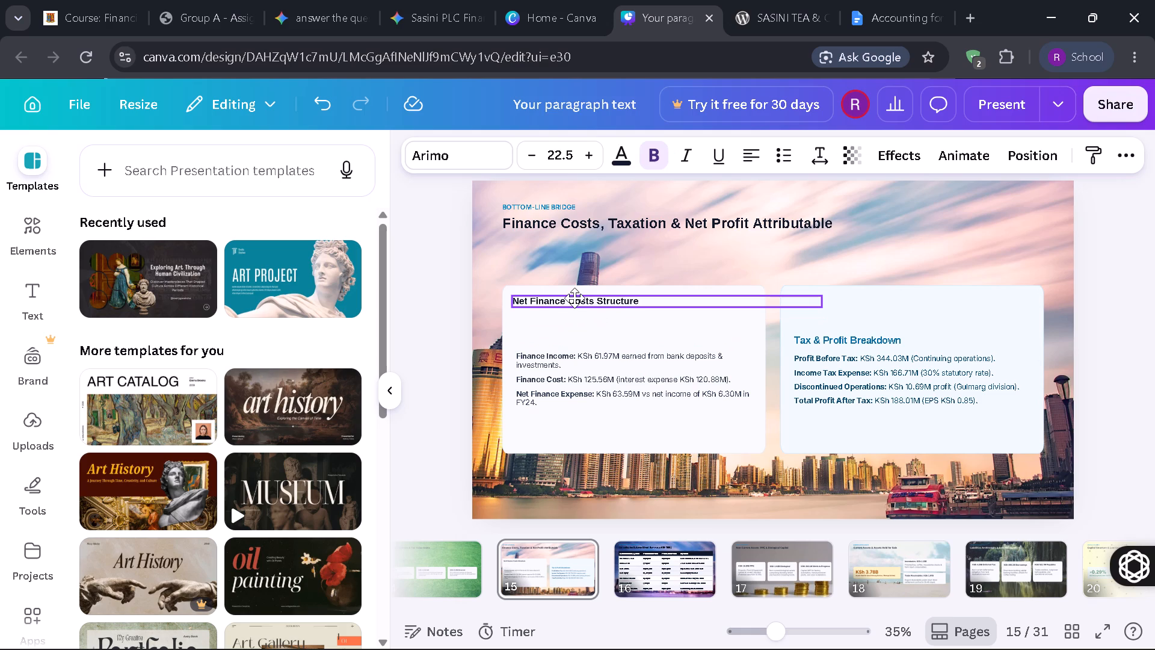
click(585, 146)
click(585, 146)
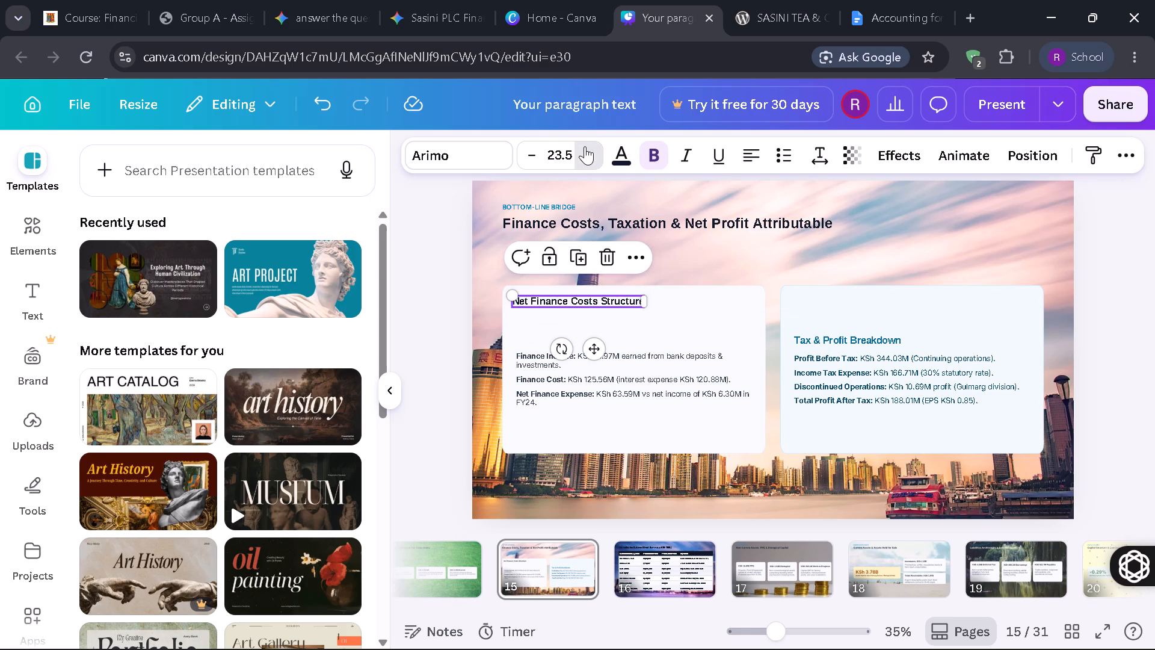
click(585, 146)
click(585, 146)
click(585, 146)
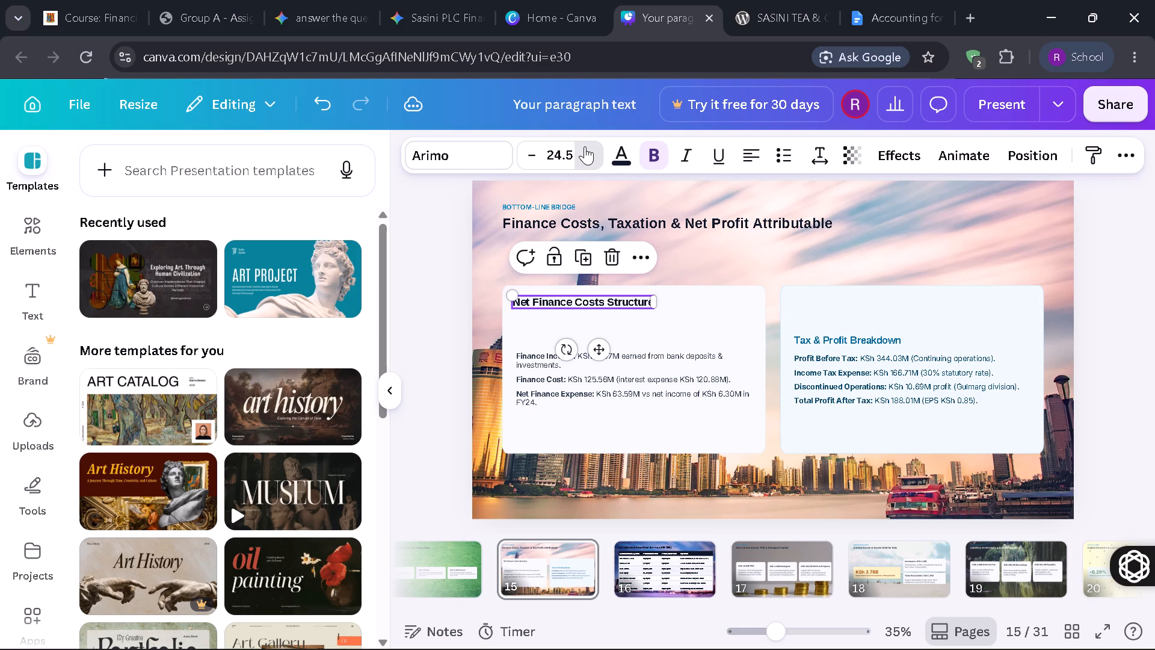
click(585, 146)
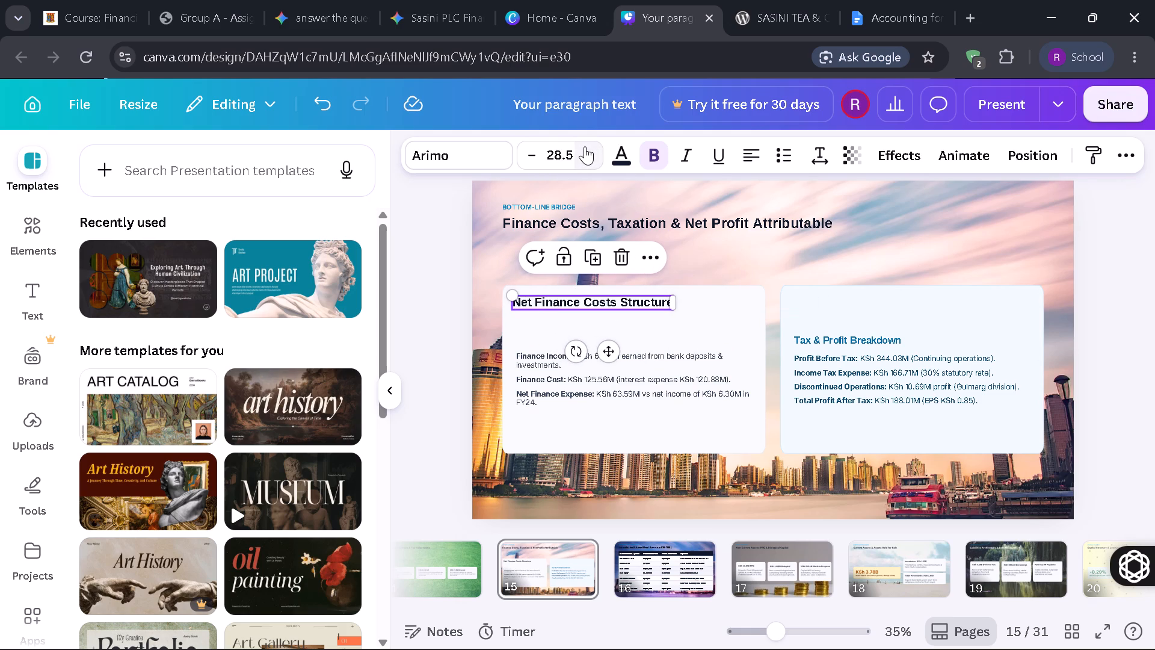
Move the Finance Income text up under the Net Finance Costs Structure heading and set its font size to 26.
click(653, 353)
drag(653, 353, 649, 321)
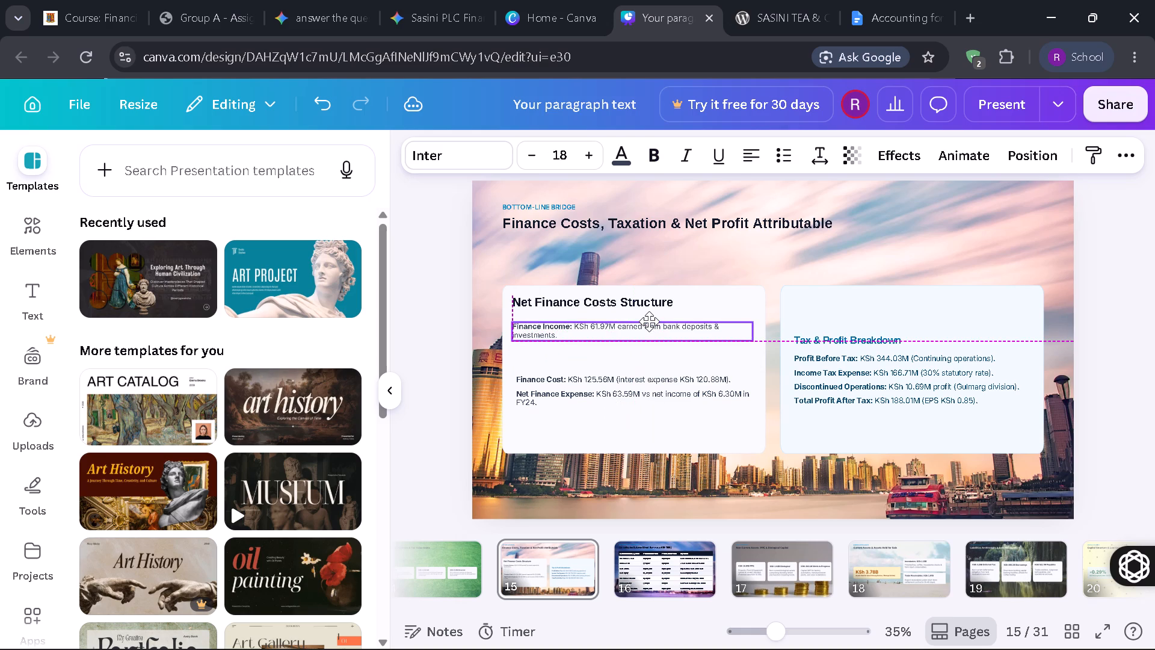
click(585, 159)
click(585, 159)
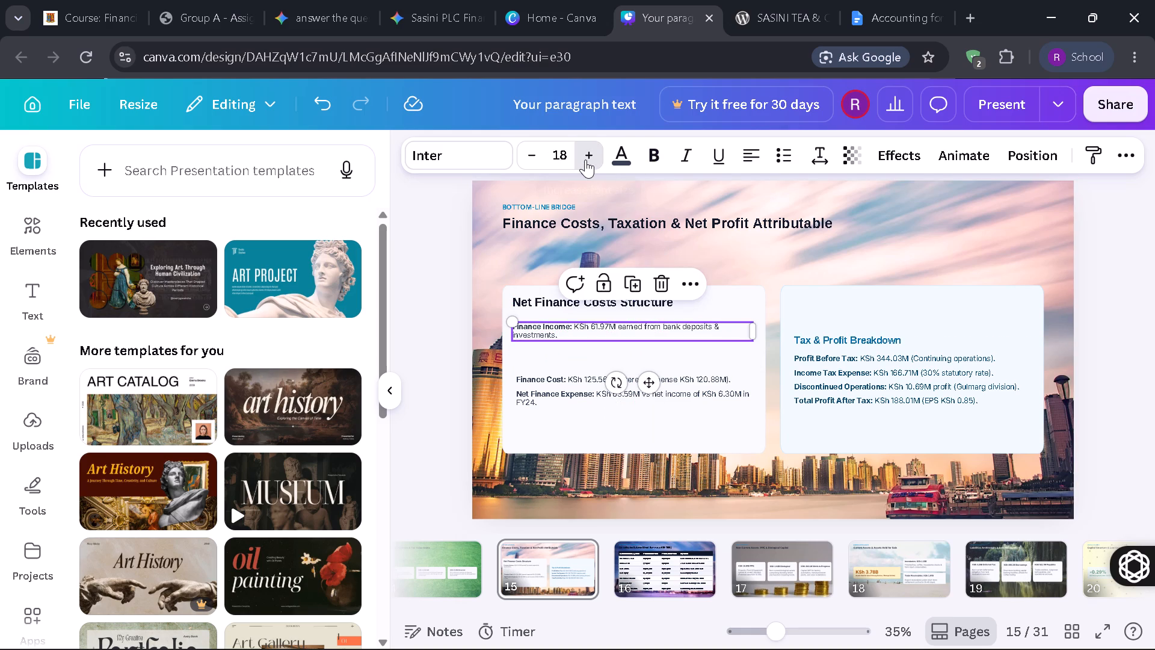
click(585, 159)
click(585, 159)
click(585, 159)
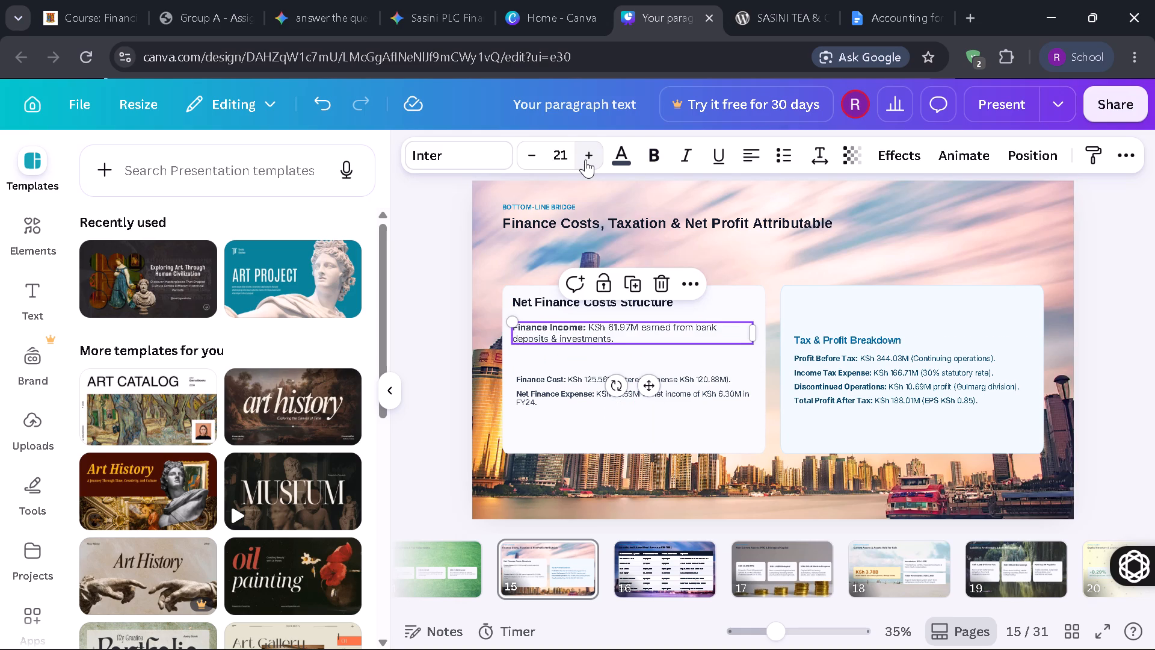
double_click(585, 159)
click(585, 159)
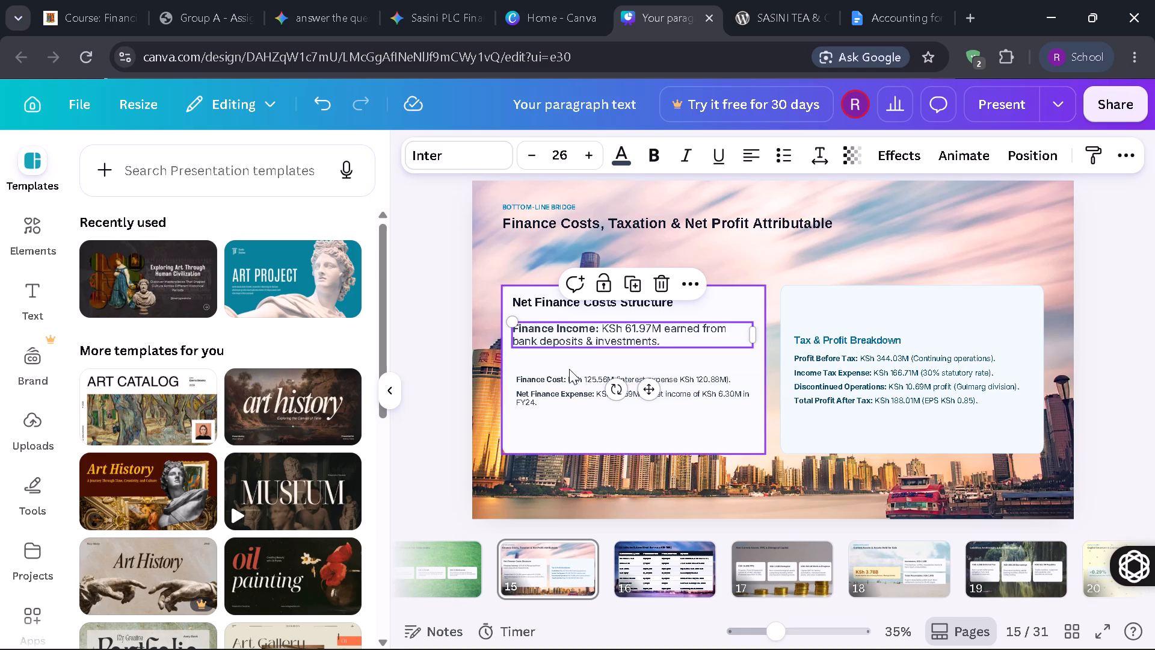
Place the Finance Cost text beneath Finance Income at font size 26, lower Net Finance Expense for room, and narrow Finance Cost's box to fit the card.
drag(564, 377, 561, 363)
double_click(588, 148)
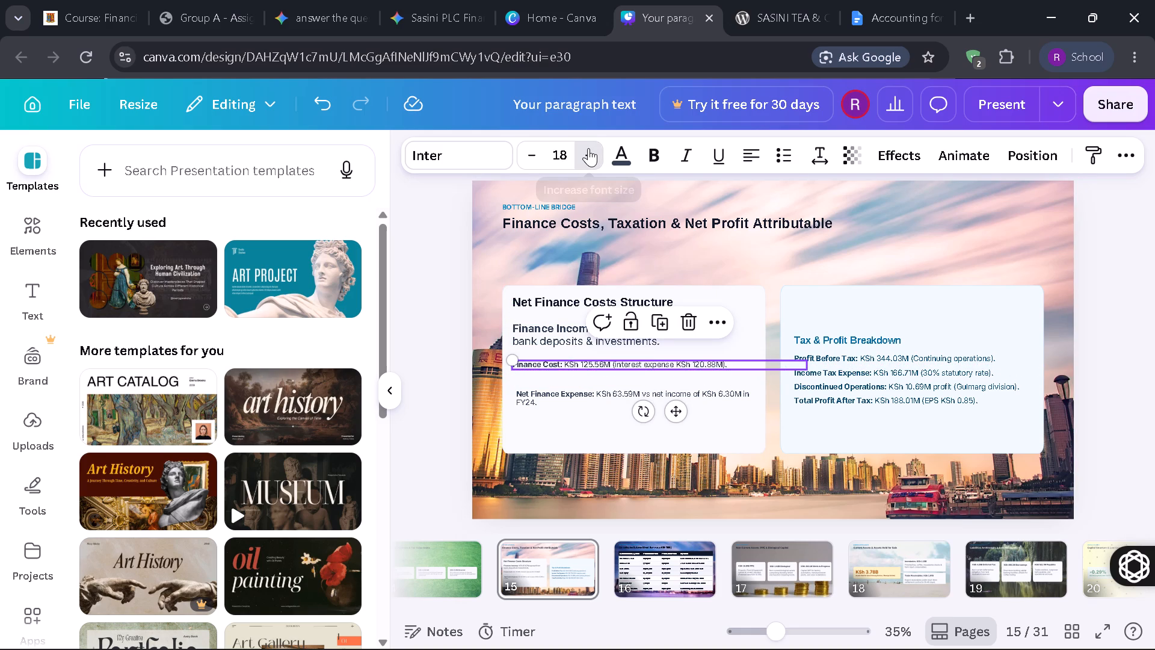
click(588, 148)
double_click(588, 148)
triple_click(588, 148)
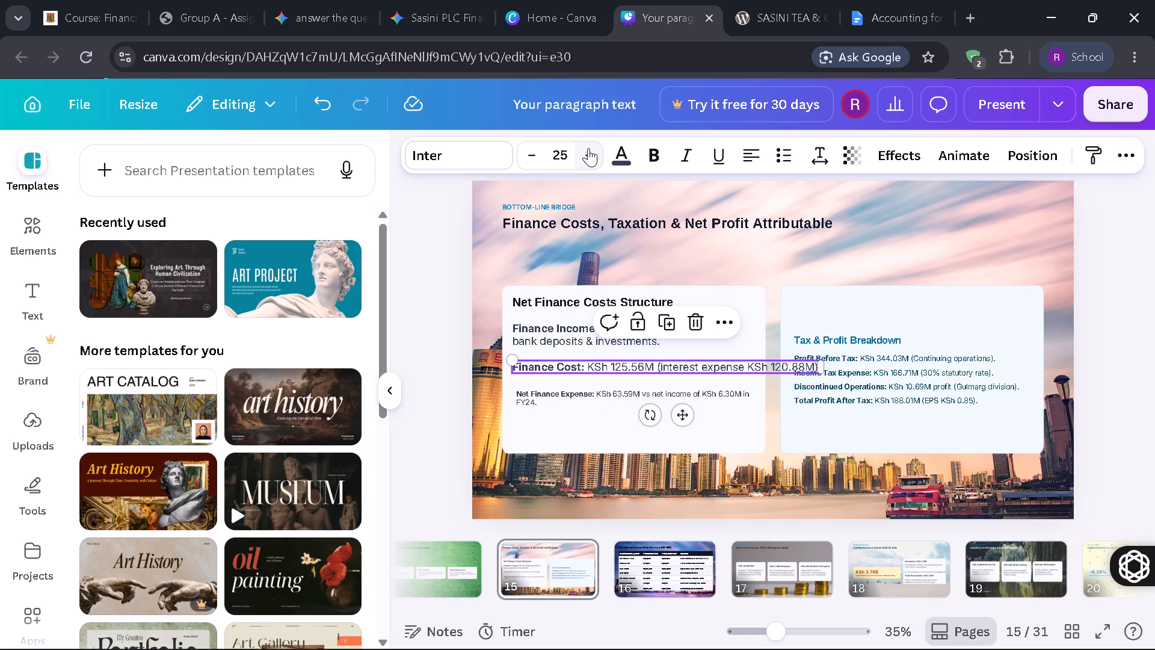
drag(606, 392, 602, 415)
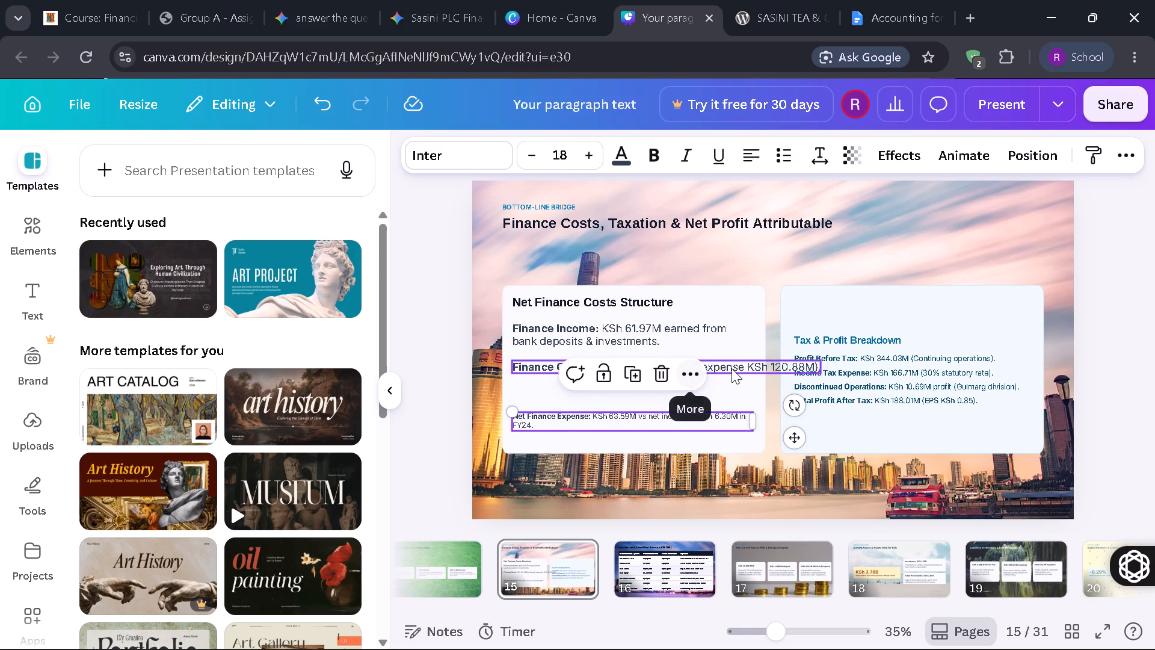
click(735, 368)
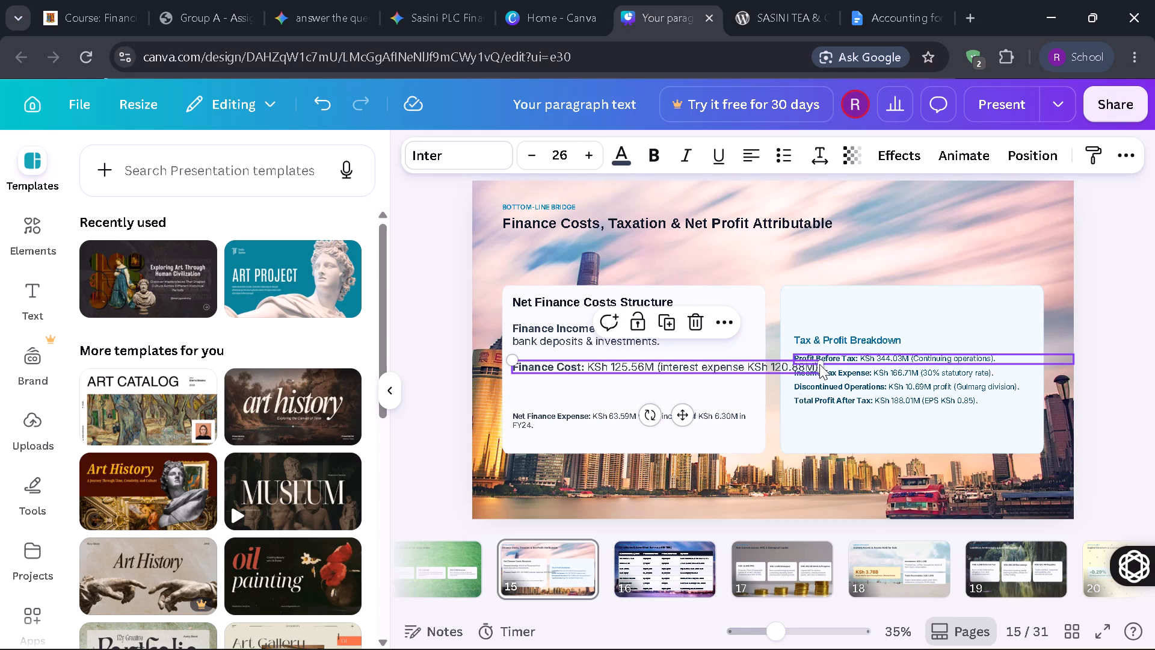
drag(822, 364, 769, 376)
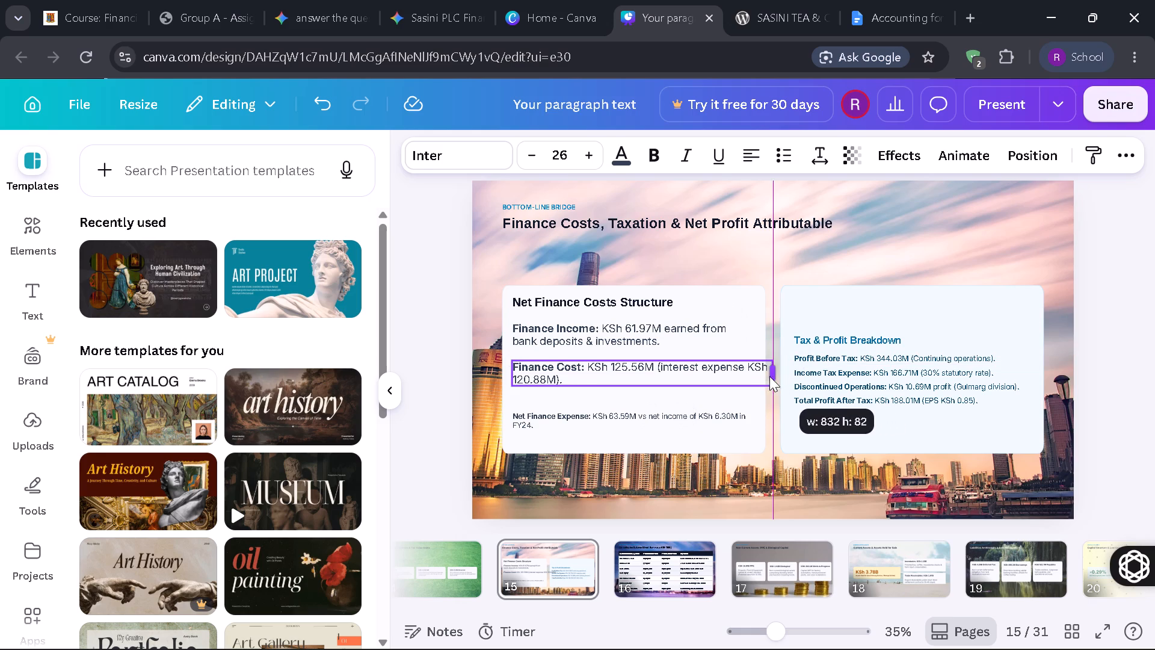
drag(769, 376, 753, 382)
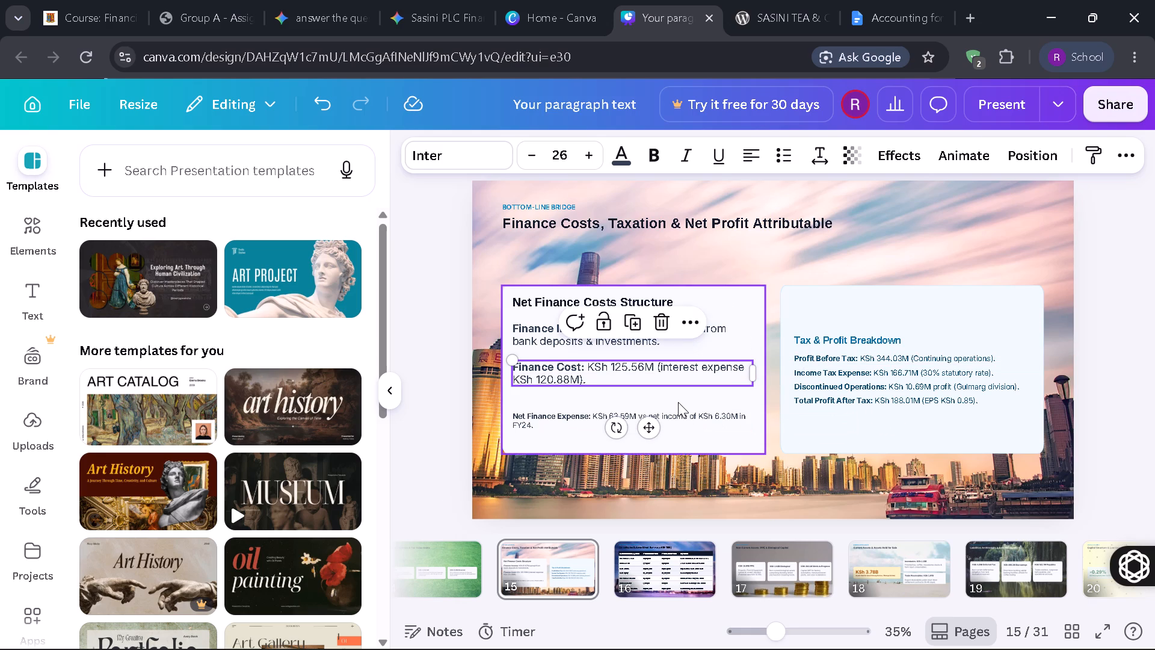
Position the Net Finance Expense text just below Finance Cost and set its font size to 26.
click(678, 402)
click(635, 418)
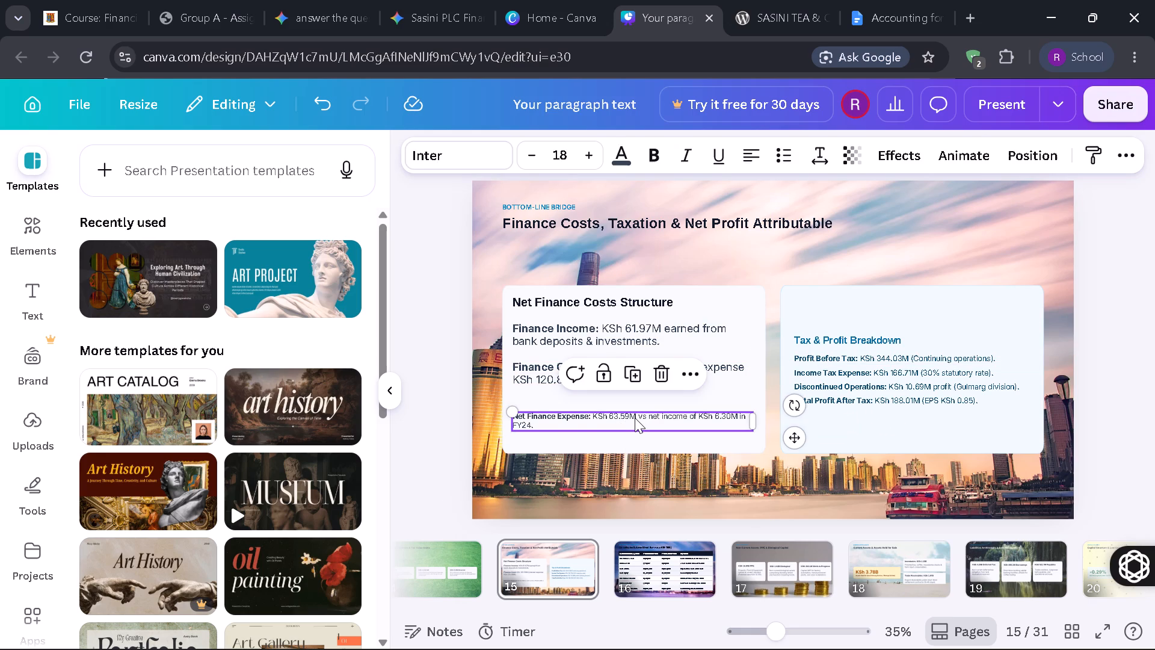
drag(635, 418, 632, 408)
click(588, 158)
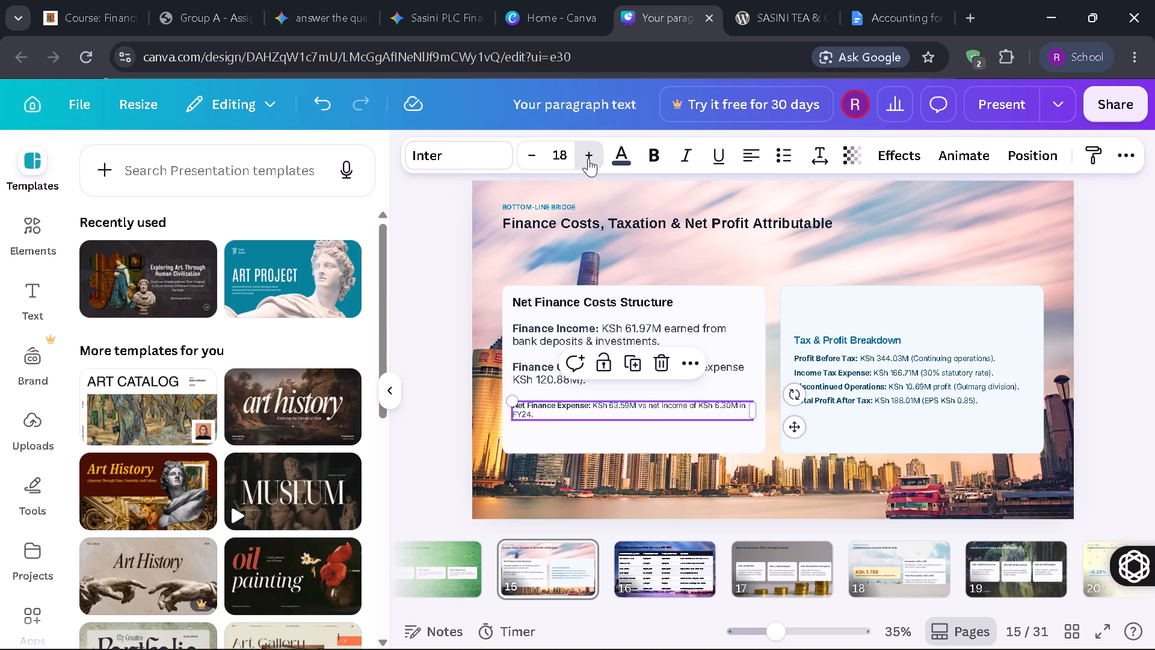
click(588, 158)
click(588, 158)
click(588, 158)
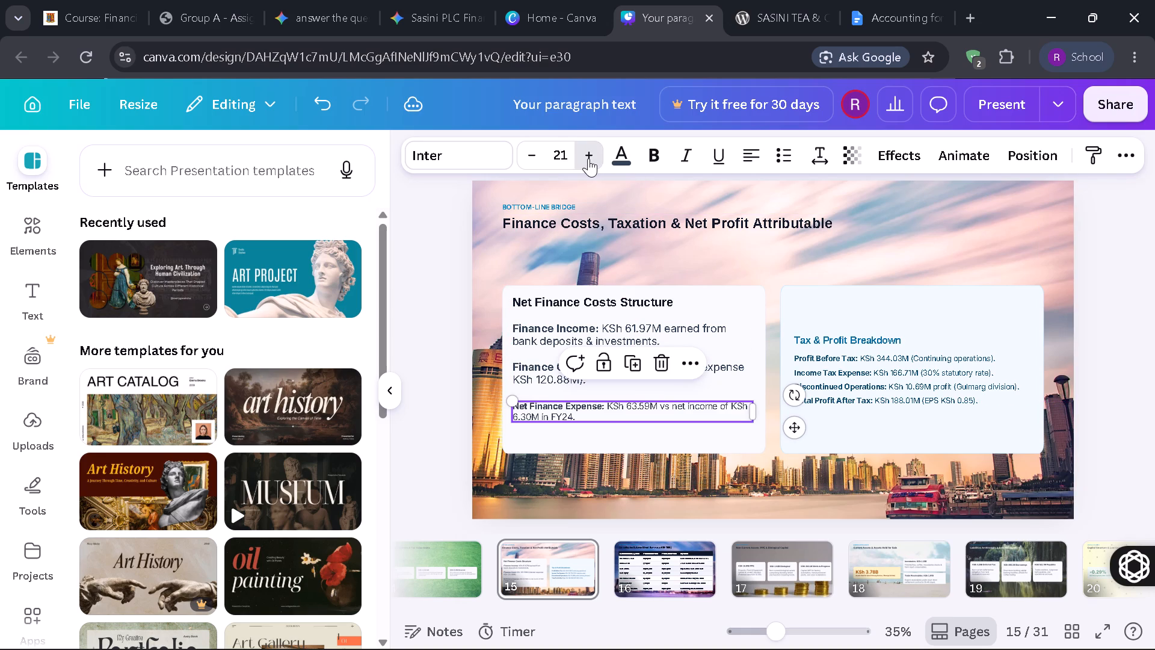
click(588, 158)
click(588, 158)
click(588, 158)
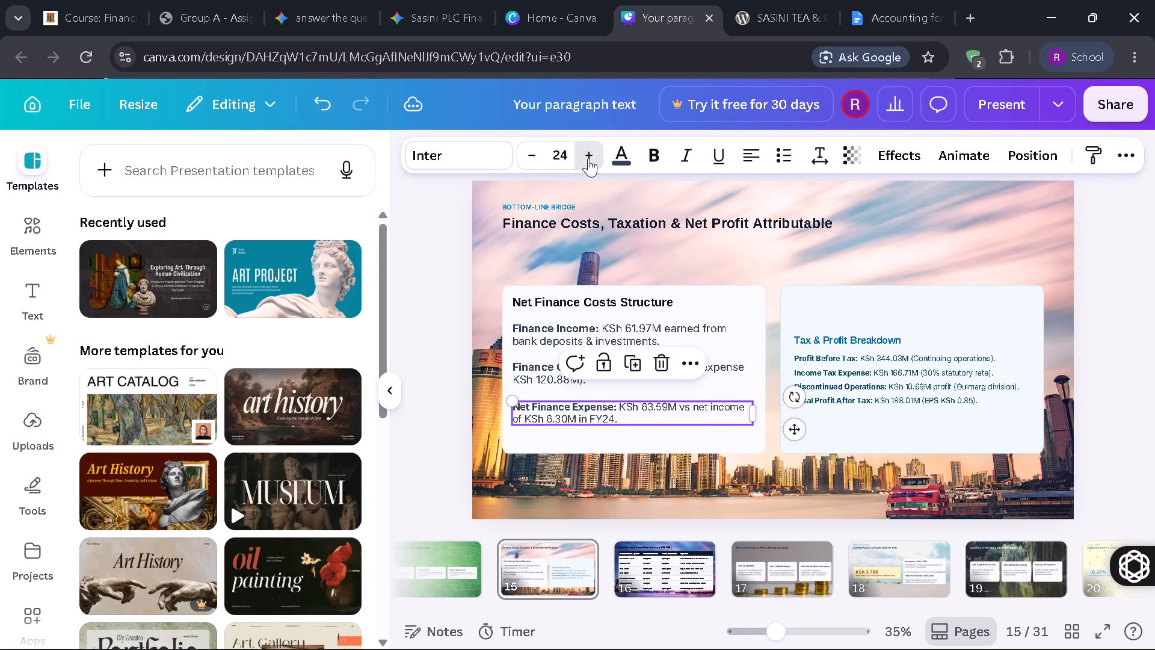
click(588, 158)
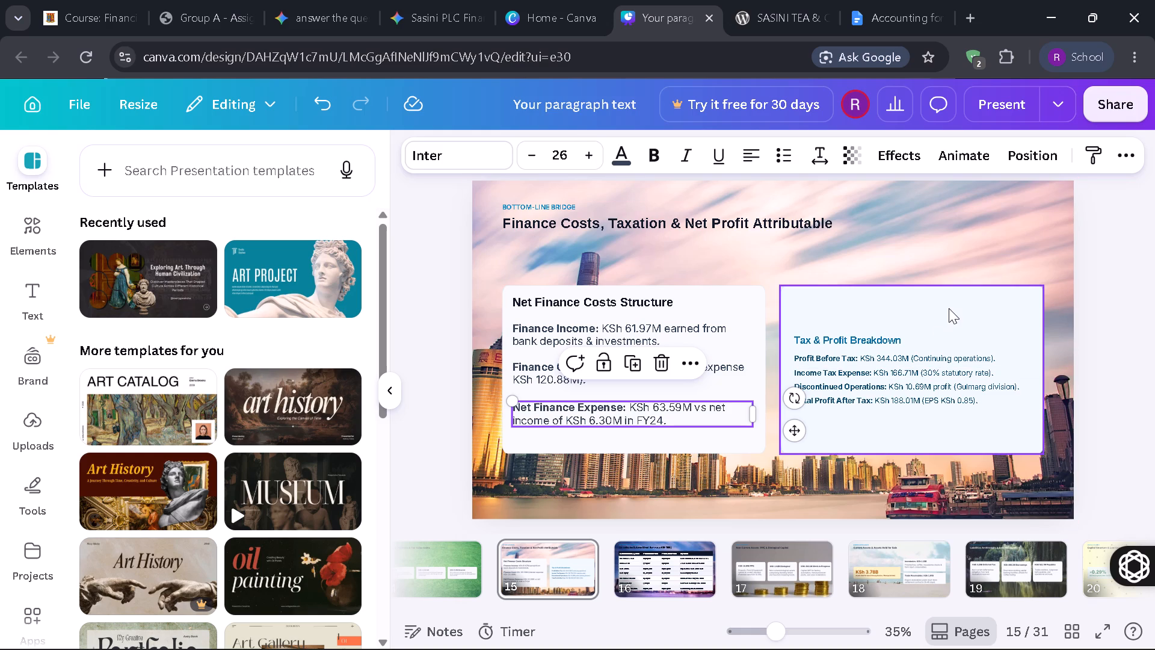
Move the Tax & Profit Breakdown heading to the top of its card and set its font size to 28.5.
click(879, 340)
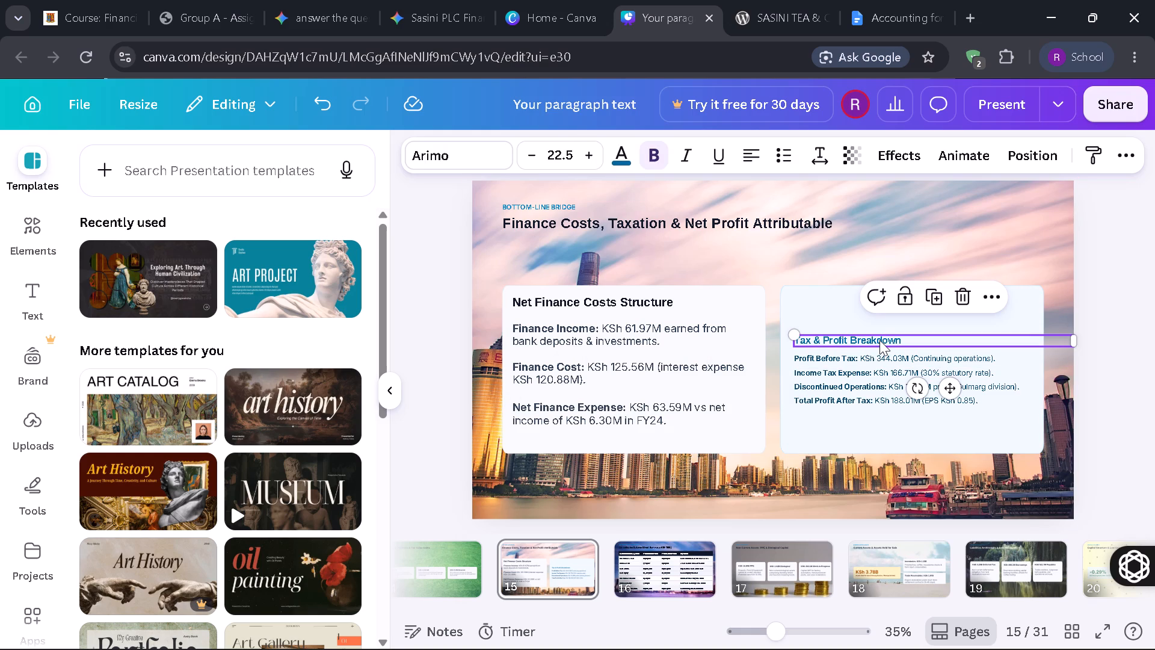
drag(879, 340, 879, 306)
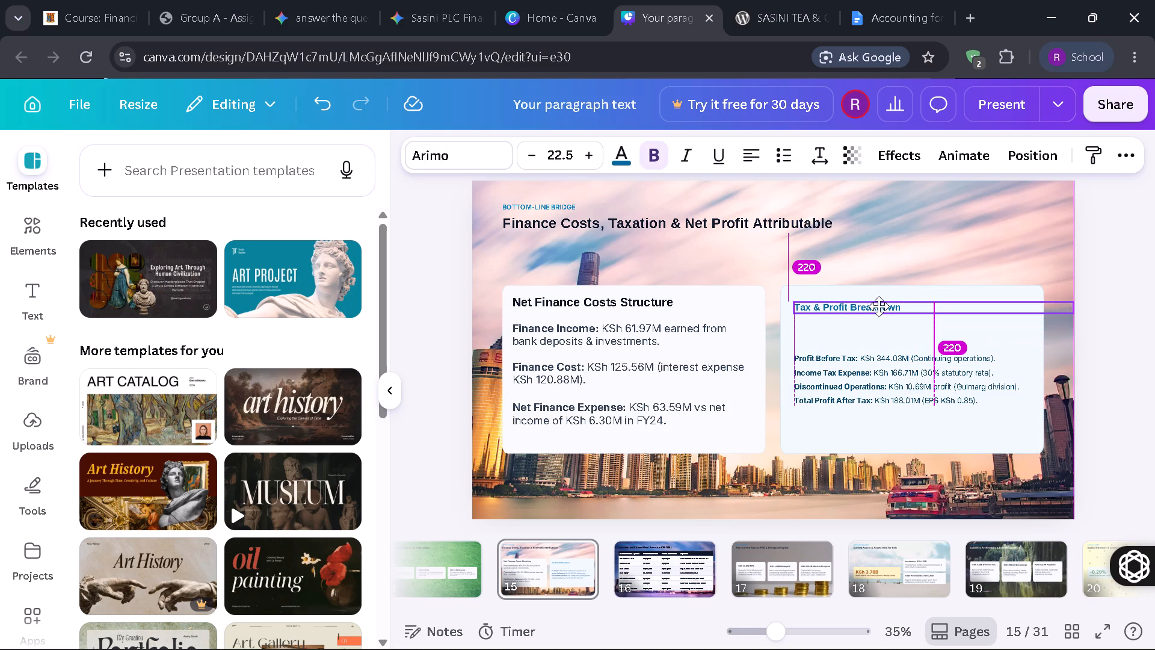
drag(879, 306, 879, 305)
drag(879, 305, 879, 304)
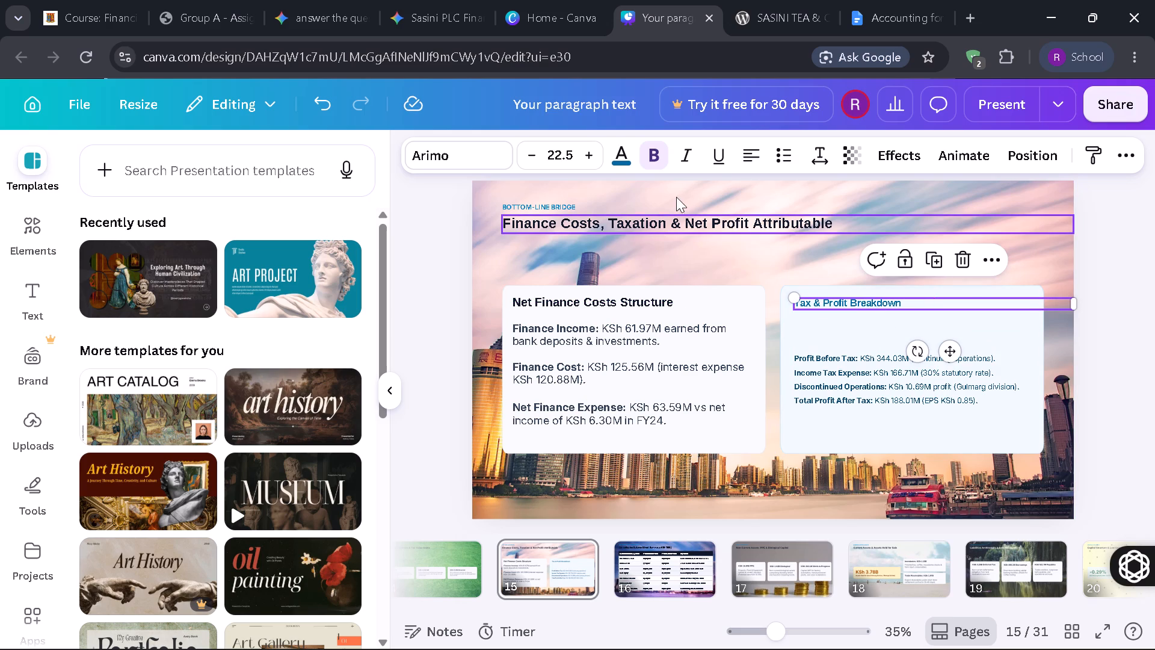
click(580, 146)
double_click(580, 146)
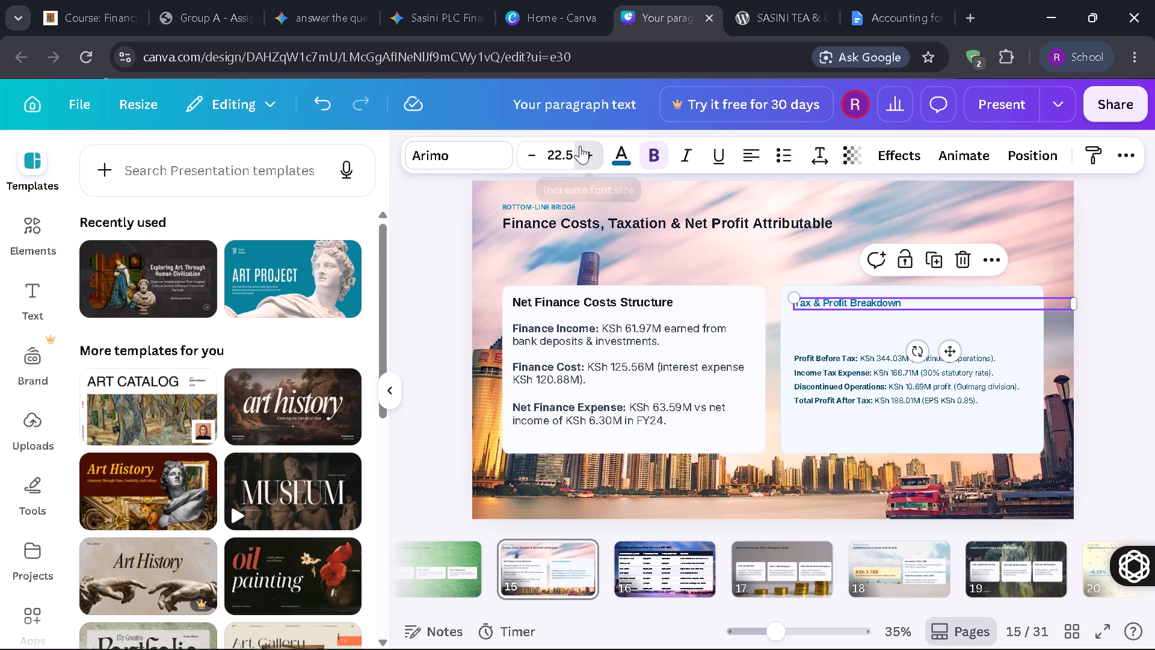
click(580, 146)
click(580, 146)
click(580, 146)
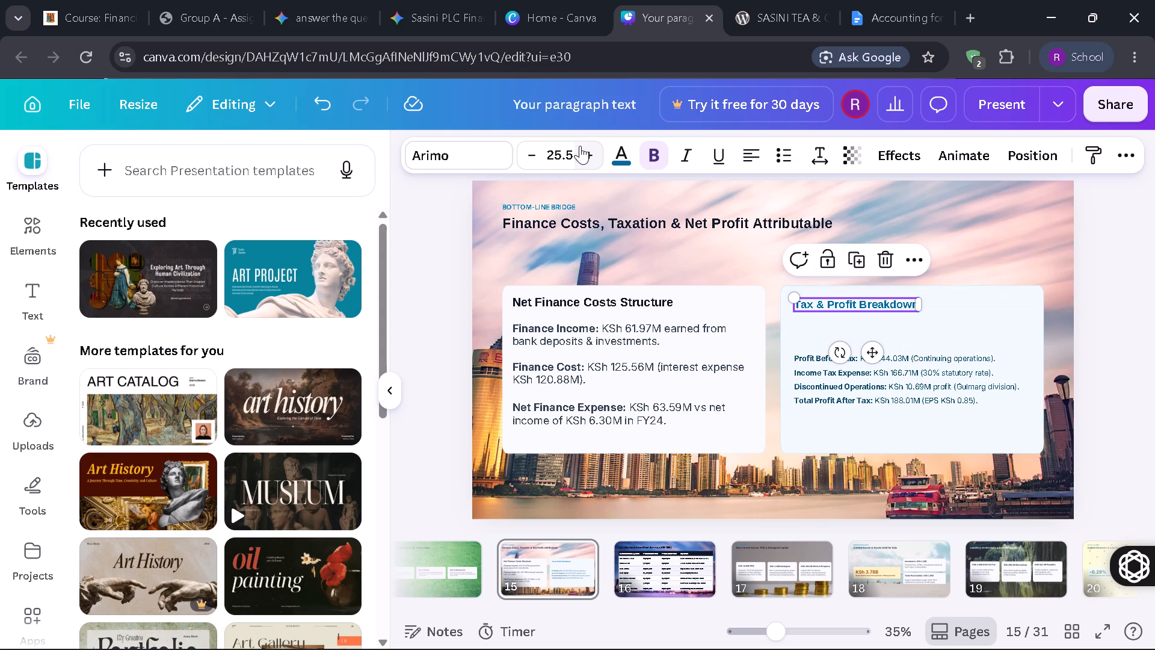
click(580, 146)
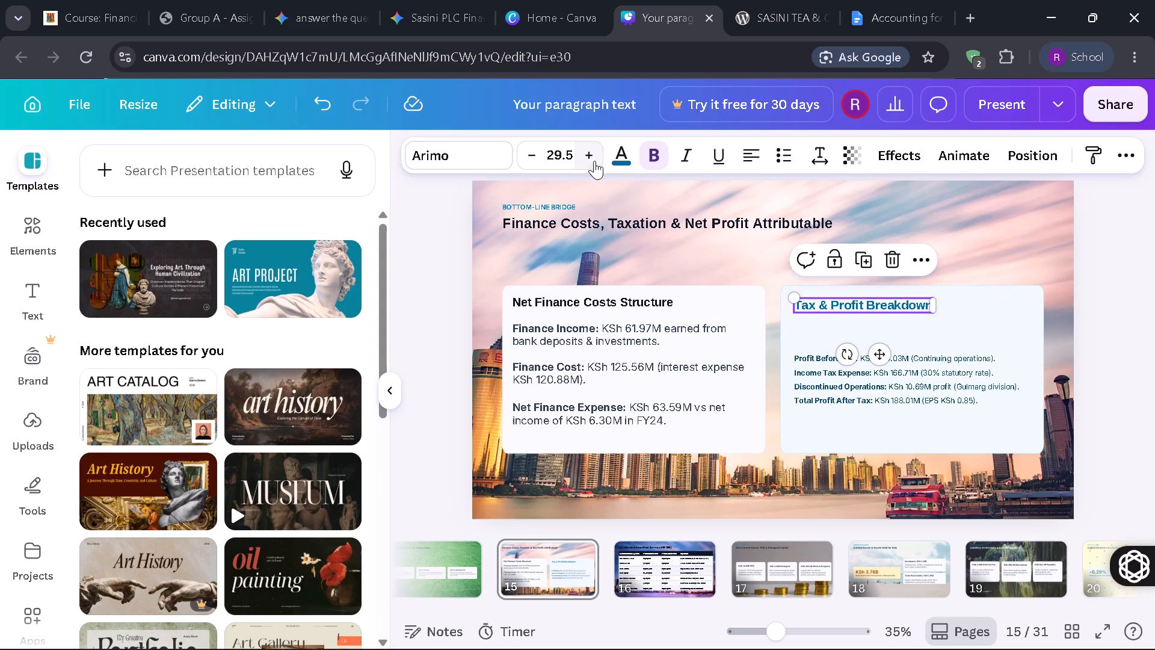
click(531, 160)
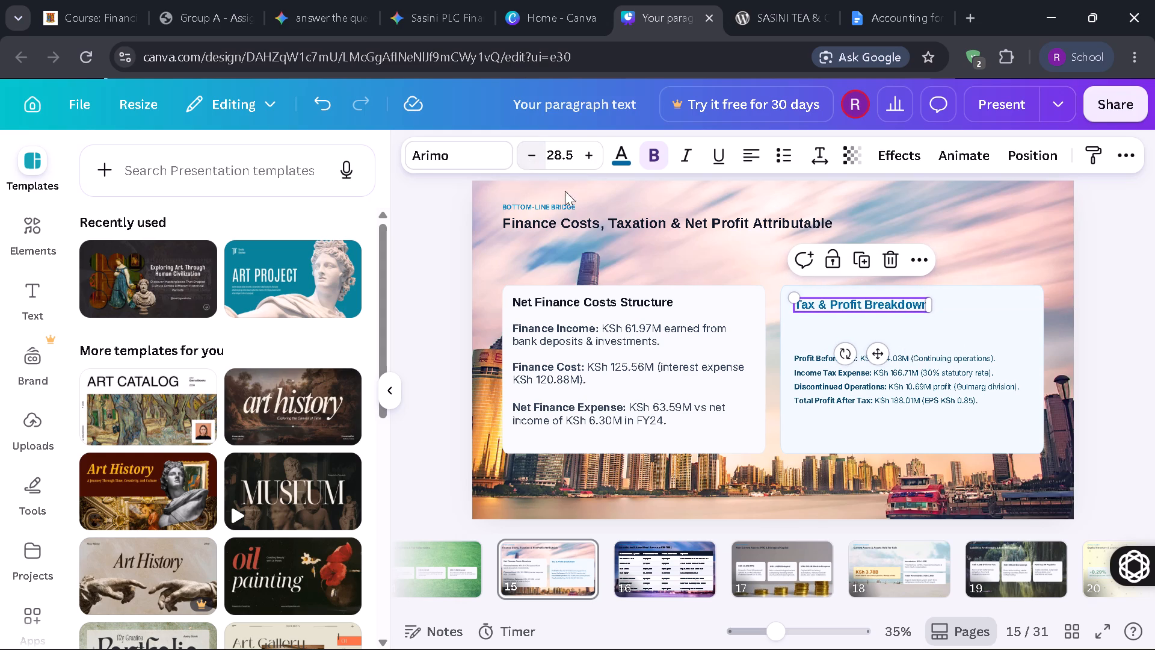
Move the Profit Before Tax text up under the Tax & Profit Breakdown heading and set its font size to 26.
click(922, 358)
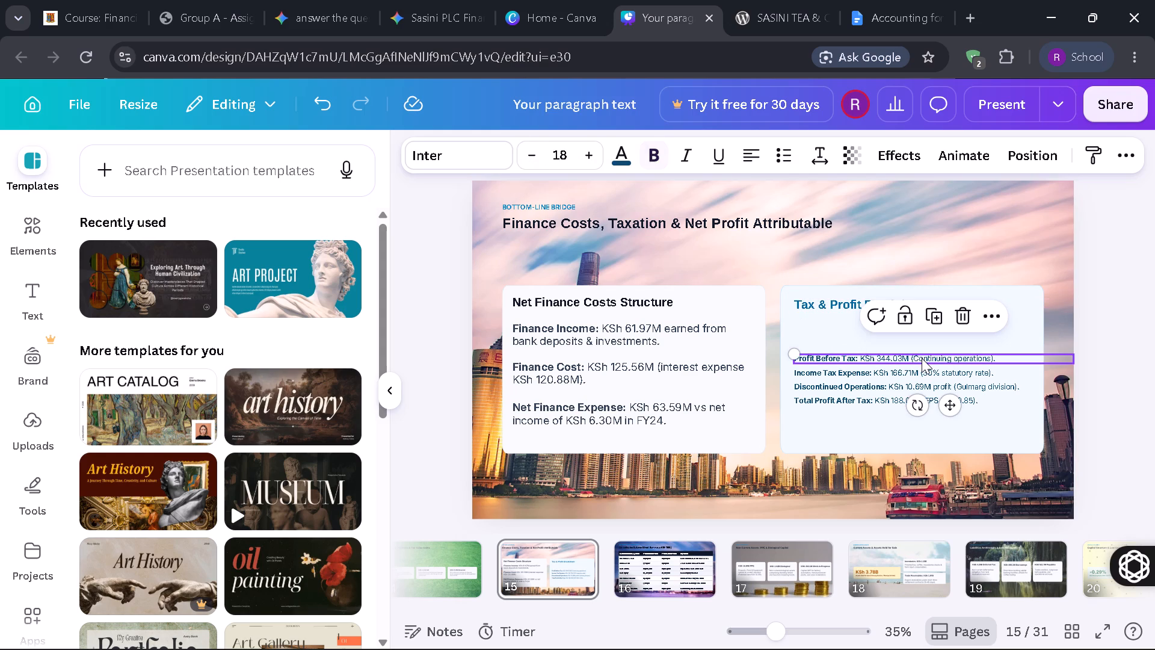
drag(922, 358, 918, 321)
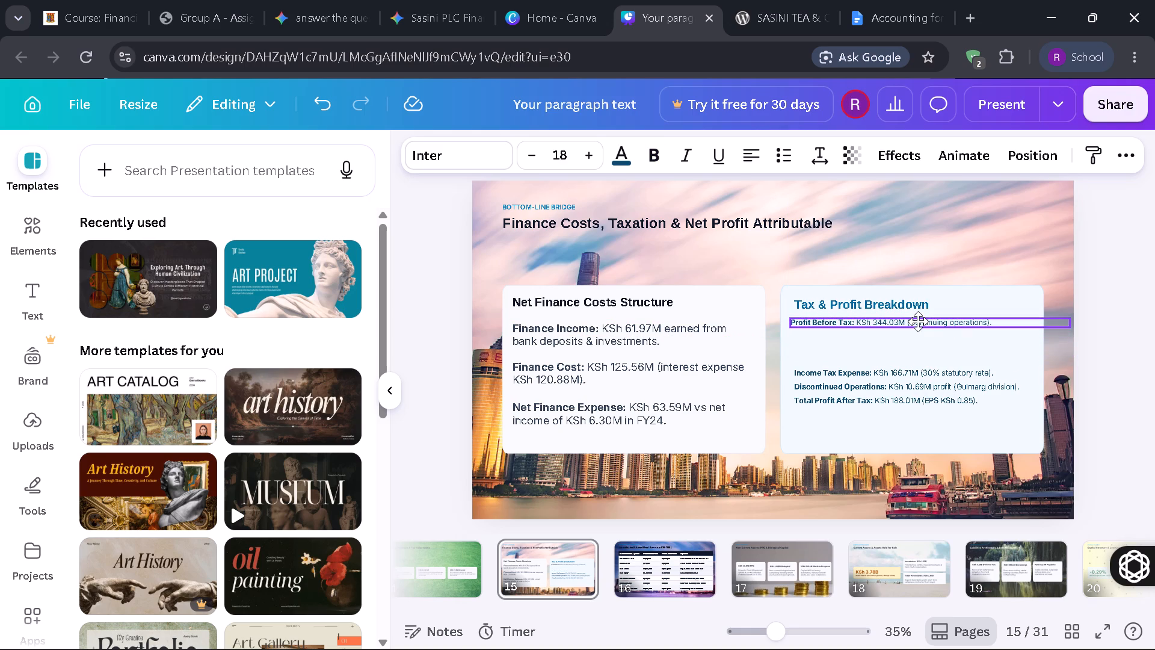
click(590, 149)
click(590, 149)
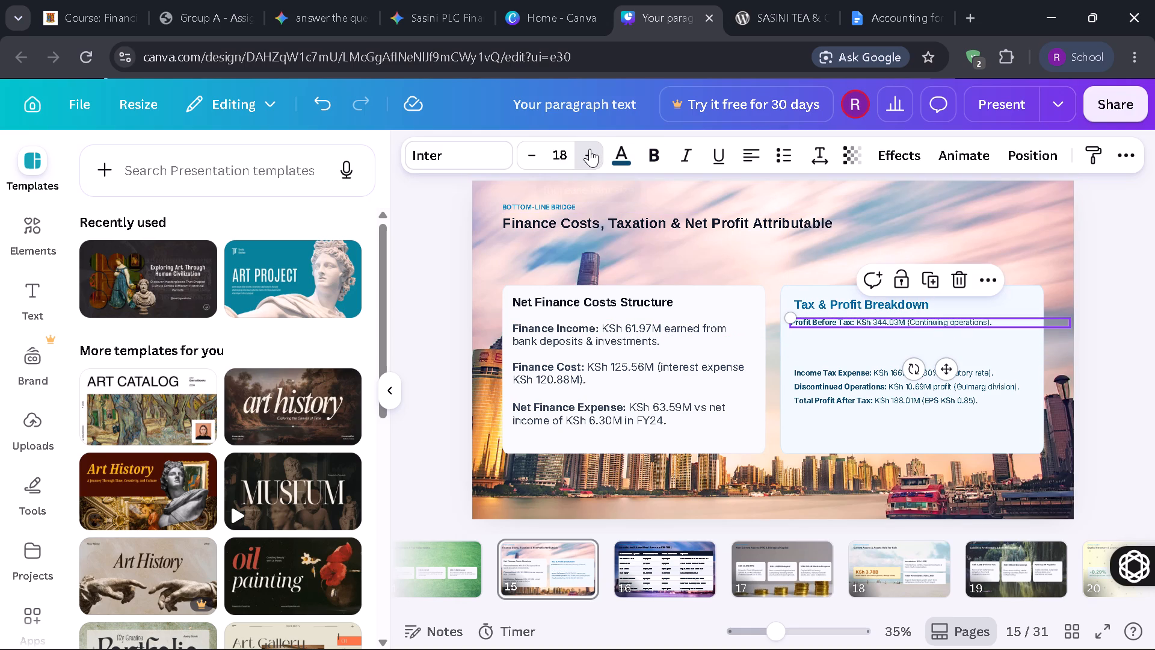
triple_click(590, 149)
click(590, 149)
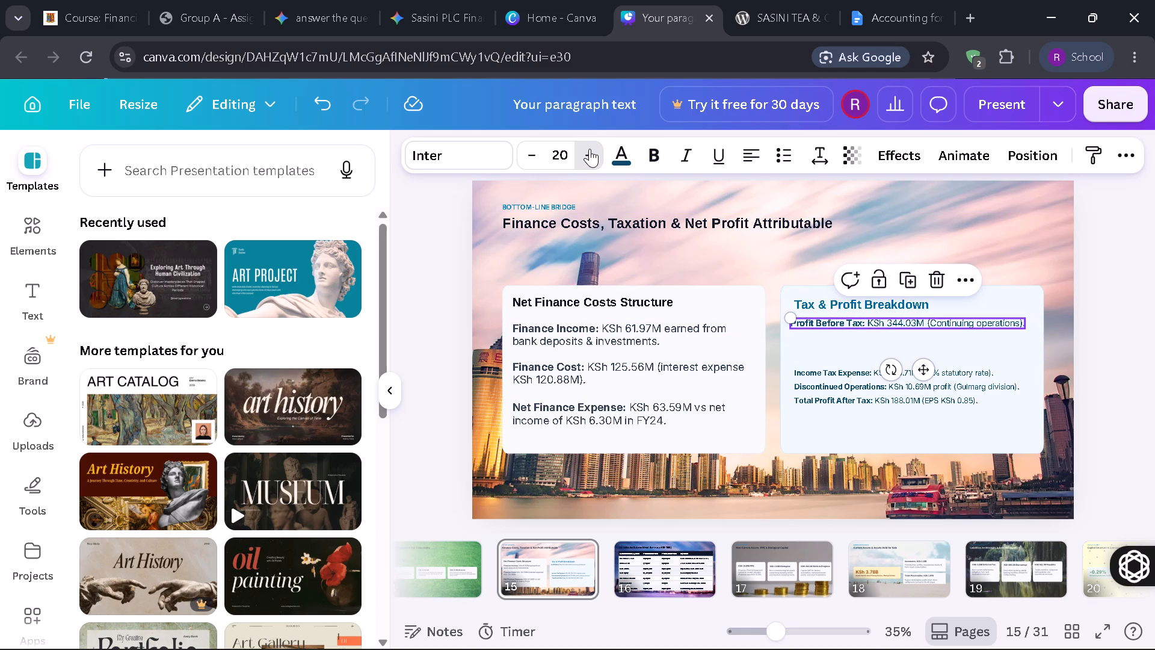
click(590, 149)
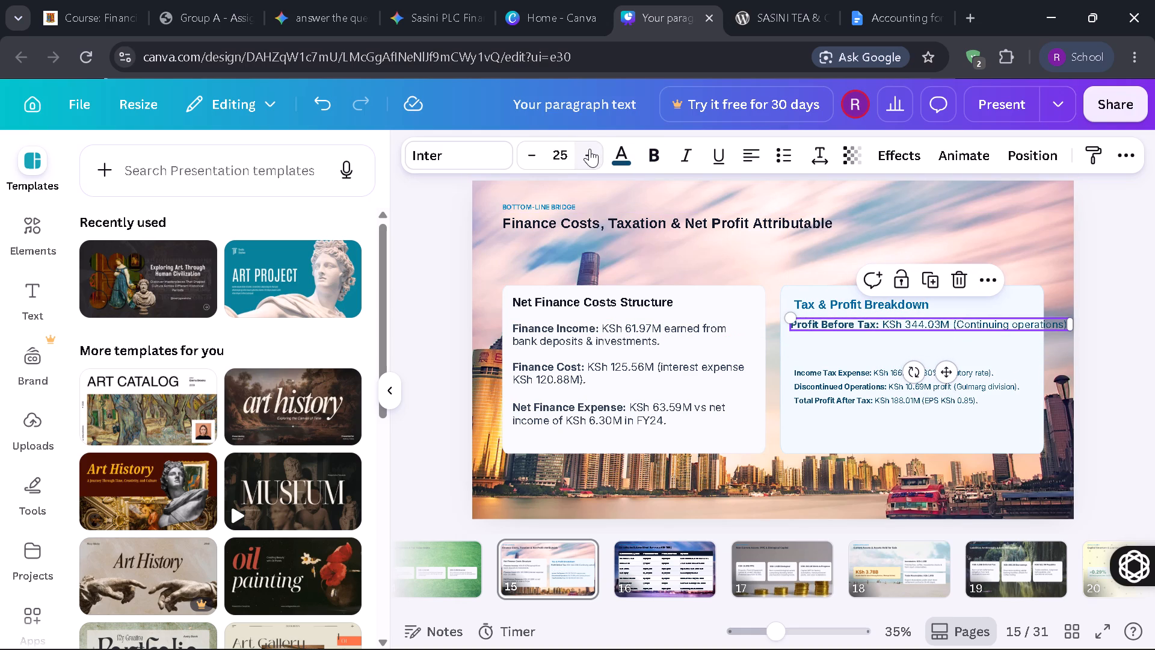
click(590, 149)
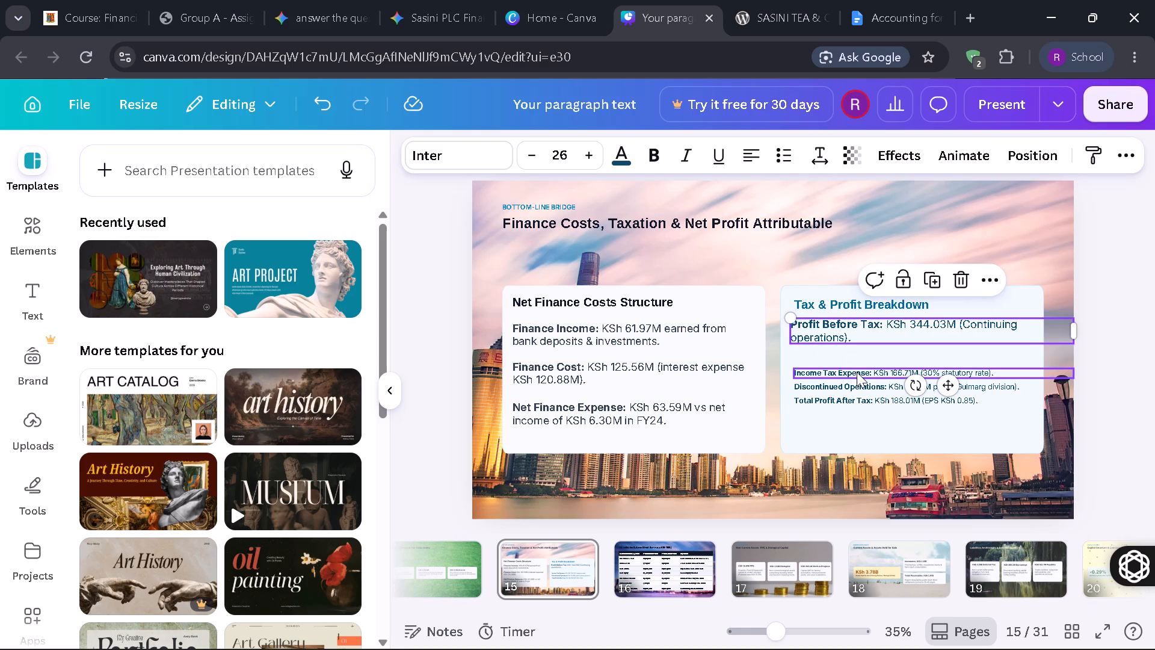
Move the Income Tax Expense text up beneath Profit Before Tax and set its font size to 26.
drag(857, 372, 852, 357)
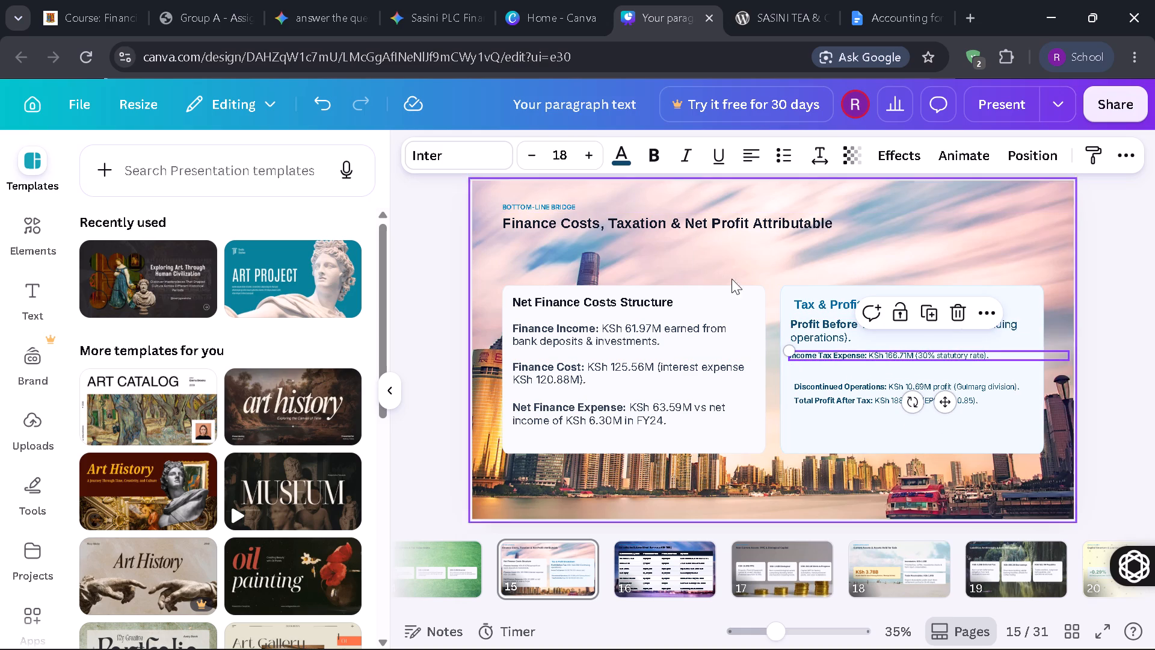
click(864, 357)
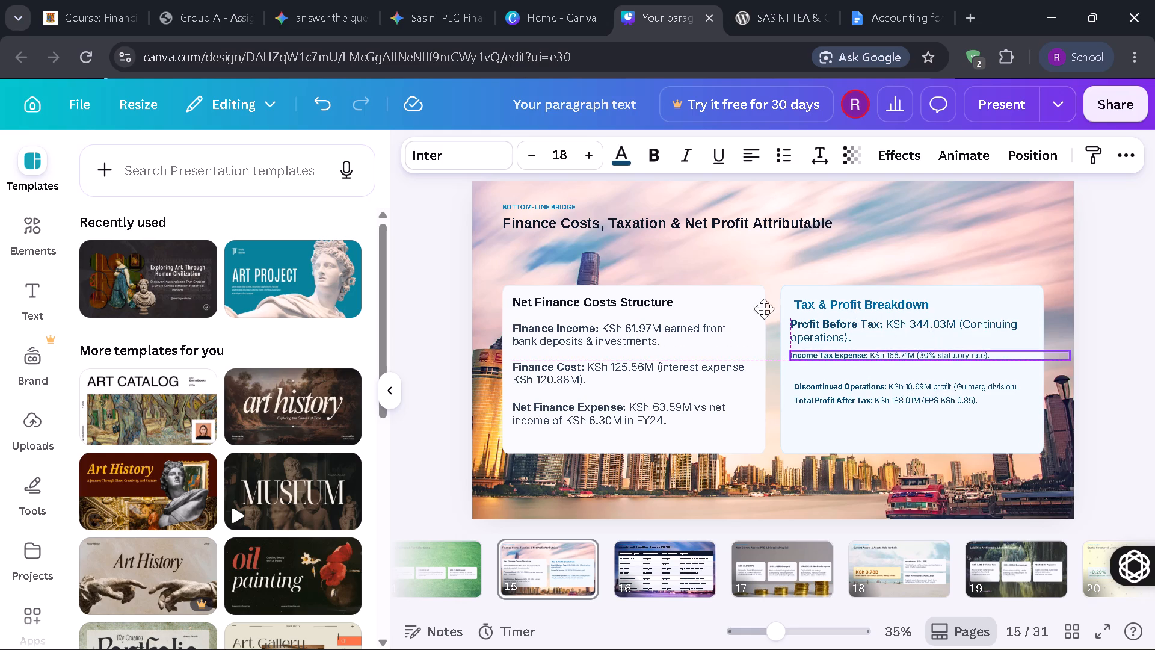
double_click(586, 153)
triple_click(586, 153)
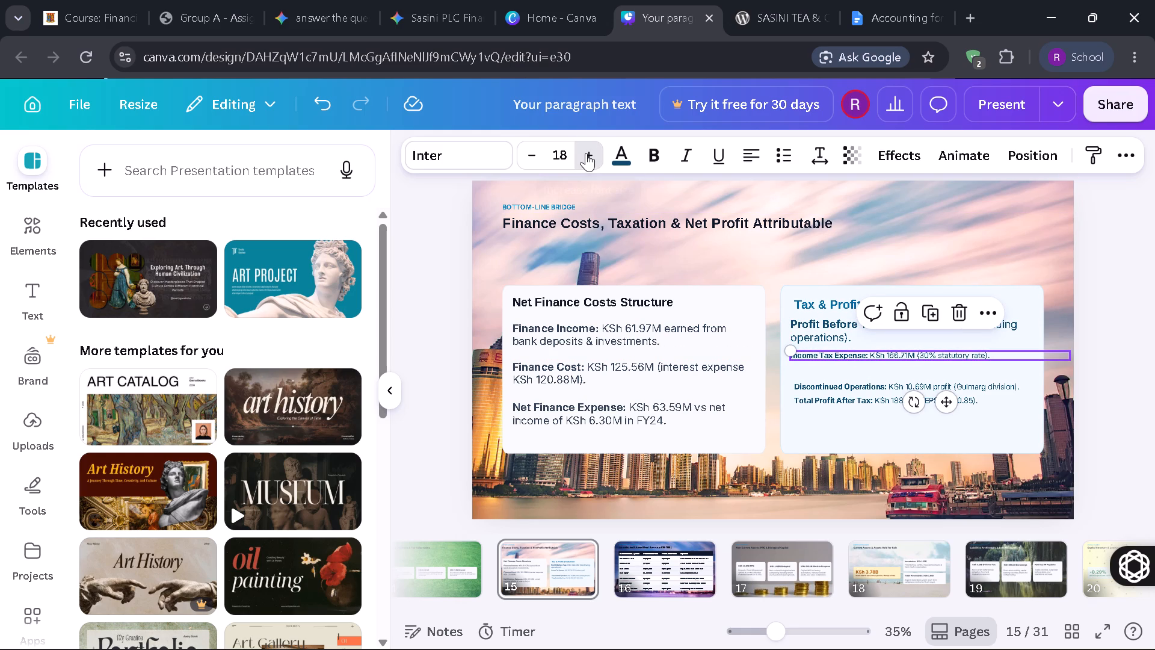
click(586, 153)
click(586, 153)
click(586, 153)
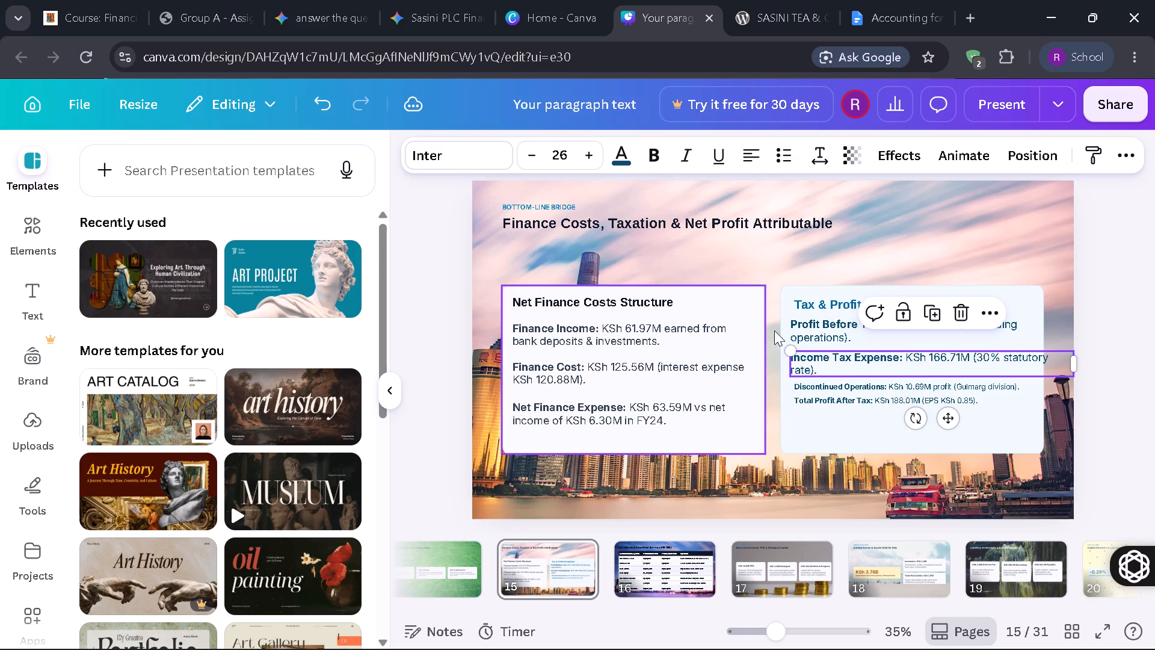
Lower Total Profit After Tax for room, place Discontinued Operations just below Income Tax Expense, and set its font size to 26.
drag(852, 402, 852, 419)
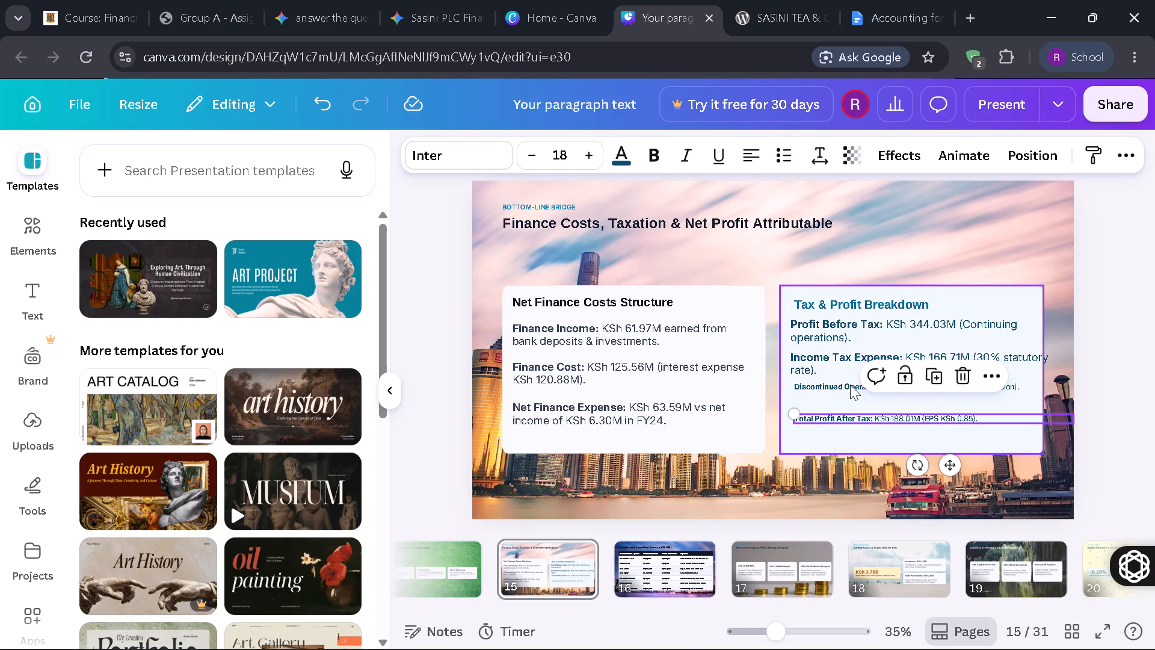
click(850, 385)
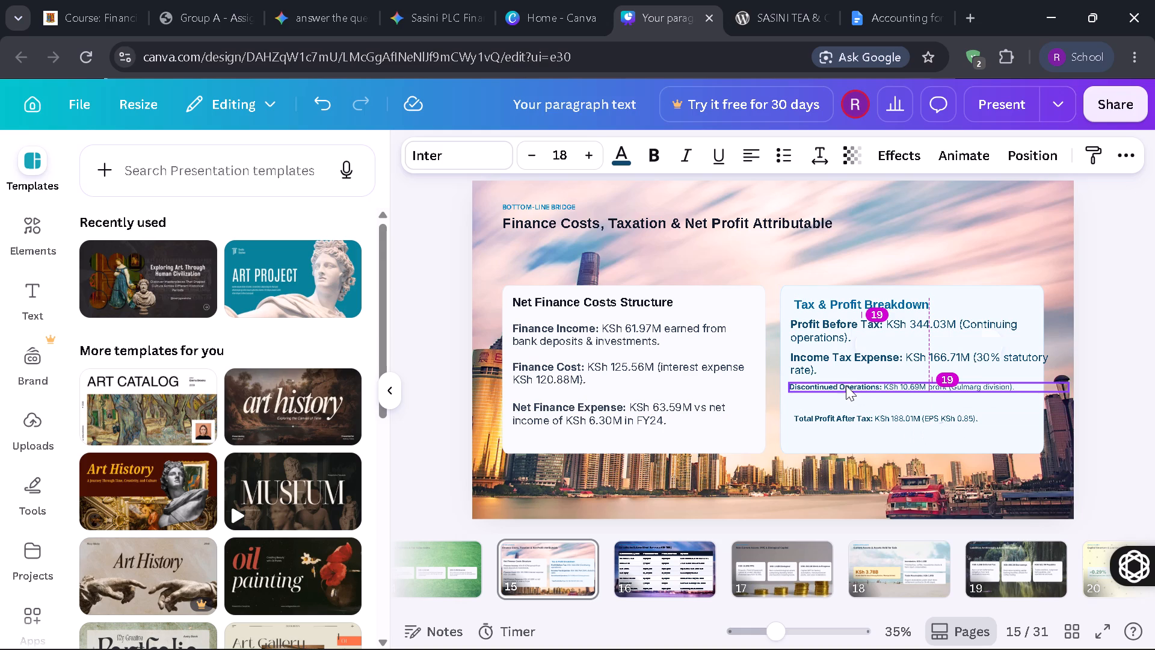
drag(851, 385, 854, 390)
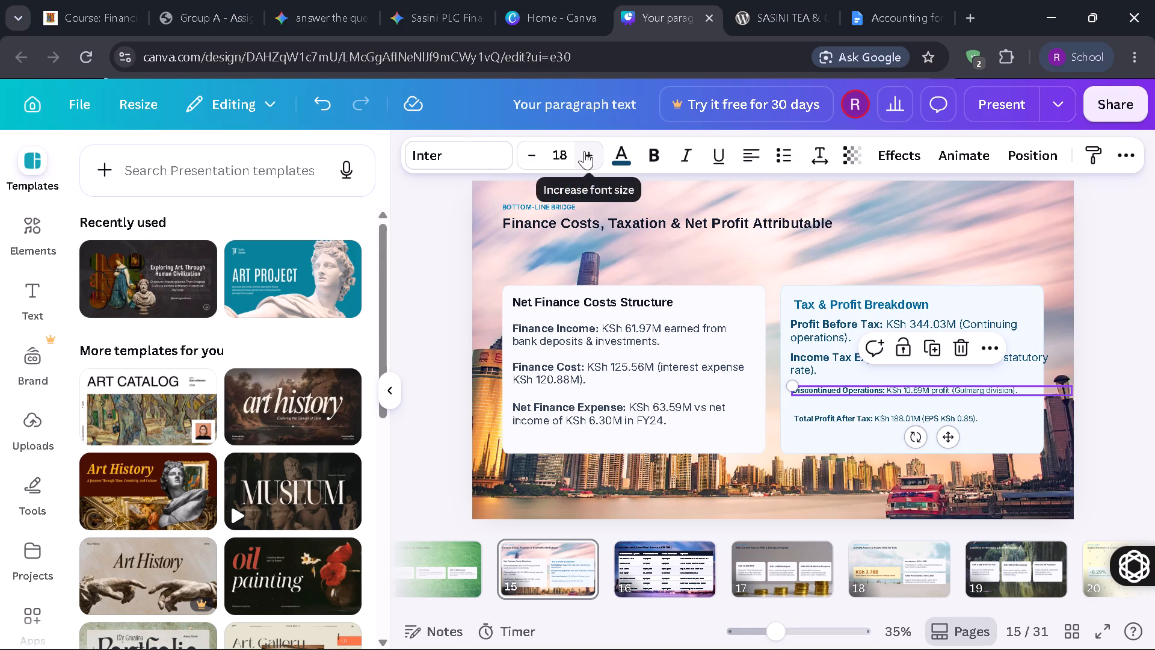
double_click(584, 151)
click(584, 151)
double_click(584, 151)
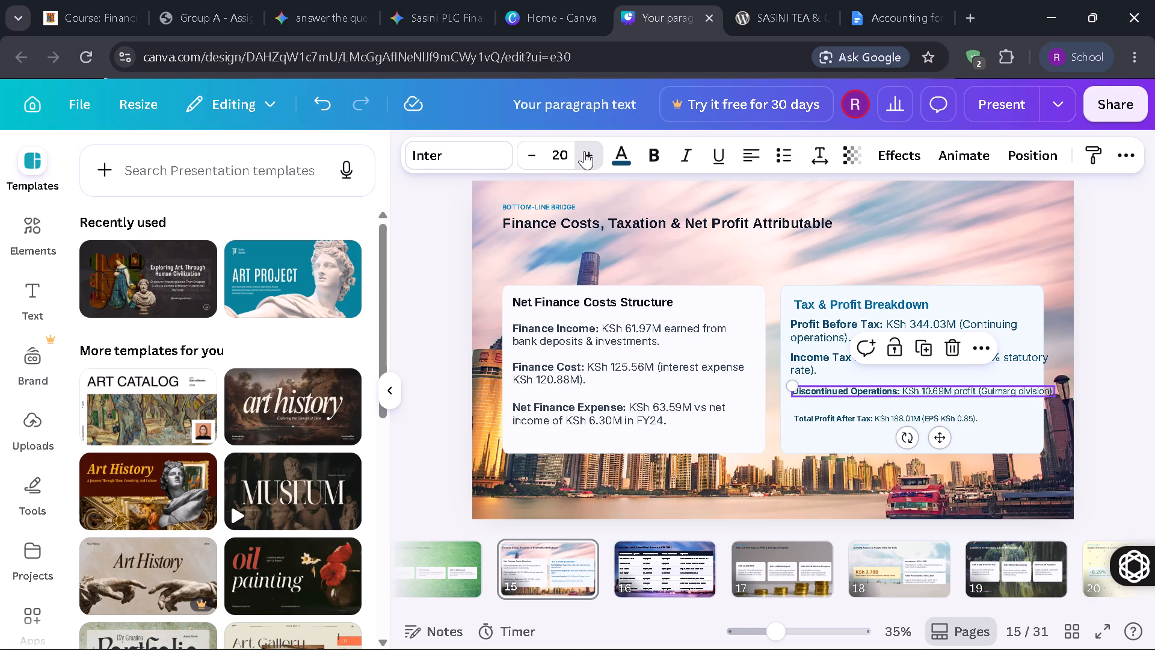
click(584, 151)
double_click(584, 151)
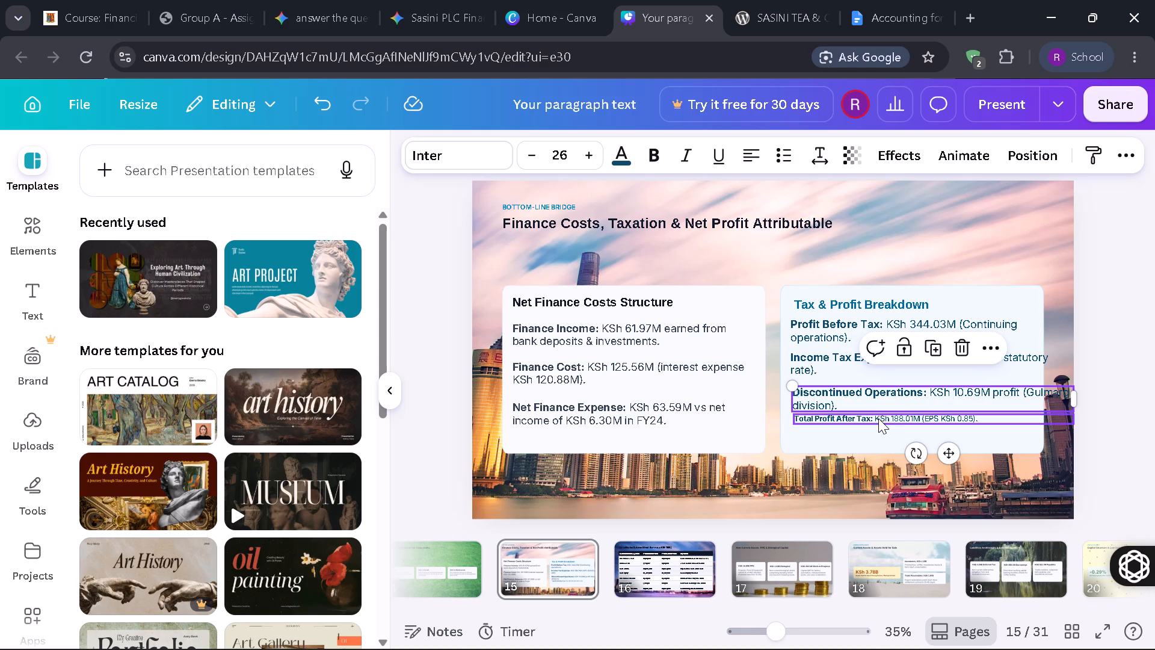
Position Total Profit After Tax beneath Discontinued Operations, nudge both toward the card's left text edge, and set Total Profit After Tax to font size 26.
drag(878, 418, 874, 426)
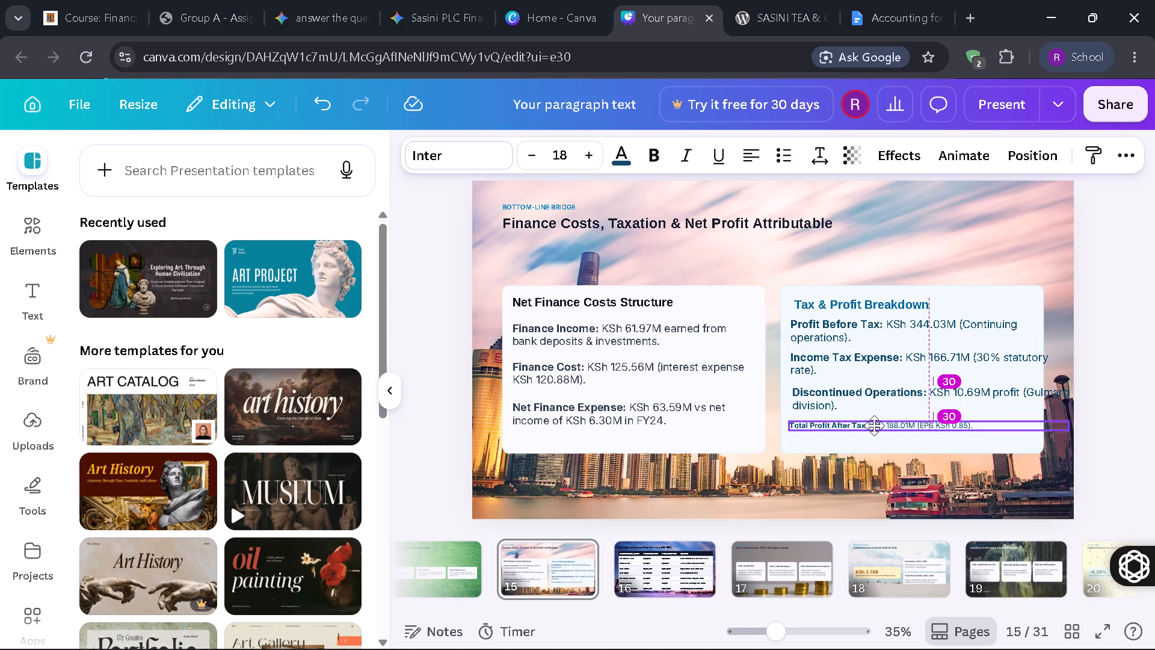
drag(874, 426, 879, 426)
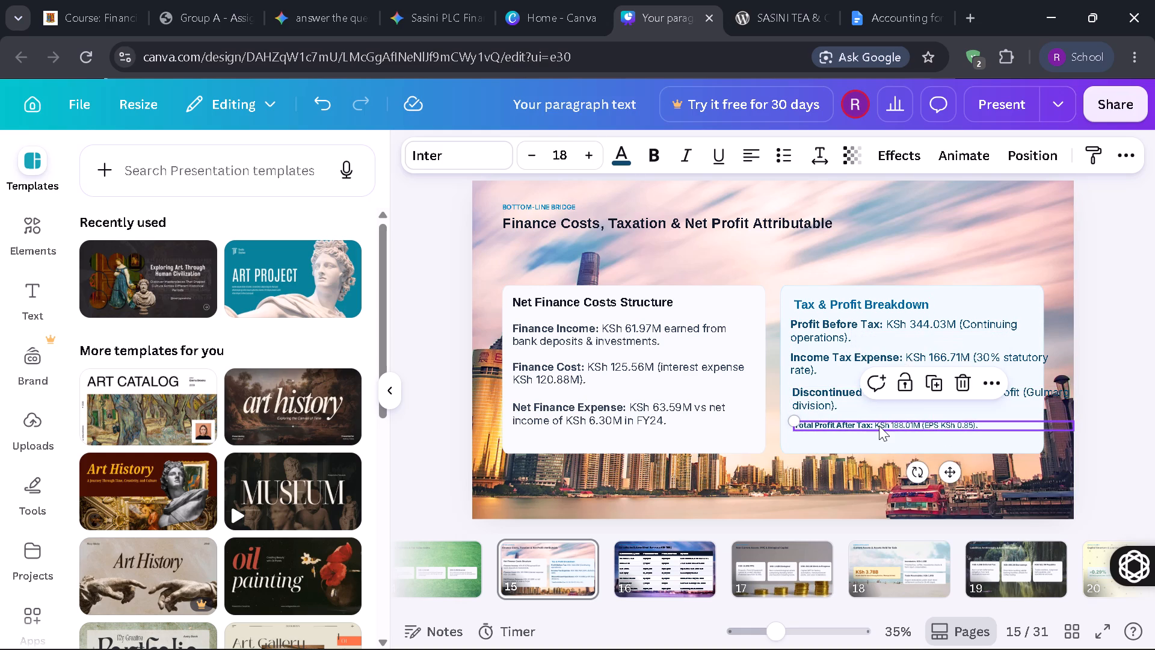
click(852, 394)
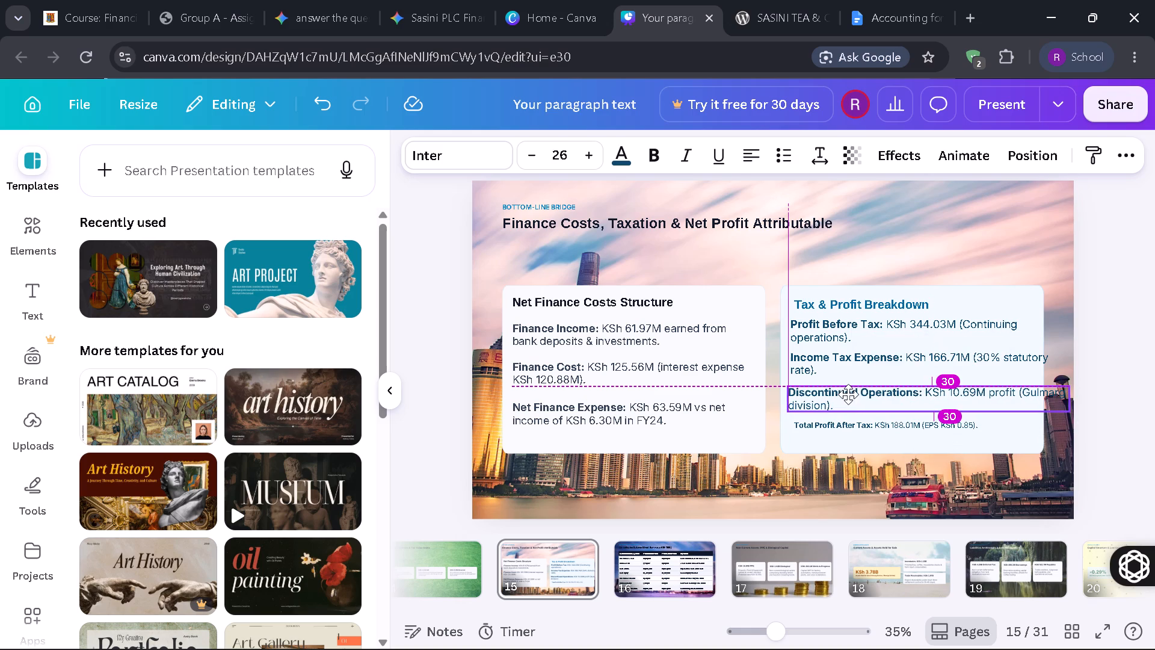
click(861, 427)
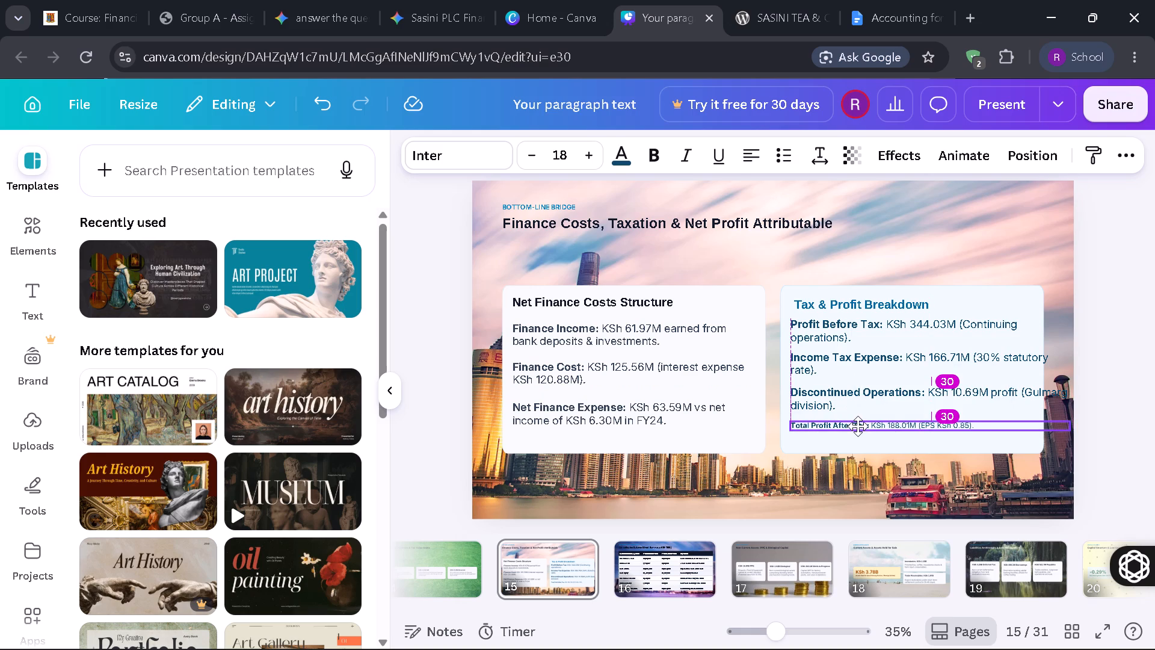
click(859, 426)
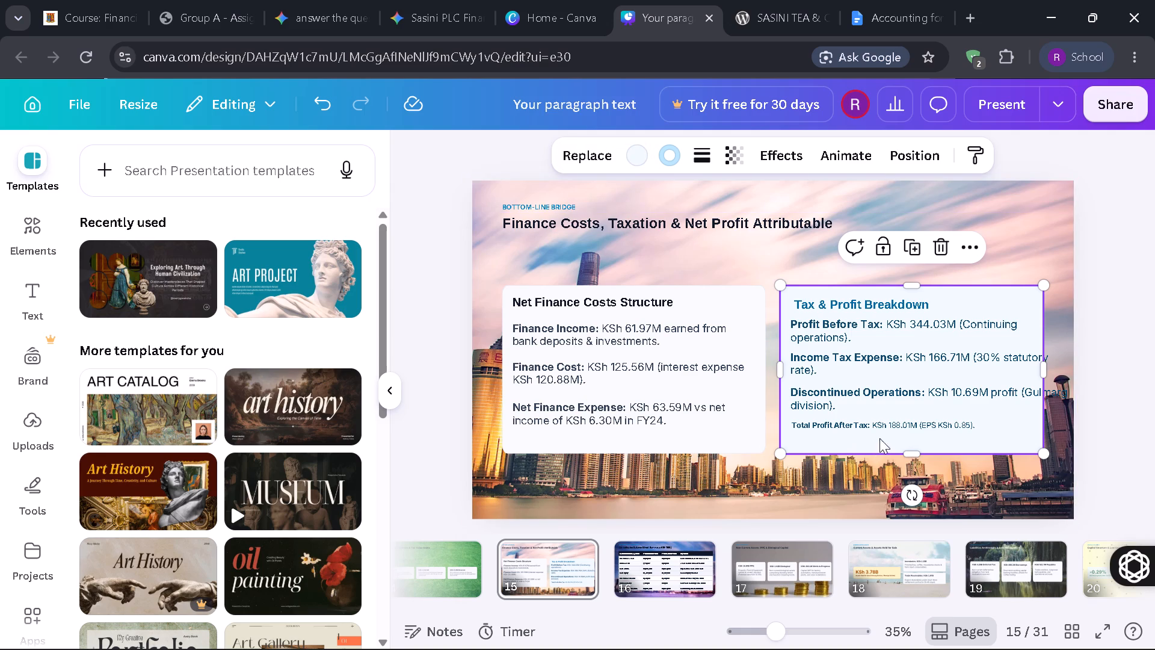
click(889, 424)
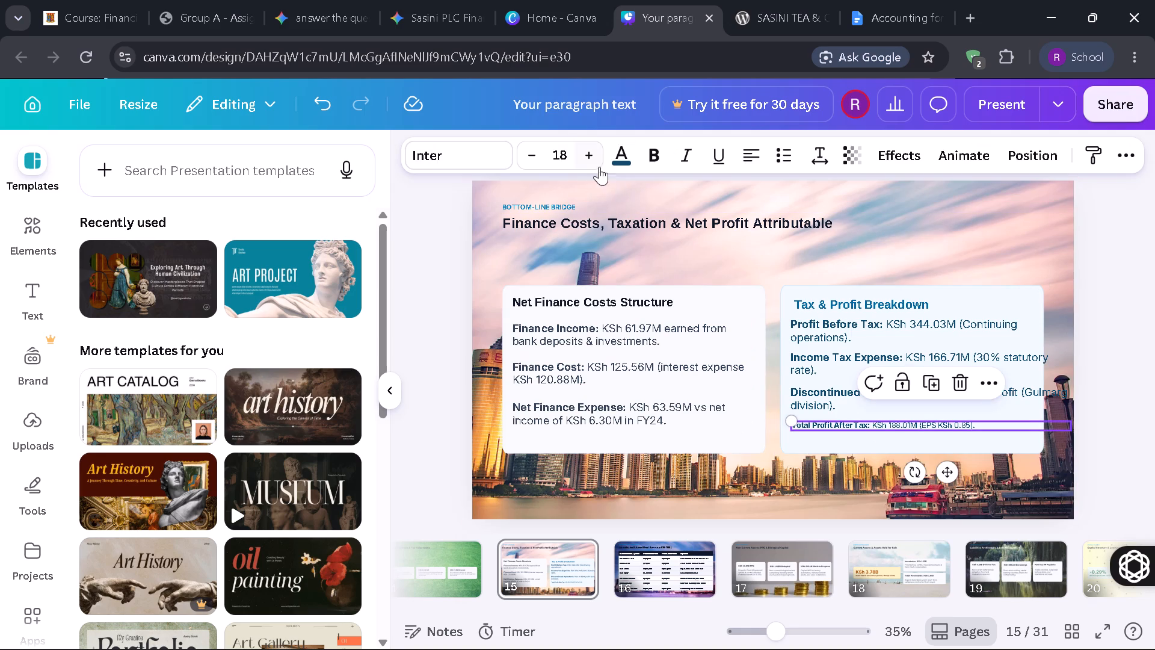
click(586, 156)
click(586, 156)
click(586, 156)
click(586, 156)
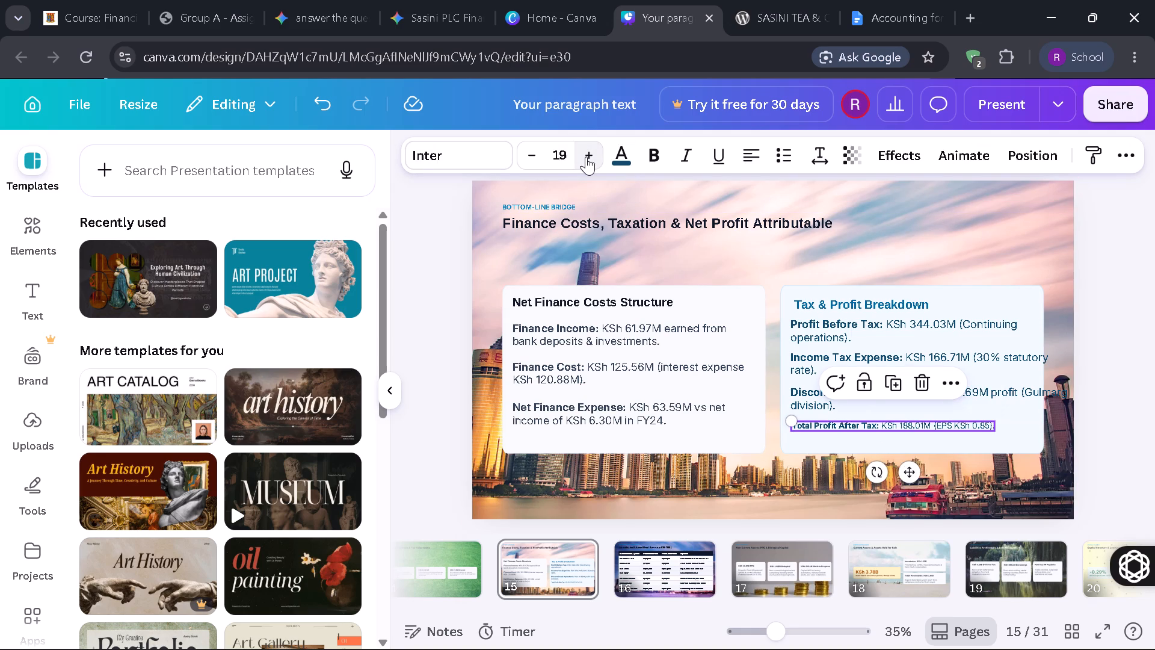
click(586, 156)
click(586, 156)
double_click(586, 156)
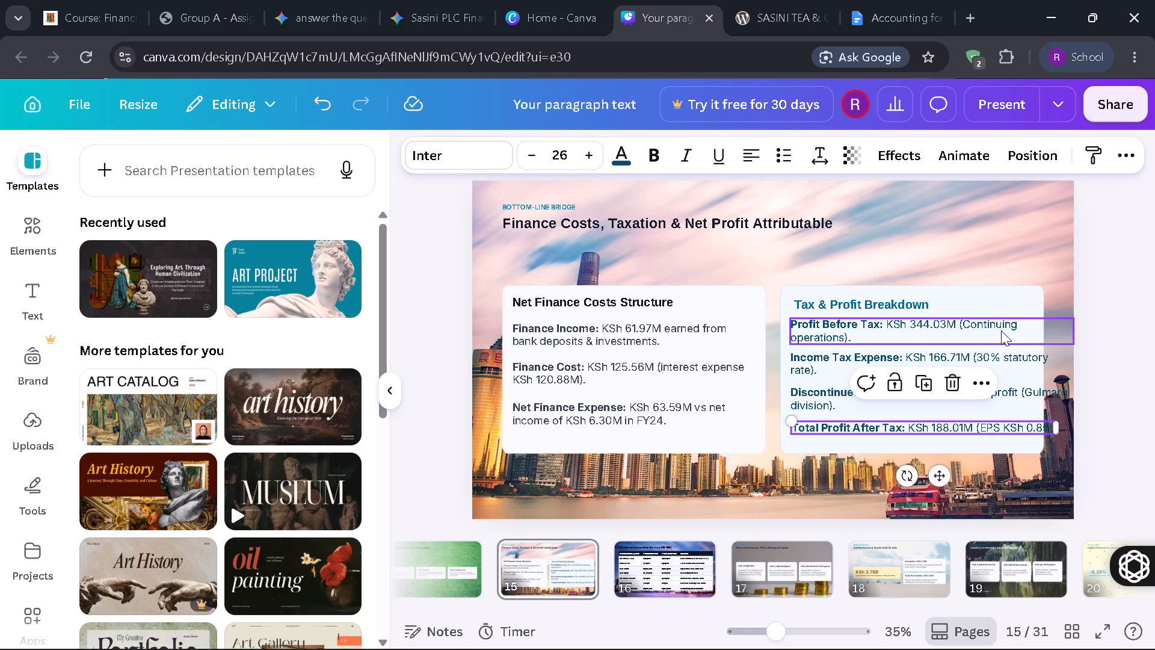
Narrow the Income Tax Expense, Discontinued Operations and Total Profit After Tax text boxes so their text wraps inside the card.
click(1012, 350)
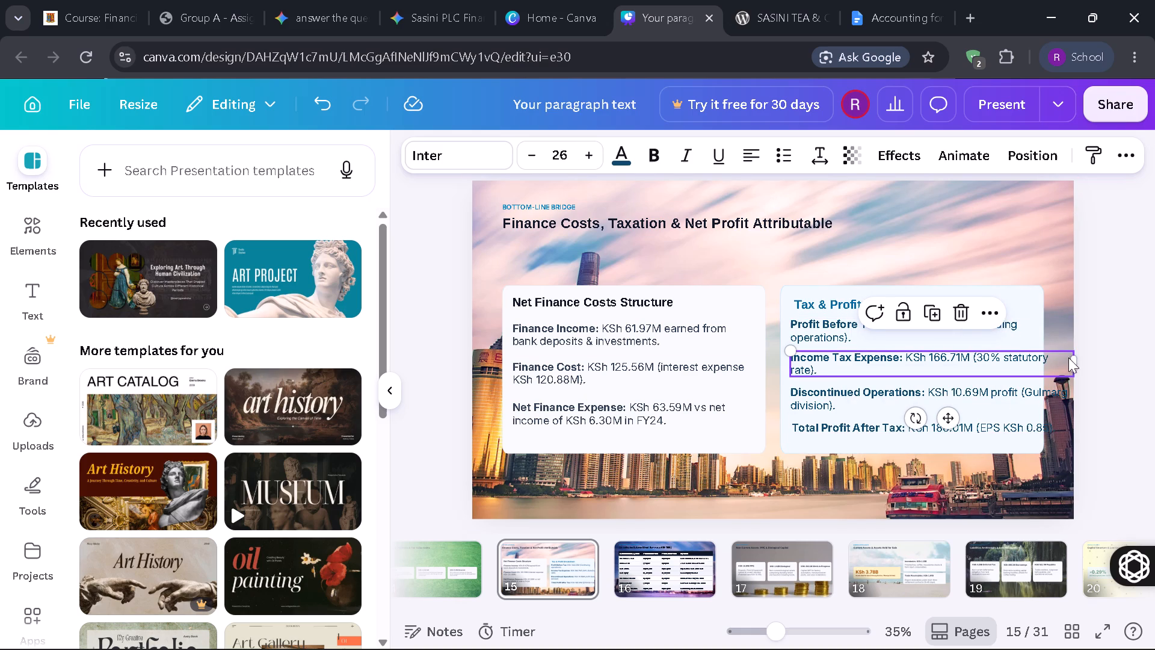
drag(1079, 361, 1055, 366)
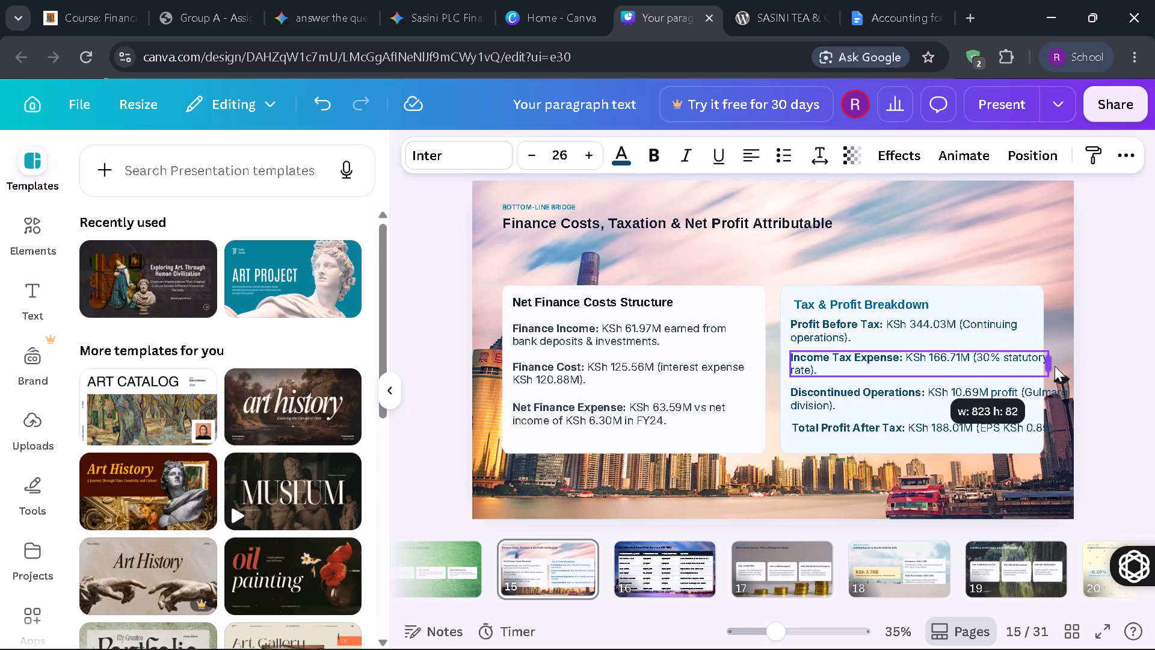
drag(1050, 367, 1043, 368)
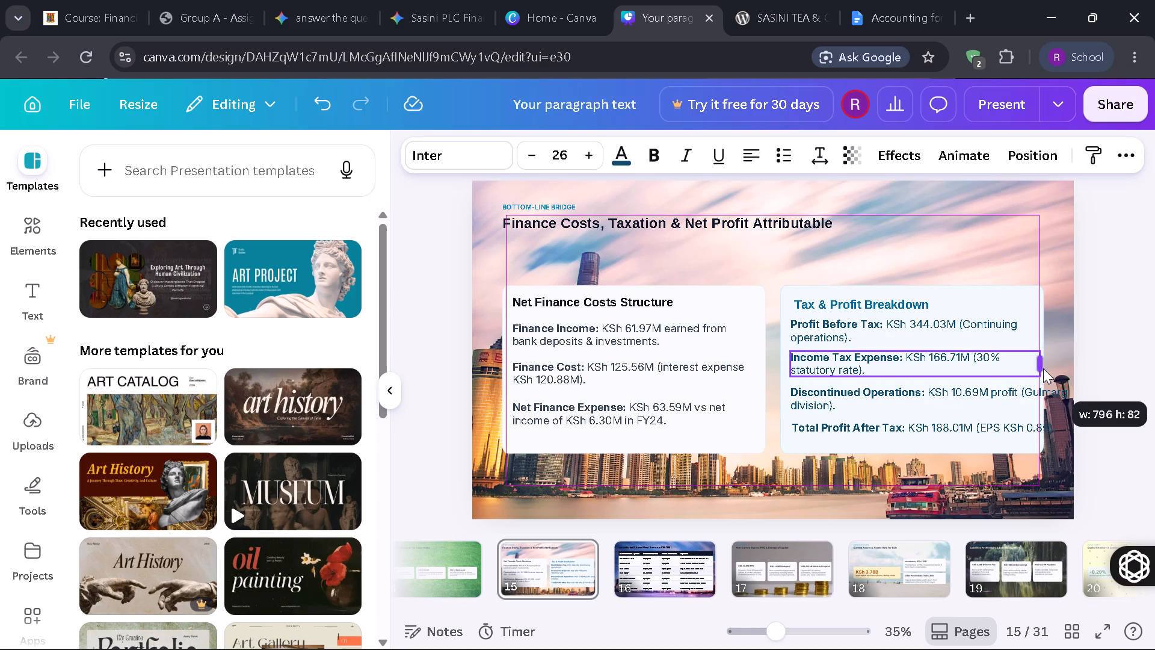
drag(1043, 368, 1041, 368)
drag(1041, 368, 1027, 373)
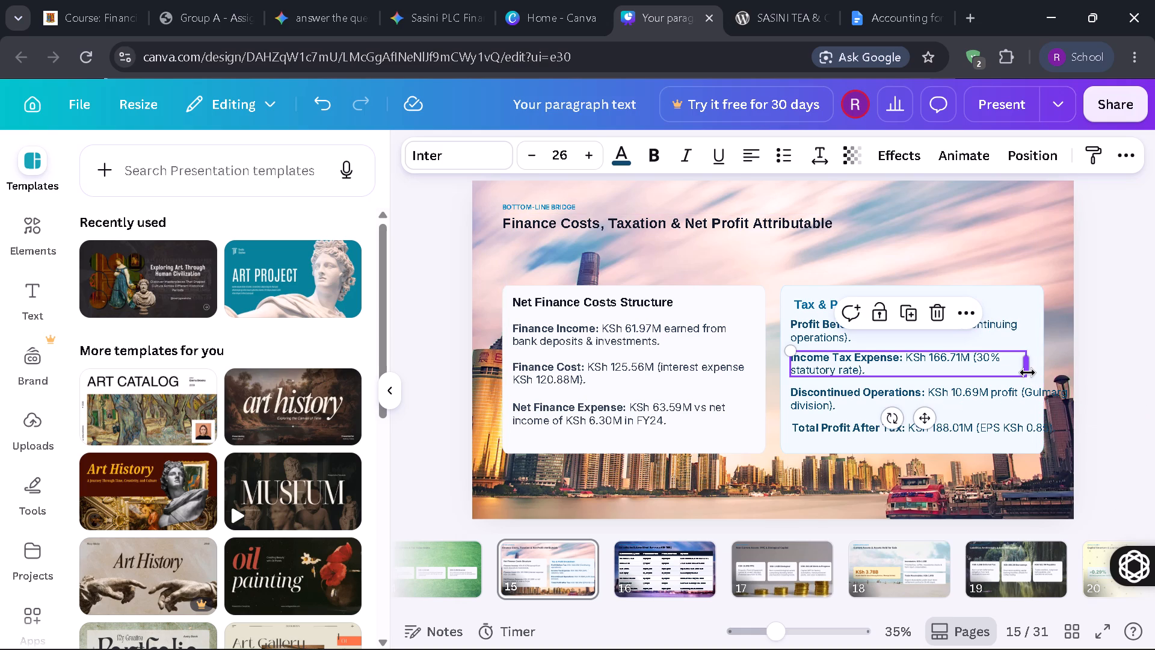
click(1017, 398)
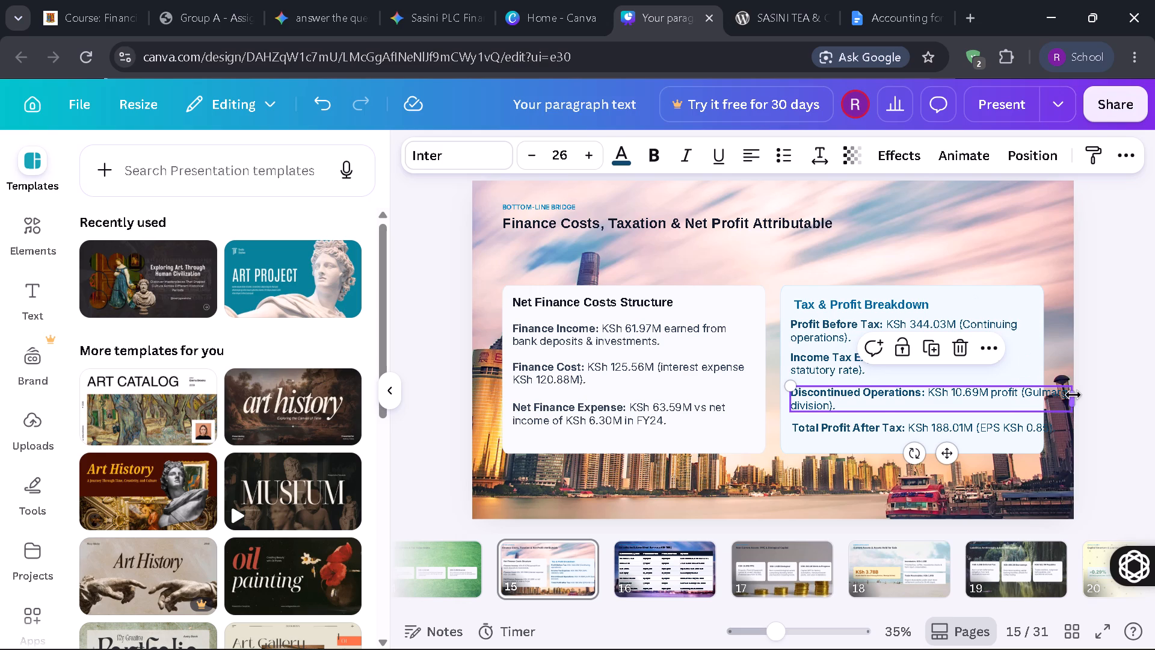
drag(1073, 395, 1039, 401)
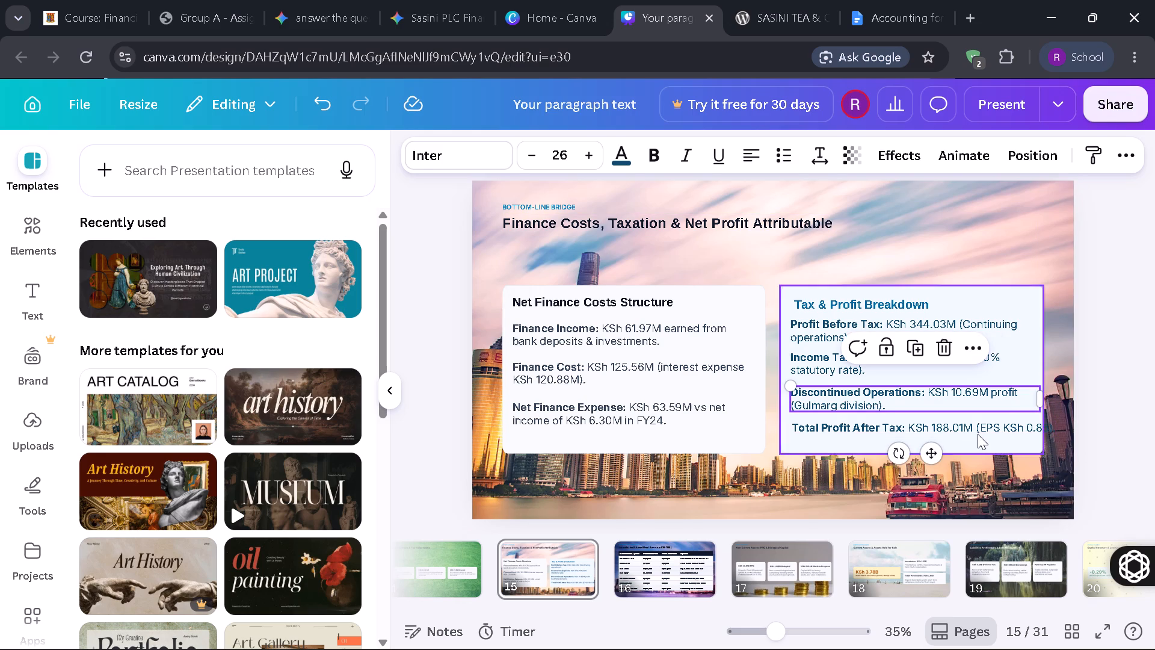
click(946, 432)
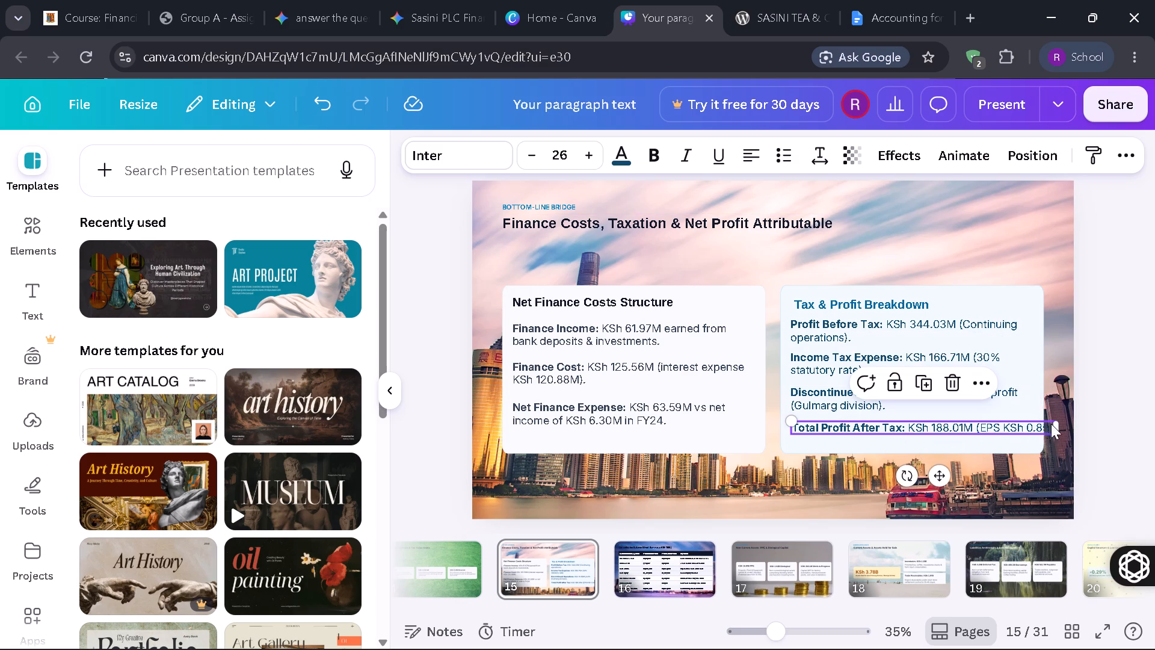
drag(1055, 423, 1044, 429)
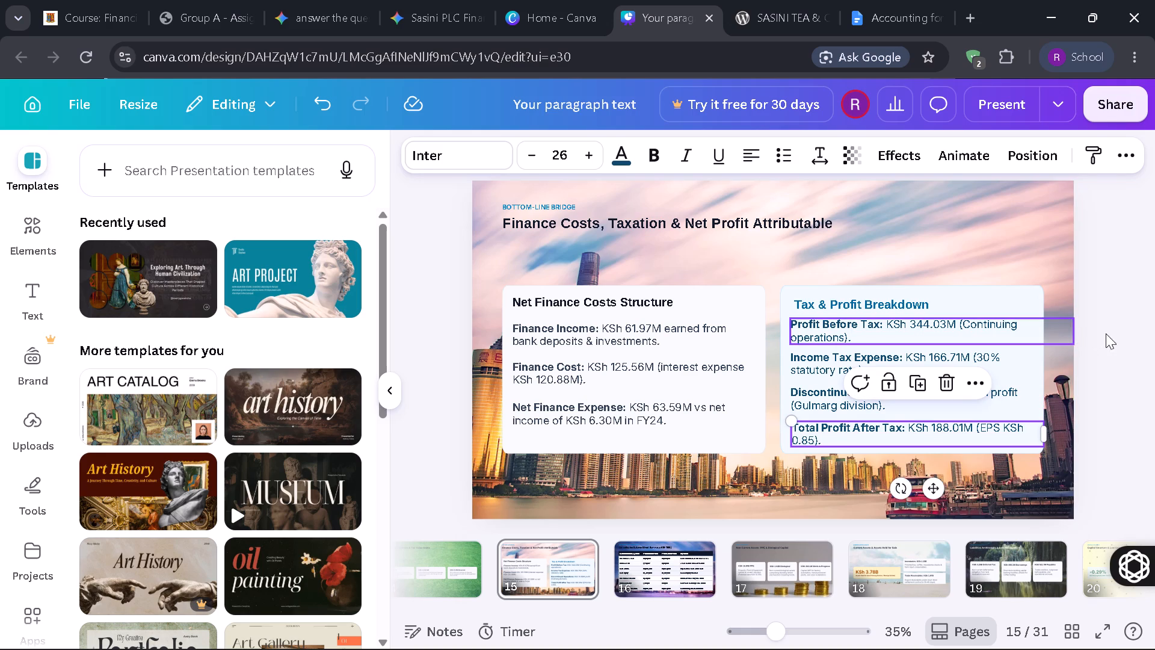
click(1110, 334)
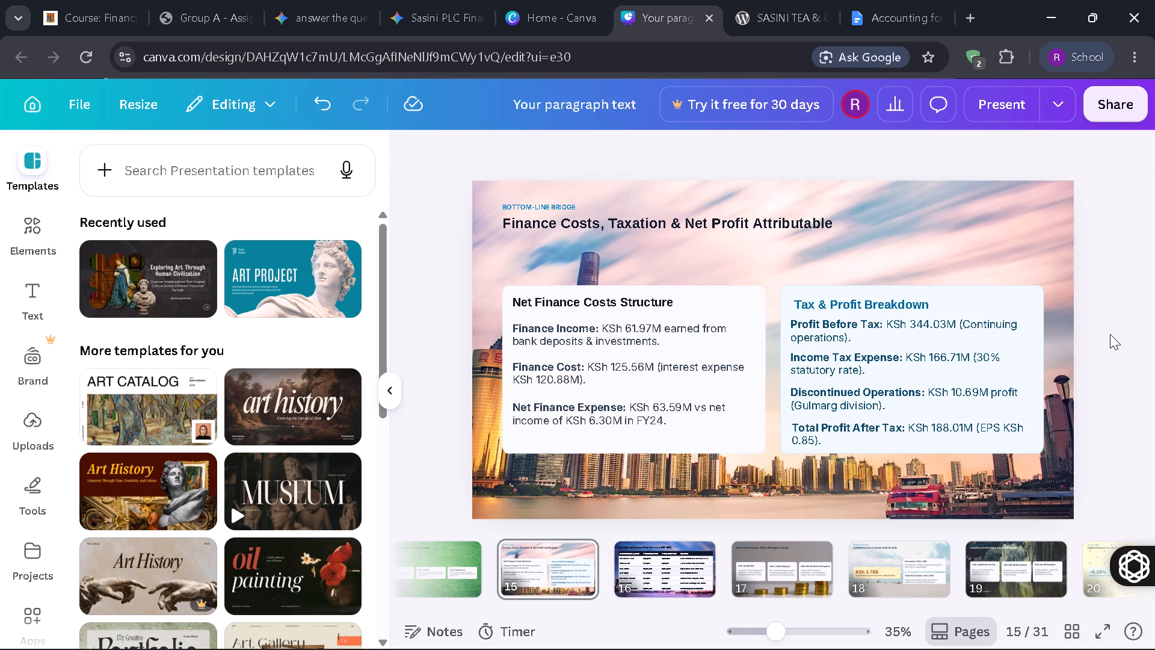
On slide 14, extend all three cards upward and downward to a matching height of about 458.
key(Left)
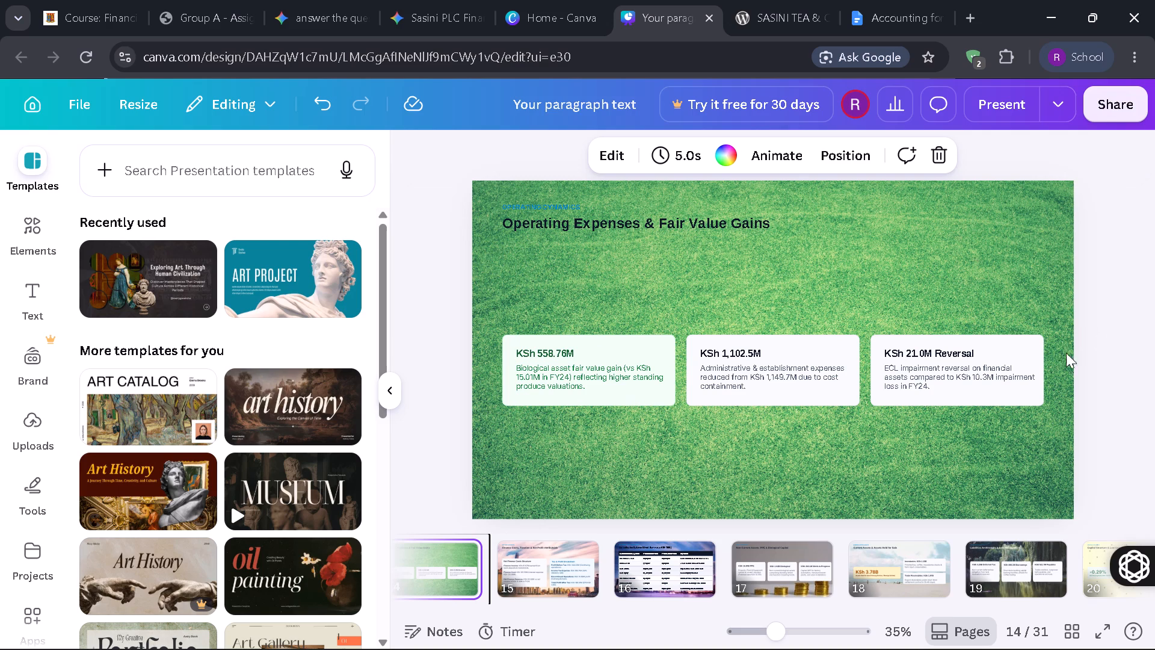
click(621, 338)
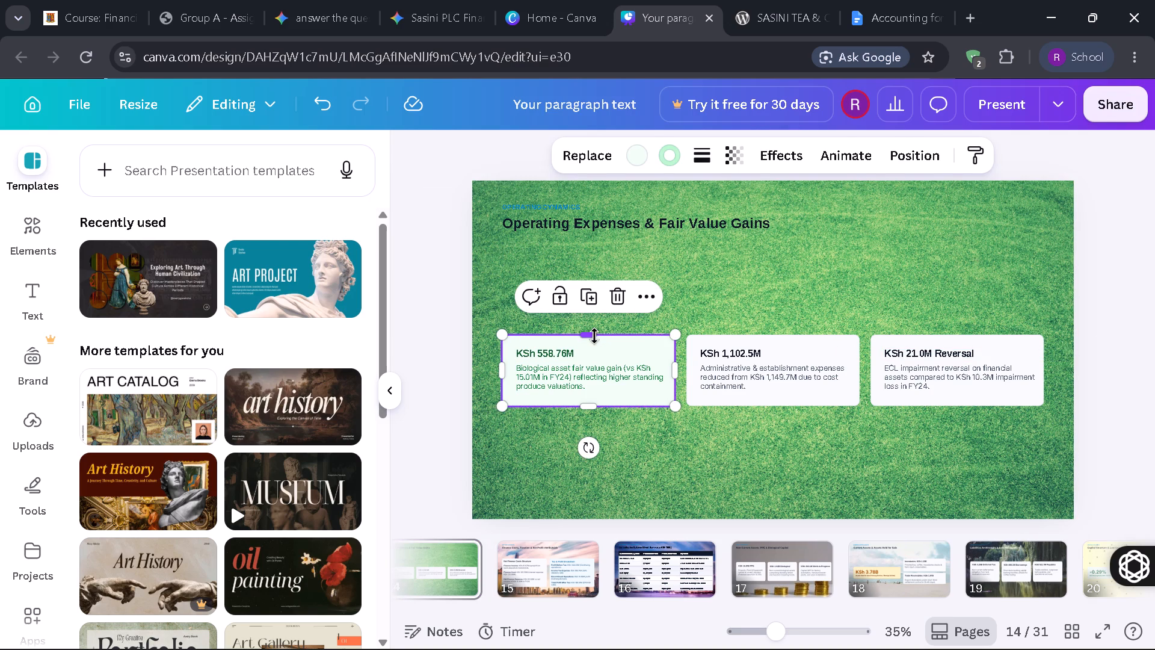
drag(594, 335, 594, 292)
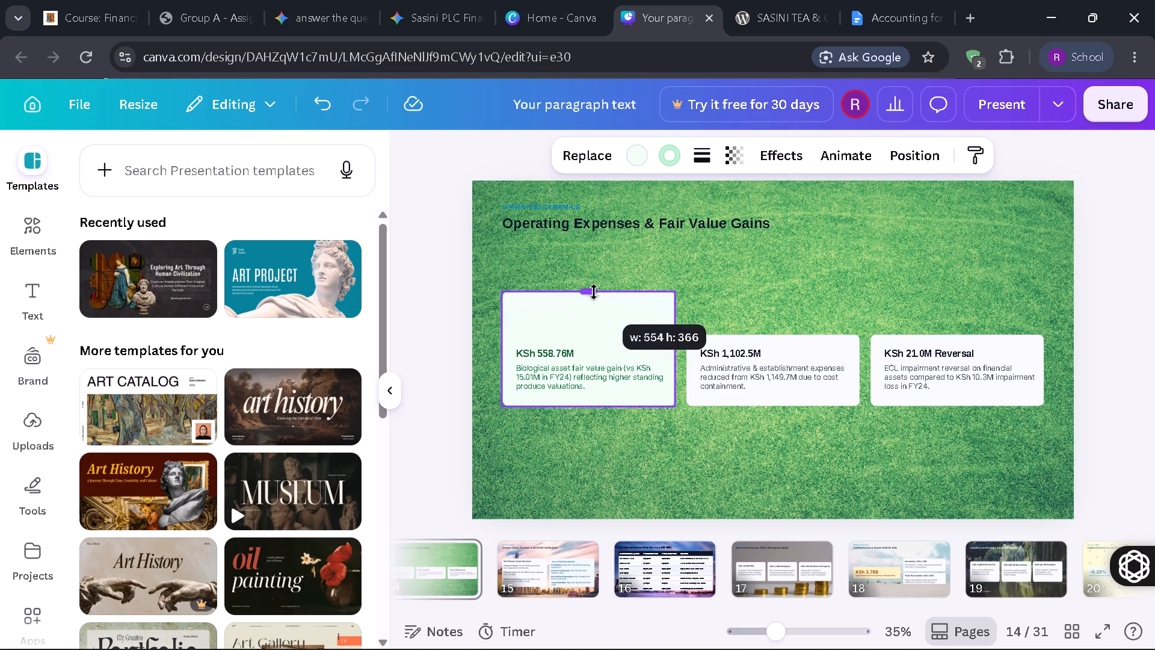
drag(588, 406, 586, 436)
click(809, 341)
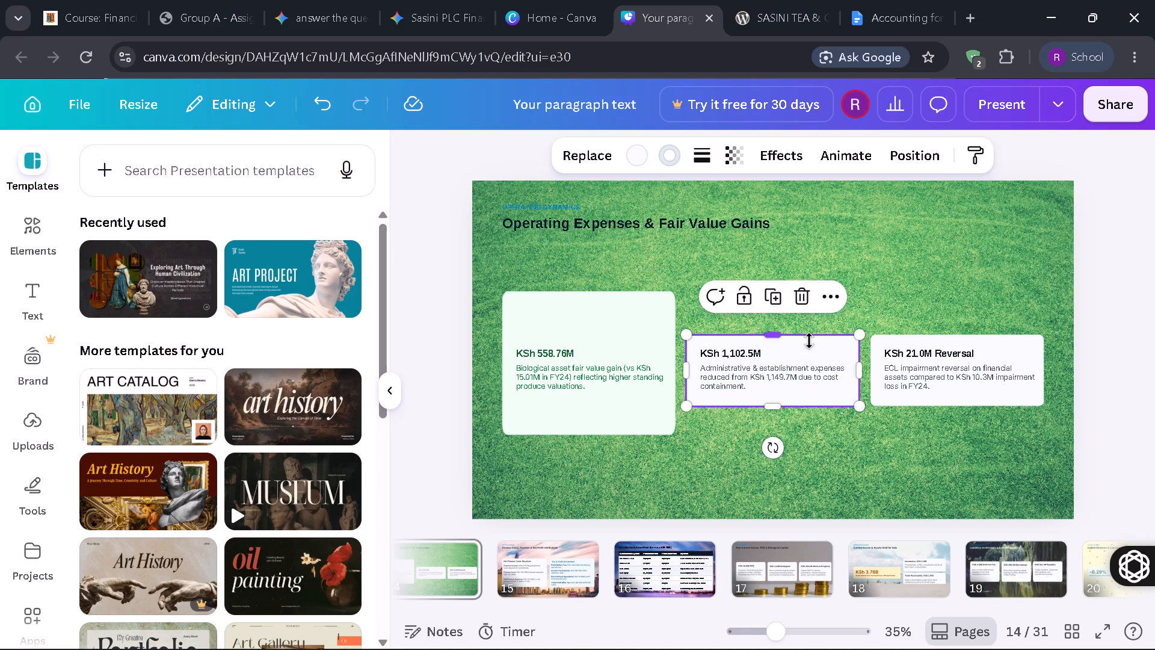
drag(775, 338, 770, 300)
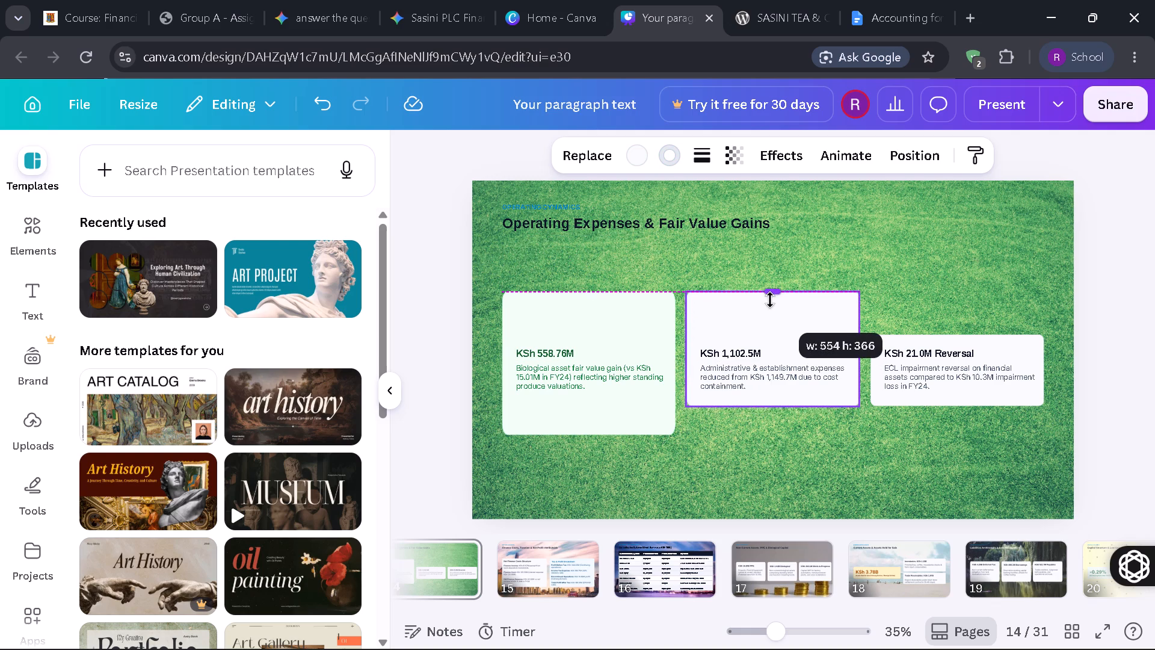
drag(770, 300, 769, 299)
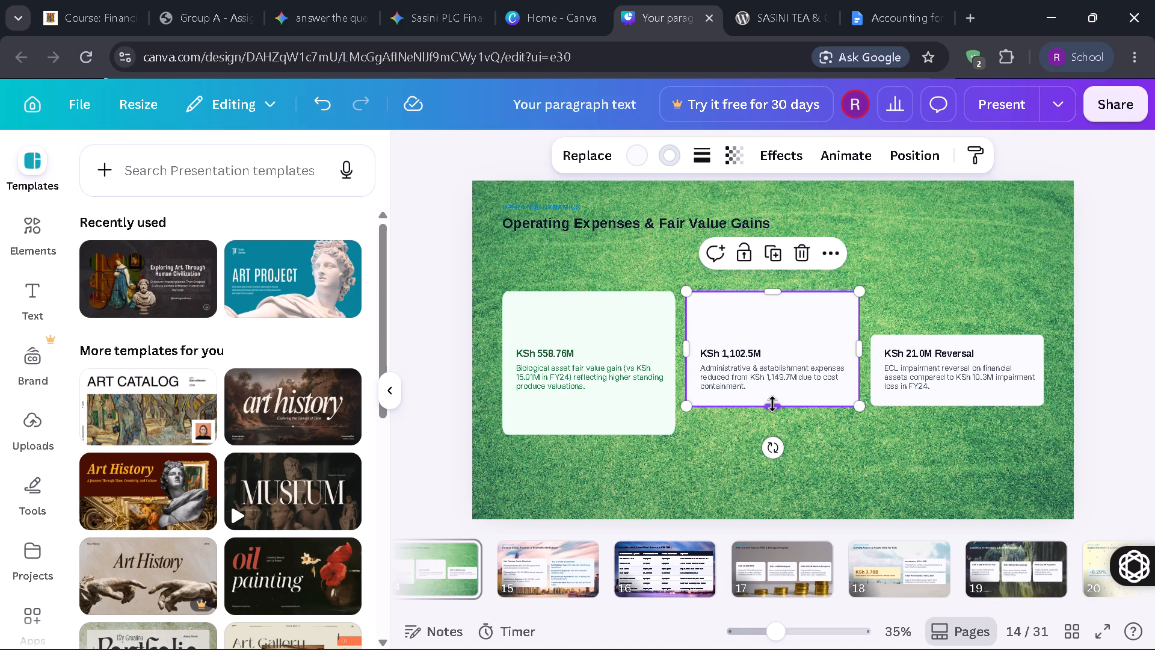
drag(772, 404, 773, 429)
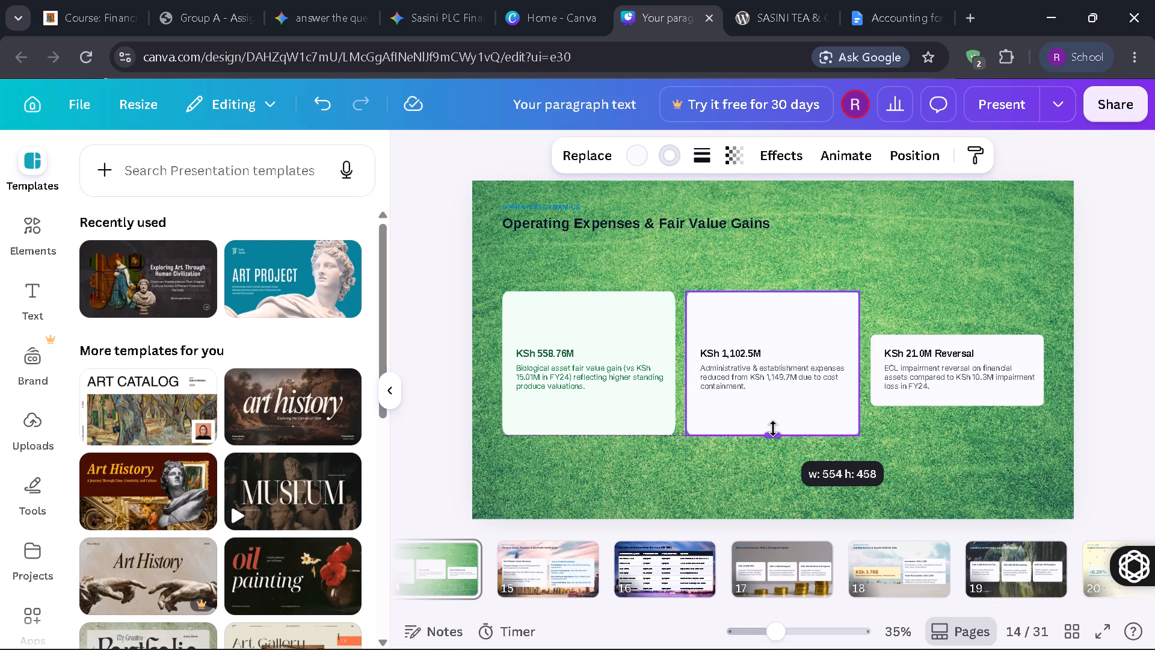
click(981, 335)
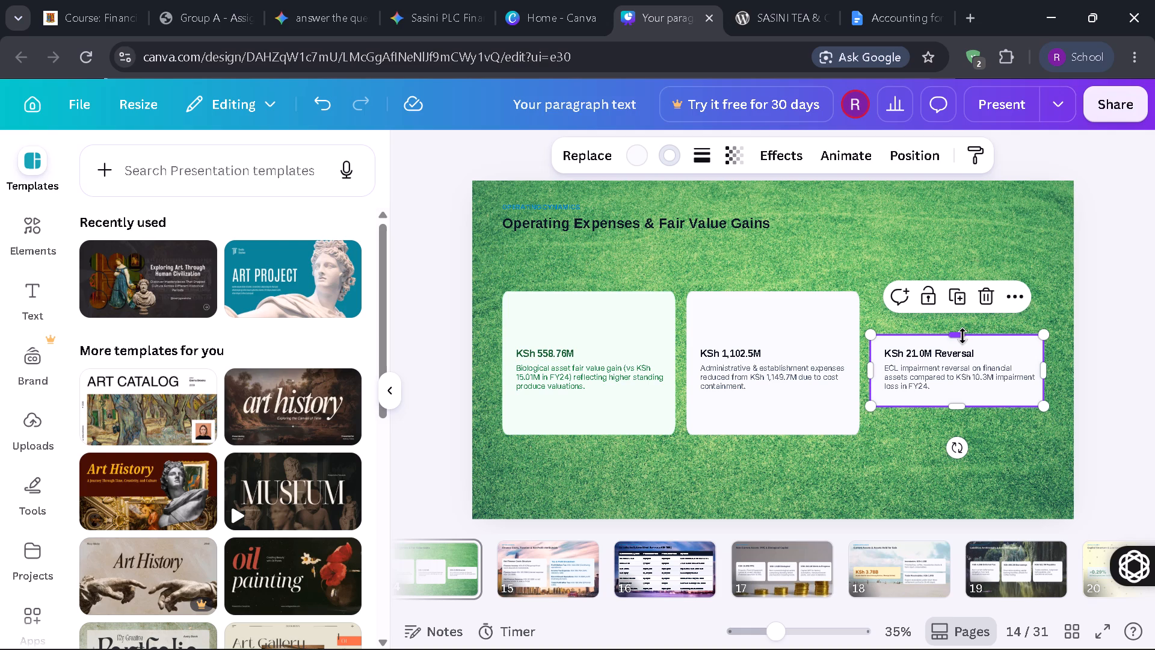
drag(962, 336, 958, 296)
drag(960, 406, 961, 430)
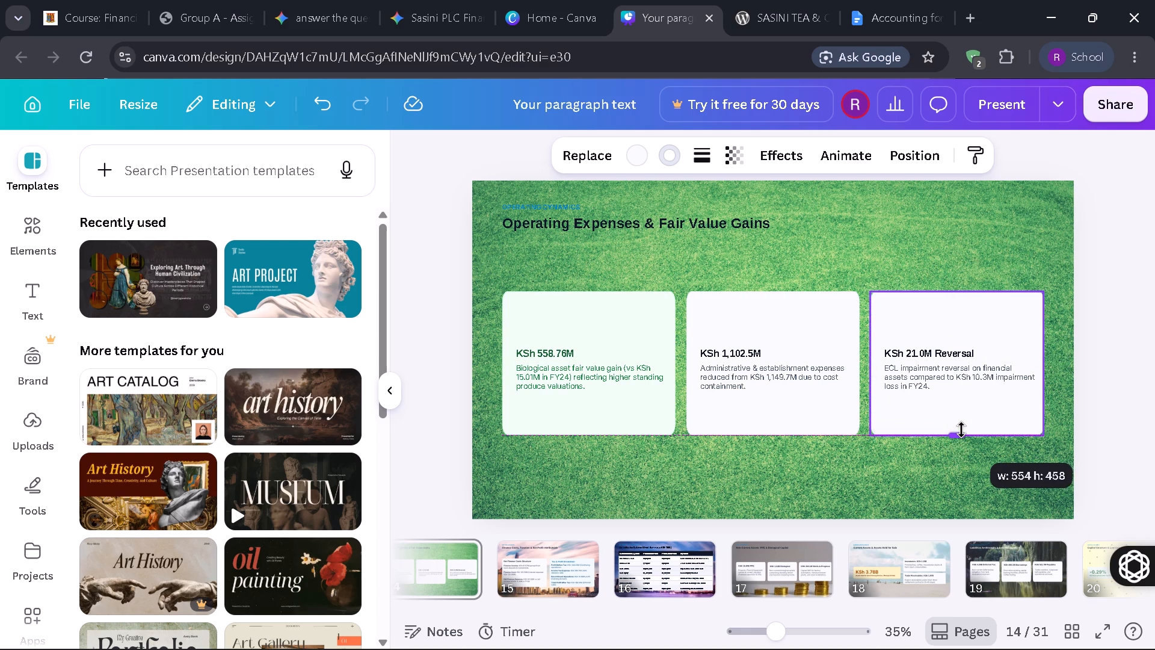
Fine-tune the bottom edge of the KSh 21.0M Reversal card.
drag(961, 430, 961, 428)
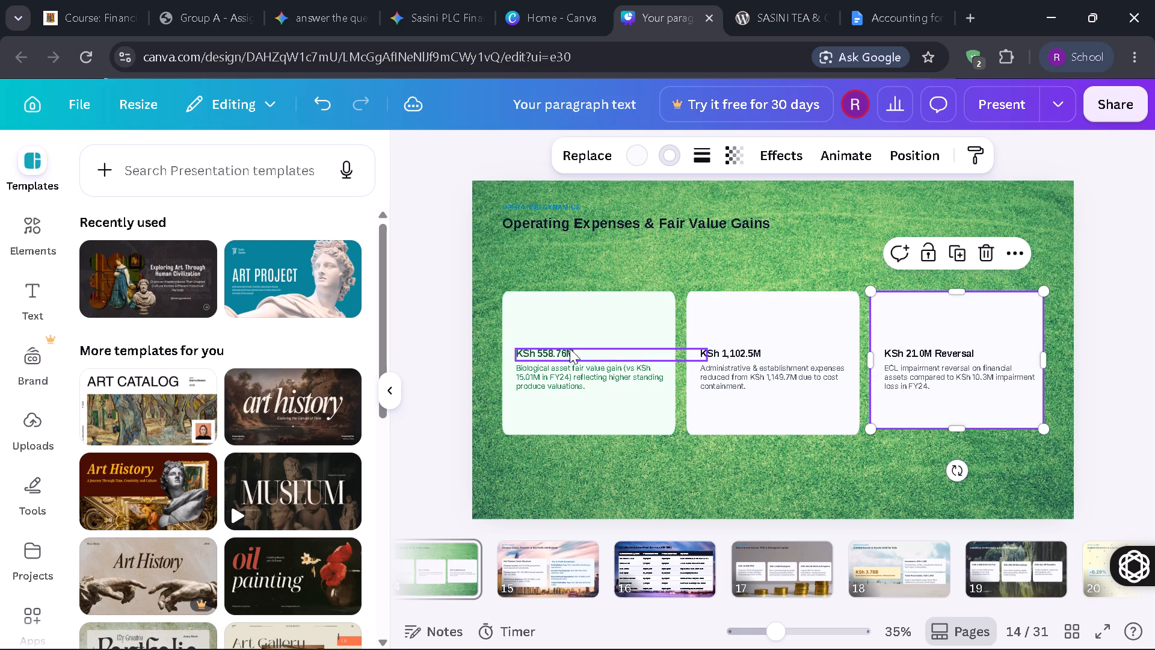
Move the KSh 558.76M heading and its description up inside the first card and closer to its left edge.
drag(552, 349, 547, 309)
drag(566, 381, 561, 354)
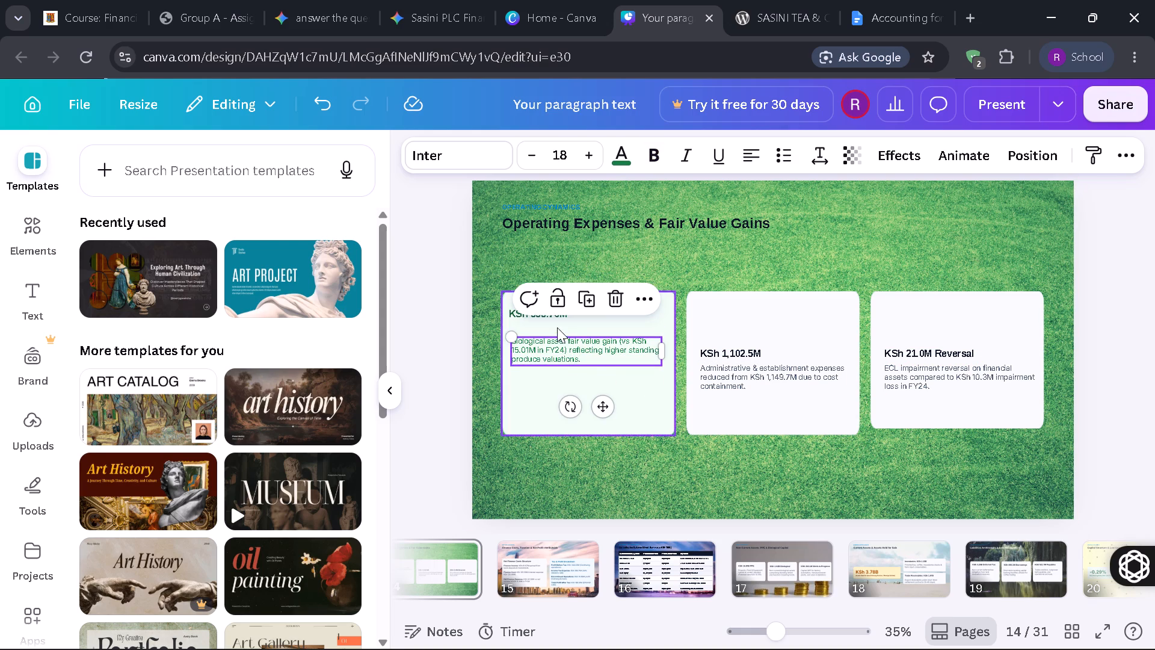
click(556, 339)
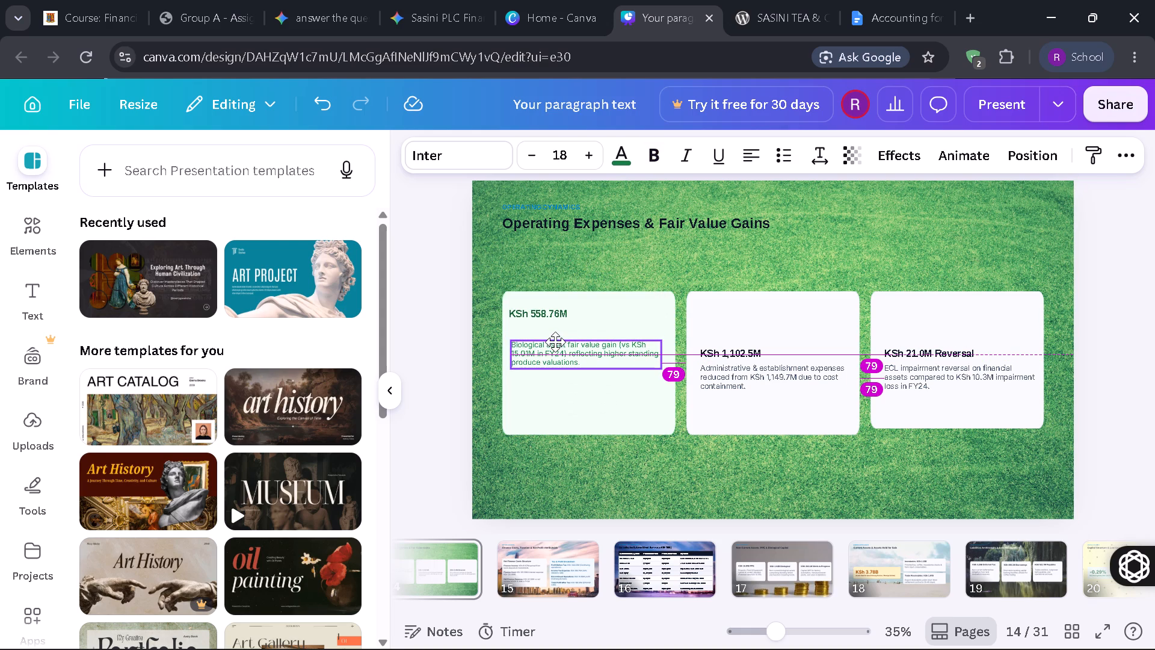
Move the headings and descriptions of the second and third cards up to roughly match the first card's text.
drag(739, 350, 737, 308)
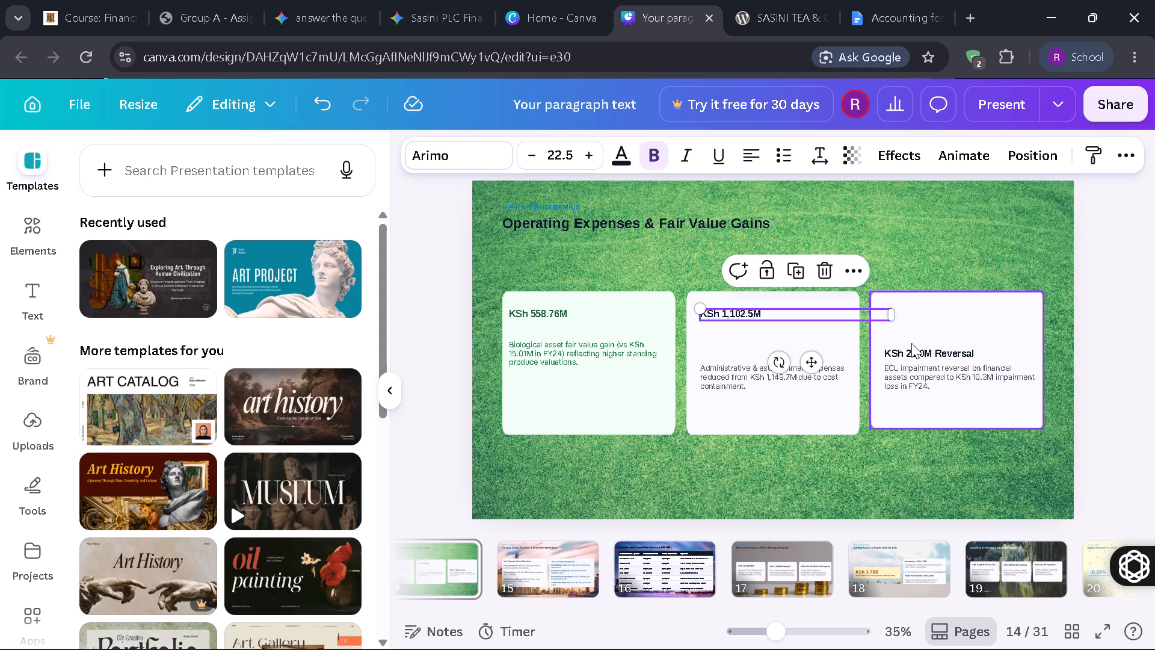
drag(913, 351, 908, 314)
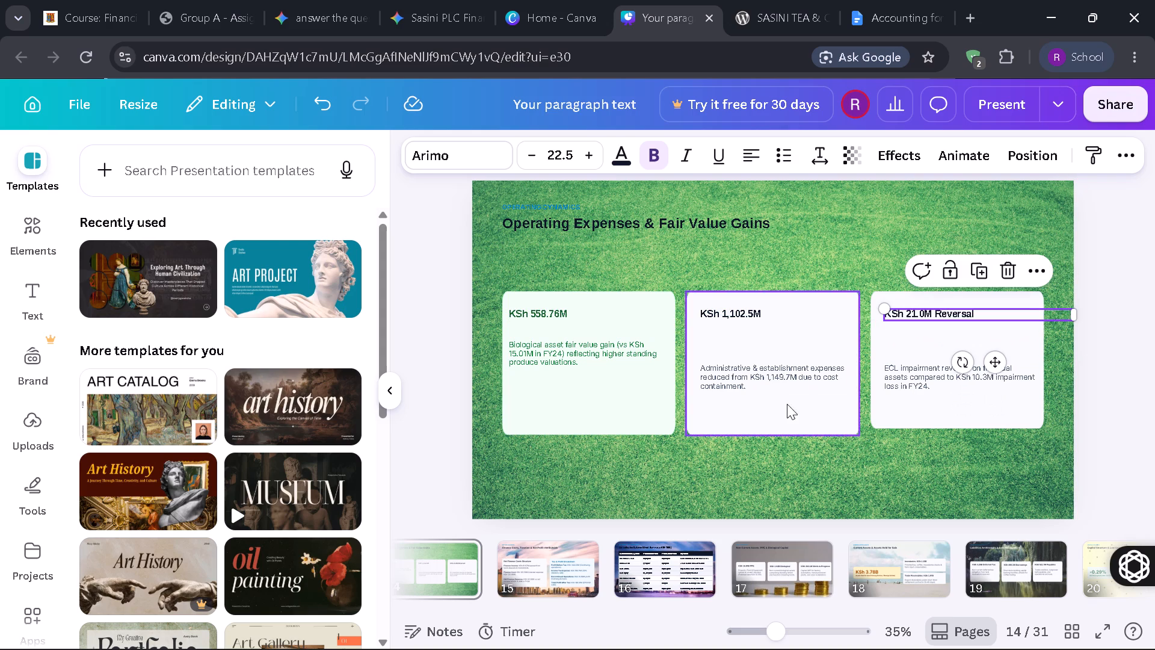
drag(757, 383, 756, 357)
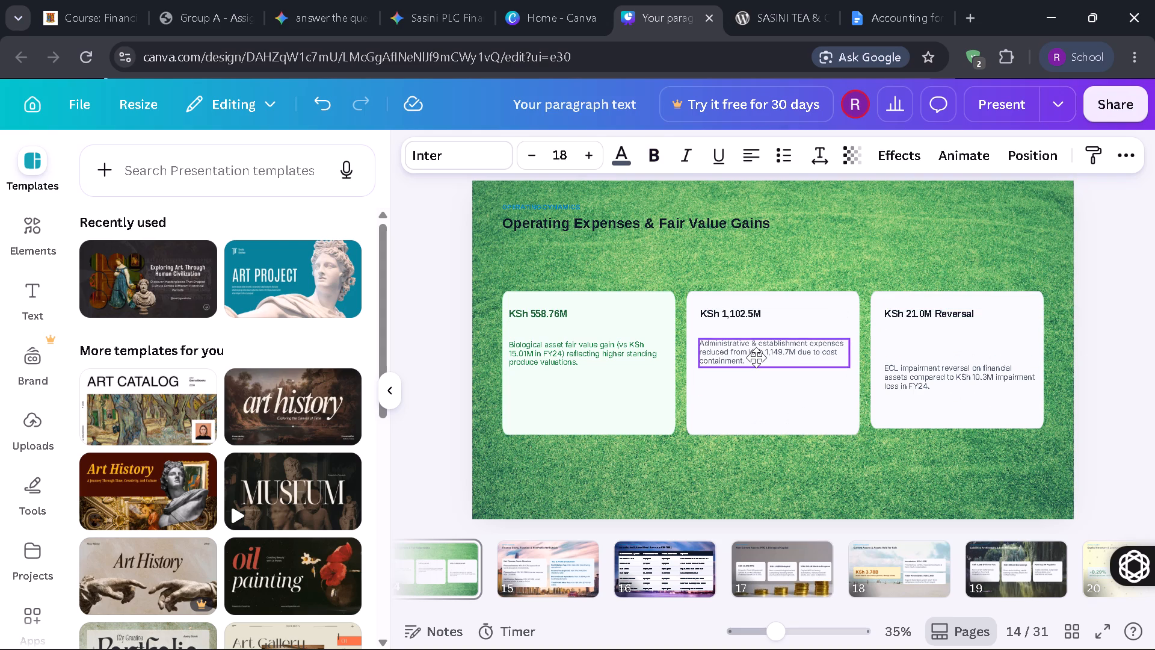
drag(756, 357, 756, 360)
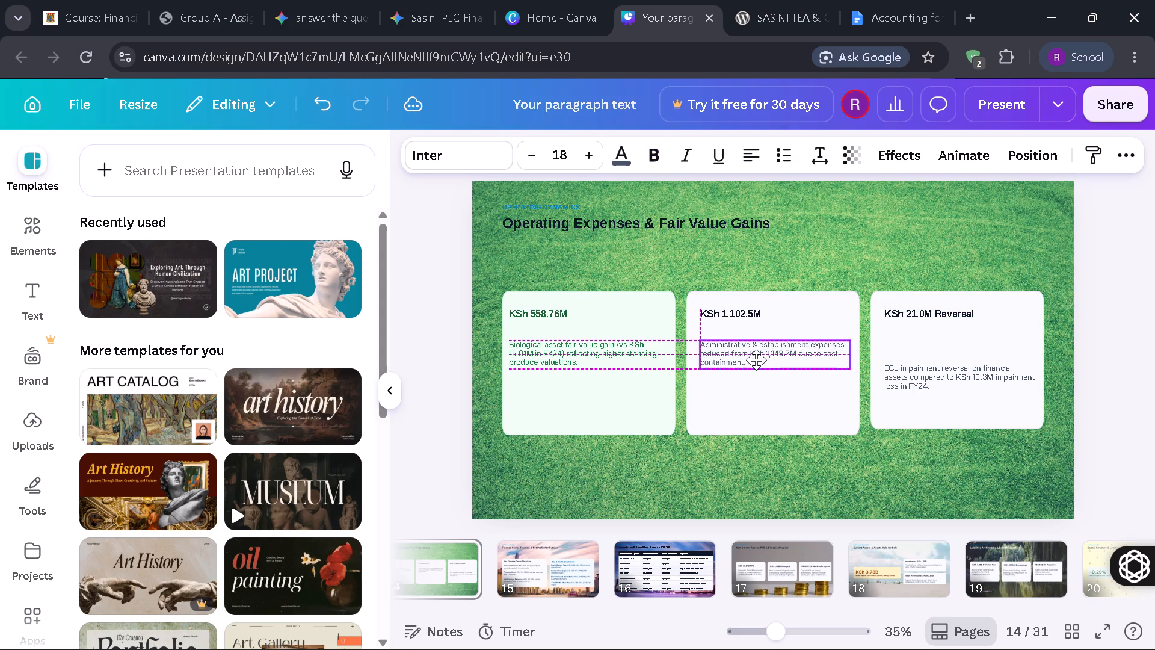
drag(911, 388, 914, 363)
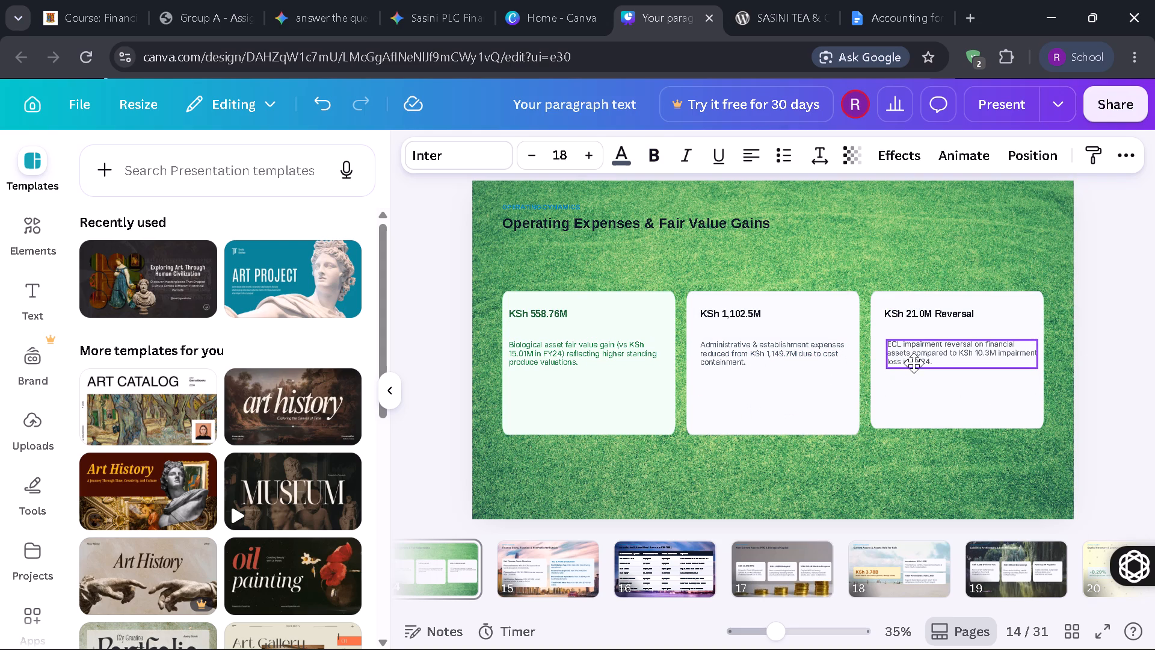
drag(914, 363, 913, 367)
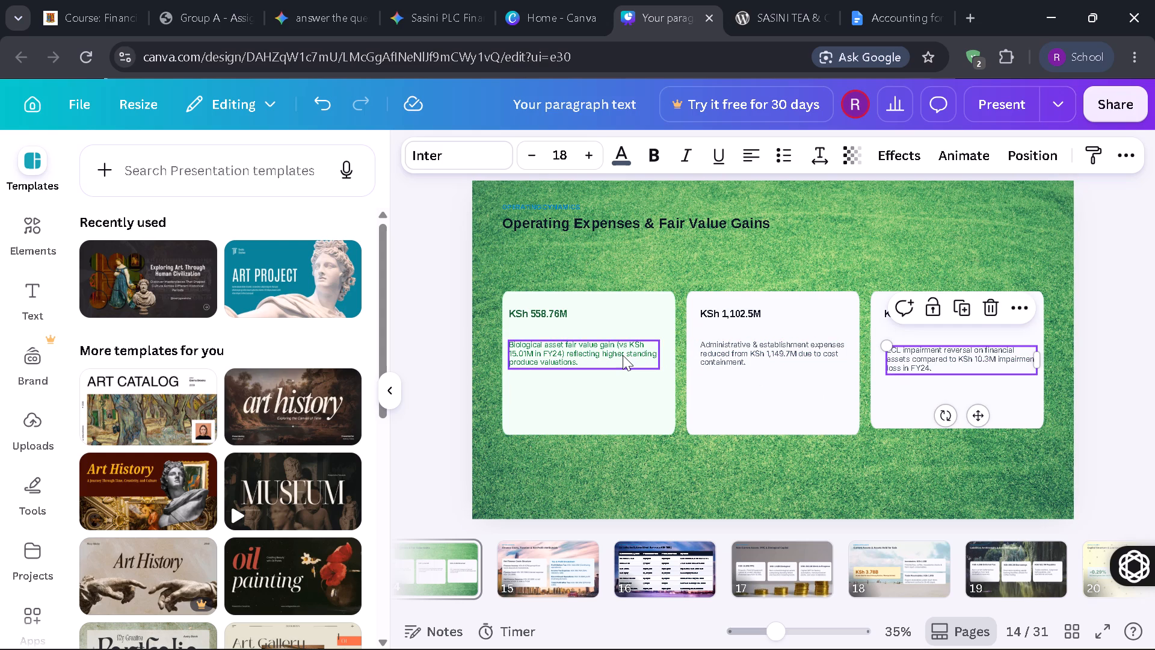
Increase the KSh 558.76M heading's font size to 28.5.
click(563, 315)
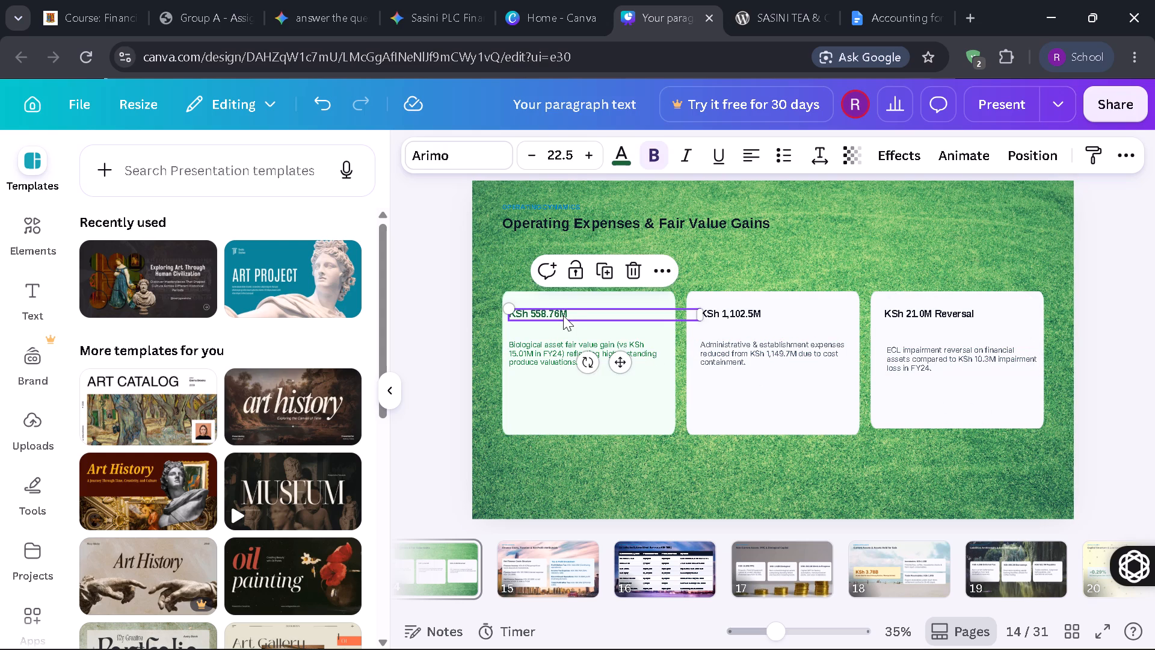
click(586, 150)
click(586, 150)
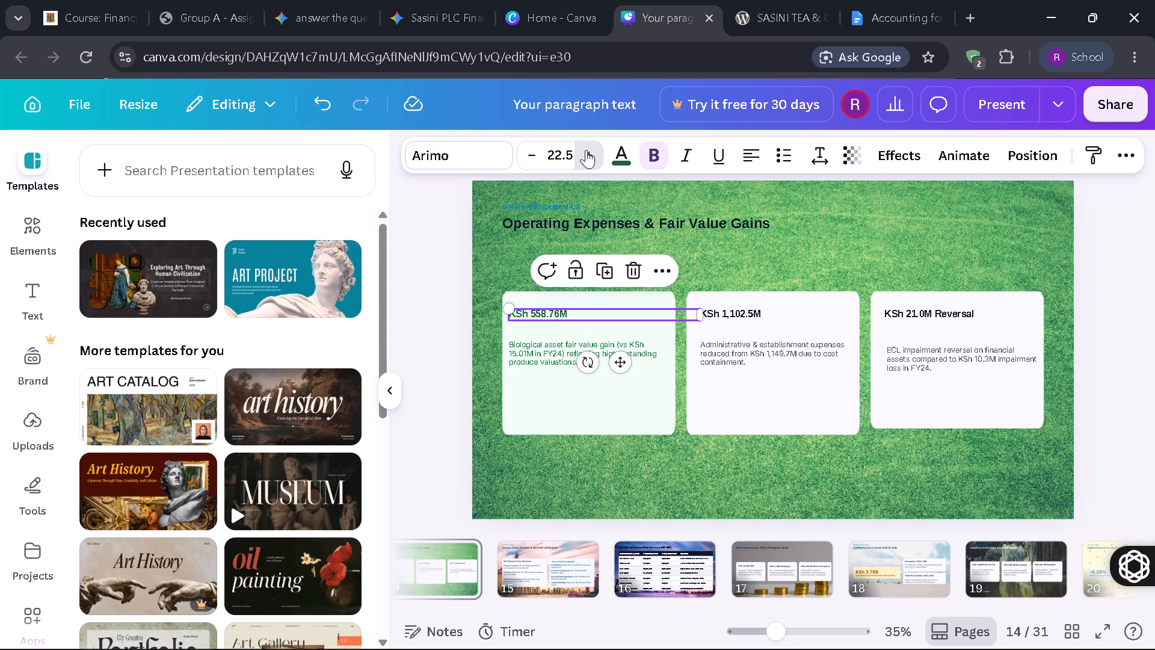
click(586, 150)
click(586, 150)
click(586, 150)
click(586, 150)
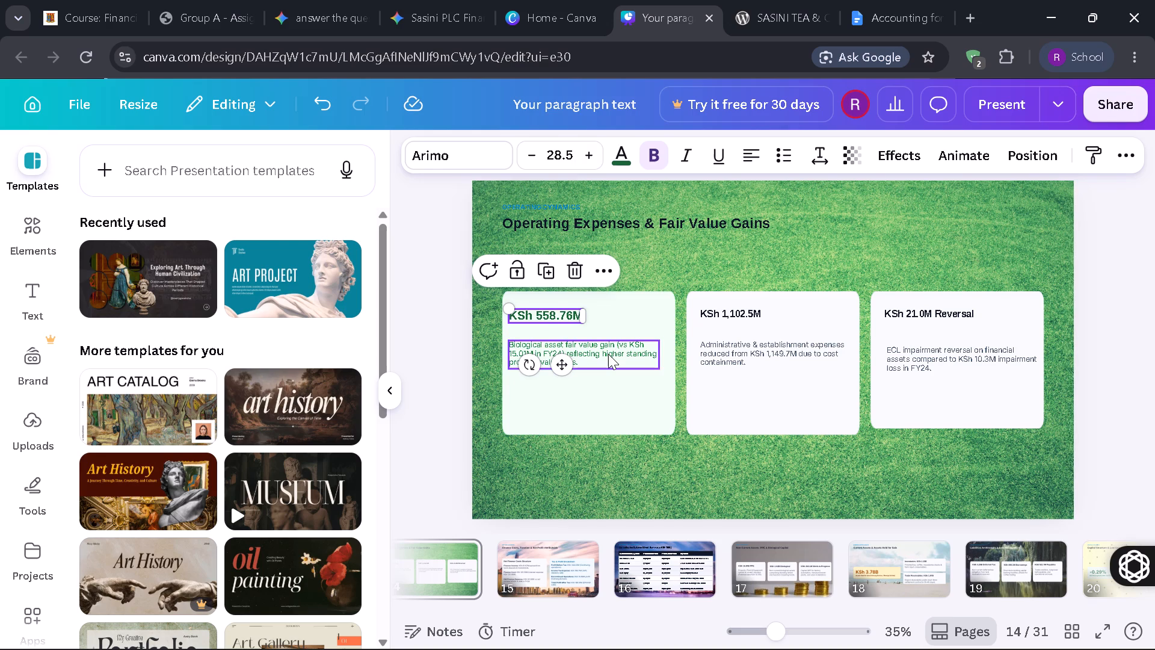
Increase the font size of the biological asset fair value description in the first card to 26.
click(608, 354)
click(582, 149)
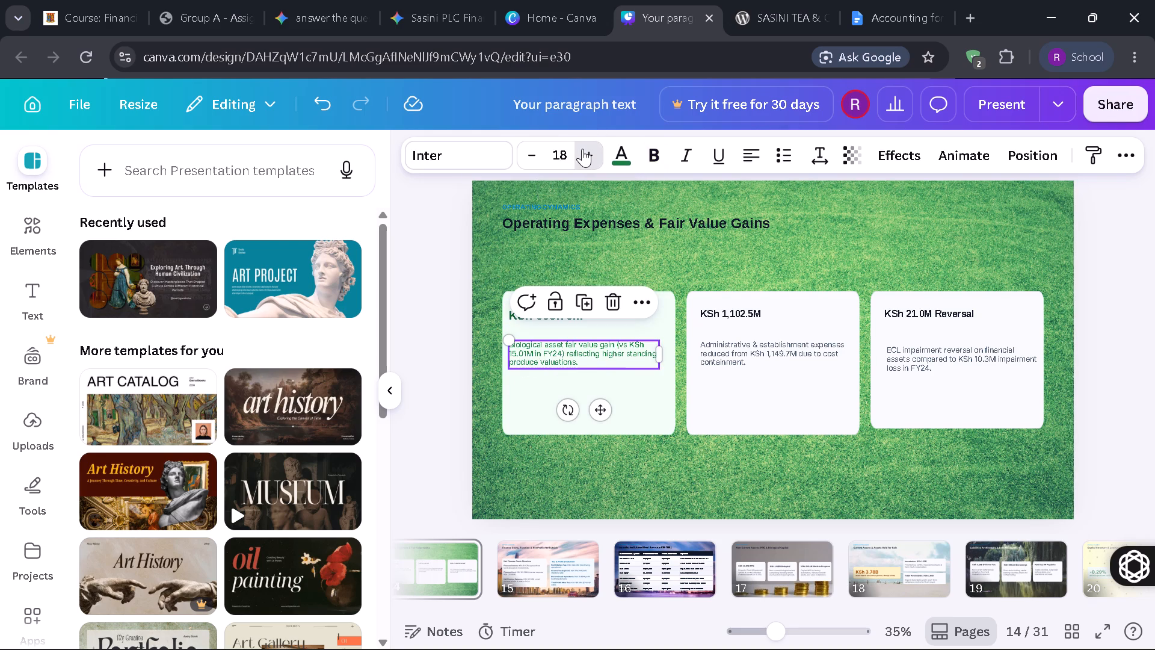
click(582, 149)
click(582, 149)
click(582, 149)
click(582, 149)
click(582, 149)
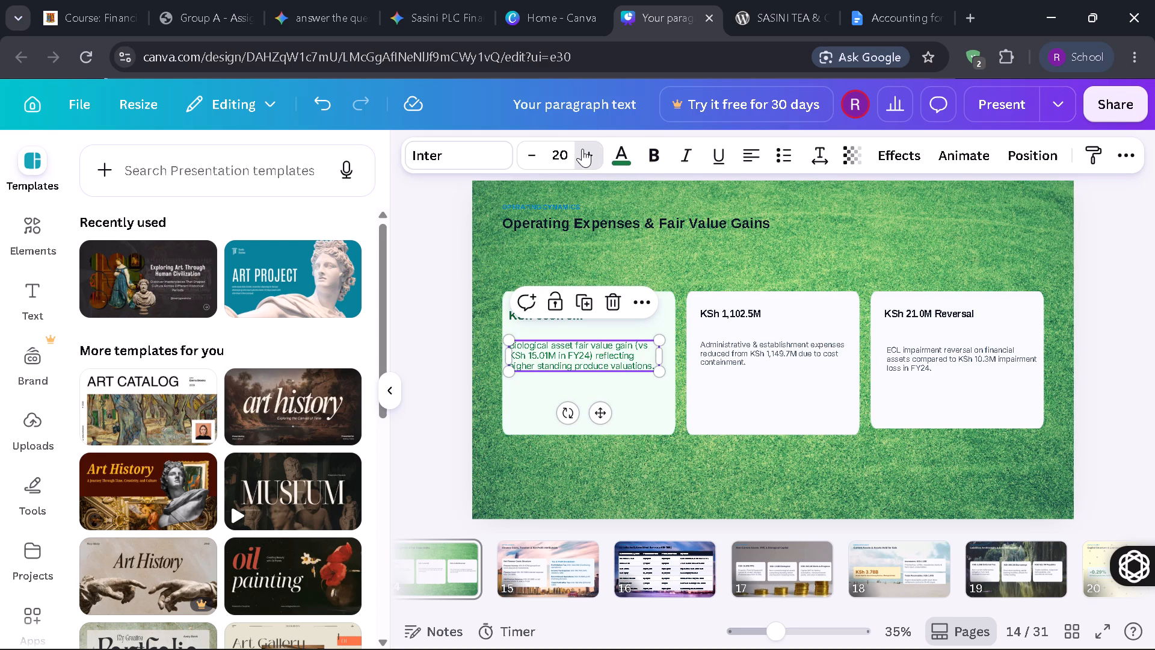
click(582, 149)
click(582, 149)
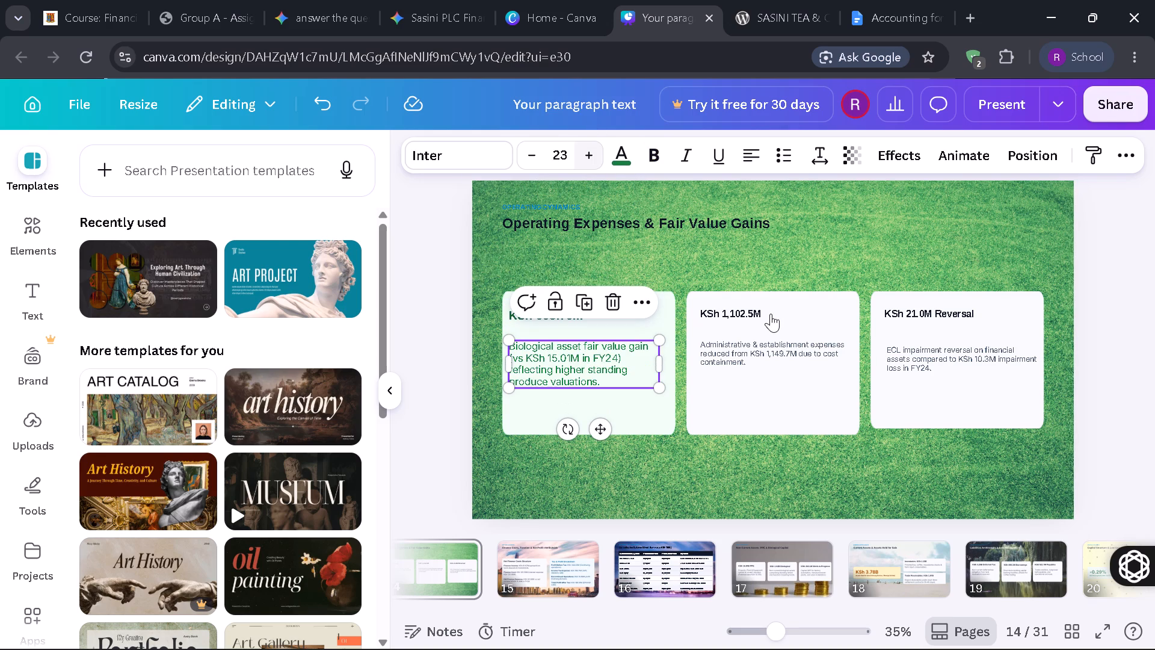
Increase the KSh 1,102.5M heading's font size to 28.5.
click(765, 313)
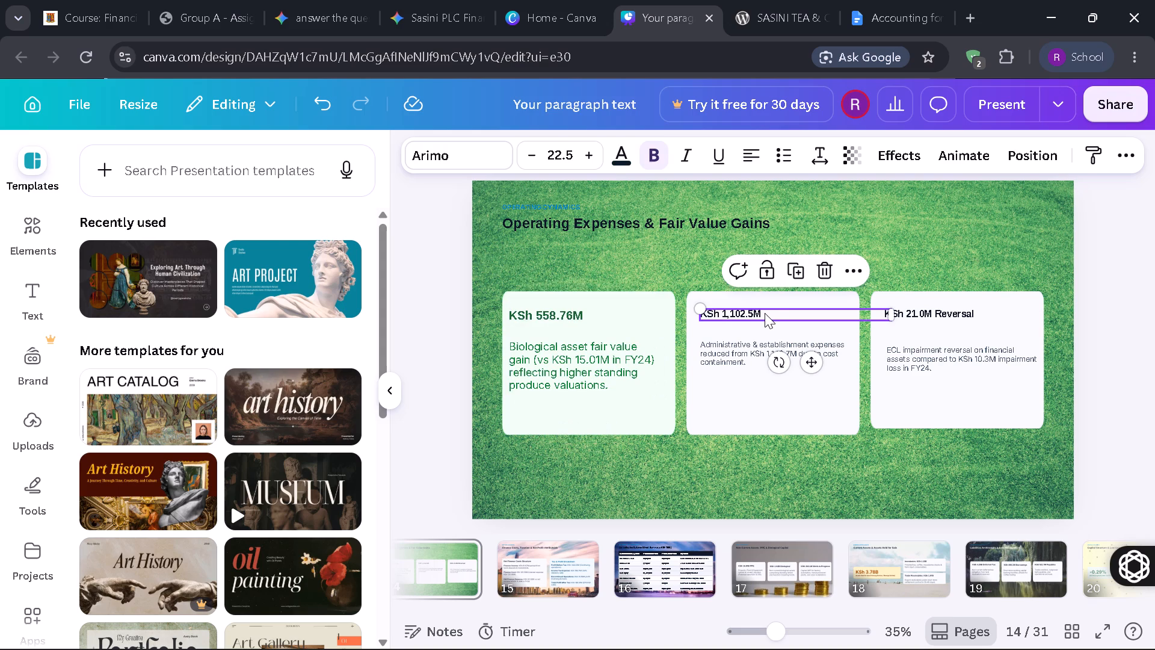
click(587, 153)
click(587, 153)
click(587, 153)
click(587, 153)
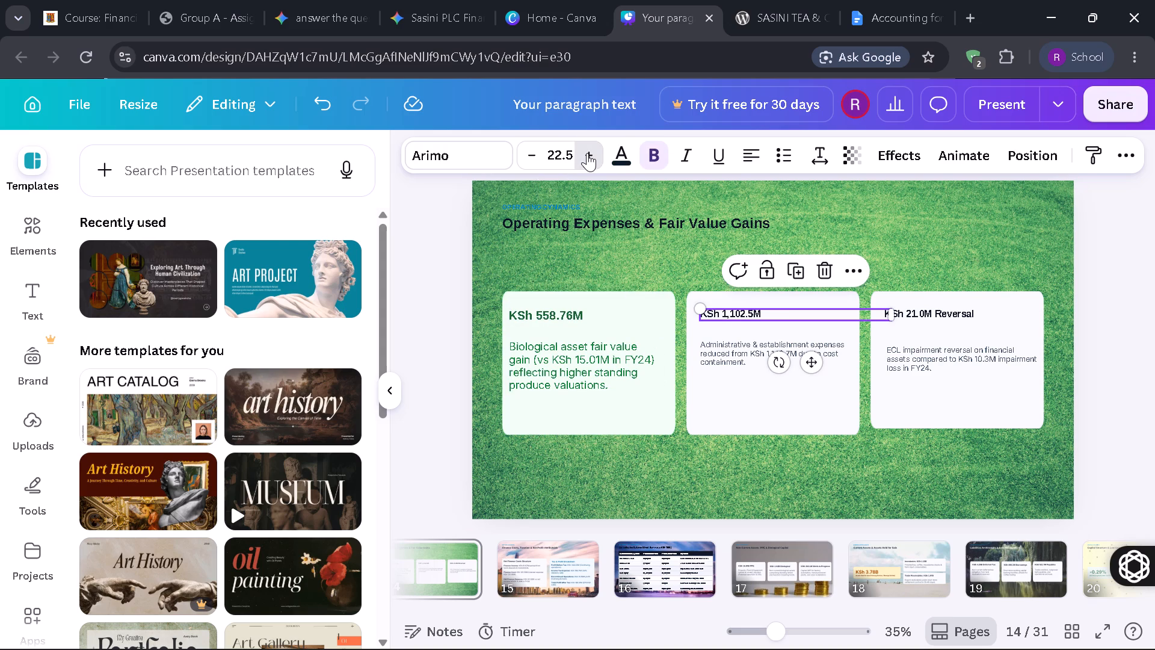
double_click(587, 153)
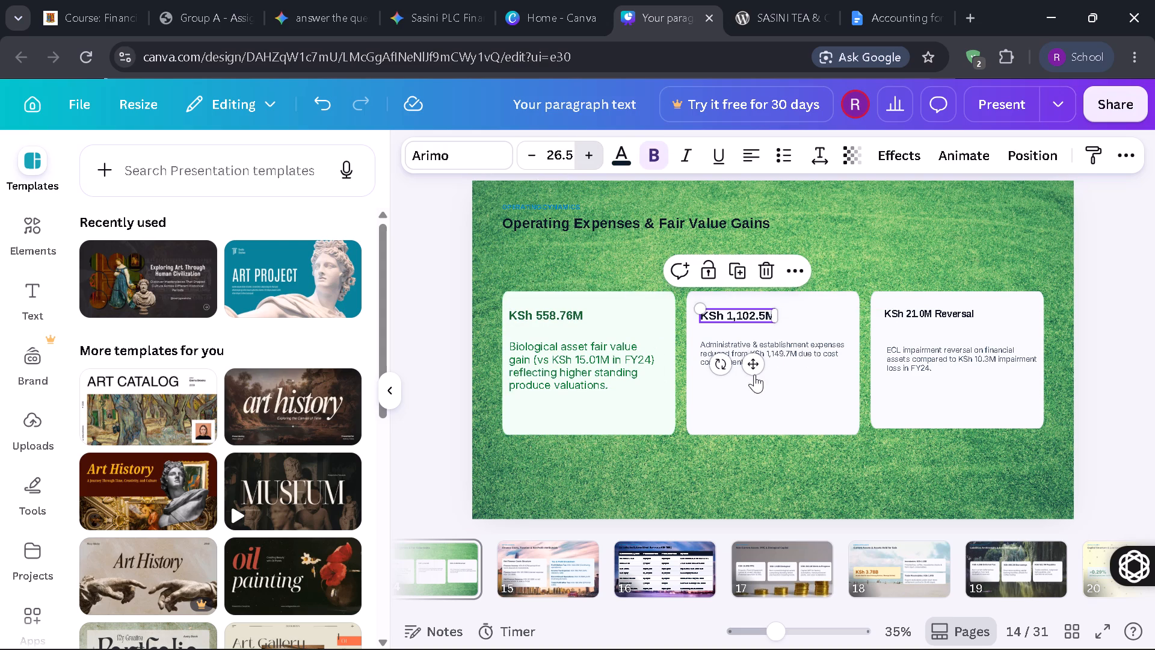
Increase the font size of the administrative and establishment expenses description in the second card to 26.
click(783, 351)
click(590, 157)
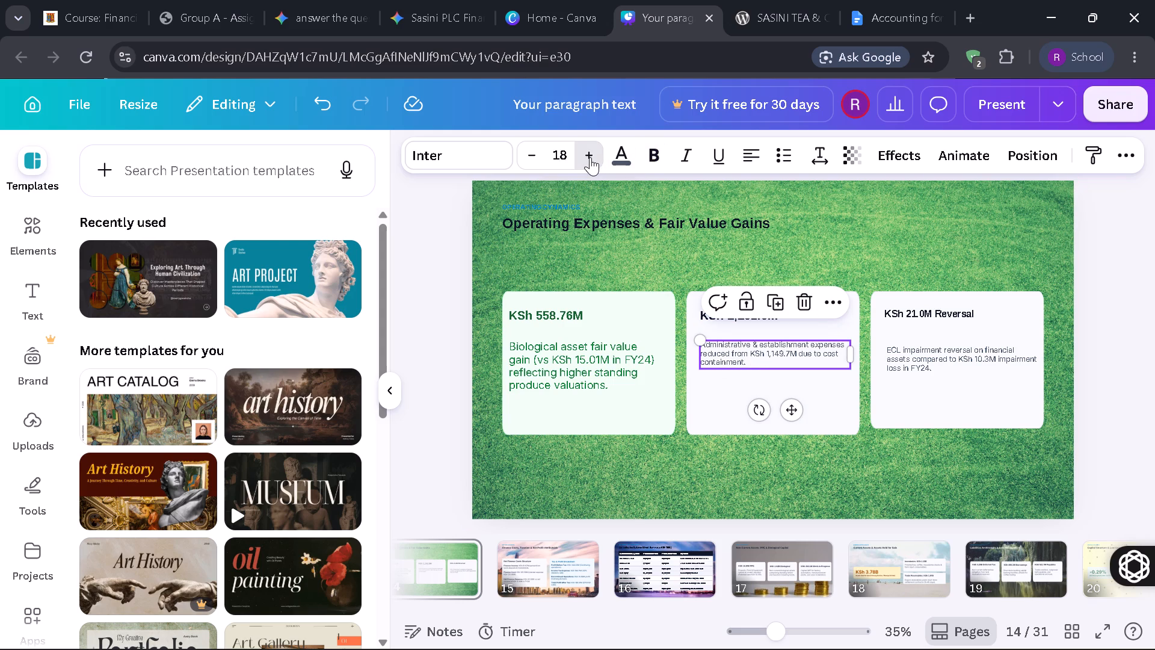
click(590, 157)
click(590, 157)
click(590, 157)
click(590, 157)
click(590, 157)
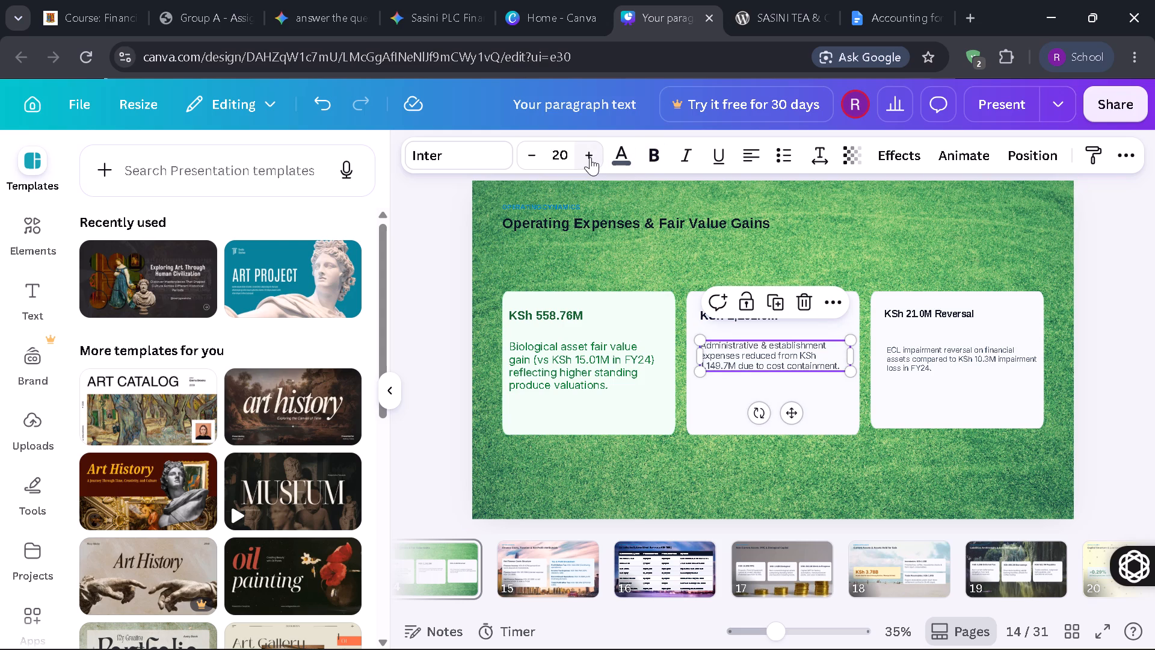
click(590, 157)
click(590, 157)
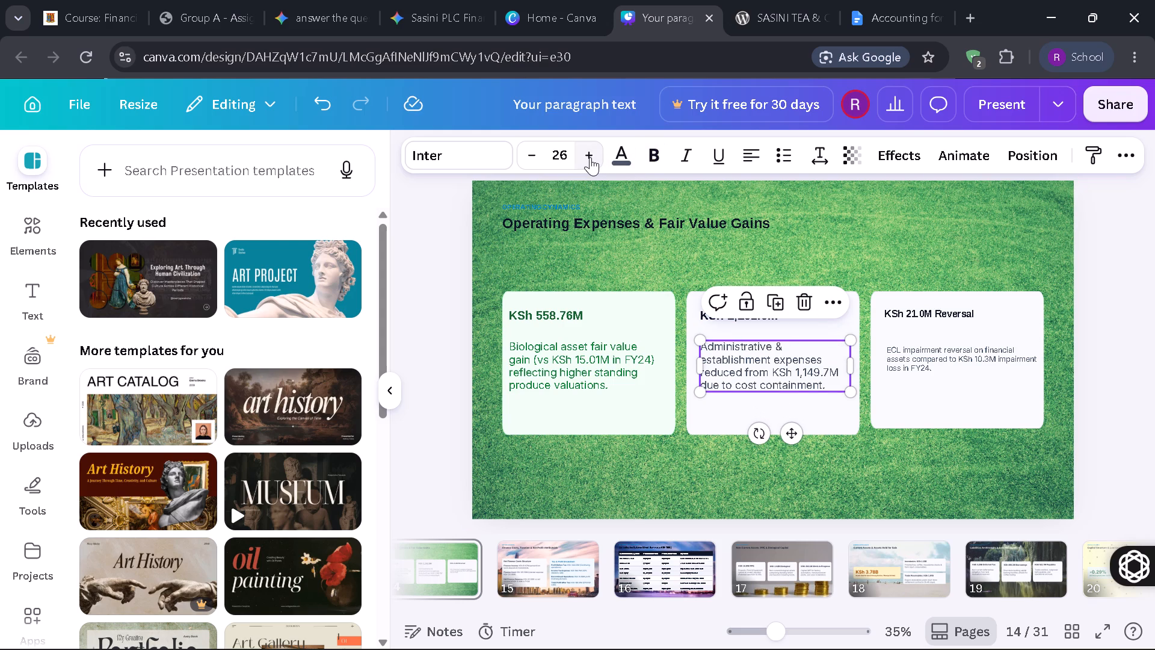
Increase the KSh 21.0M Reversal heading's font size to 28.5.
click(920, 312)
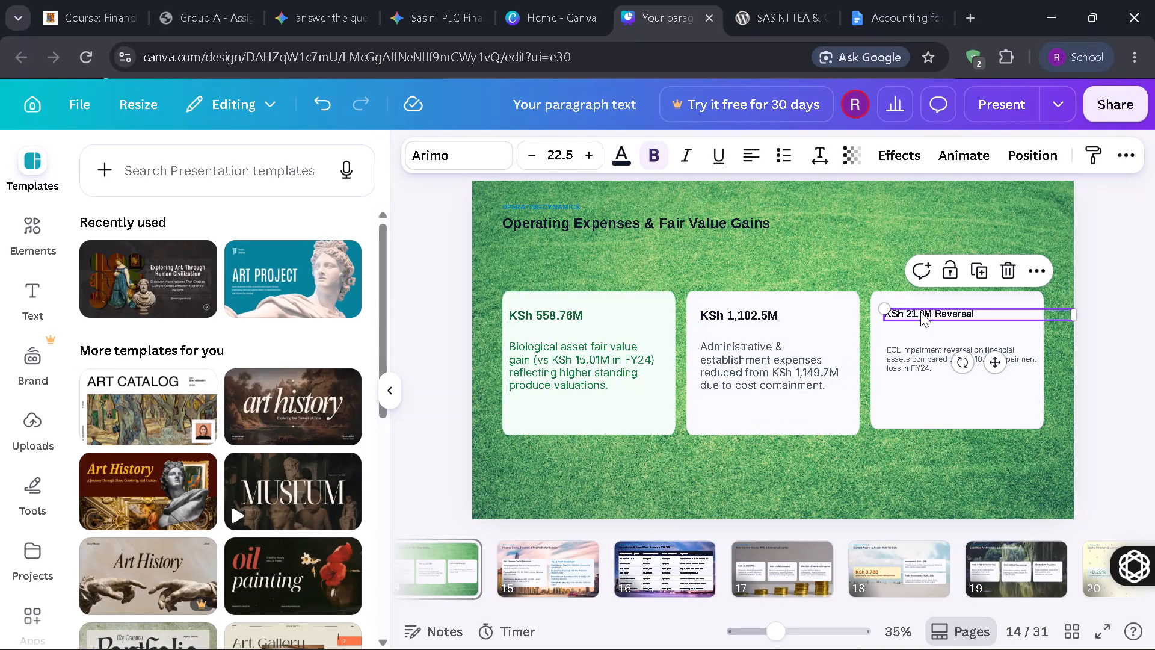
click(590, 159)
click(590, 159)
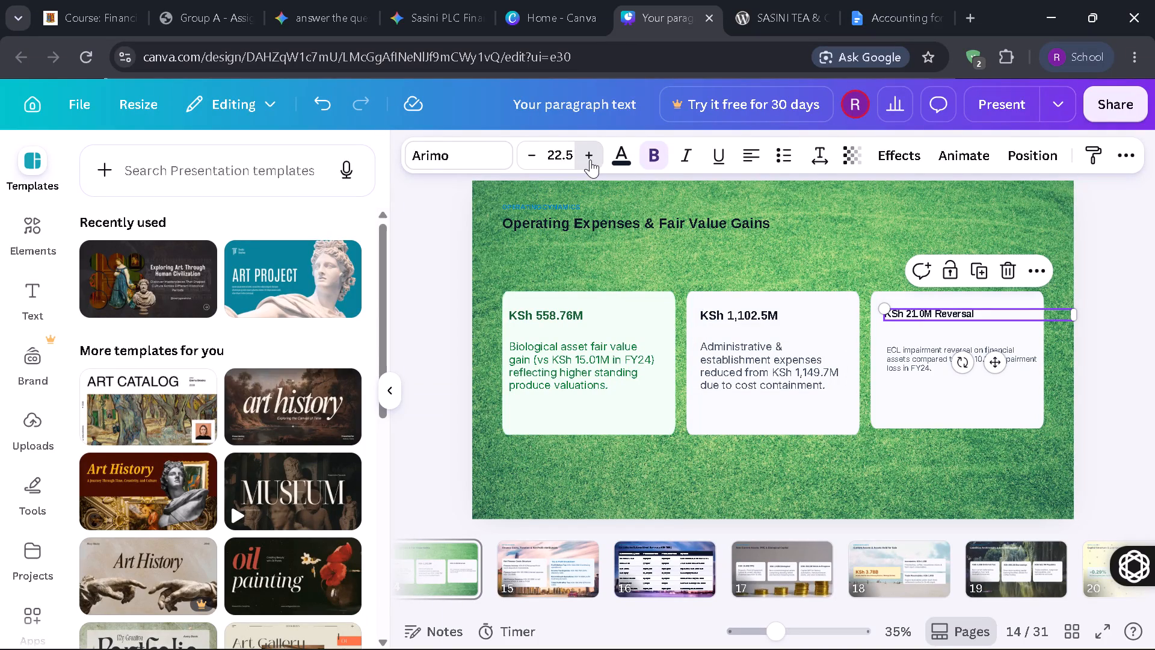
click(590, 159)
click(590, 159)
click(590, 159)
click(590, 159)
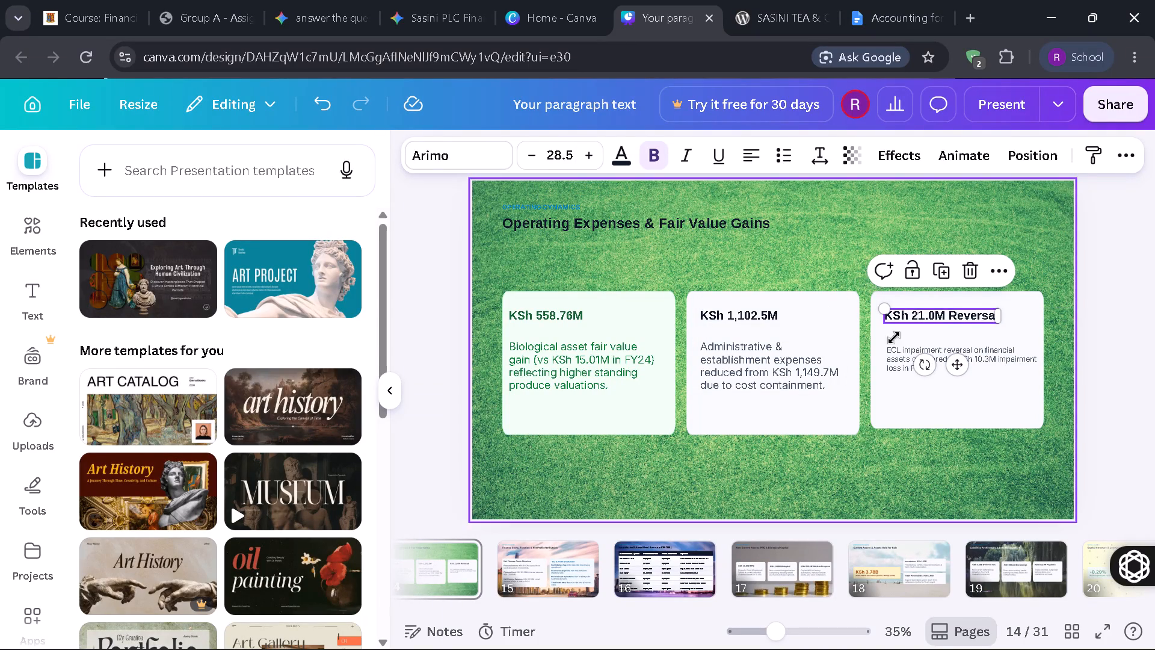
Increase the font size of the ECL impairment reversal description in the third card to 26.
click(973, 356)
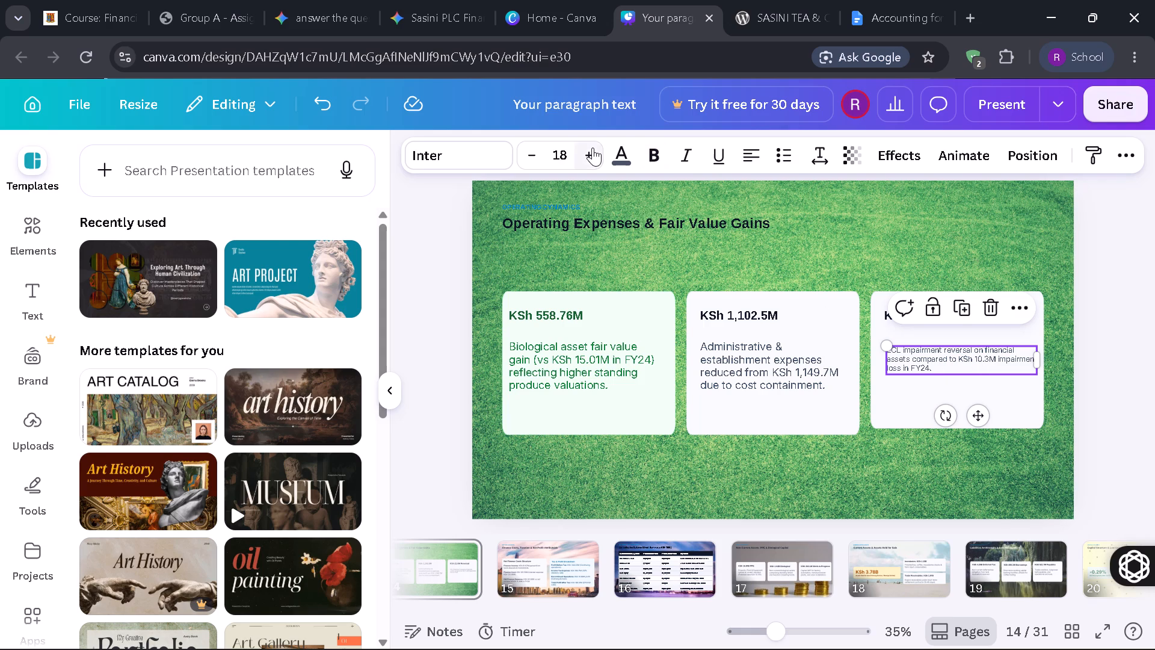
click(593, 148)
click(593, 148)
click(593, 148)
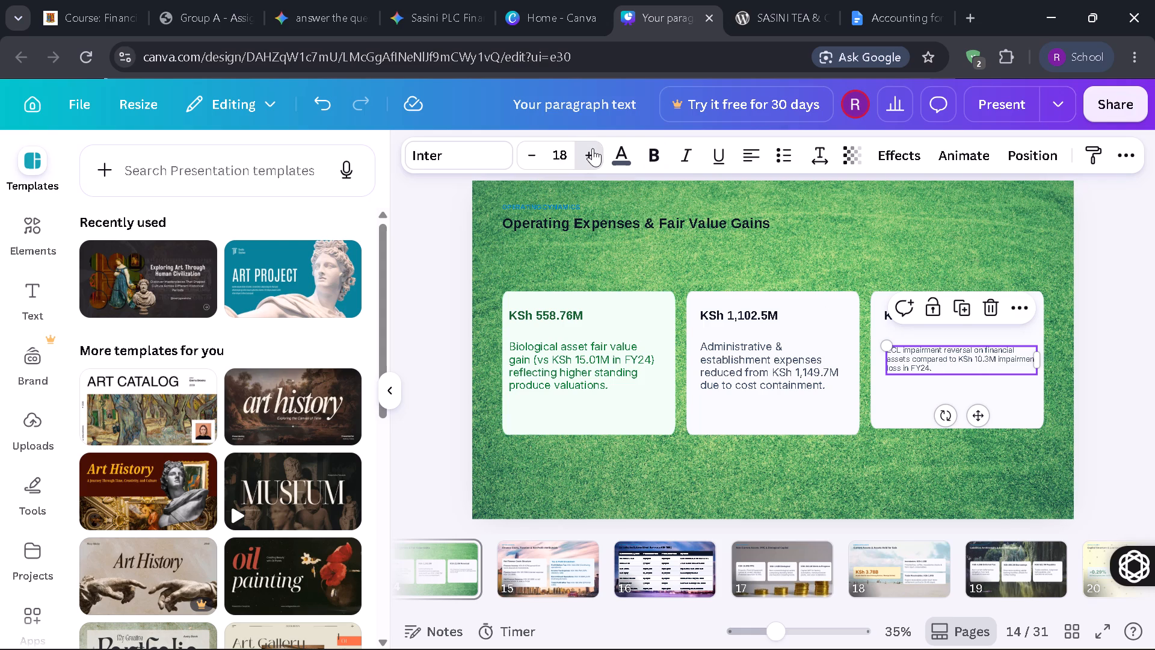
click(593, 148)
click(593, 148)
click(593, 148)
click(593, 148)
click(593, 148)
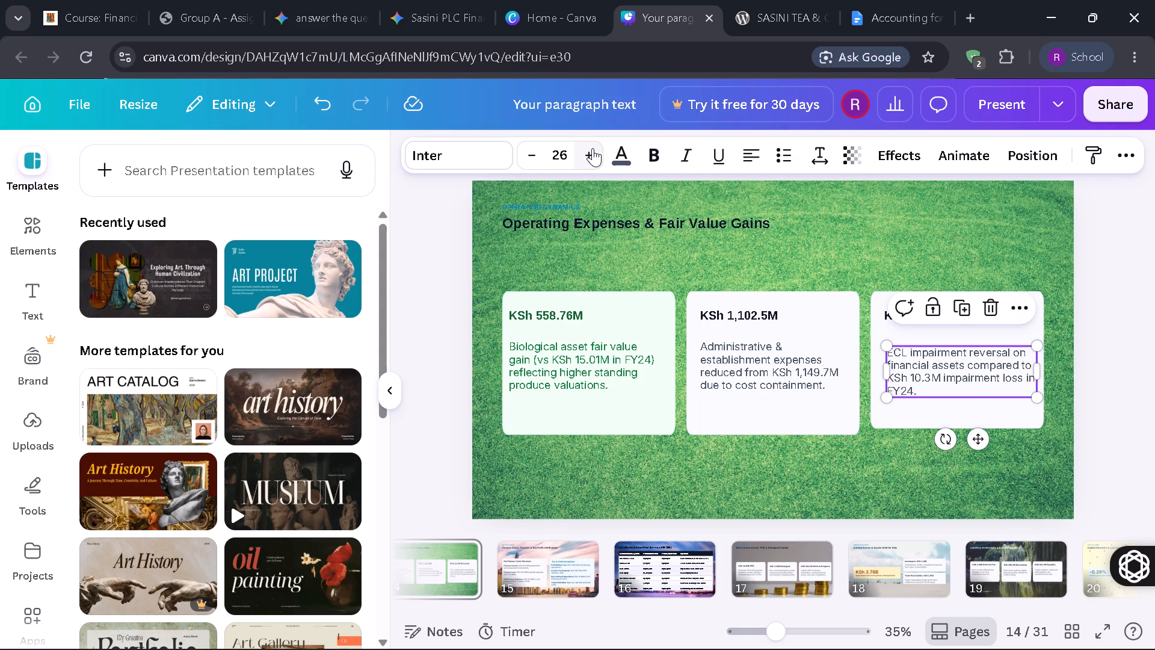
click(1114, 353)
On slide 13, enlarge the cost structure table downward with taller rows and widen it slightly toward the slide's right edge.
key(Left)
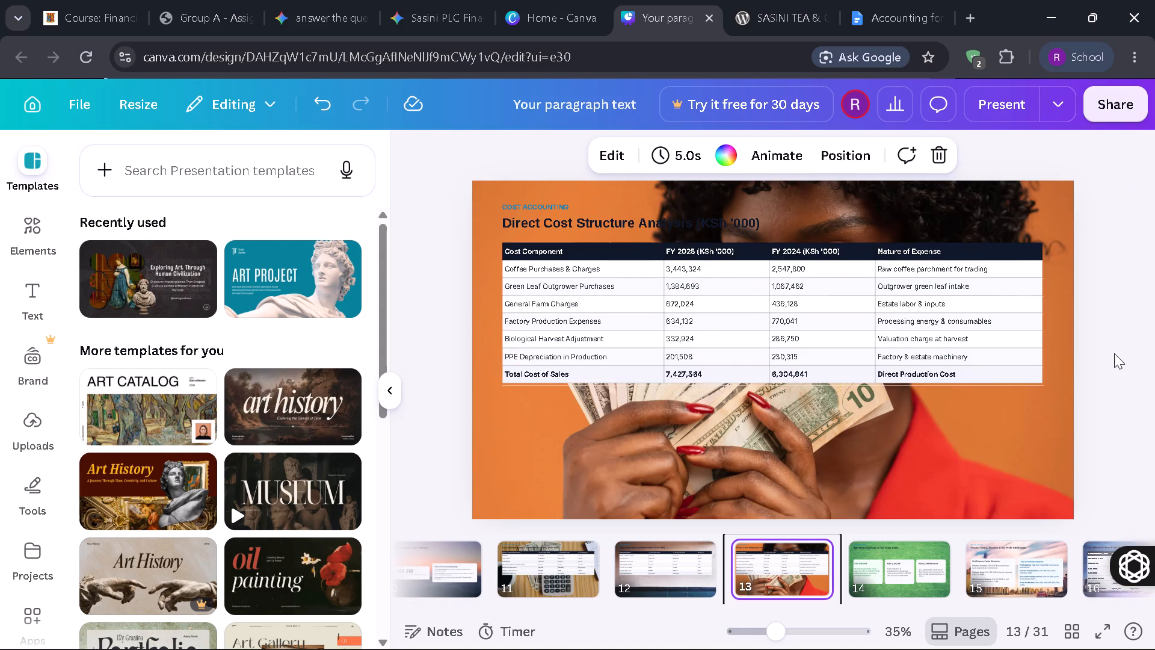
click(979, 357)
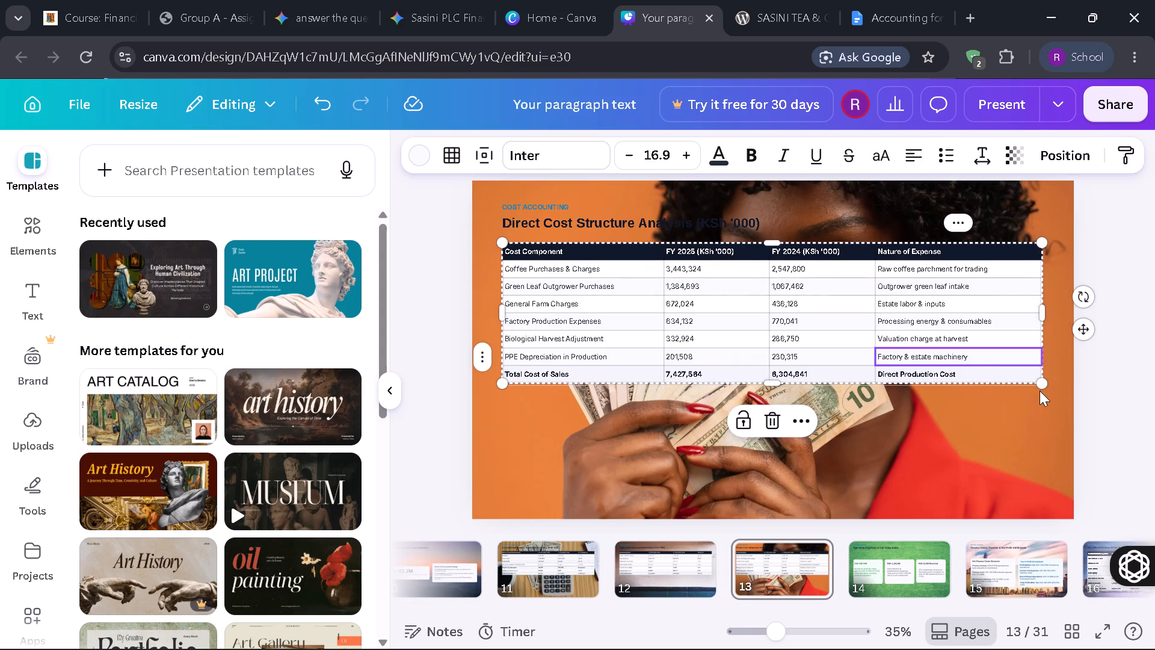
drag(1043, 383, 1054, 462)
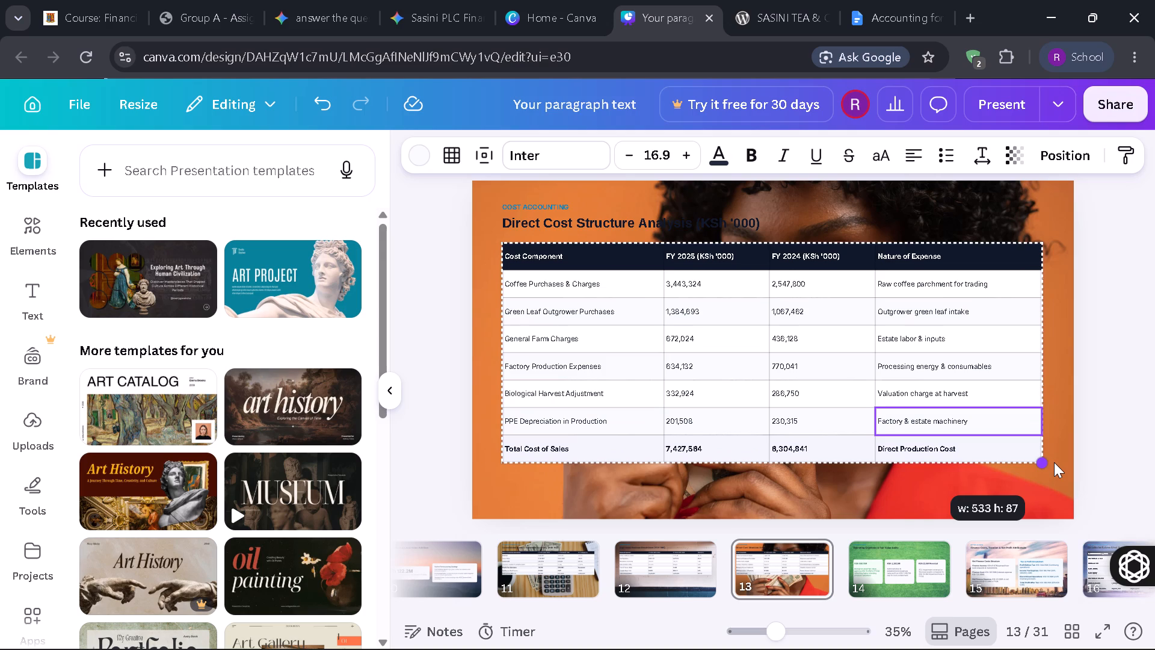
drag(1054, 462, 1054, 463)
drag(1054, 463, 1064, 465)
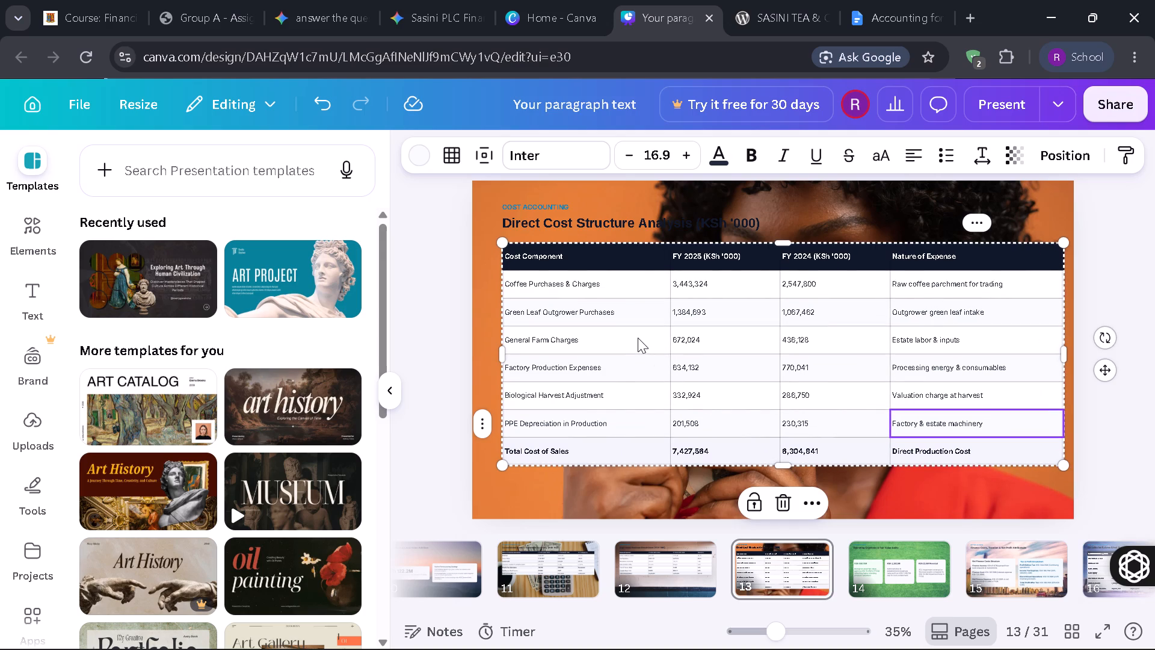
Change the text color of the "Direct Cost Structure Analysis (KSh '000)" title to white.
click(638, 224)
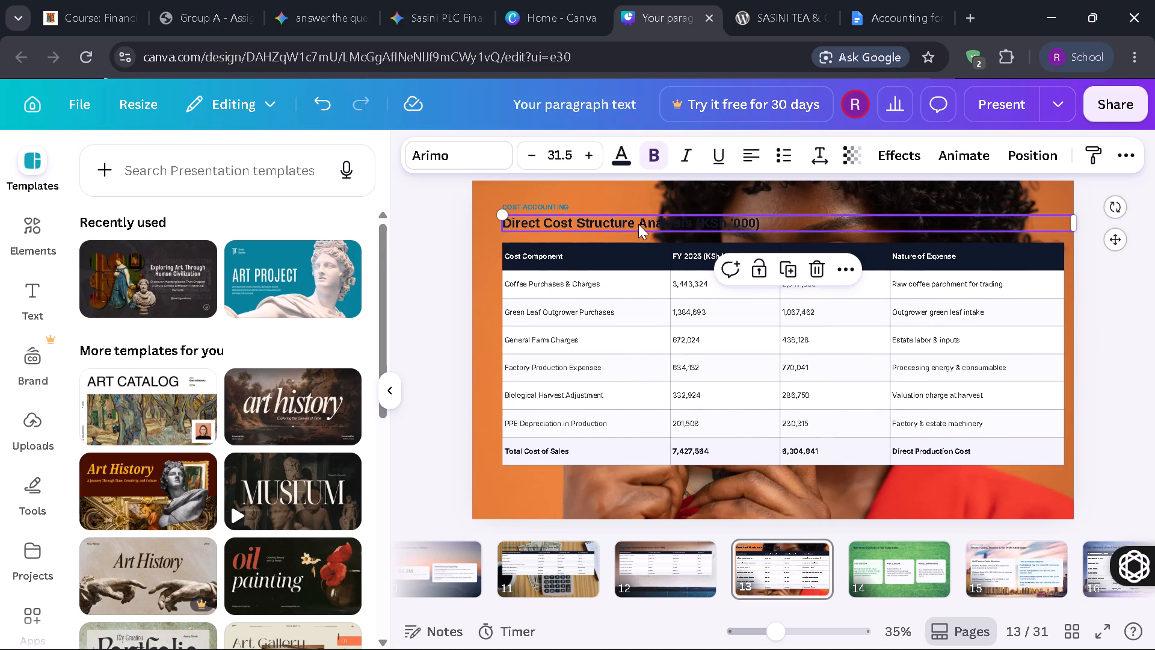
click(623, 160)
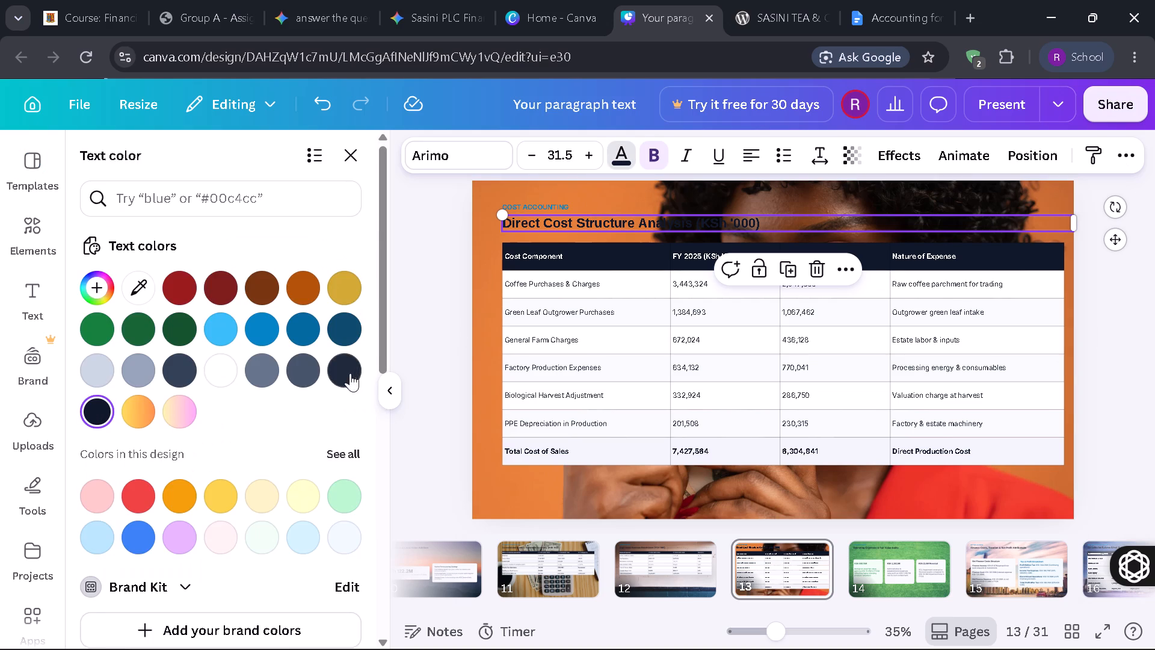
click(220, 368)
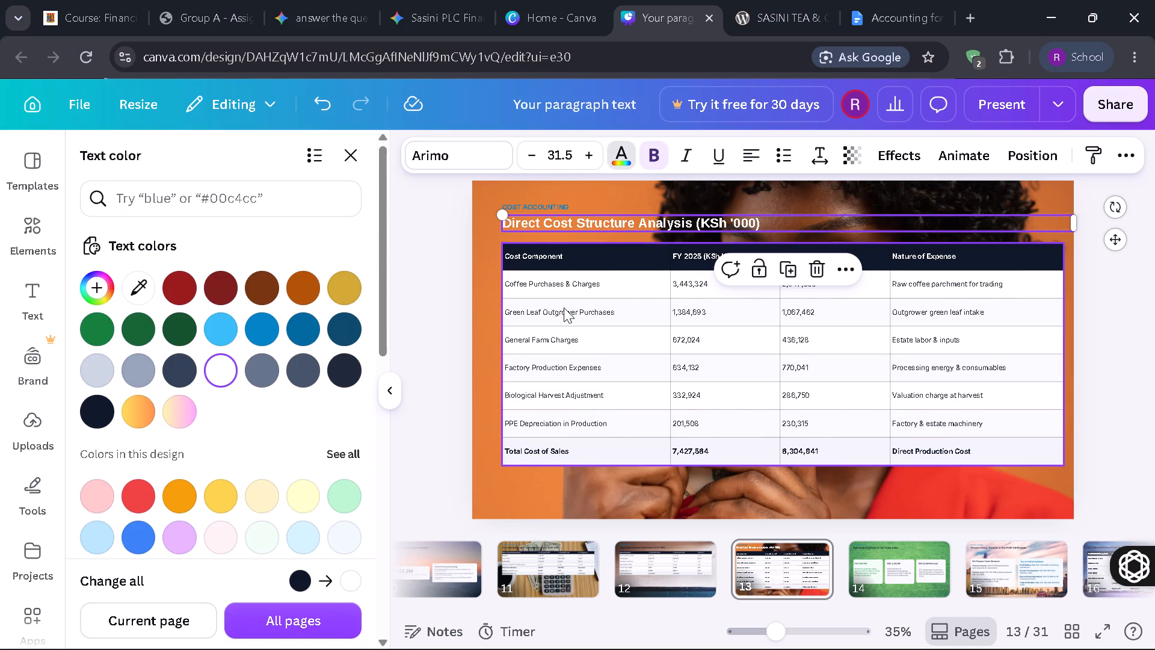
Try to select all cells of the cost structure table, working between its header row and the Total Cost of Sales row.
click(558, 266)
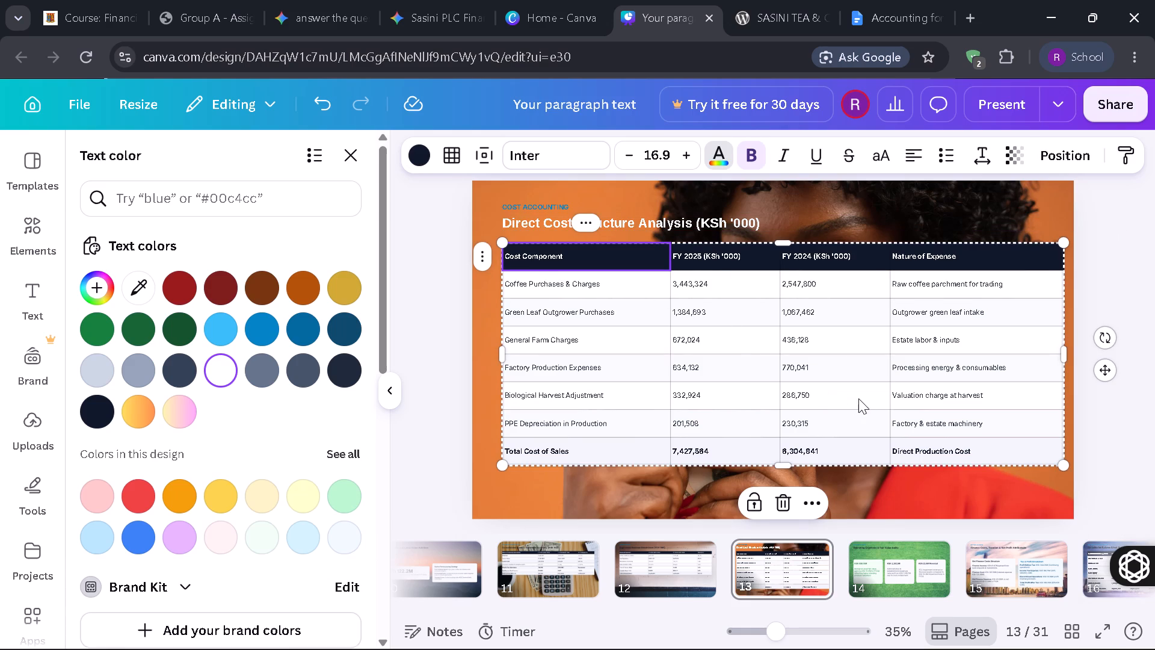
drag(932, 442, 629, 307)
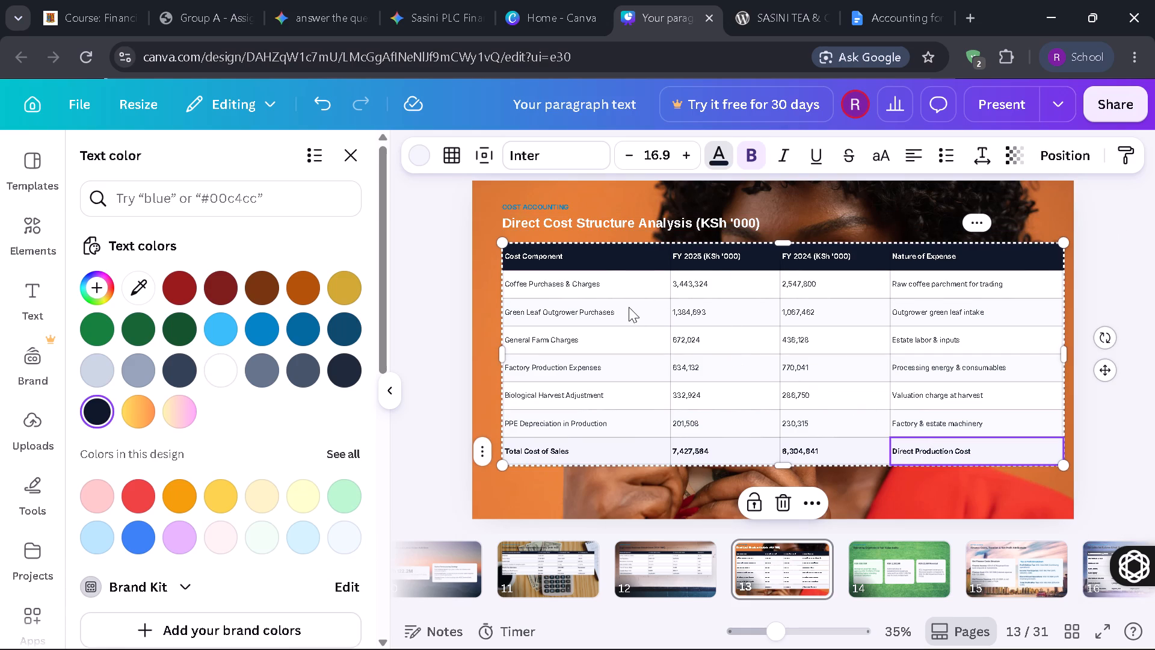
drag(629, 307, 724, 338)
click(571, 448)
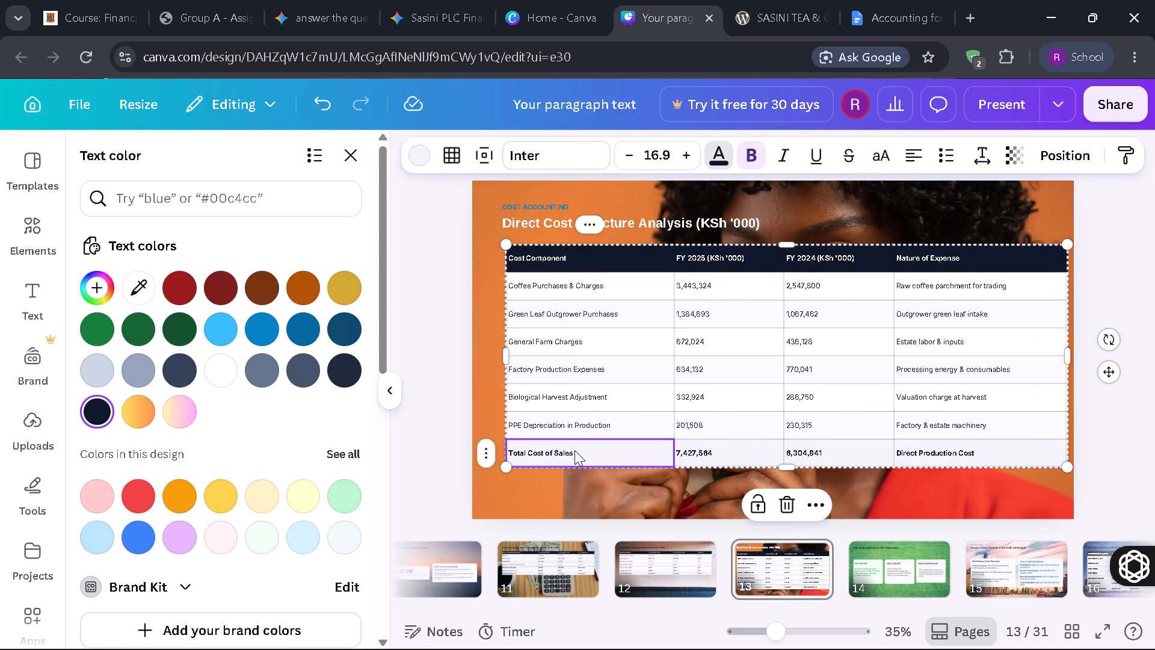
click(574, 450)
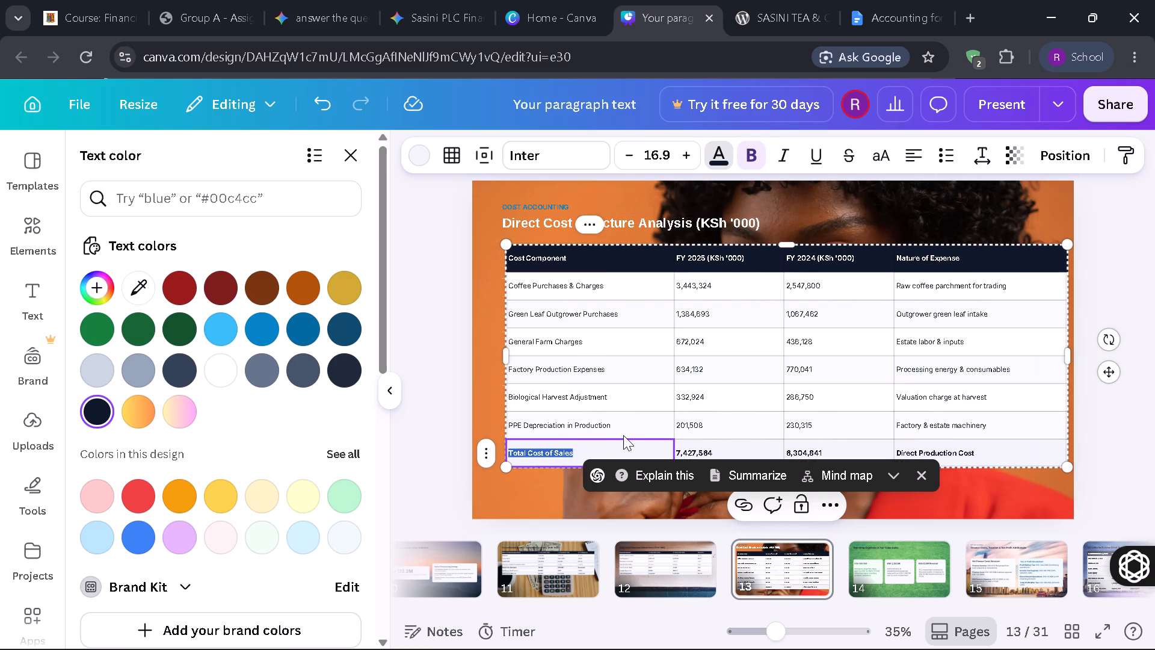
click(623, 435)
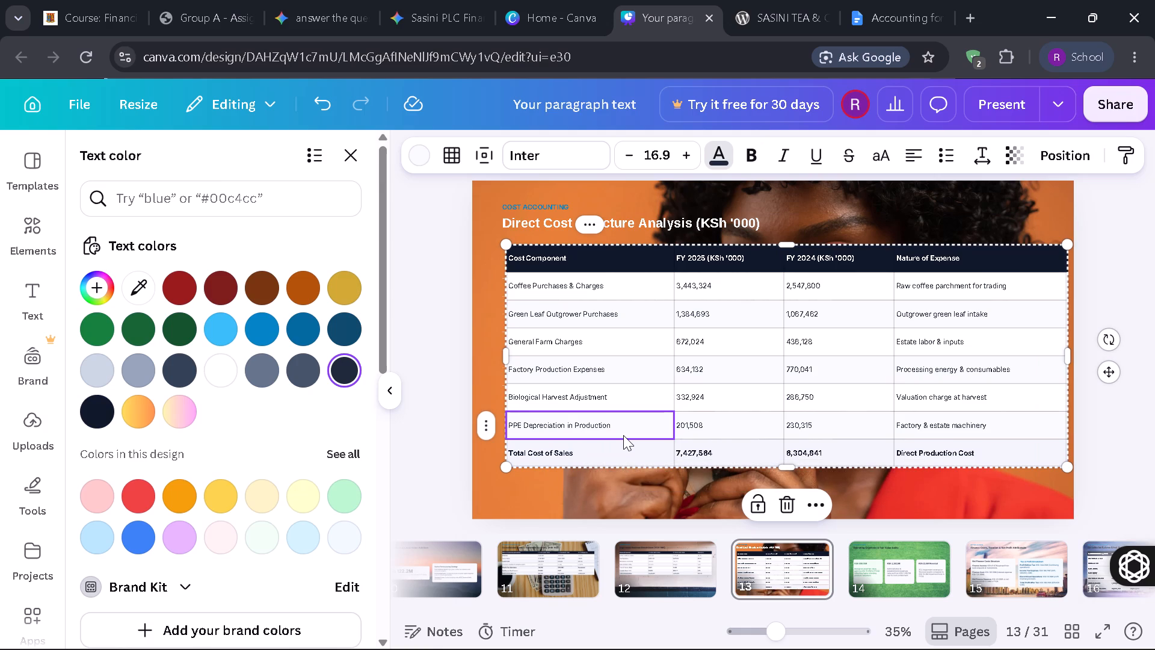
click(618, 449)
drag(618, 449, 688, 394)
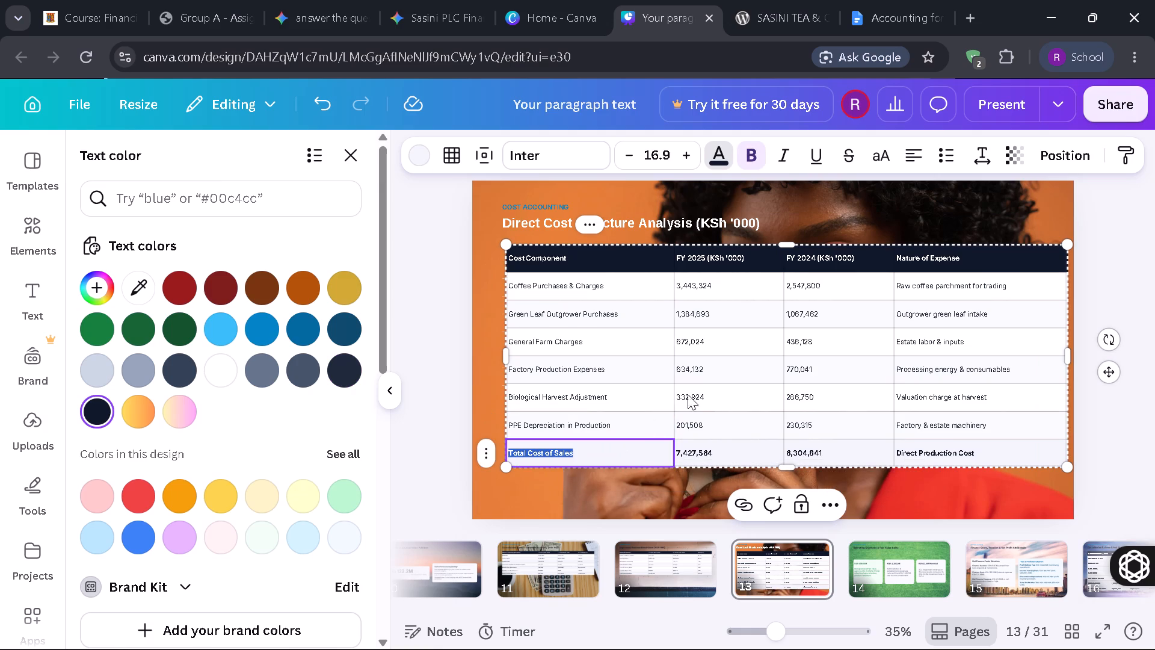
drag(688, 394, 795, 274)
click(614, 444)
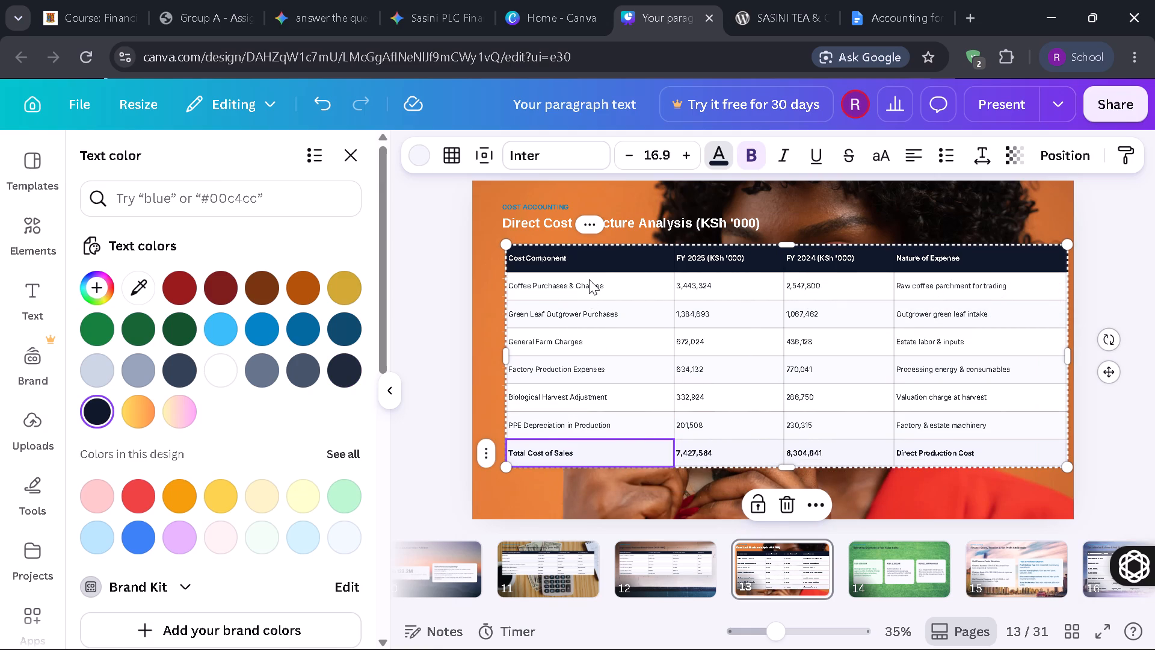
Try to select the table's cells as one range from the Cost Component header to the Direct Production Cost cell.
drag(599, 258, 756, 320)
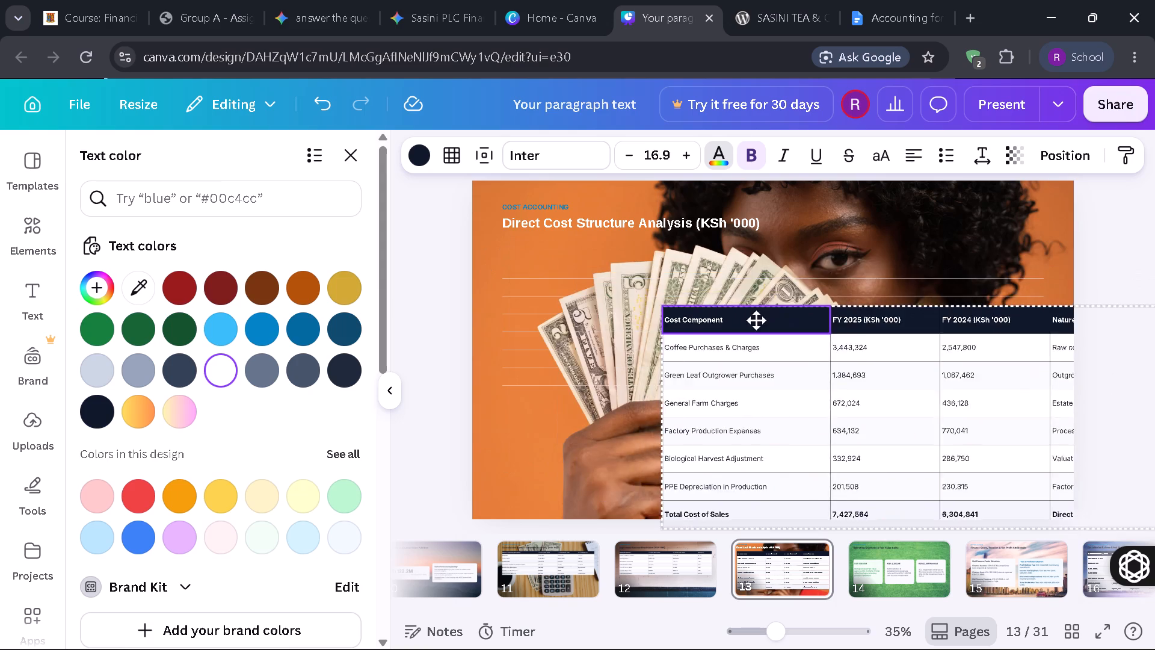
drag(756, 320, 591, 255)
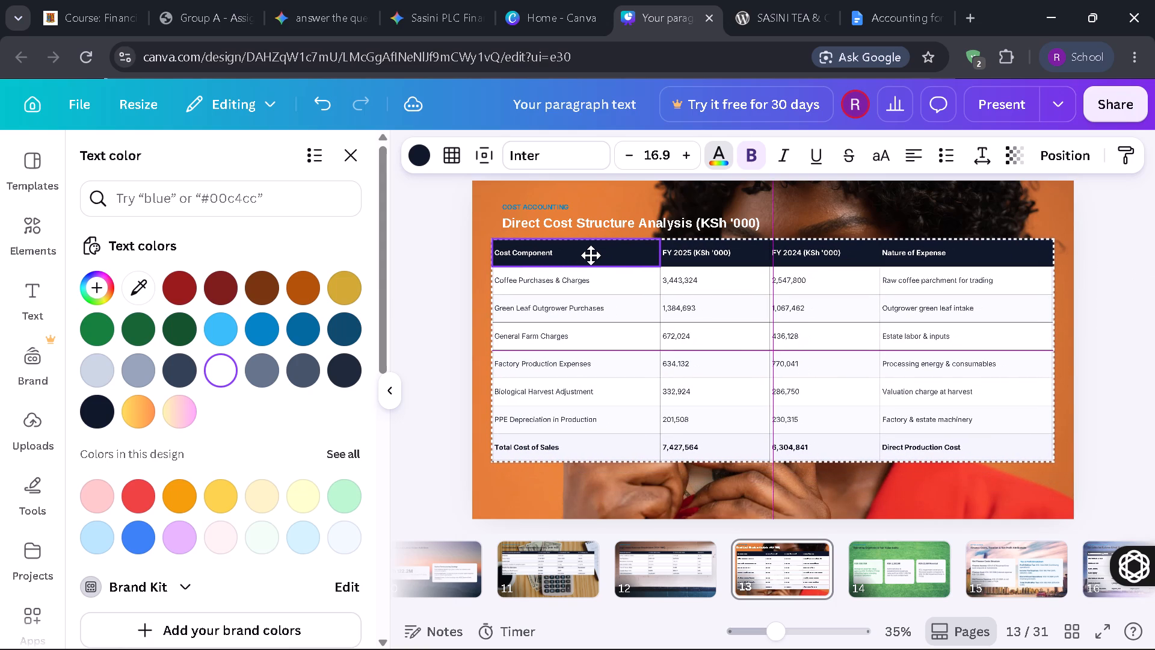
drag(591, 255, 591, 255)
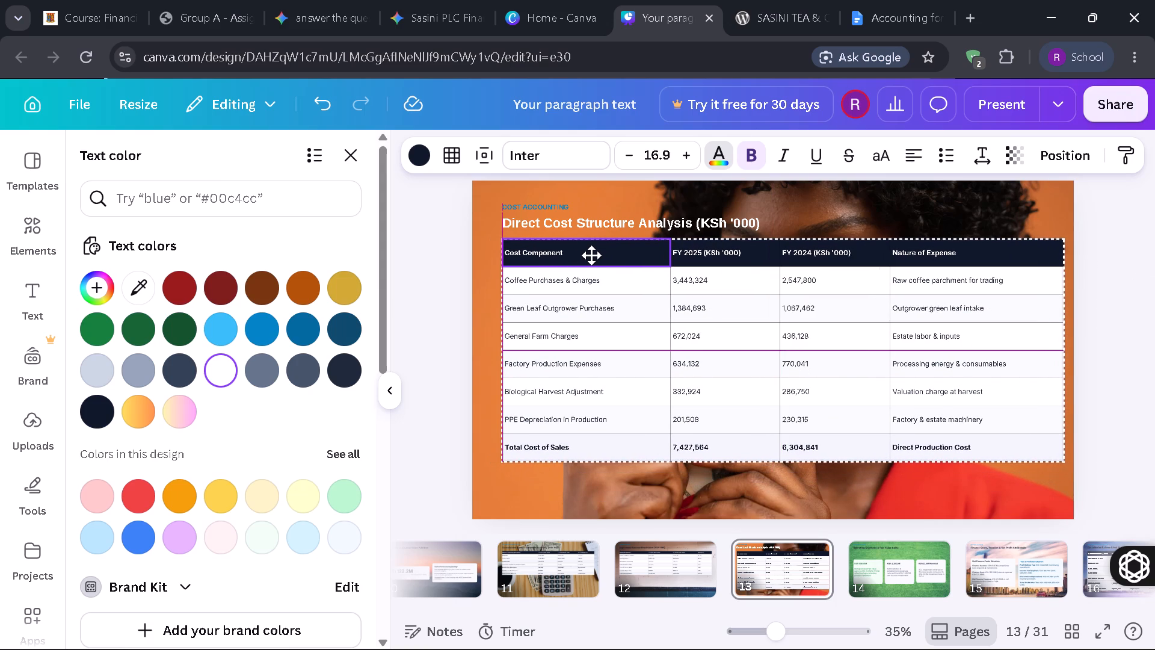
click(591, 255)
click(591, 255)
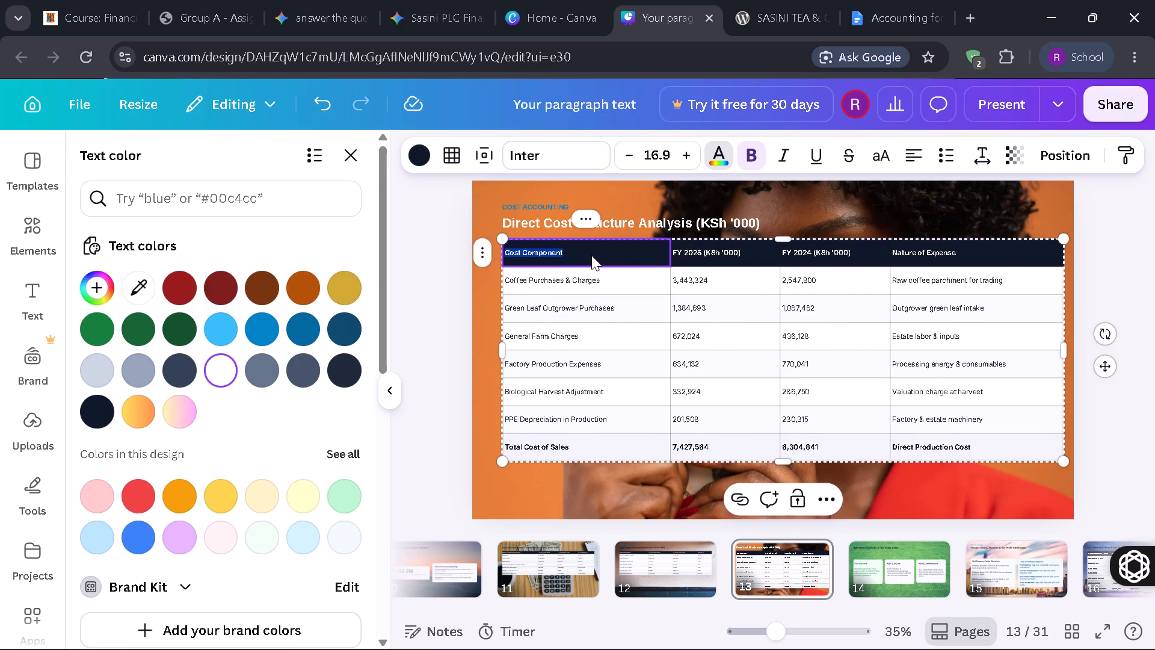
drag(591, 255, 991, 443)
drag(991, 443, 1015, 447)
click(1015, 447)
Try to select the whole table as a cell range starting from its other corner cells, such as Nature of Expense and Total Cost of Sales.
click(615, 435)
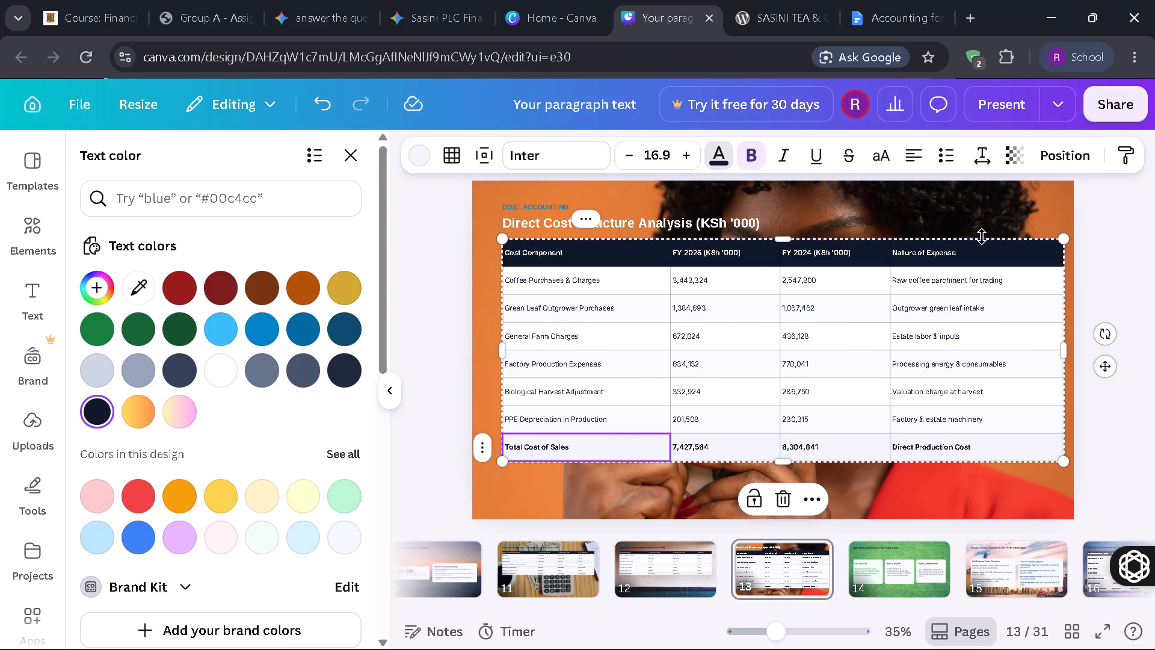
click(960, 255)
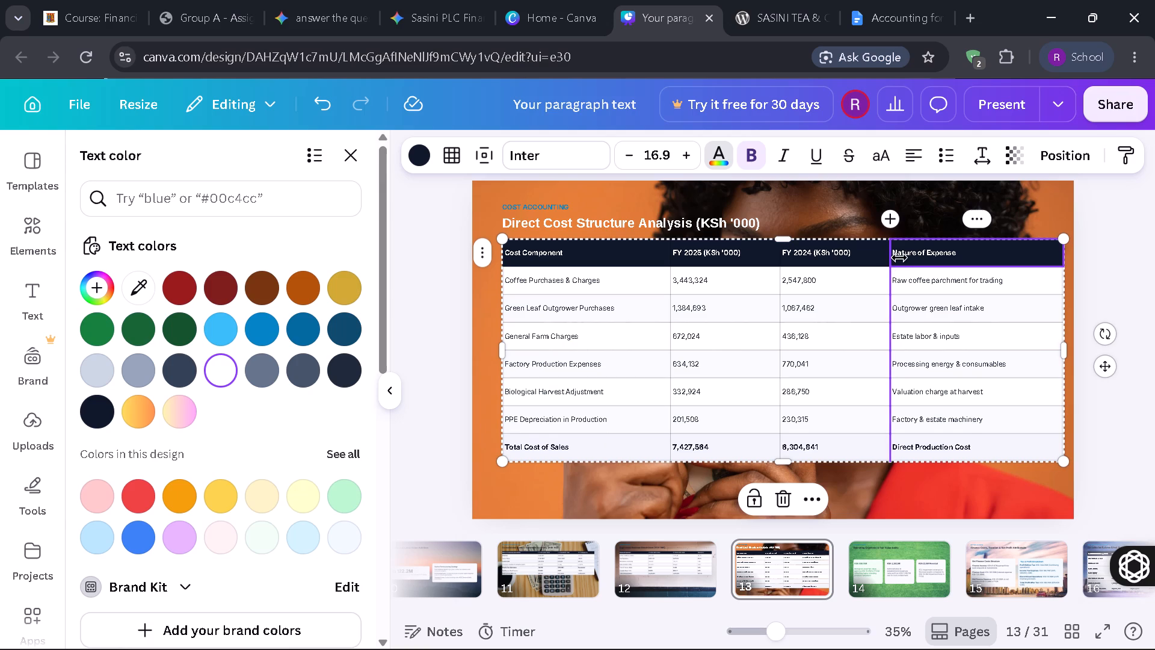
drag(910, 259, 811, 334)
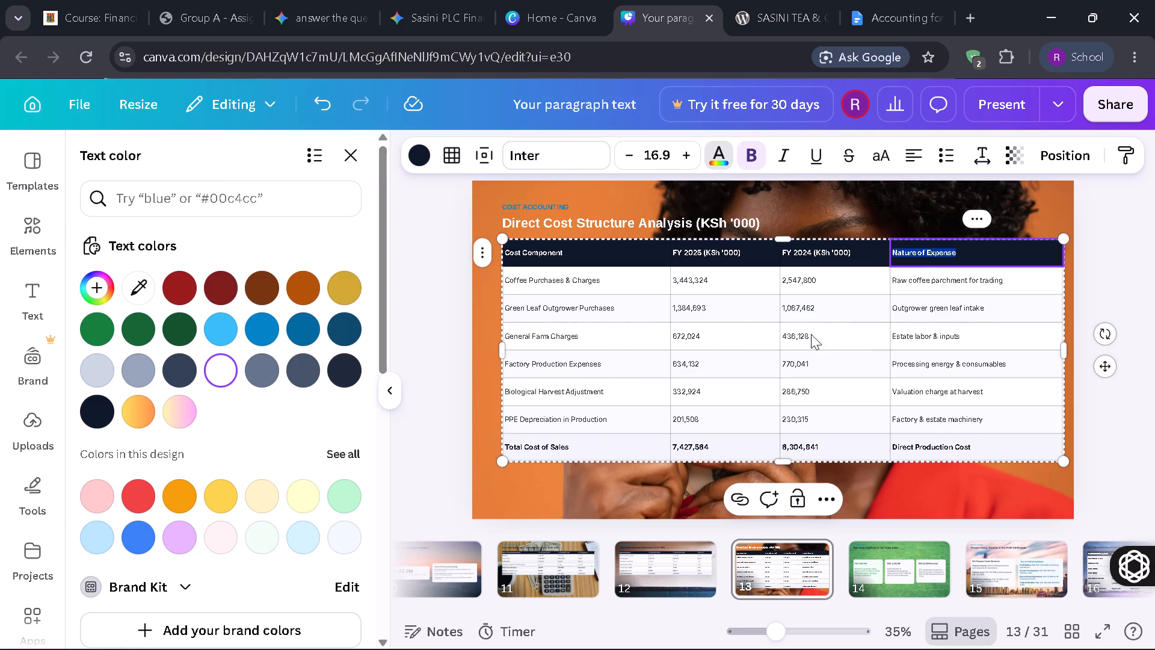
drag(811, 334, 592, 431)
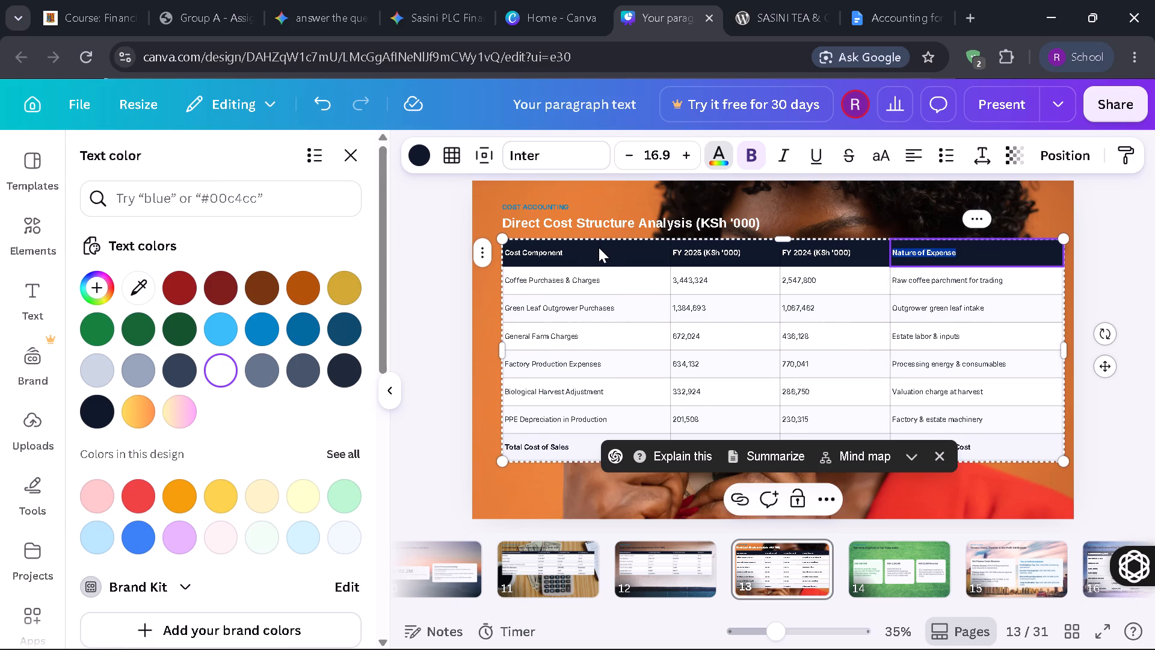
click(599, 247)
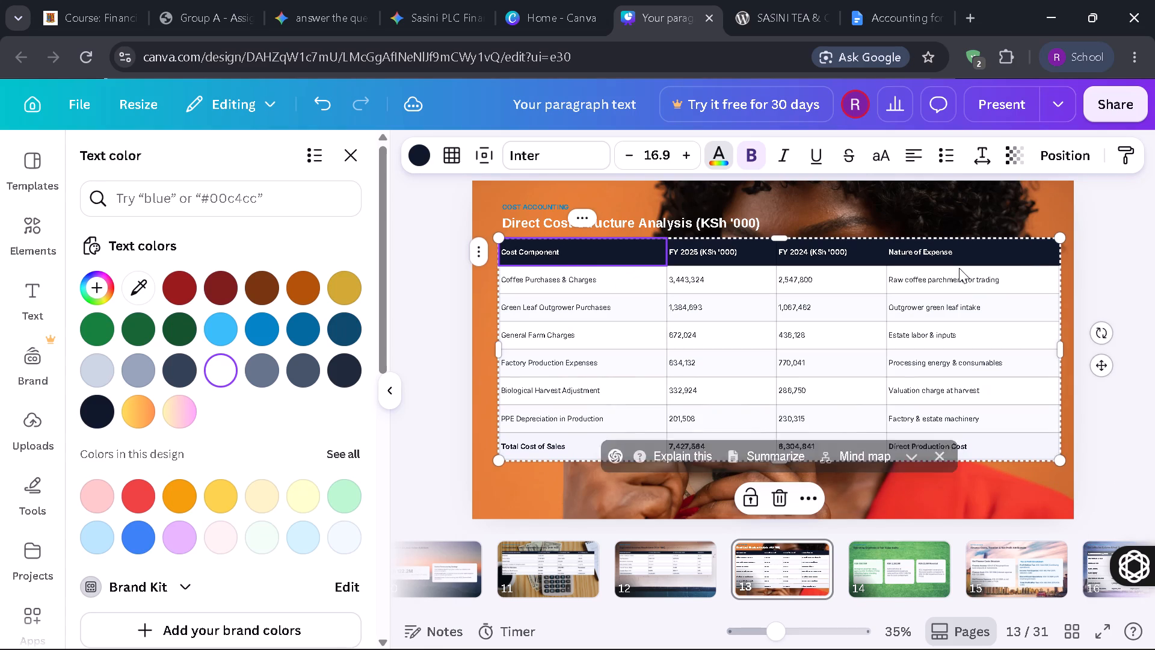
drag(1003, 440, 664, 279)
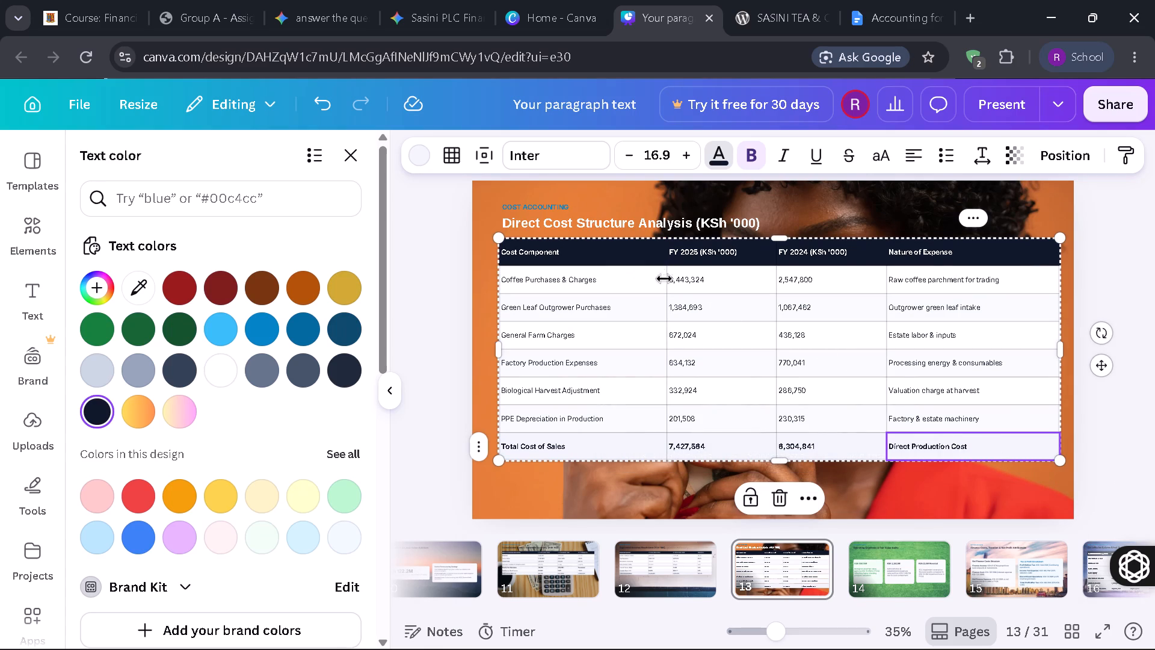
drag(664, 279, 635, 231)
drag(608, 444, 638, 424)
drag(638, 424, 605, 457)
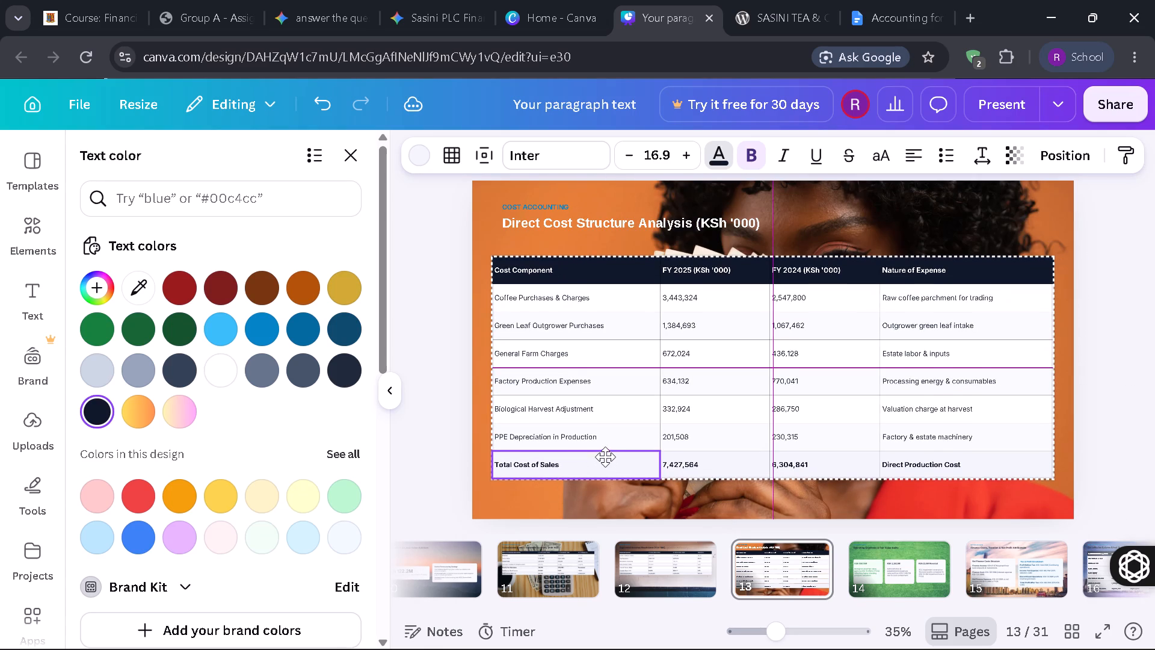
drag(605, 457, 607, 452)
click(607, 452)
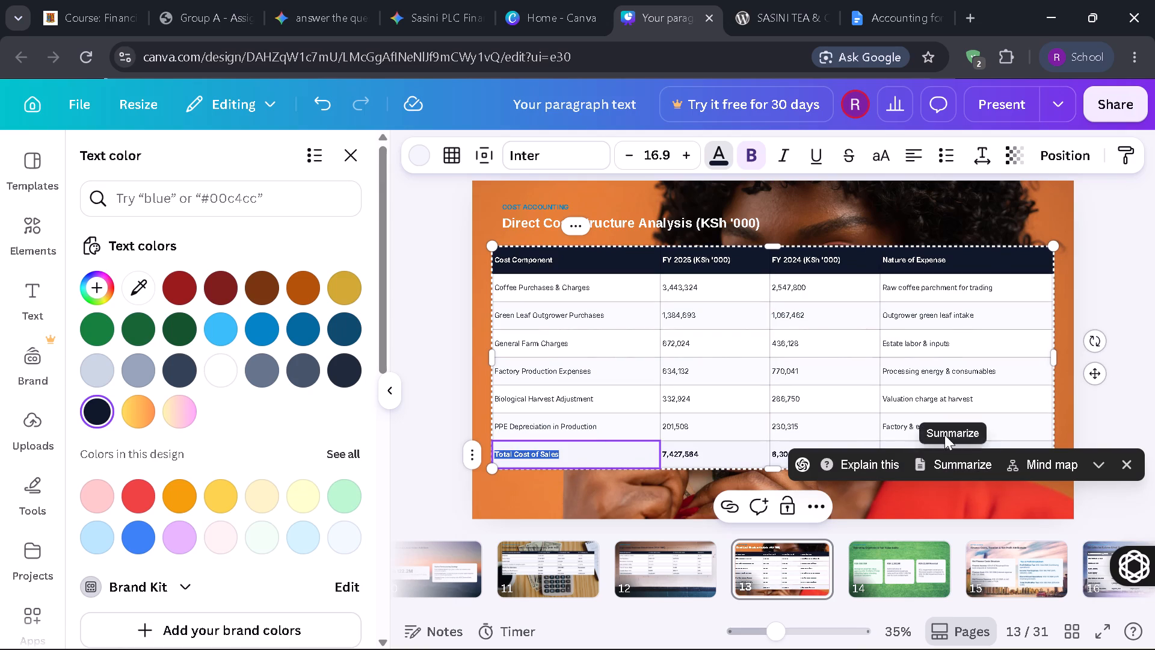
Start a multi-cell selection in the cost structure table with all four header cells, from Cost Component to Nature of Expense.
click(937, 264)
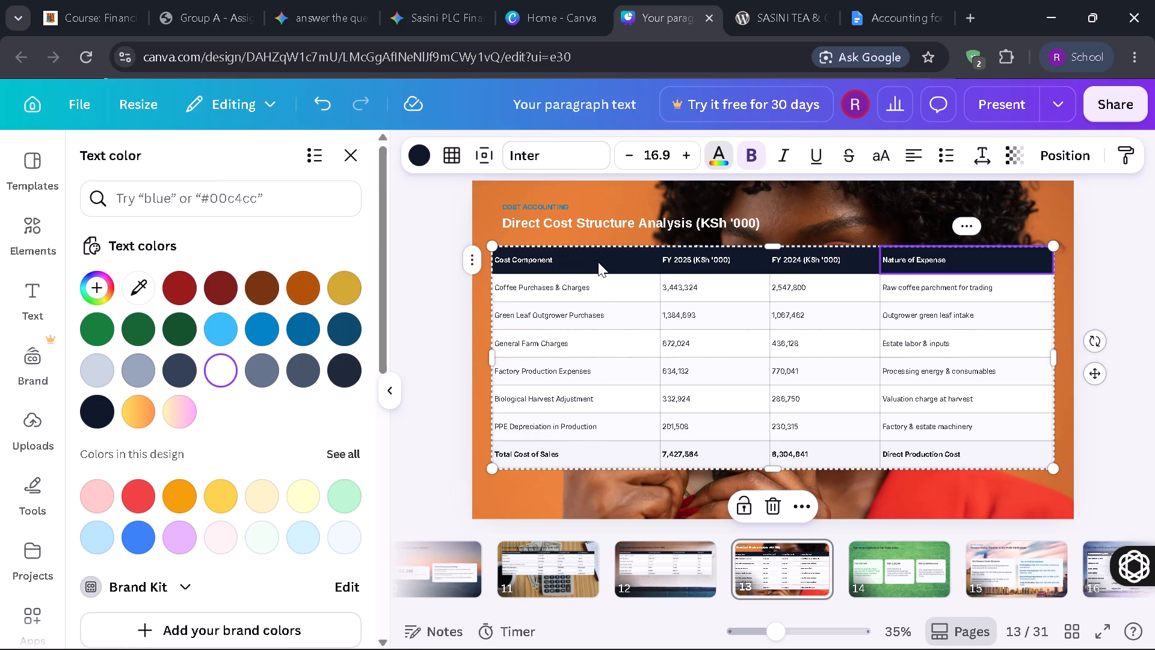
ctrl+drag(598, 262, 600, 256)
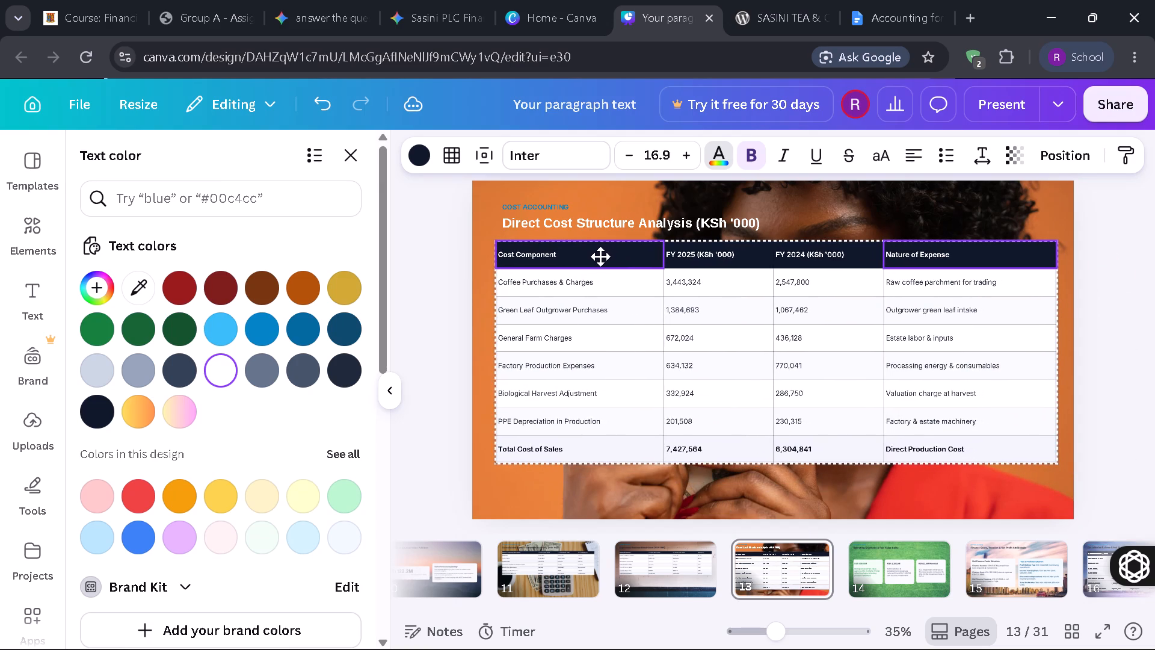
ctrl+drag(600, 256, 599, 256)
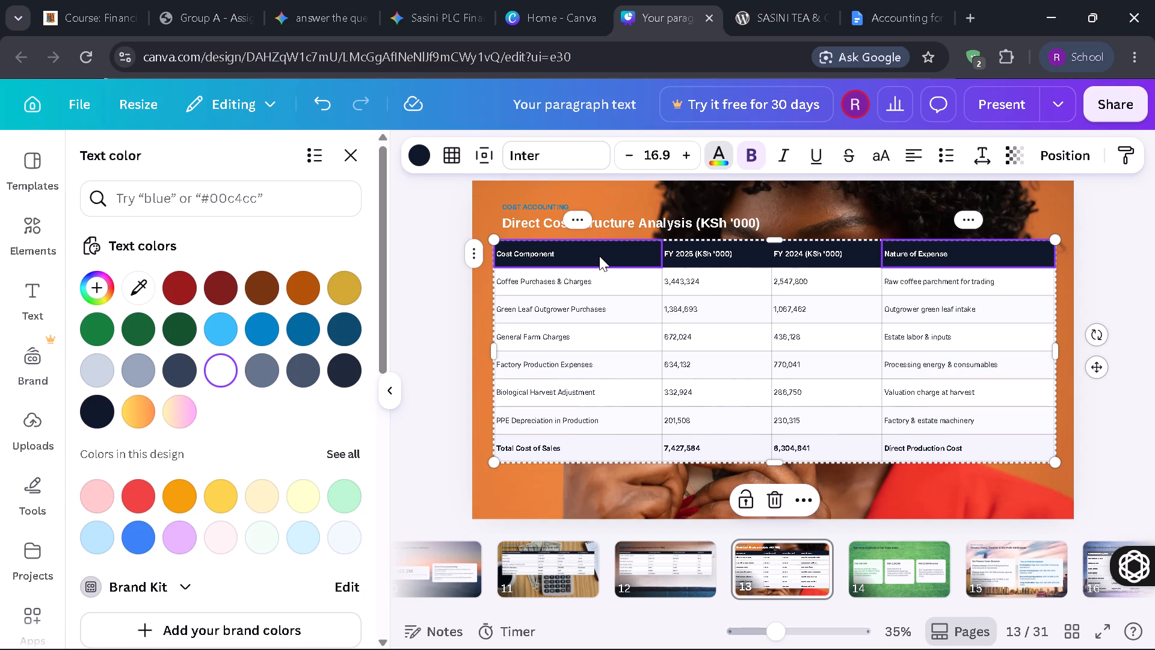
ctrl+click(599, 256)
ctrl+click(690, 253)
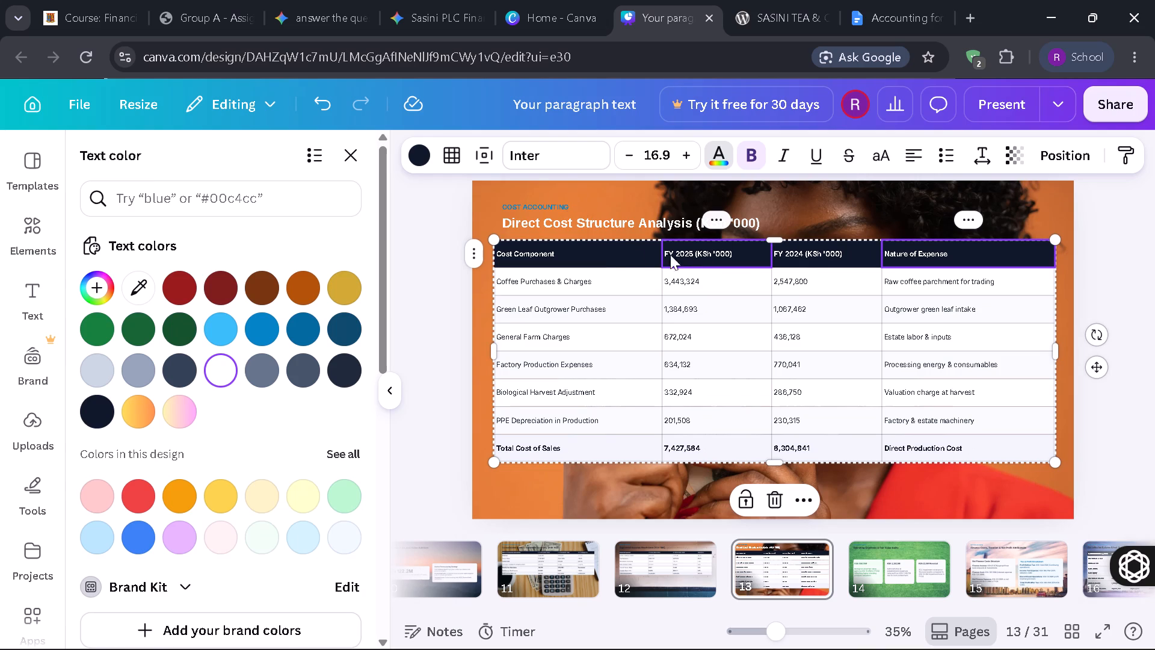
ctrl+click(621, 250)
ctrl+click(855, 256)
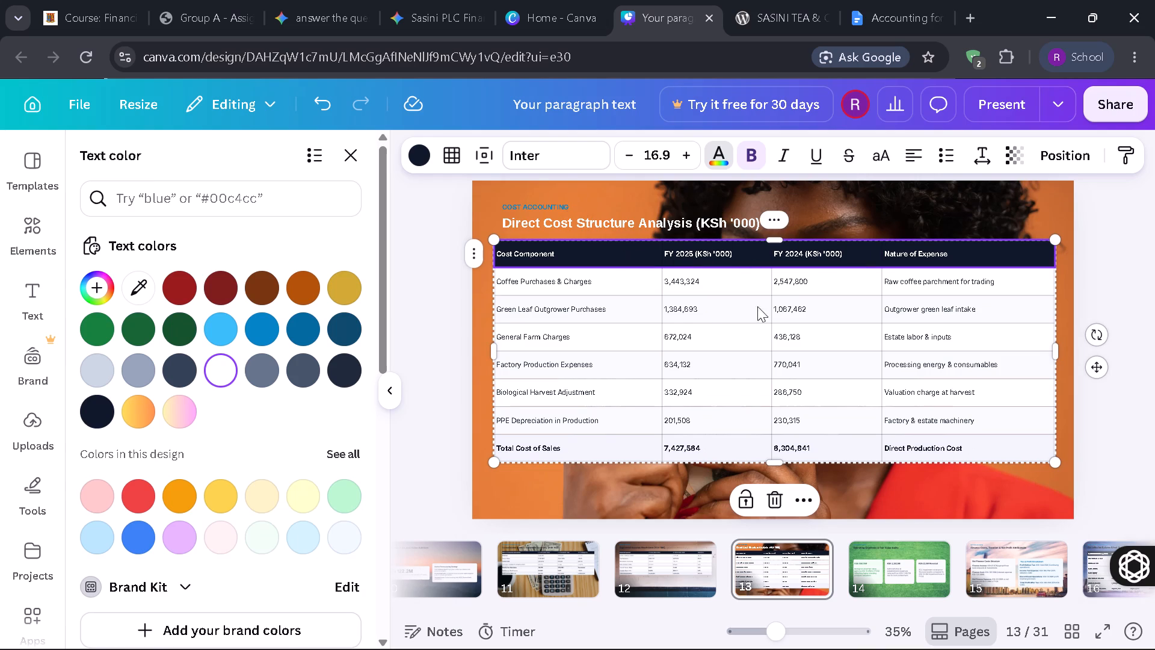
Add the Cost Component column's cells below the header to the selection, starting from Coffee Purchases & Charges.
ctrl+click(623, 289)
ctrl+click(623, 302)
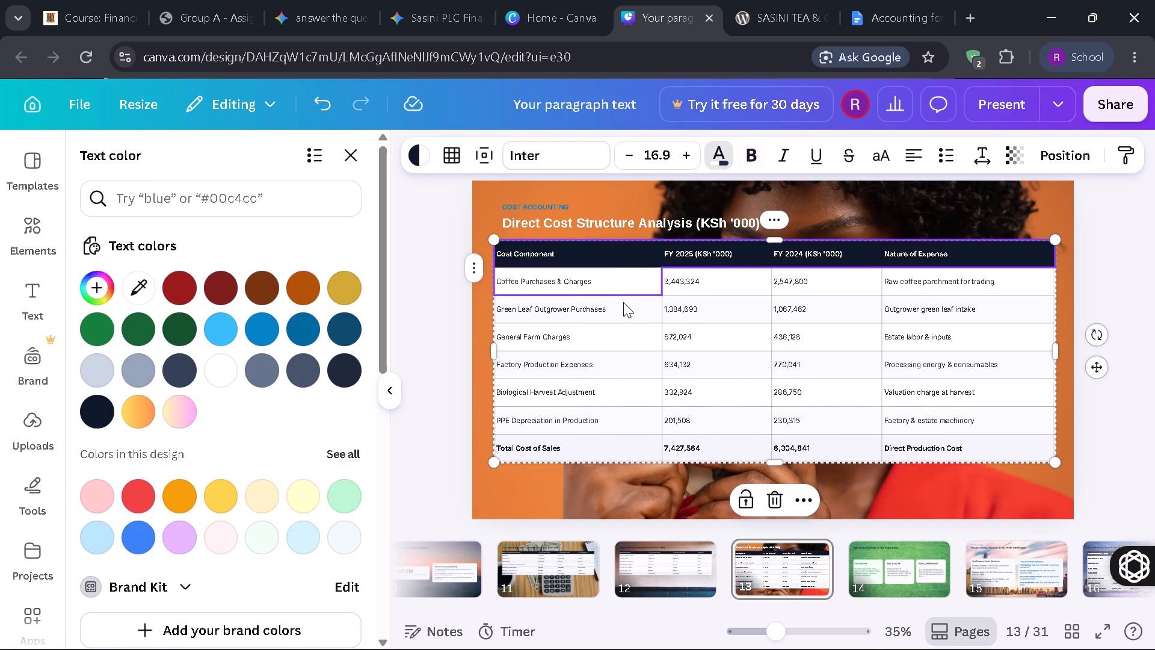
ctrl+click(621, 337)
ctrl+click(621, 358)
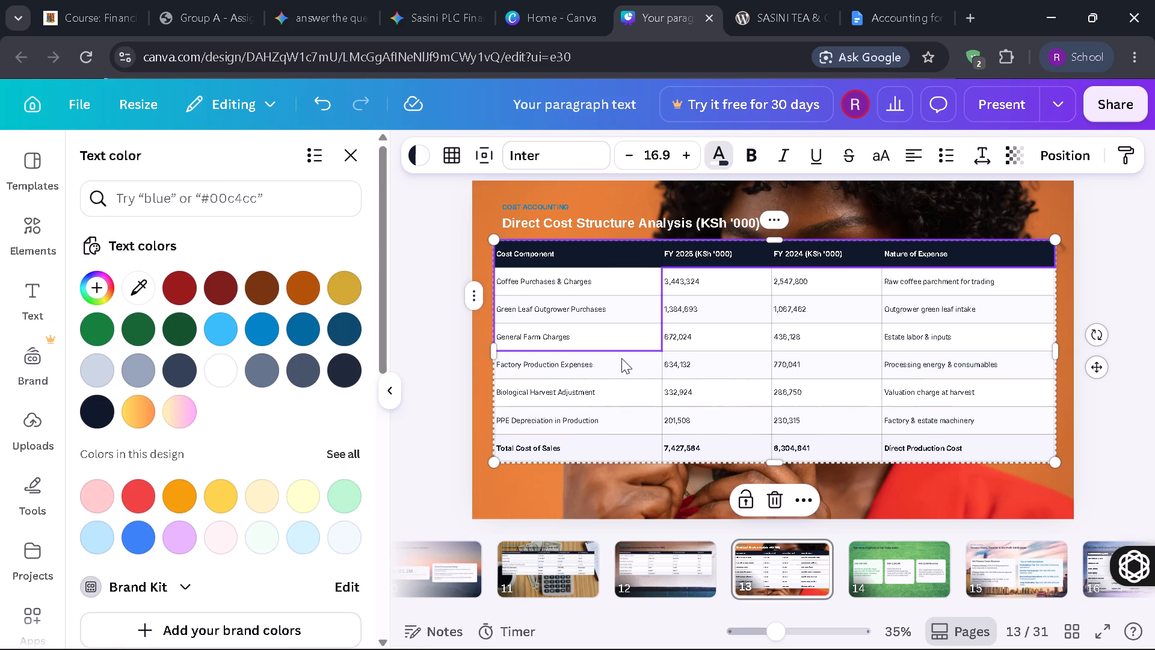
ctrl+click(619, 401)
ctrl+drag(619, 421, 618, 456)
ctrl+click(618, 456)
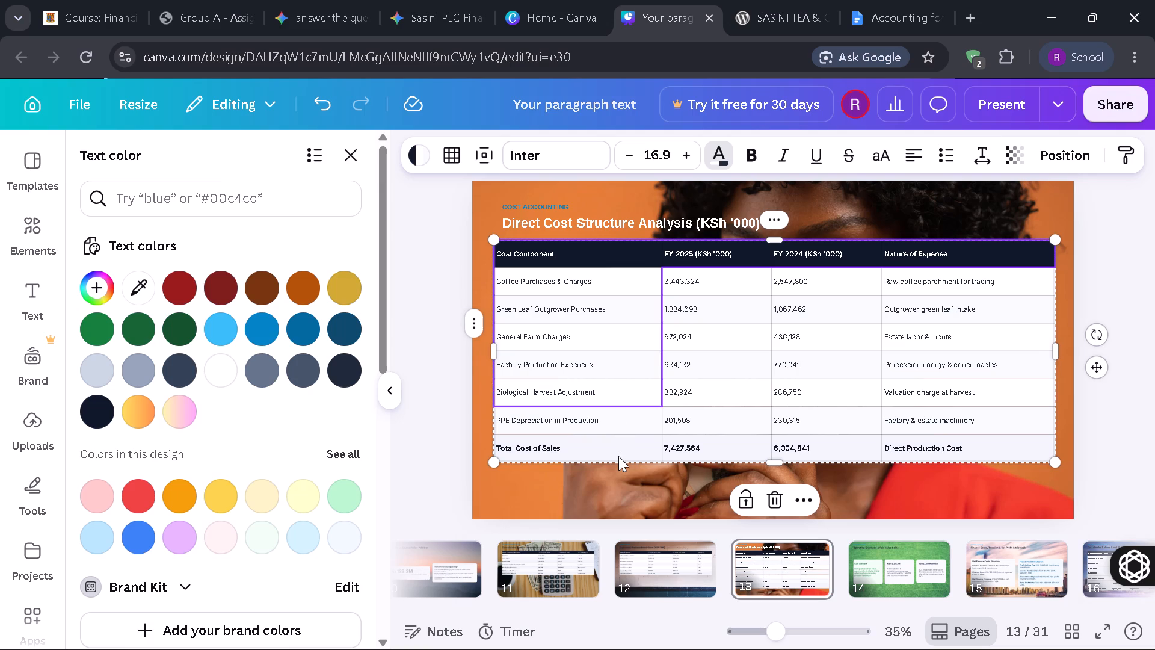
Add the FY 2025 figures and the missed PPE Depreciation and Total Cost of Sales label cells to the selection.
ctrl+click(691, 457)
ctrl+click(698, 421)
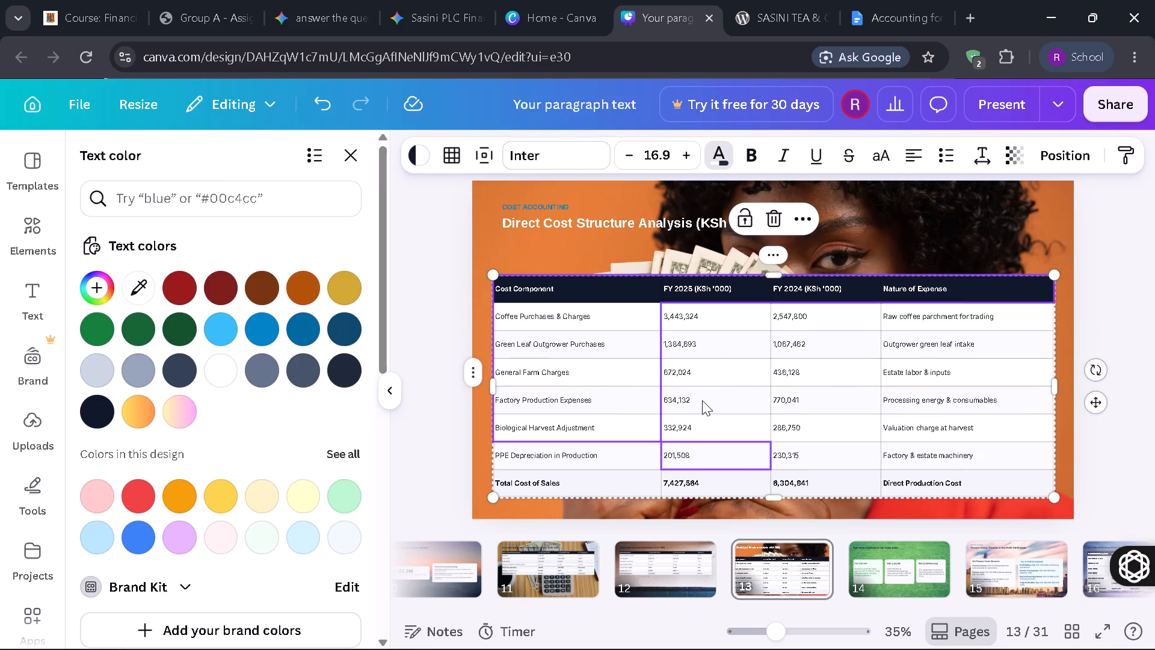
ctrl+click(700, 419)
ctrl+click(701, 398)
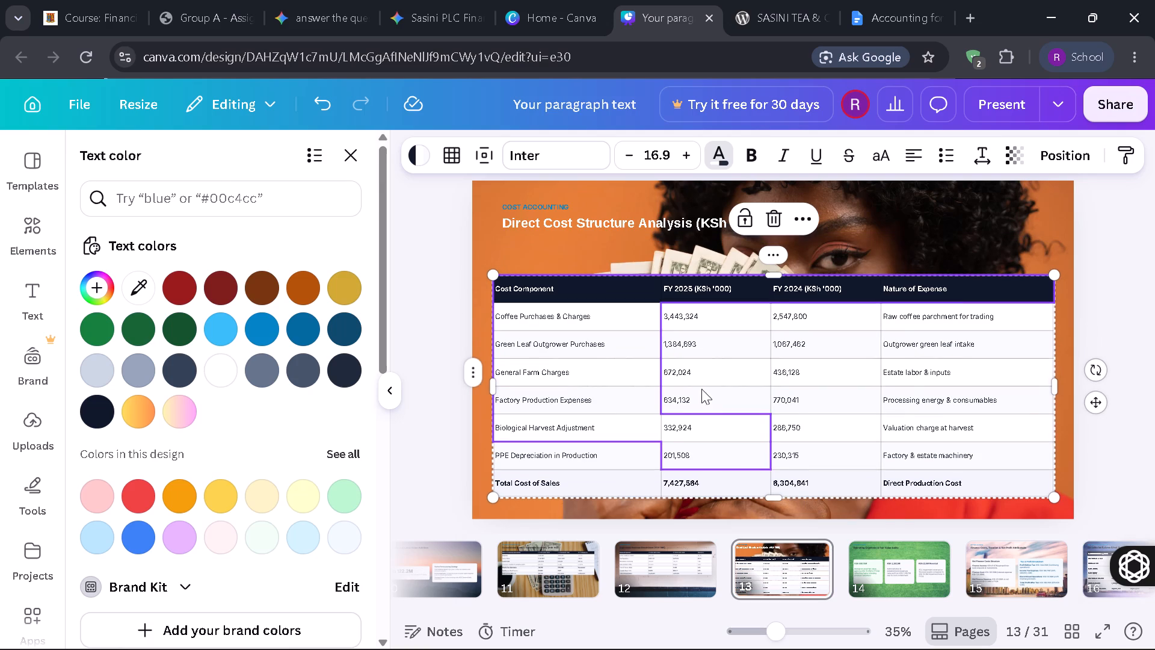
ctrl+click(703, 374)
ctrl+click(704, 339)
ctrl+click(704, 339)
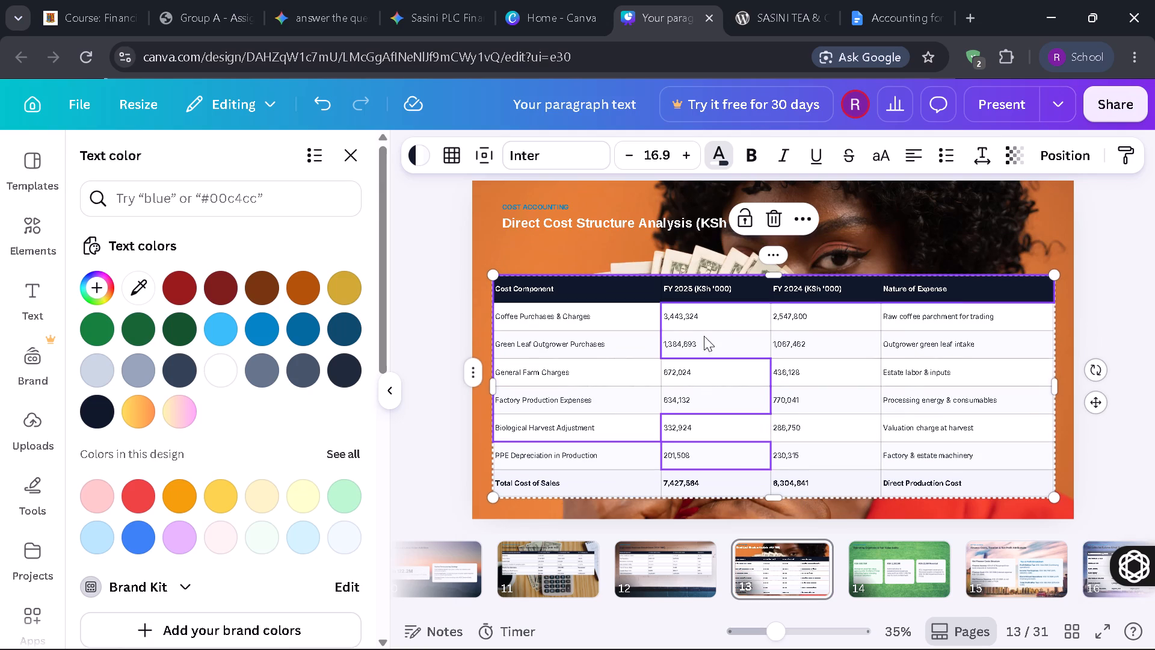
ctrl+click(706, 322)
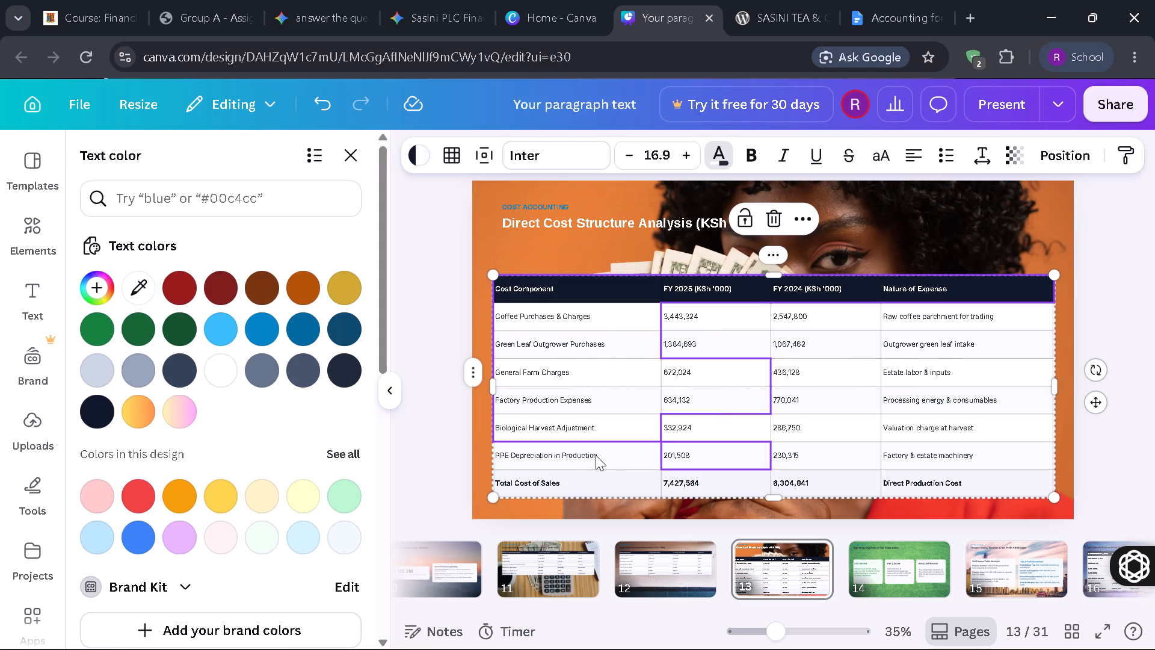
ctrl+click(596, 455)
ctrl+click(594, 486)
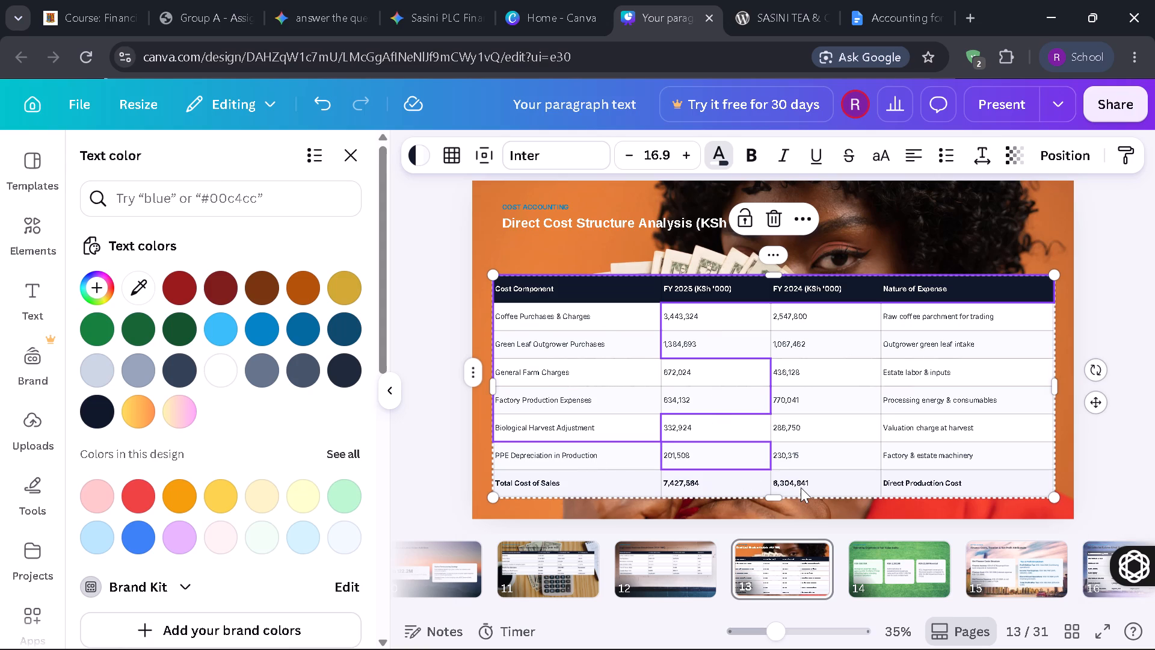
Add the FY 2024 figures and the missed FY 2025 cells for Green Leaf, Biological Harvest and Total Cost to the selection.
ctrl+click(801, 487)
ctrl+click(808, 455)
ctrl+click(810, 432)
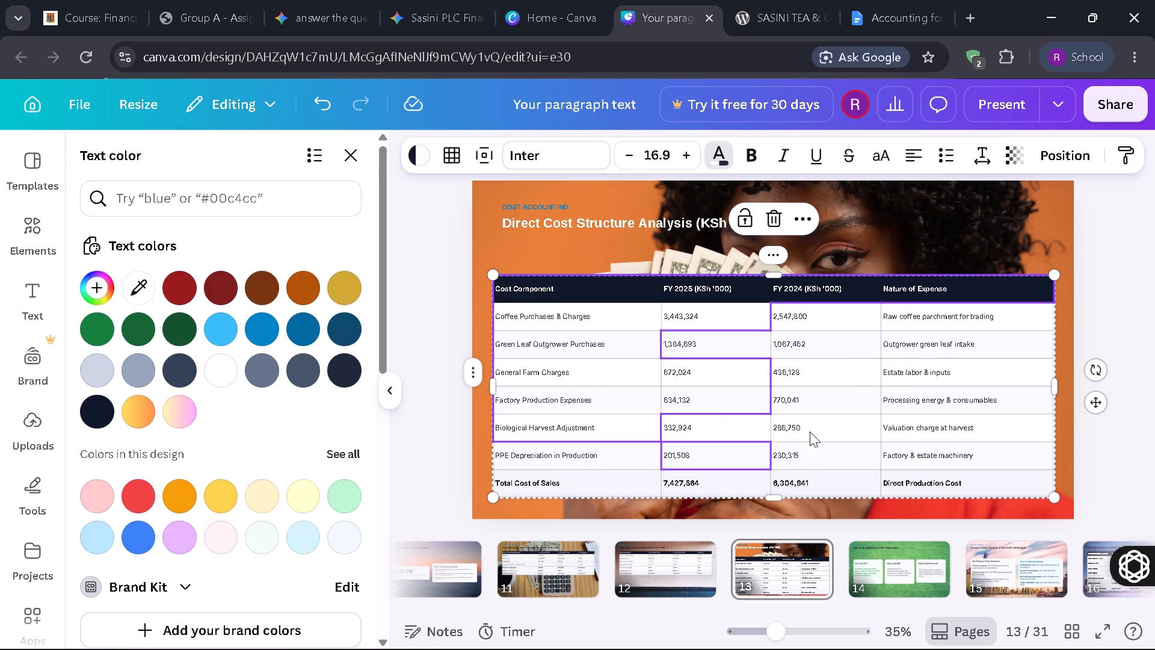
ctrl+click(816, 397)
ctrl+click(816, 369)
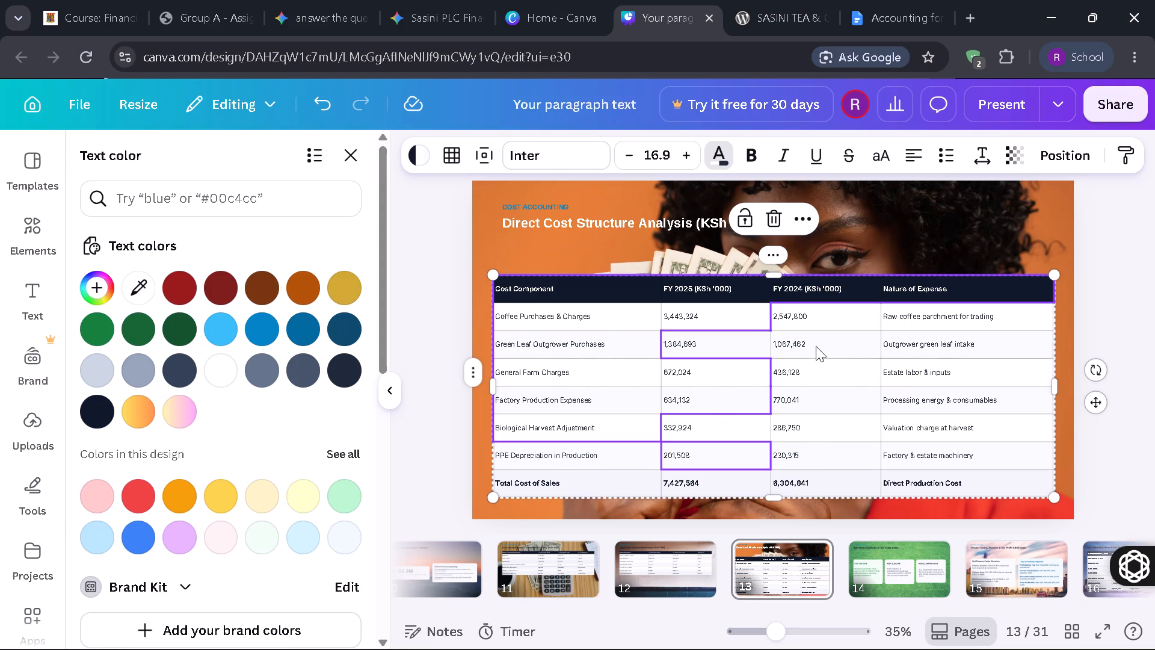
ctrl+click(816, 346)
ctrl+click(816, 318)
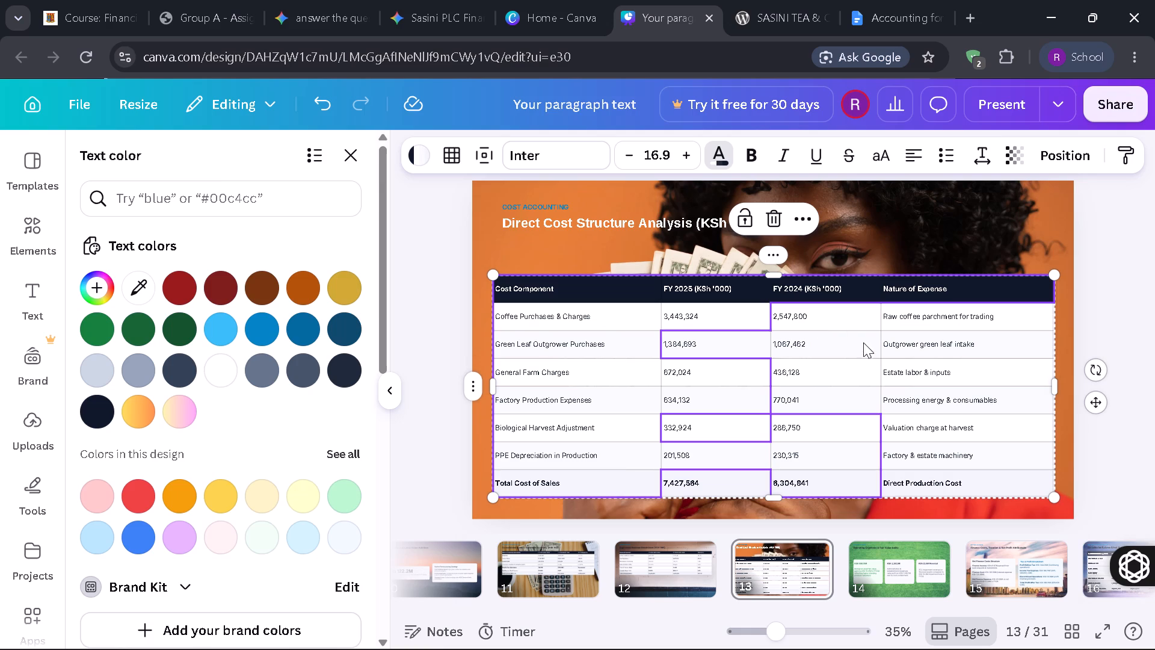
ctrl+click(715, 347)
ctrl+click(717, 427)
ctrl+click(727, 477)
Complete the whole-table selection by adding the Nature of Expense cells from Direct Production Cost up to Raw coffee parchment.
ctrl+click(915, 485)
ctrl+click(924, 449)
ctrl+click(924, 424)
ctrl+click(931, 399)
ctrl+click(934, 368)
ctrl+click(935, 343)
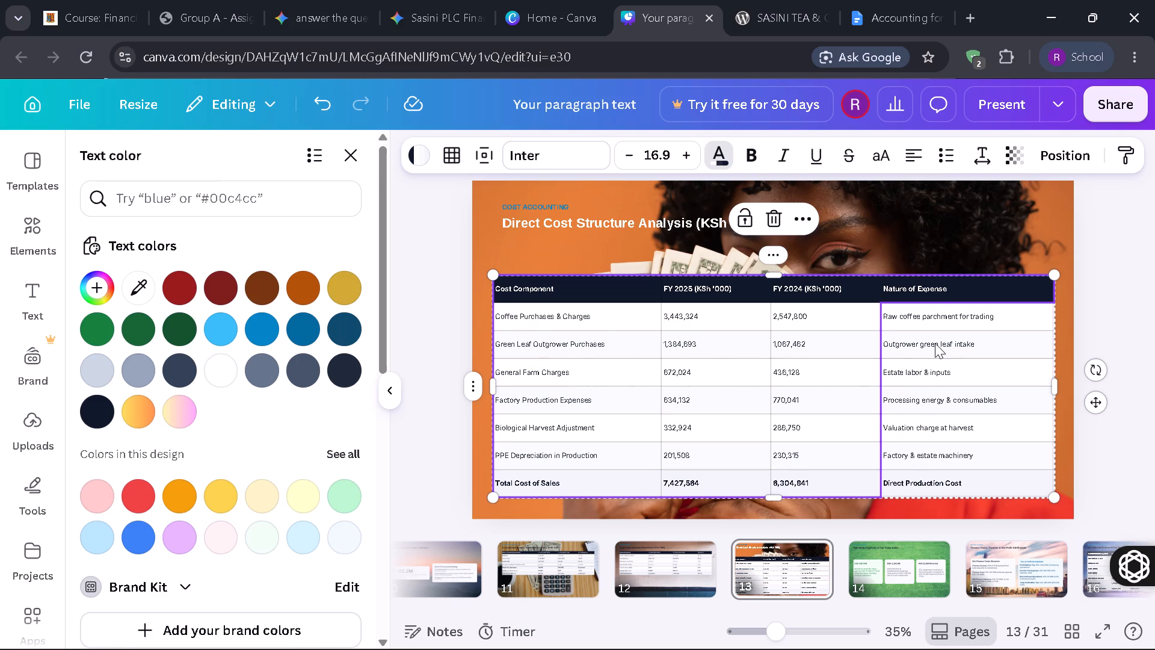
ctrl+click(939, 305)
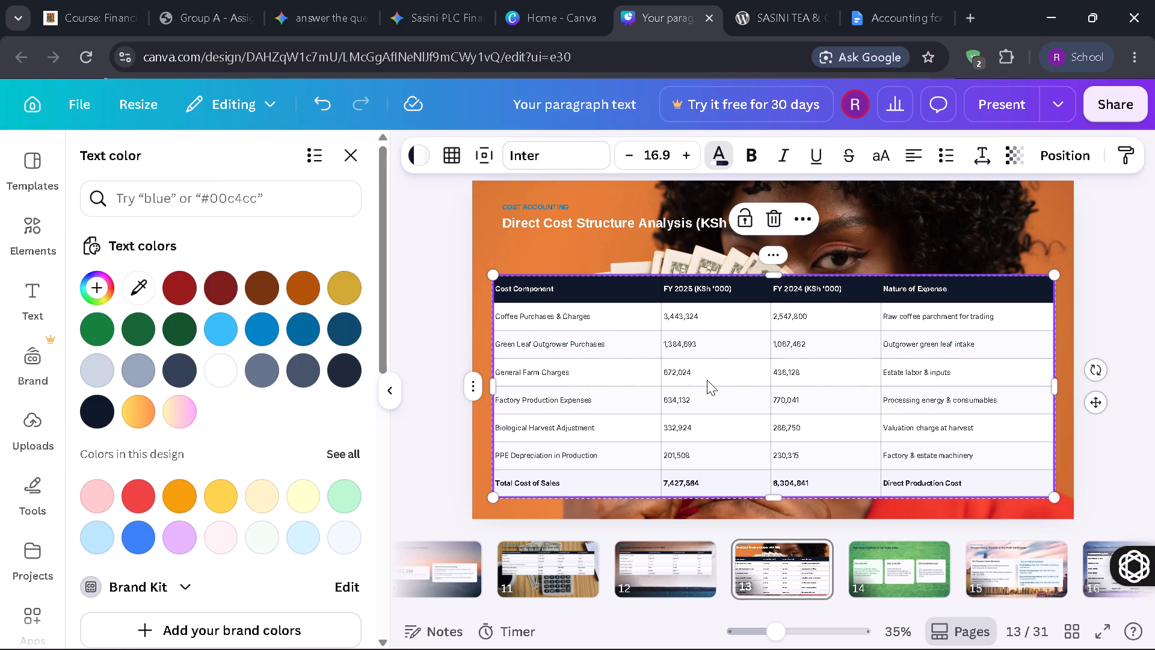
Increase the font size of all selected cost structure table cells to 22.9.
click(692, 153)
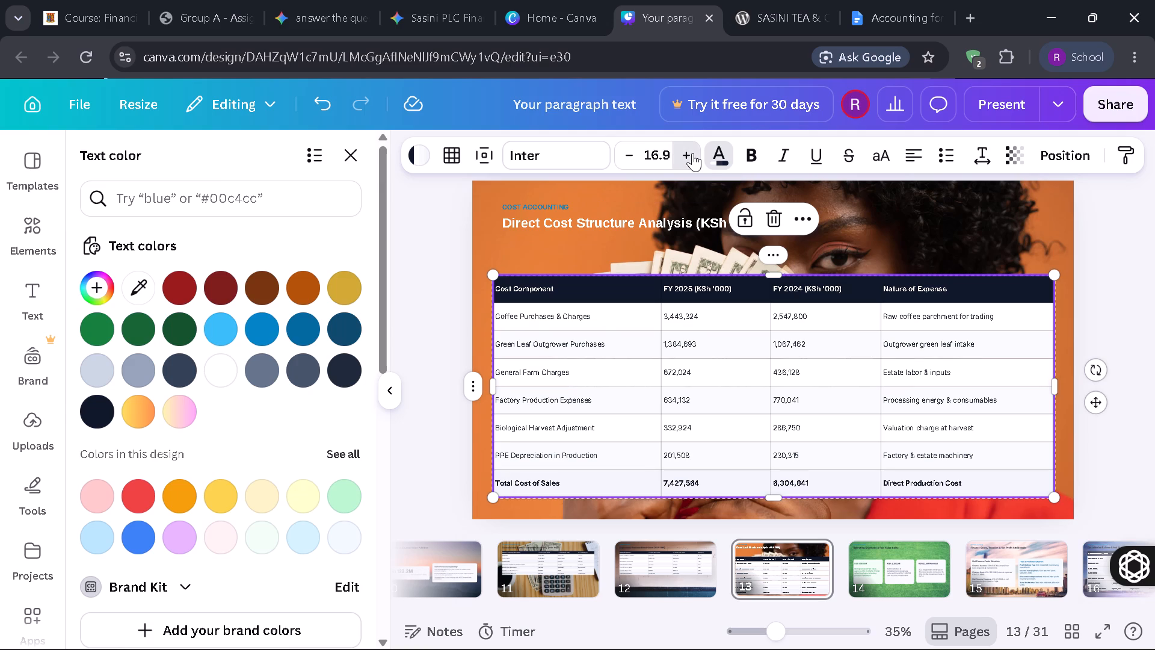
click(692, 153)
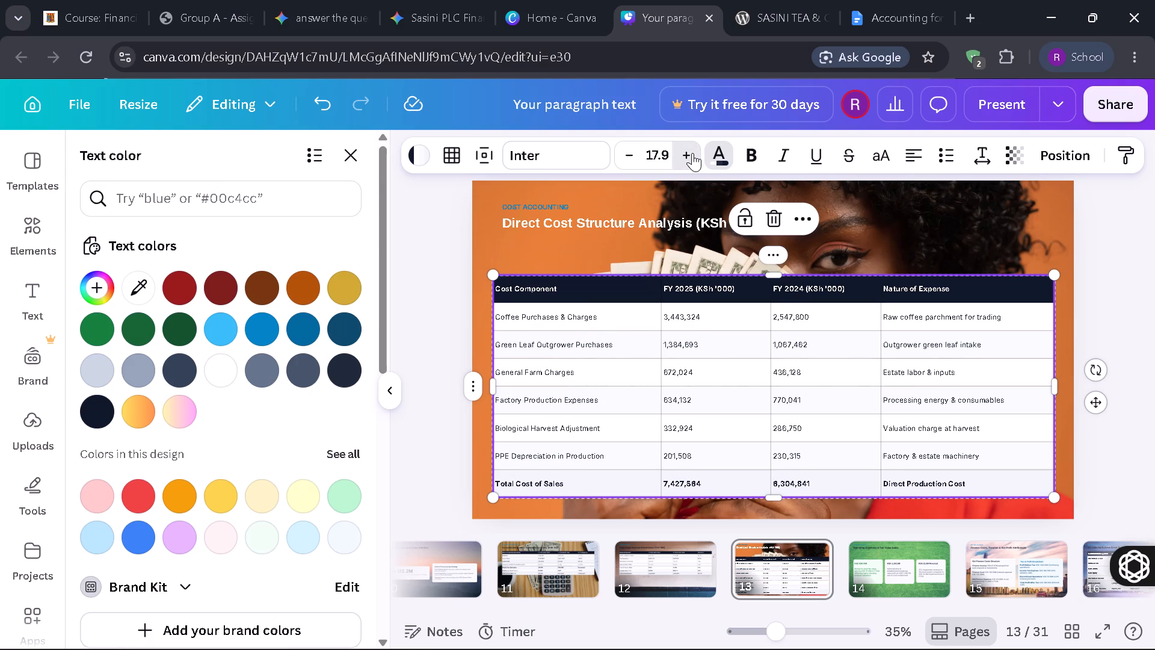
click(692, 153)
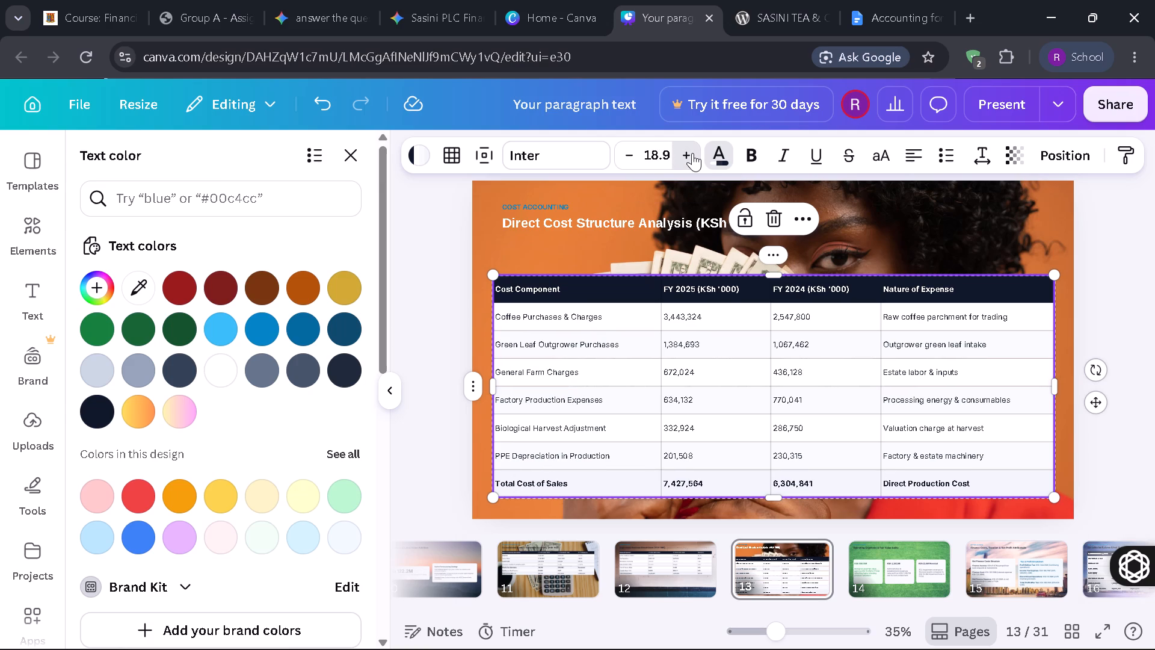
click(692, 153)
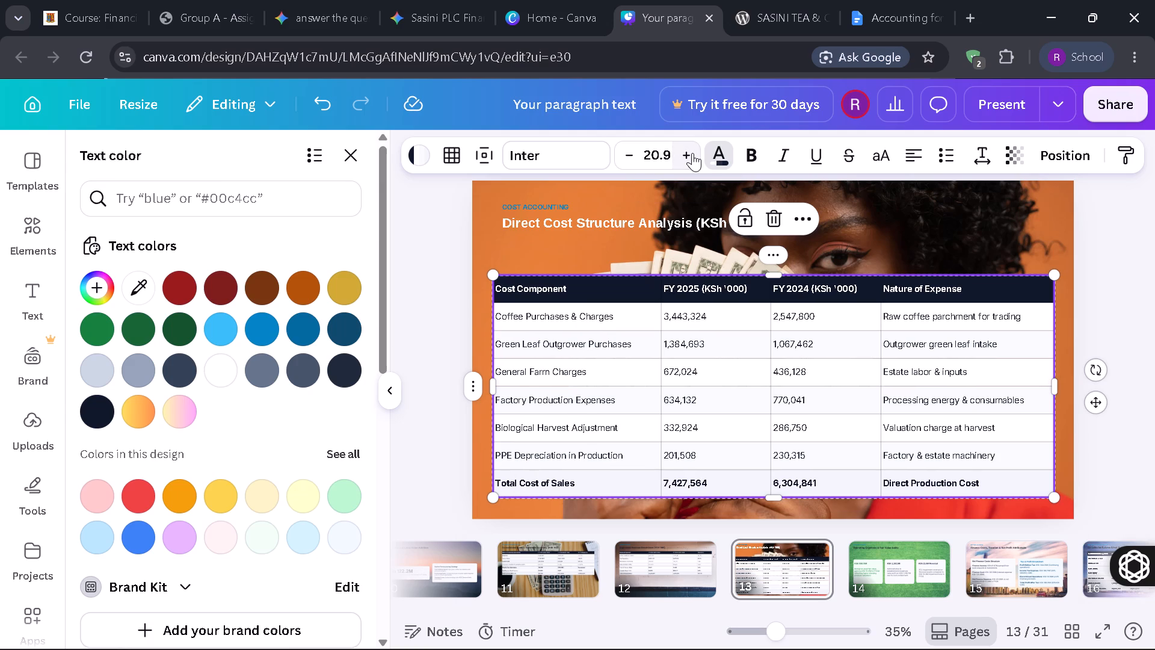
click(692, 153)
click(692, 153)
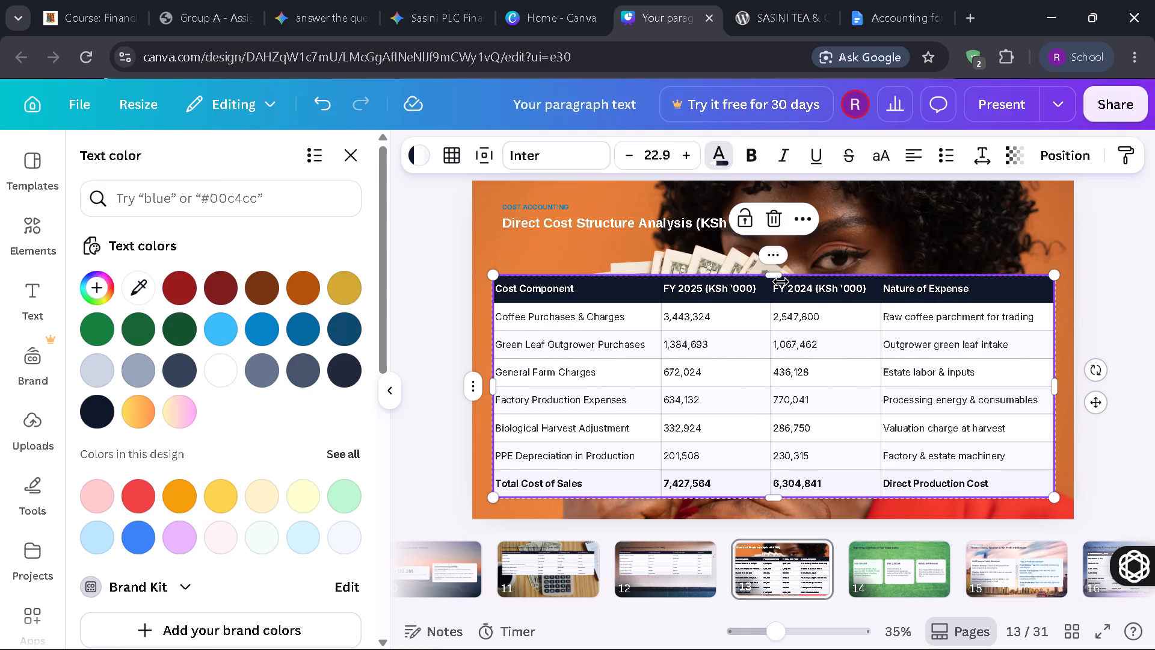
Stretch the cost structure table's top edge upward to just below the slide title and deselect the table.
drag(775, 275, 771, 252)
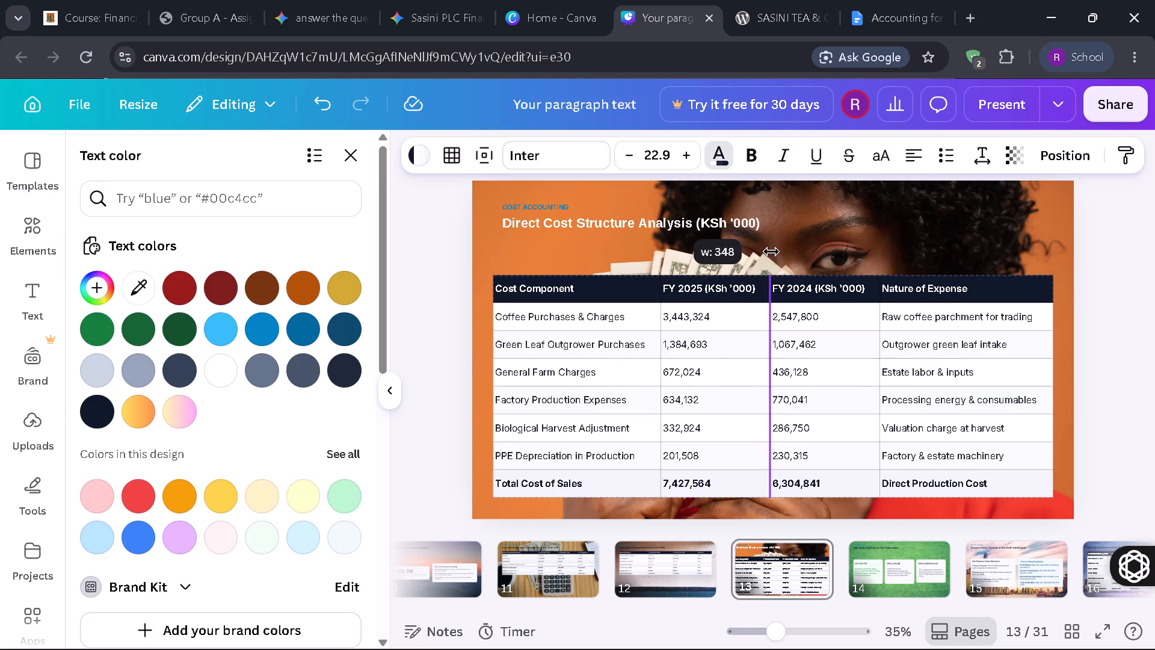
drag(771, 252, 771, 247)
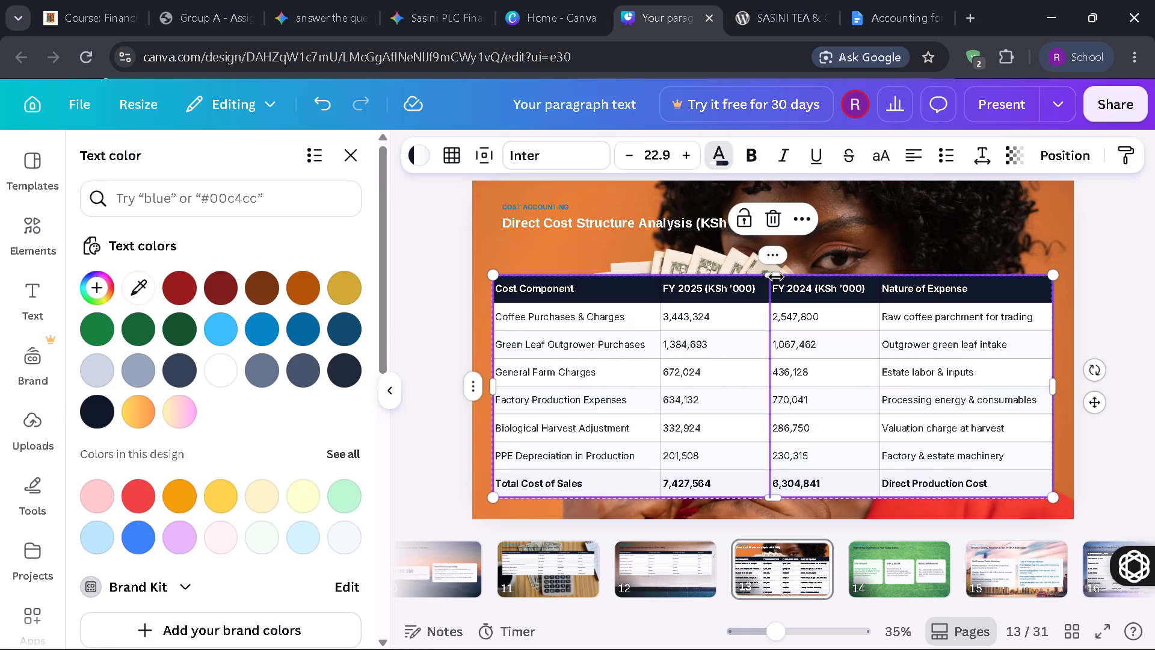
drag(781, 275, 784, 248)
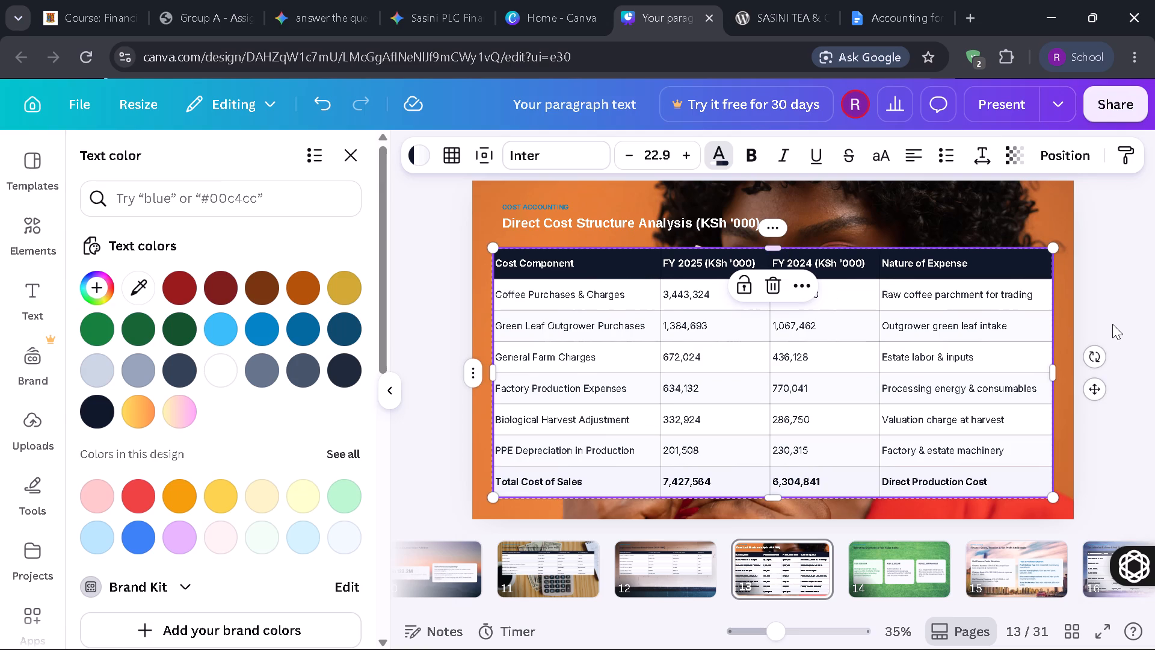
click(1112, 324)
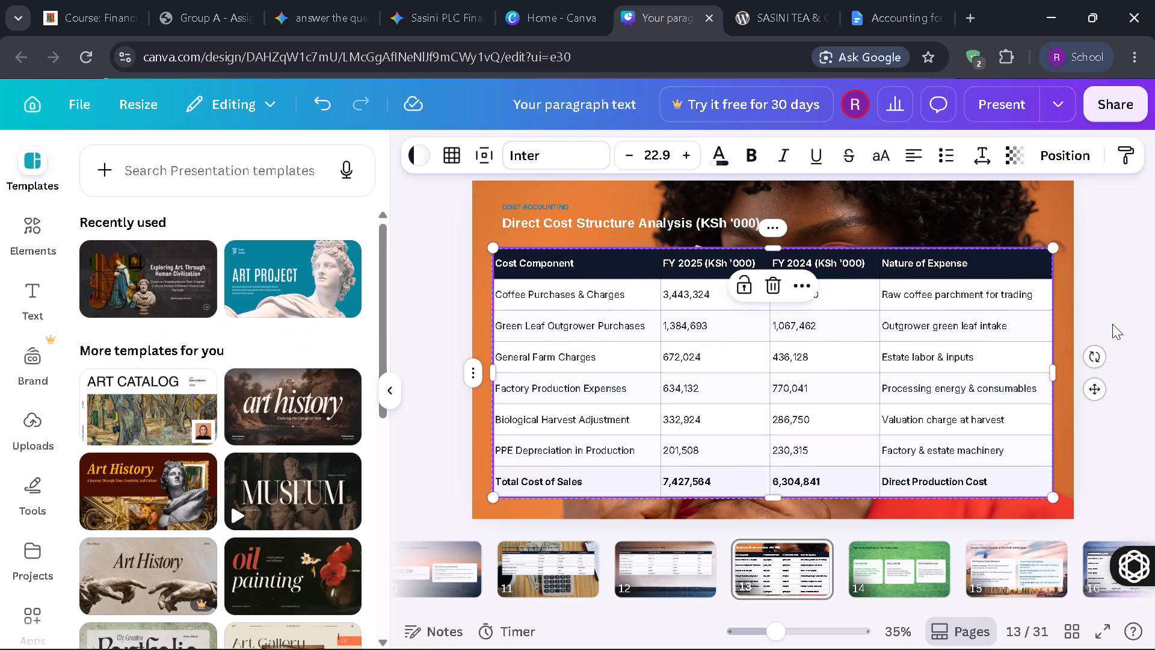
click(1112, 324)
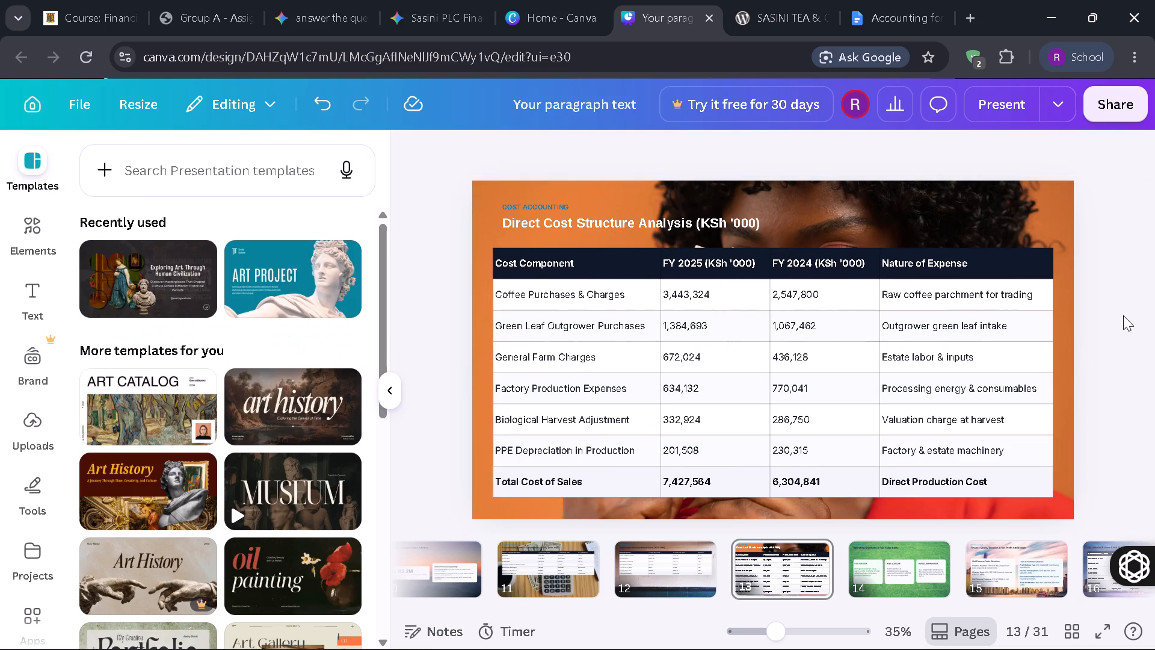
On slide 12, stretch the Segmental Revenue Breakdown table downward until its bottom edge reaches the background's dark blue band.
key(Left)
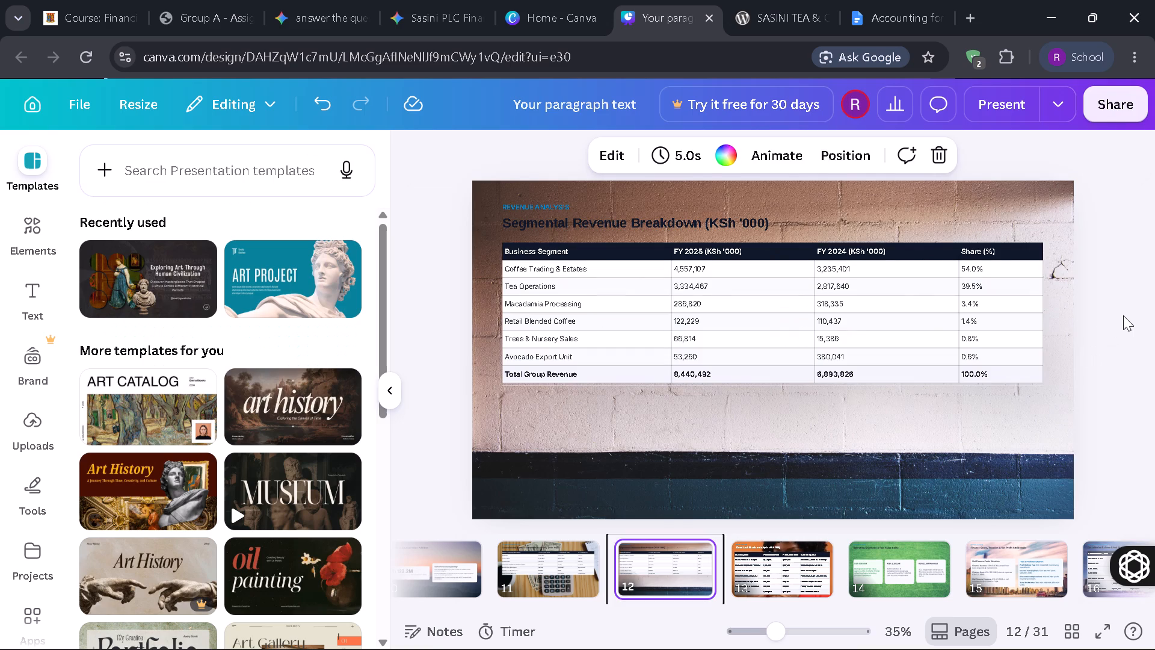
click(1038, 380)
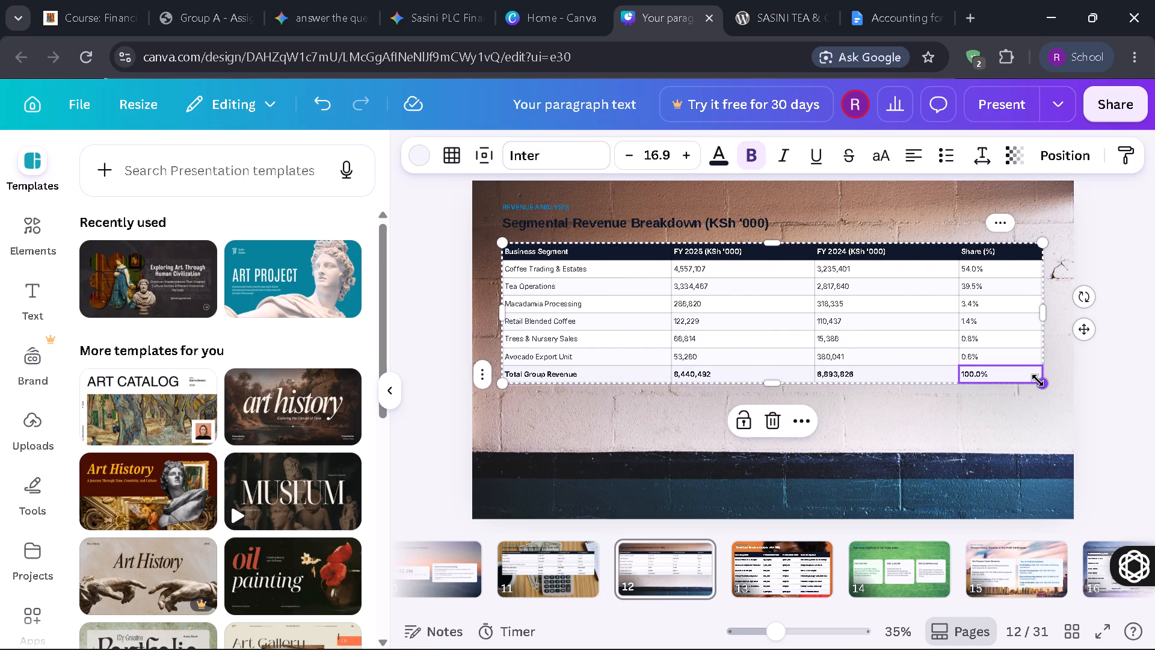
drag(1047, 383, 1061, 462)
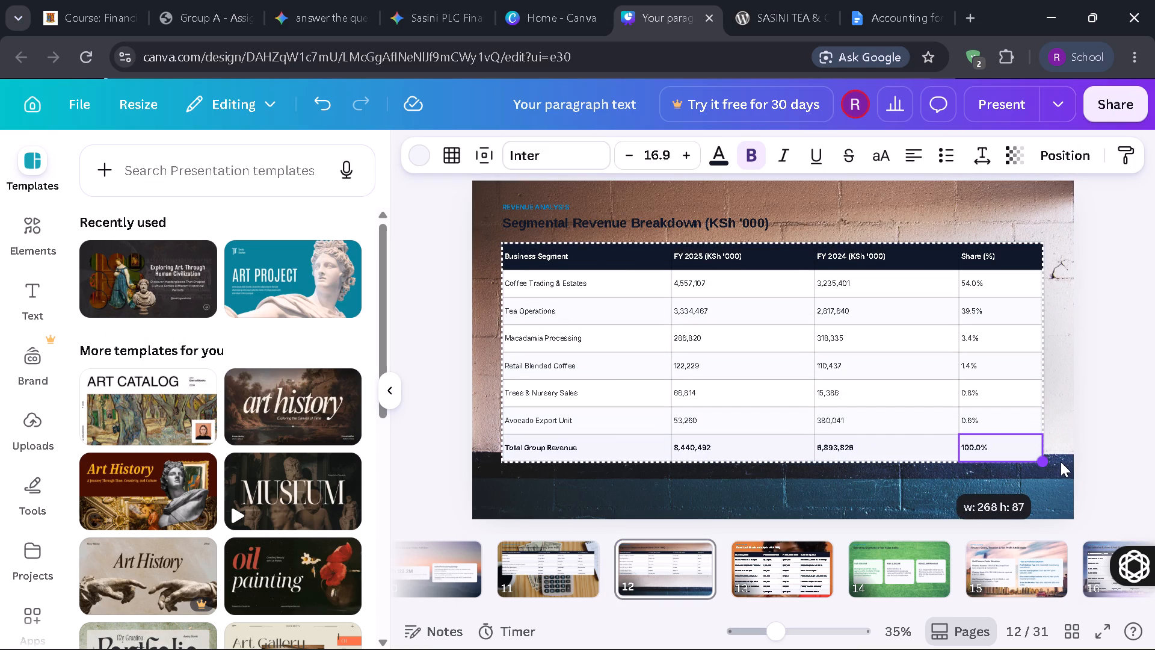
drag(1061, 462, 1064, 471)
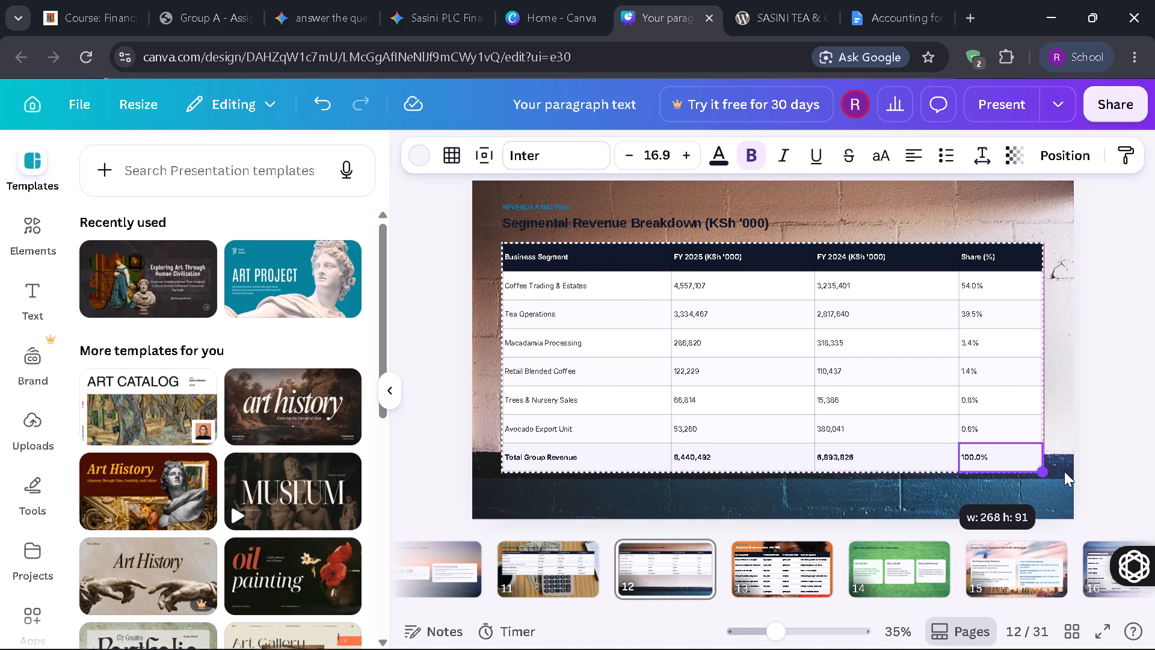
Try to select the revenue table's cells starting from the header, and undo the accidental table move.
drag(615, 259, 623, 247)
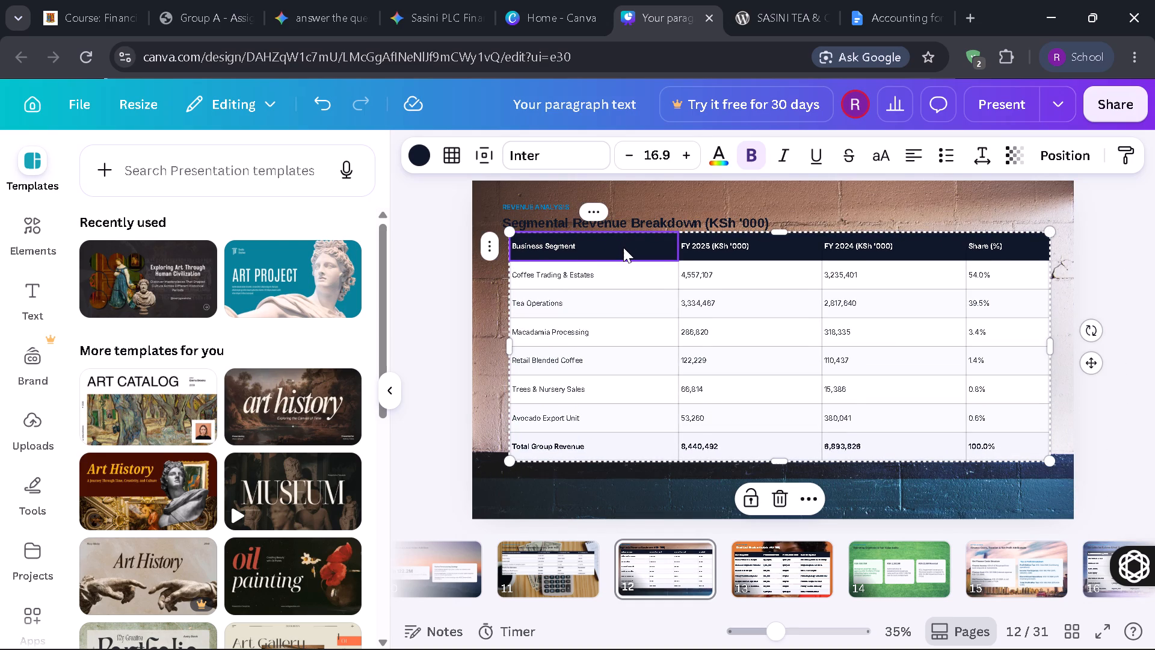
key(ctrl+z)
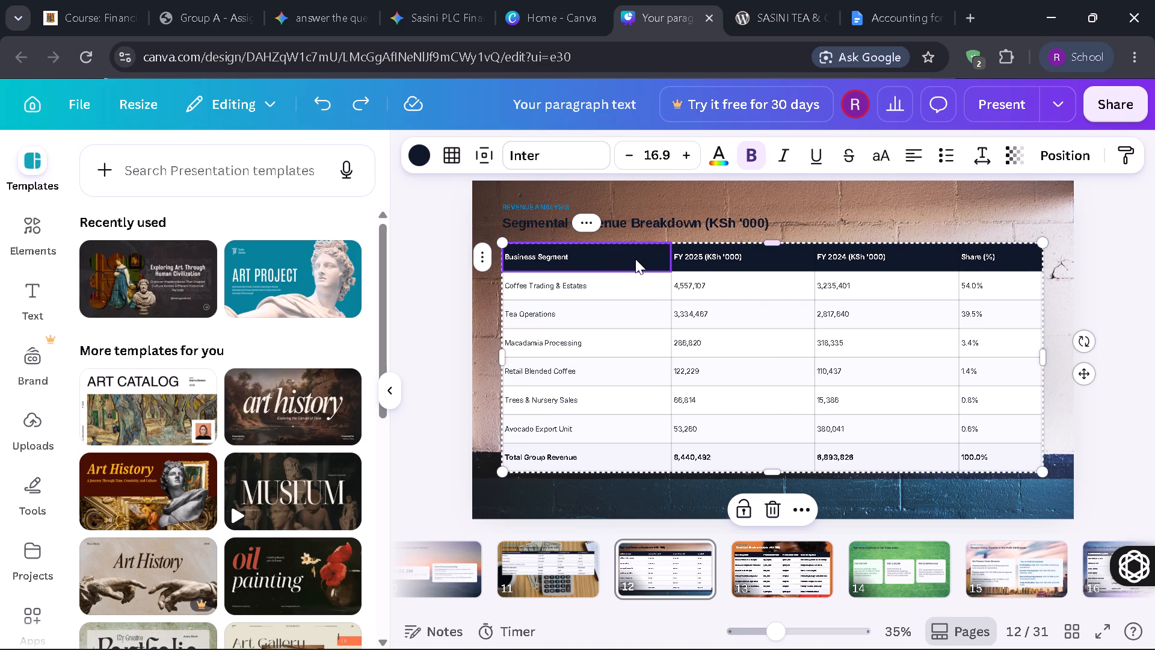
Select all cells of the Segmental Revenue Breakdown table, increase their font size to 22.9, and deselect the table.
click(635, 259)
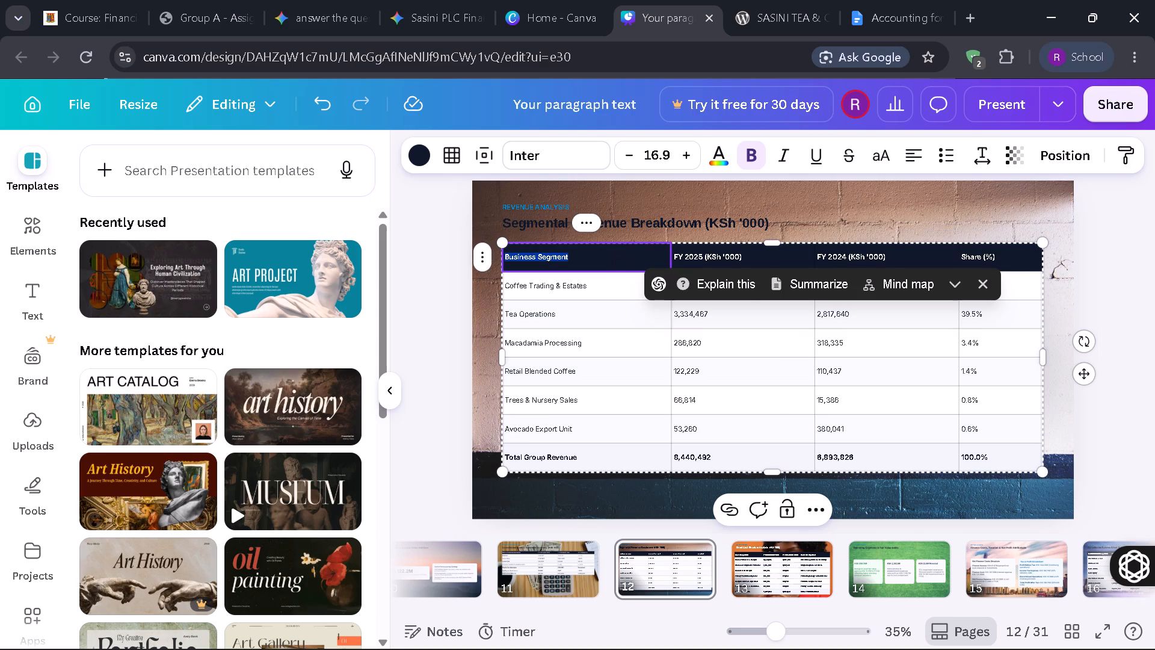
click(568, 462)
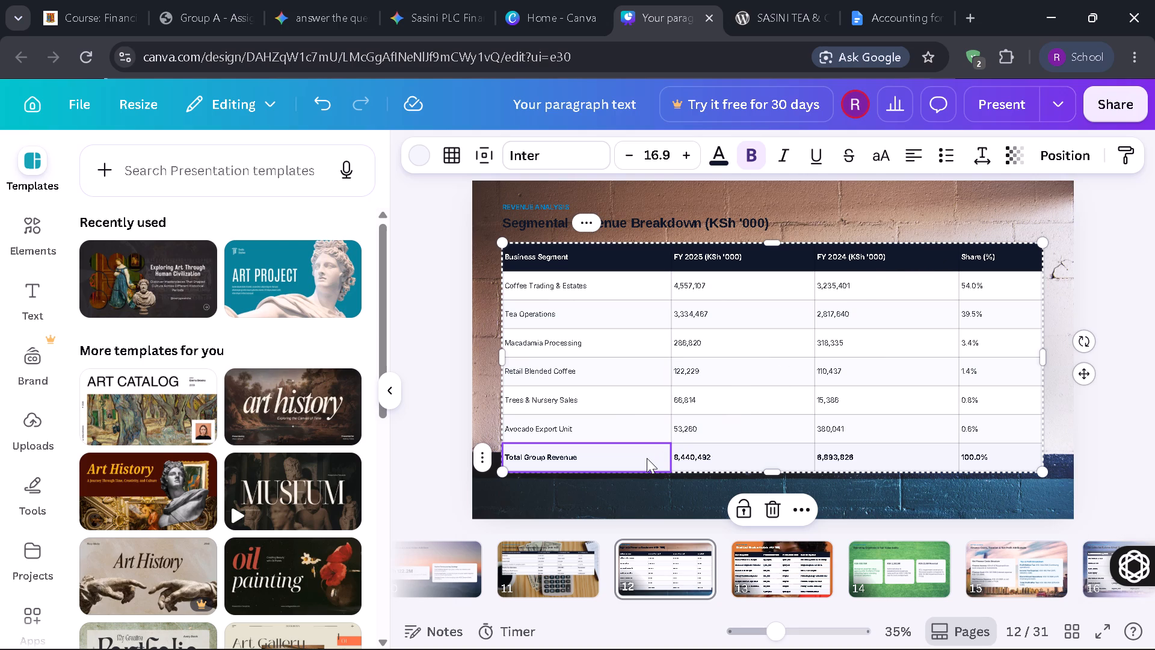
drag(647, 458, 696, 229)
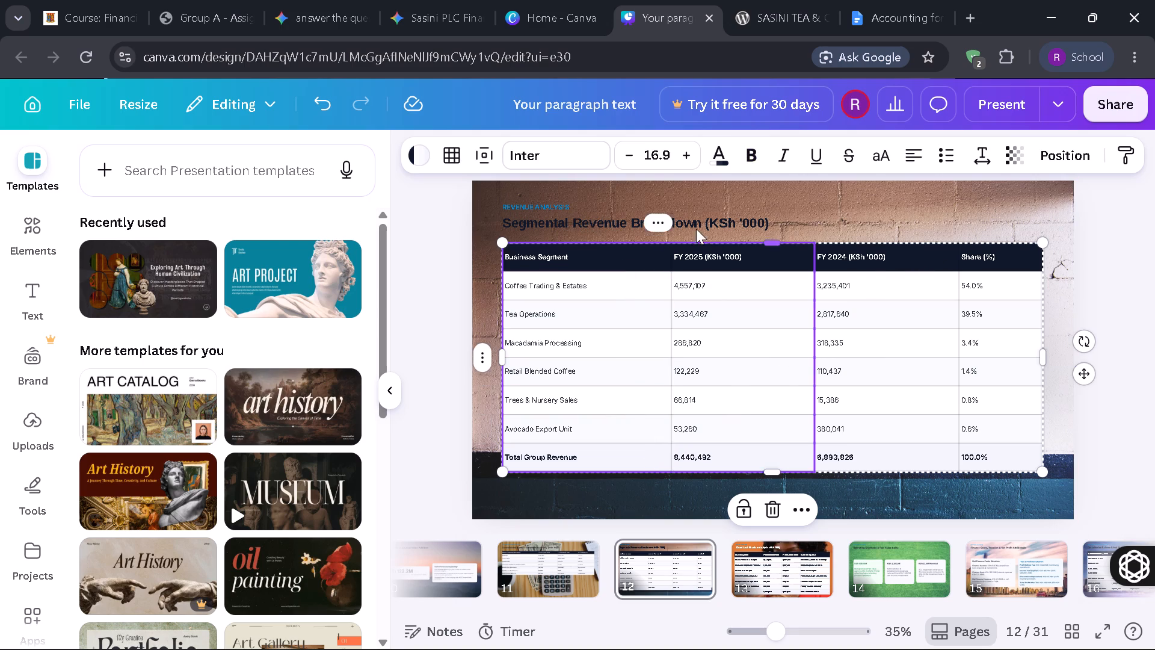
drag(696, 229, 1031, 272)
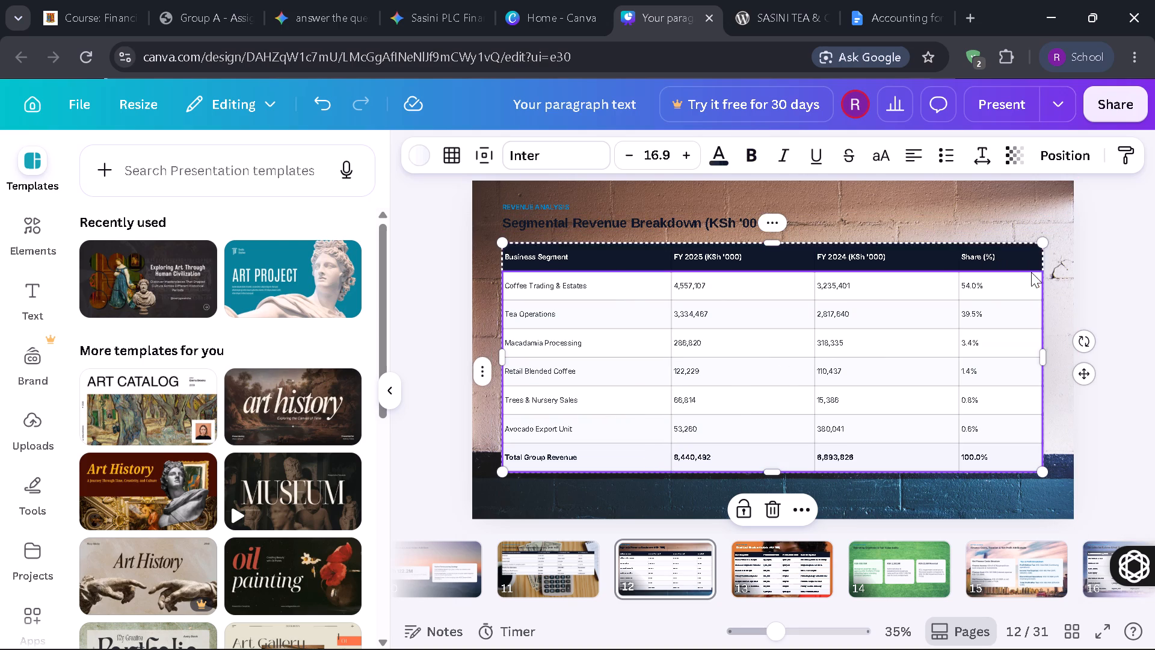
drag(1031, 272, 1016, 257)
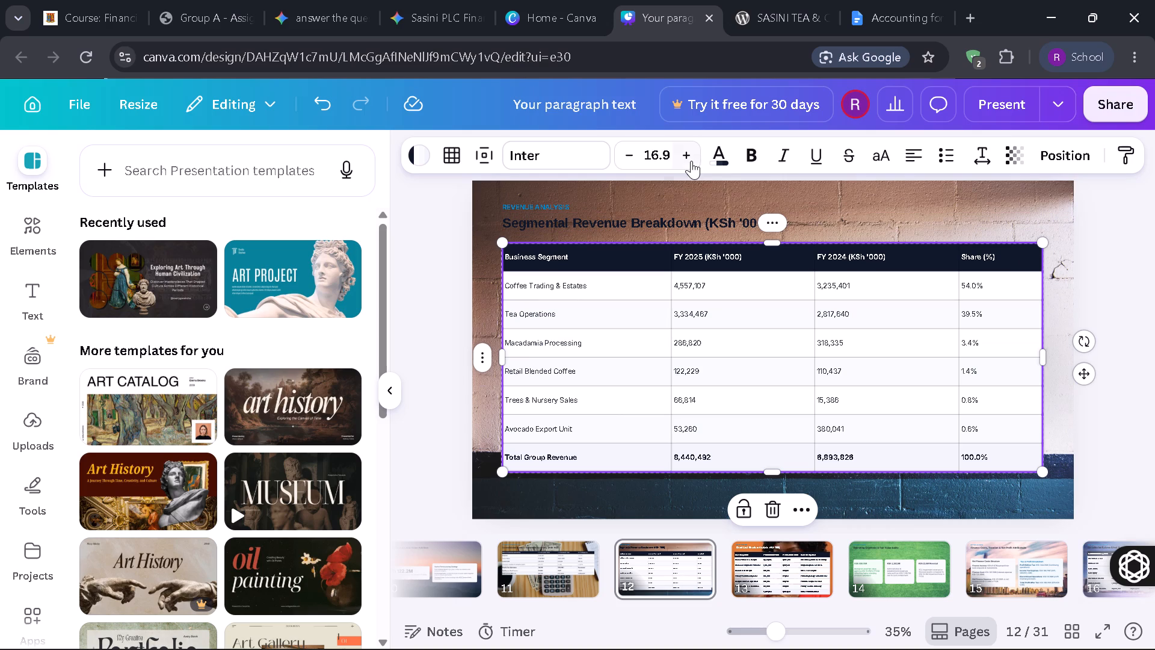
click(691, 155)
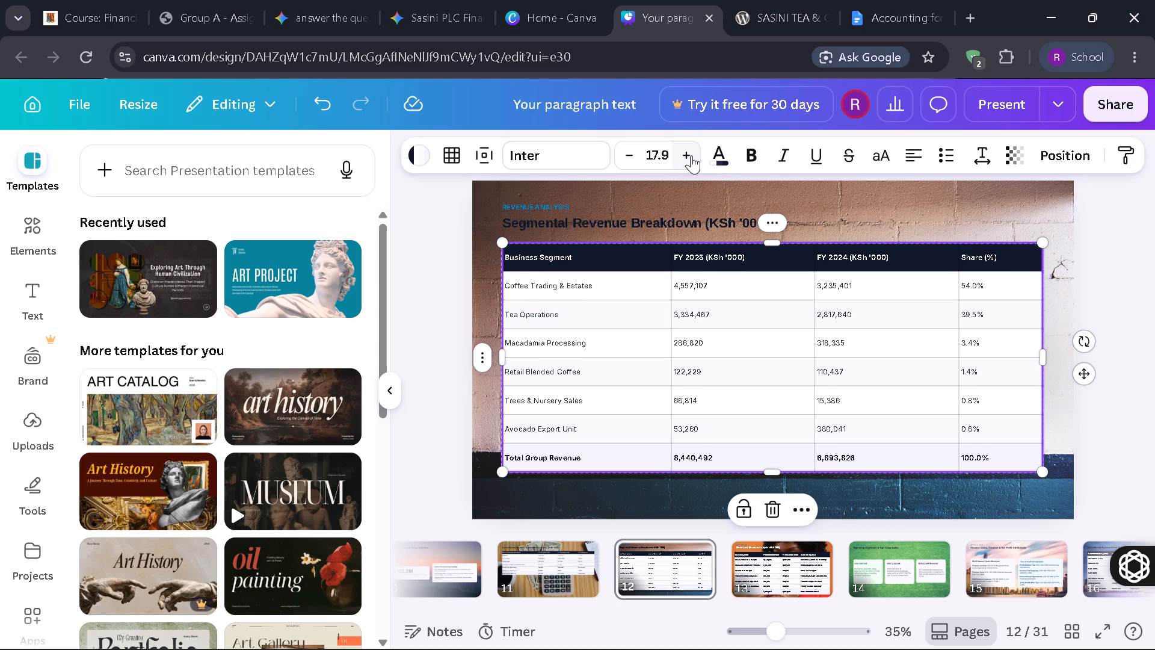
click(691, 155)
click(691, 155)
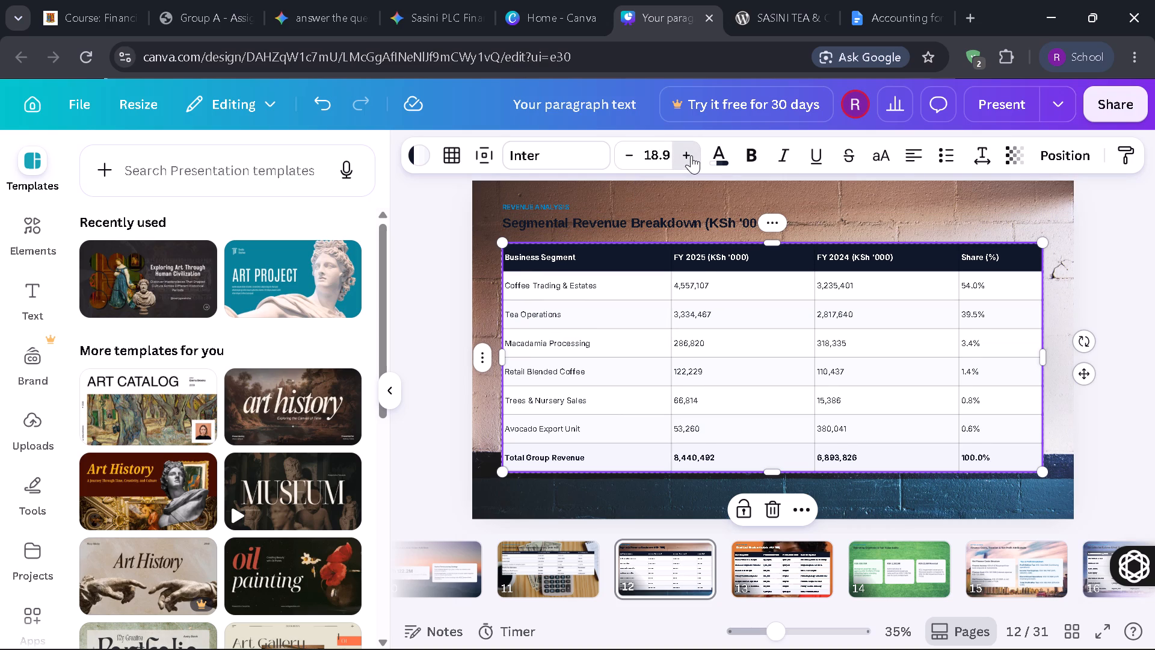
click(691, 155)
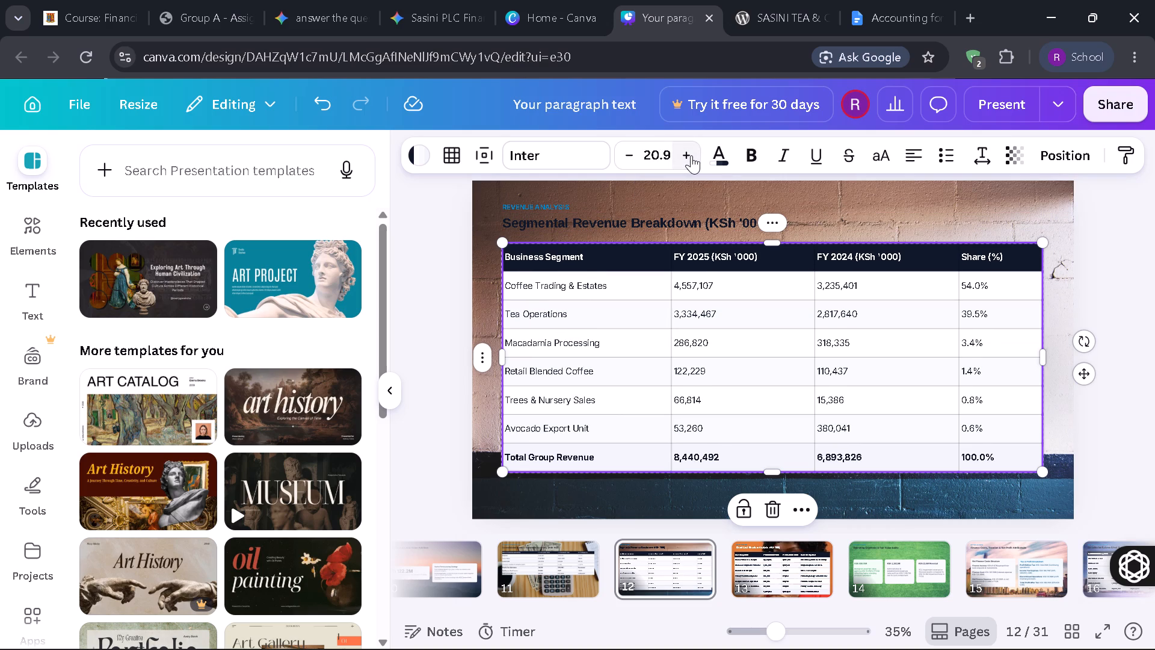
click(691, 155)
click(691, 155)
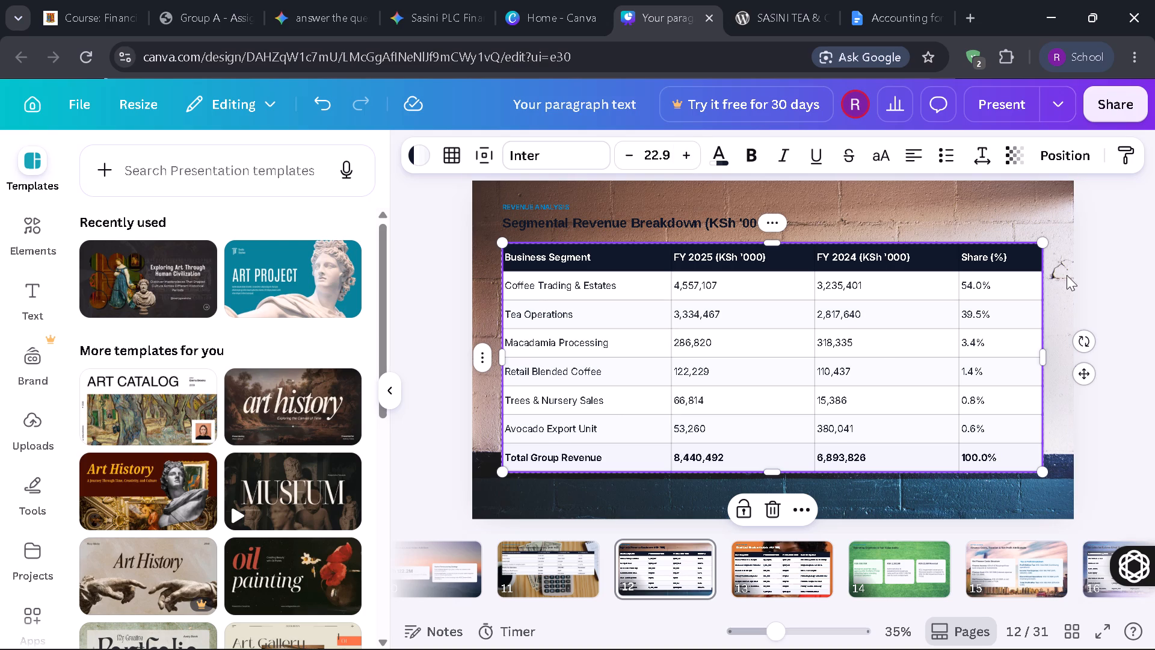
click(1120, 305)
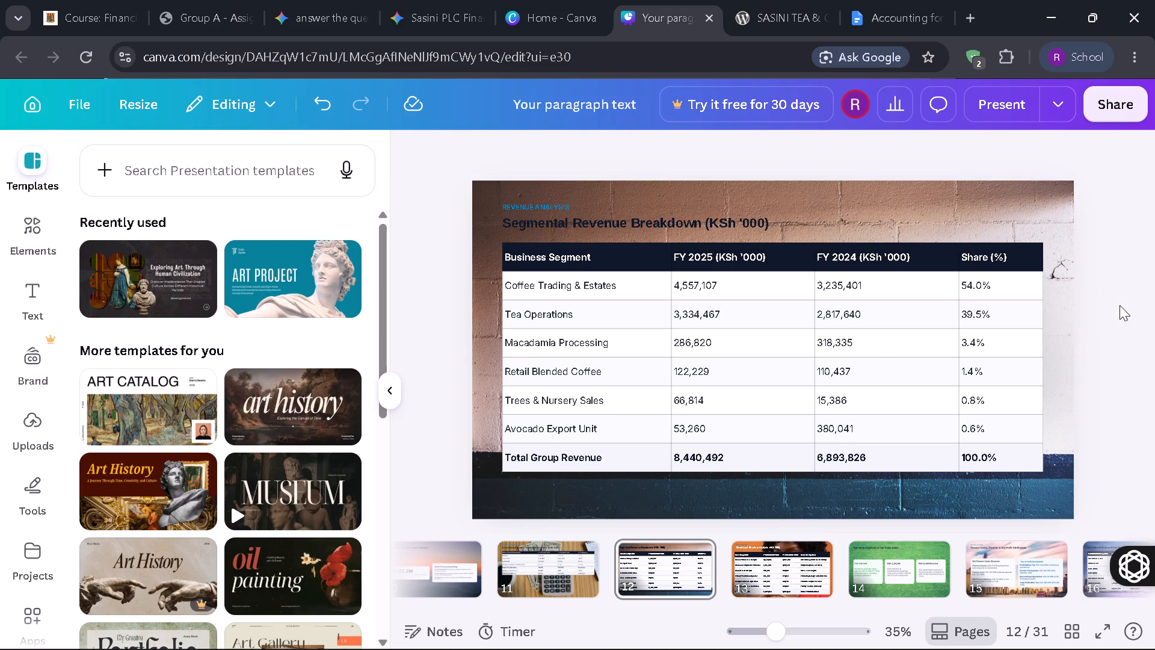
On slide 11, stretch the Consolidated Income Statement Summary table downward to near the slide's bottom edge.
key(Left)
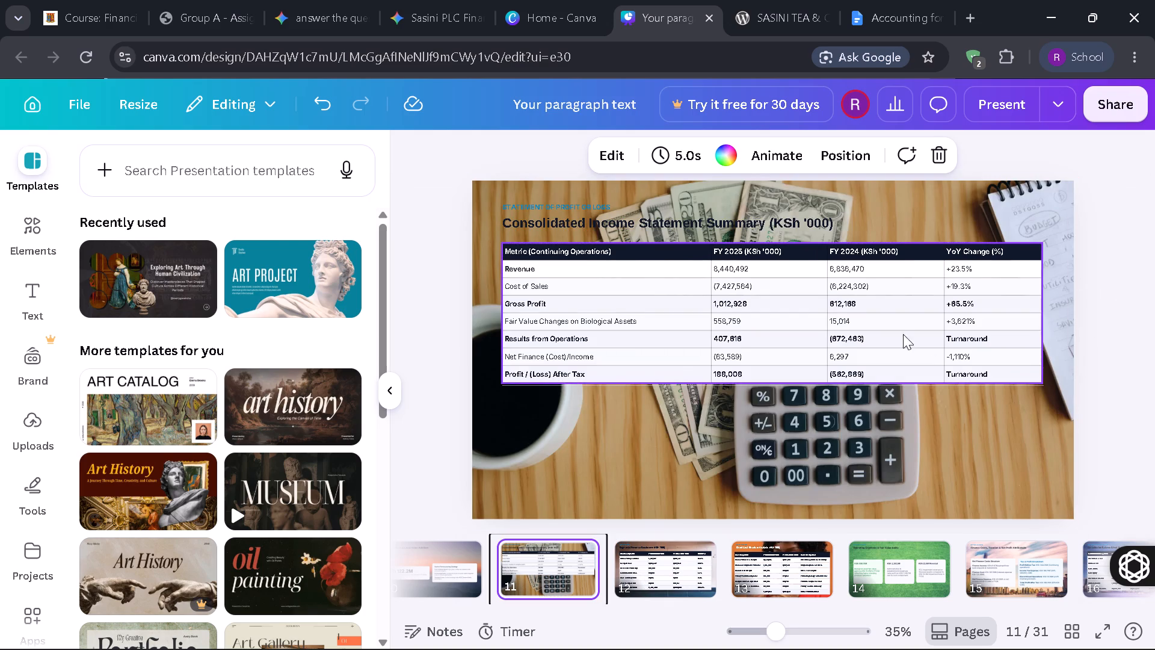
click(883, 327)
drag(1044, 382, 1061, 484)
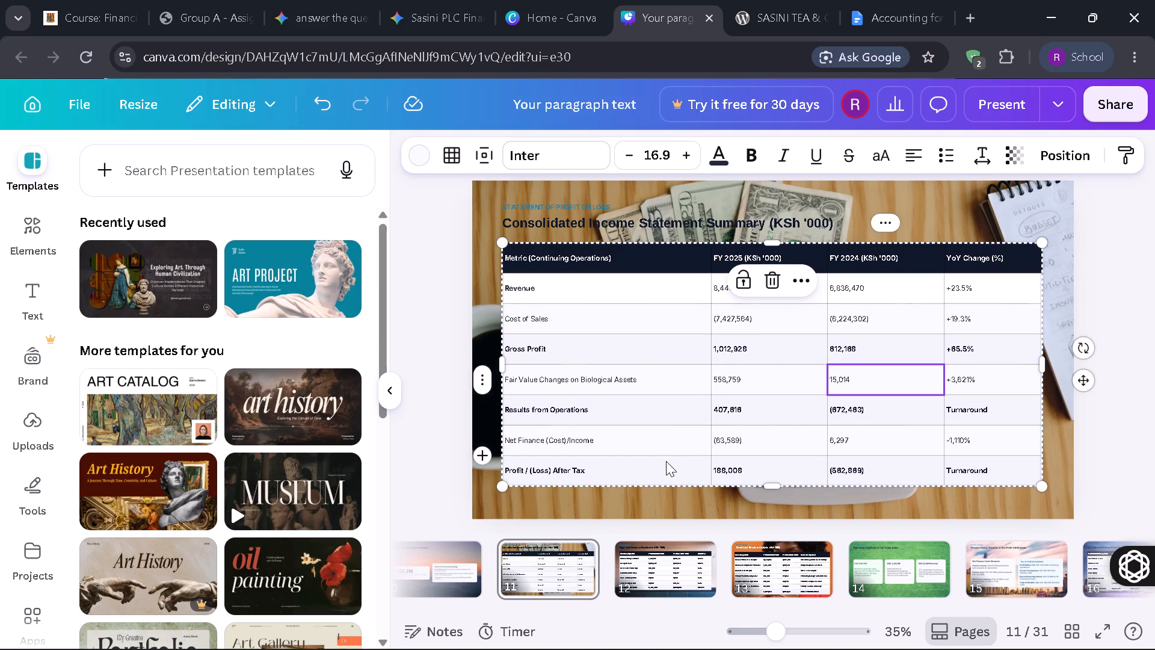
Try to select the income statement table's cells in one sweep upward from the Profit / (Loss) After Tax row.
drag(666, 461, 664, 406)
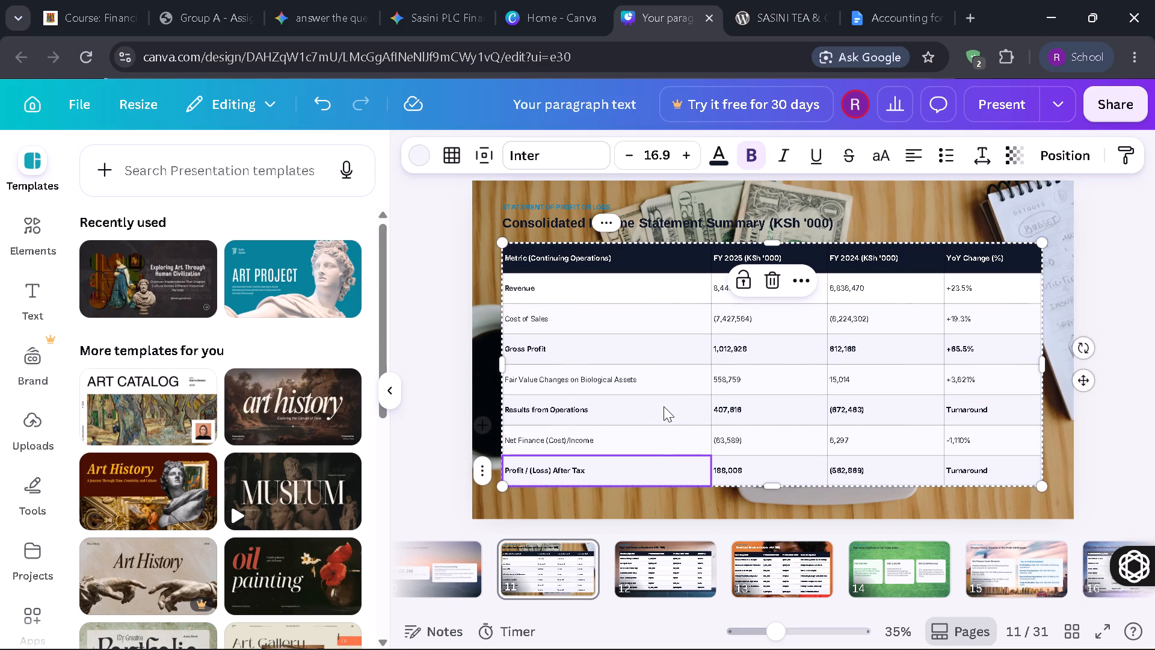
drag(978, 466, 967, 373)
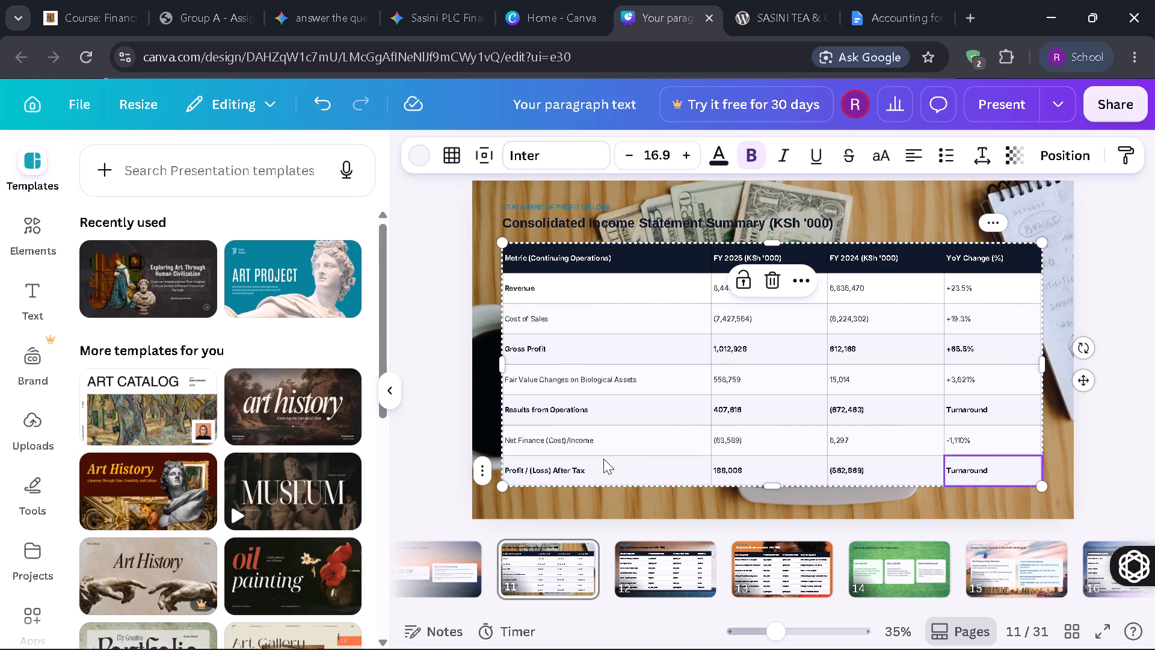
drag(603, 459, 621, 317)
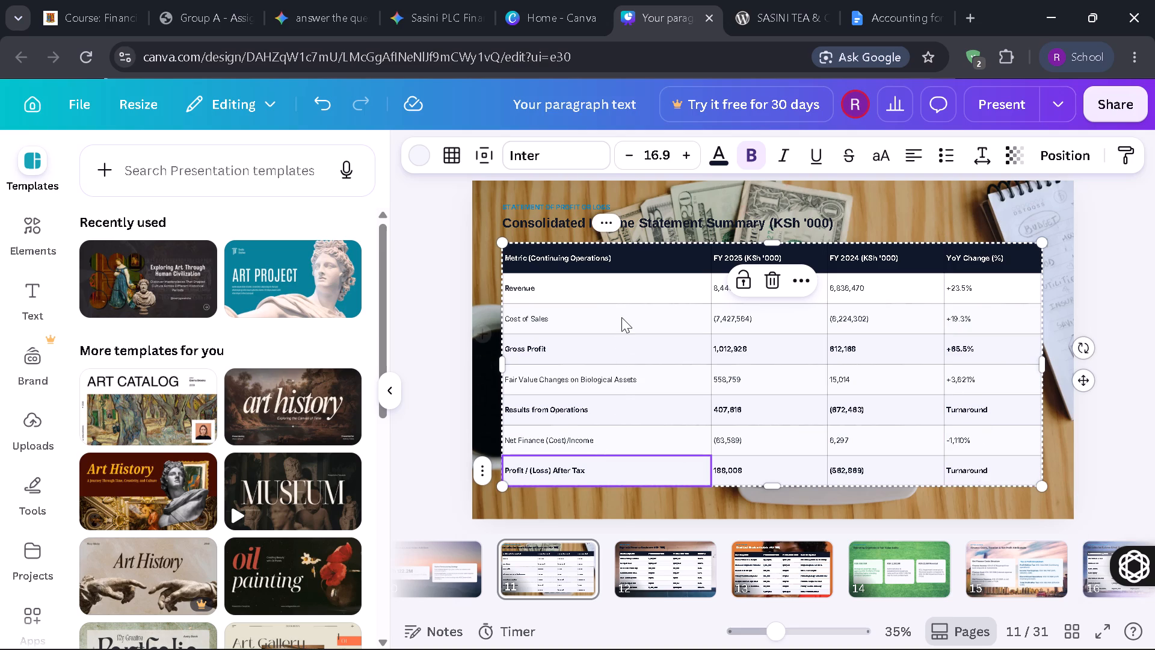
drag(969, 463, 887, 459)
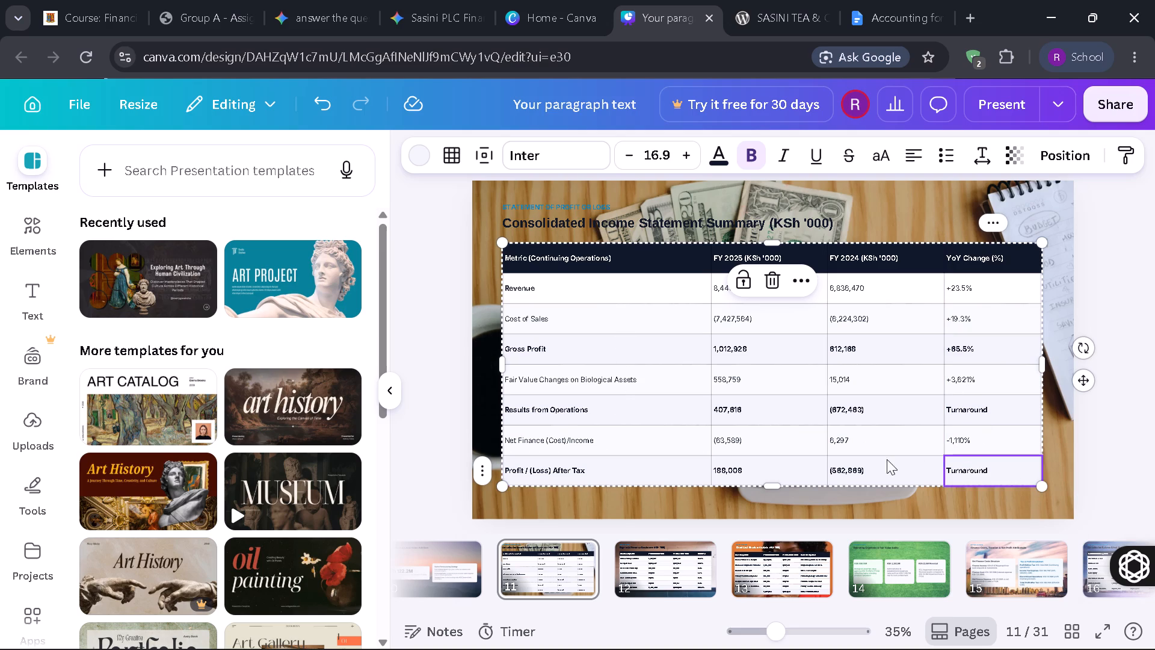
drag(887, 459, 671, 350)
Shift the income statement table slightly left and down on the slide.
drag(629, 468, 590, 481)
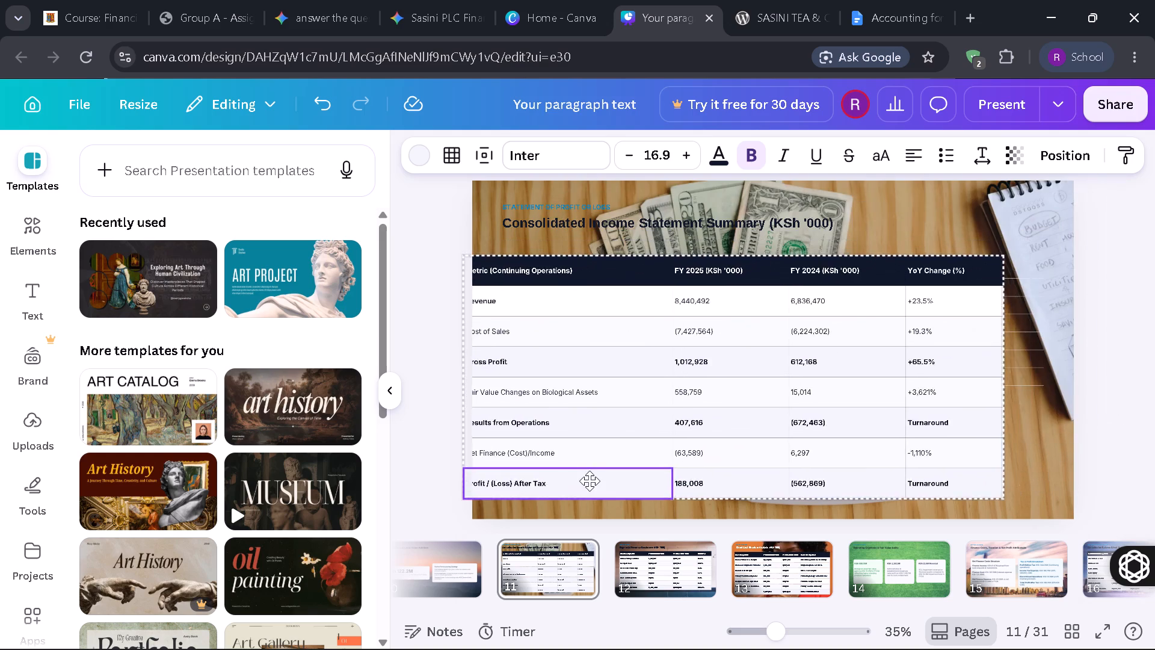
drag(590, 481, 618, 474)
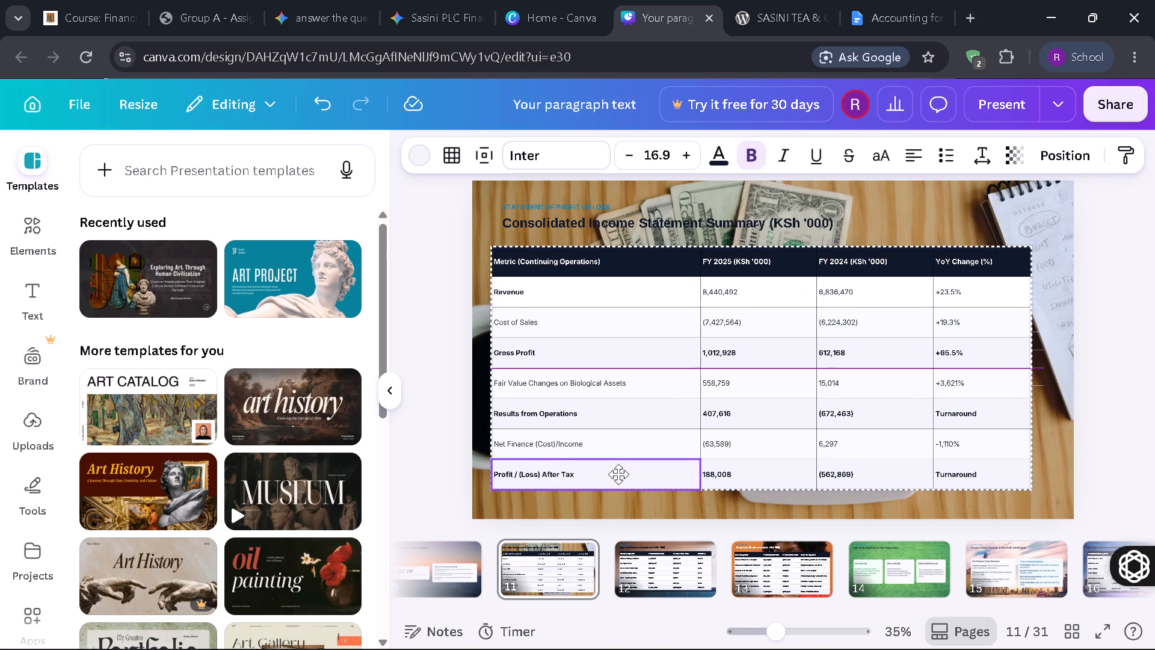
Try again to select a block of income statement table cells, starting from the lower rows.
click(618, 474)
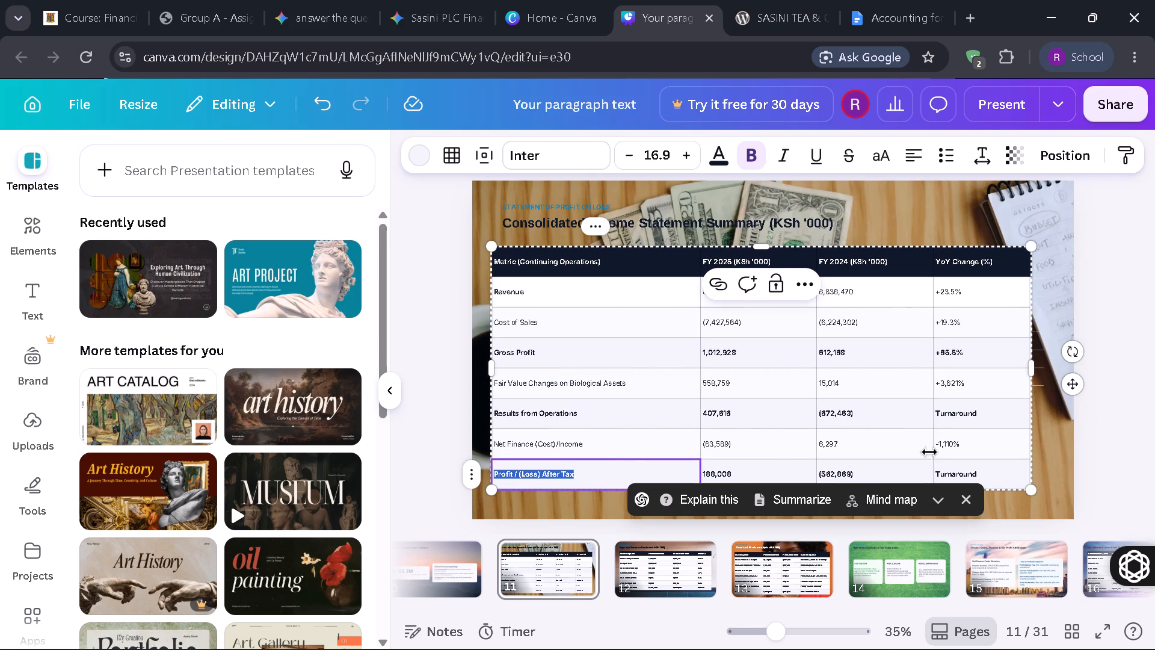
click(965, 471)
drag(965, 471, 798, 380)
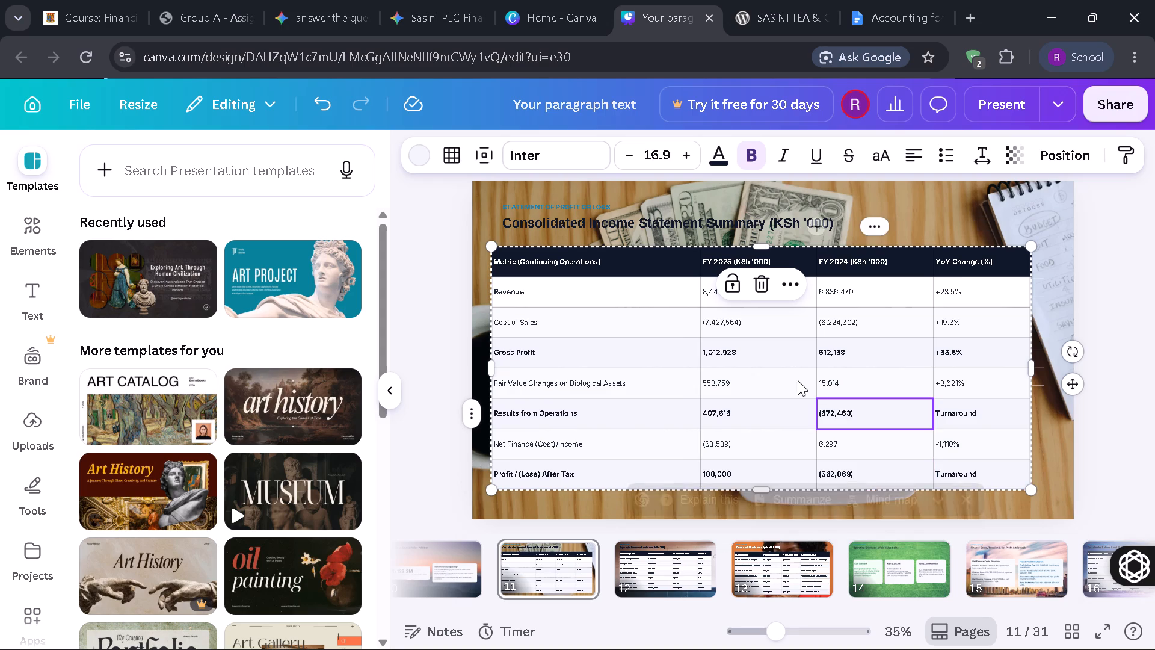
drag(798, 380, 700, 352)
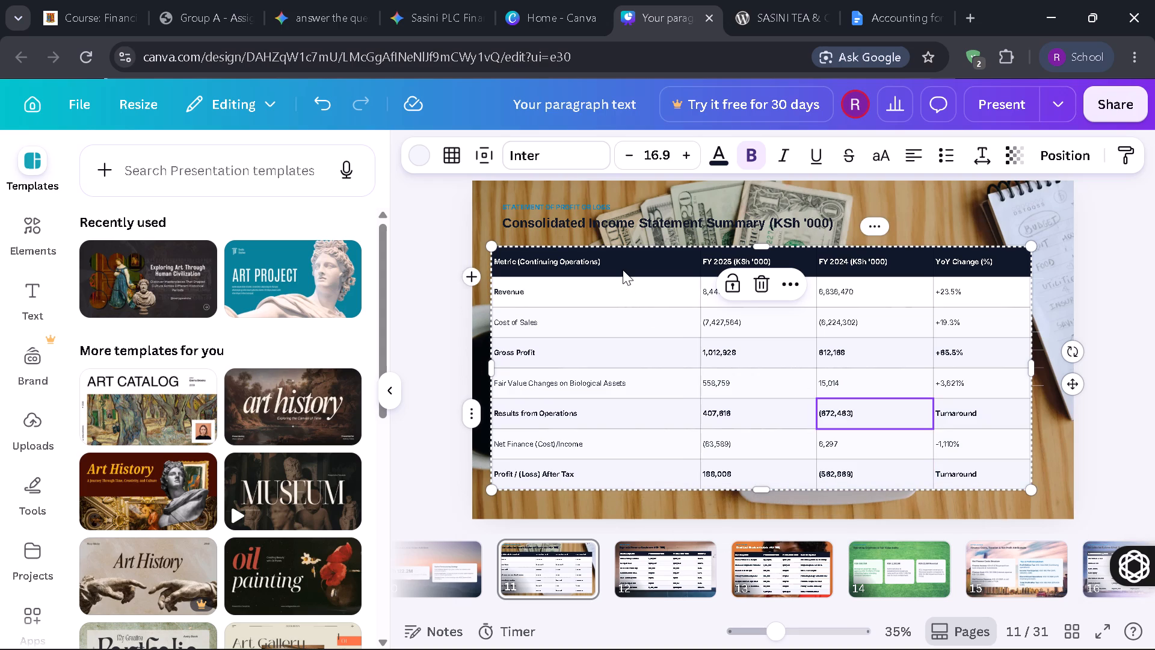
Select every cell in the Metric column, from the header down to Profit / (Loss) After Tax.
drag(623, 270, 888, 416)
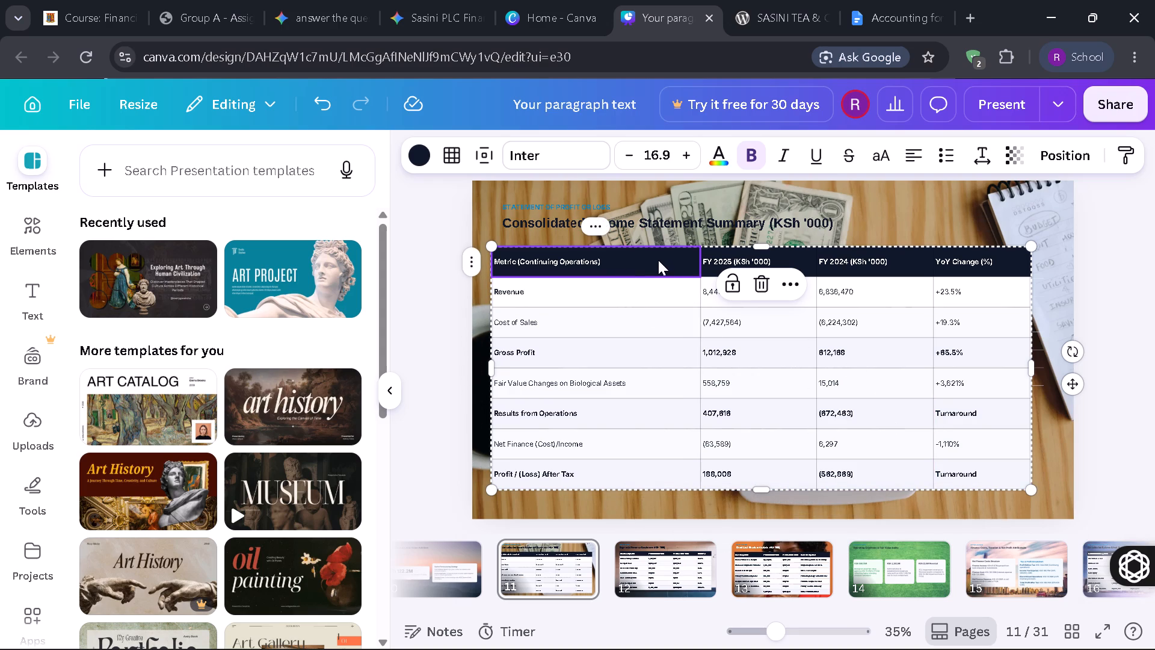
ctrl+click(660, 280)
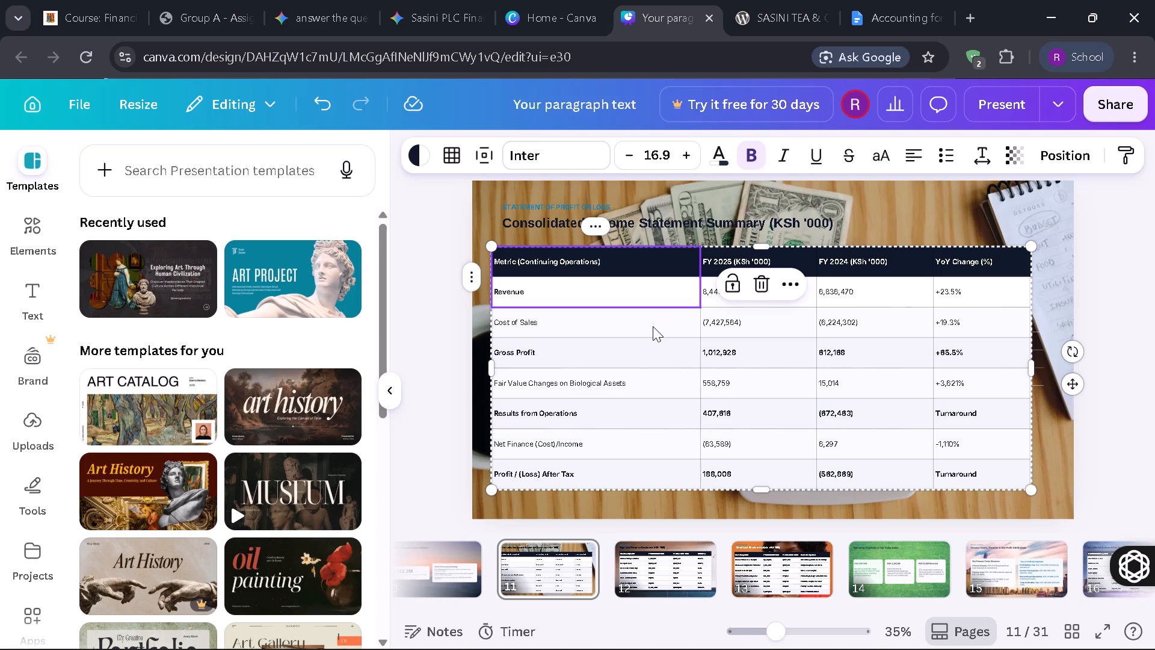
ctrl+click(653, 326)
ctrl+click(655, 344)
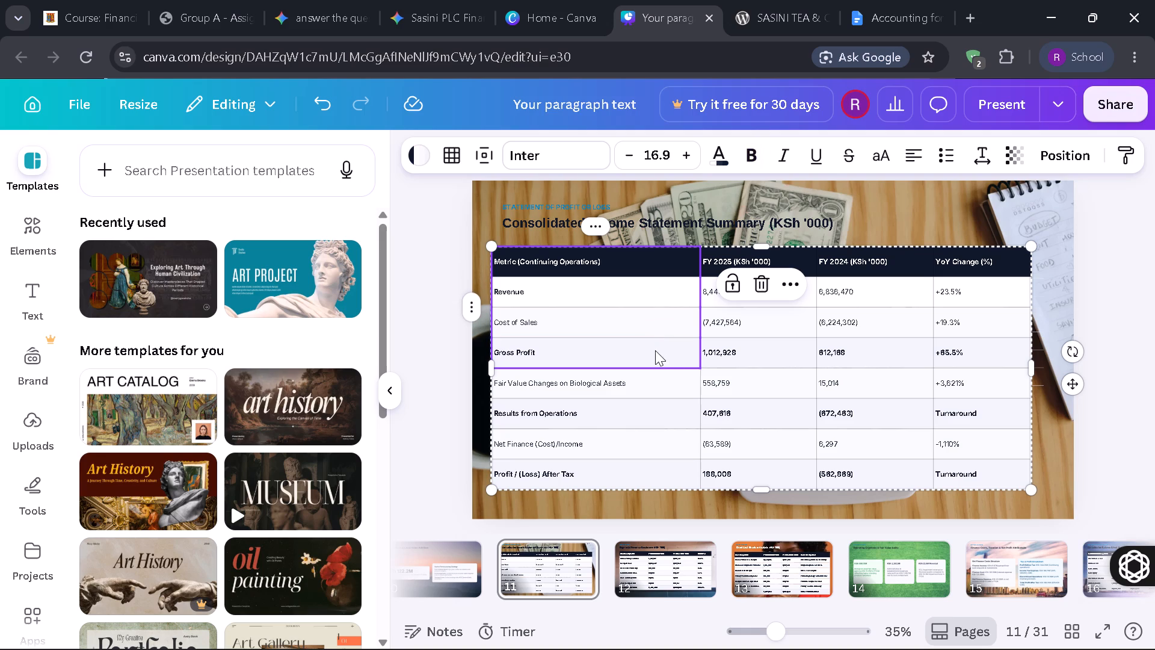
ctrl+drag(653, 376, 724, 478)
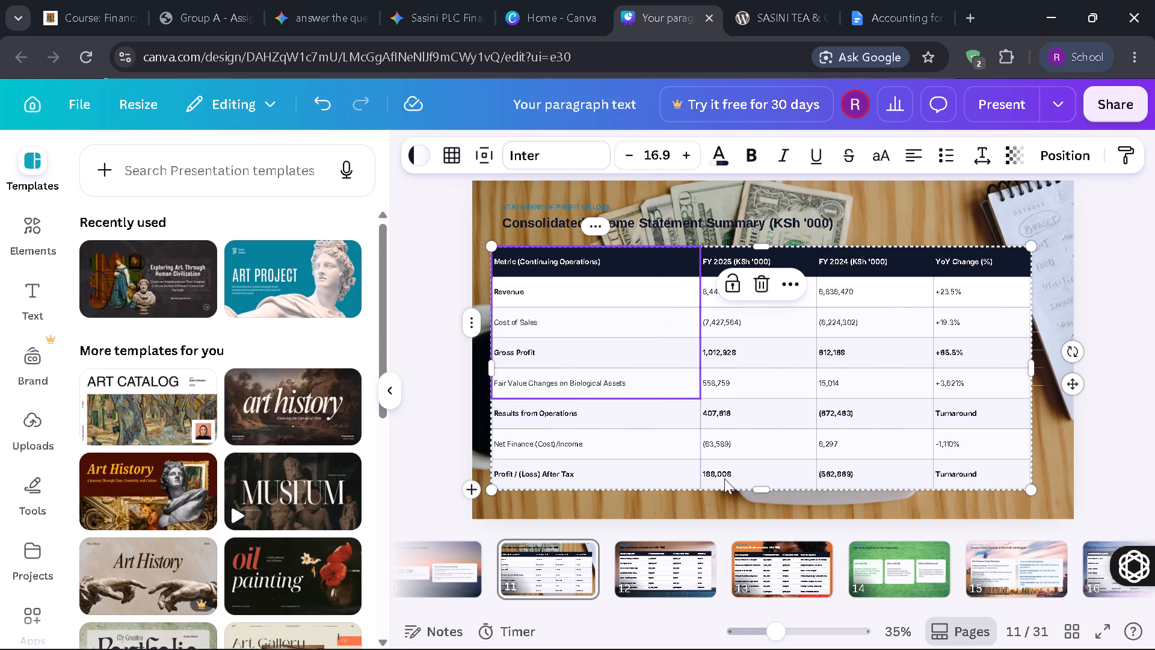
ctrl+drag(724, 478, 751, 471)
ctrl+click(671, 419)
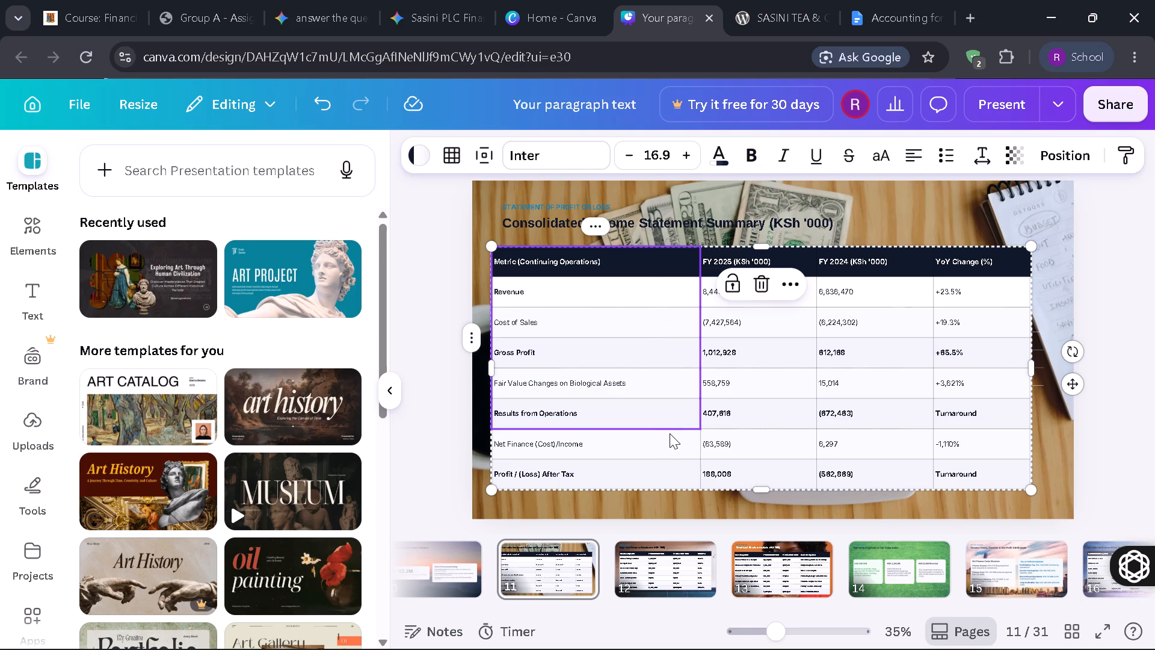
ctrl+click(670, 433)
ctrl+click(670, 464)
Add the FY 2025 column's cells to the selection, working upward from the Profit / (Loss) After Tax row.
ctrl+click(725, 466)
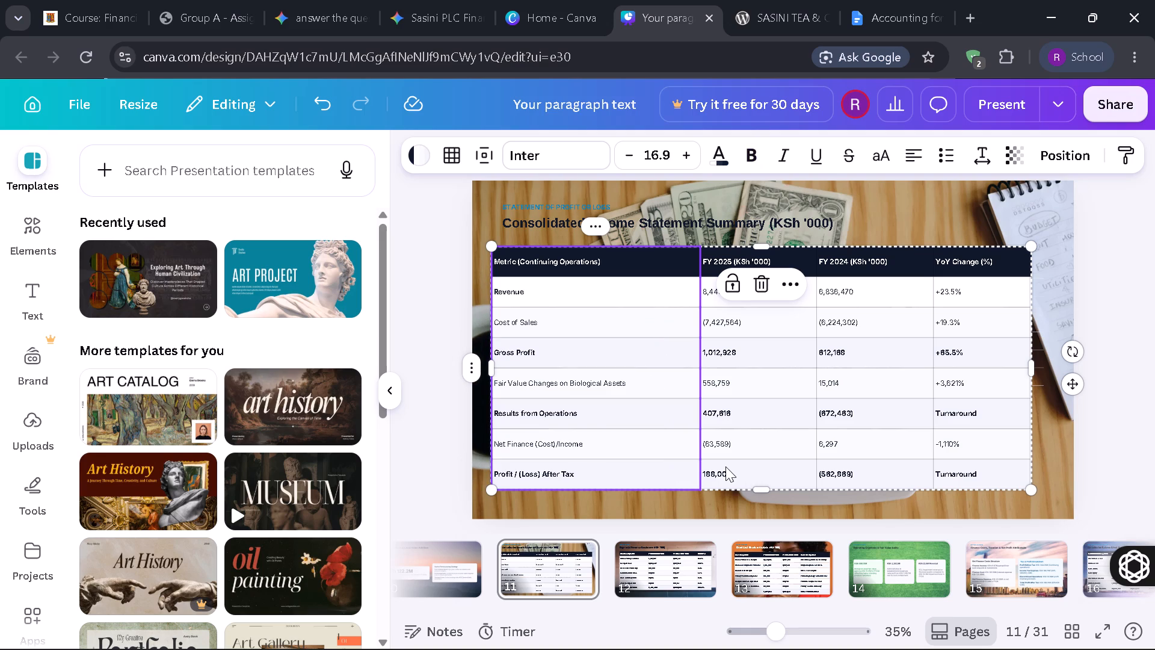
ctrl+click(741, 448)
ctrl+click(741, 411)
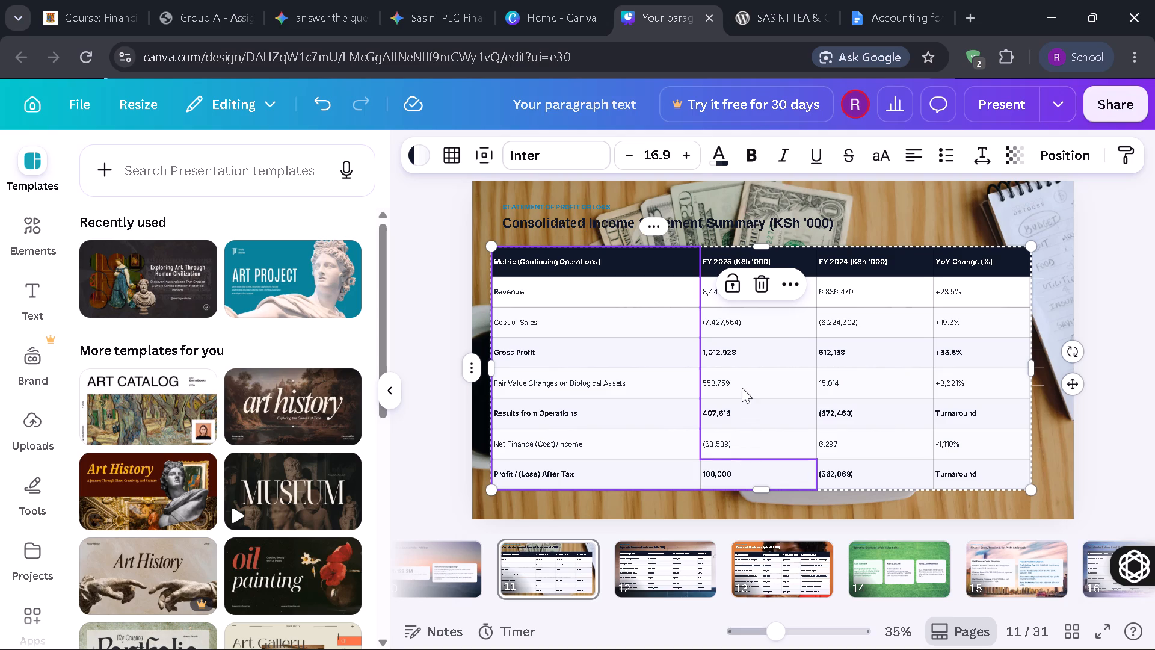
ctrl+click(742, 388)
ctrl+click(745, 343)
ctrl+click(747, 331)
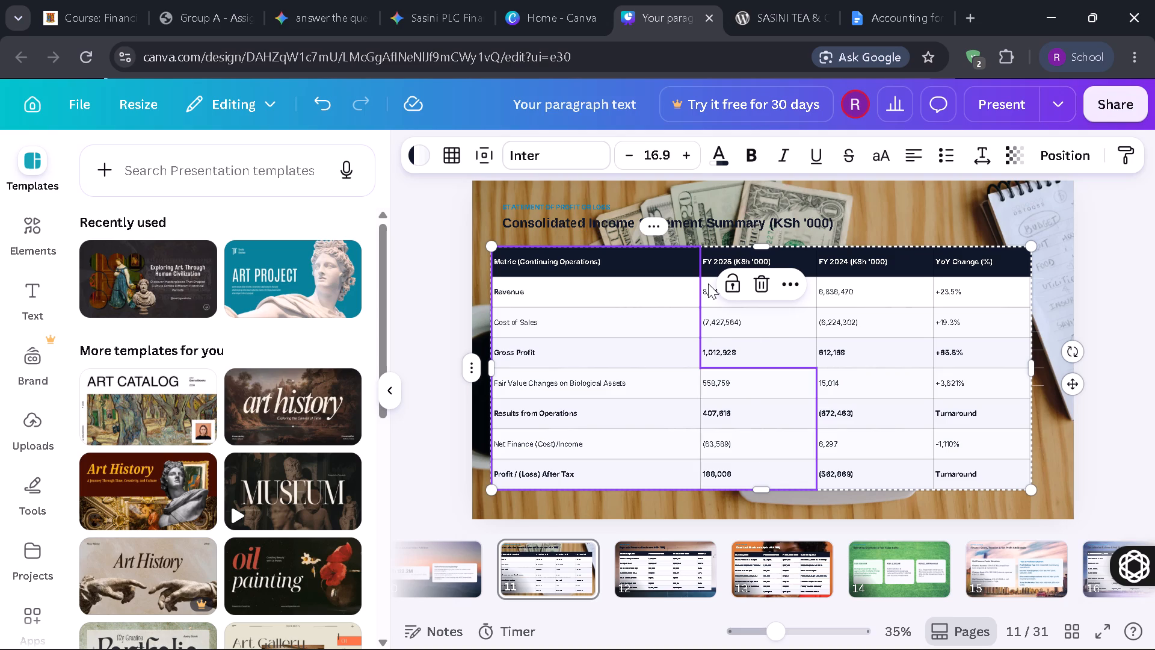
Widen the income statement table's Metric column slightly, to a width of about 678.
ctrl+drag(708, 283, 711, 258)
ctrl+click(711, 258)
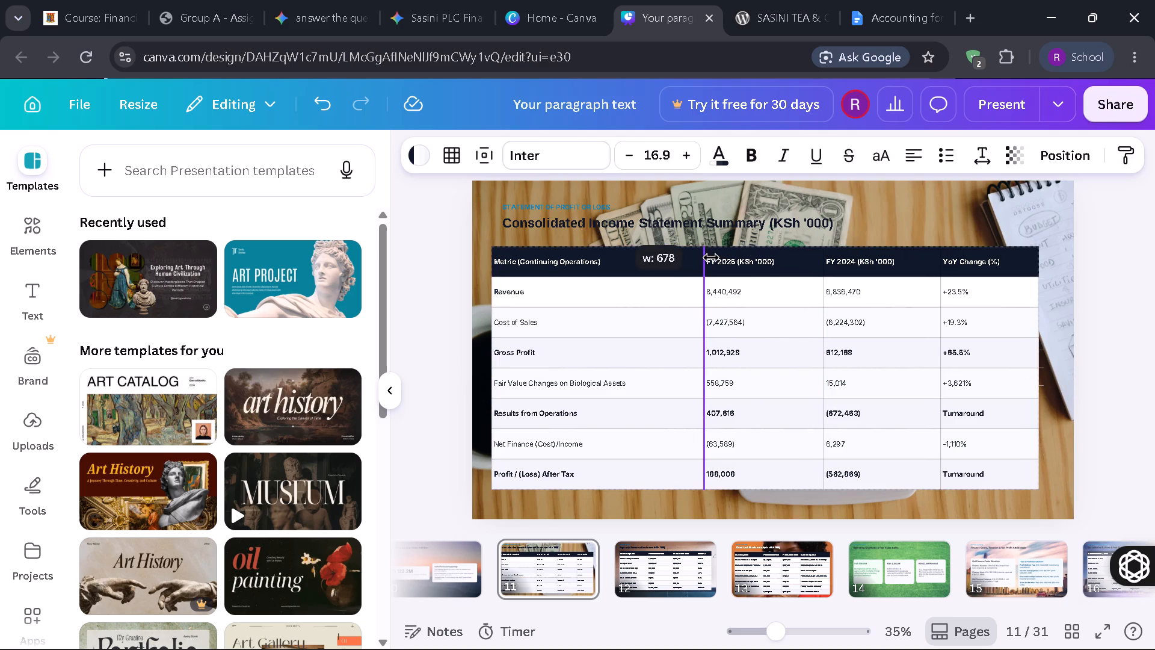
Select the YoY Change (%) column's cells, from Profit / (Loss) After Tax up to the header.
click(979, 477)
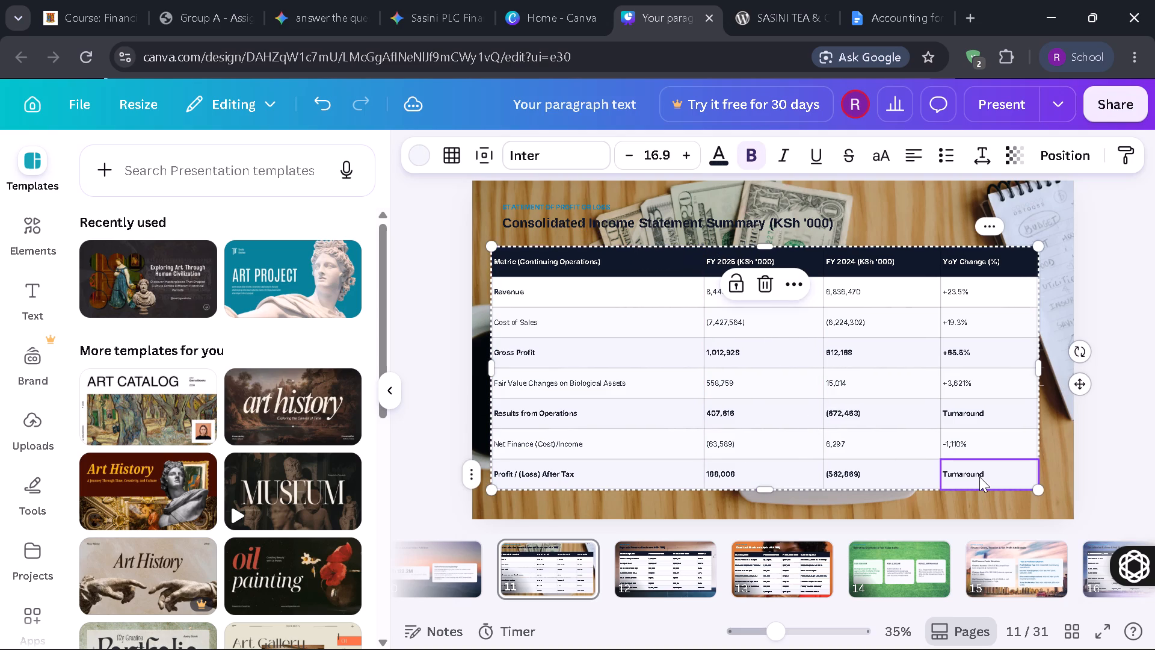
ctrl+click(978, 439)
ctrl+click(979, 405)
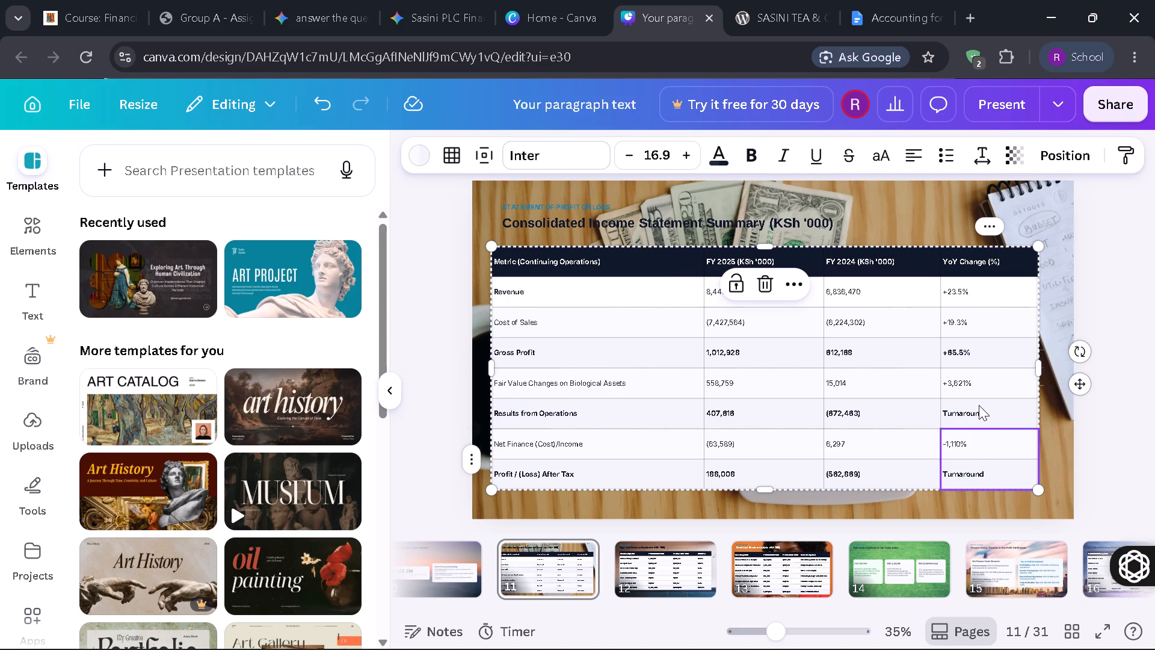
ctrl+click(979, 372)
ctrl+click(978, 360)
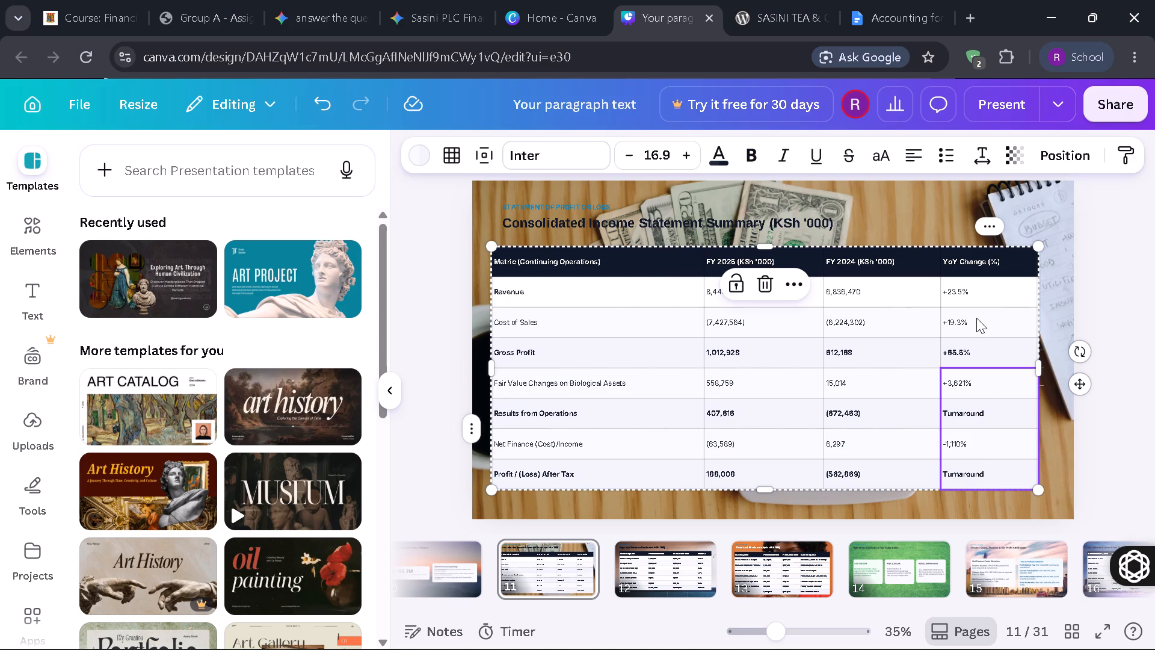
ctrl+click(976, 318)
ctrl+click(979, 298)
ctrl+click(979, 271)
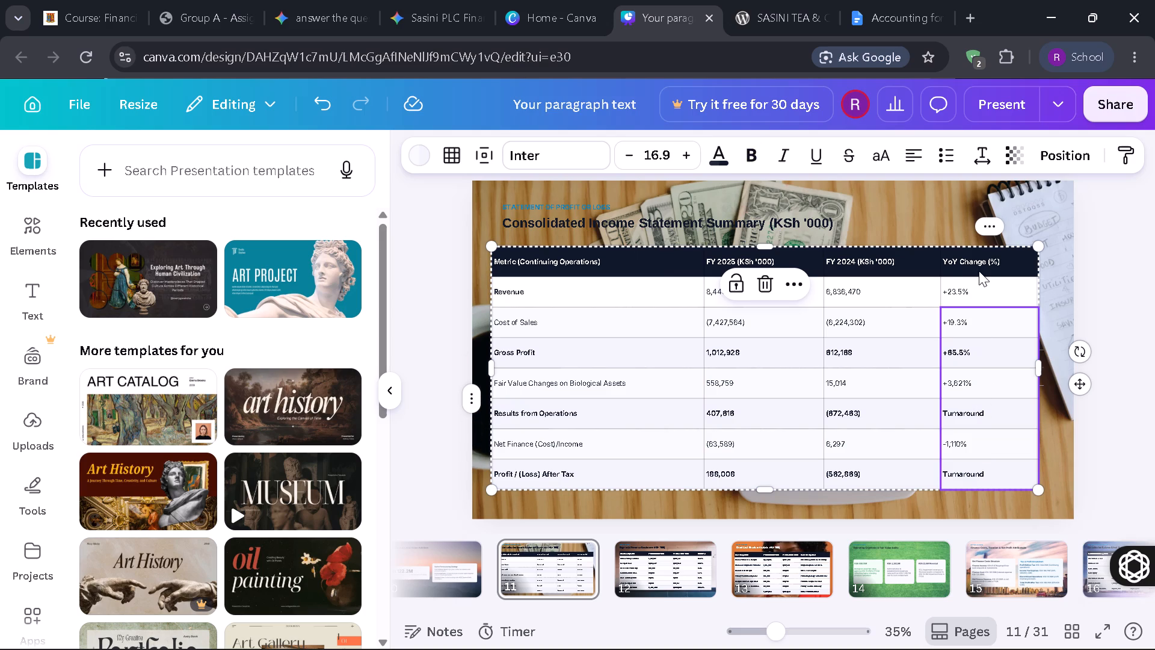
Add the FY 2024 column's cells to the selection, from the header down to Profit / (Loss) After Tax.
ctrl+click(891, 254)
ctrl+click(890, 291)
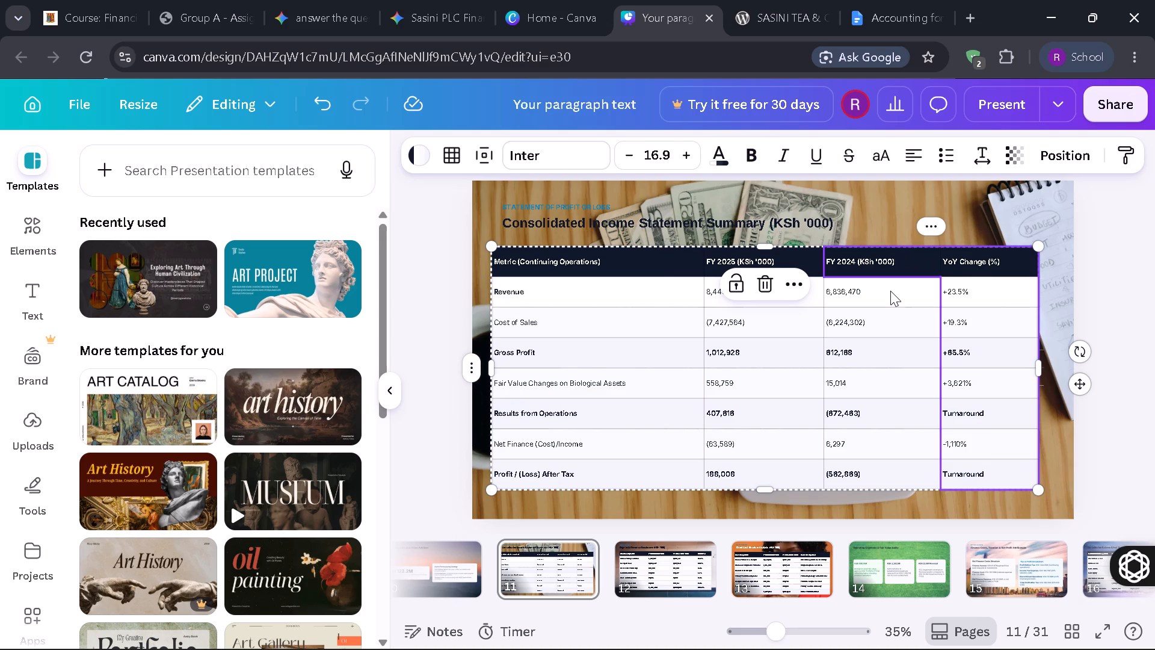
ctrl+click(879, 334)
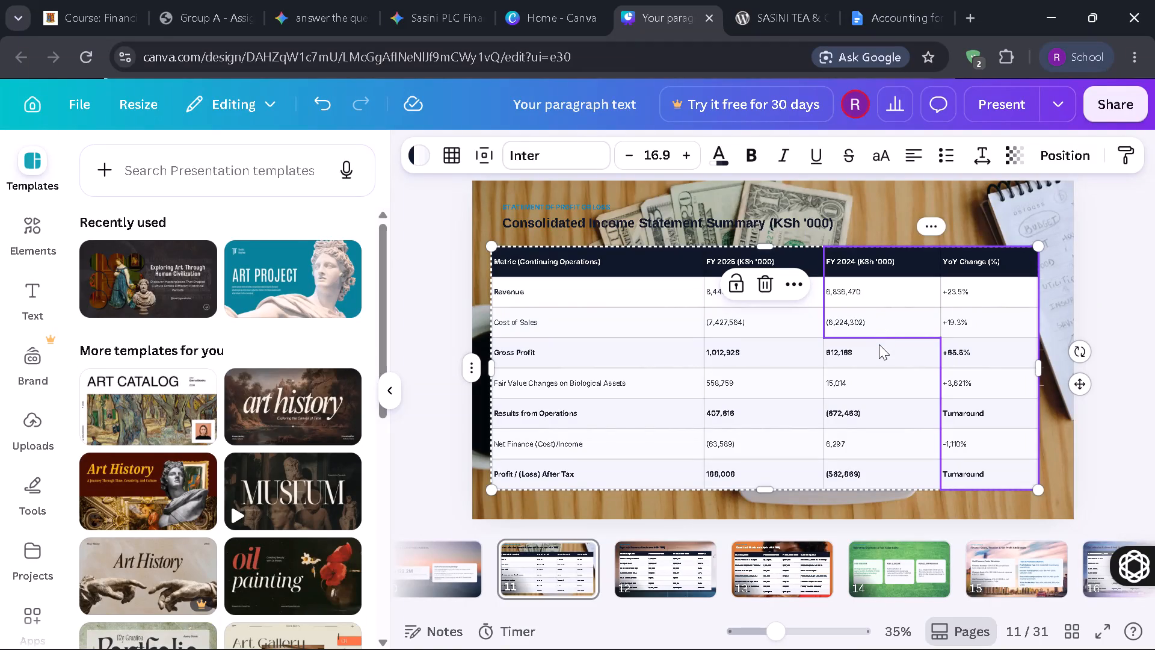
ctrl+click(879, 345)
ctrl+click(881, 377)
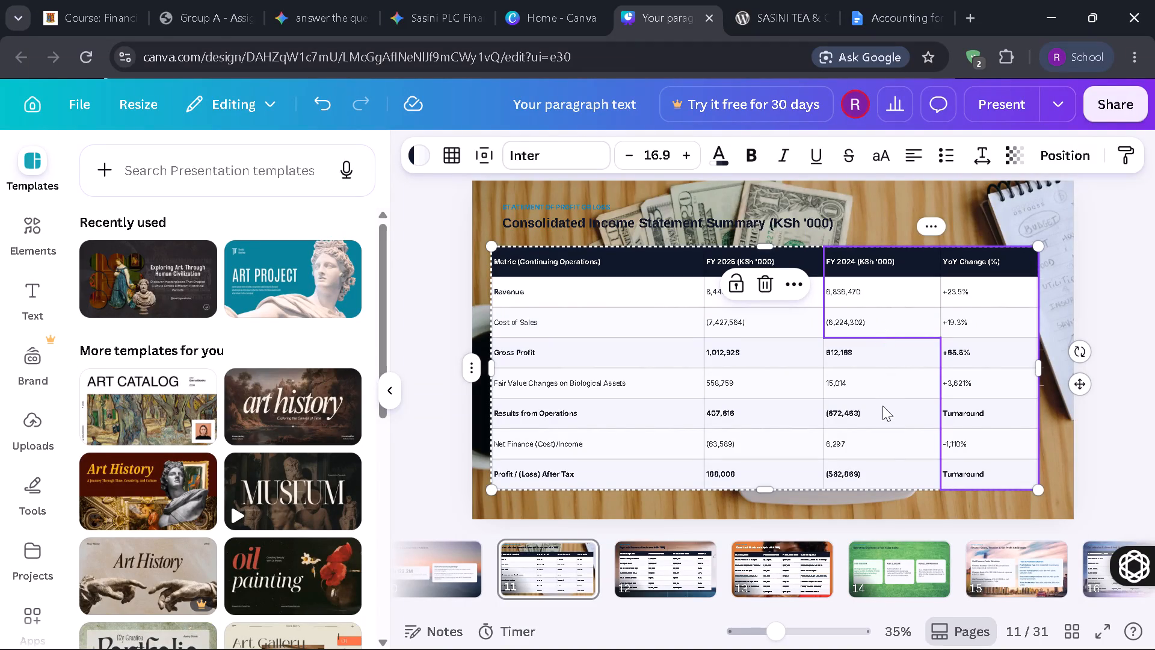
ctrl+click(882, 406)
ctrl+click(889, 441)
ctrl+click(884, 467)
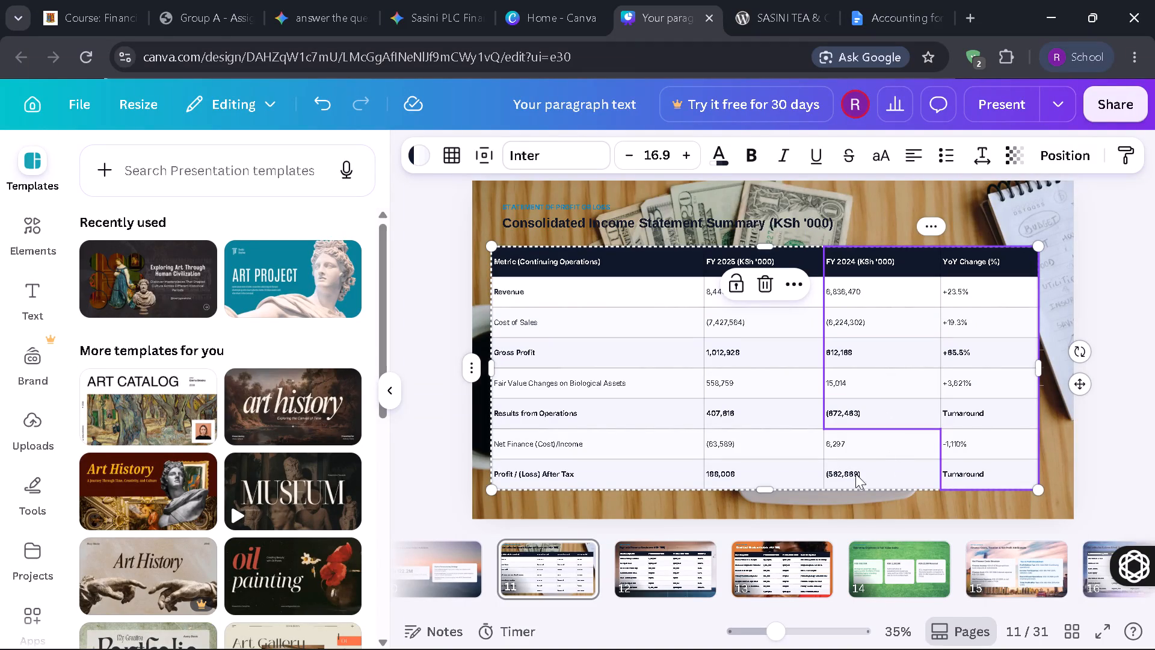
Add the FY 2025 column's cells to the selection, from Profit / (Loss) After Tax up to the header.
ctrl+click(784, 465)
ctrl+click(778, 434)
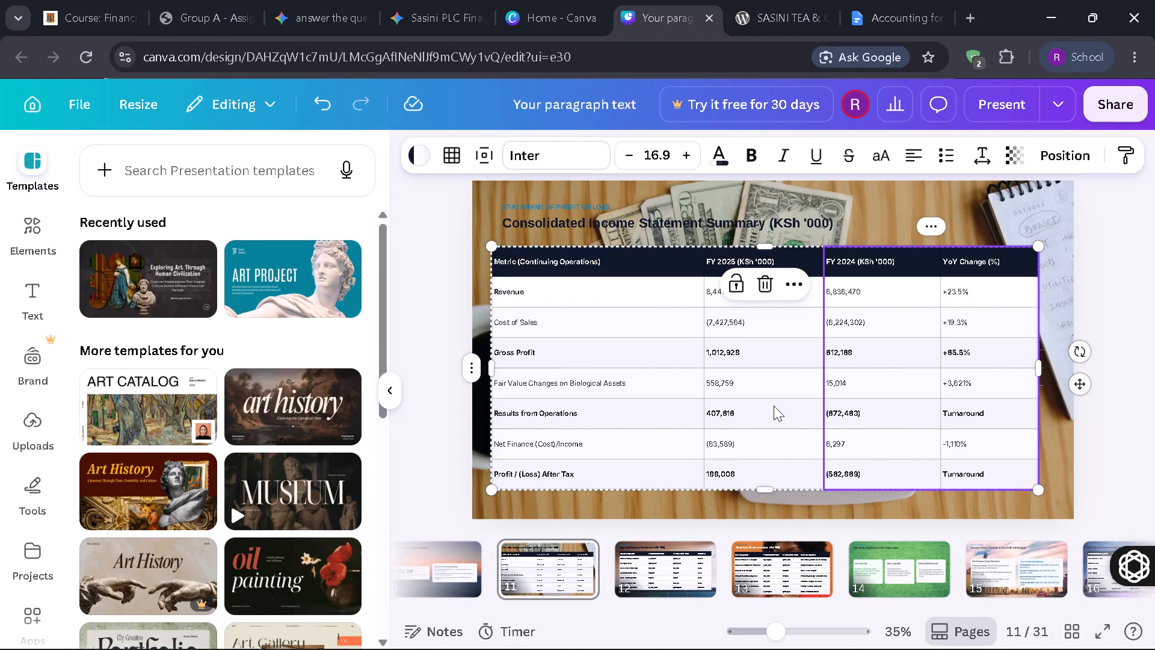
ctrl+click(774, 406)
ctrl+click(773, 381)
ctrl+click(774, 358)
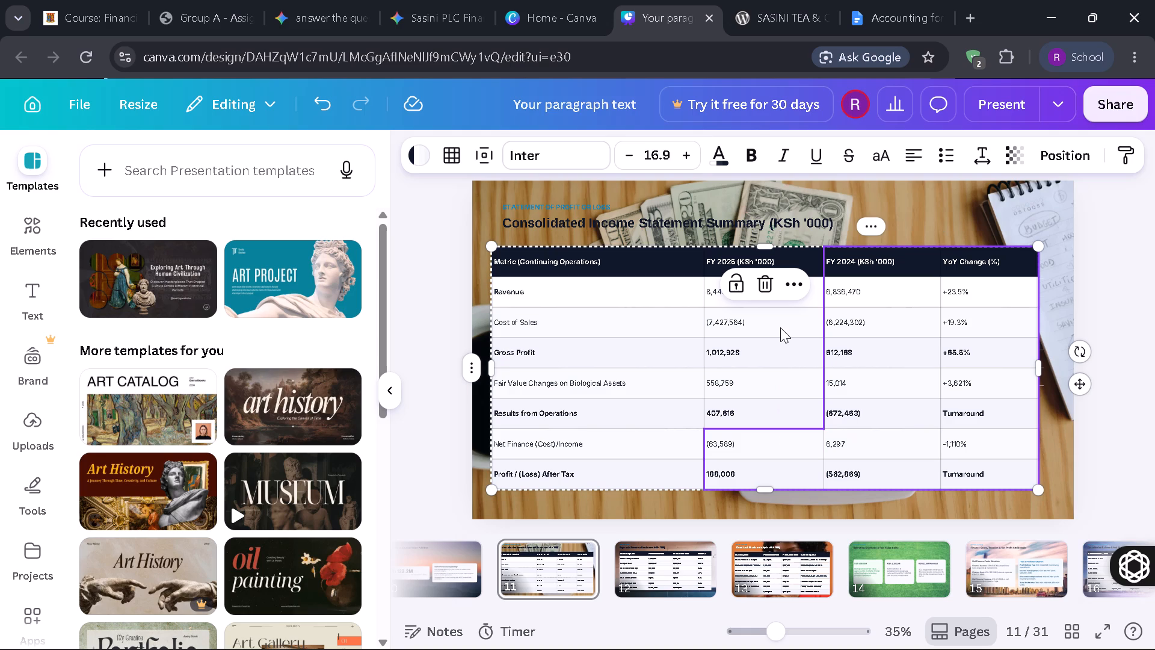
ctrl+click(780, 327)
ctrl+click(712, 288)
ctrl+click(715, 259)
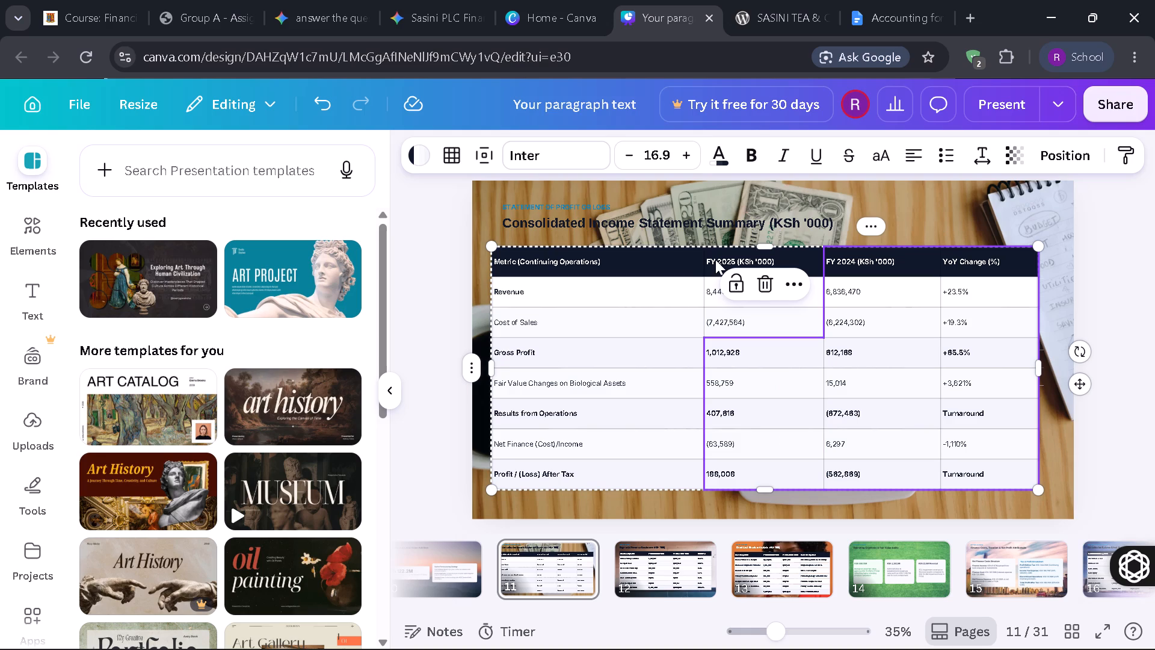
Complete the whole-table selection by adding the Metric column's cells and the missed FY 2025 Revenue cell.
ctrl+click(665, 264)
ctrl+click(666, 292)
ctrl+click(665, 320)
ctrl+click(656, 349)
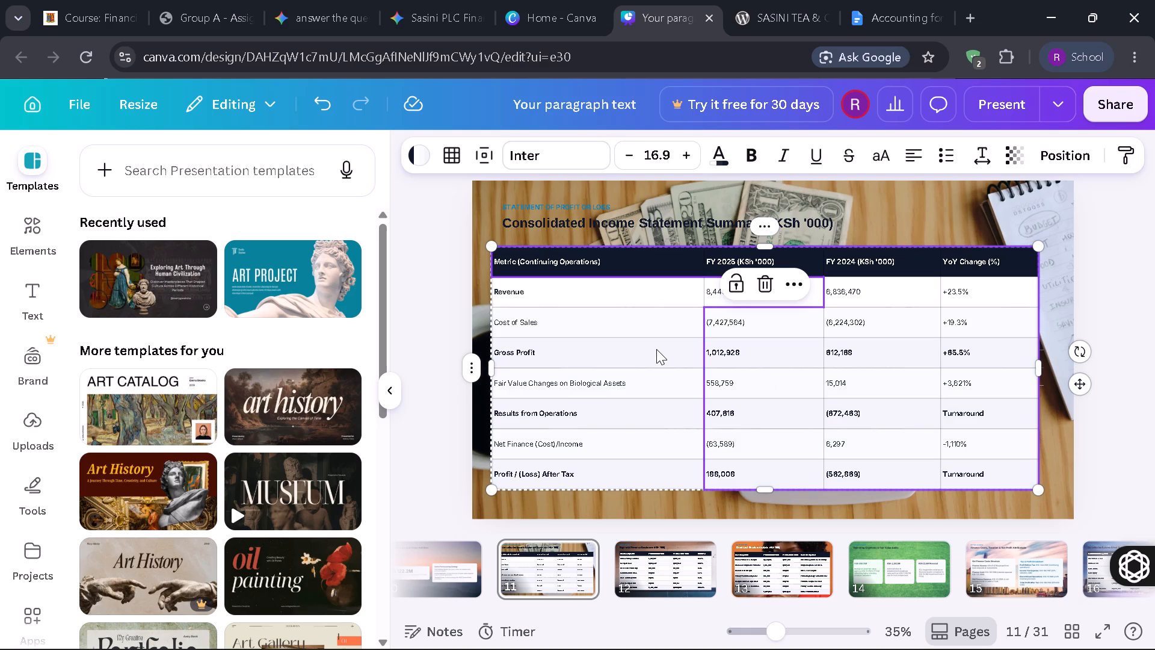
ctrl+click(656, 378)
ctrl+click(658, 409)
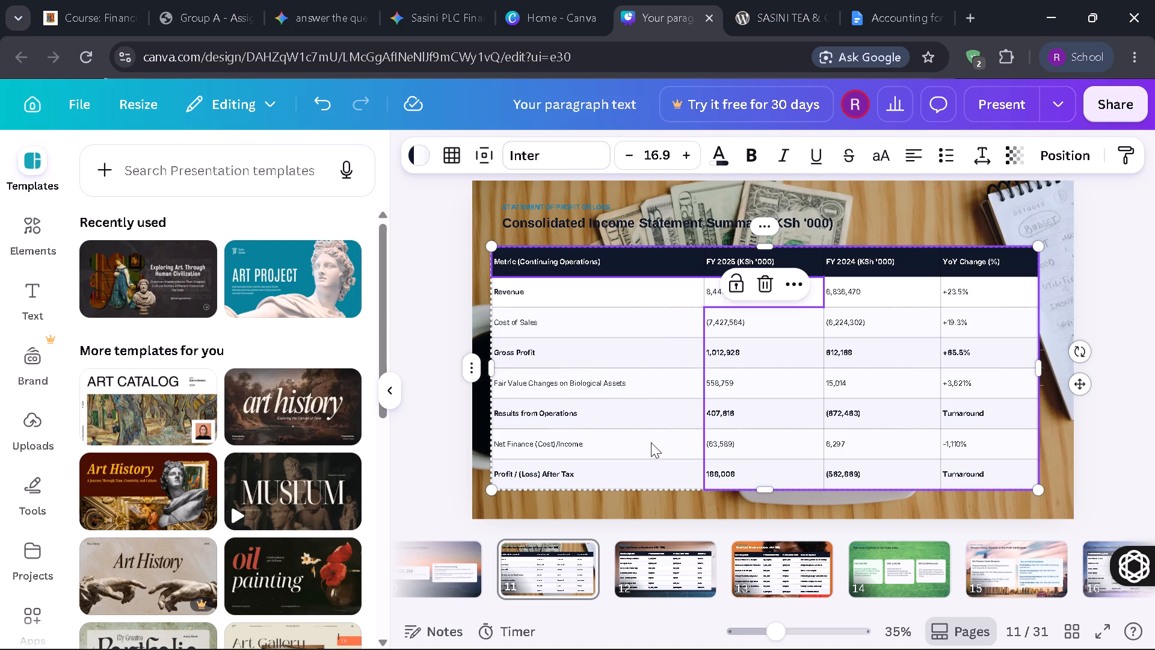
ctrl+click(651, 442)
ctrl+click(652, 471)
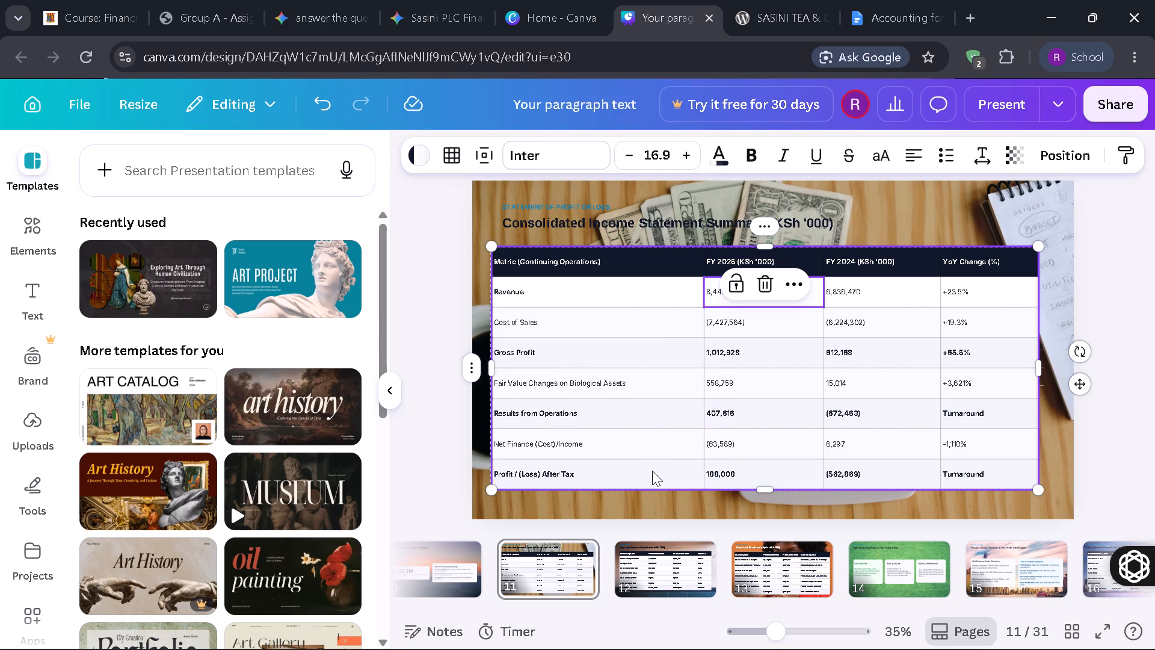
ctrl+click(808, 303)
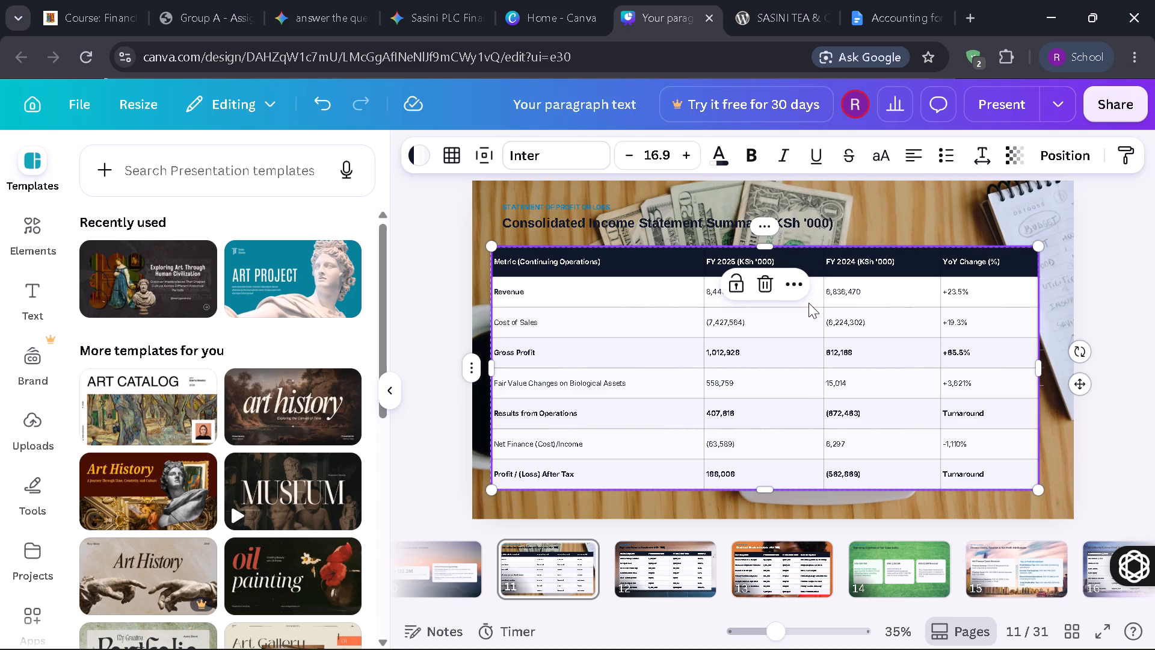
Increase the font size of all the income statement table's cells by 8 points, then deselect the table.
click(692, 152)
click(692, 152)
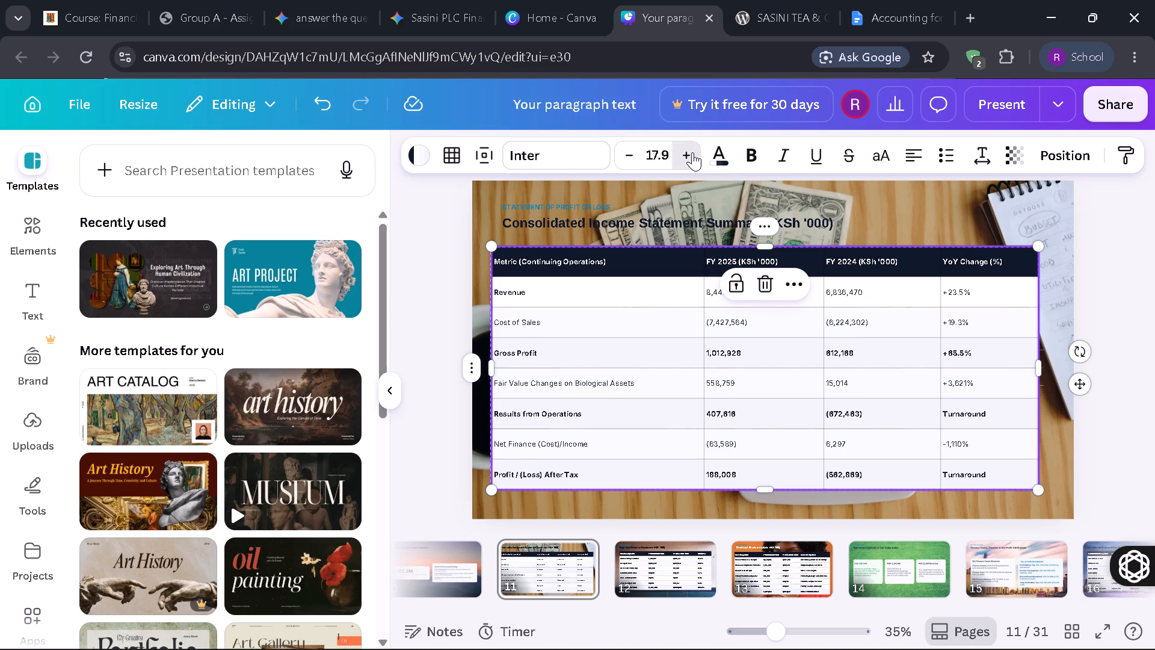
click(692, 152)
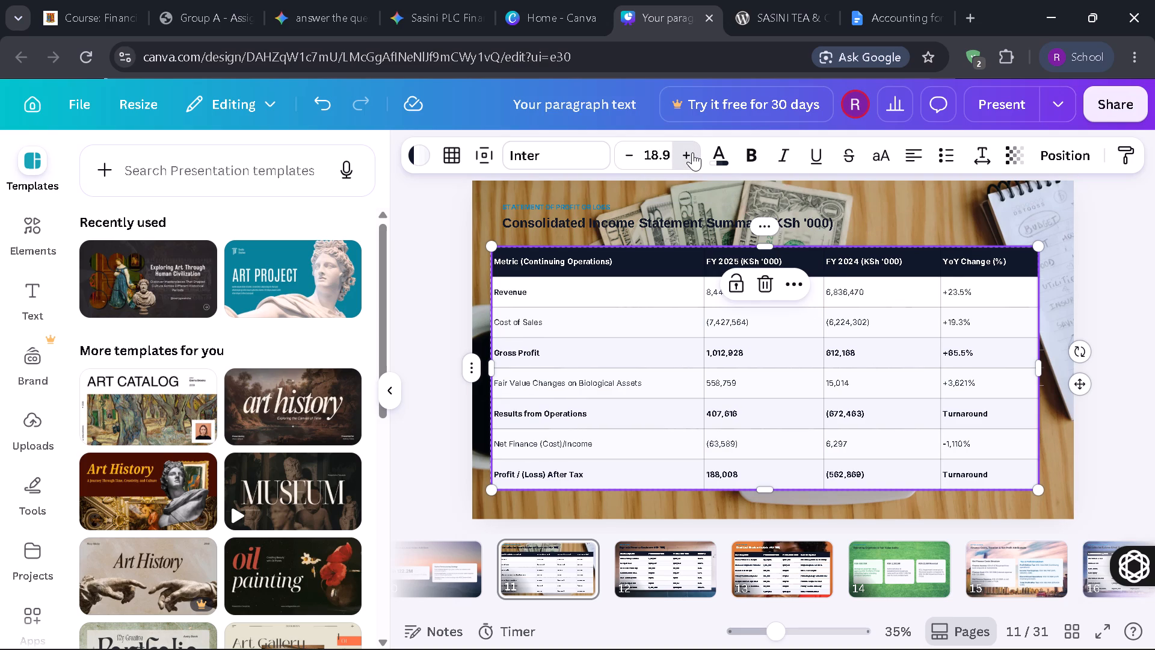
click(692, 152)
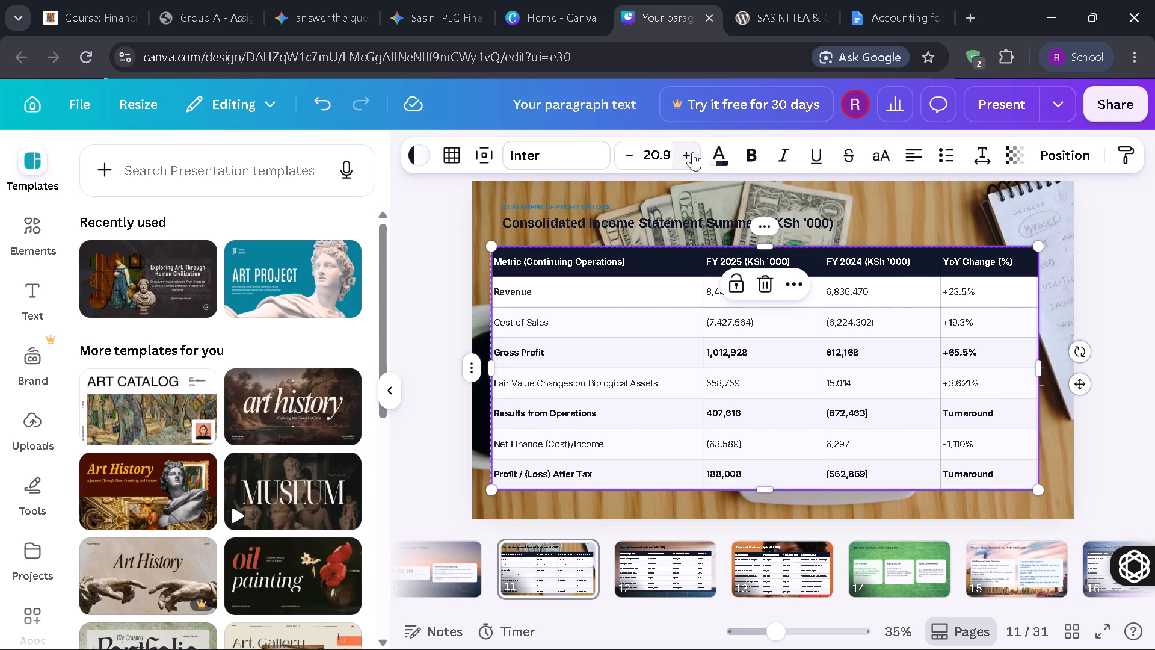
click(692, 152)
click(692, 152)
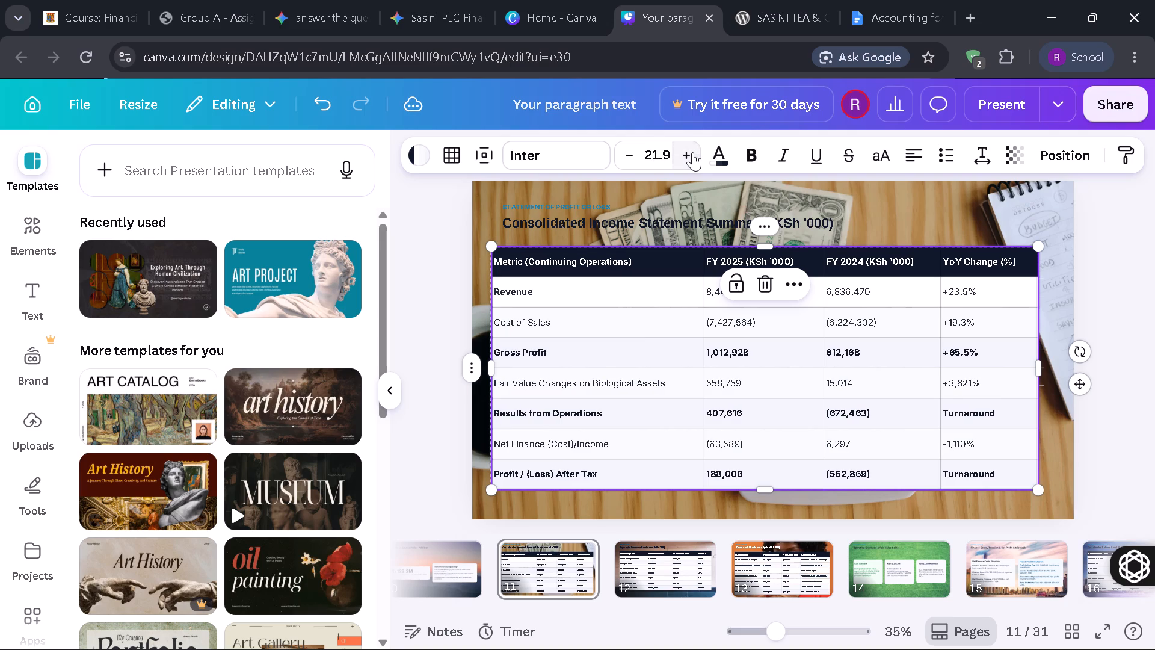
click(692, 152)
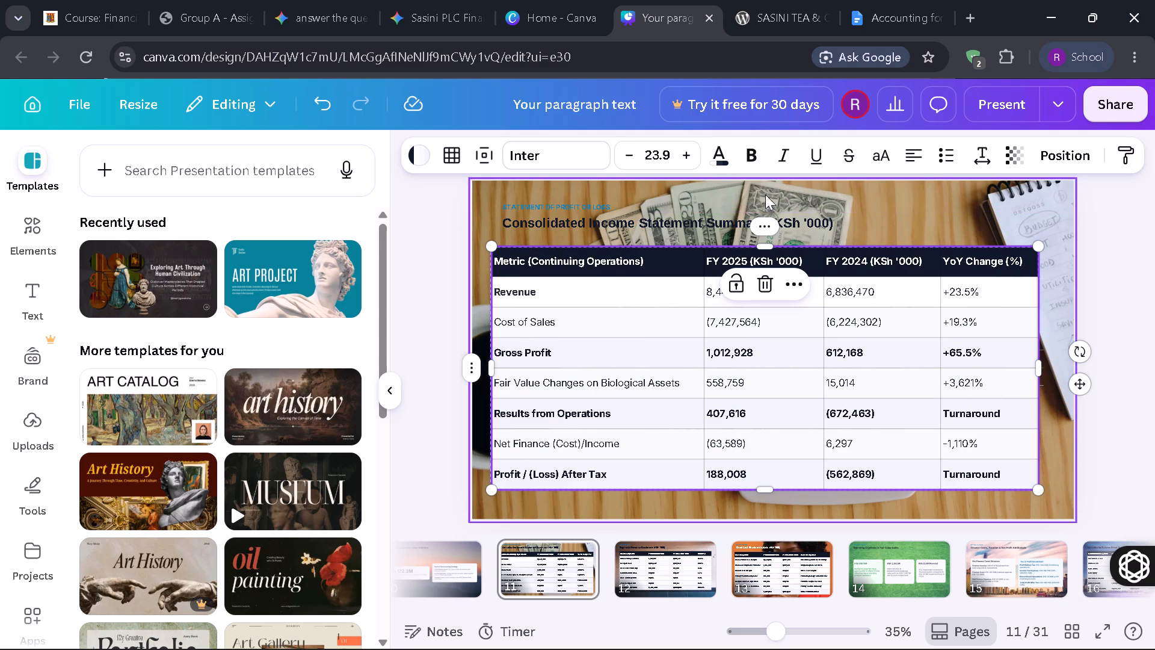
click(689, 161)
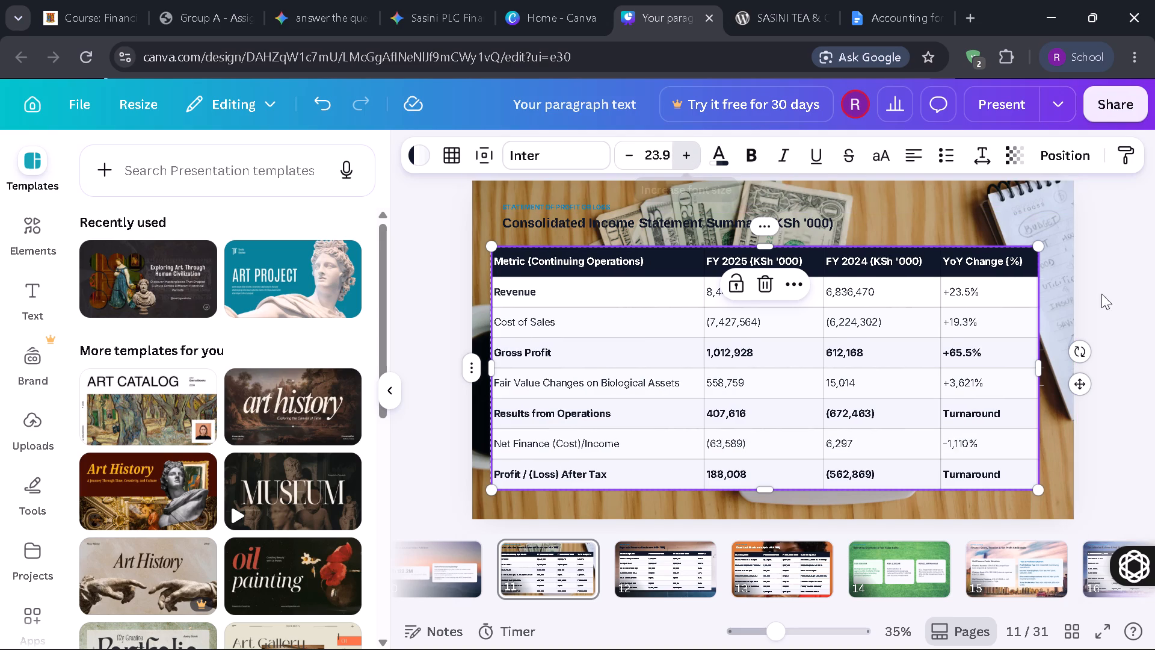
click(1108, 294)
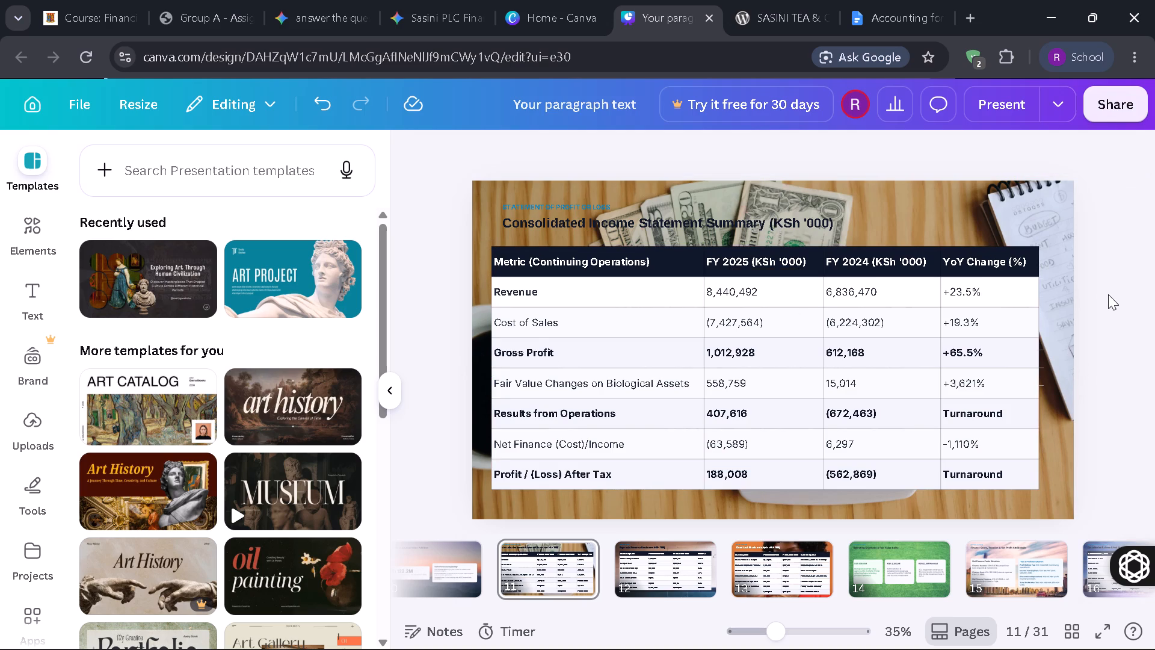
On slide 10, stretch the Market Restructuring Strategy card upward to about 518 high, extend its lower edge further down, and nudge it slightly.
key(Left)
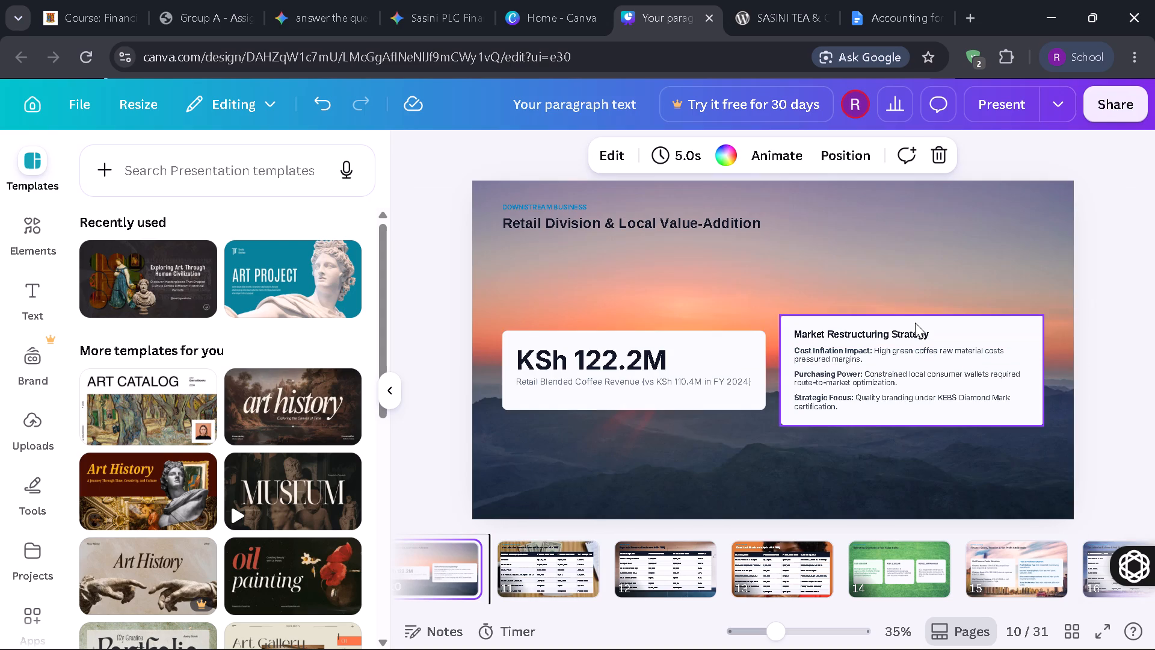
click(915, 323)
drag(911, 311, 911, 305)
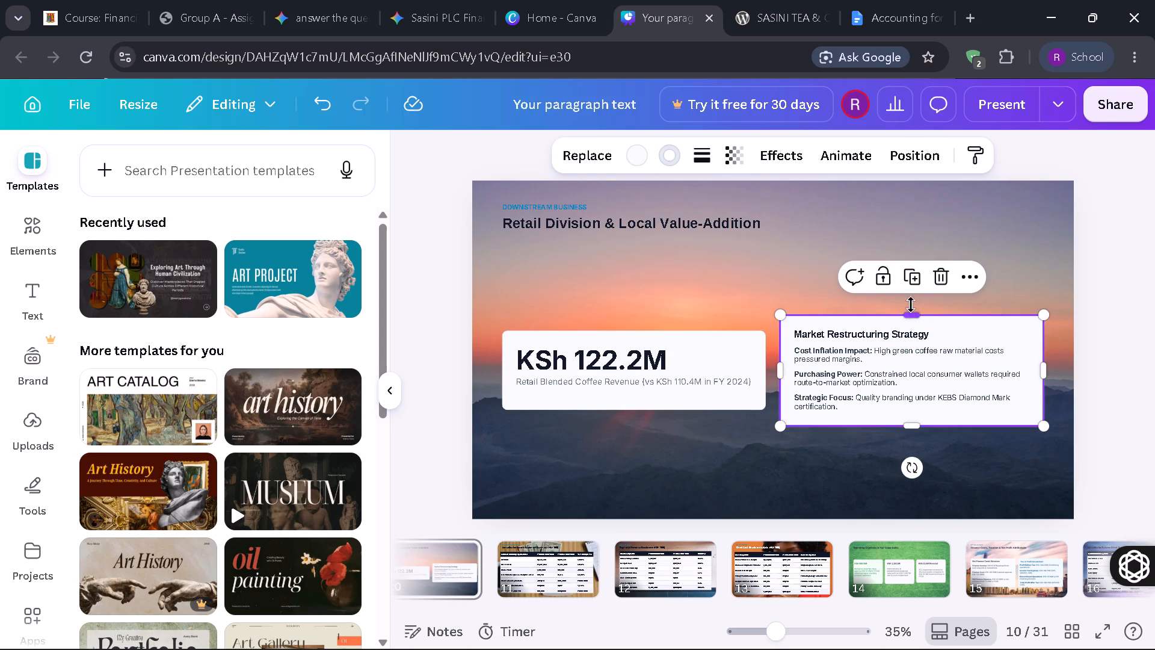
drag(911, 305, 912, 259)
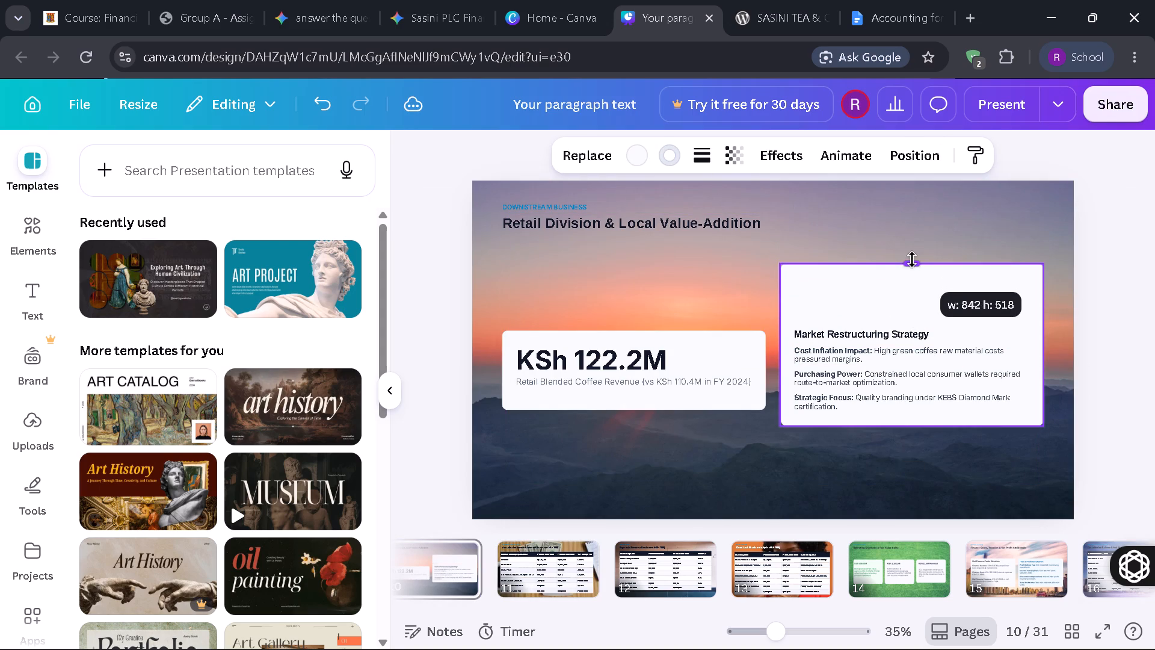
drag(910, 427, 910, 456)
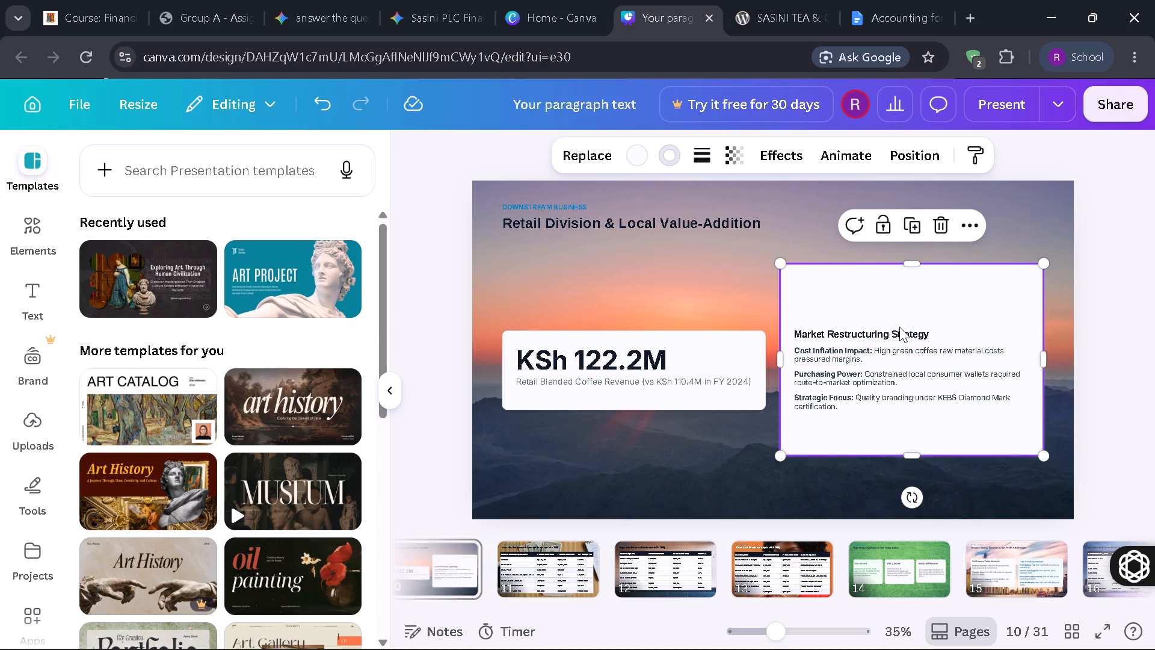
drag(901, 330, 901, 328)
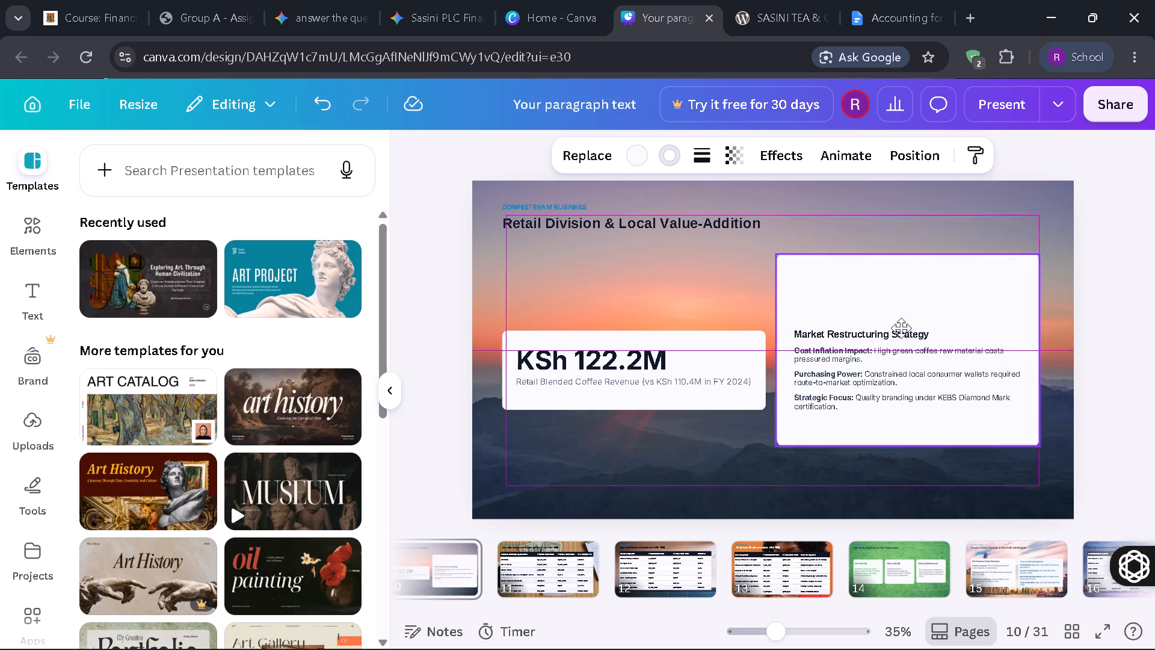
drag(901, 328, 902, 336)
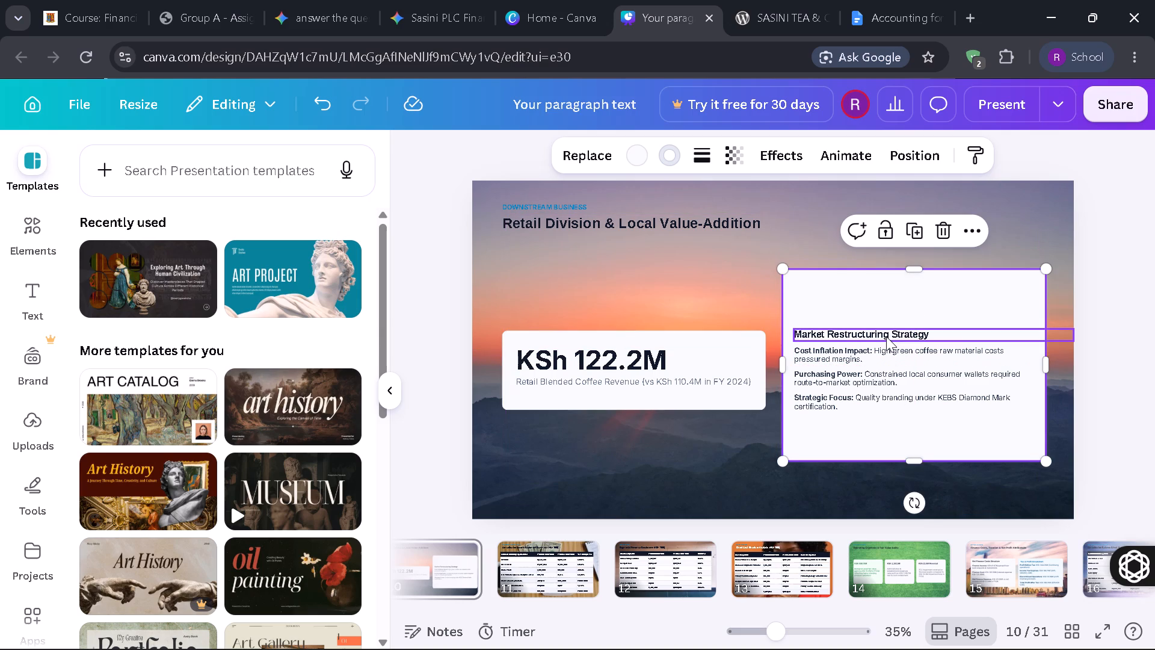
Move the Market Restructuring Strategy heading up toward the top of its enlarged card.
click(886, 336)
drag(893, 331, 893, 328)
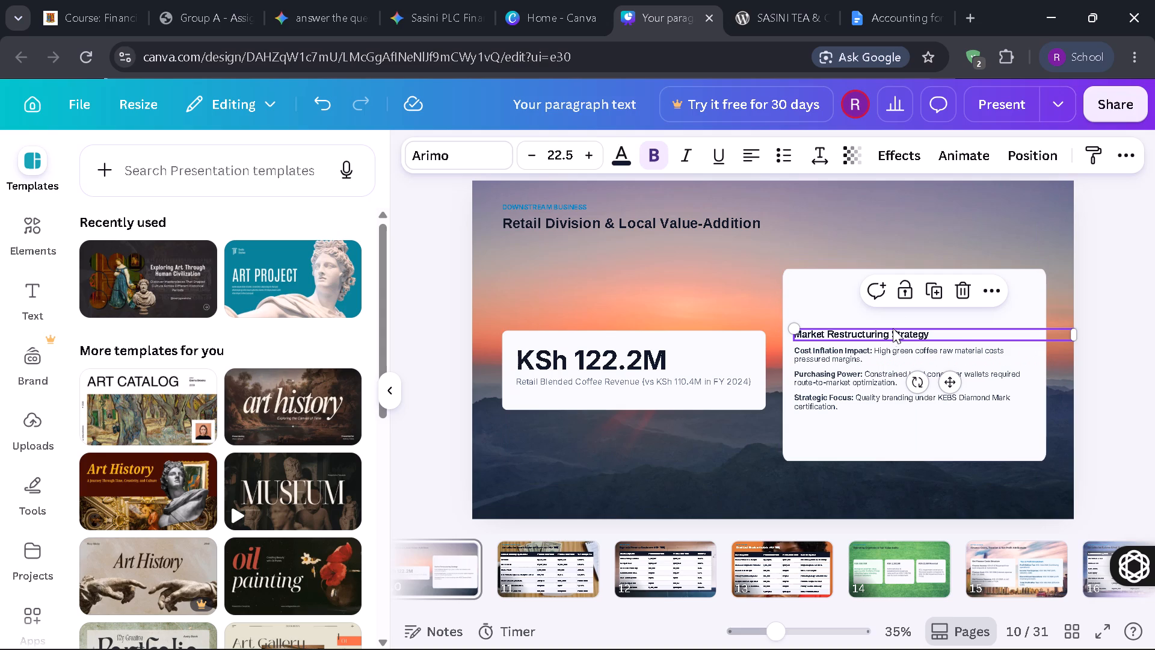
drag(893, 328, 892, 296)
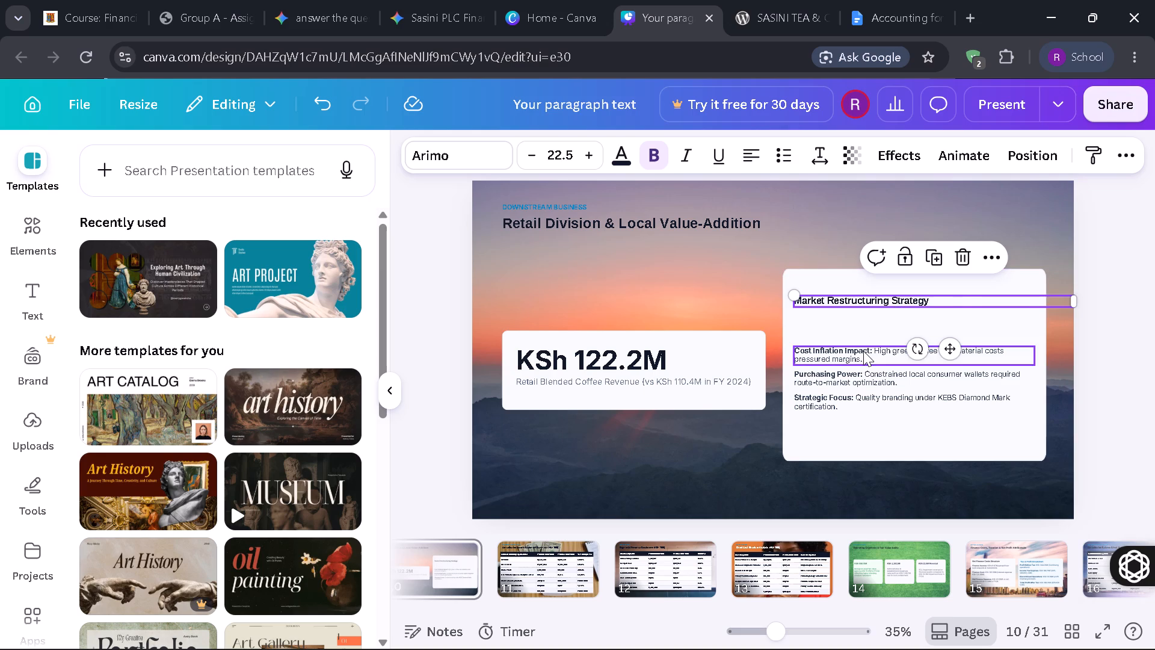
Spread the three Market Restructuring Strategy paragraphs apart, moving Cost Inflation Impact and Purchasing Power up and Strategic Focus down.
drag(863, 351, 862, 332)
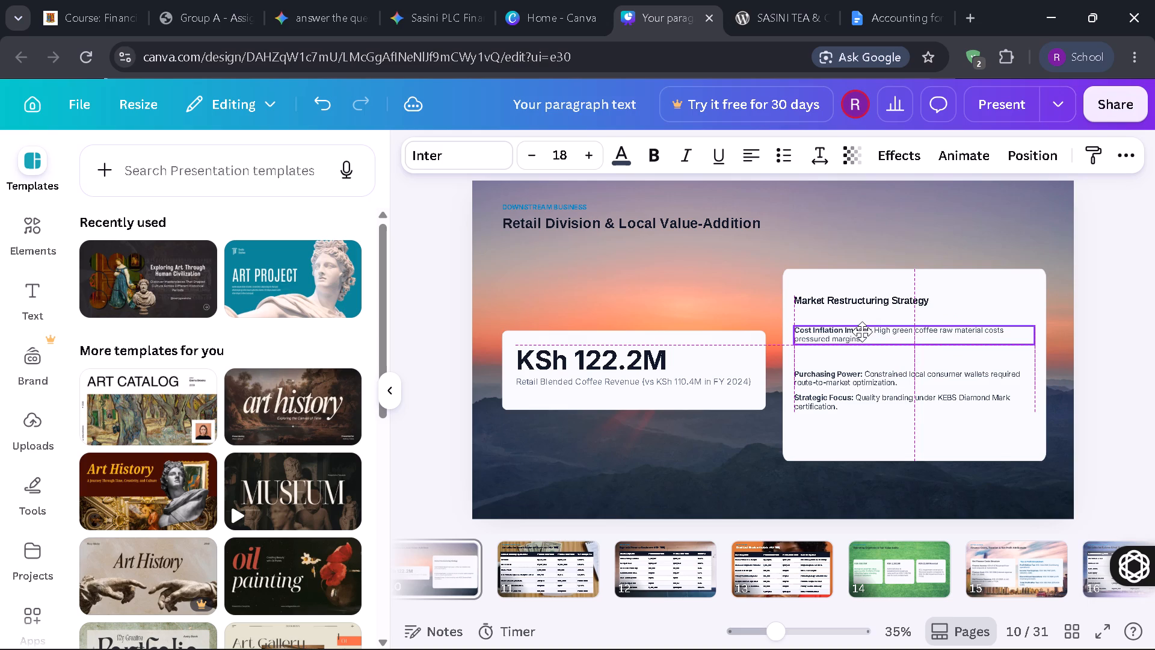
click(861, 381)
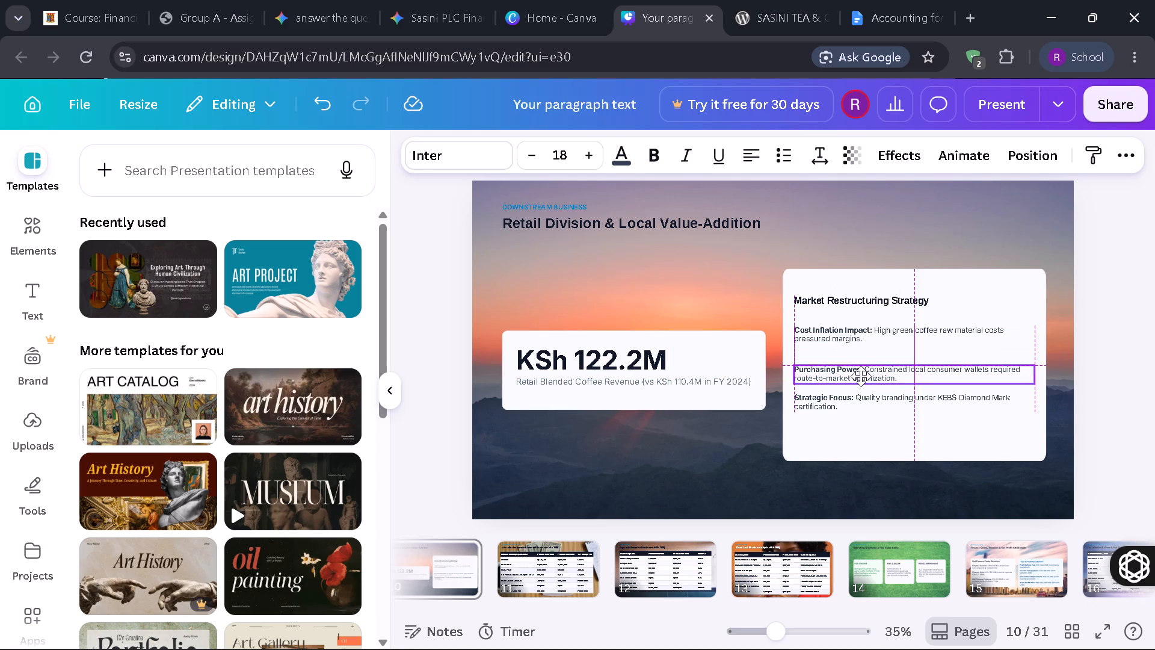
drag(861, 400, 862, 413)
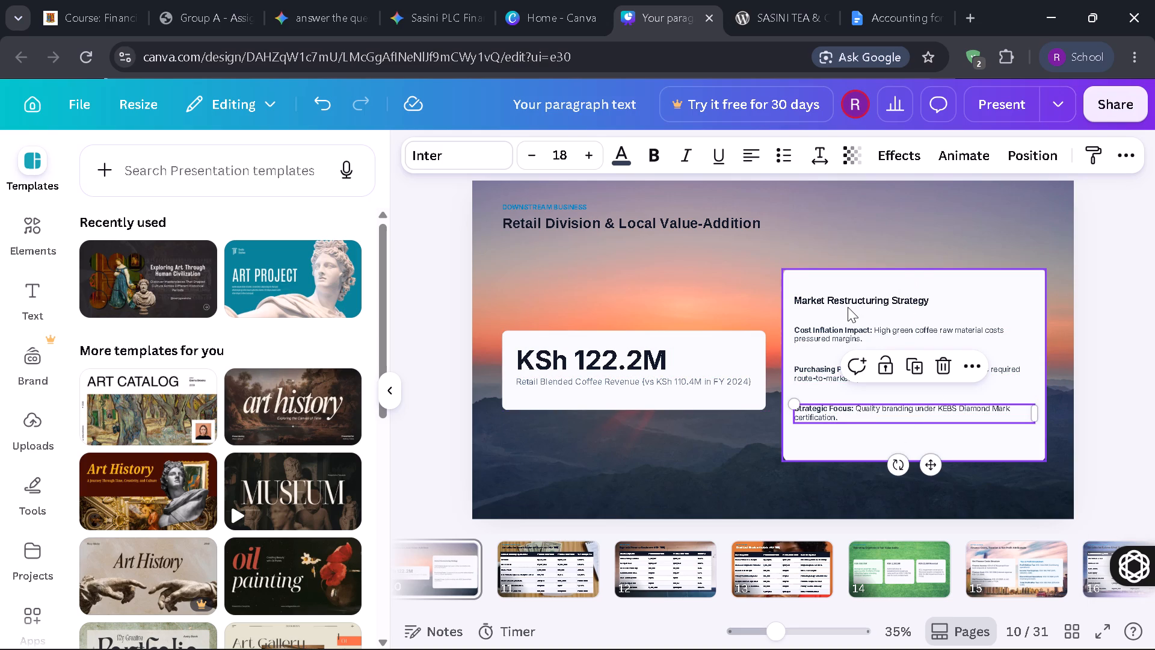
Increase the Market Restructuring Strategy heading's font size to 28.5.
click(848, 307)
click(857, 296)
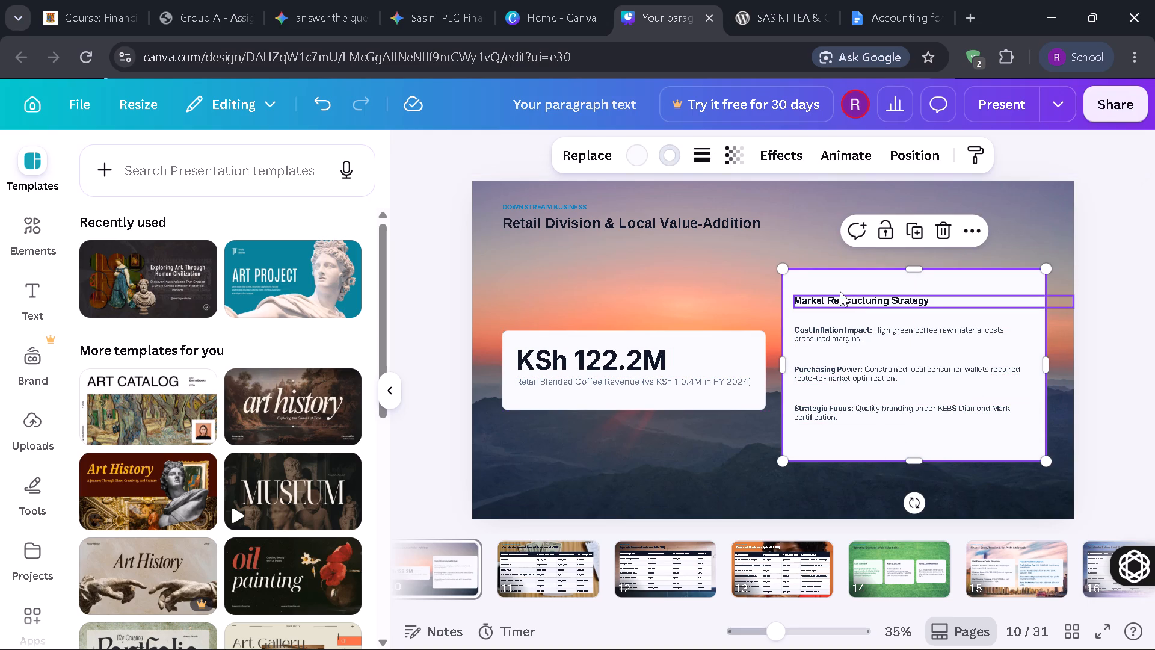
click(597, 146)
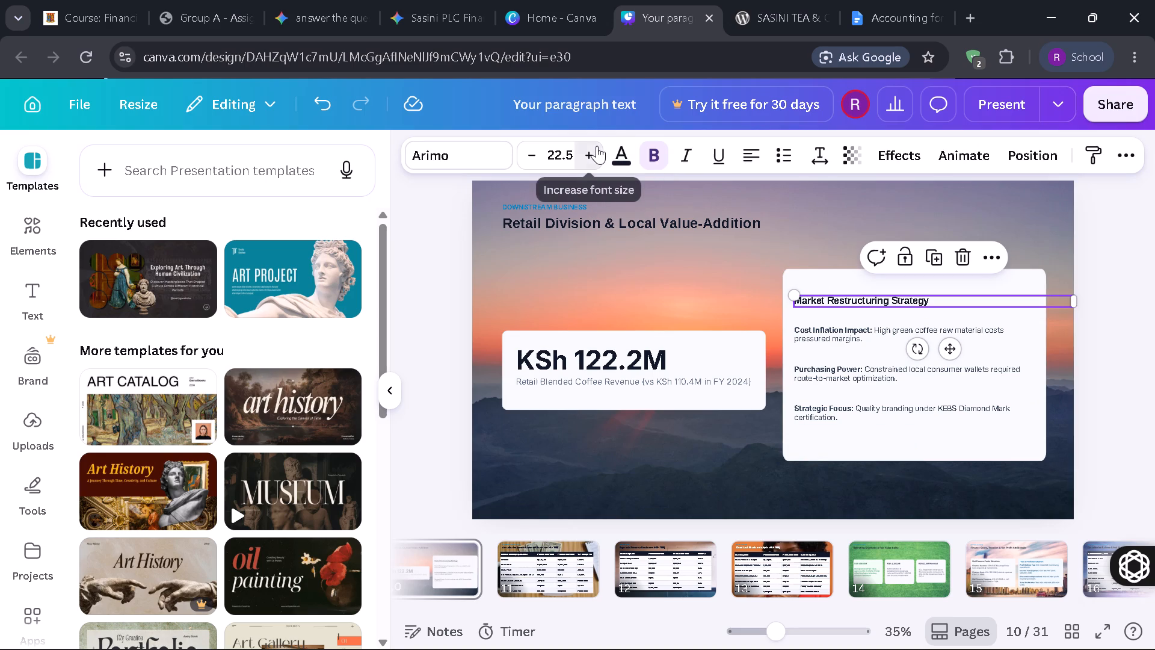
click(597, 146)
click(597, 146)
click(597, 146)
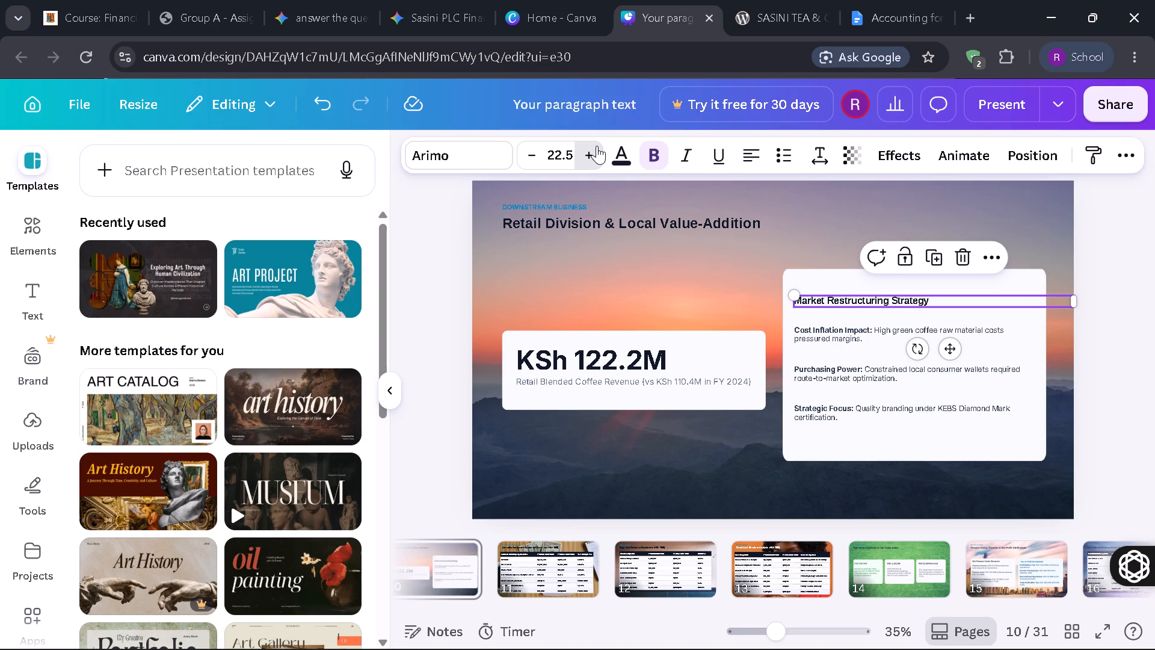
click(597, 146)
click(597, 146)
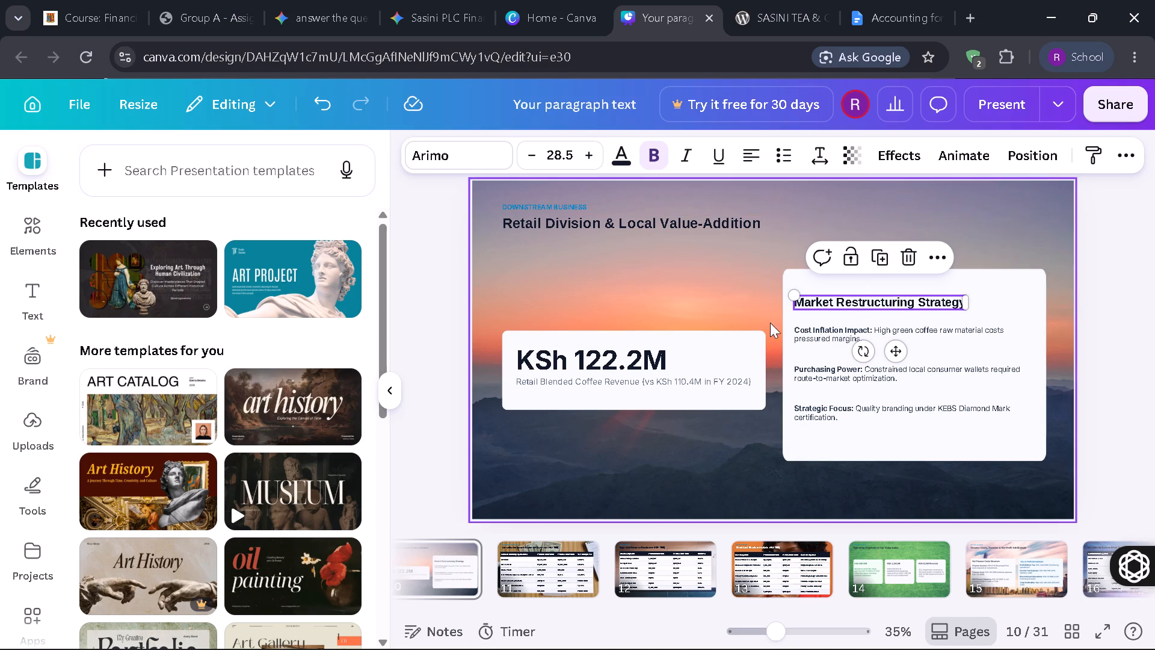
Increase the Cost Inflation Impact paragraph's font size to 26.
click(814, 335)
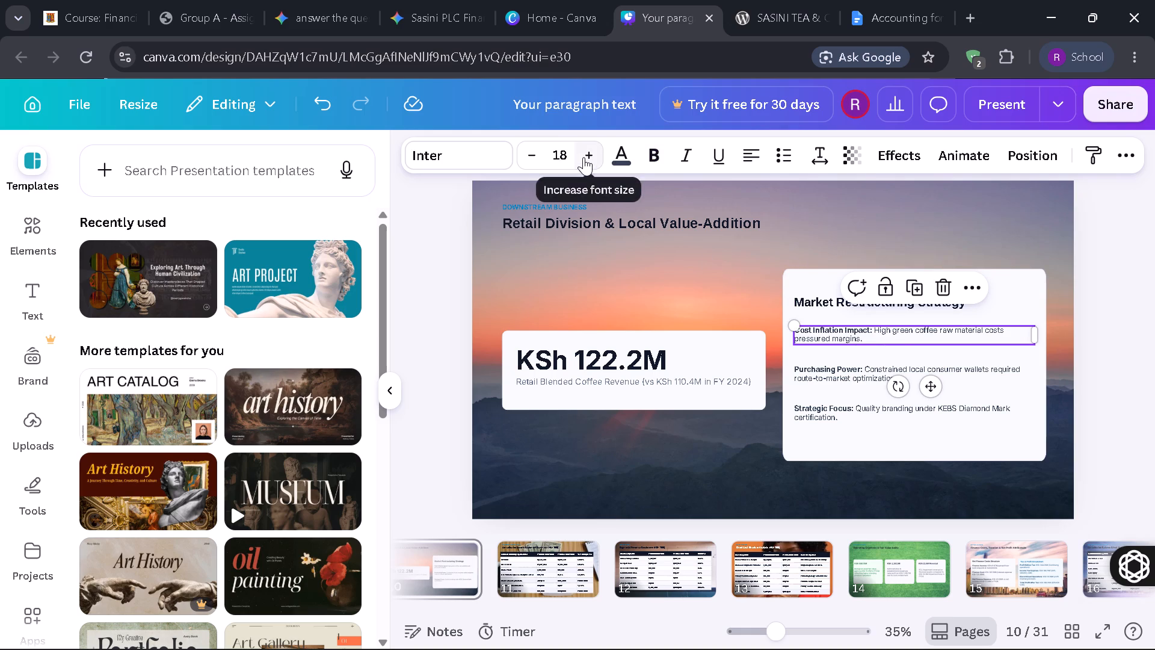
click(584, 157)
click(584, 157)
click(584, 157)
click(584, 157)
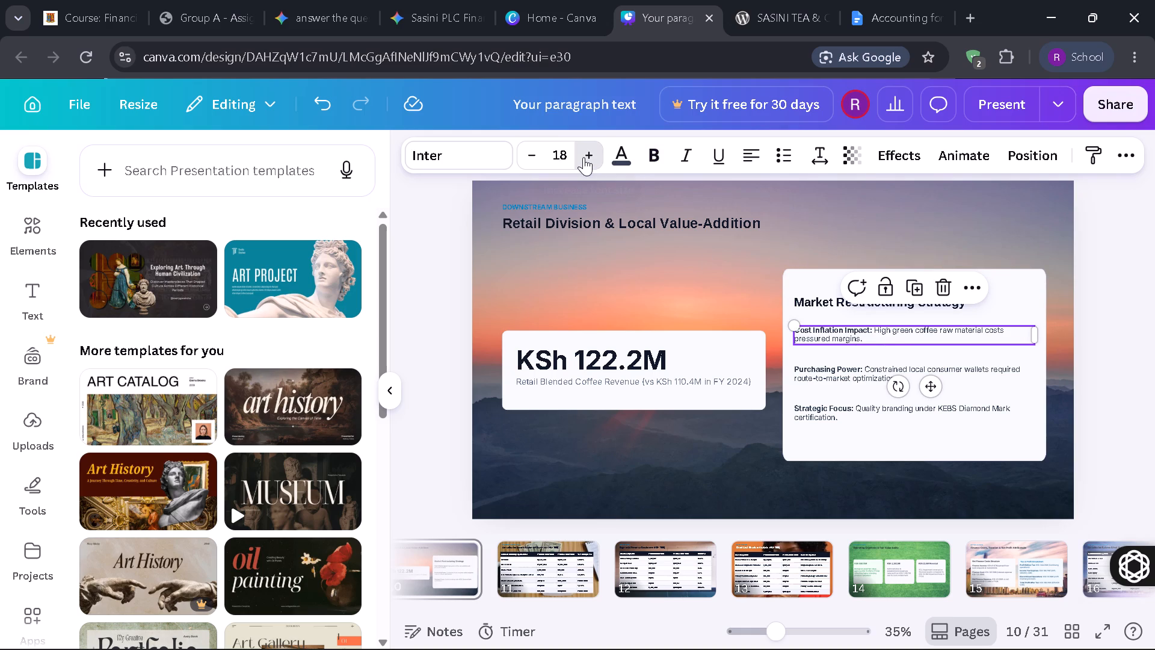
click(584, 157)
click(584, 157)
click(584, 157)
click(584, 157)
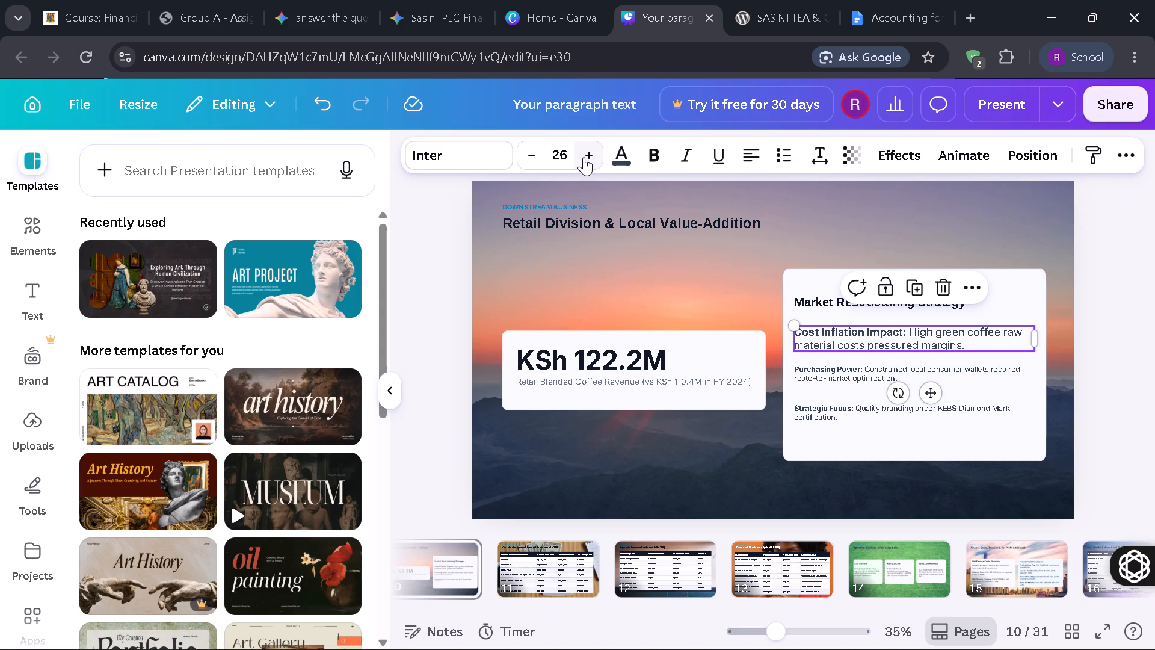
Increase the Purchasing Power paragraph's font size to 26.
click(804, 372)
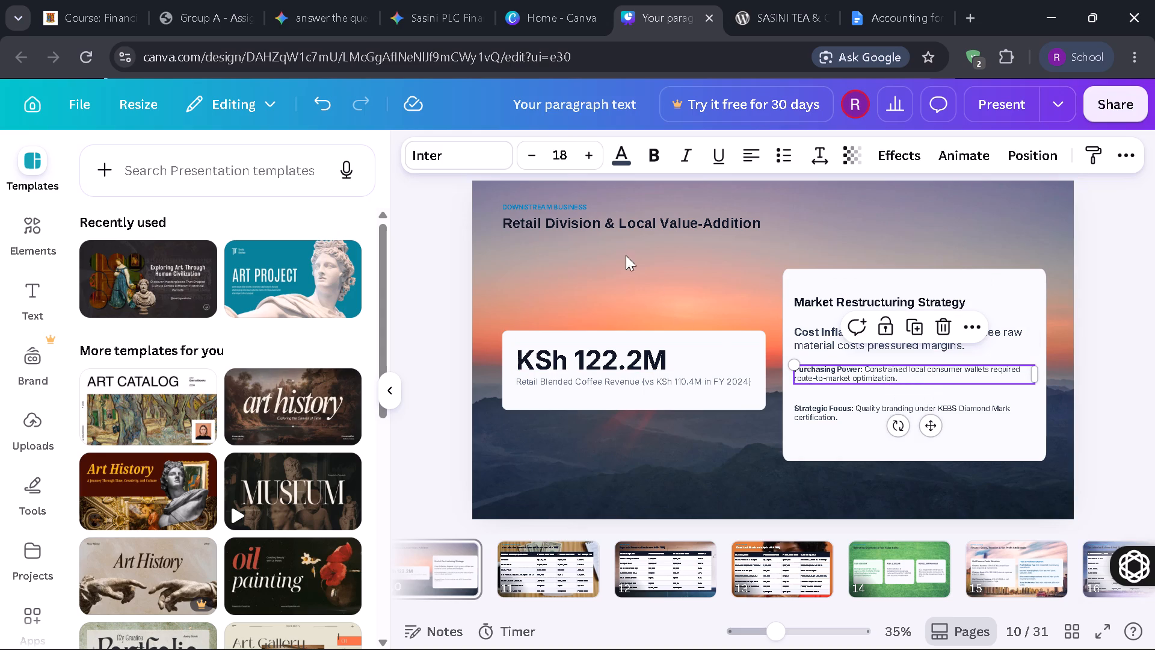
click(594, 151)
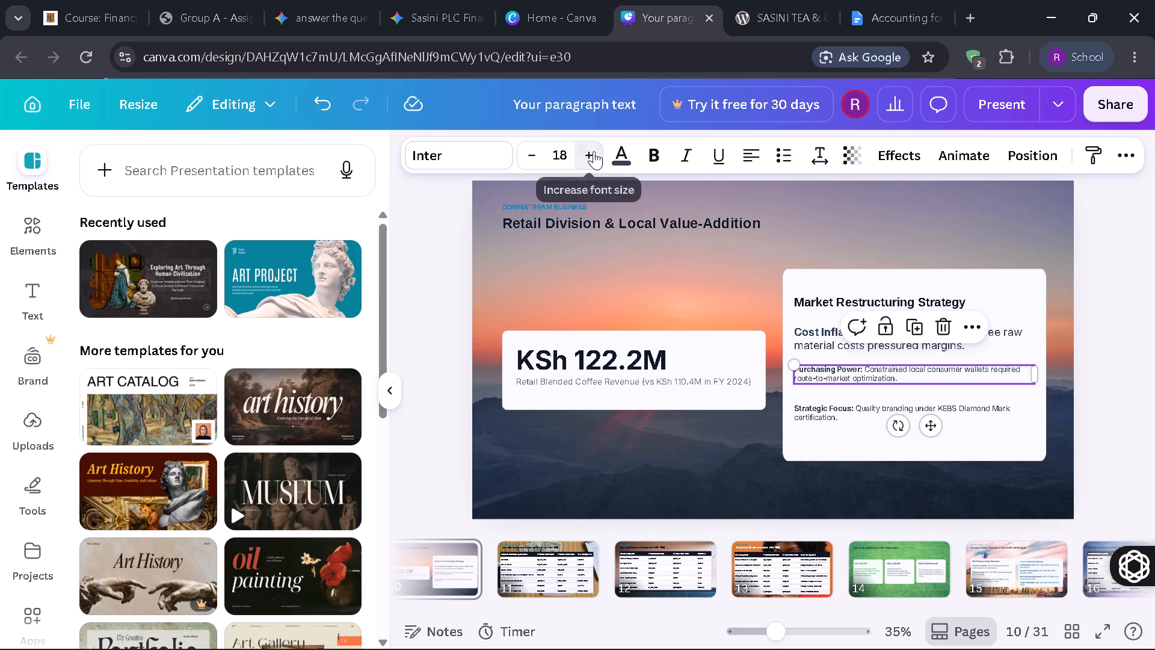
click(594, 151)
click(594, 151)
click(594, 151)
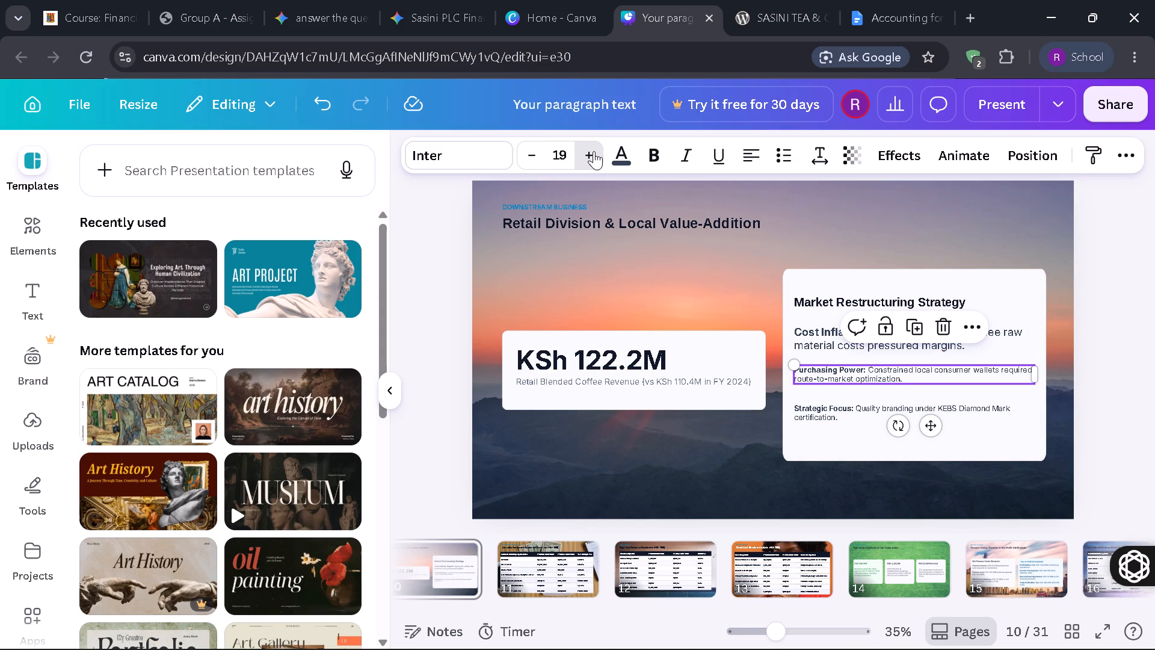
click(594, 151)
click(594, 151)
click(594, 151)
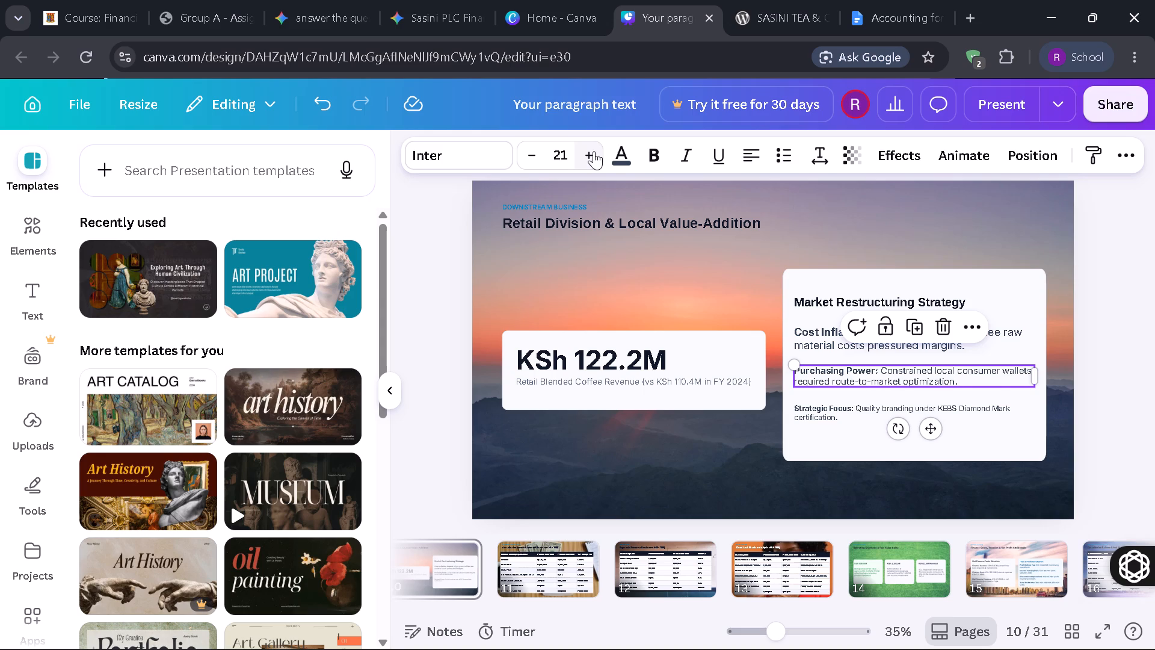
click(594, 151)
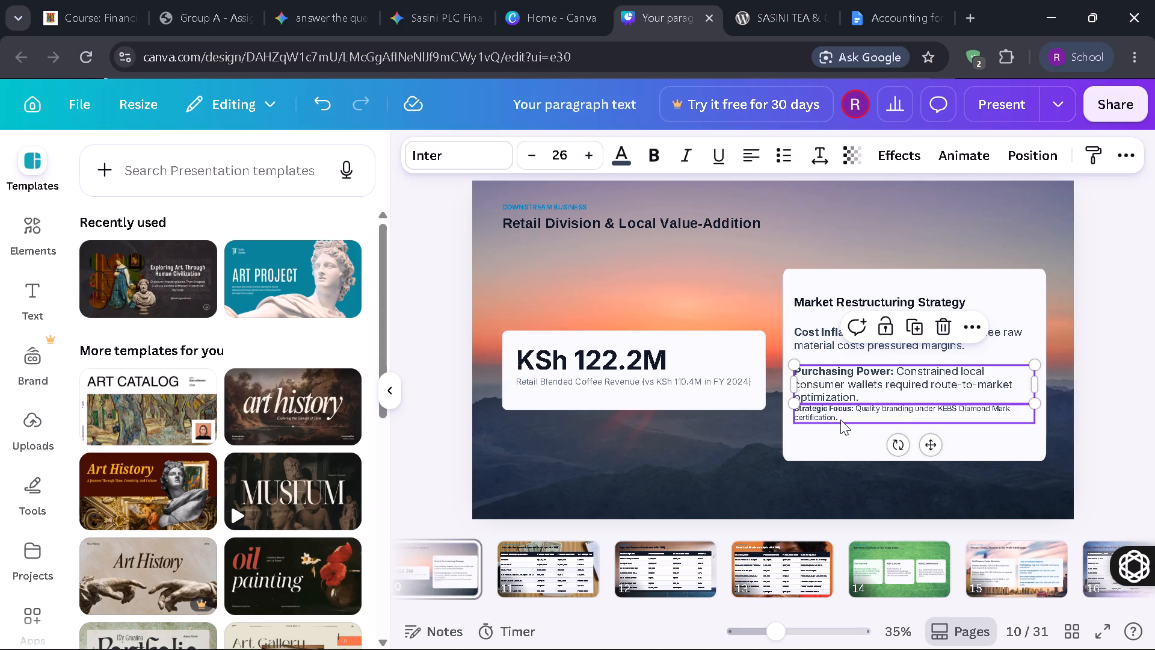
Move the Strategic Focus paragraph down clear of the Purchasing Power text and increase its font size to 26.
drag(840, 419, 841, 435)
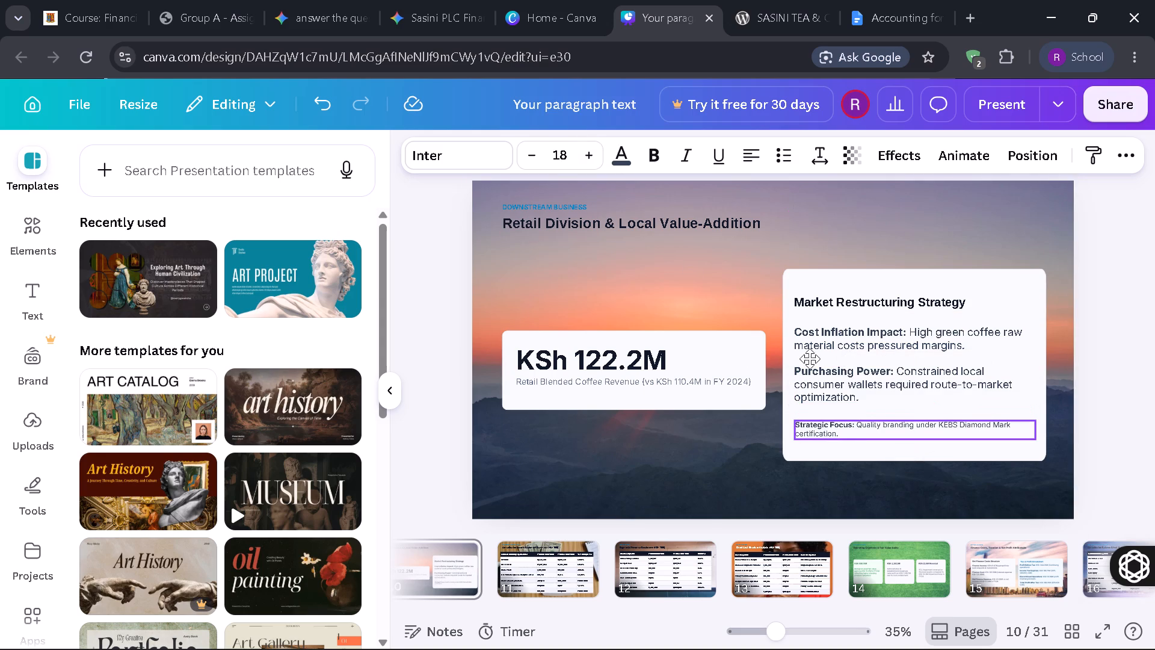
click(584, 159)
click(584, 159)
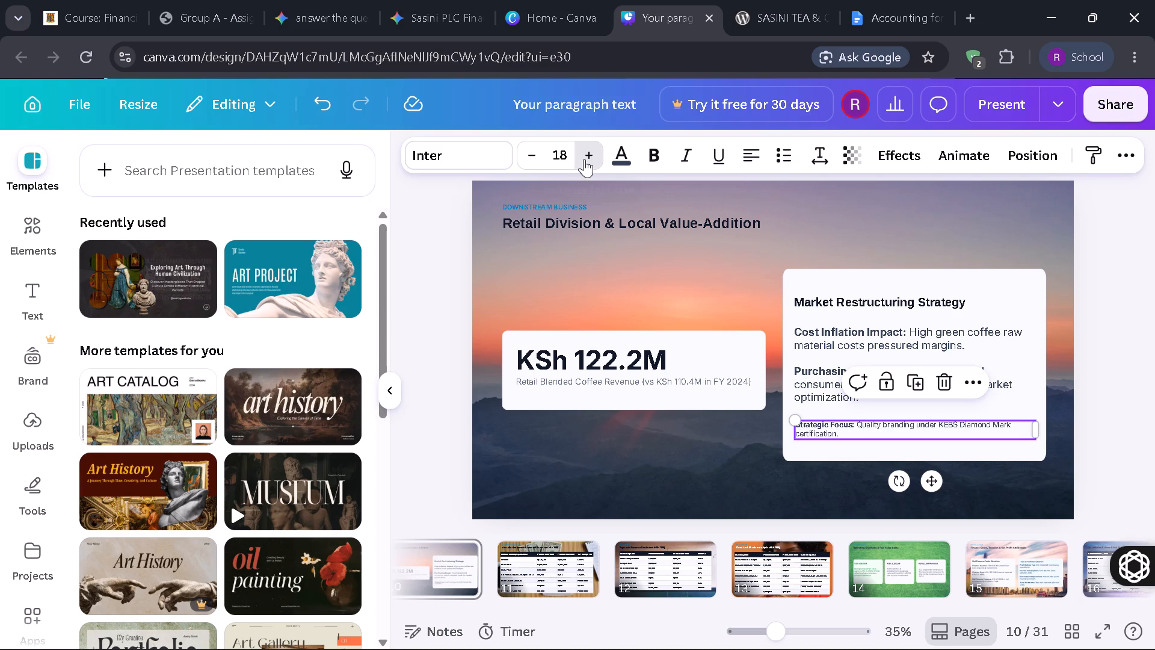
click(584, 159)
click(584, 159)
click(584, 159)
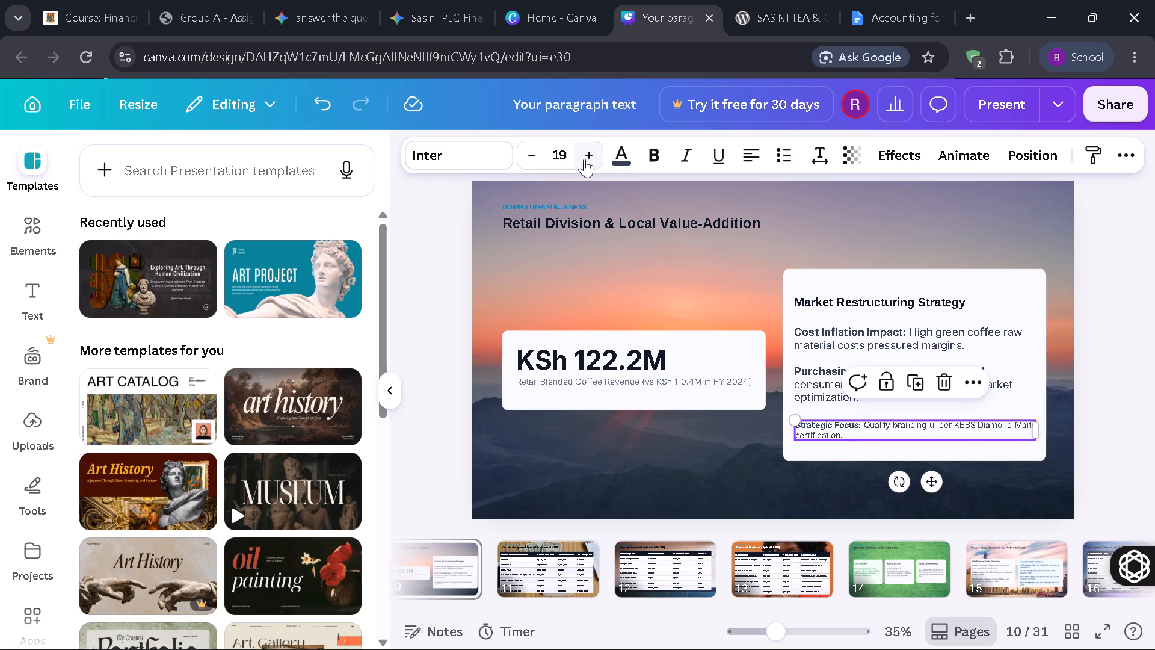
click(584, 159)
click(584, 159)
click(584, 159)
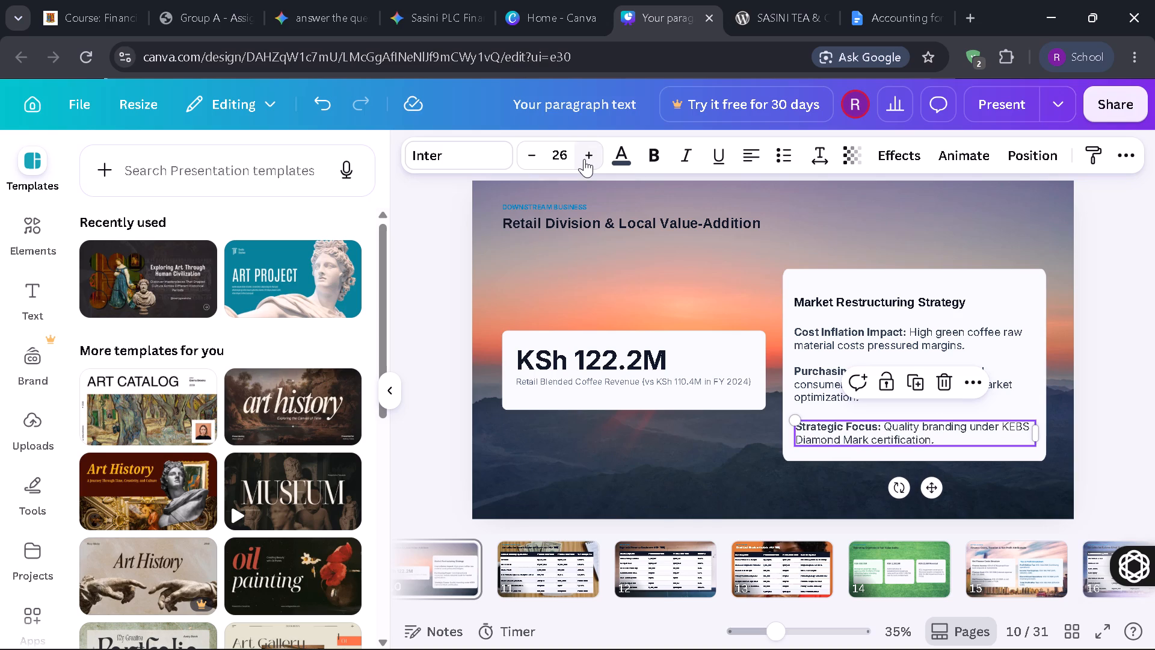
Lower the top edge of the Market Restructuring Strategy card so it is about 590 high, then deselect it.
click(943, 271)
drag(919, 271, 919, 278)
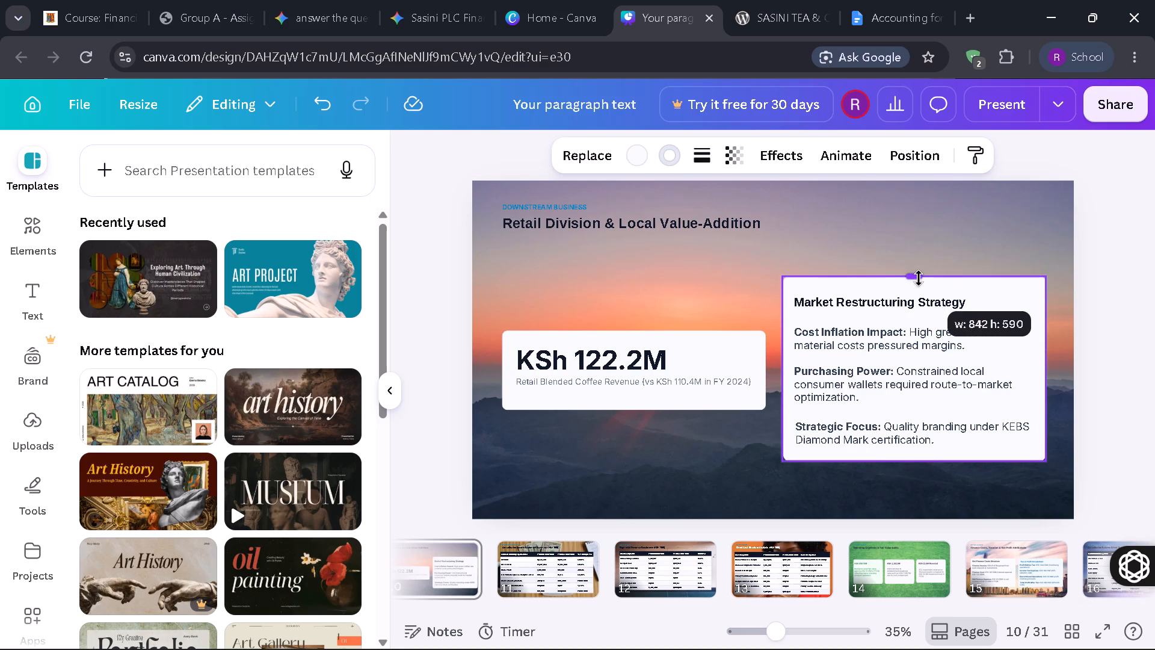
click(1124, 311)
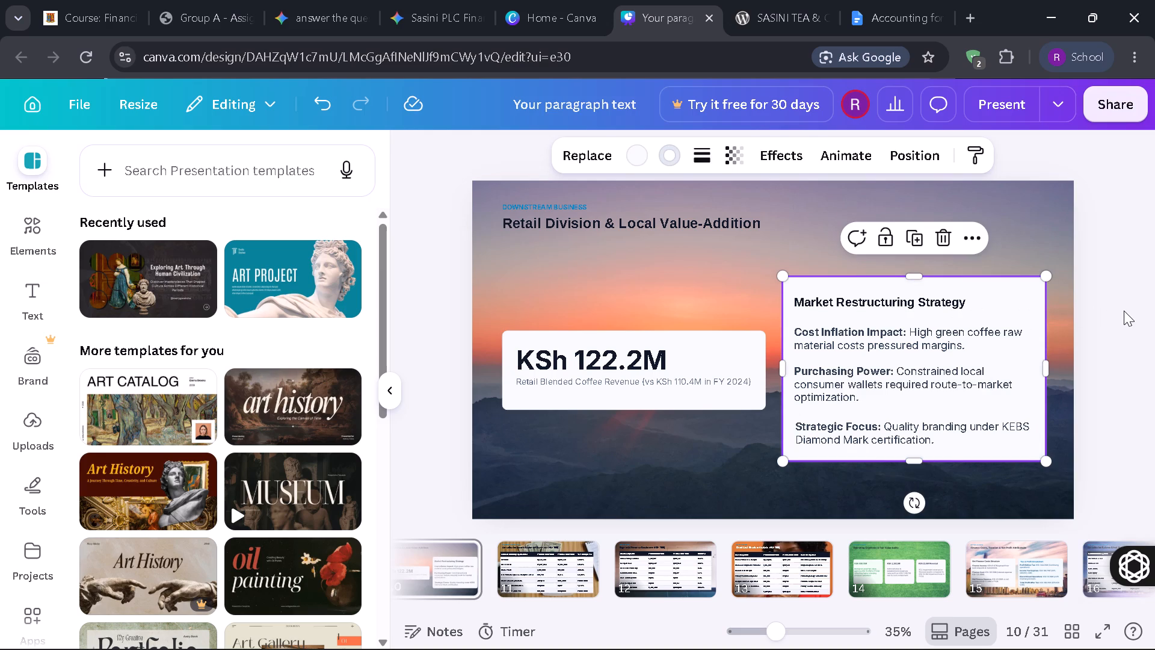
Increase the Retail Blended Coffee Revenue caption's font size to 24.2 in the KSh 122.2M card, then deselect it.
click(704, 385)
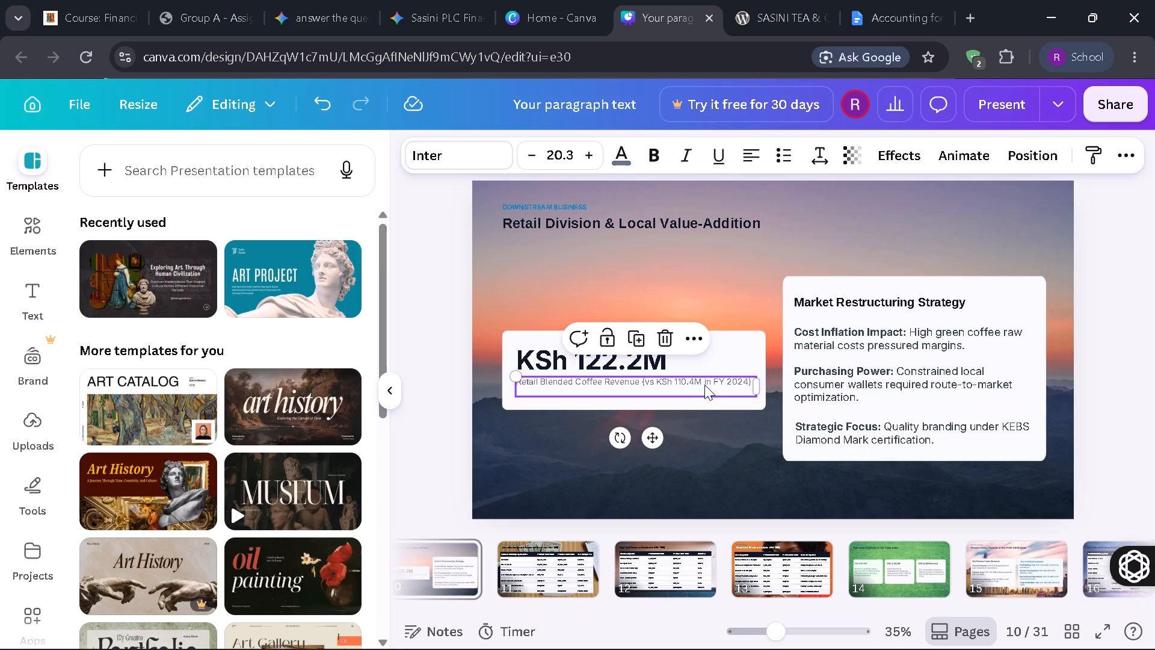
triple_click(584, 167)
click(584, 167)
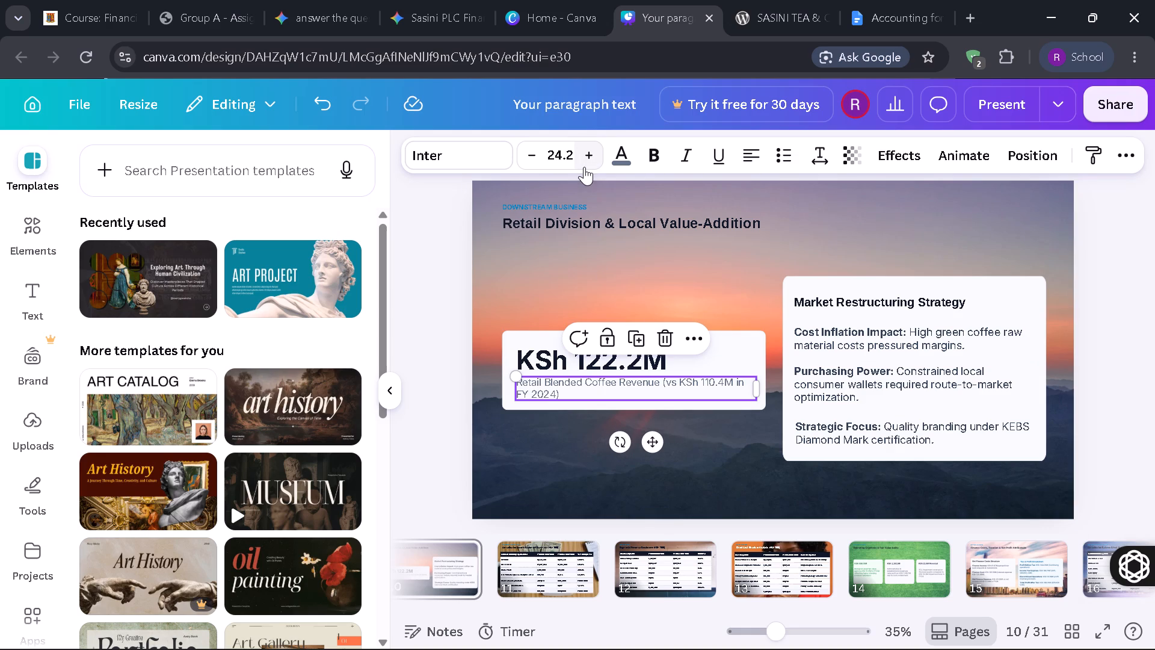
click(1102, 329)
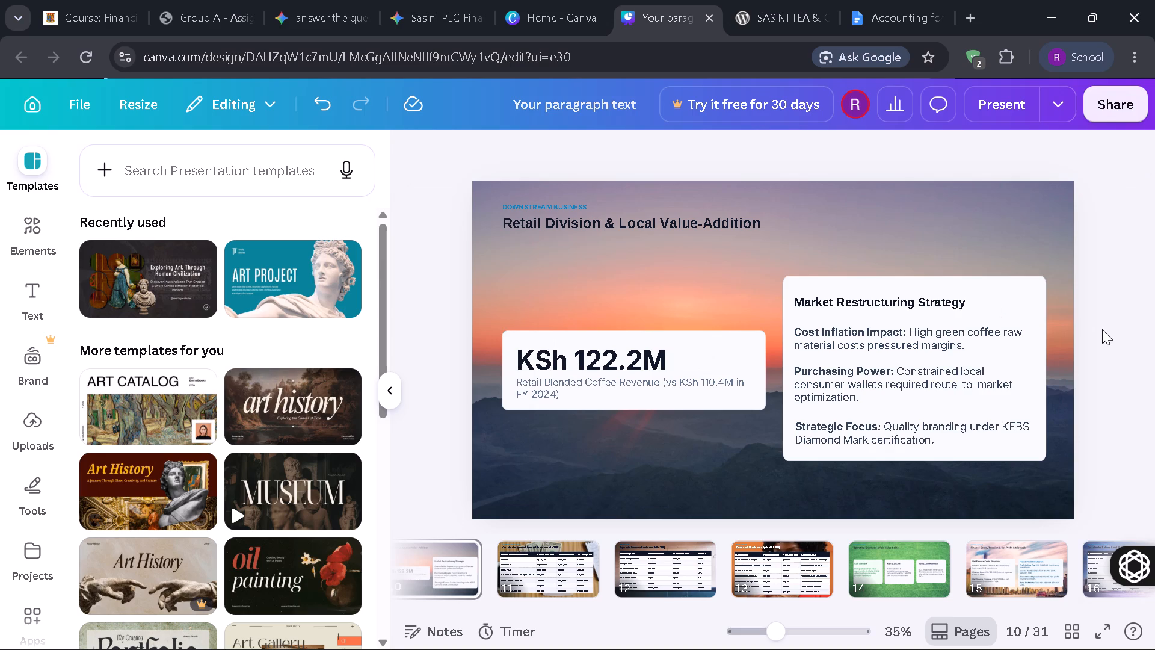
On slide 9, stretch the Macadamia Unit card upward to about 334 high and extend its lower edge slightly further down.
key(Left)
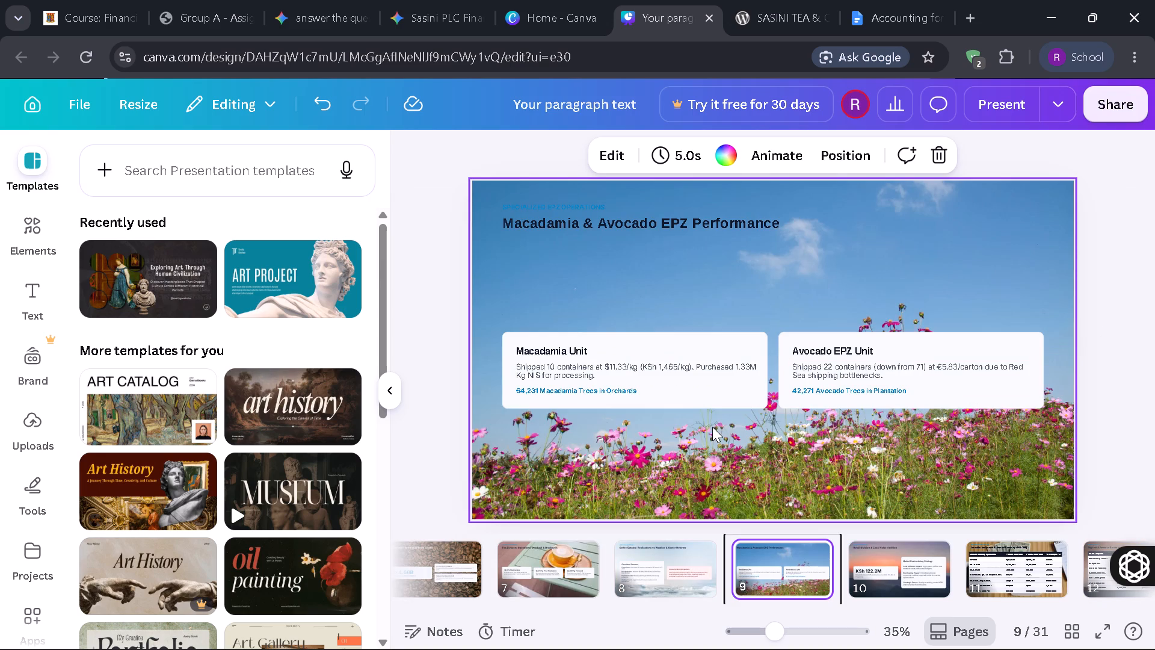
click(611, 335)
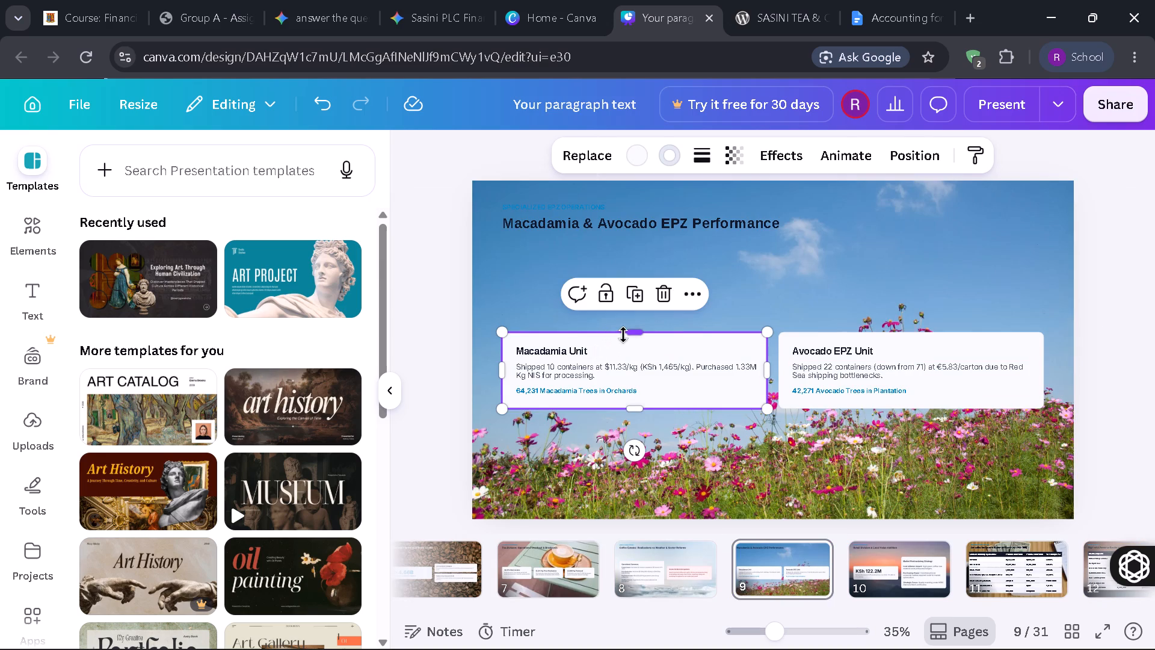
drag(629, 333, 629, 305)
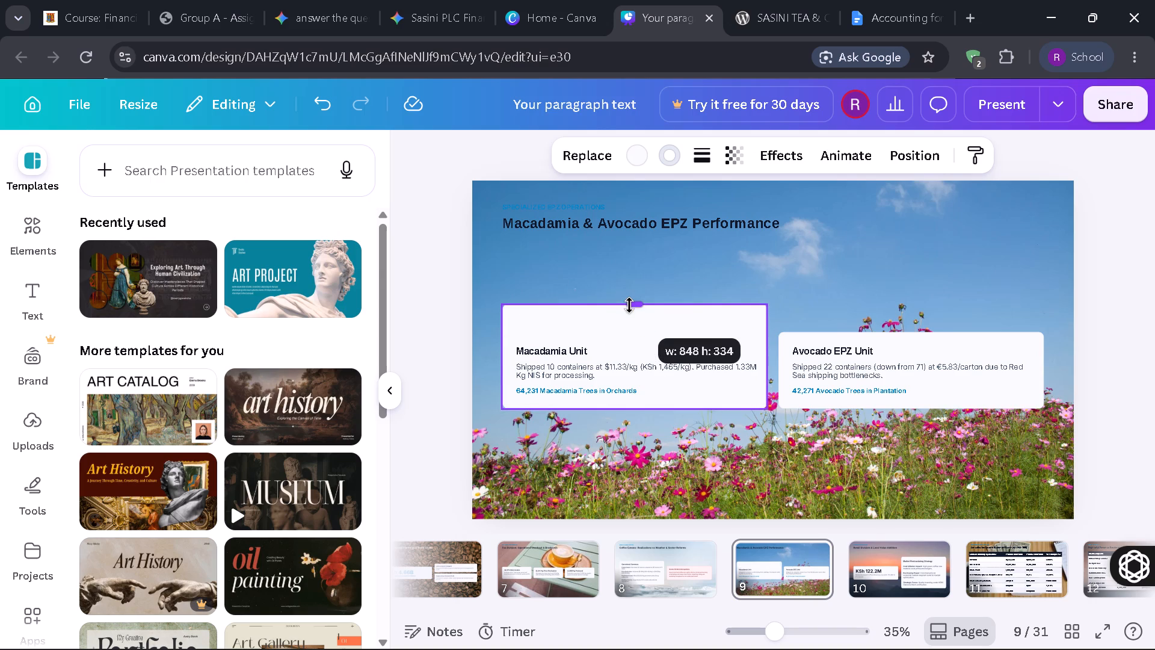
drag(638, 405, 635, 419)
Stretch the Avocado EPZ Unit card's top and bottom edges to line up with the Macadamia Unit card.
click(922, 340)
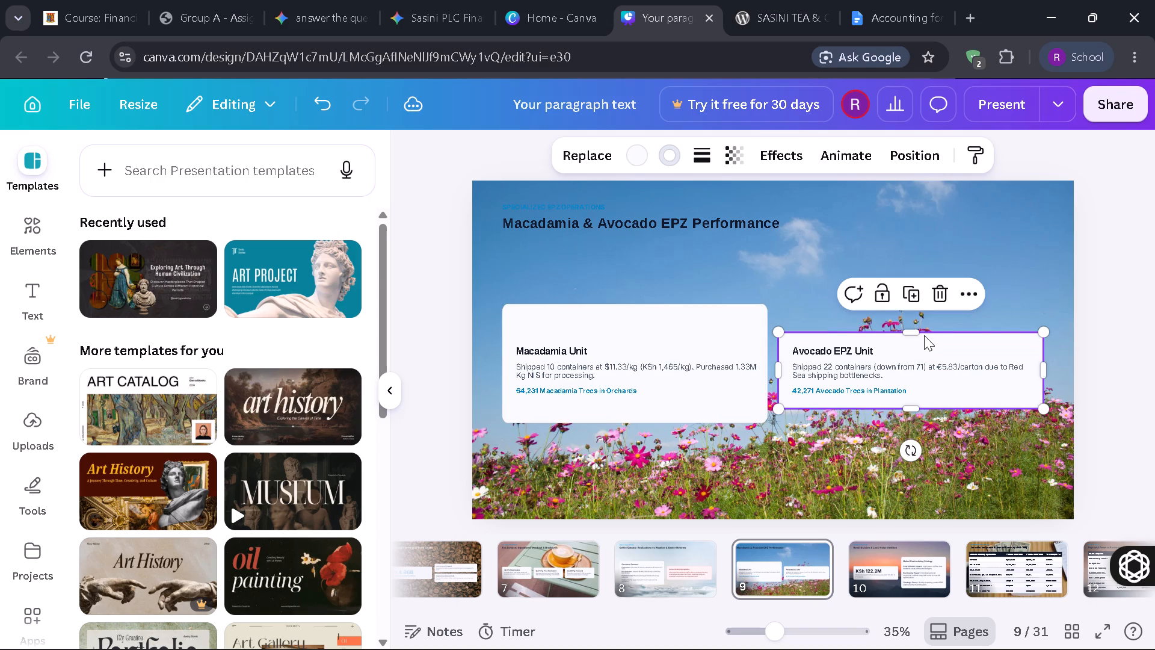
drag(914, 328, 914, 301)
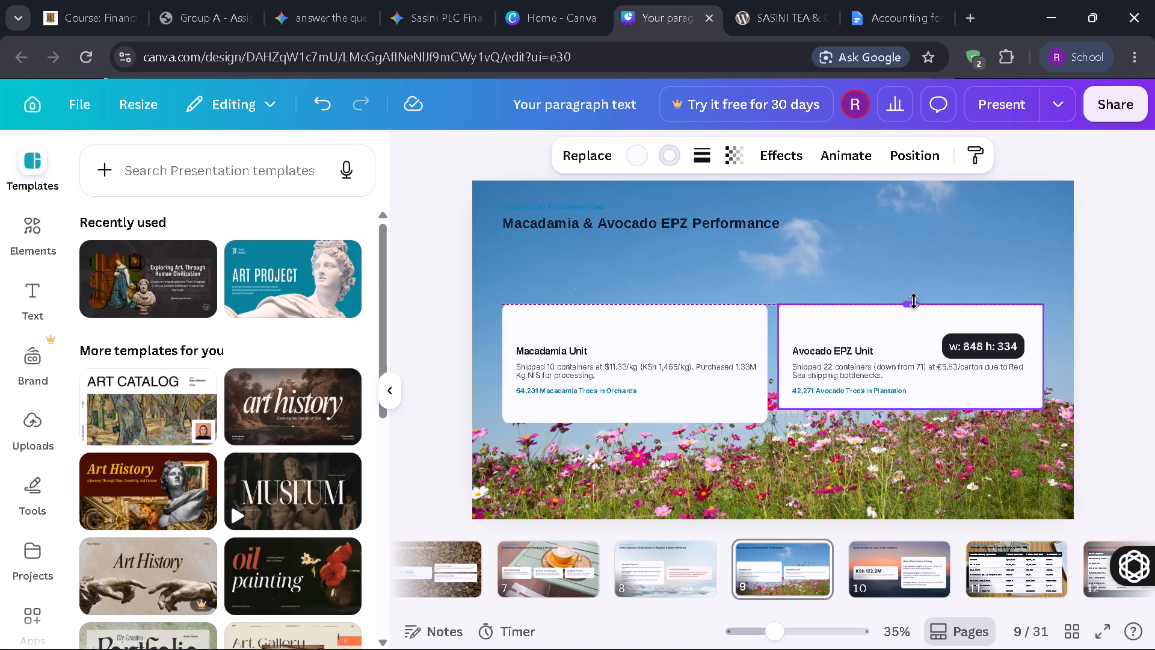
drag(914, 301, 914, 302)
drag(910, 409, 910, 419)
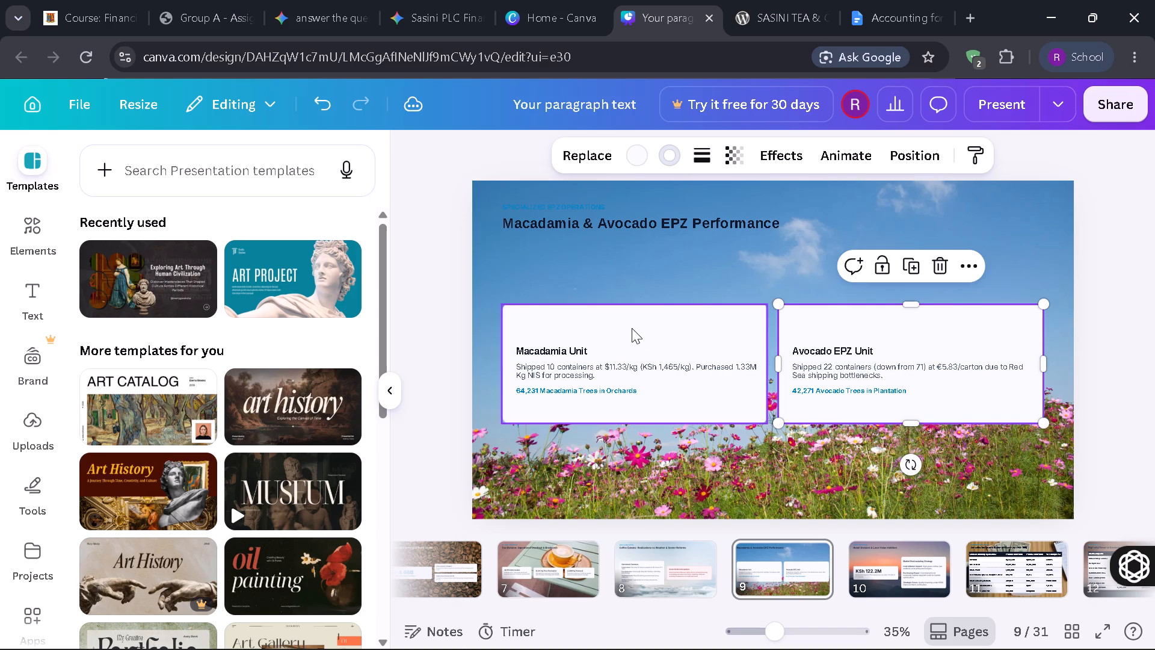
Move the Macadamia Unit heading up toward the top of its enlarged card and shift the shipping description up slightly.
click(632, 328)
click(574, 351)
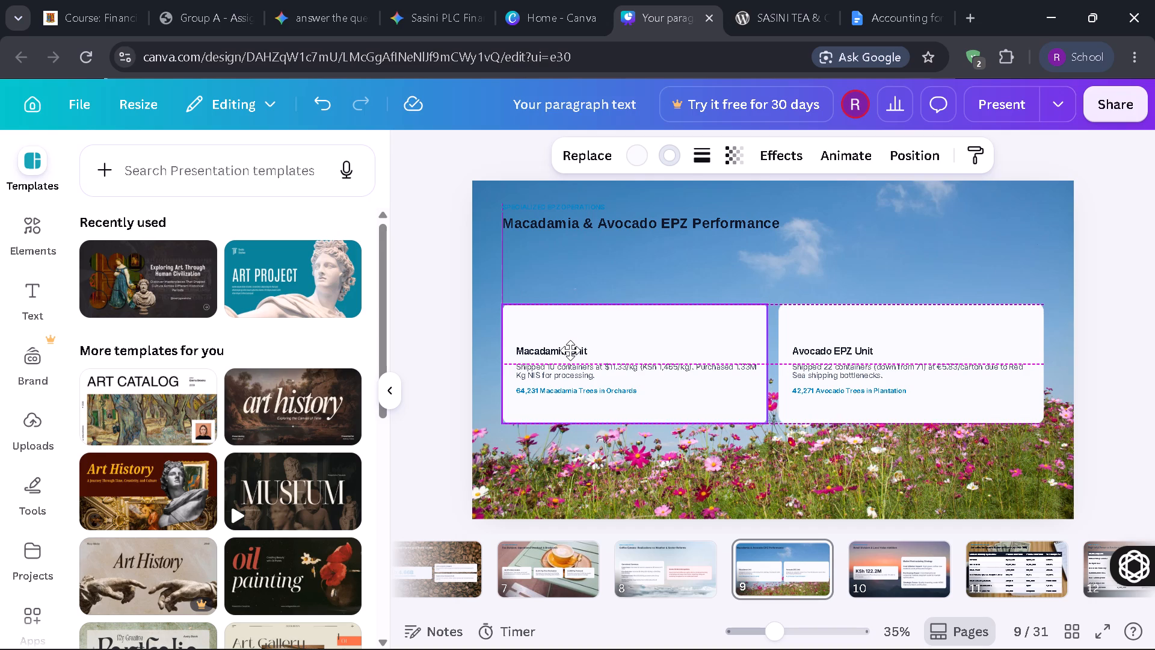
click(564, 353)
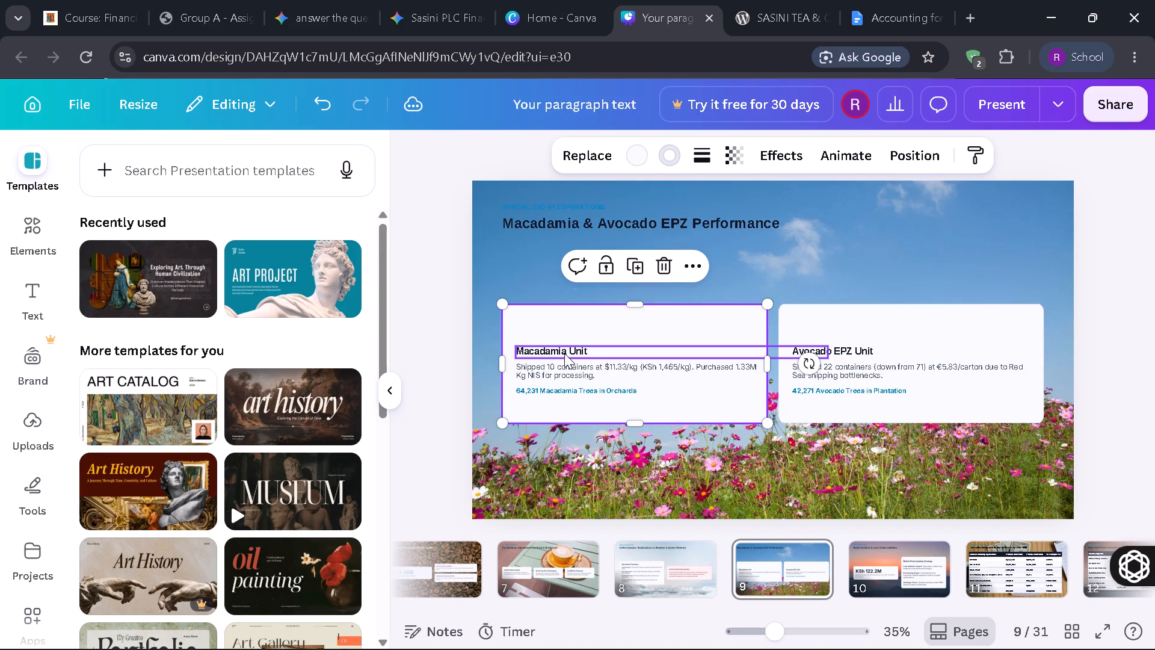
drag(564, 353, 564, 332)
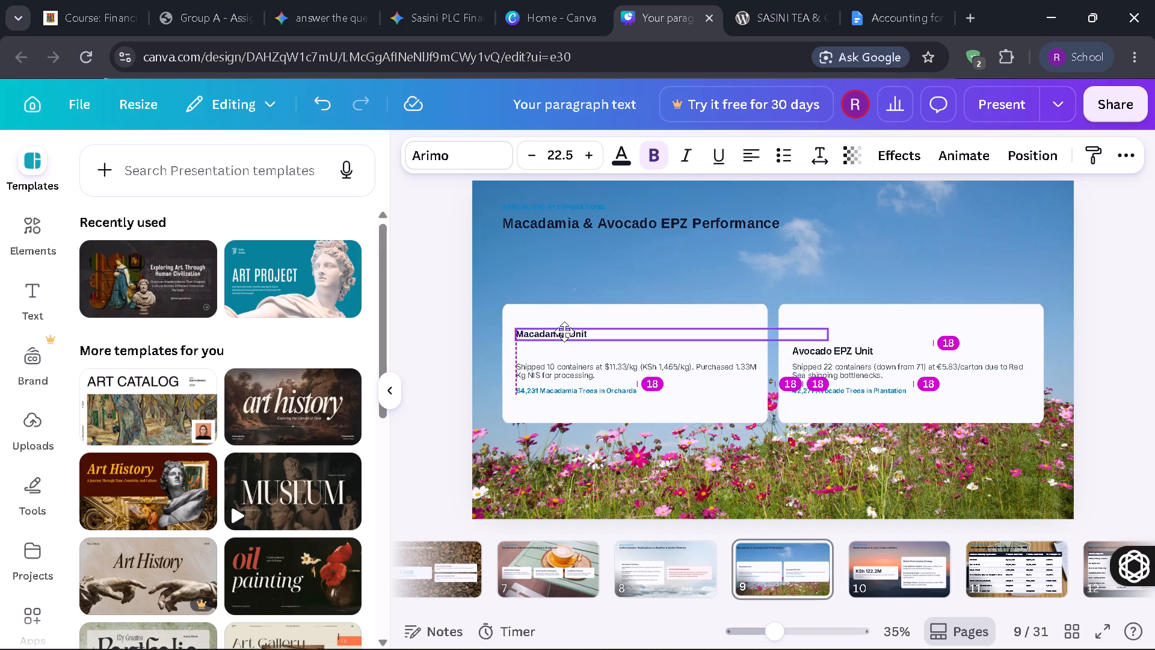
drag(564, 332, 565, 327)
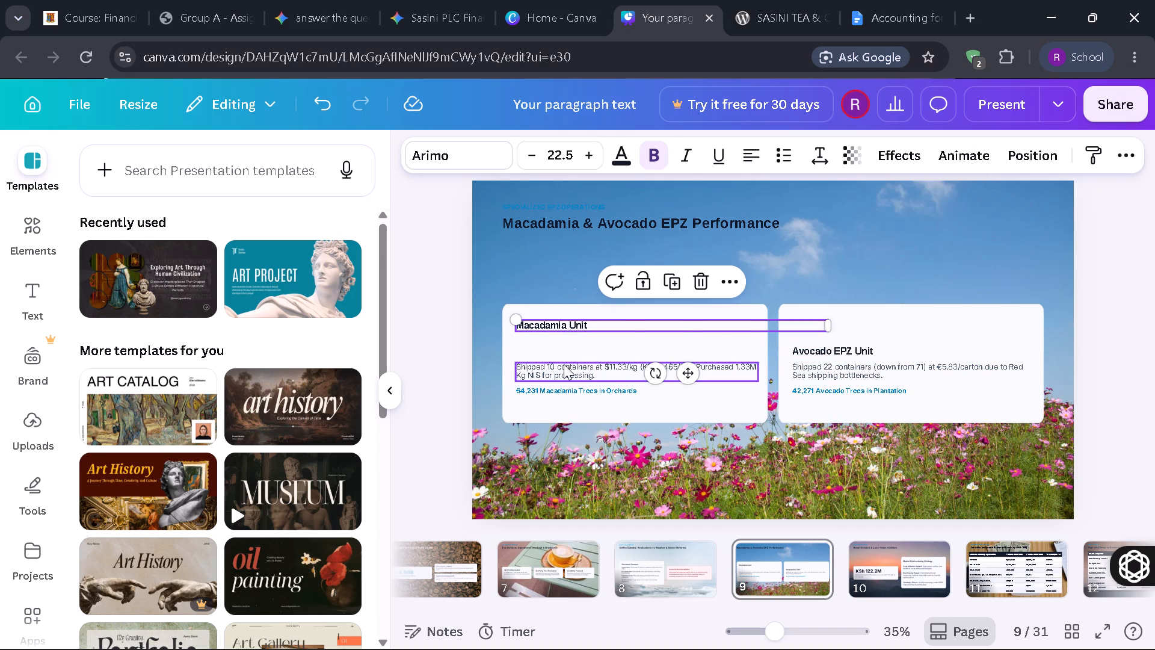
drag(564, 366, 563, 357)
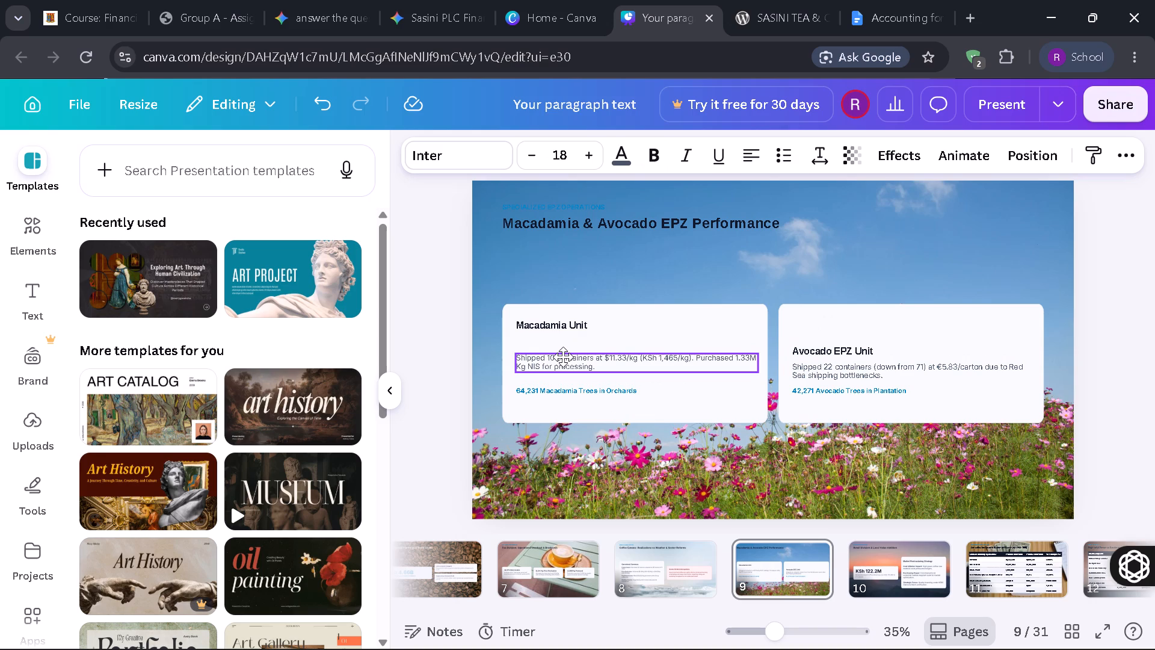
Move the Macadamia shipping description up slightly and raise the Avocado EPZ Unit heading and description to line up with the Macadamia card's text.
drag(563, 356, 563, 351)
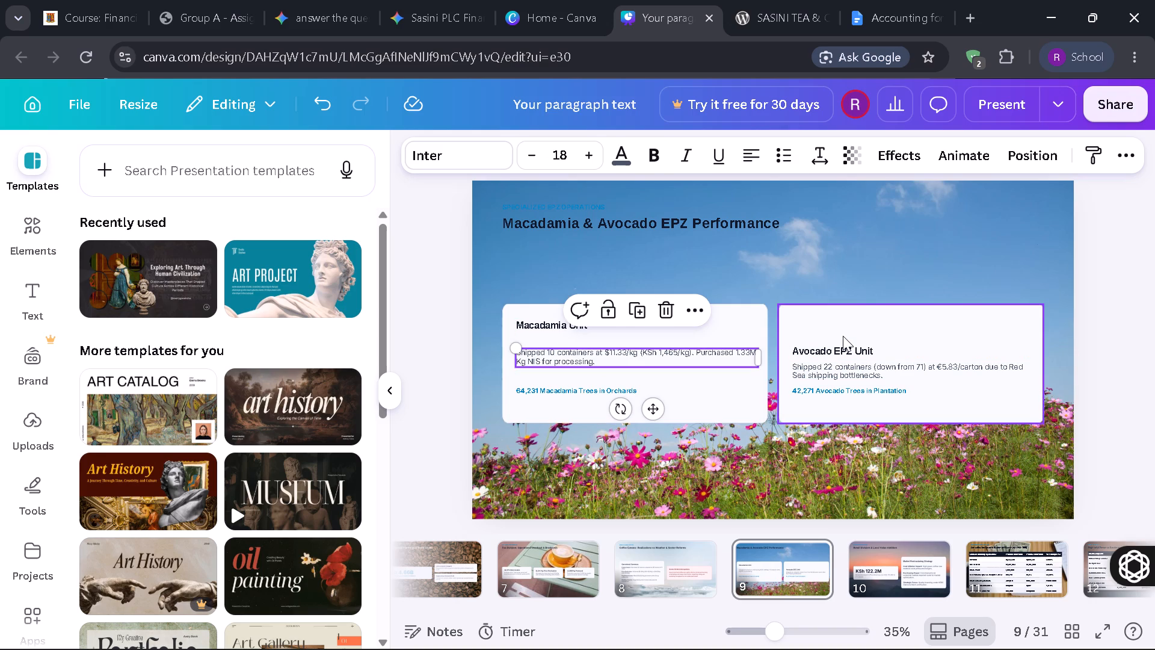
drag(851, 347, 848, 321)
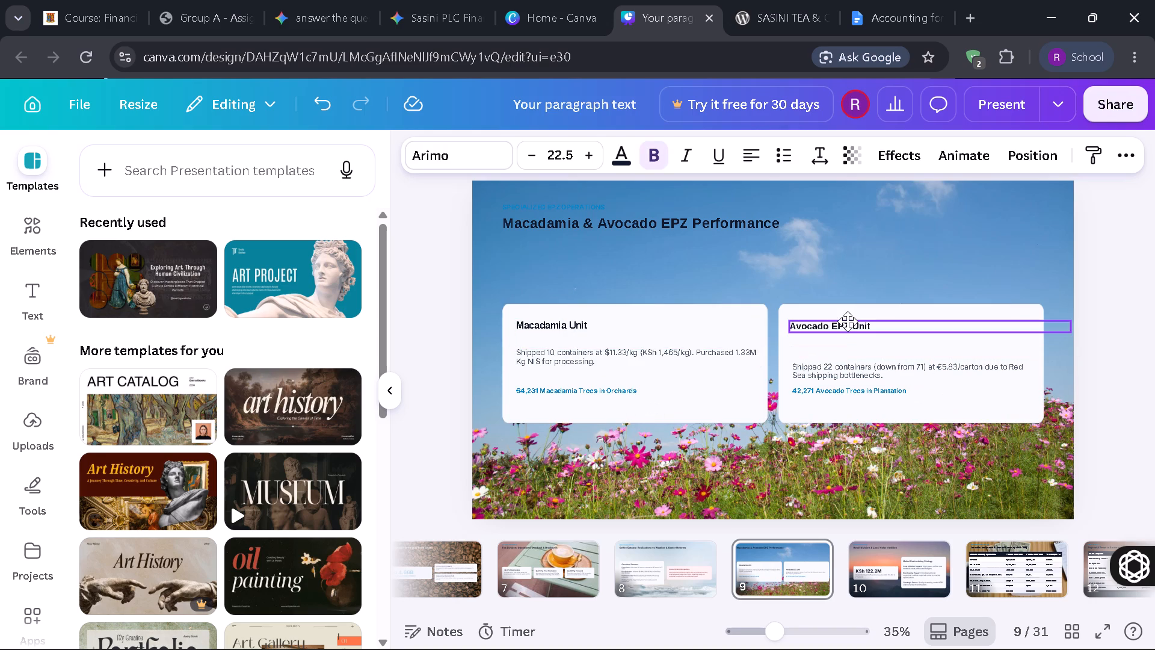
drag(848, 321, 848, 321)
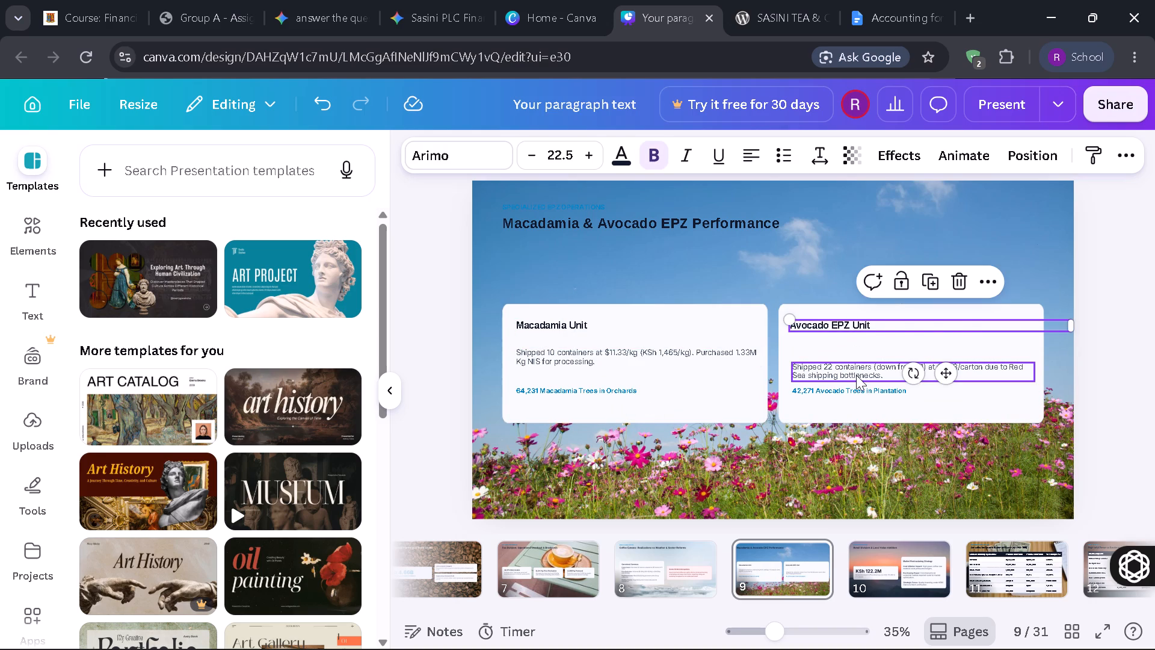
drag(856, 375, 856, 362)
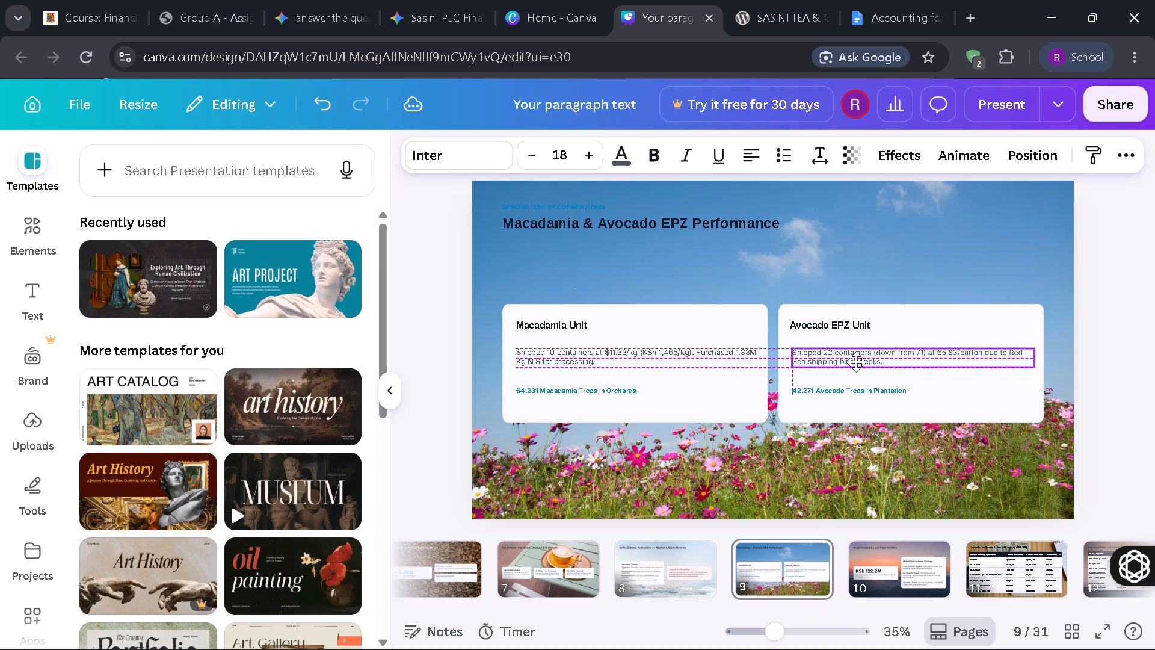
Increase the Macadamia Unit heading's font size to 28.5.
click(568, 322)
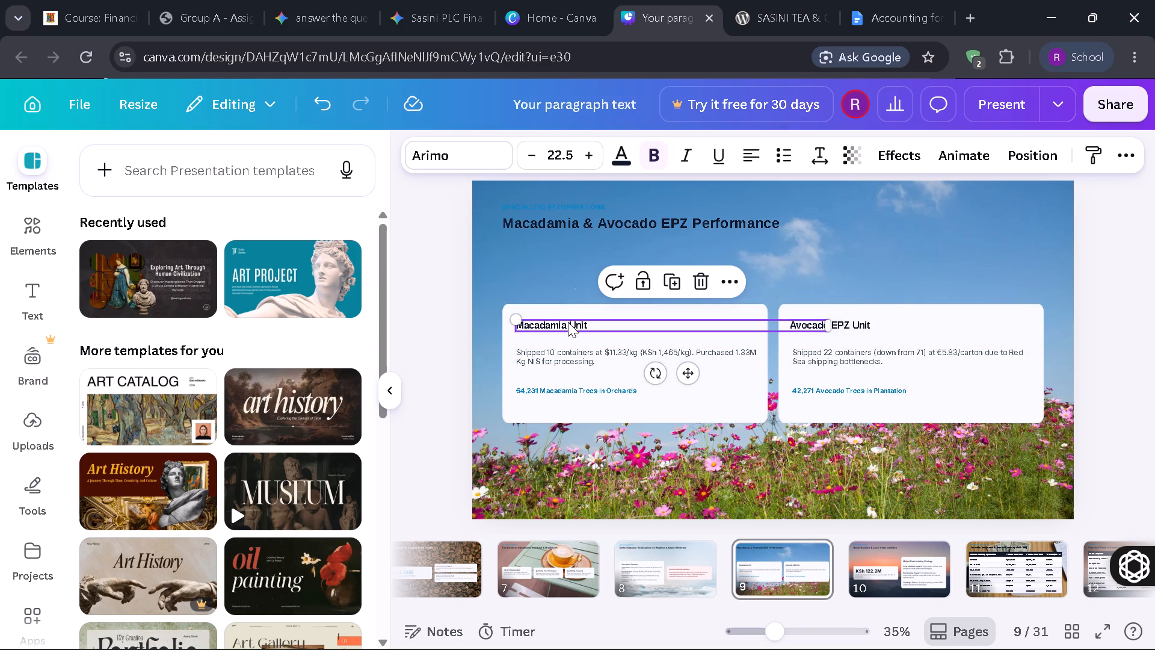
click(587, 153)
click(587, 153)
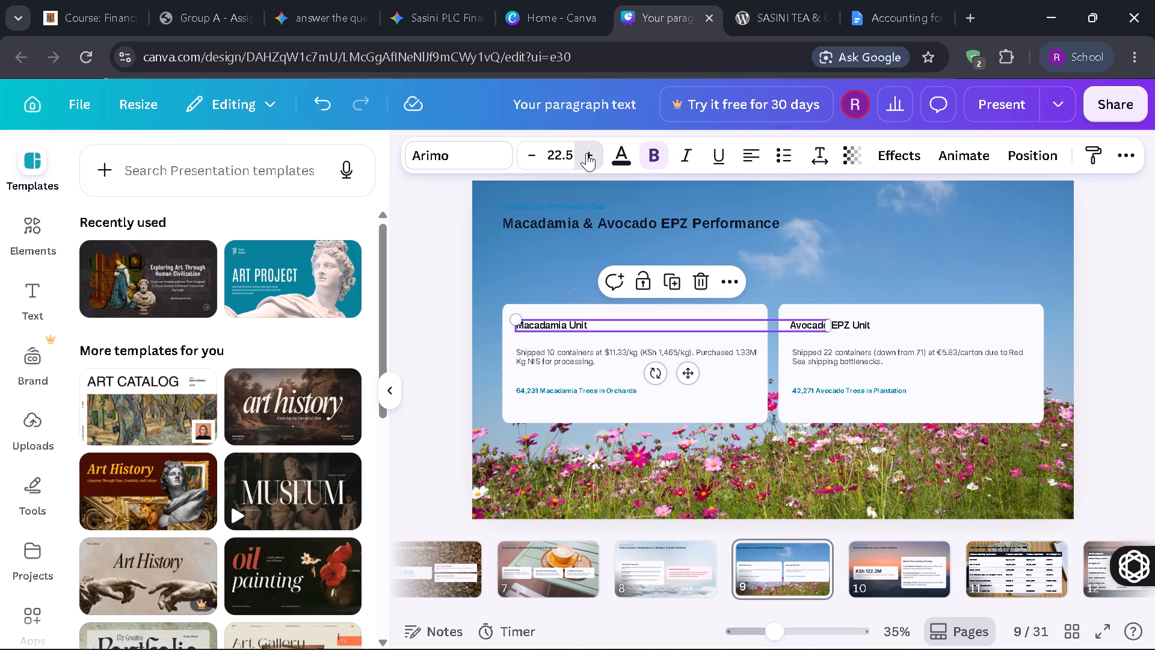
click(587, 153)
click(587, 153)
click(587, 153)
click(587, 153)
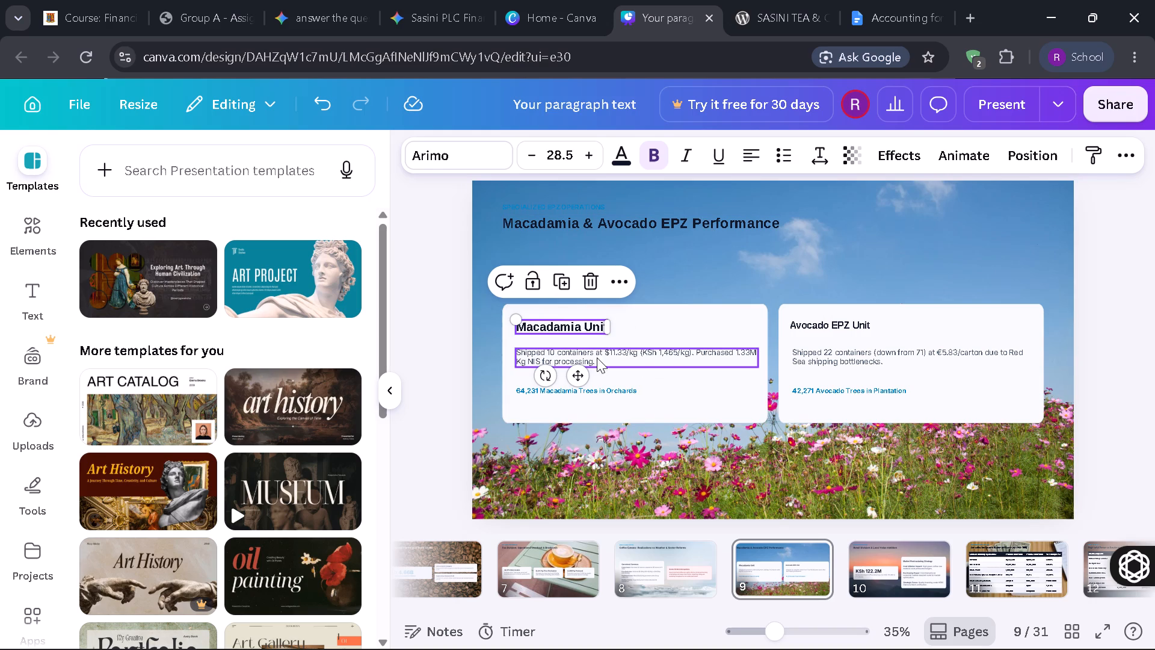
Increase the Macadamia card's shipping description font size to 26.
click(626, 351)
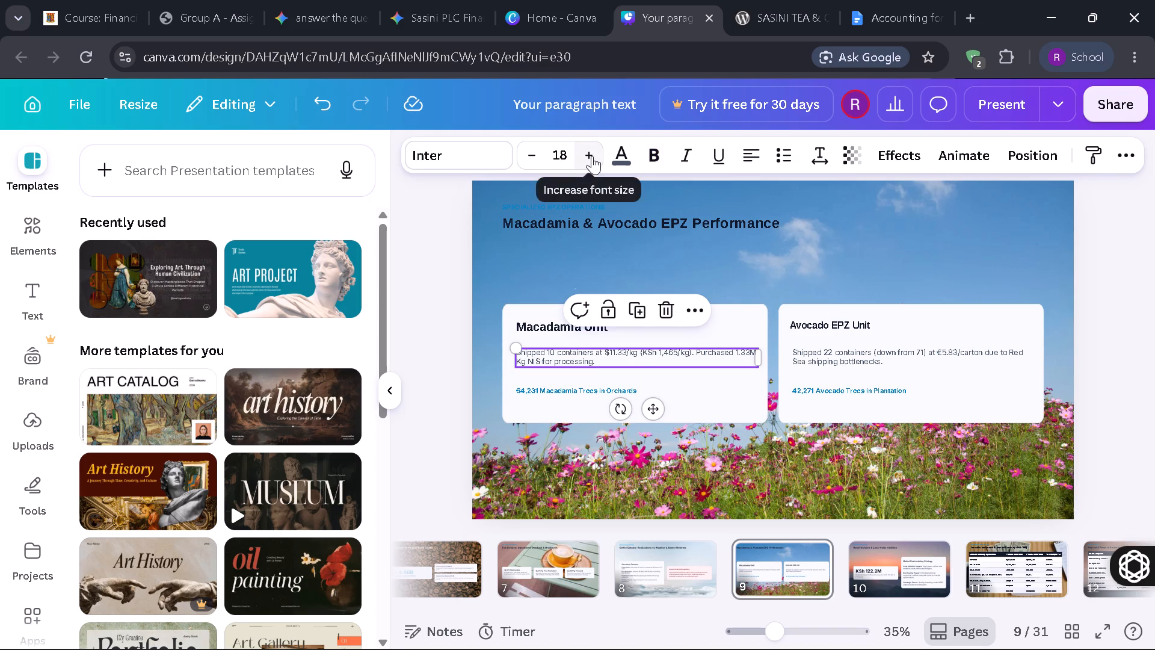
click(592, 156)
click(592, 156)
click(592, 156)
click(592, 156)
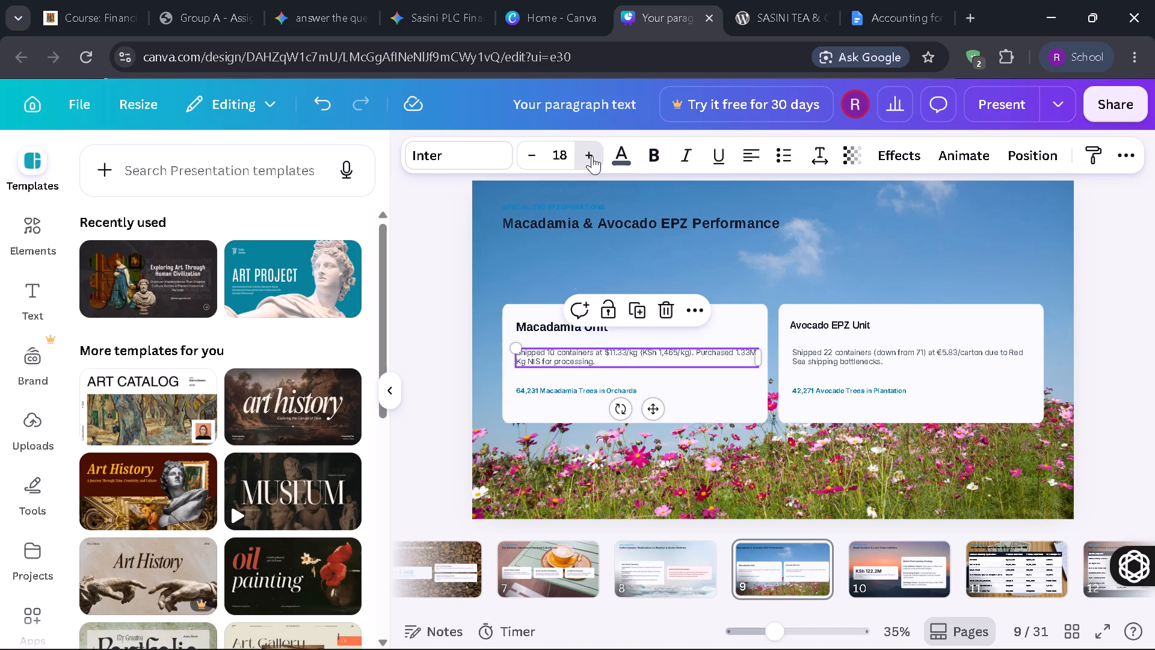
click(592, 156)
click(592, 156)
click(592, 156)
click(592, 156)
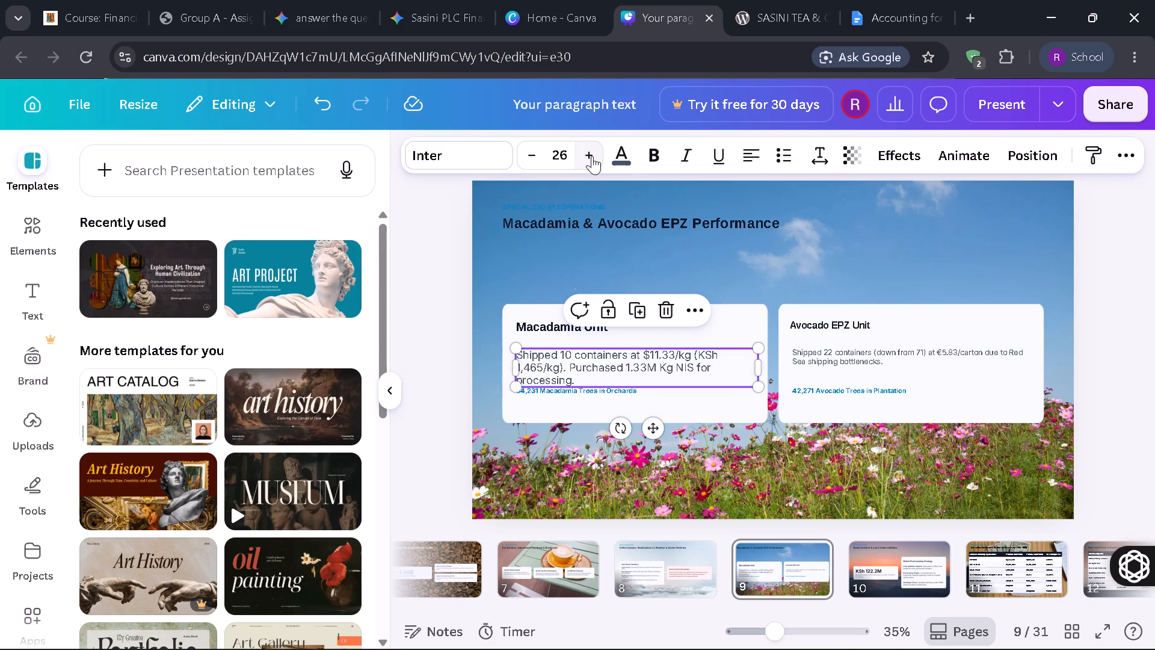
Move the Macadamia and Avocado tree-count captions down slightly, keeping them level with each other below their descriptions.
click(624, 389)
drag(624, 389, 623, 396)
drag(872, 388, 873, 396)
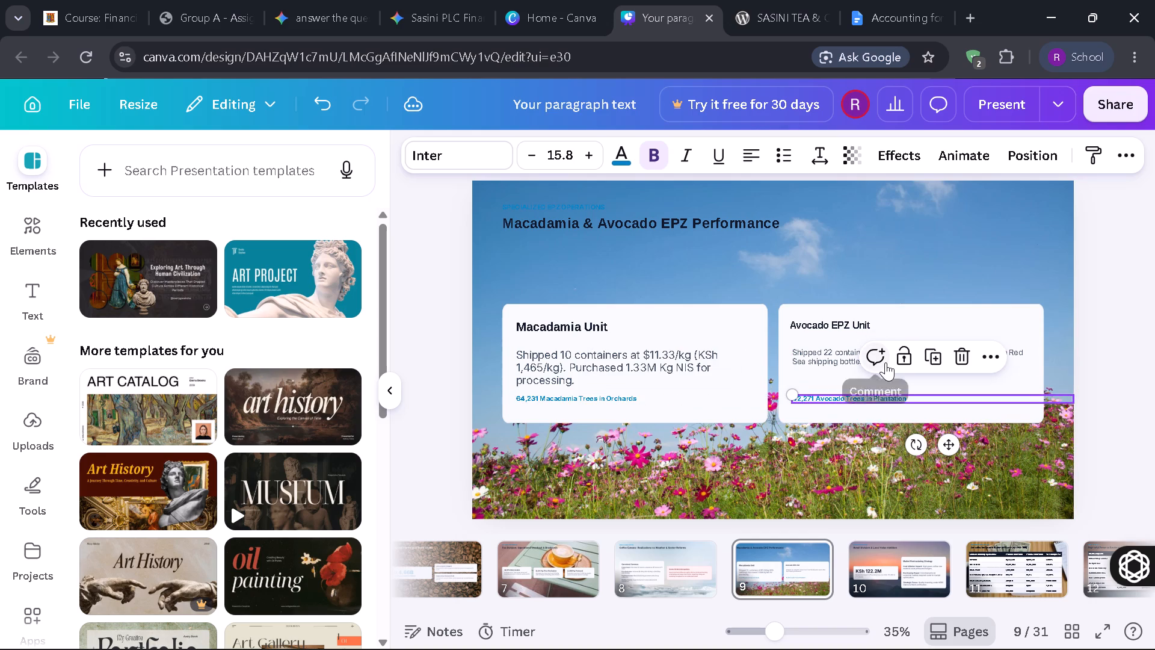
click(885, 362)
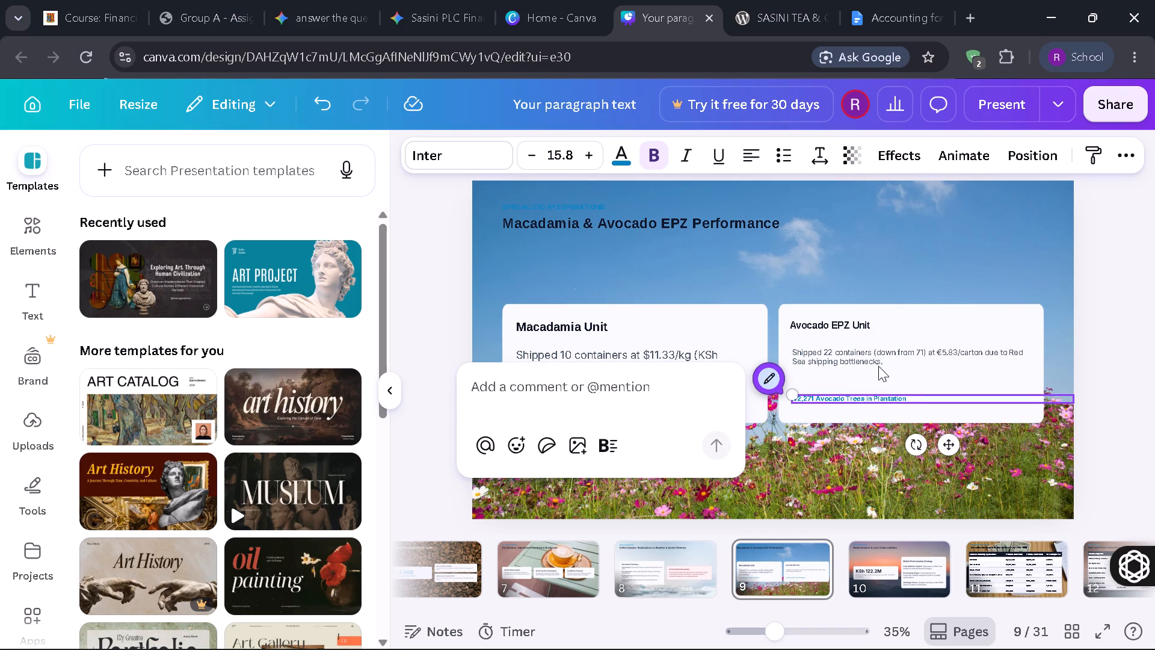
click(772, 383)
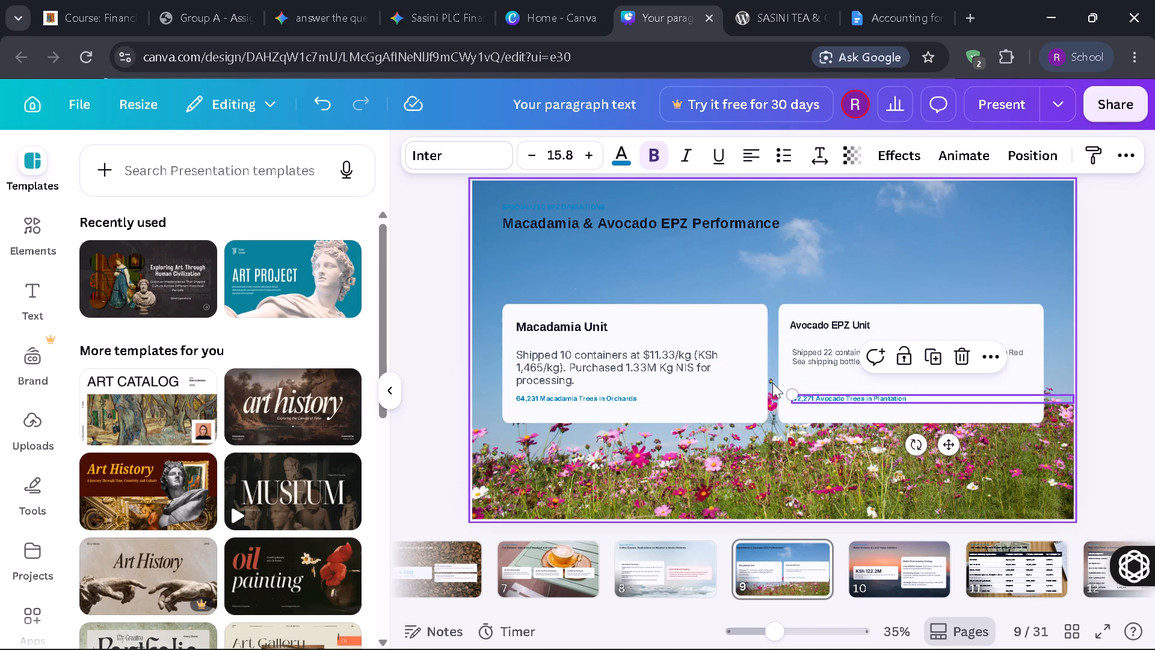
Increase the Macadamia Trees in Orchards caption's font size to 21.7.
click(629, 395)
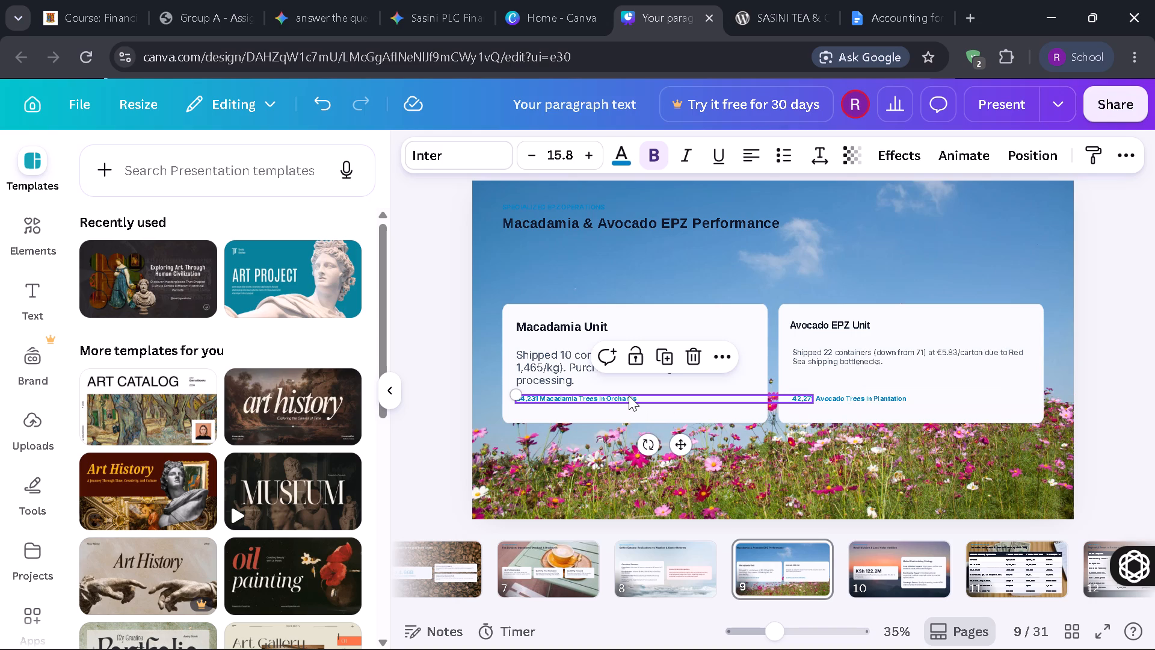
click(596, 160)
triple_click(596, 160)
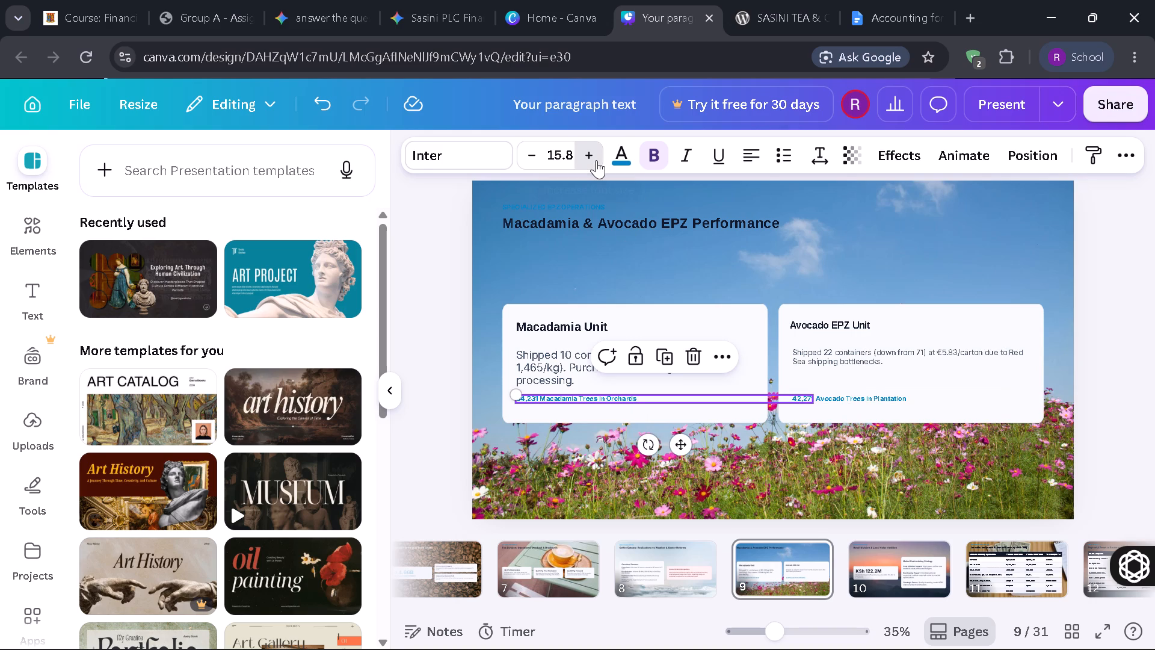
click(596, 160)
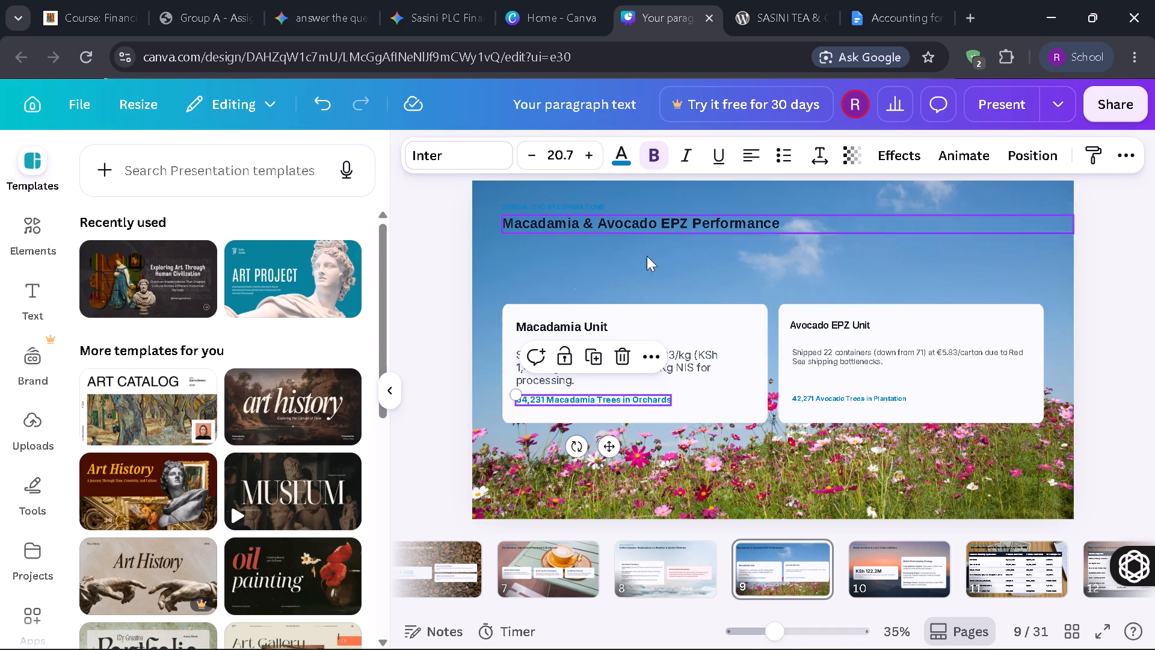
click(589, 144)
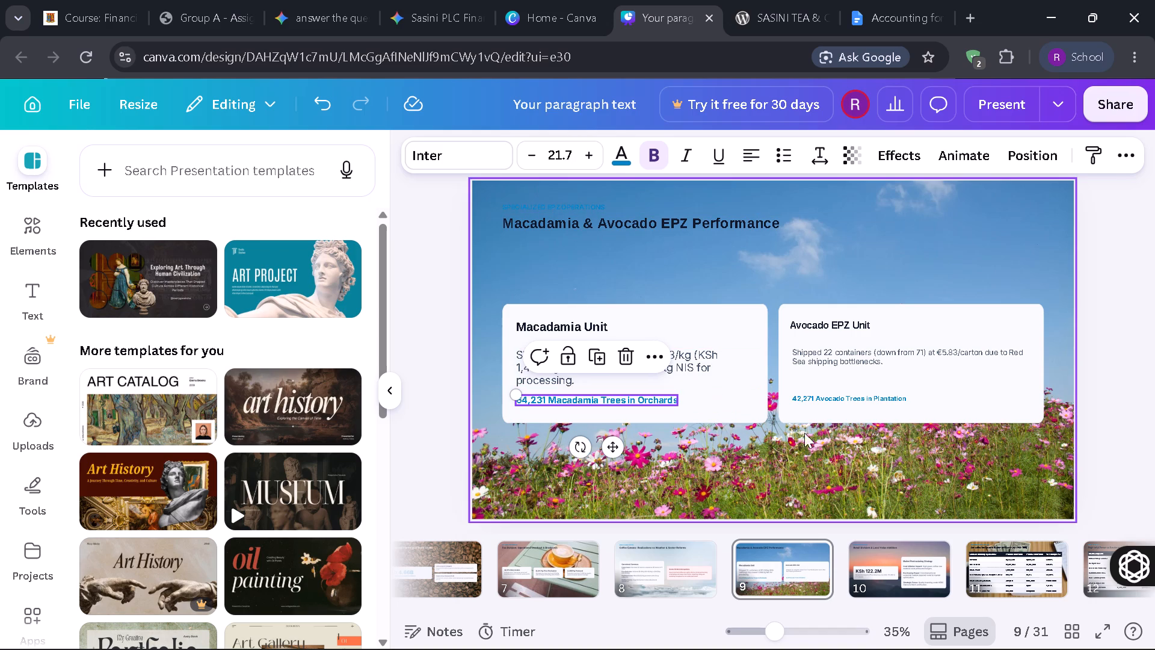
Increase the Avocado Trees in Plantation caption's font size to 21.7.
click(848, 397)
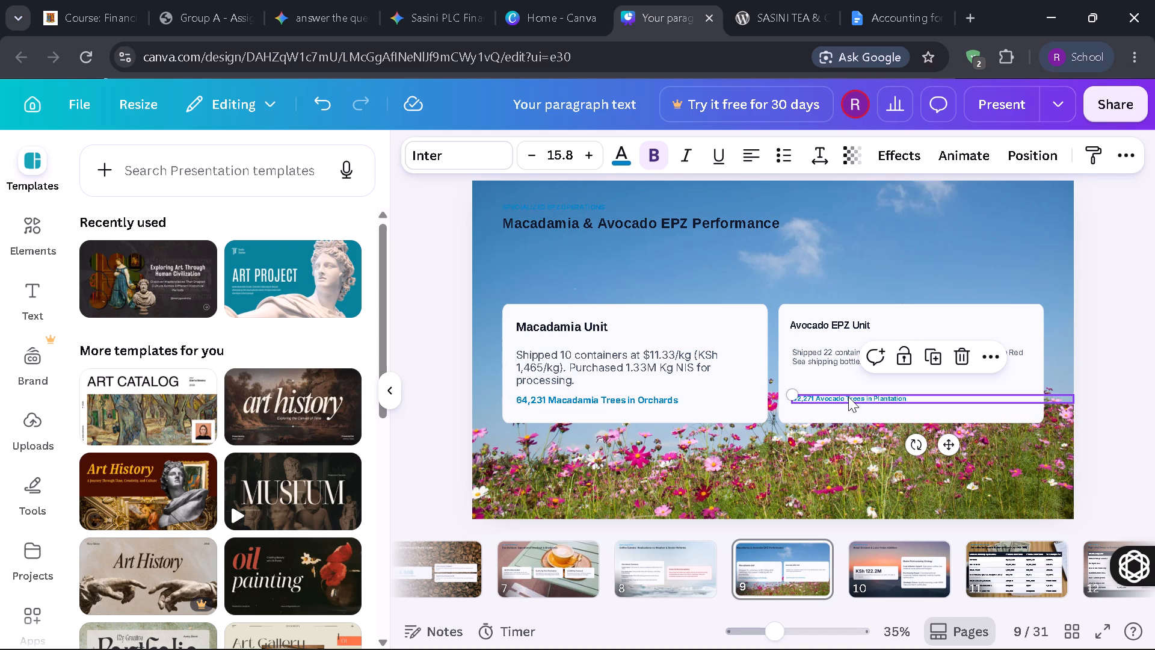
click(596, 159)
click(596, 159)
triple_click(596, 159)
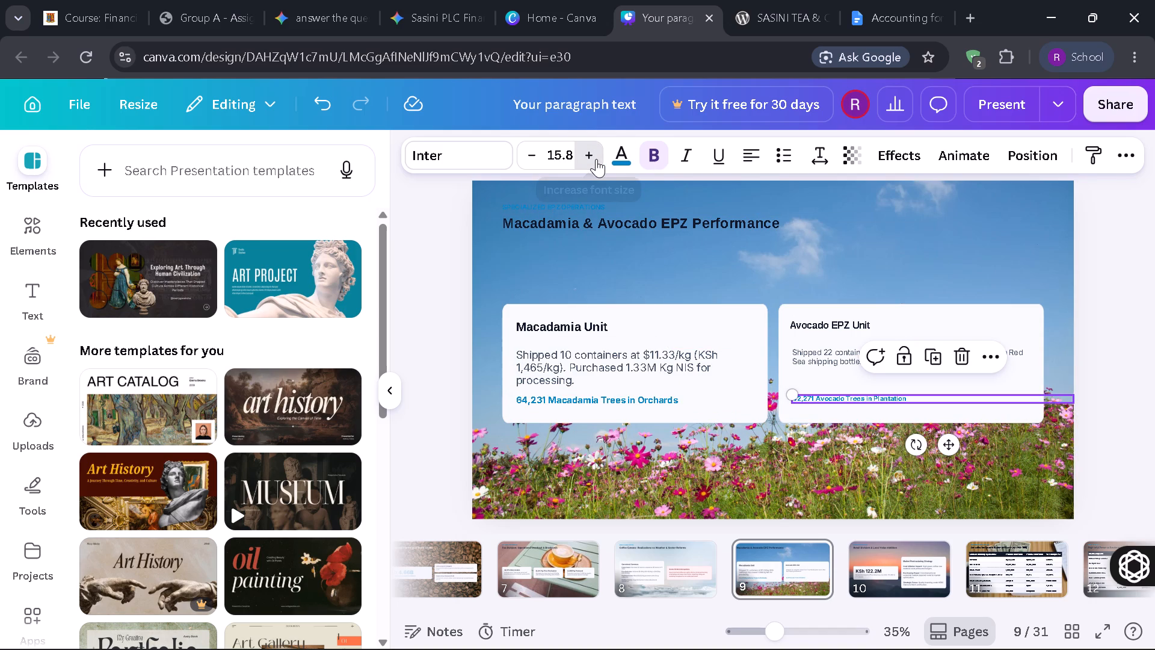
click(596, 159)
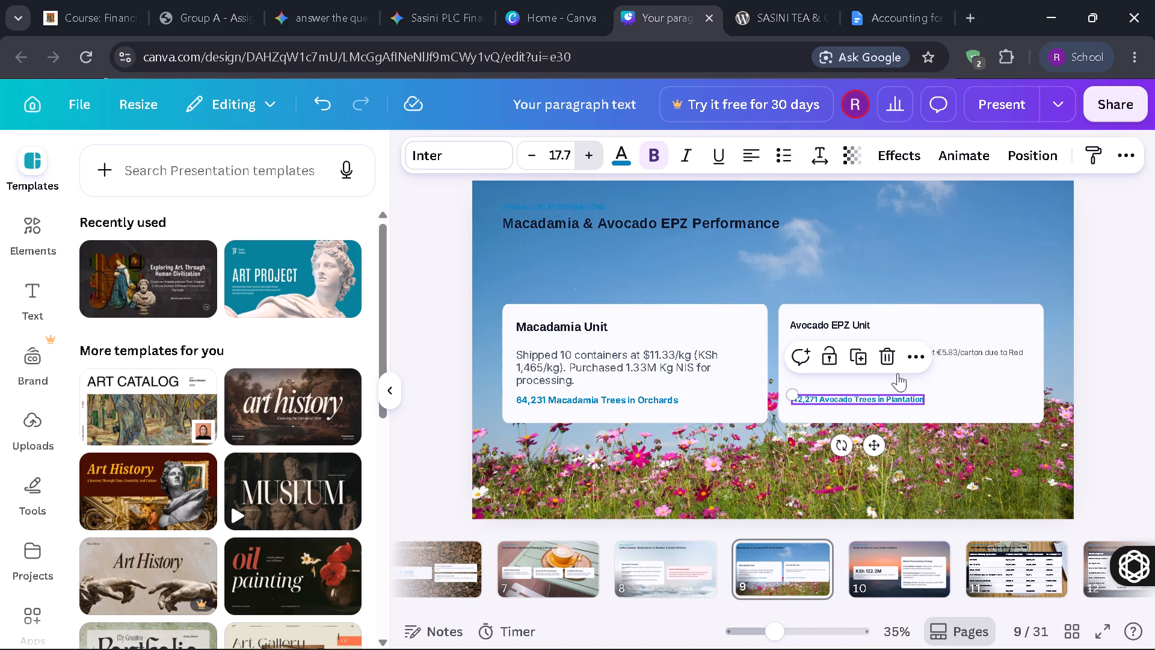
Increase the Avocado card's shipping description font size to 26.
click(970, 357)
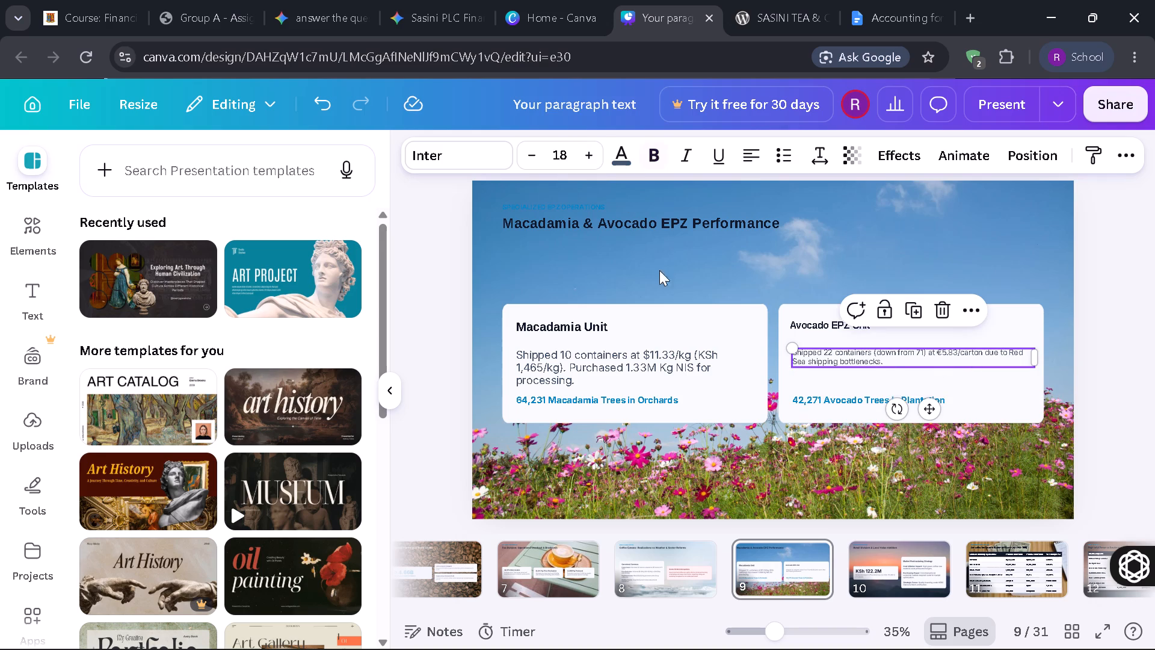
double_click(587, 145)
click(587, 145)
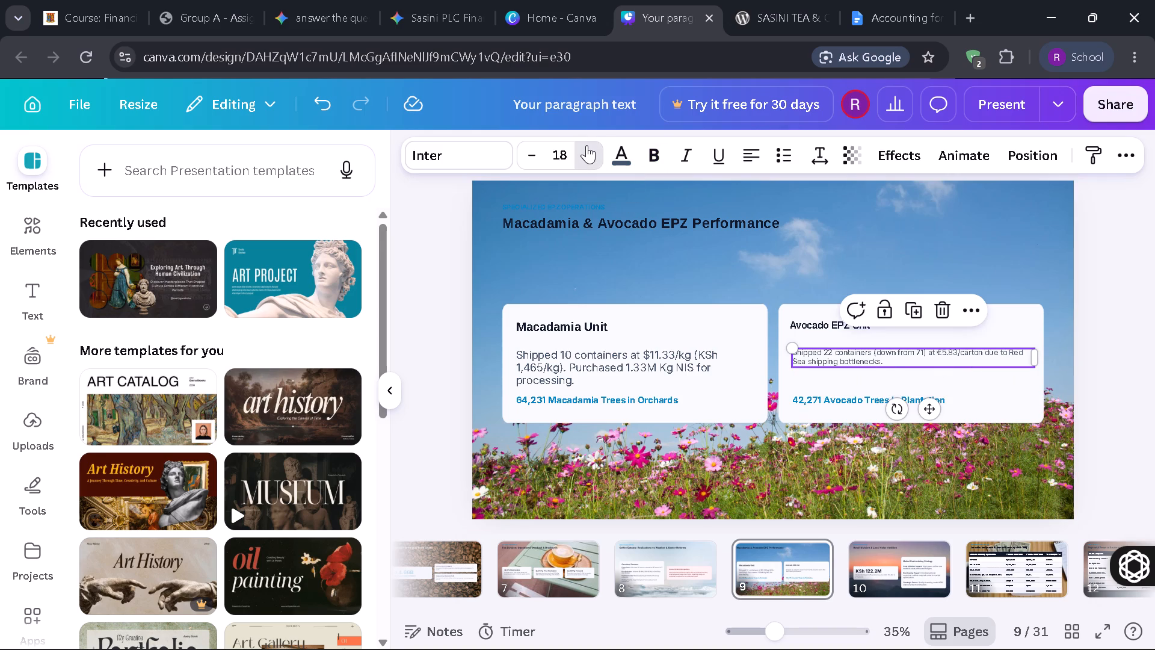
click(587, 145)
click(587, 145)
click(587, 145)
click(587, 145)
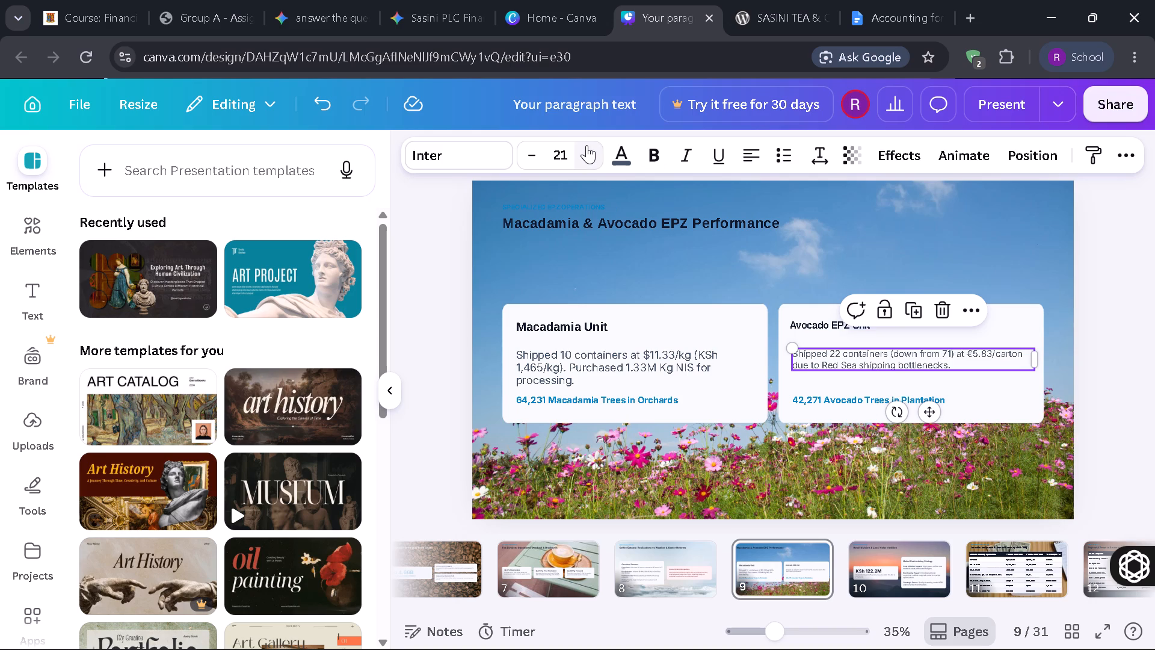
click(587, 145)
Increase the Avocado EPZ Unit heading's font size to 28.5, then deselect it.
click(811, 329)
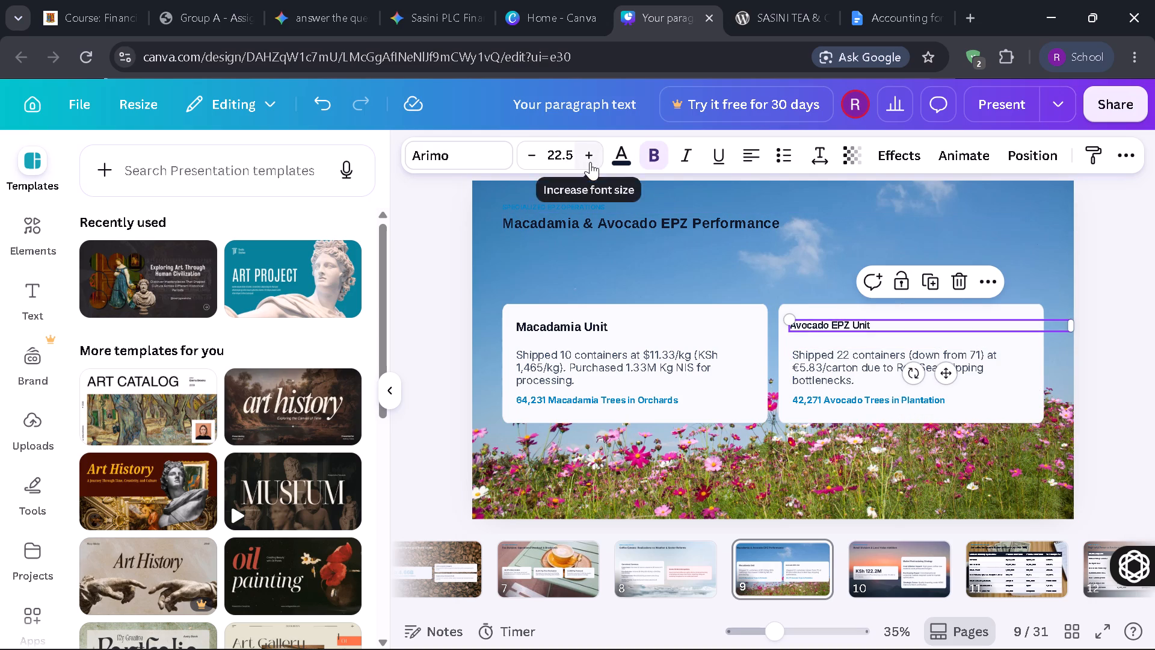
click(590, 162)
click(590, 162)
click(590, 162)
click(590, 162)
click(590, 162)
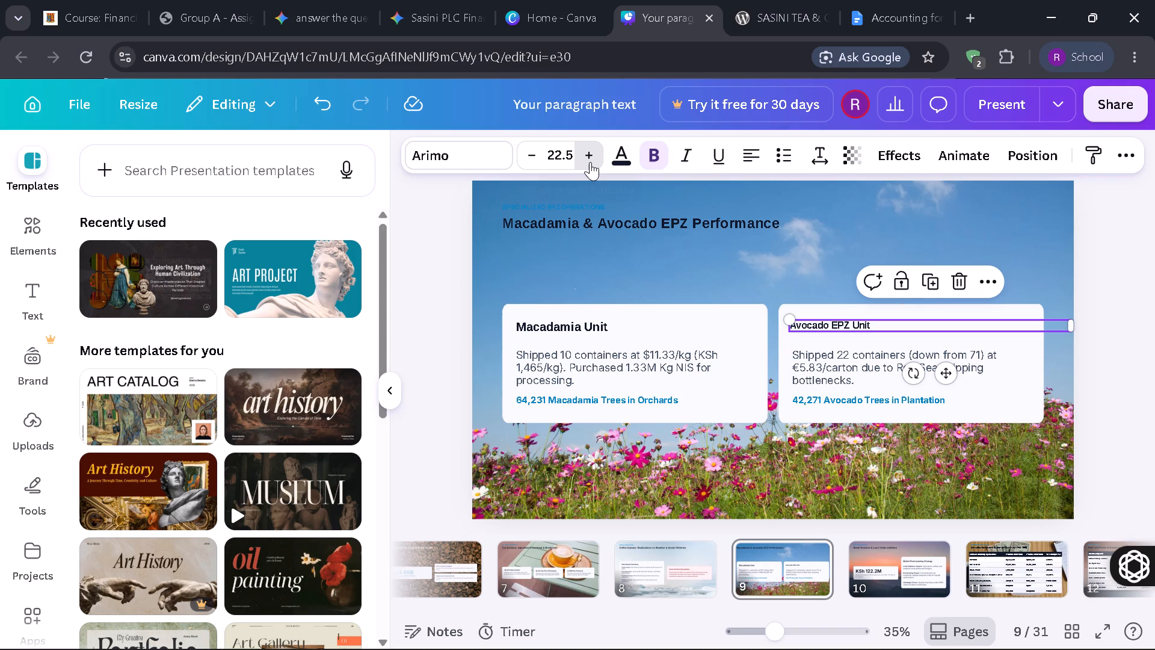
click(590, 162)
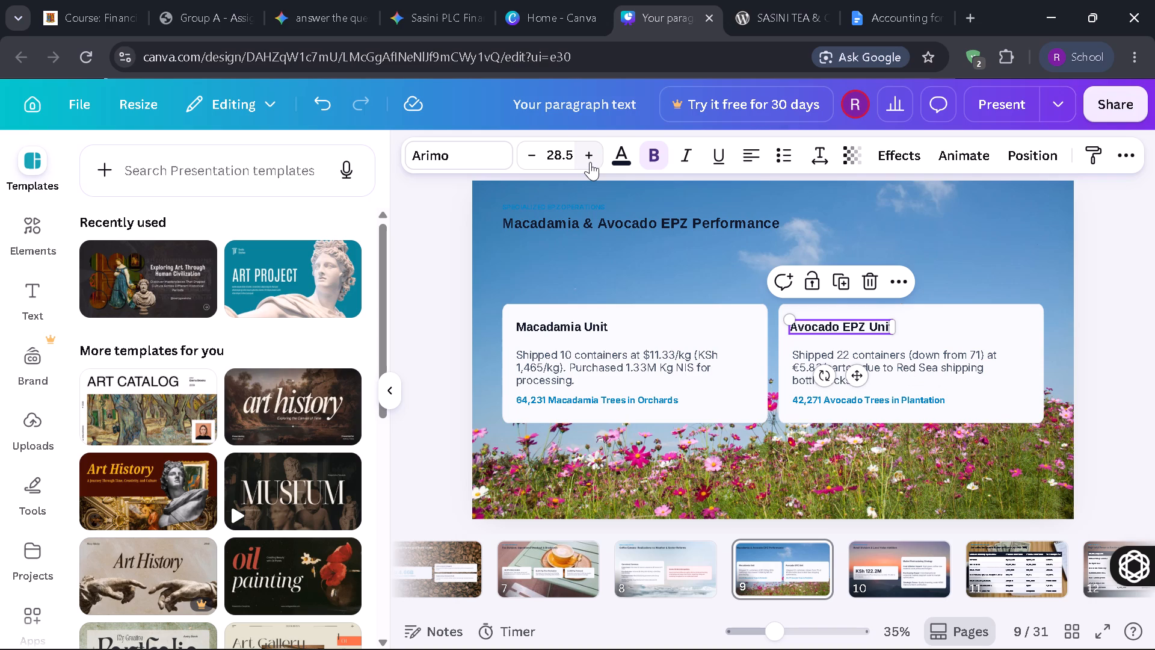
click(1126, 277)
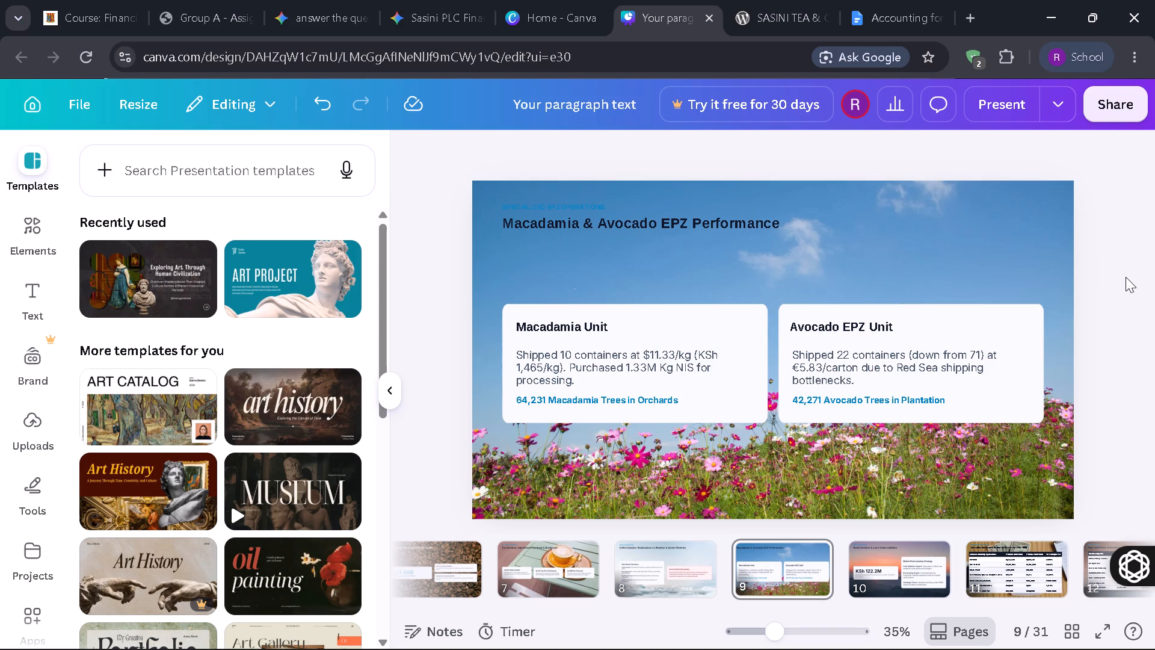
On slide 8, stretch the Operational Summary card's top edge upward and its bottom edge downward to make room around its text.
key(Left)
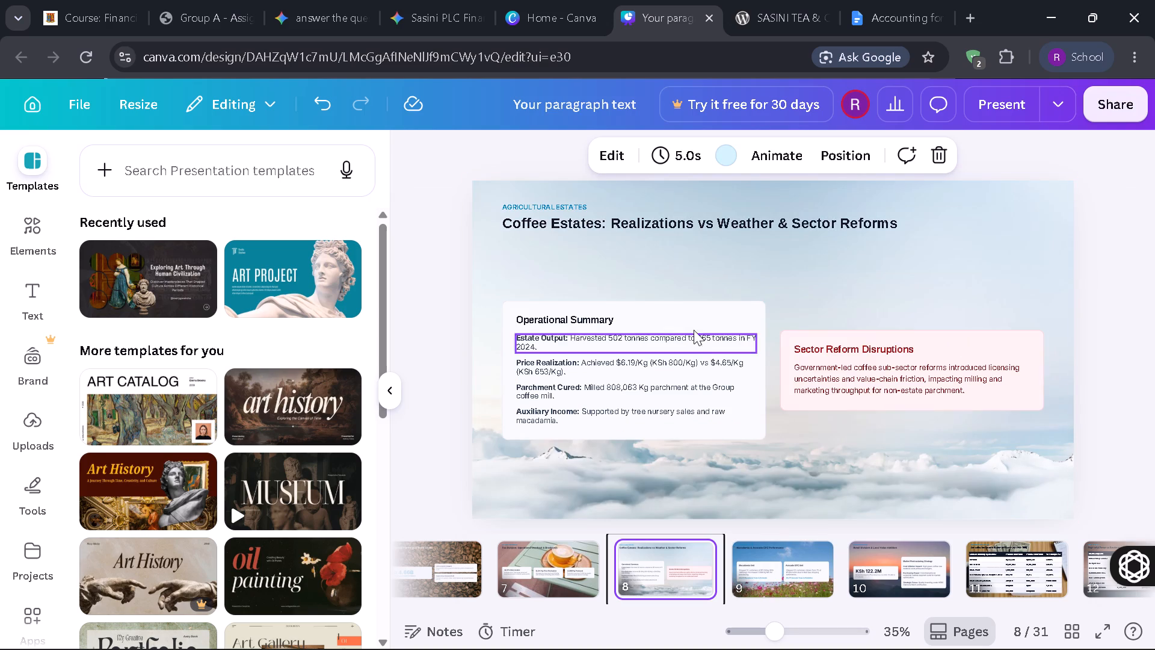
click(645, 306)
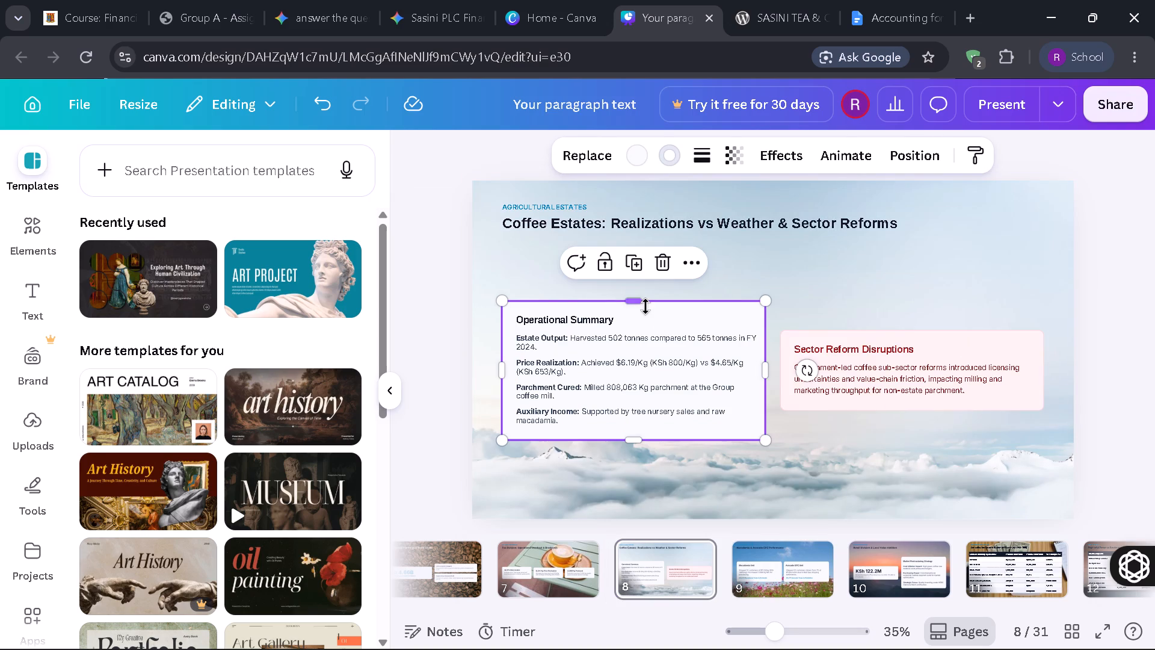
drag(631, 301, 631, 276)
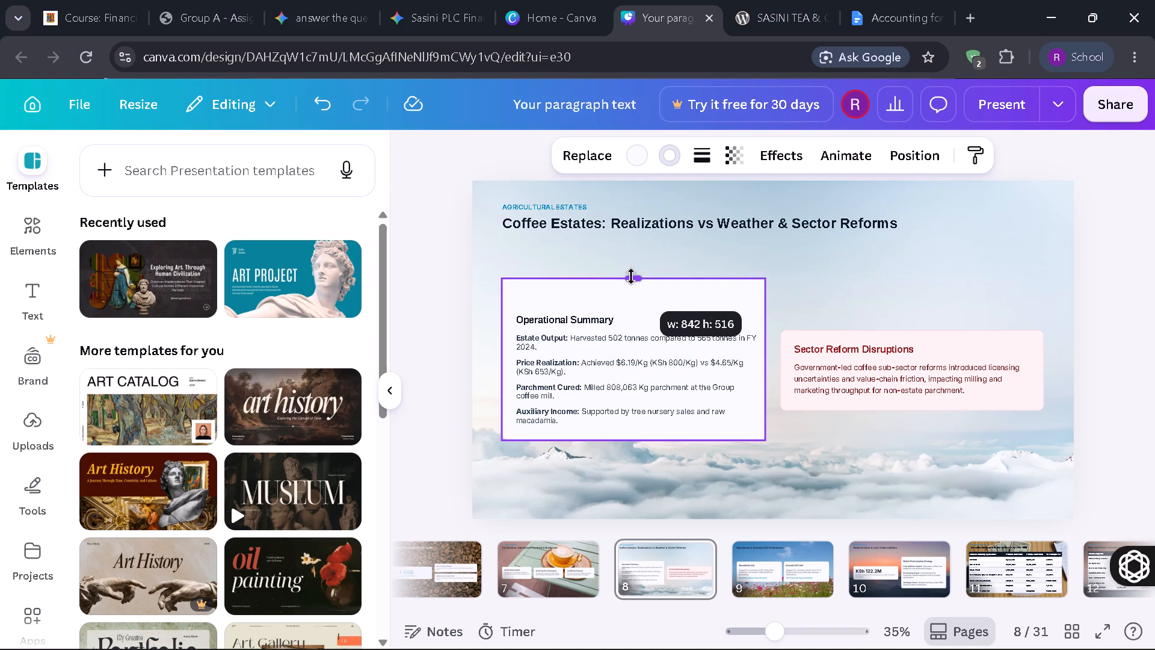
drag(631, 276, 631, 273)
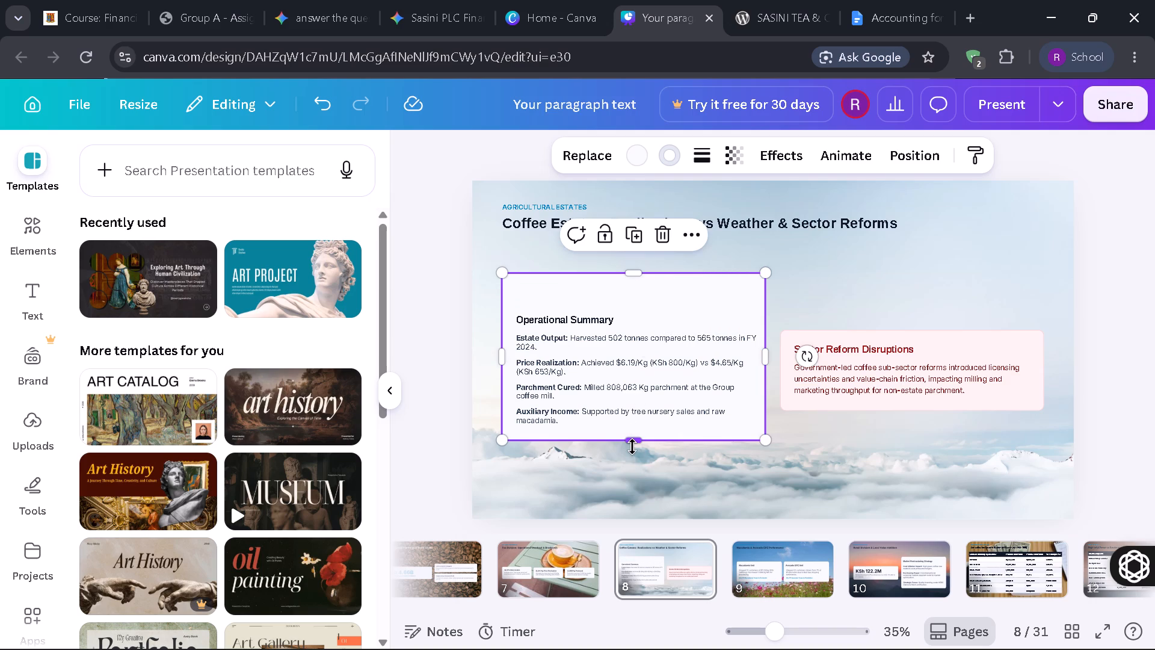
drag(633, 443, 633, 453)
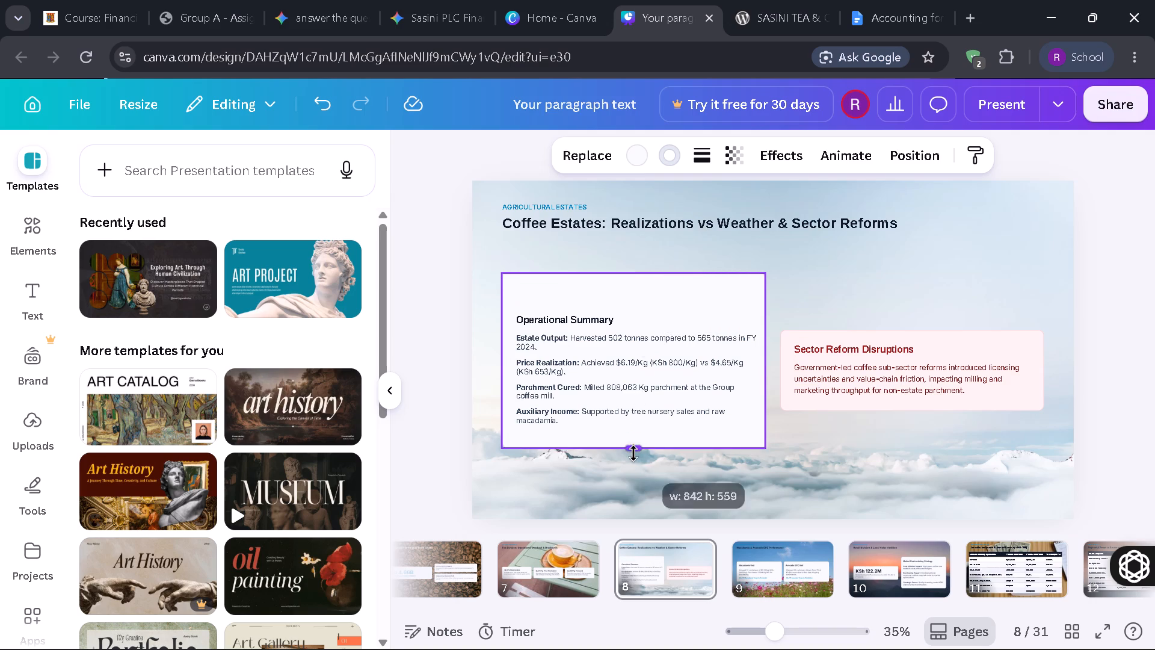
drag(633, 453, 633, 460)
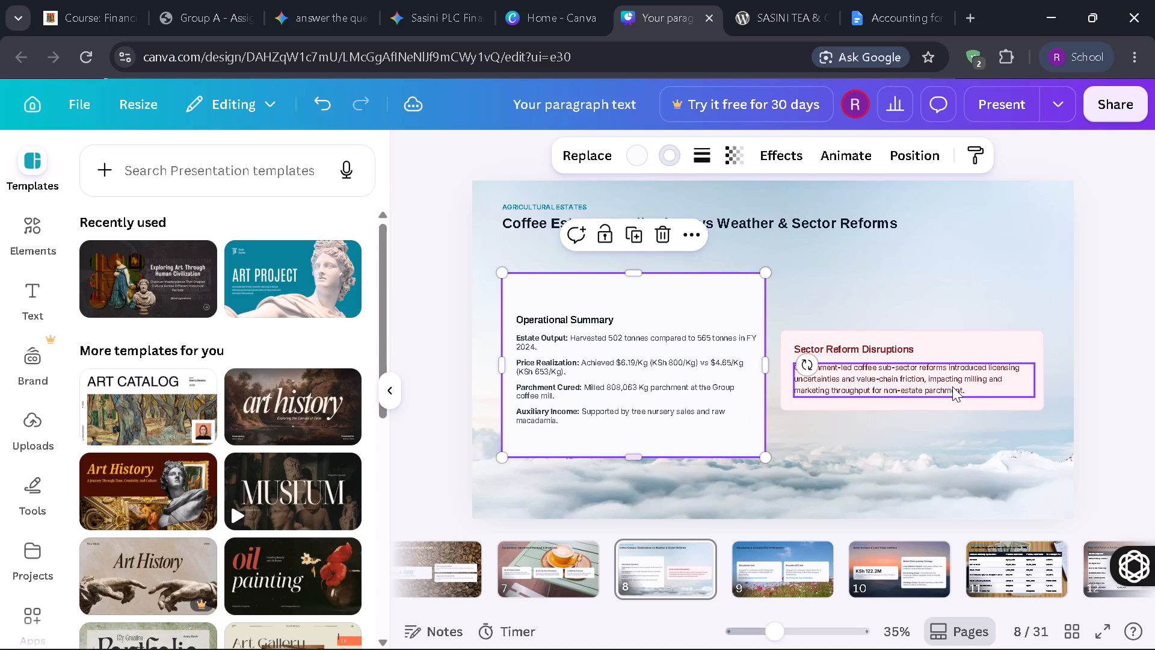
Stretch the Sector Reform Disruptions card's top and bottom edges to about 353 high and move the card up slightly.
click(952, 398)
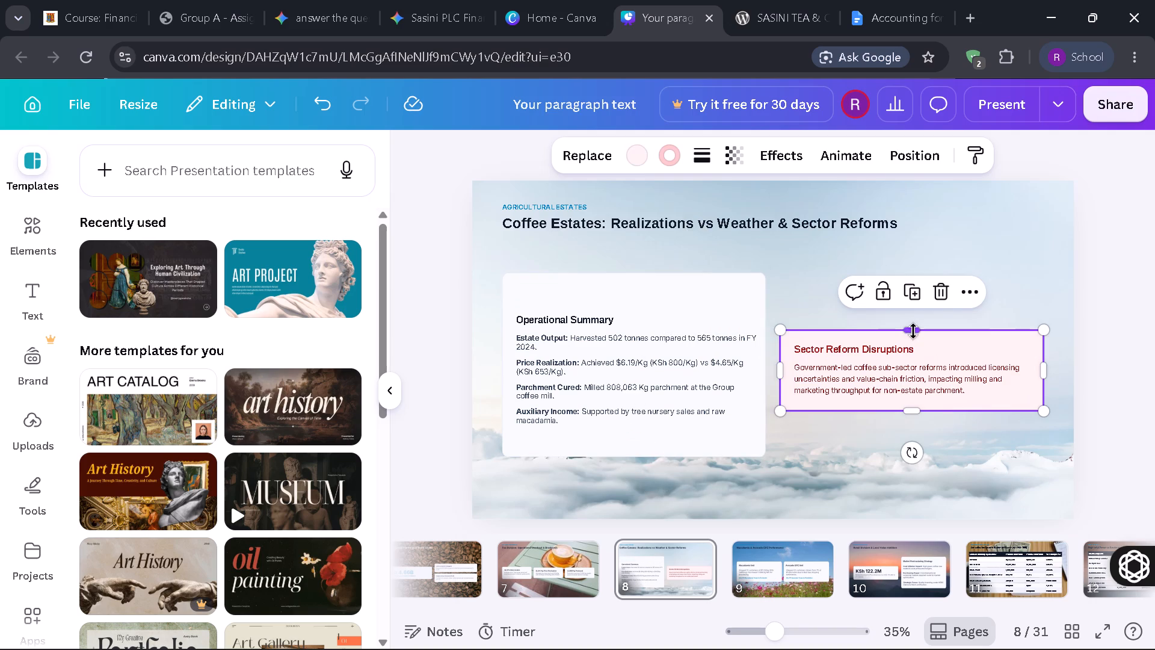
drag(913, 329, 914, 314)
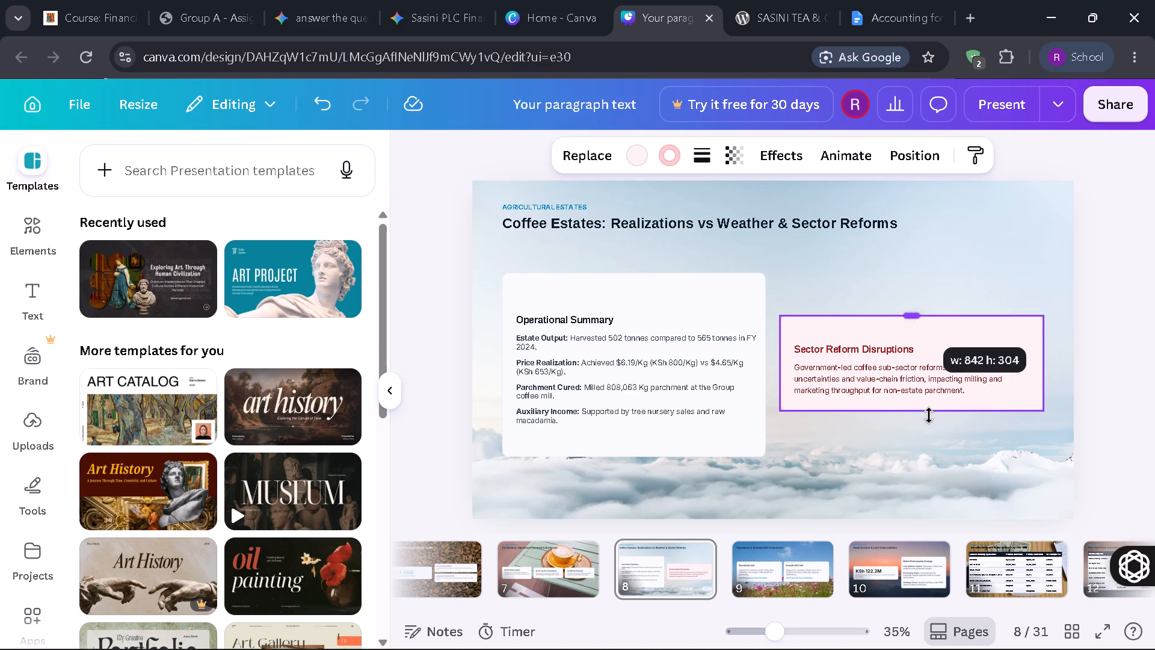
drag(917, 416, 917, 431)
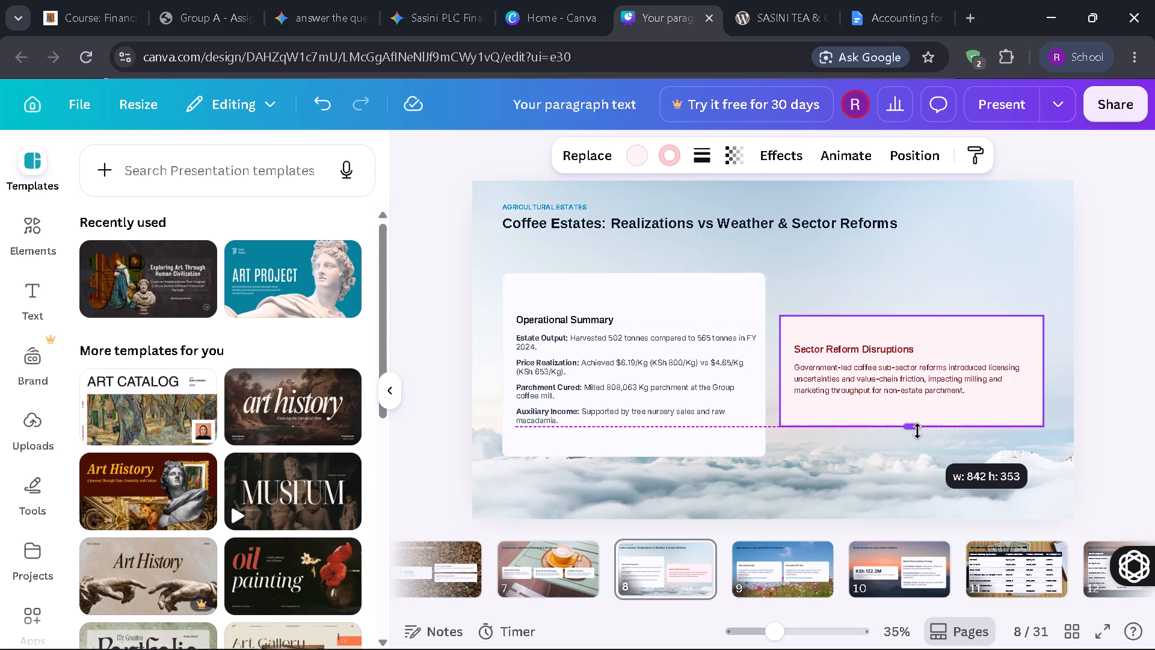
click(901, 353)
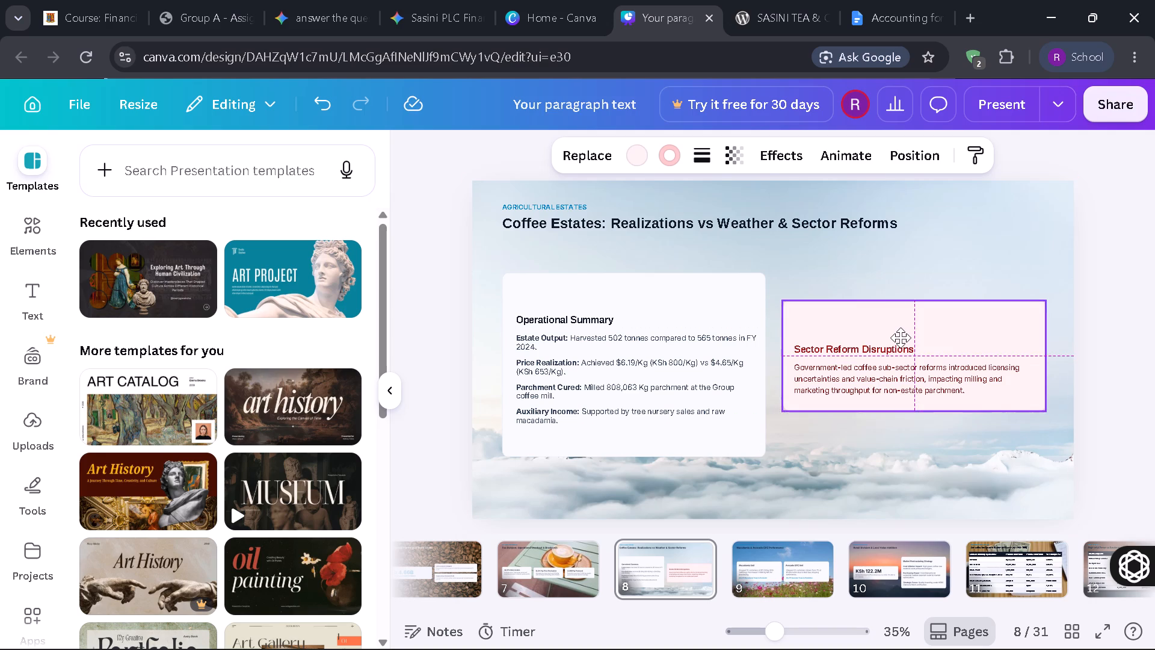
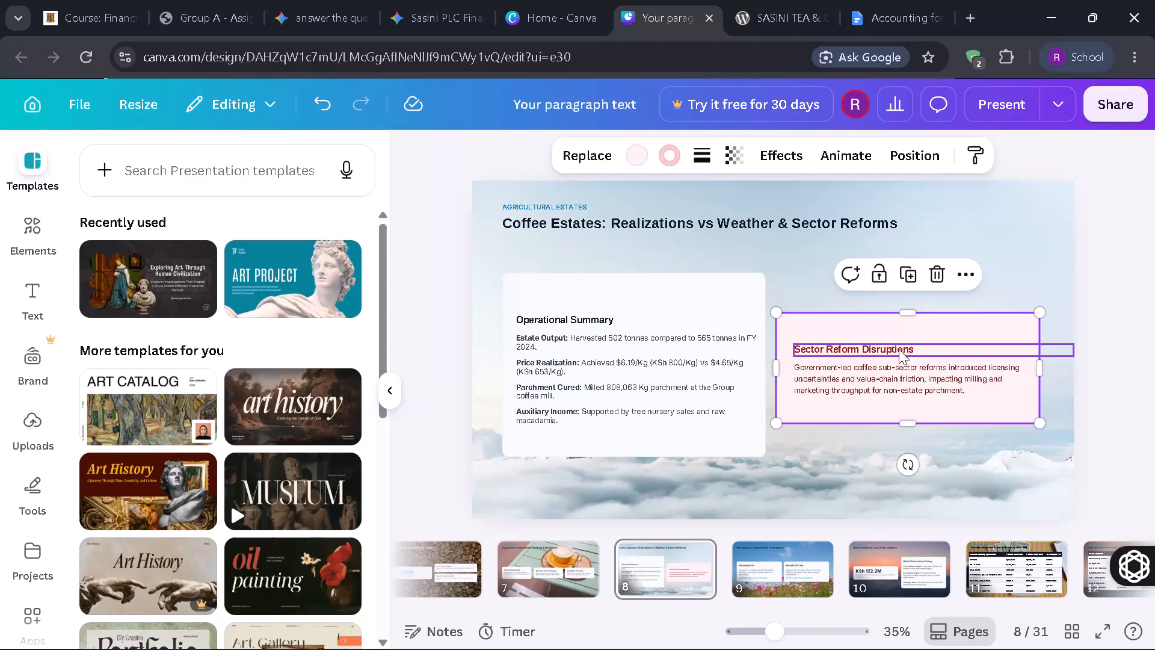
Move the Sector Reform Disruptions heading up toward the top edge of its card.
click(899, 349)
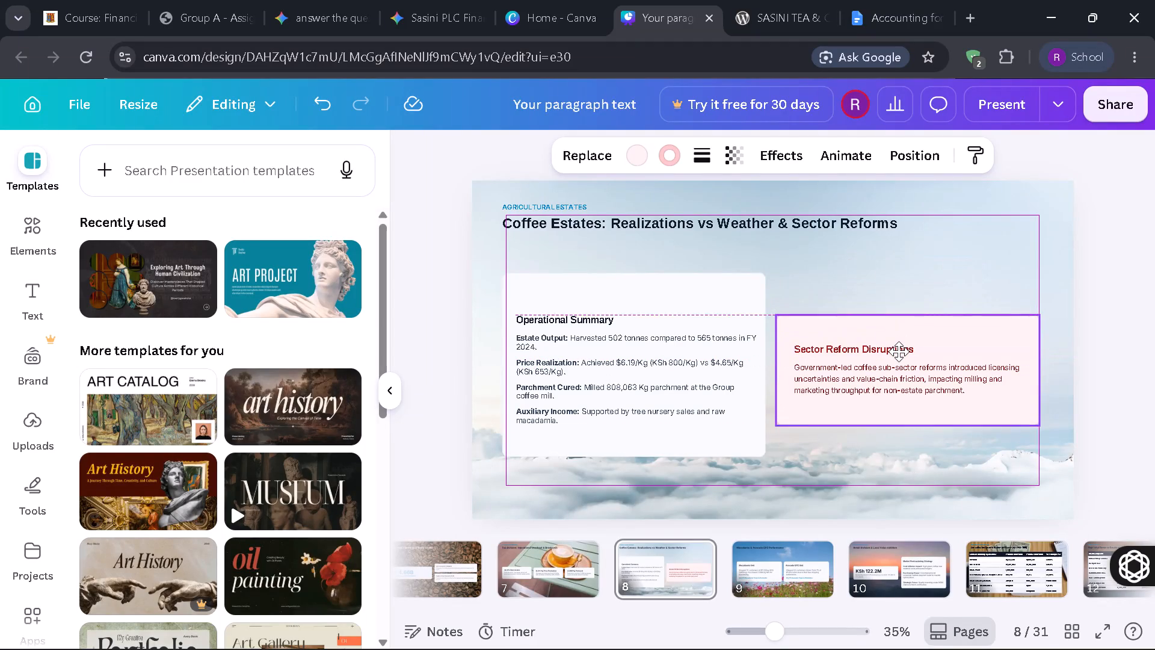
click(899, 348)
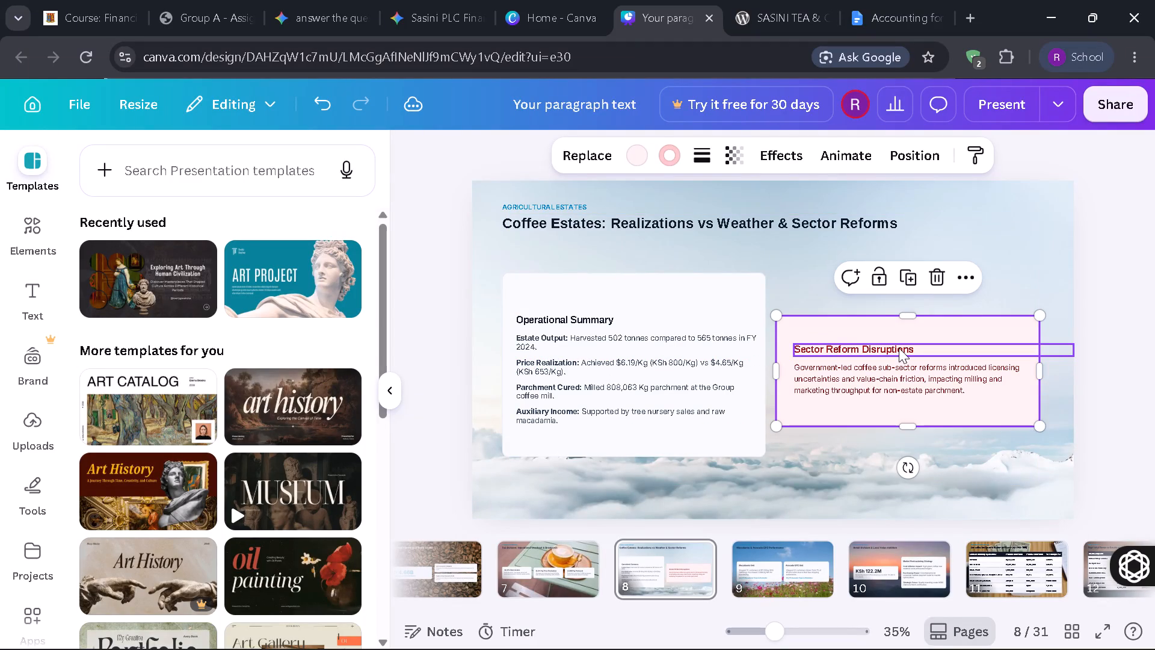
drag(899, 348, 899, 332)
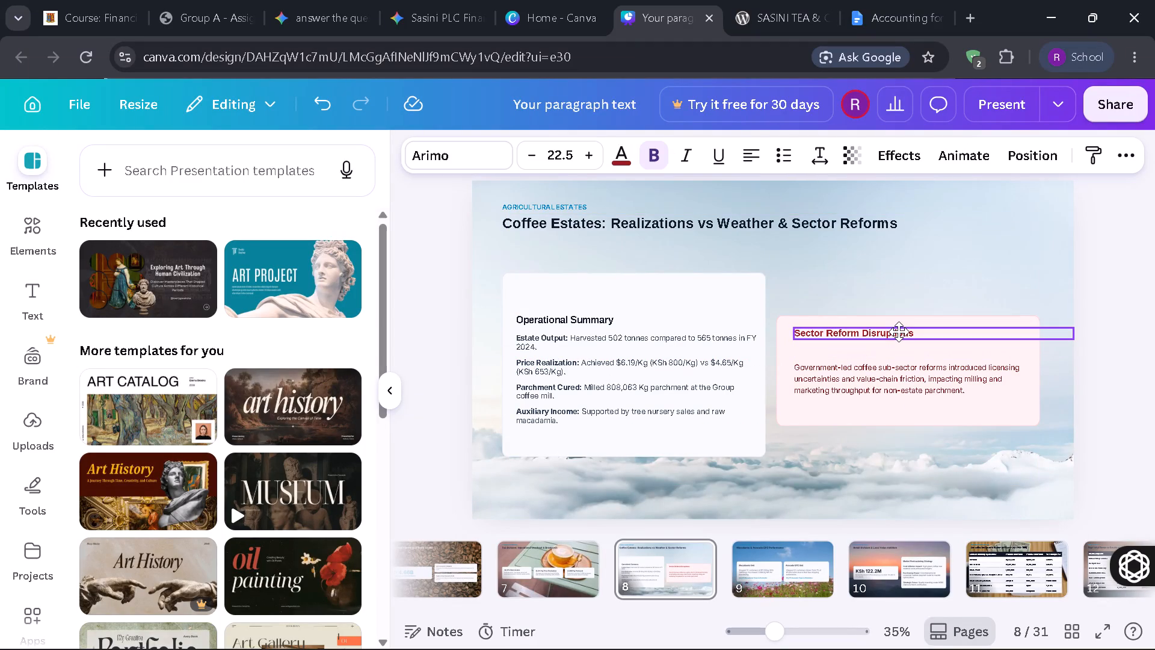
drag(899, 332, 899, 332)
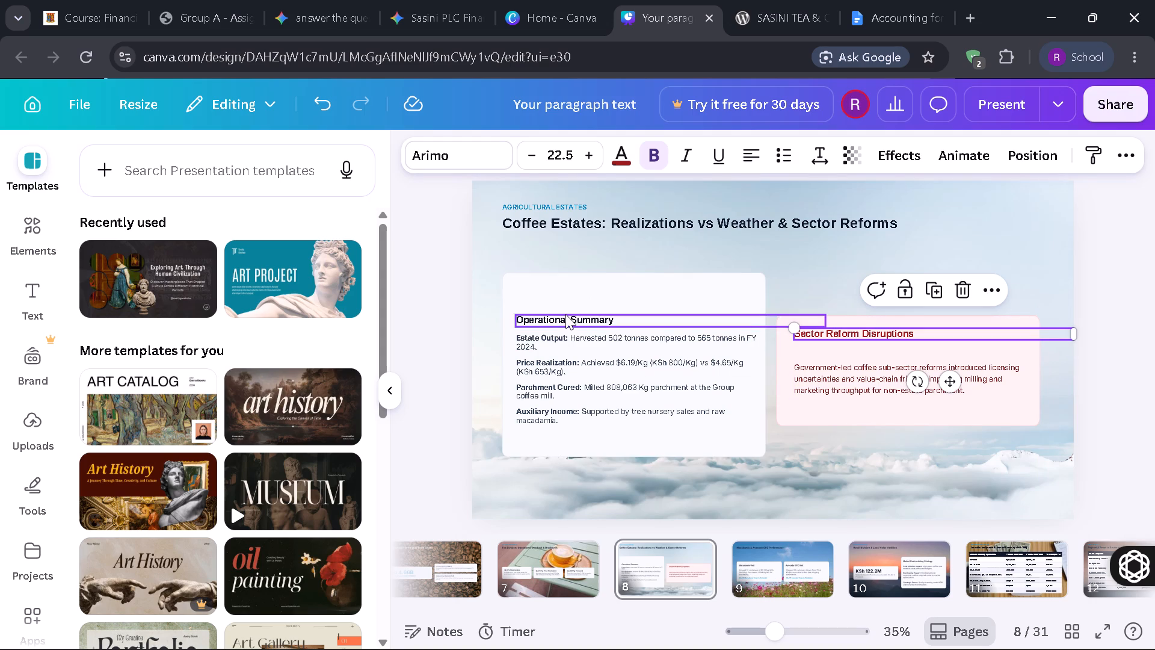
Spread the Operational Summary card's text by moving its heading up and the Auxiliary Income line down.
drag(565, 314, 564, 290)
drag(571, 415, 570, 430)
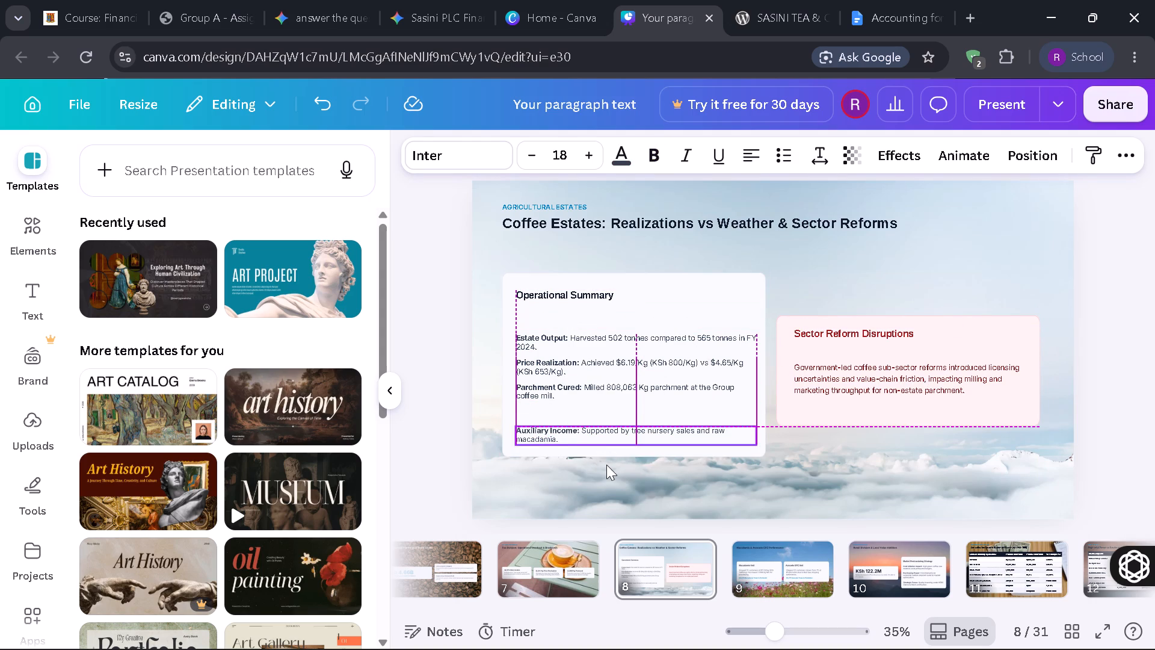
Stretch the Operational Summary card's bottom edge downward to a height of about 610.
click(612, 454)
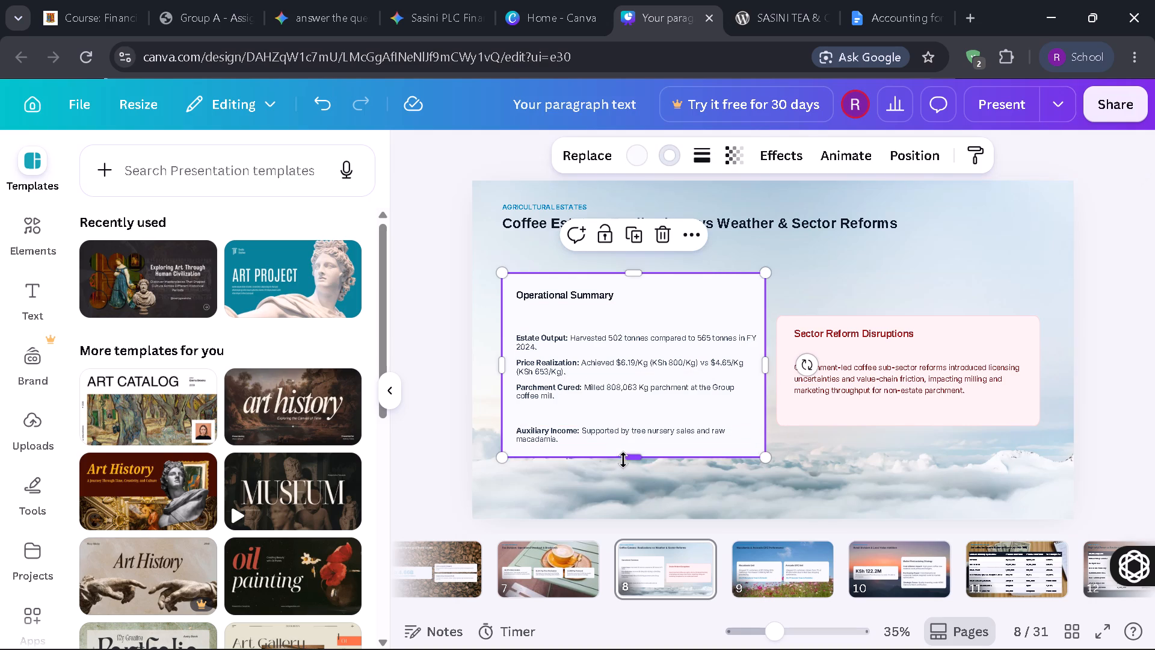
click(633, 457)
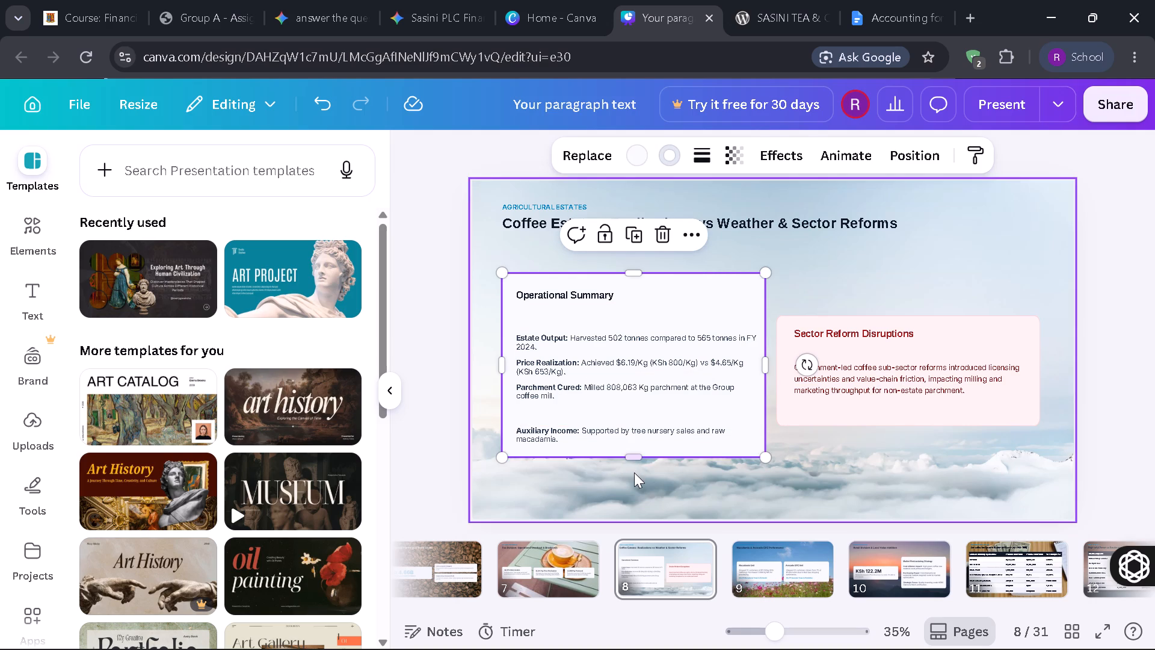
drag(633, 457, 633, 463)
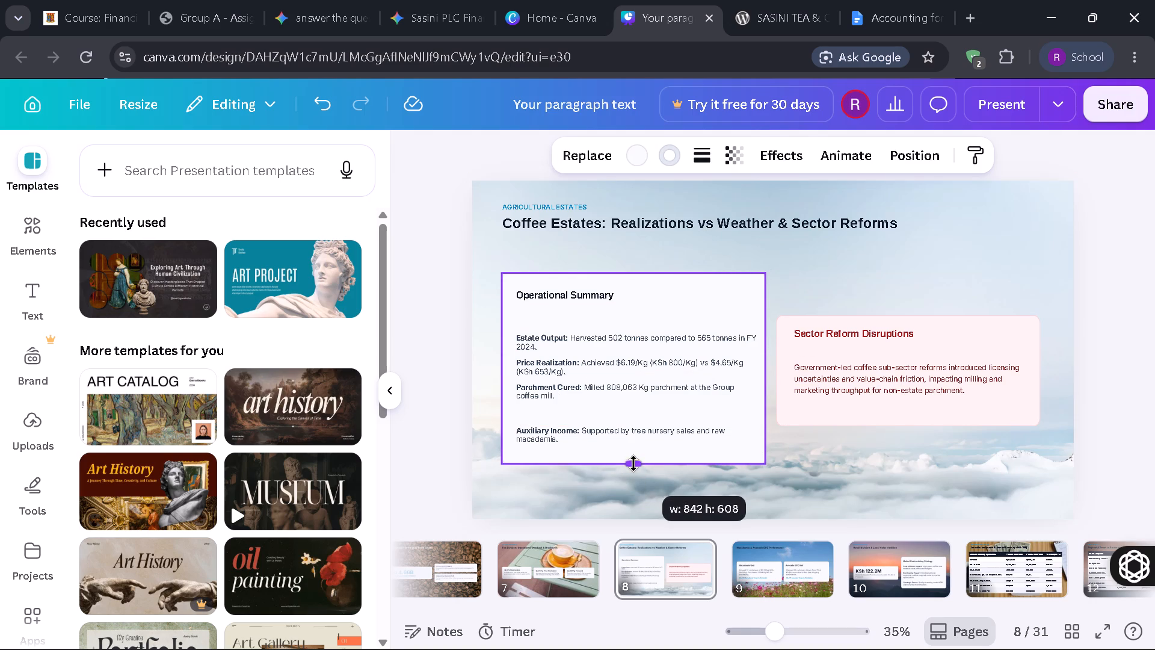
drag(633, 463, 634, 465)
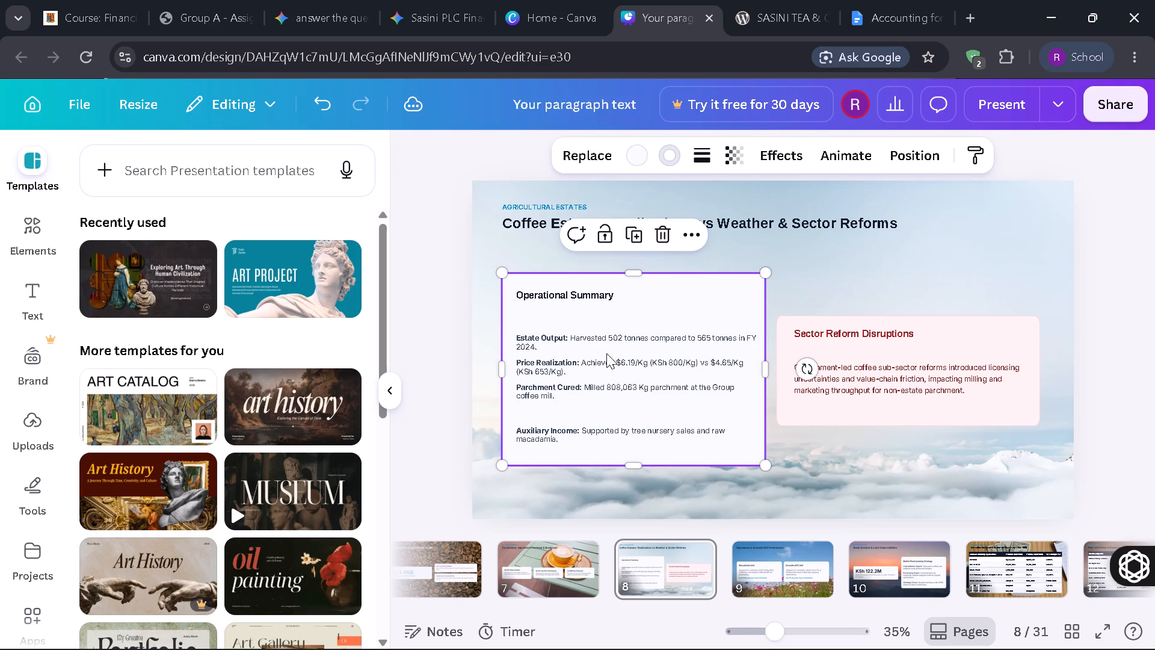
Move the Estate Output line slightly up and the Parchment Cured line slightly down to space out the card's text.
drag(595, 340, 593, 331)
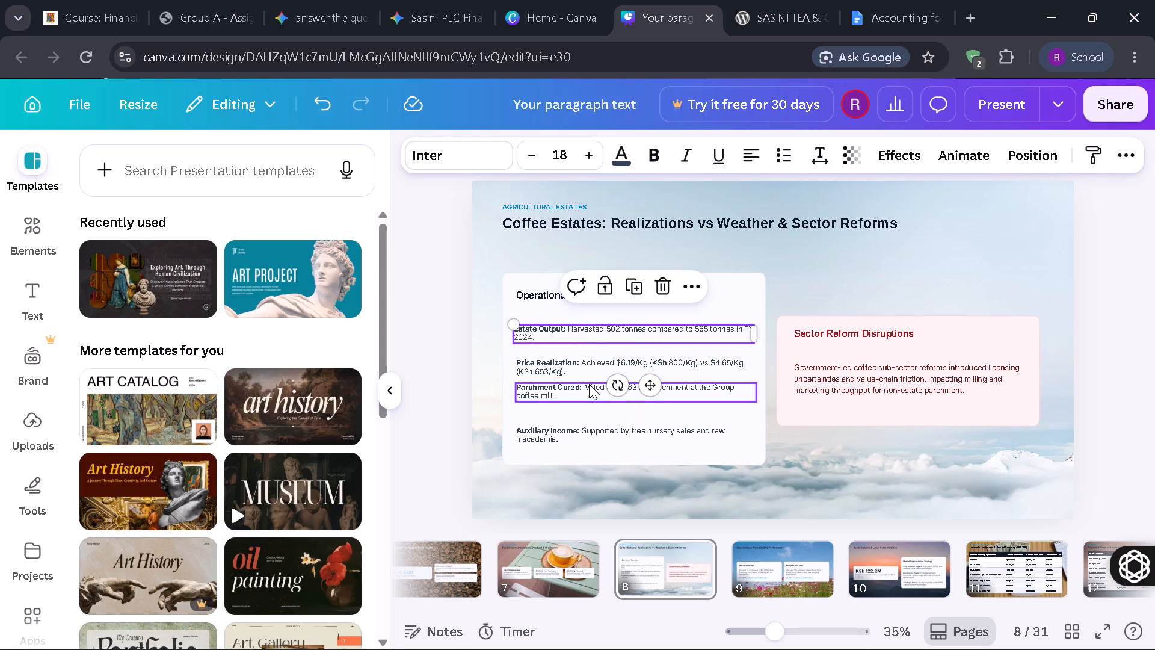
drag(589, 384, 589, 391)
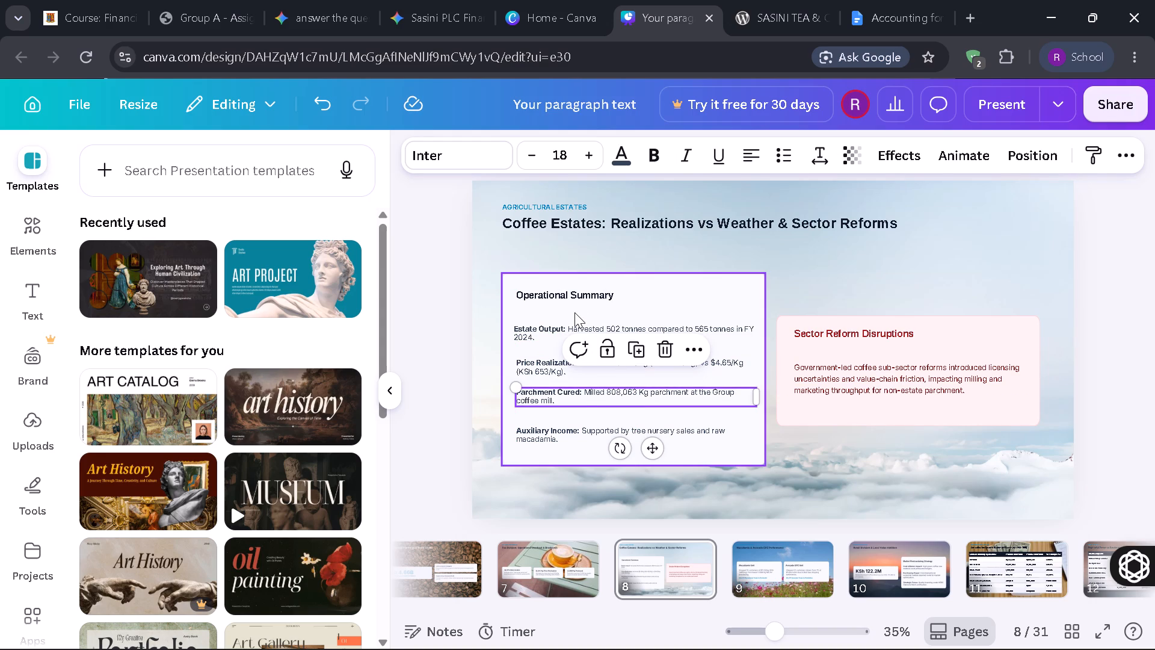
Increase the Operational Summary heading's font size to 28.5.
click(576, 297)
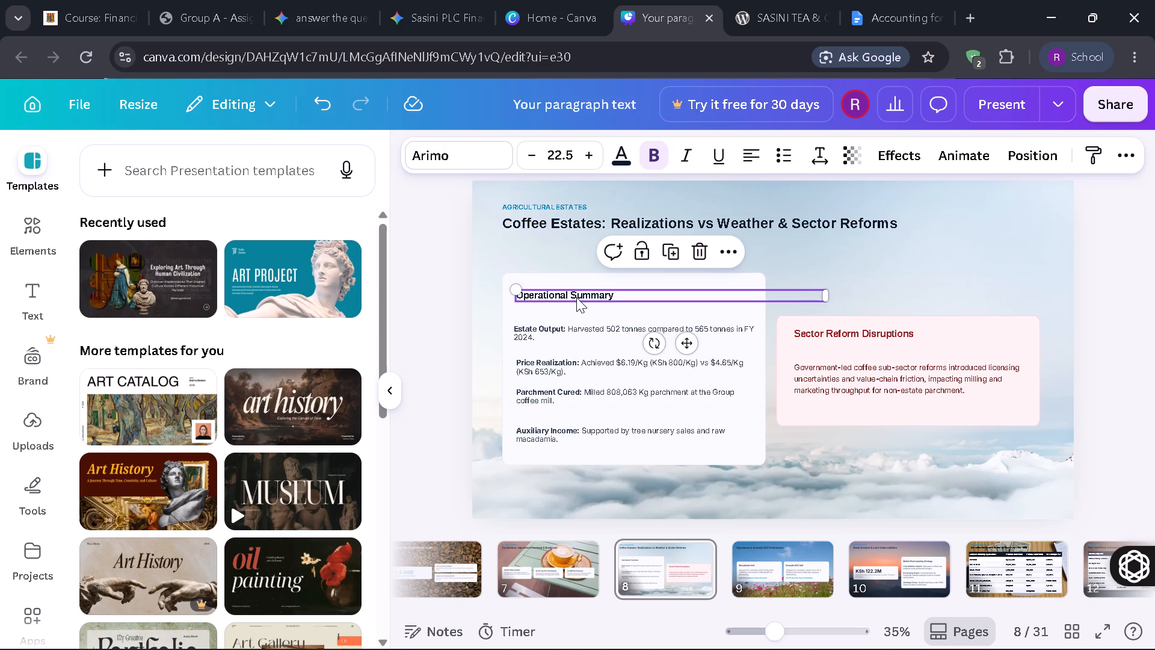
click(588, 158)
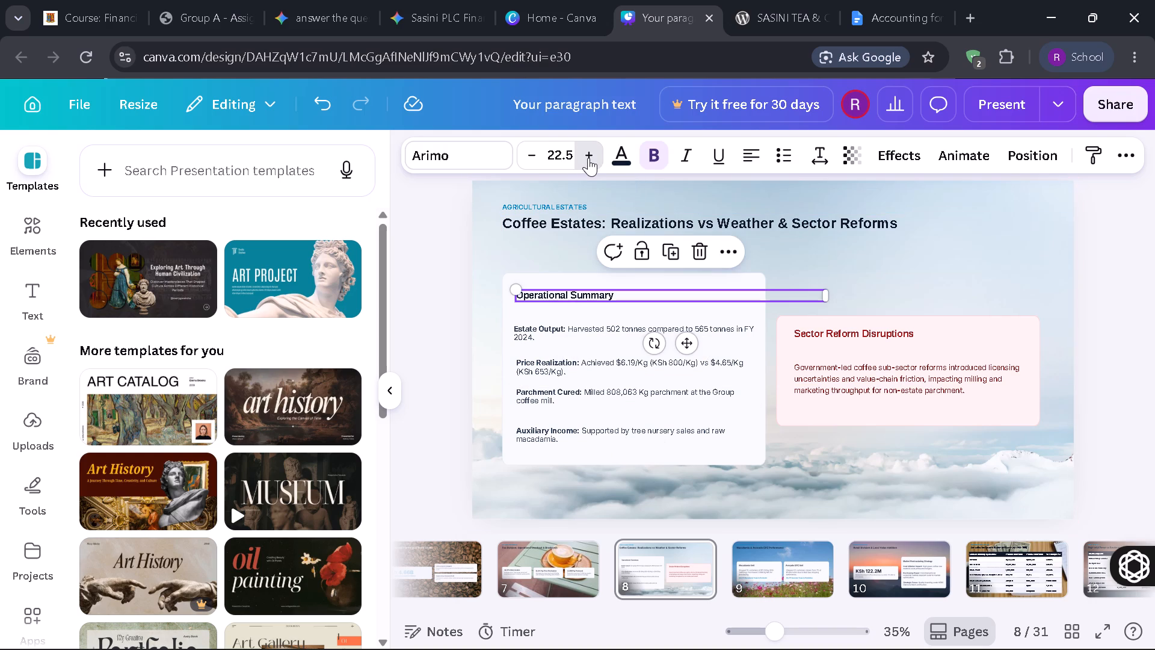
click(588, 158)
click(588, 158)
click(588, 158)
click(588, 158)
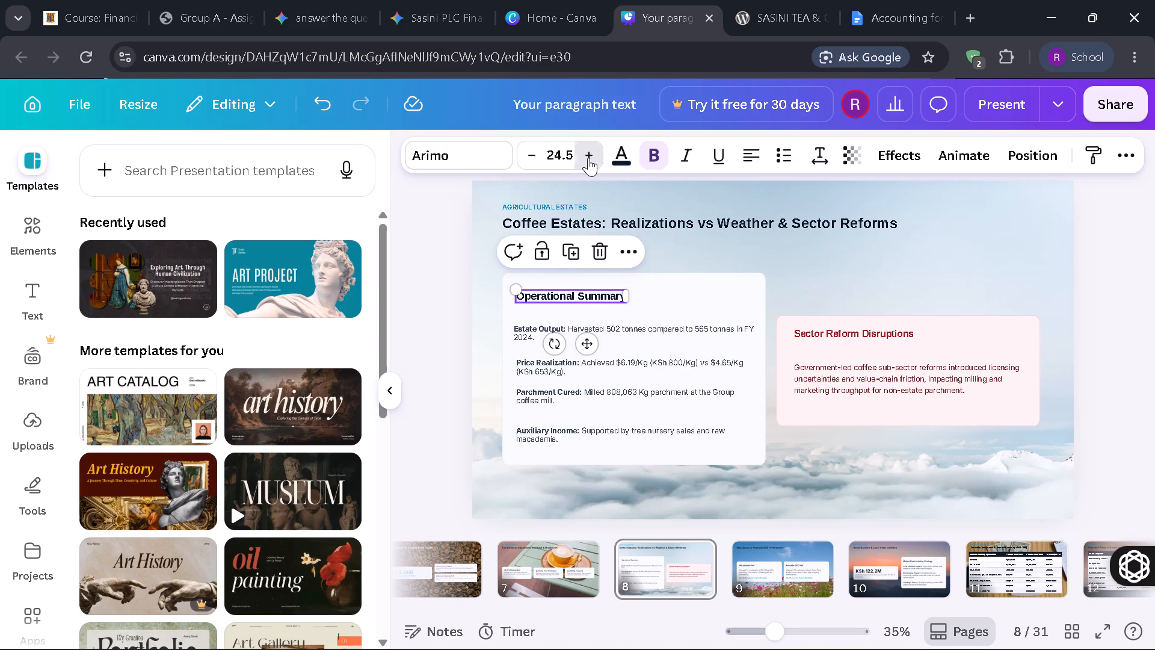
click(588, 158)
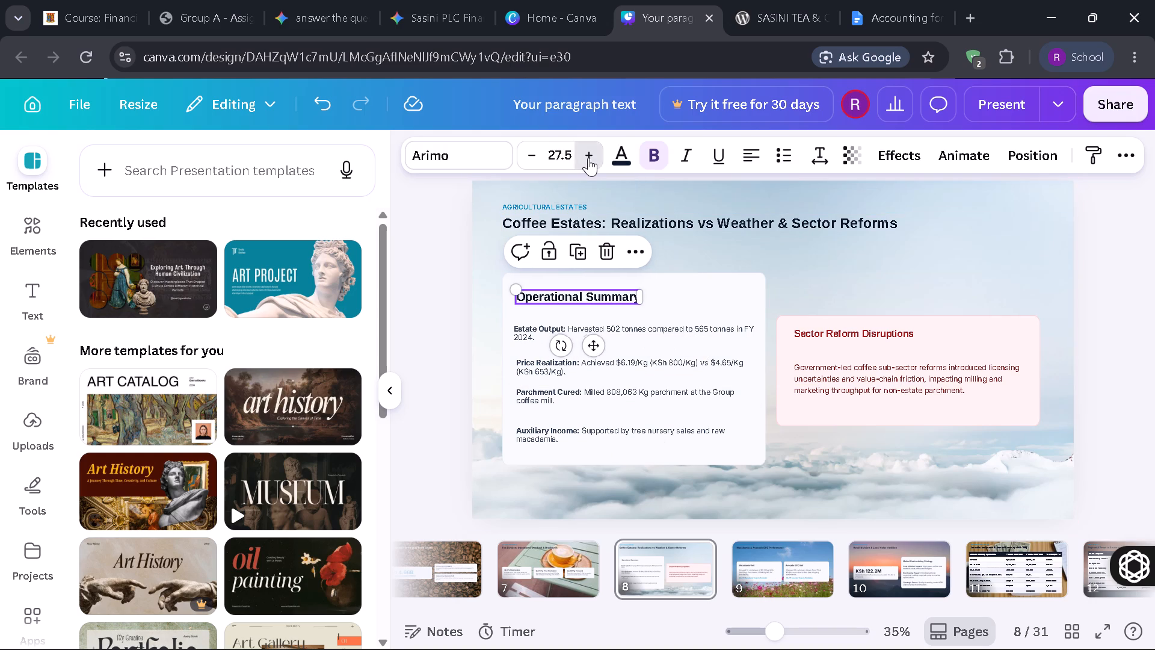
Increase the Estate Output line's font size to 26.
click(645, 329)
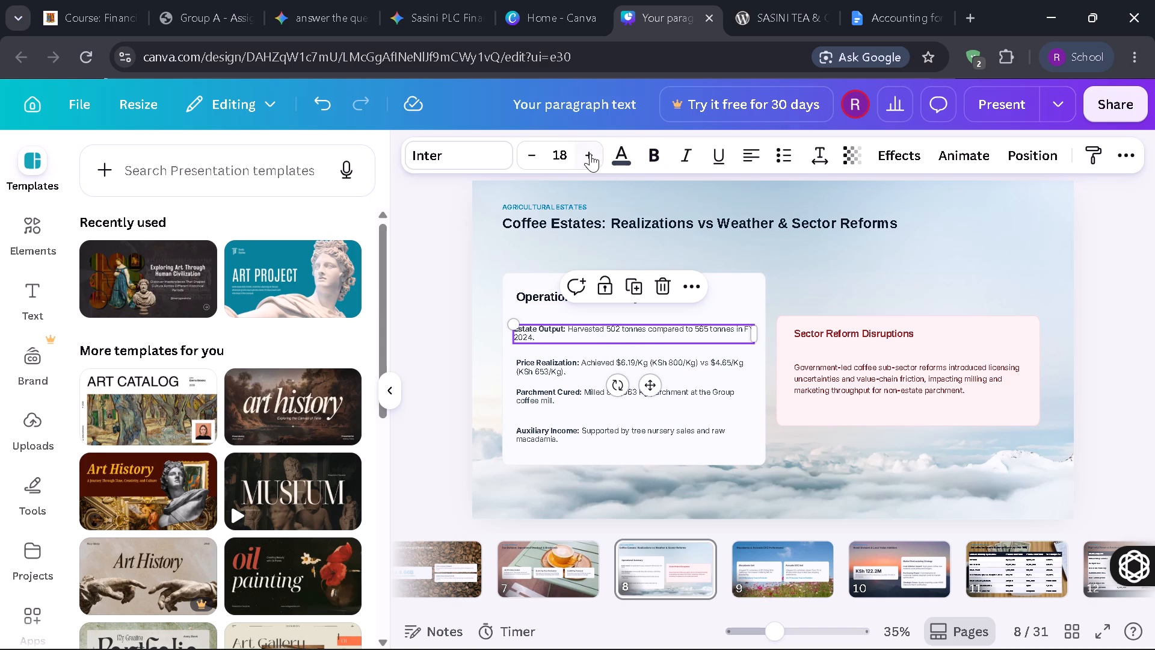
click(590, 153)
click(590, 153)
click(590, 153)
click(590, 153)
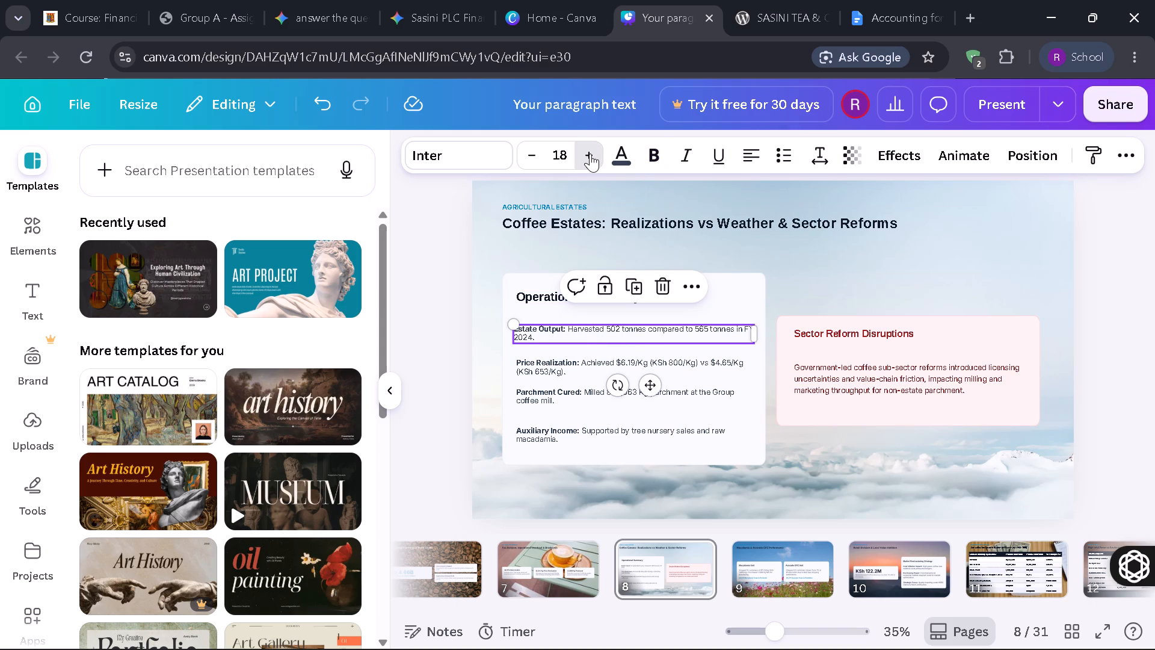
click(590, 153)
click(590, 153)
click(590, 153)
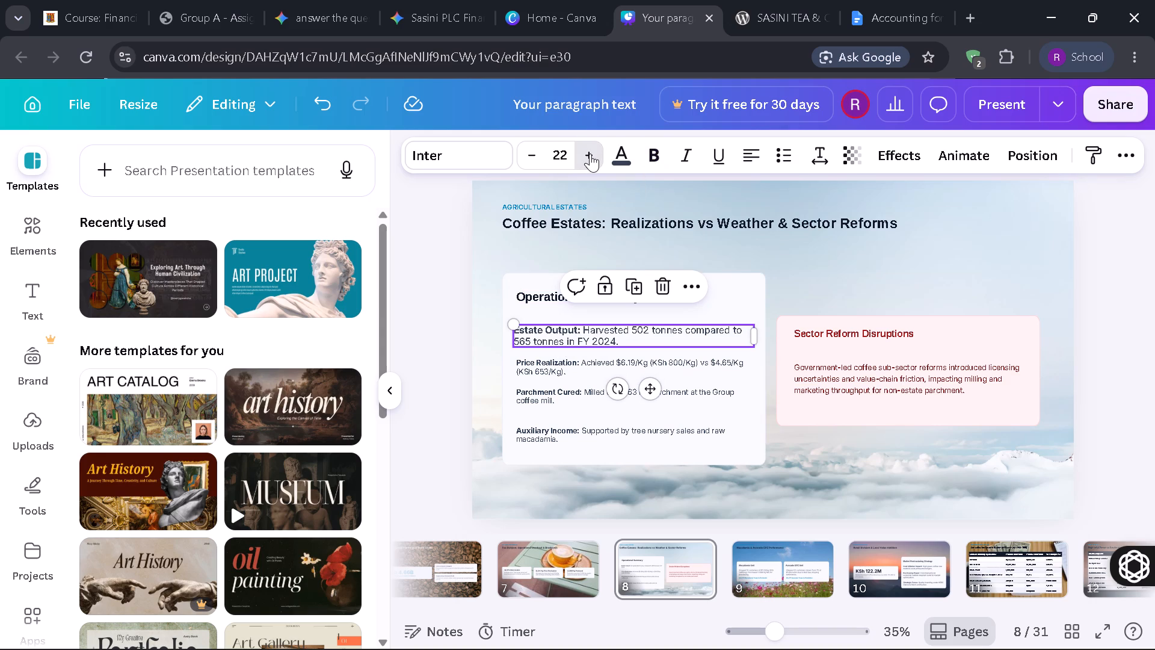
click(590, 153)
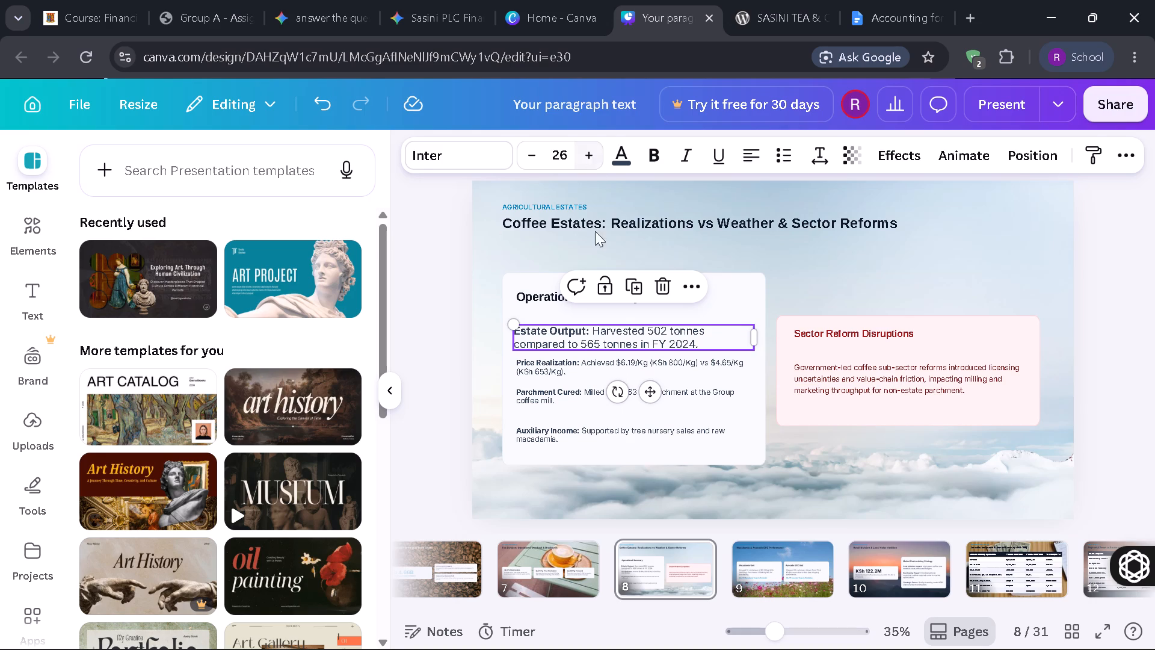
Increase the Price Realization line's font size to 26.
click(568, 365)
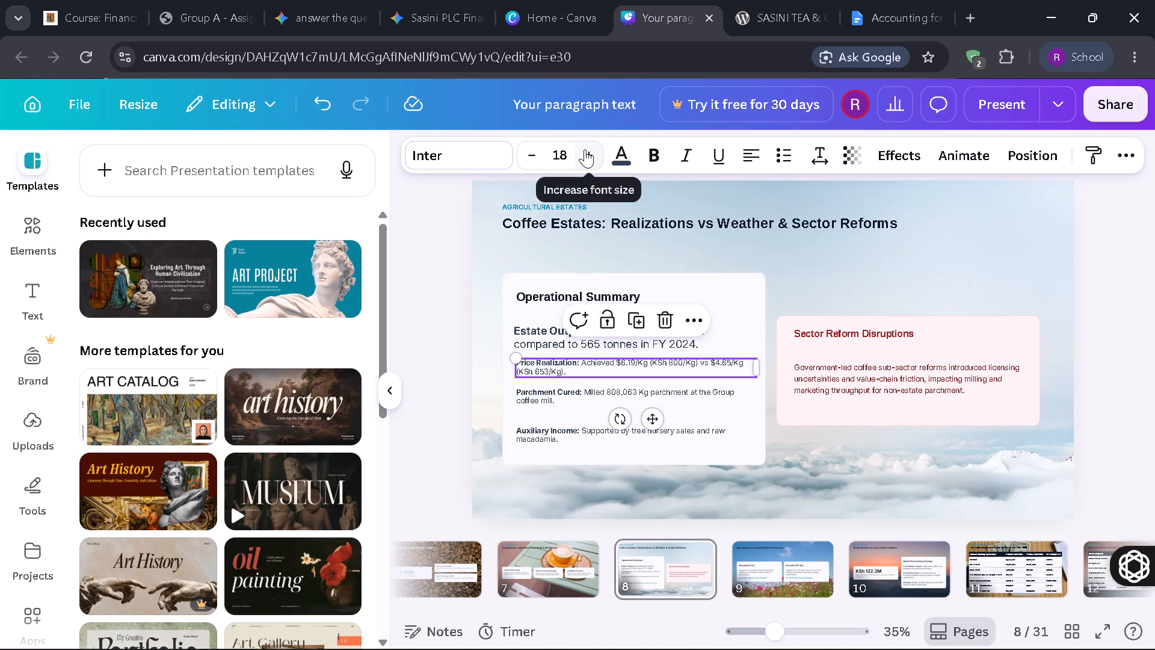
click(585, 149)
click(585, 149)
click(585, 149)
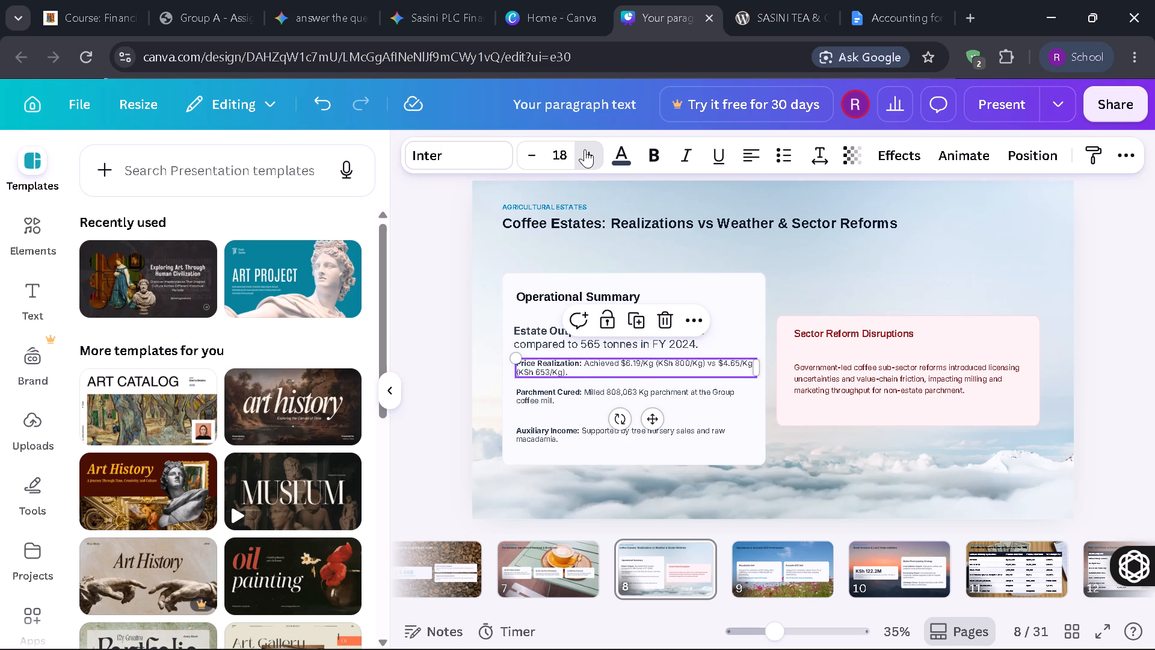
click(585, 149)
click(585, 149)
click(585, 149)
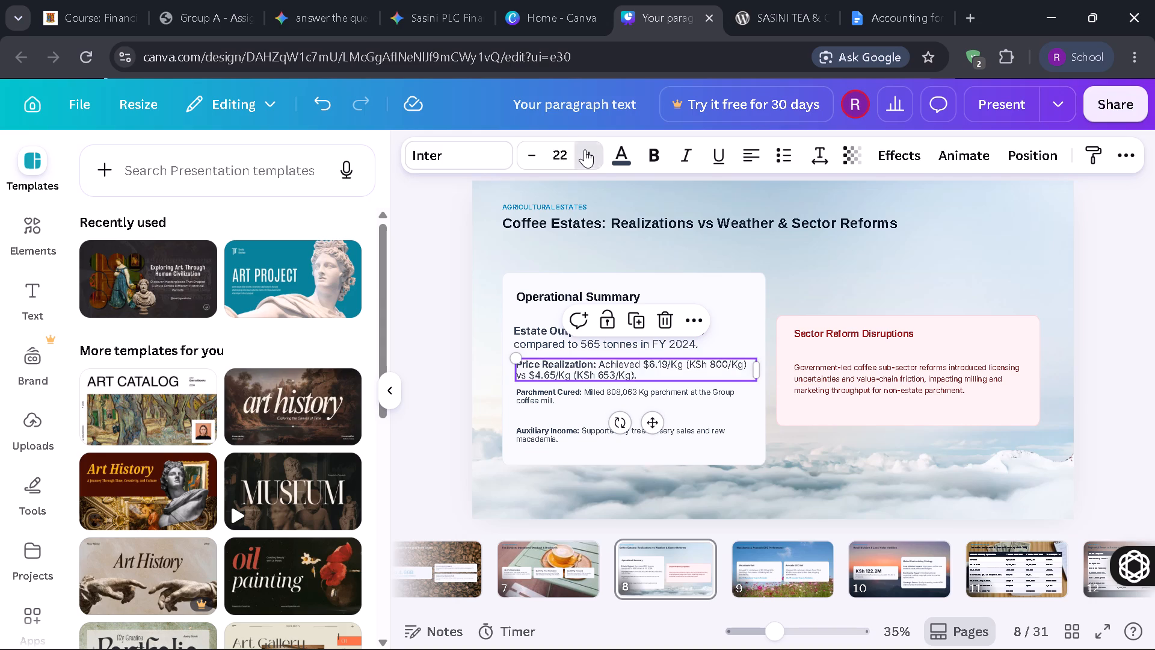
click(585, 149)
click(585, 149)
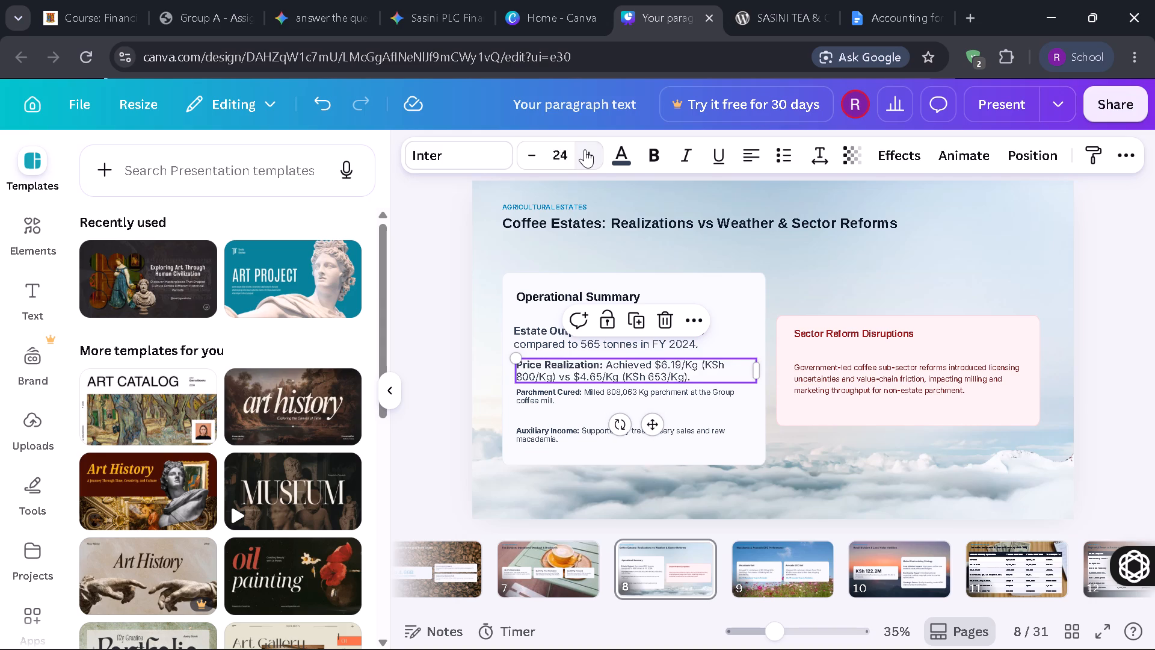
Nudge the Parchment Cured line down slightly and increase its font size to 26.
click(555, 397)
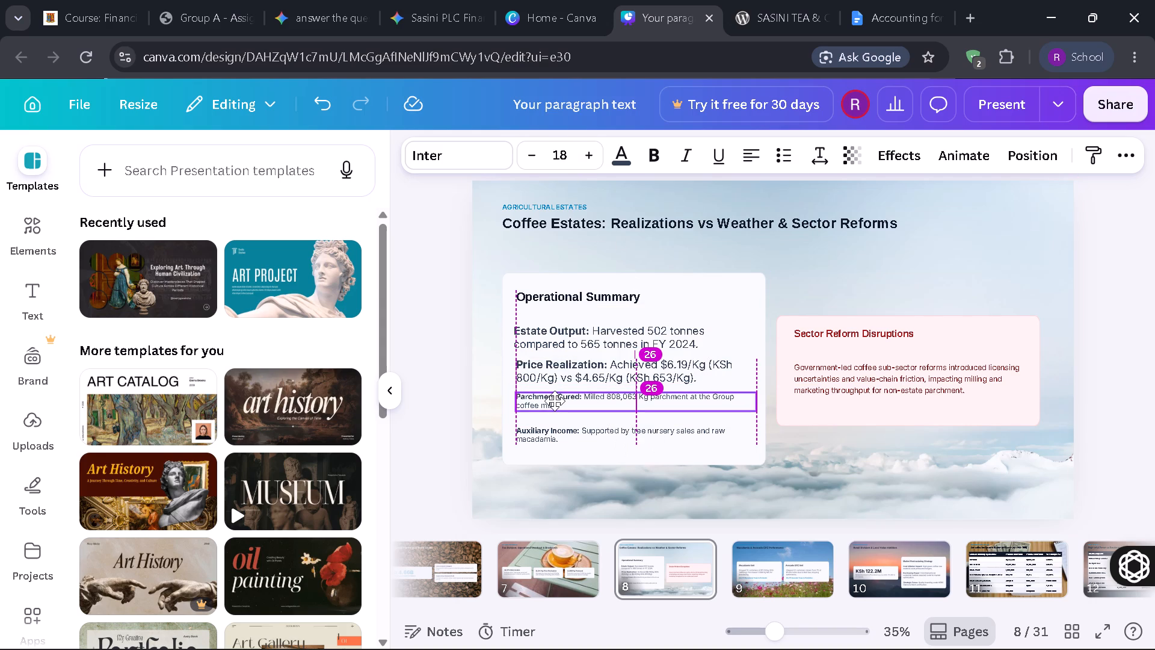
click(584, 158)
click(584, 158)
click(584, 158)
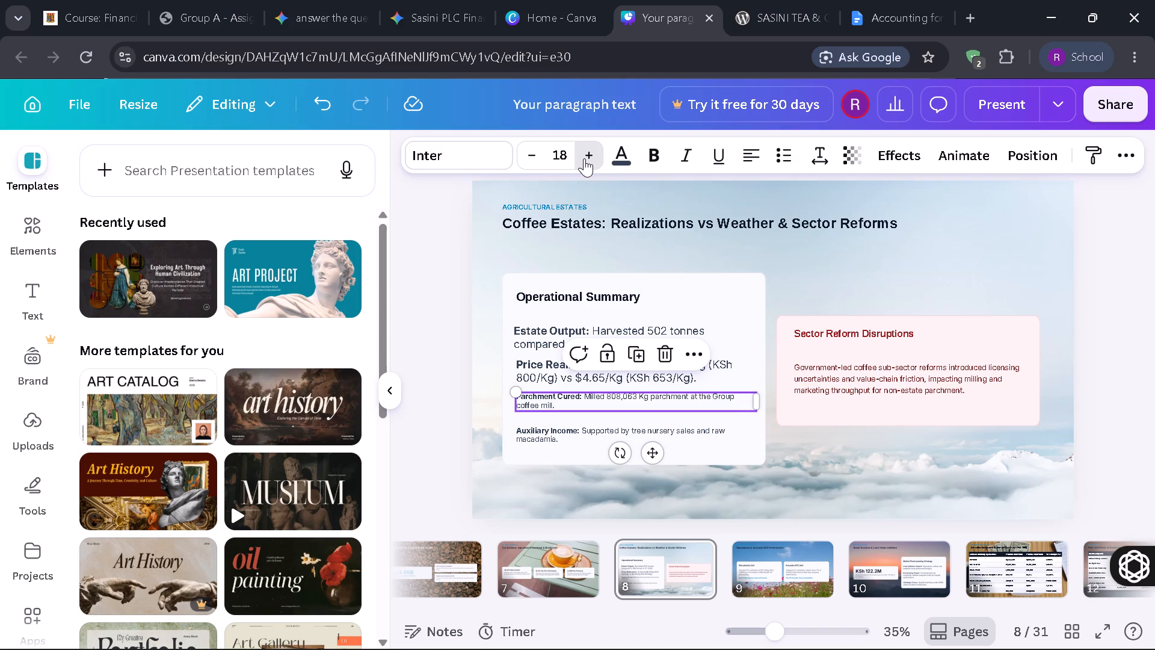
click(584, 158)
click(584, 158)
click(584, 158)
click(584, 158)
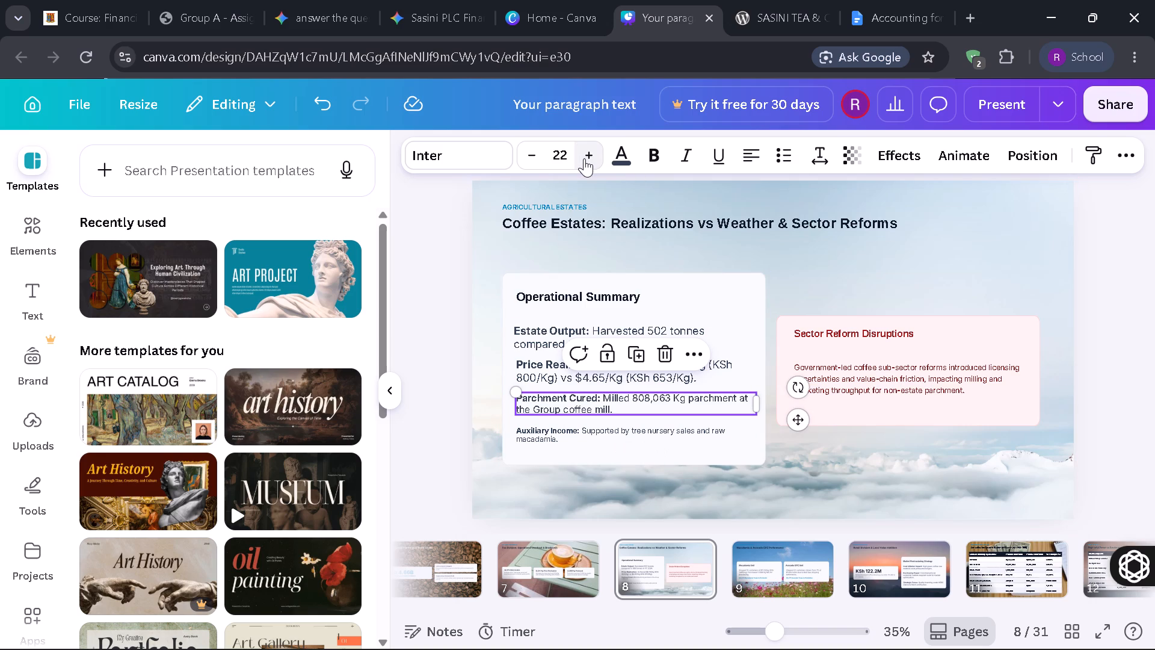
click(584, 158)
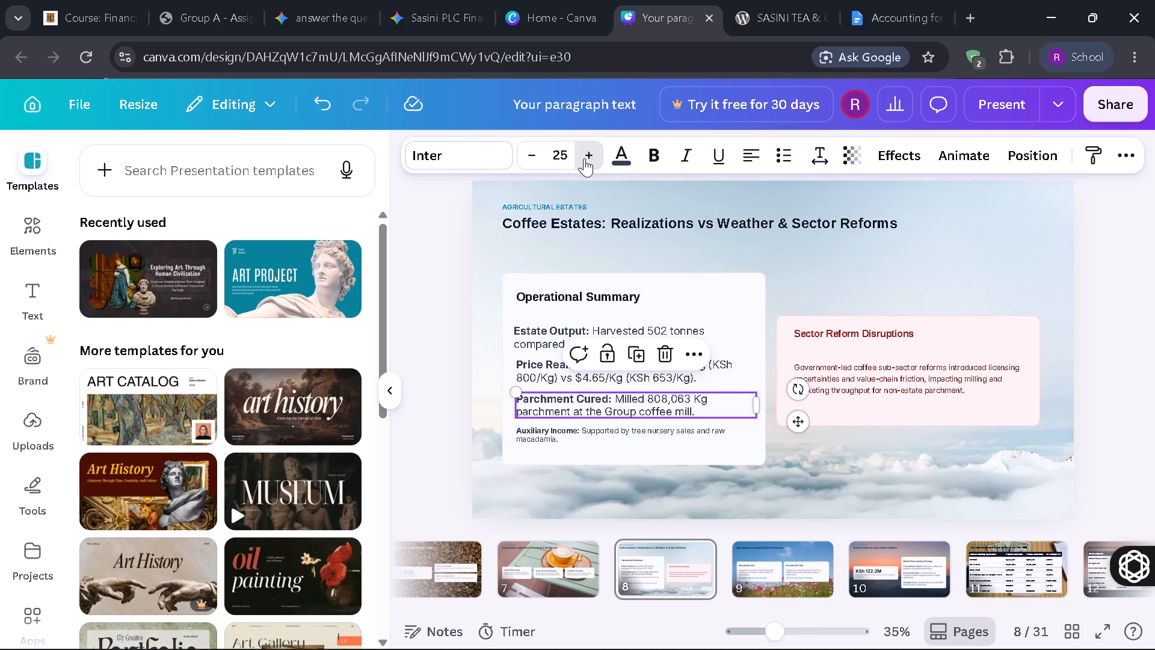
Increase the Auxiliary Income line's font size to 26.
click(587, 429)
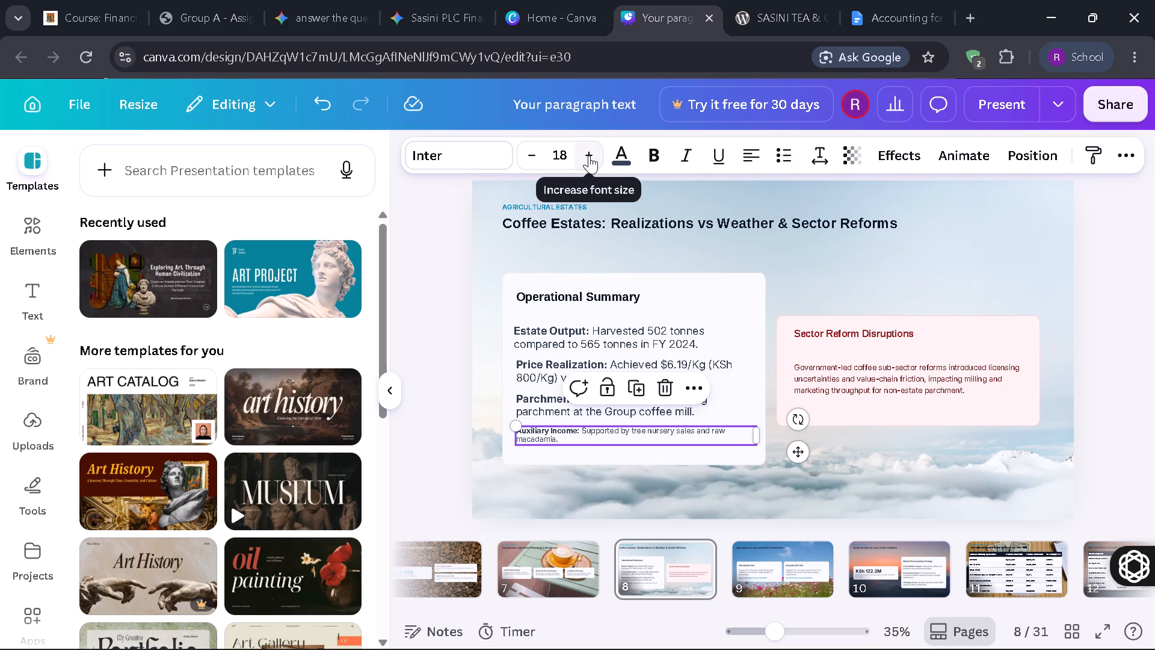
click(589, 155)
click(589, 155)
click(589, 155)
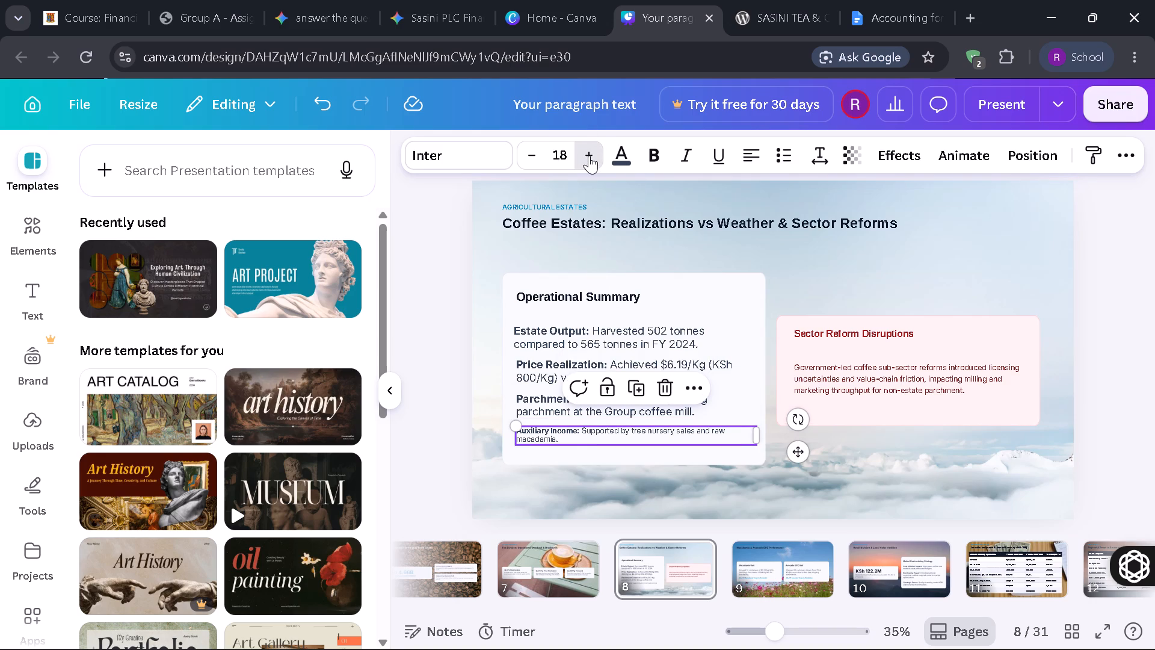
click(589, 155)
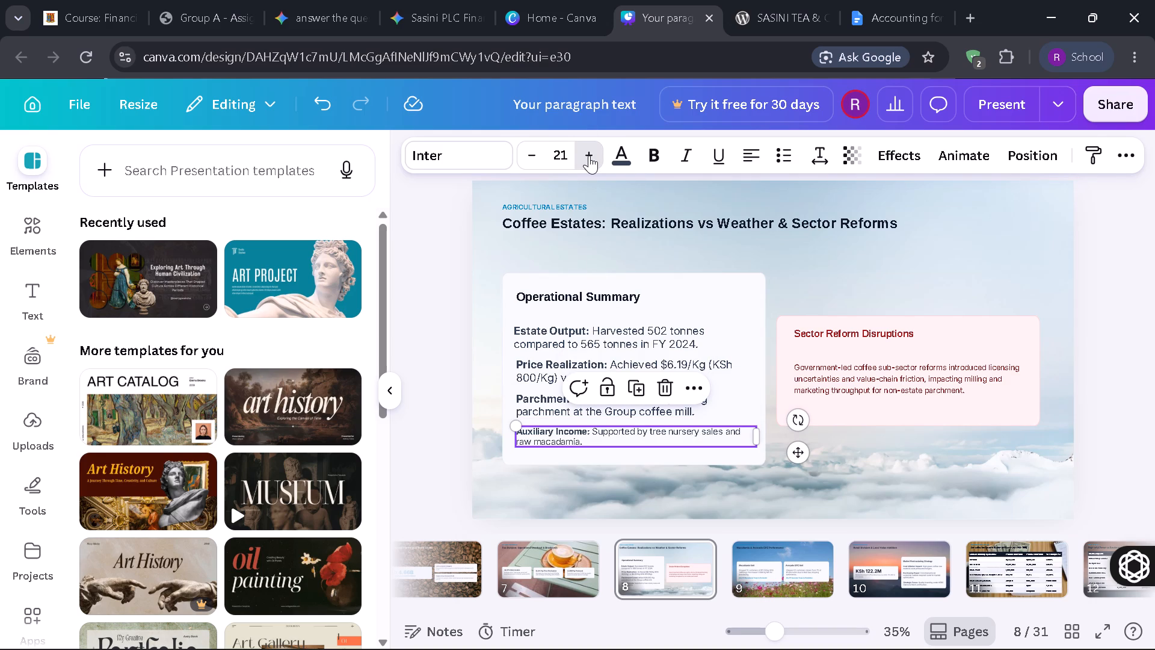
double_click(589, 155)
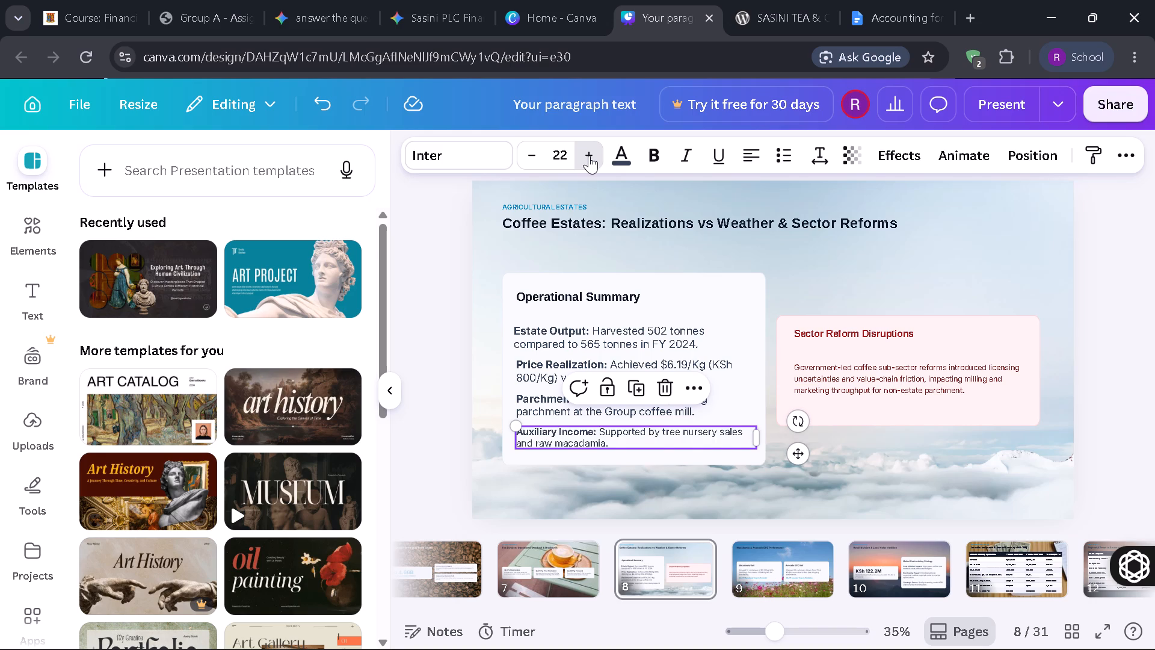
click(589, 155)
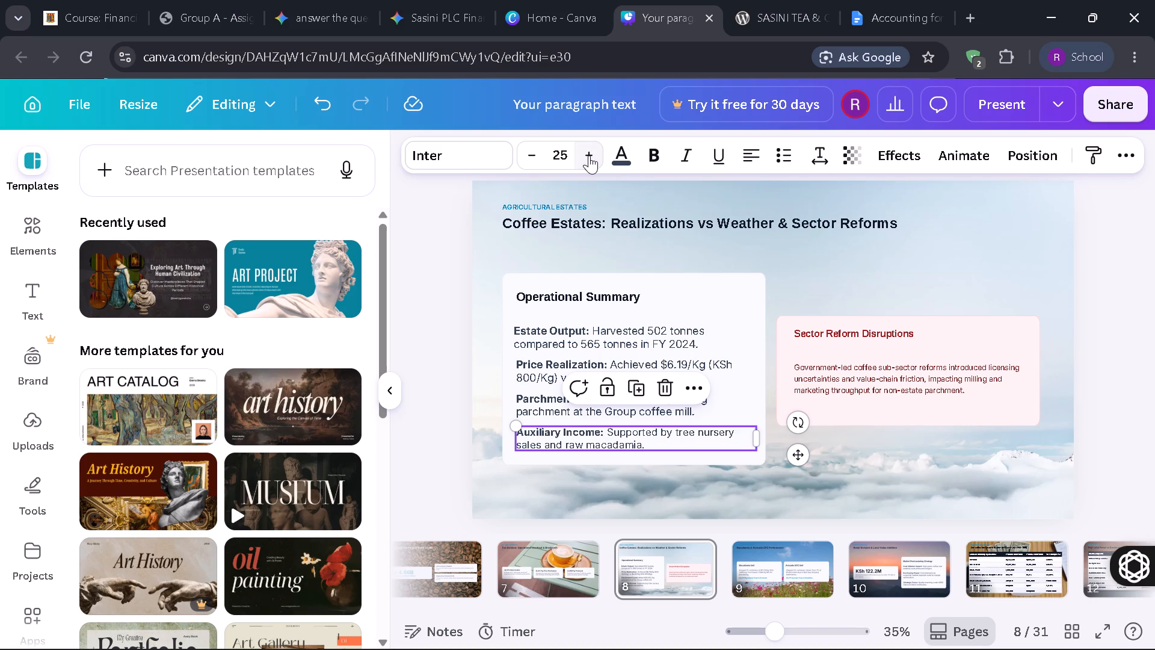
click(589, 155)
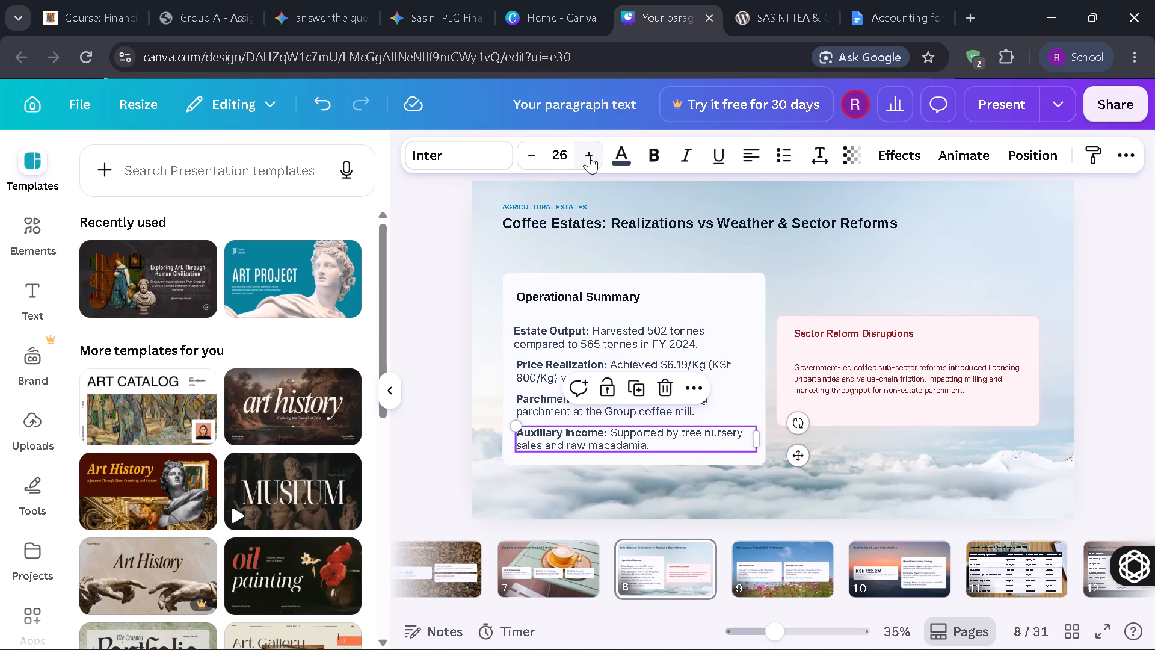
Increase the Sector Reform Disruptions heading's font size to 28.5.
click(879, 326)
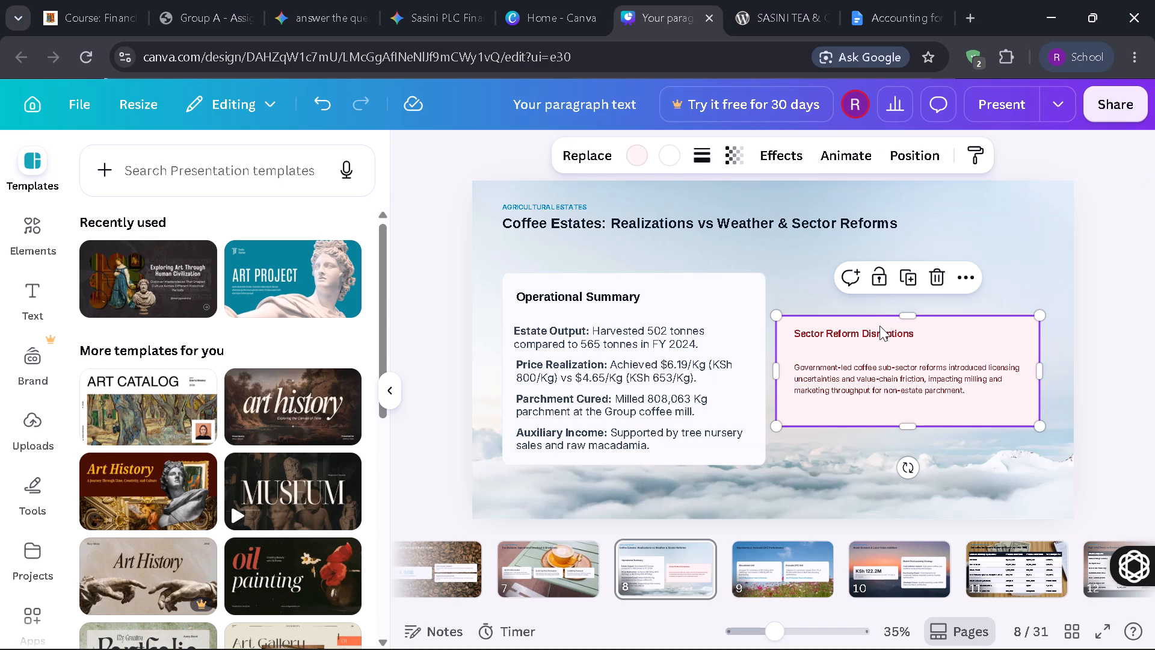
click(879, 331)
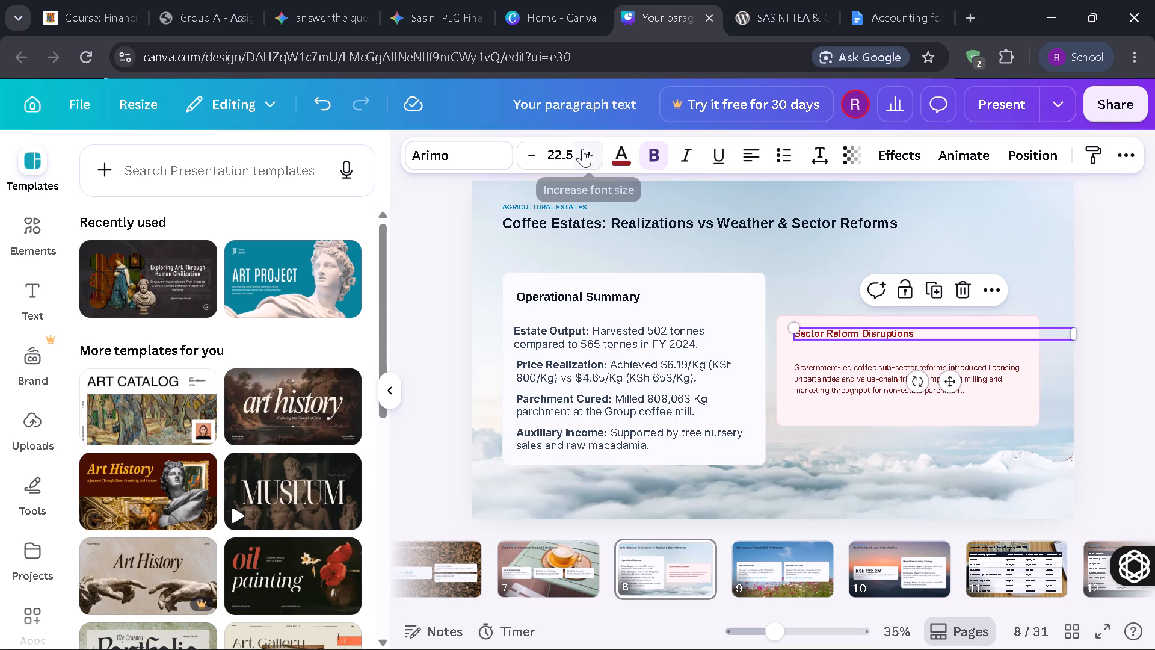
click(589, 153)
click(589, 153)
click(589, 153)
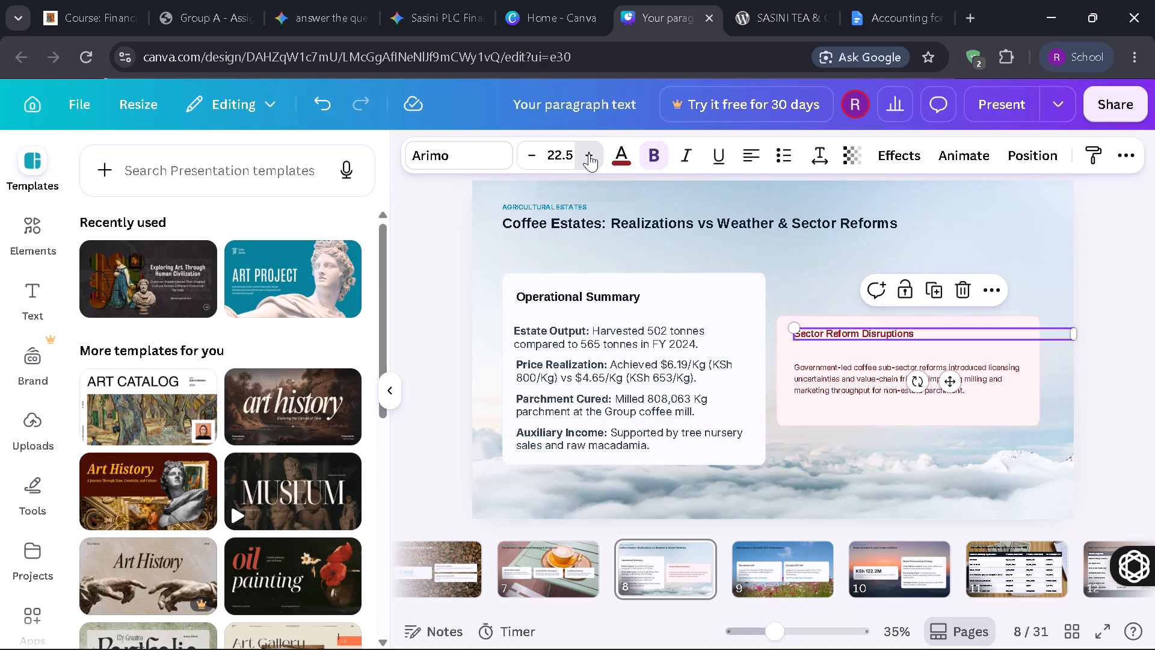
click(589, 153)
click(589, 153)
click(589, 153)
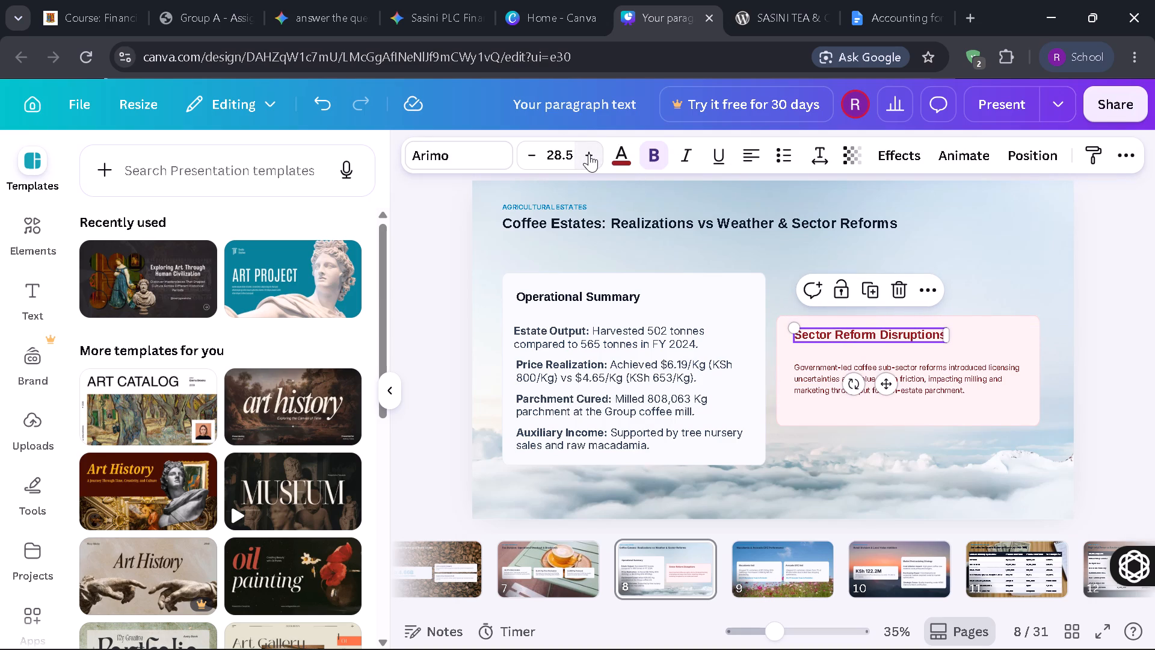
Increase the font size of the paragraph in the Sector Reform Disruptions card to 26.
click(822, 376)
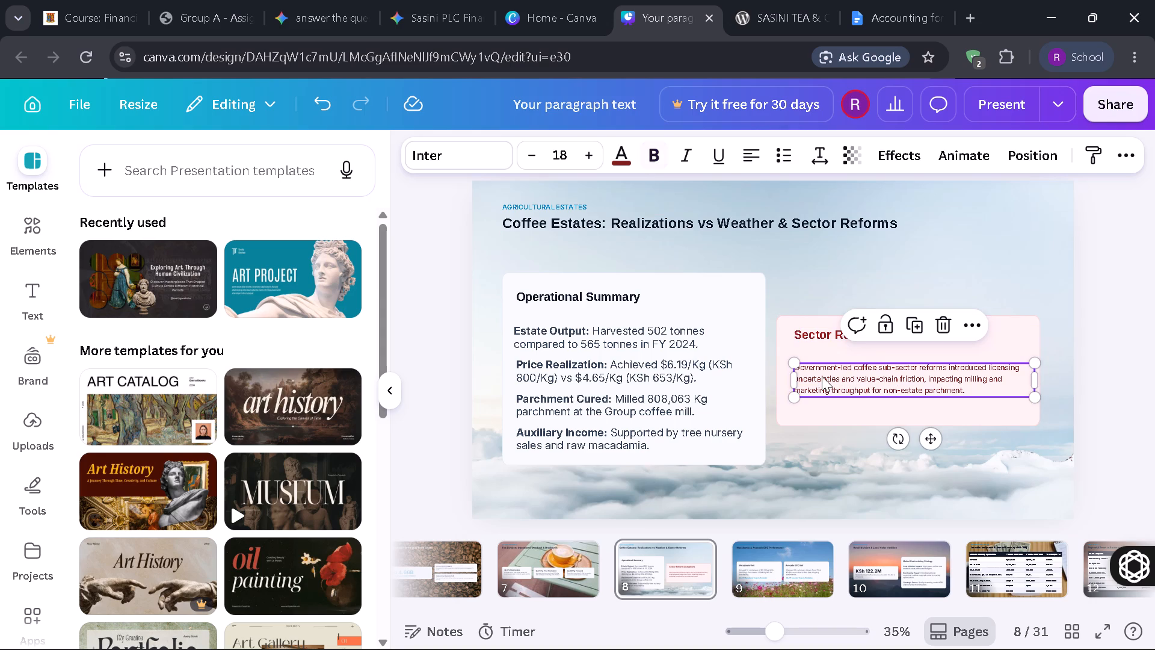
click(586, 147)
click(586, 147)
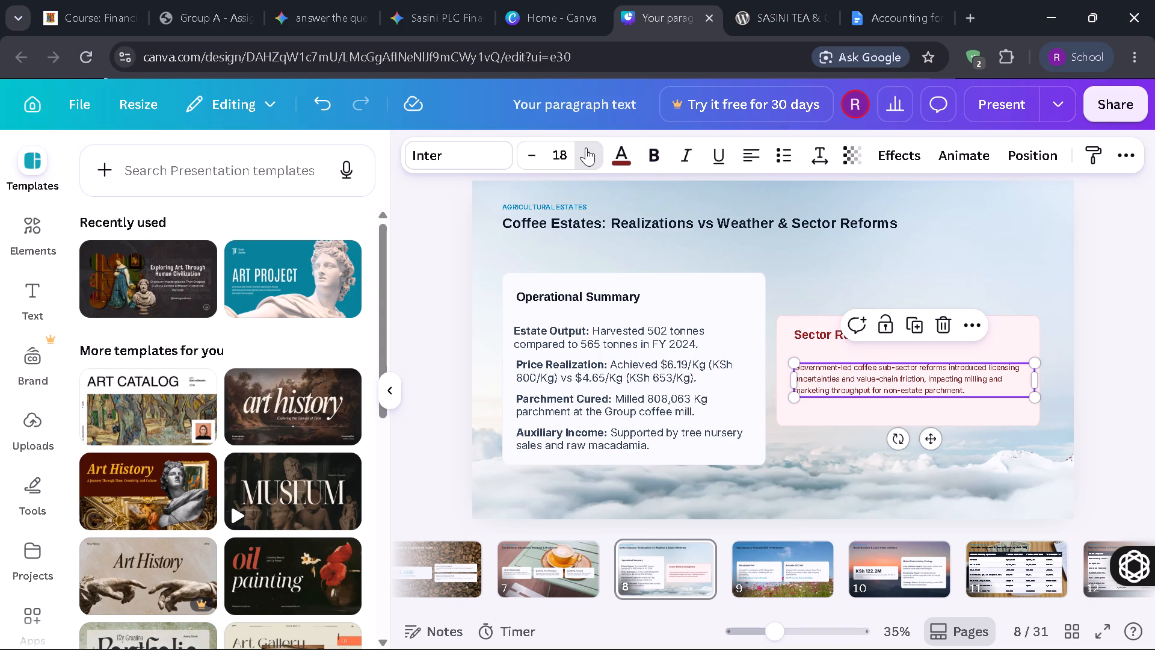
click(586, 147)
click(586, 147)
click(586, 147)
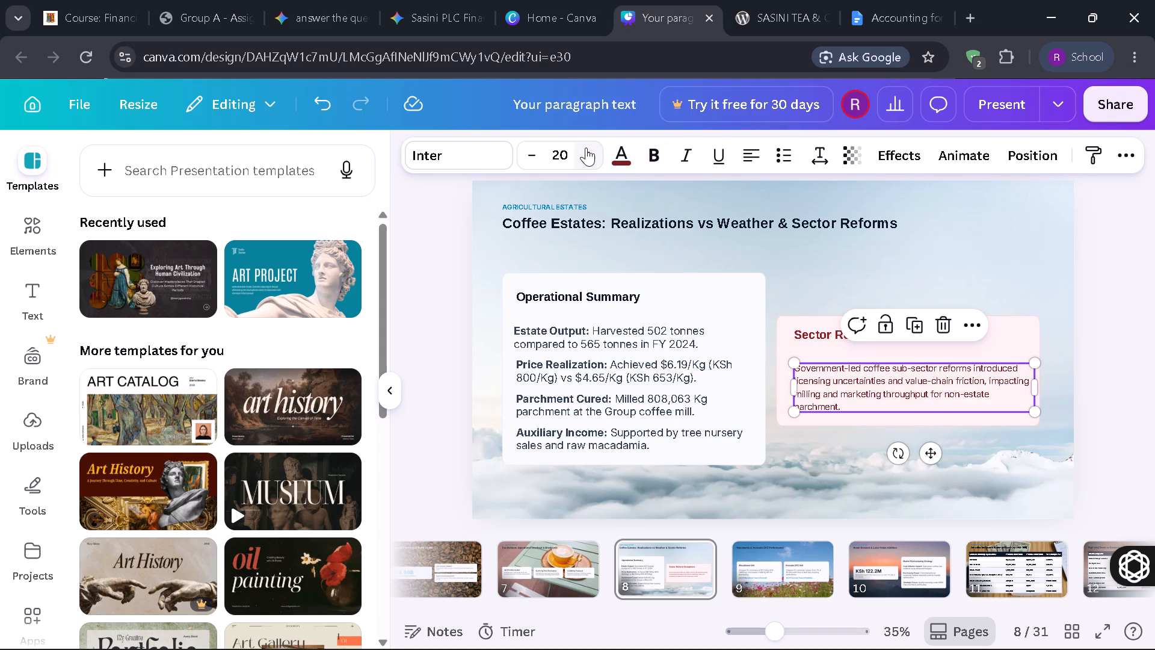
click(586, 147)
click(586, 147)
click(586, 147)
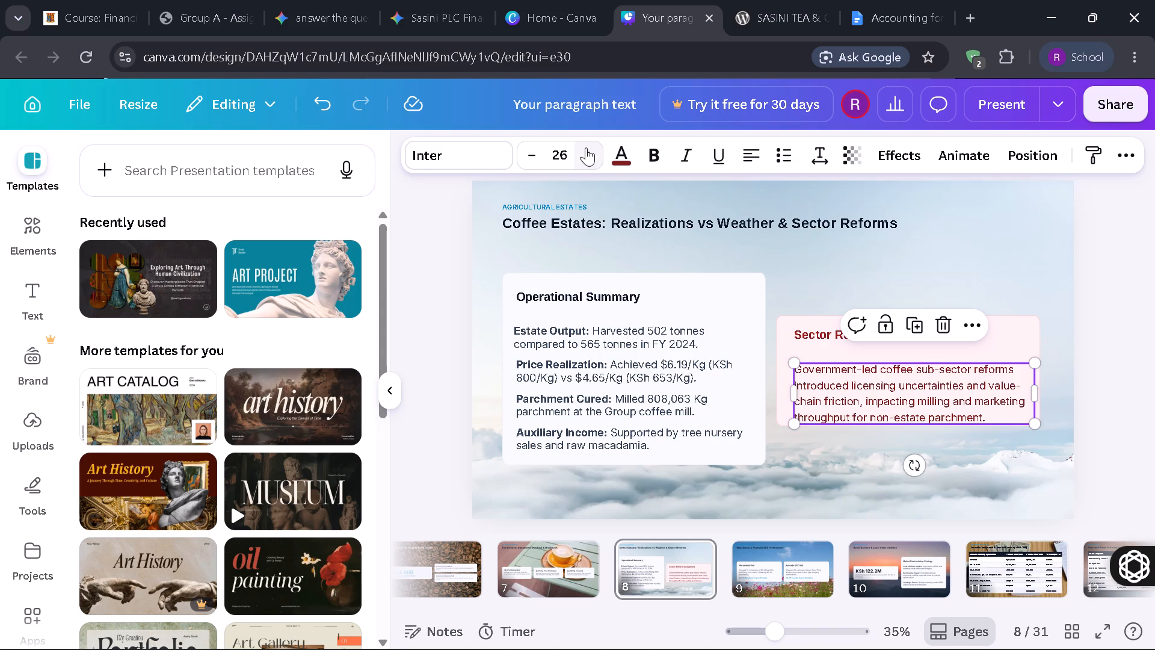
click(1120, 425)
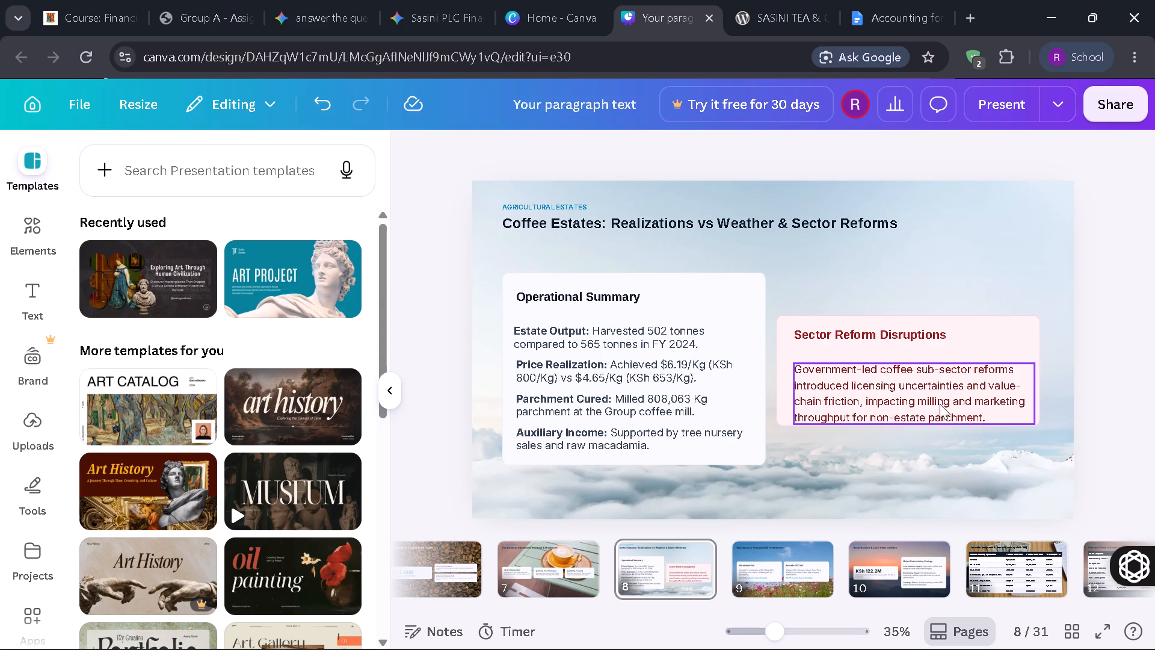
Move the Sector Reform Disruptions paragraph slightly up and left so it sits inside its card.
drag(934, 397, 928, 388)
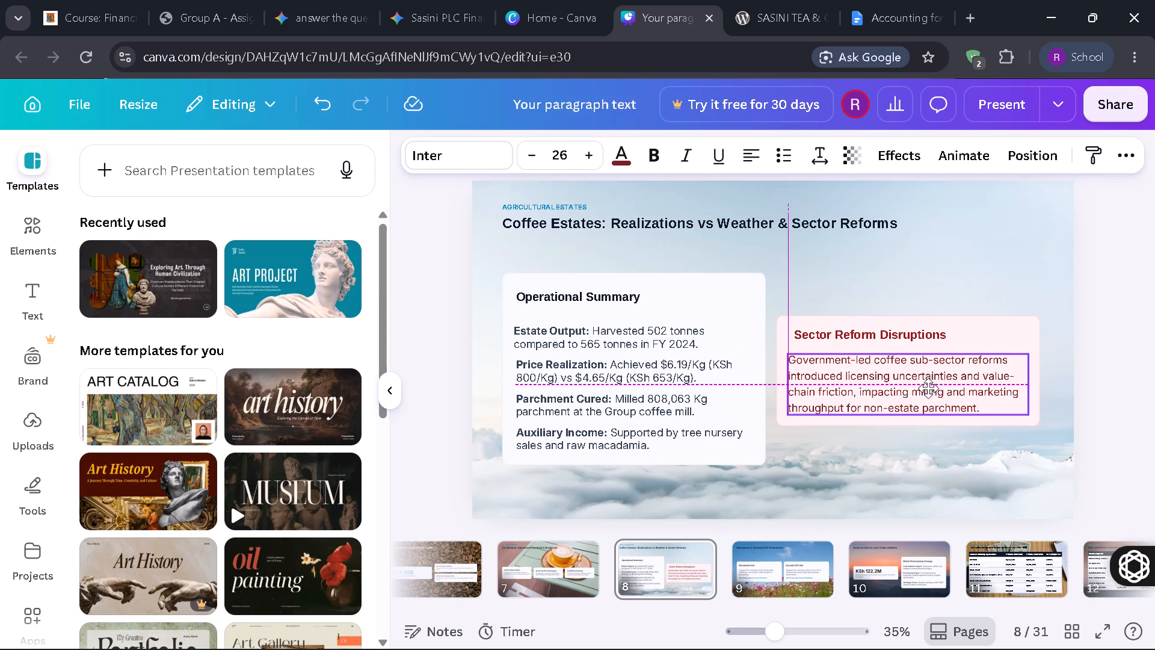
click(1116, 357)
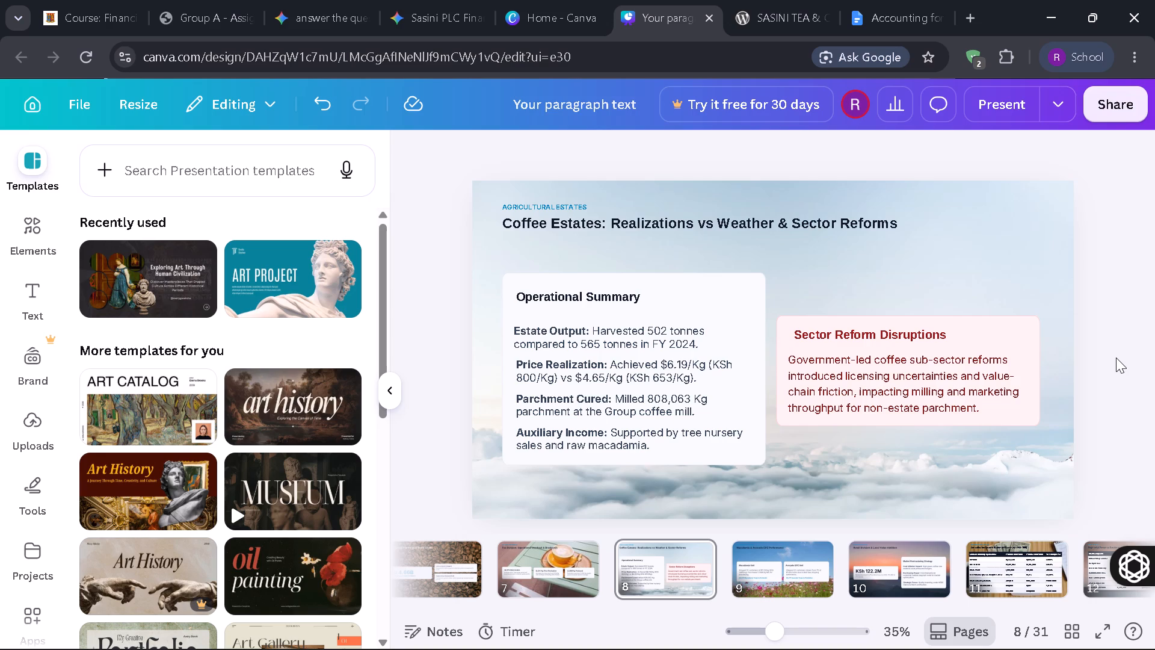
On slide 7, stretch the 96-97% Main Grades card upward and downward to a height of about 320.
key(Left)
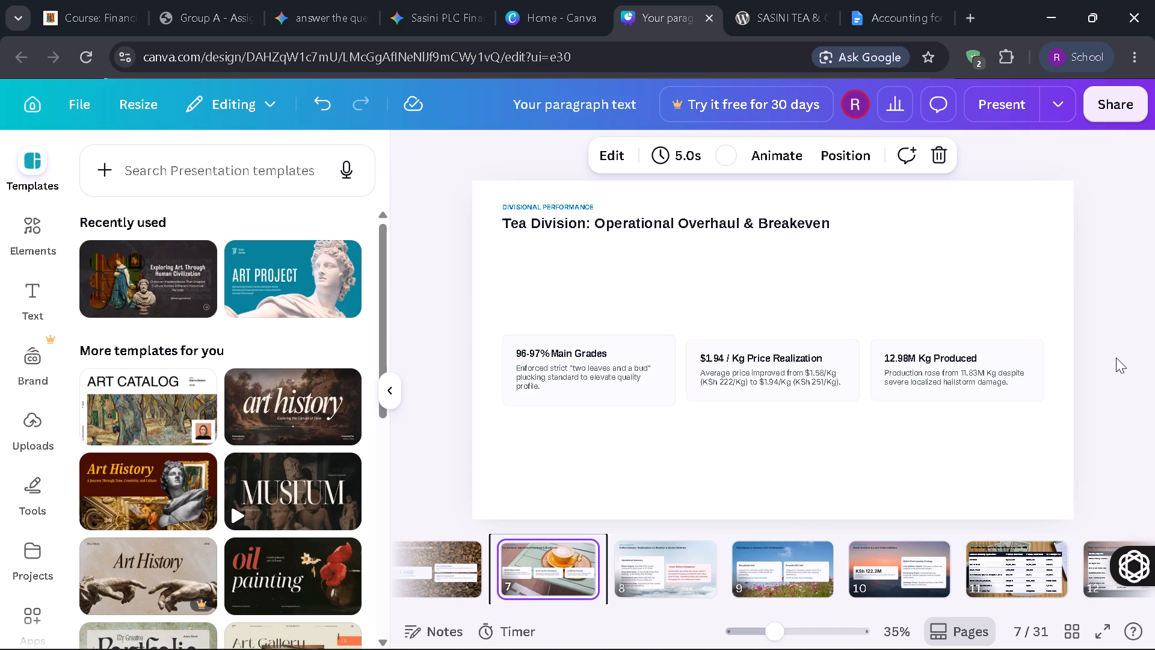
click(602, 389)
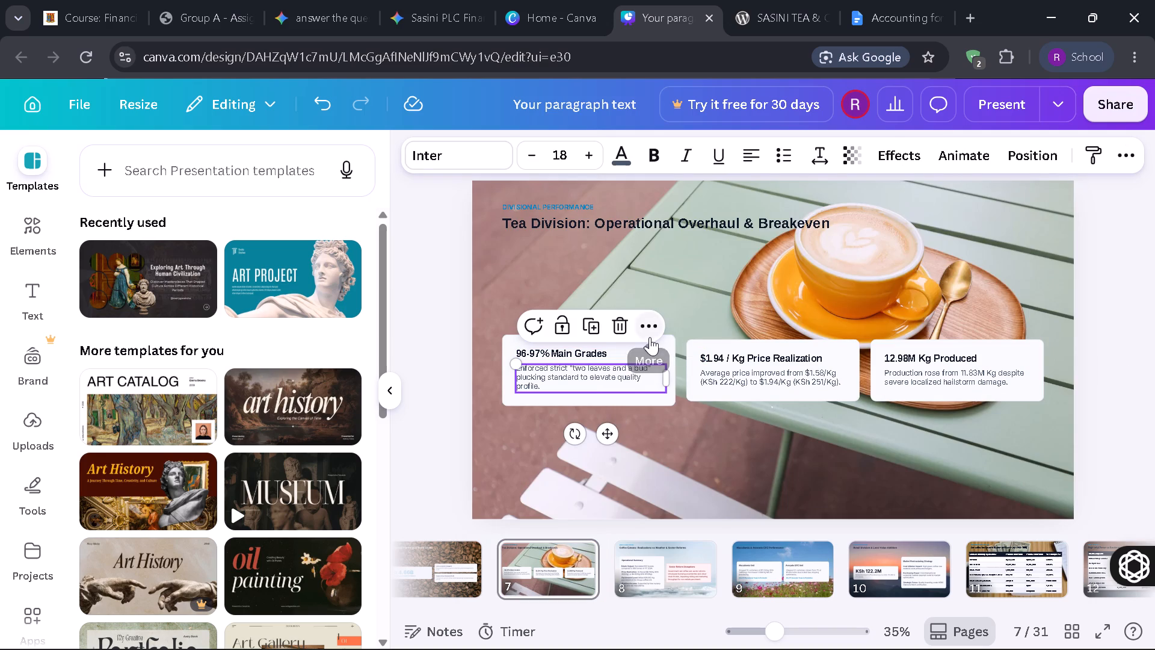
click(674, 337)
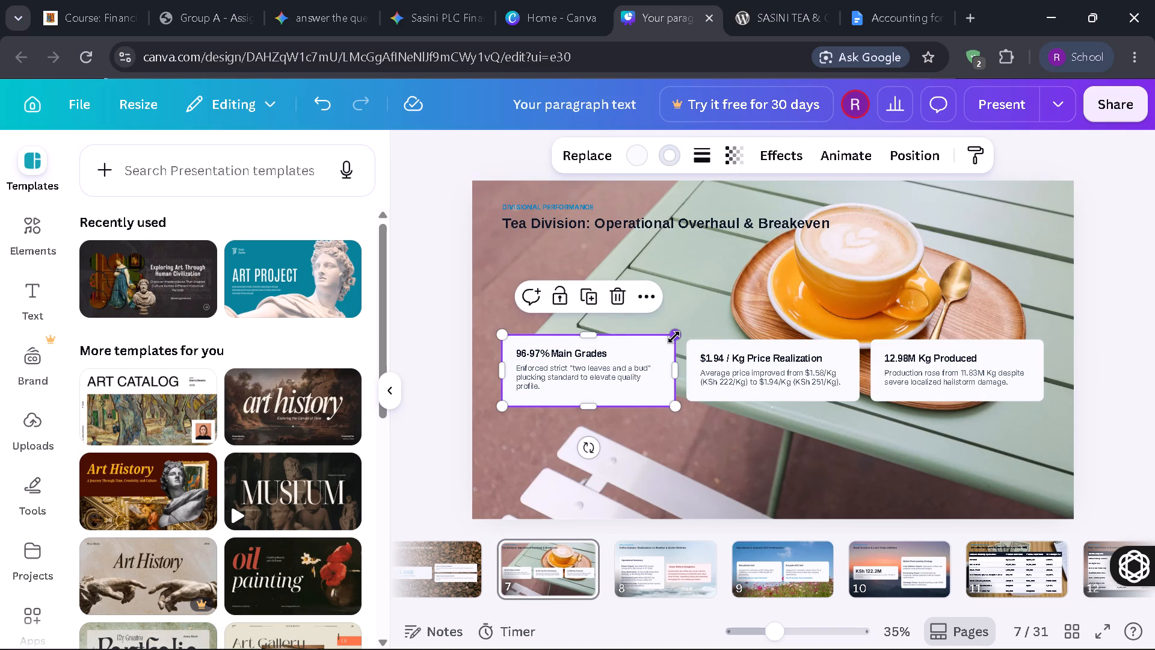
drag(586, 330, 585, 322)
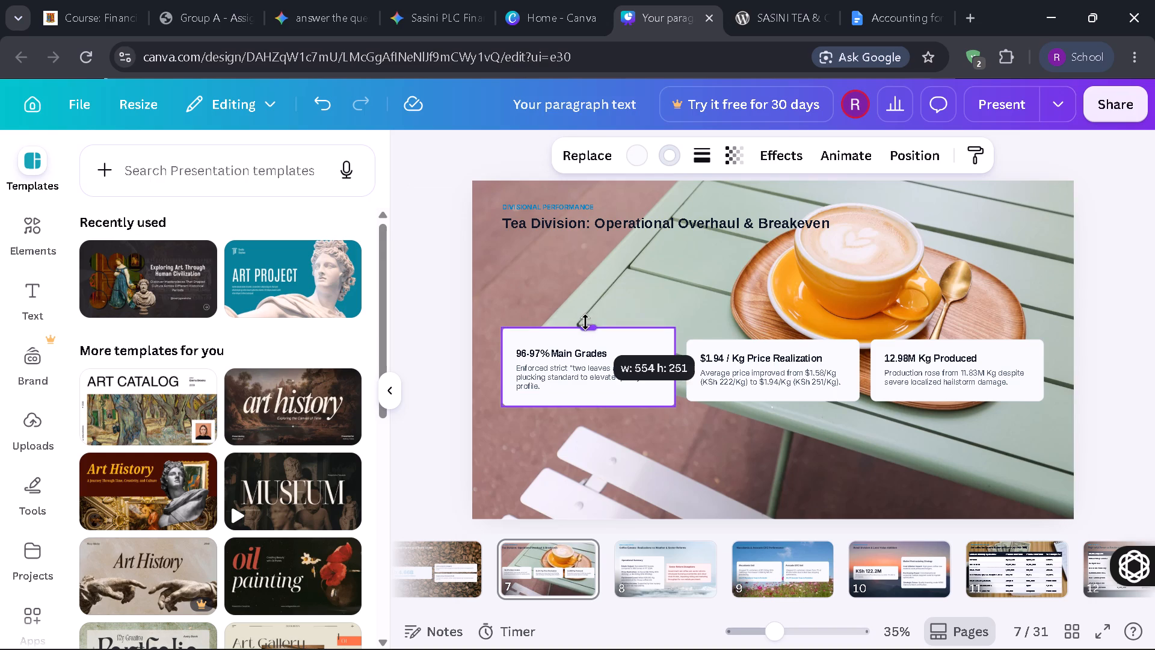
drag(585, 322, 584, 310)
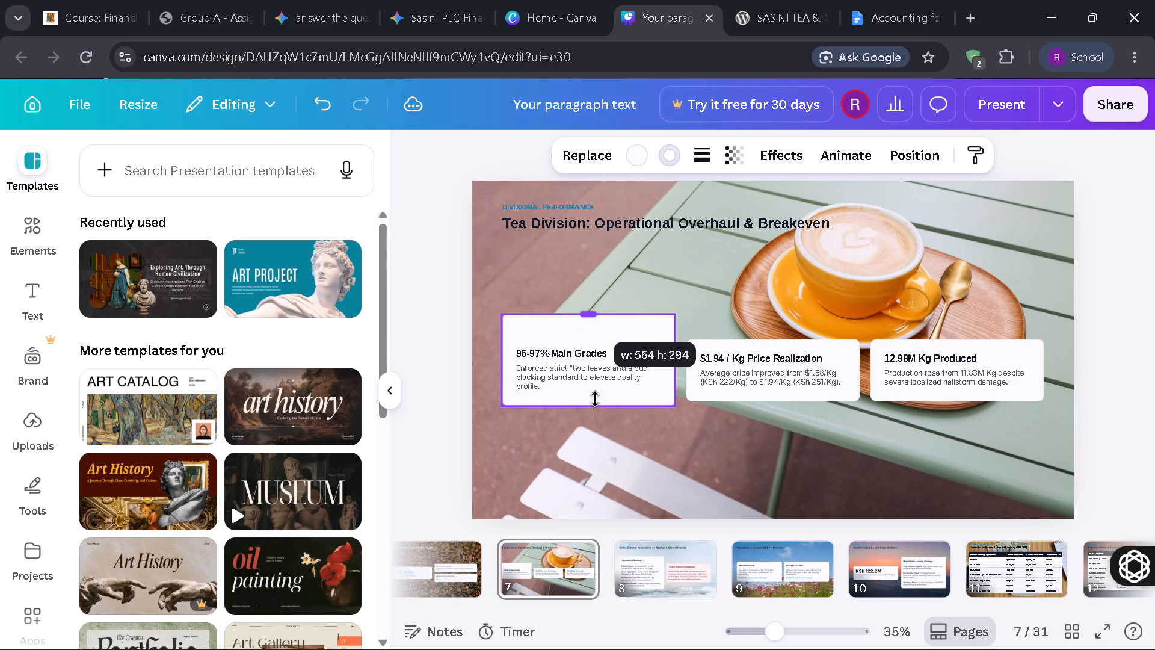
drag(593, 404, 593, 413)
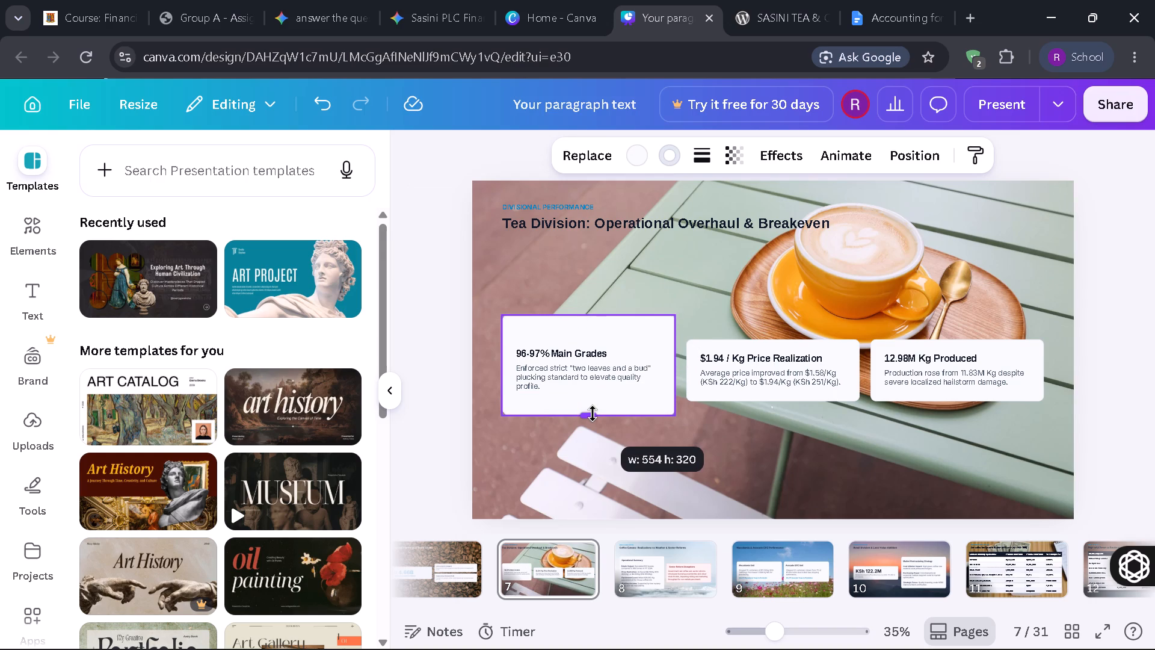
drag(593, 413, 593, 414)
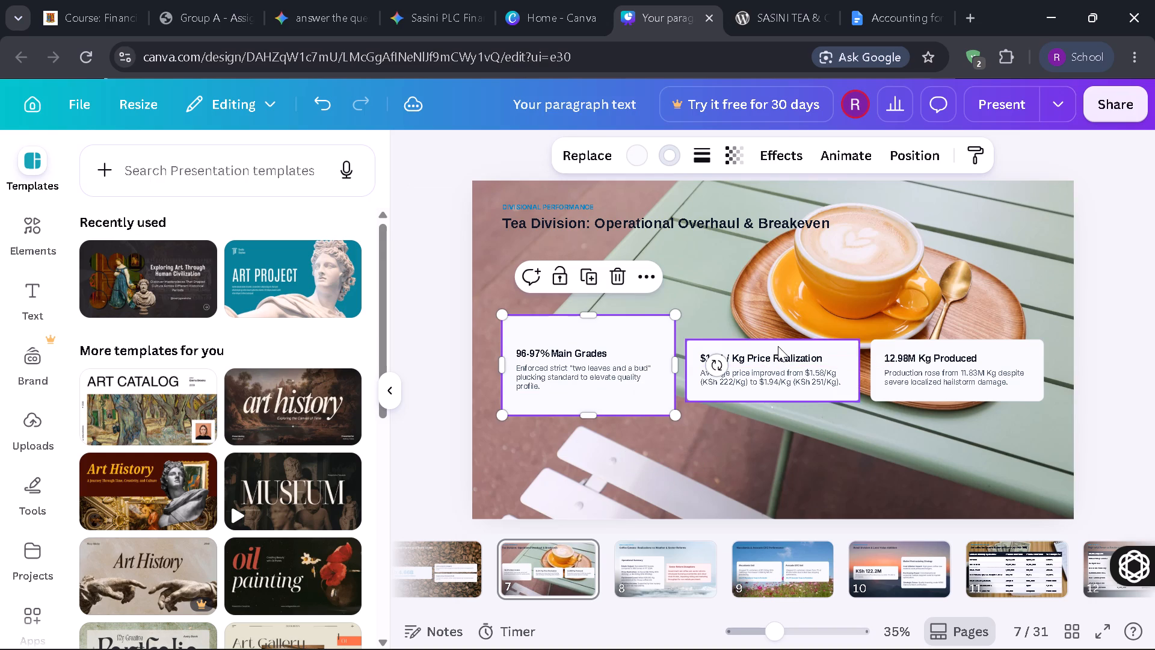
Stretch the Price Realization and 12.98M Kg Produced cards up and down to match the first card's height of about 320.
click(778, 346)
drag(774, 342, 772, 320)
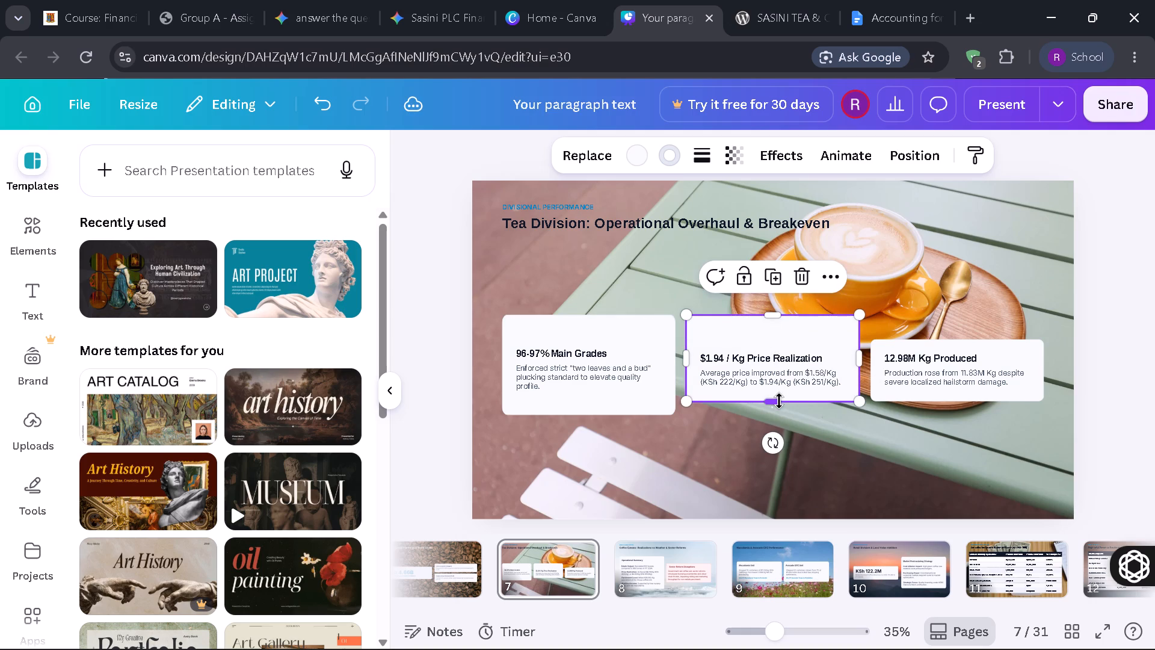
drag(779, 401, 779, 410)
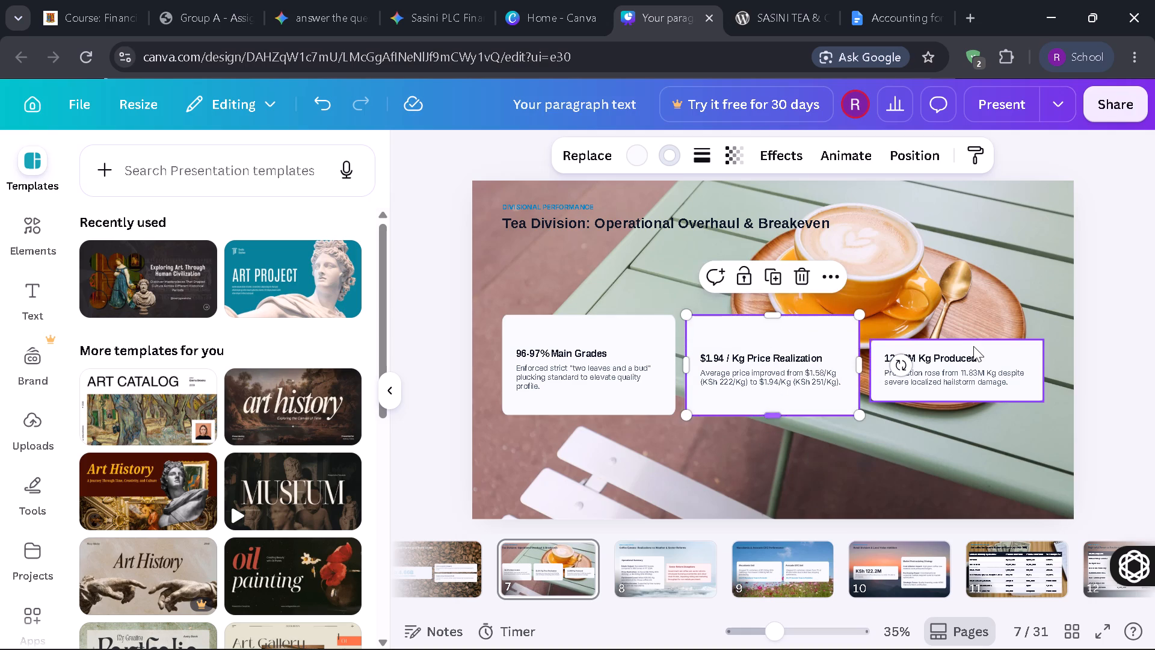
click(974, 347)
drag(956, 340, 954, 318)
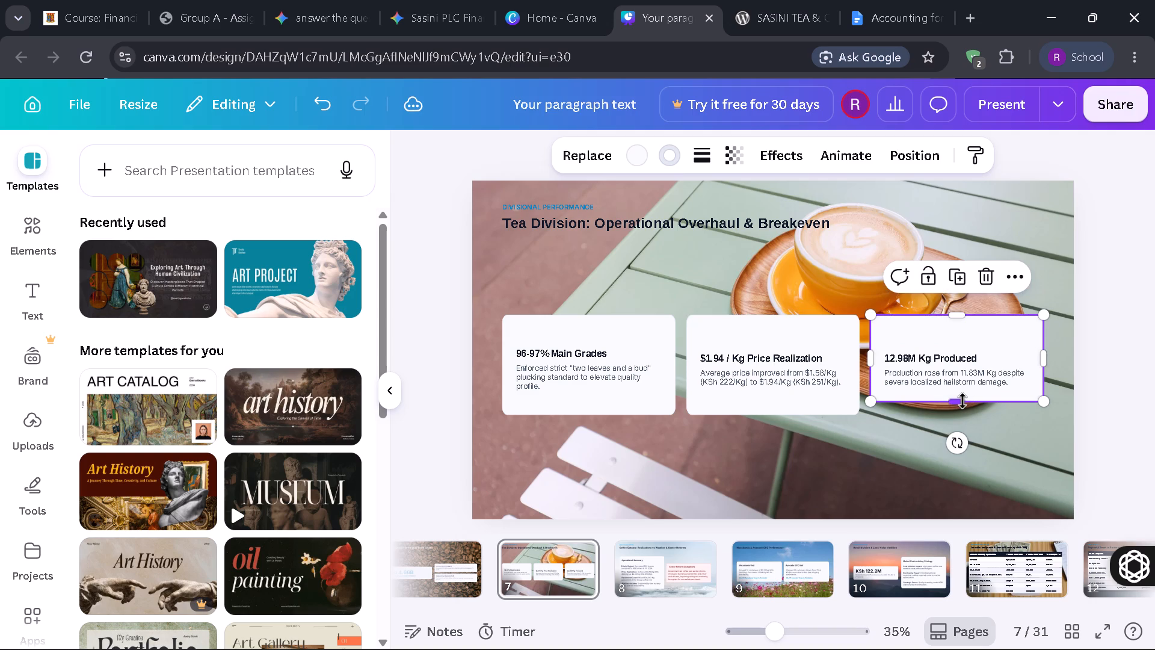
drag(961, 401, 962, 412)
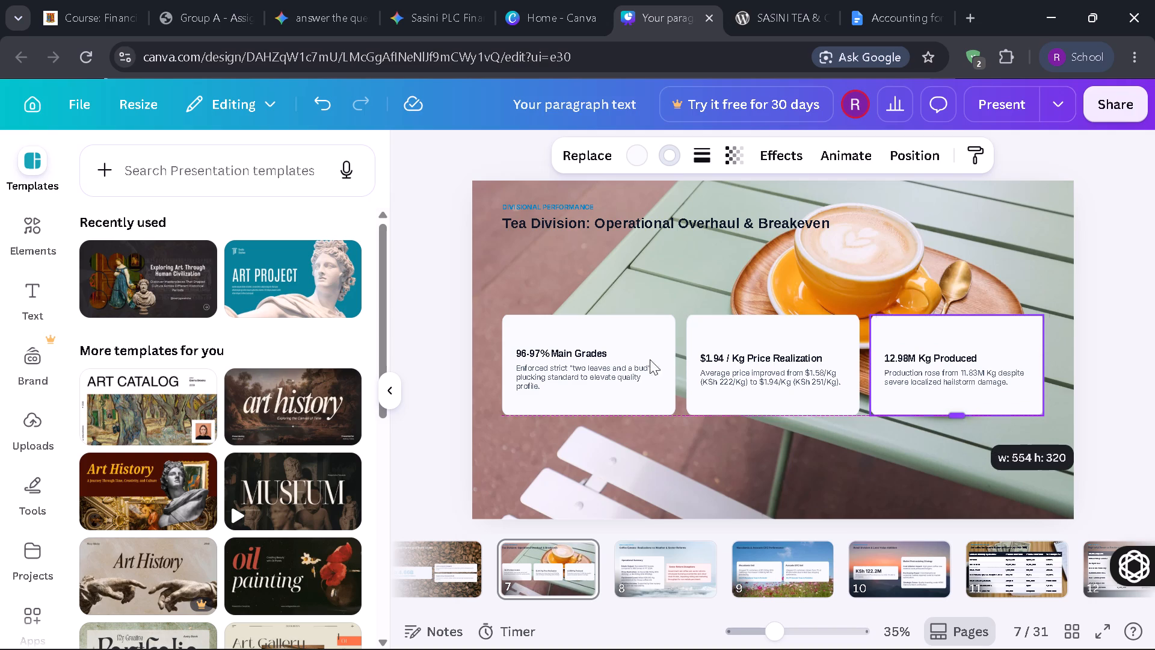
Move the three card headings up near the tops of their cards, aligned in one row.
drag(585, 350, 583, 334)
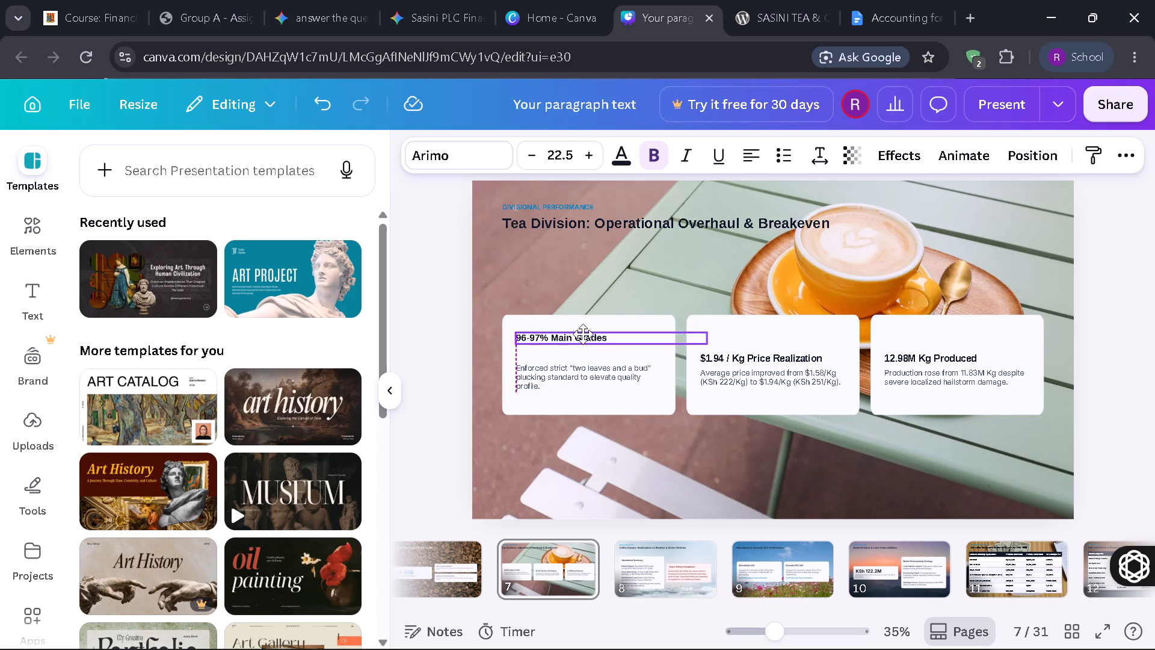
drag(583, 334, 581, 335)
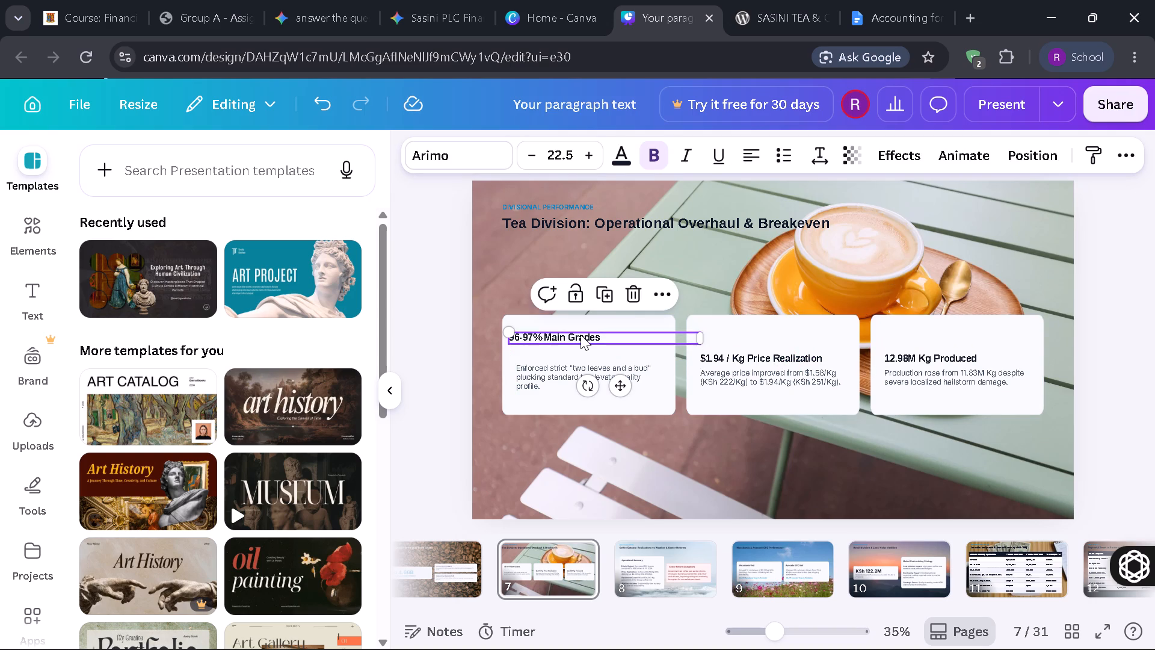
drag(581, 335, 584, 332)
drag(584, 332, 585, 327)
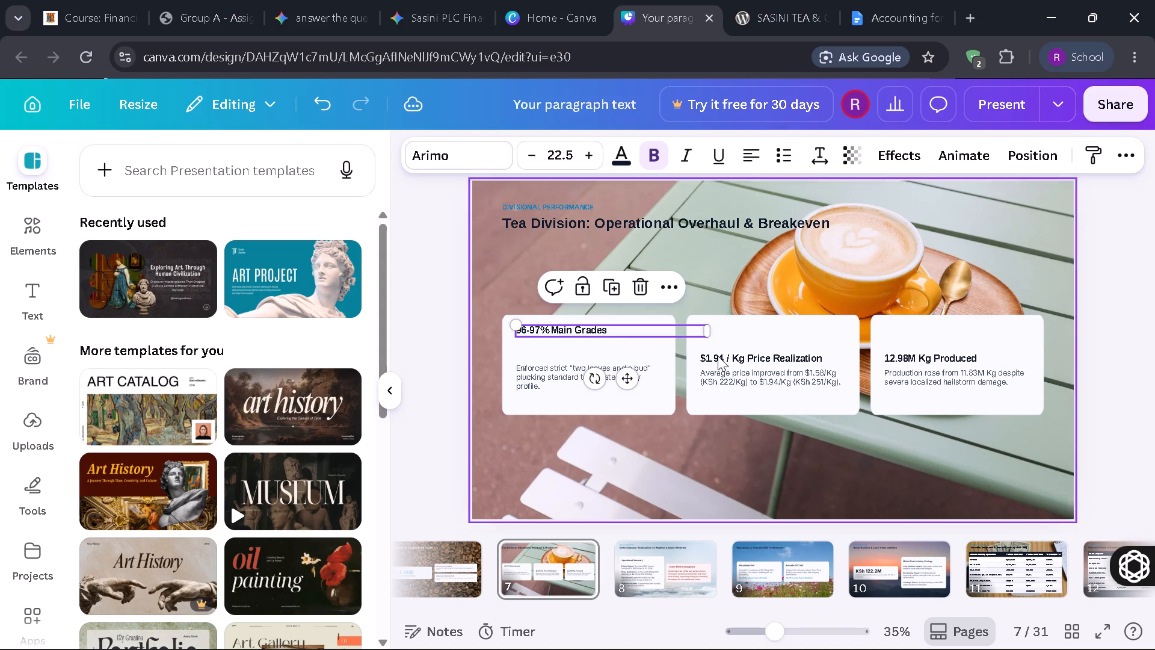
drag(759, 359, 757, 336)
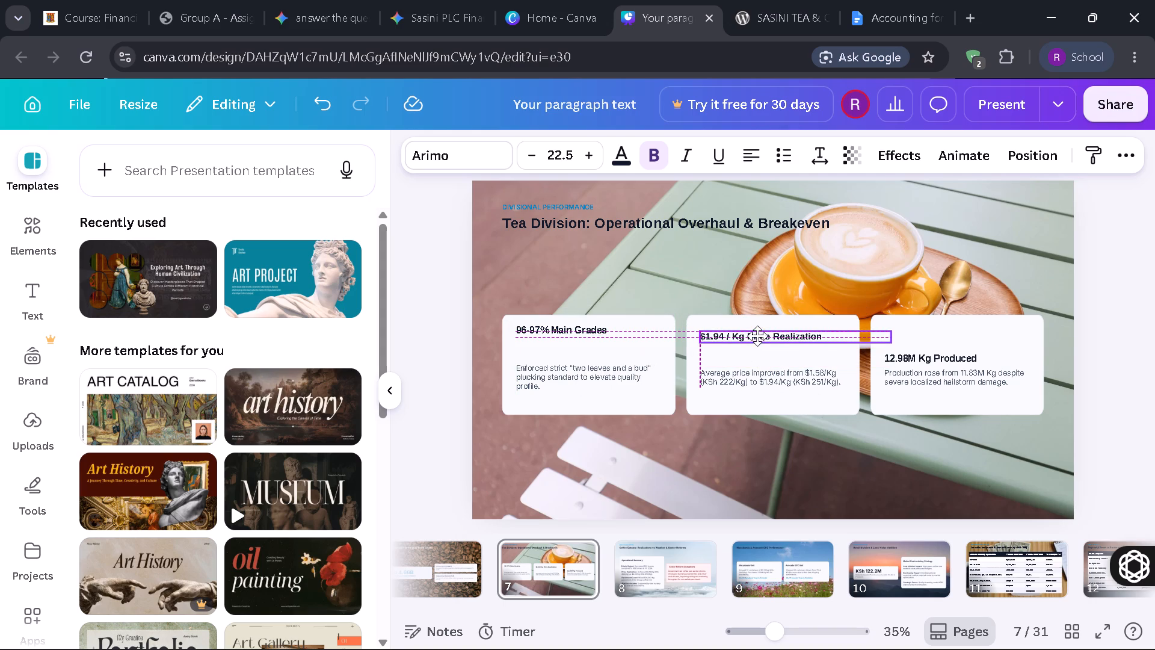
drag(757, 336, 757, 334)
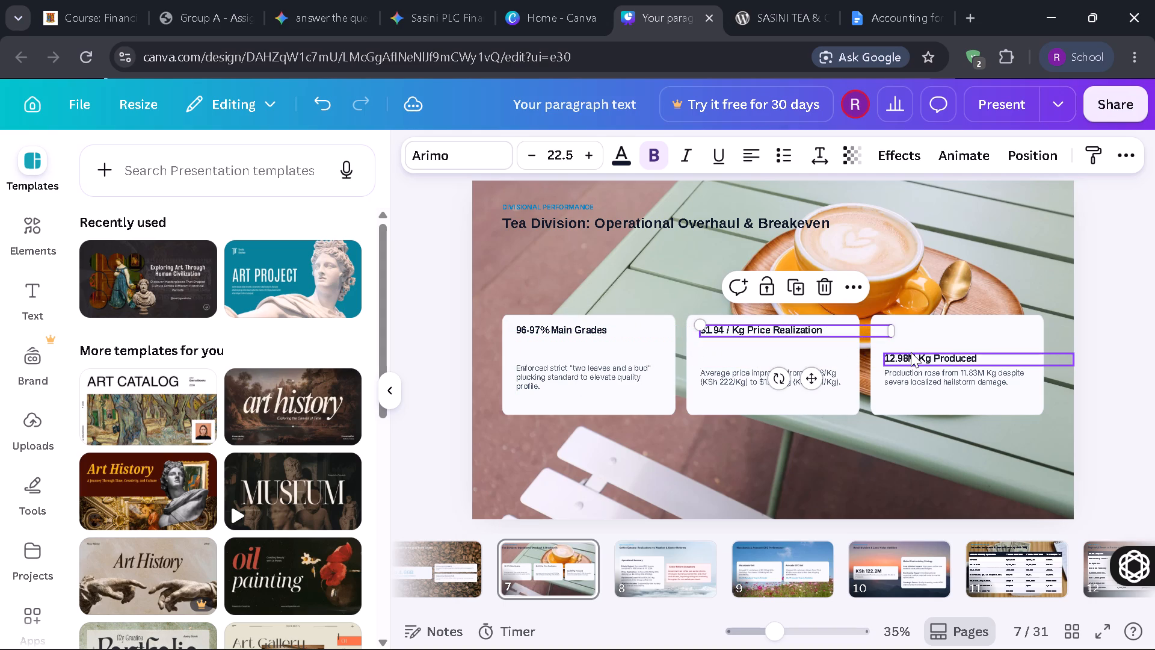
drag(919, 356, 915, 327)
Move the three cards' description texts up slightly so their first lines align across the row.
drag(604, 368, 601, 362)
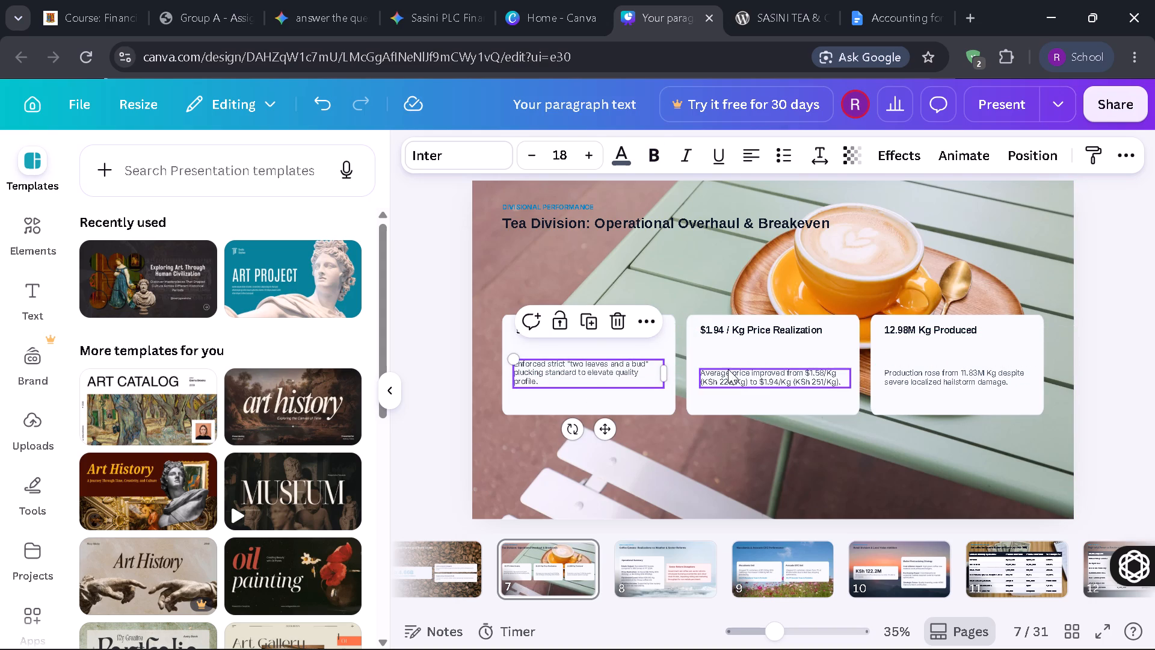
drag(733, 370, 736, 354)
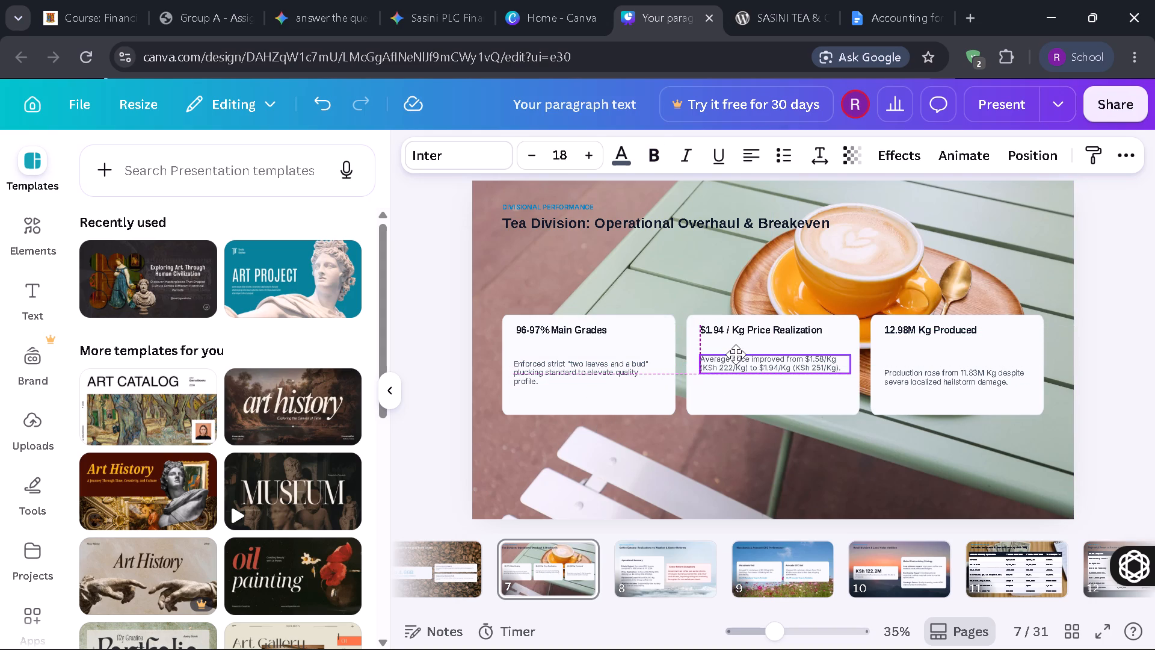
drag(736, 354, 731, 362)
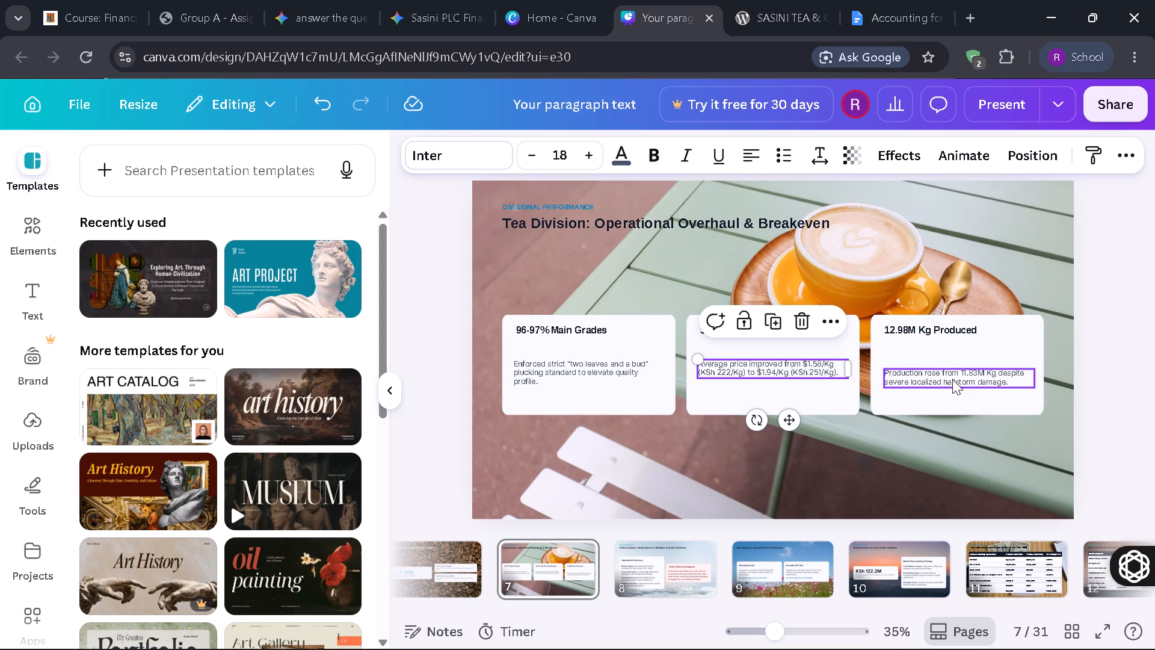
drag(952, 379, 953, 368)
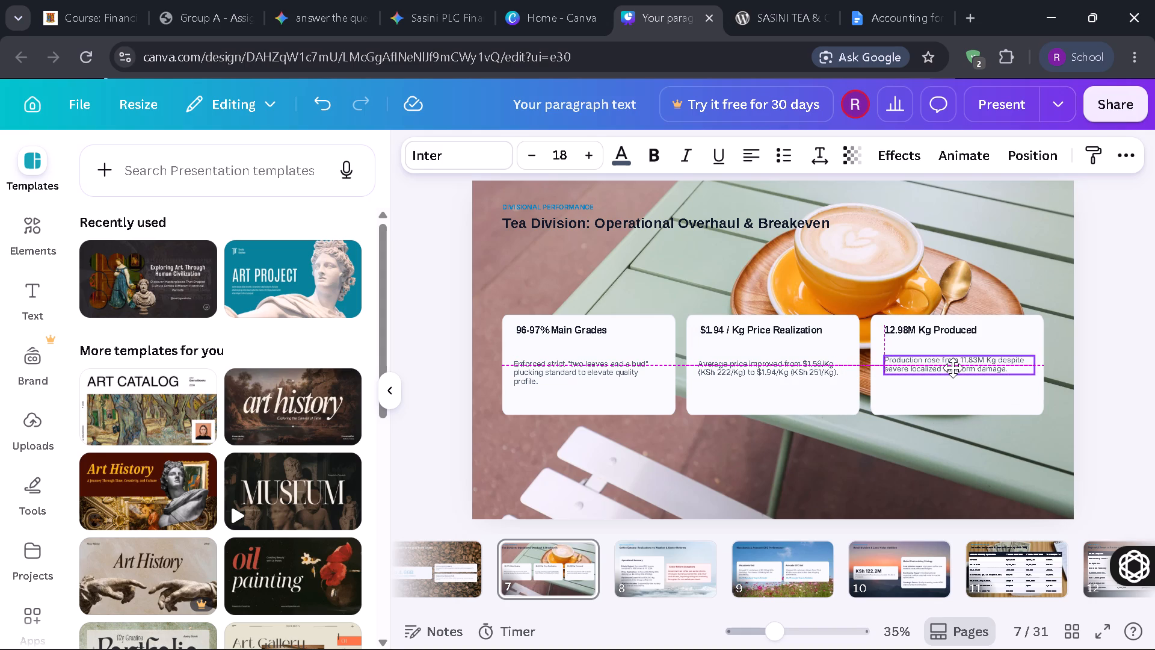
click(953, 368)
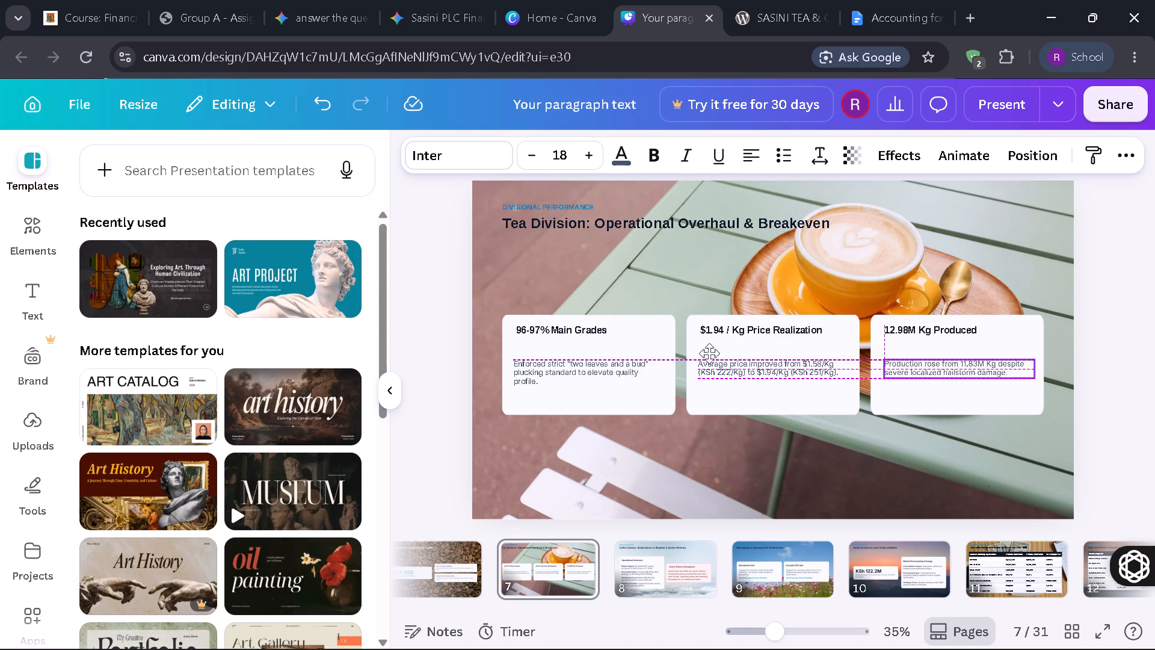
On slide 7, increase the font size of the 96-97% Main Grades heading to 28.5.
click(607, 334)
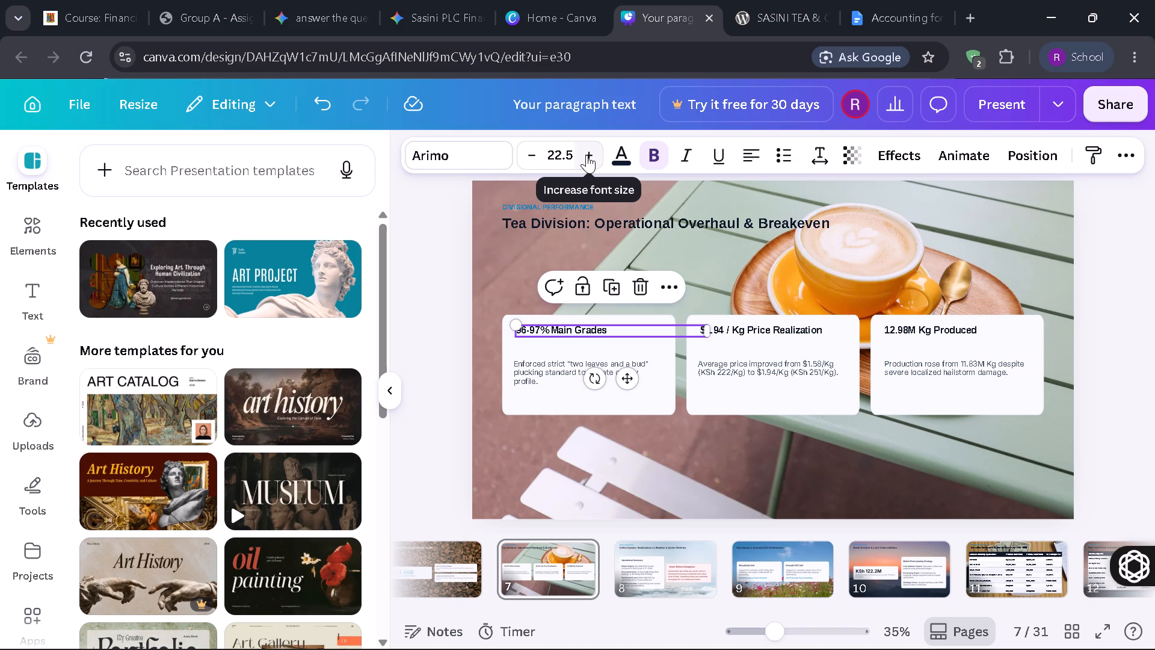
double_click(587, 155)
double_click(587, 155)
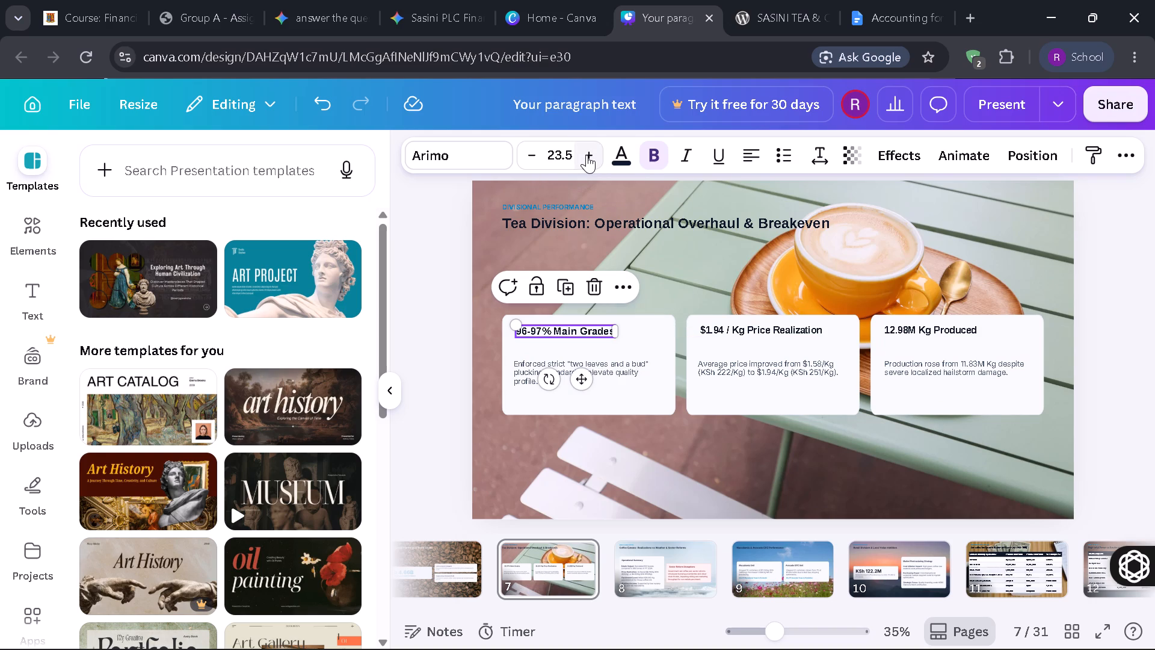
click(587, 155)
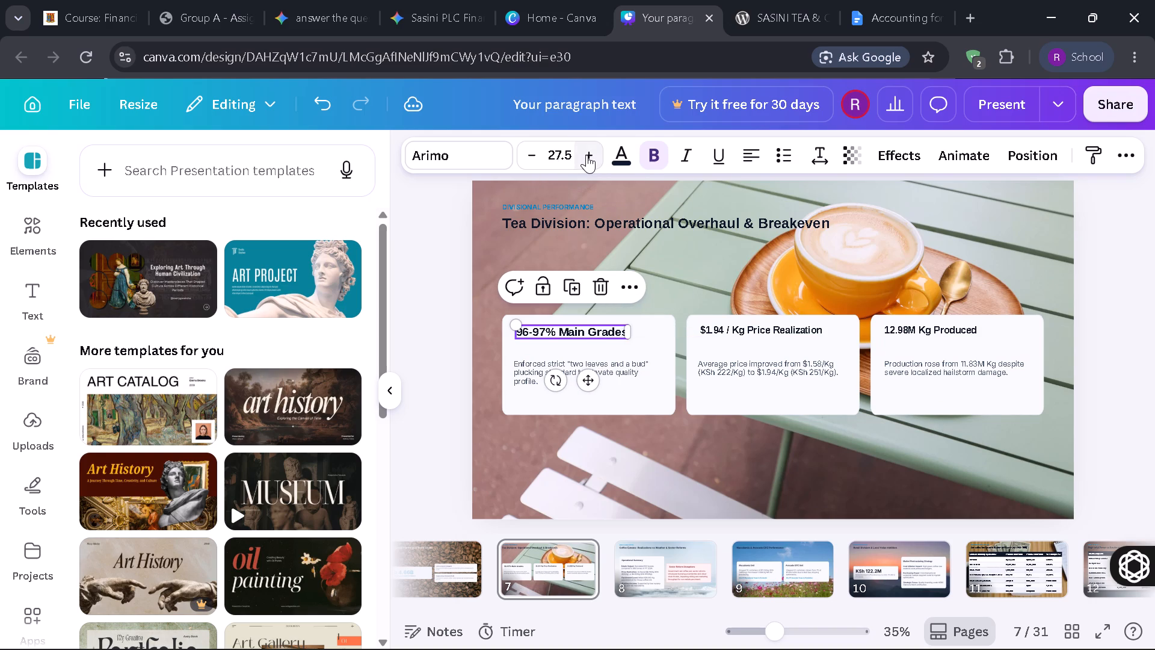
click(587, 155)
Increase the font size of the description text in the 96-97% Main Grades card to 26.
click(636, 374)
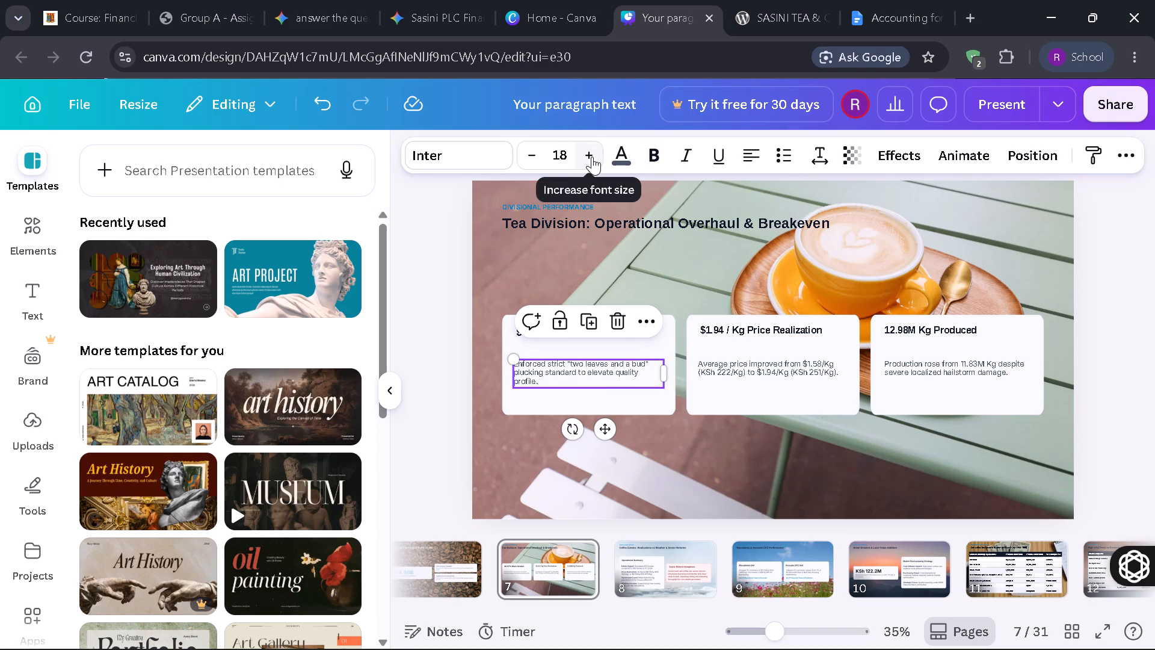
double_click(592, 156)
click(592, 156)
click(592, 156)
click(592, 156)
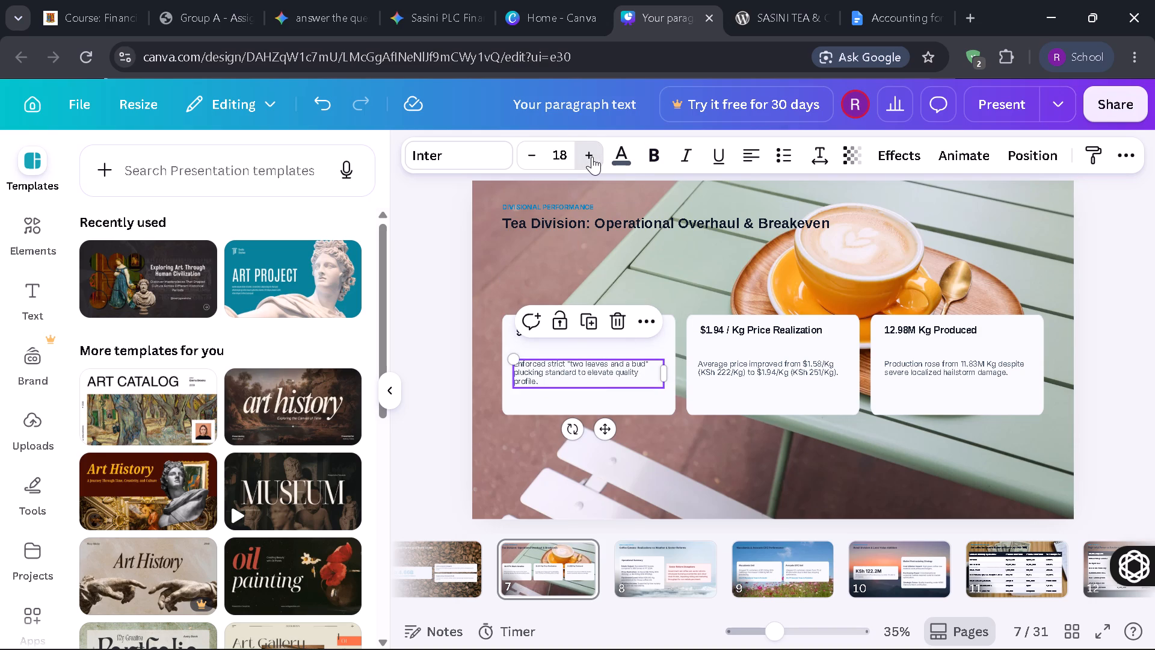
double_click(592, 156)
click(592, 156)
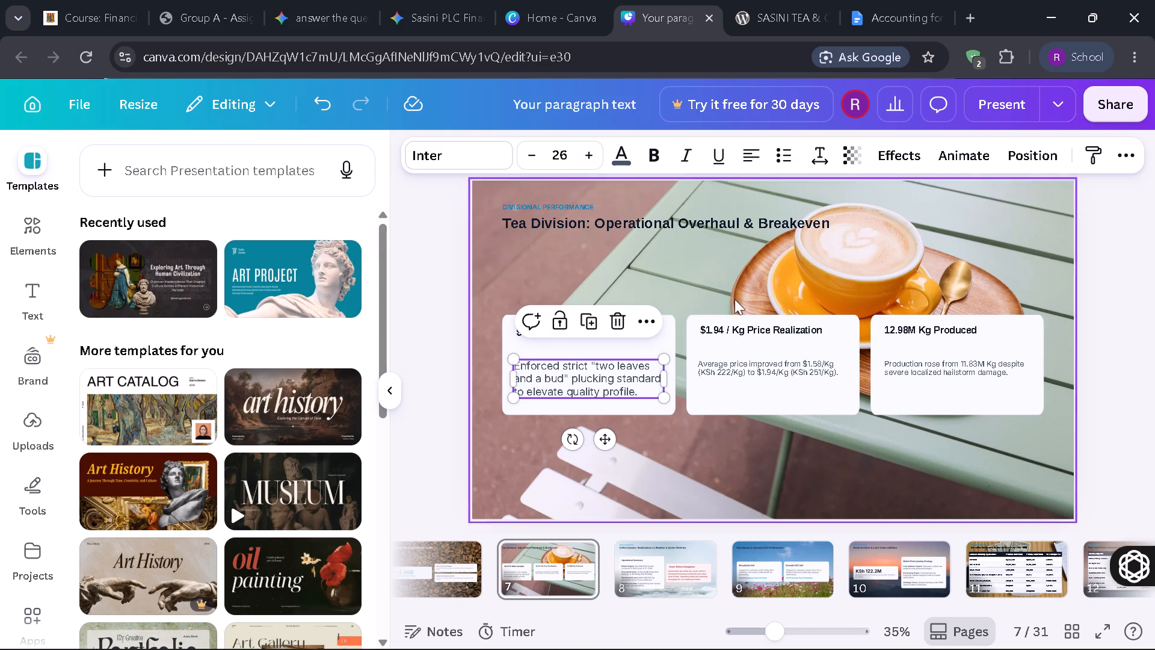
Increase the font size of the $1.94 / Kg Price Realization heading to 28.5.
click(748, 332)
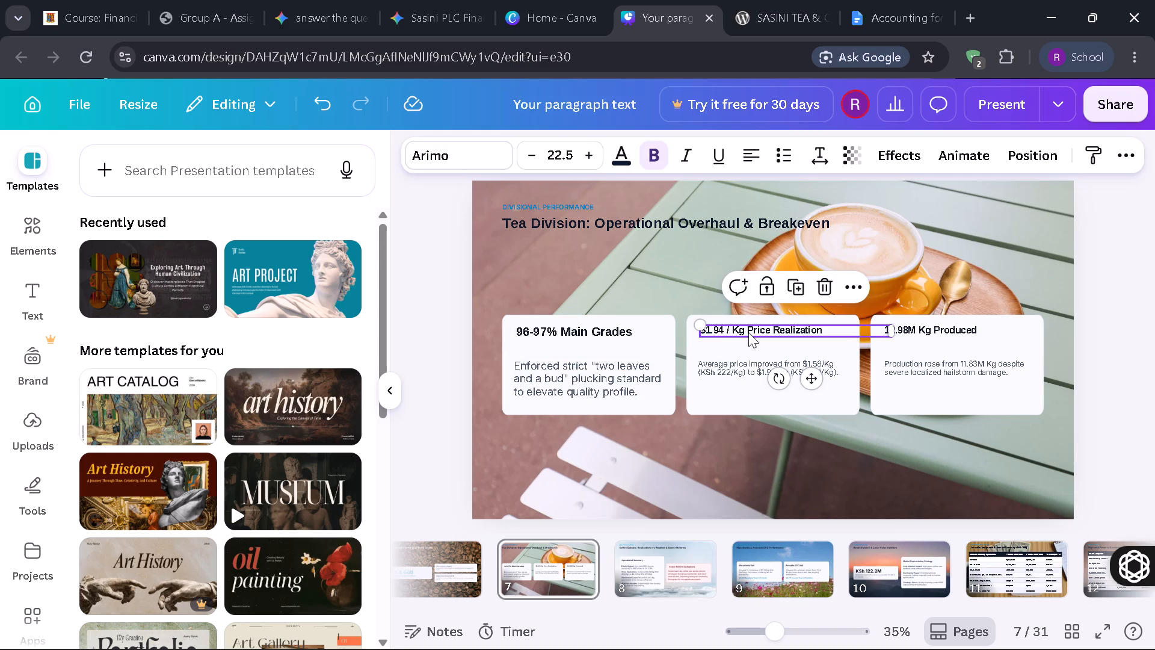
double_click(583, 150)
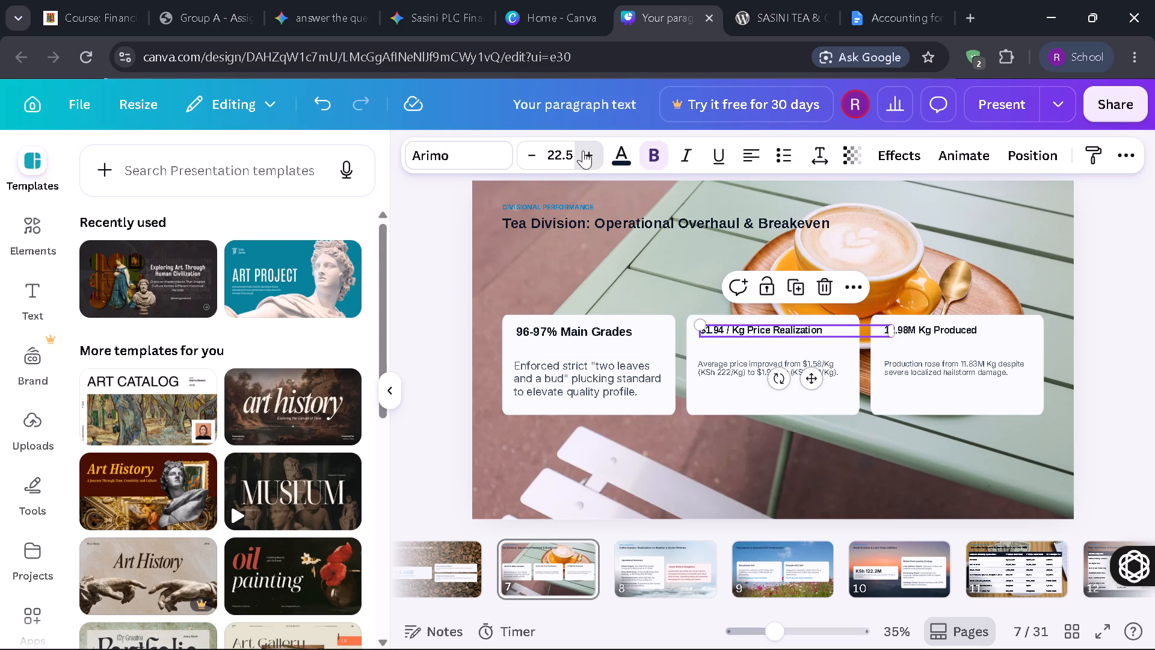
click(583, 150)
click(583, 150)
click(583, 150)
click(583, 150)
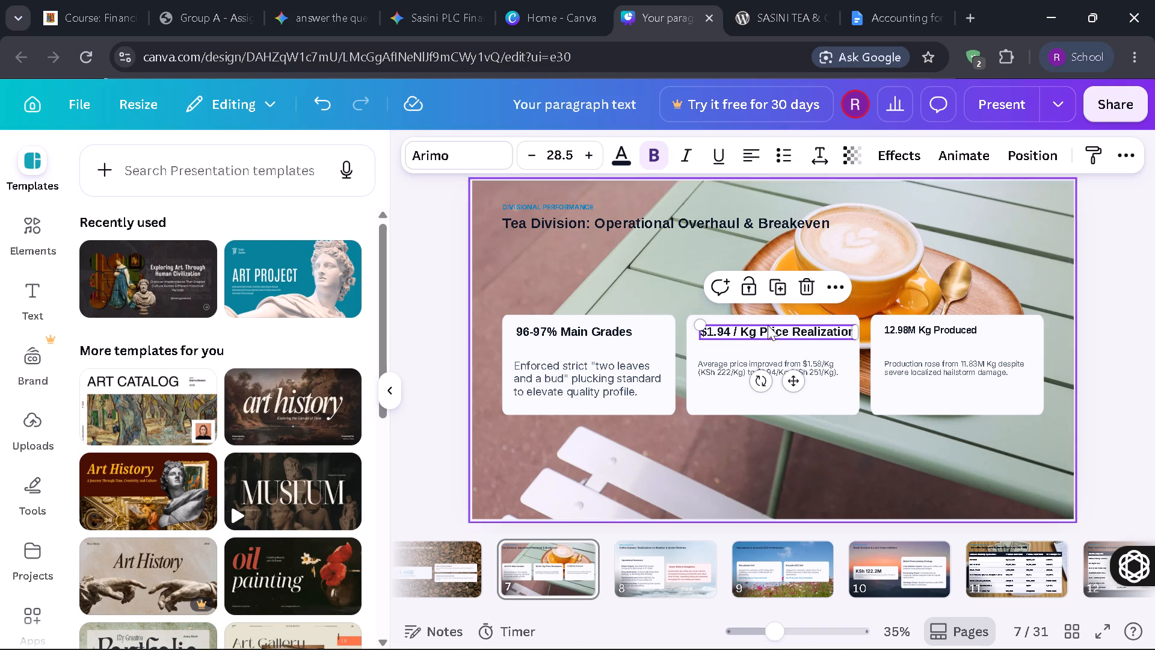
Increase the font size of the description text in the Price Realization card to 26.
click(719, 365)
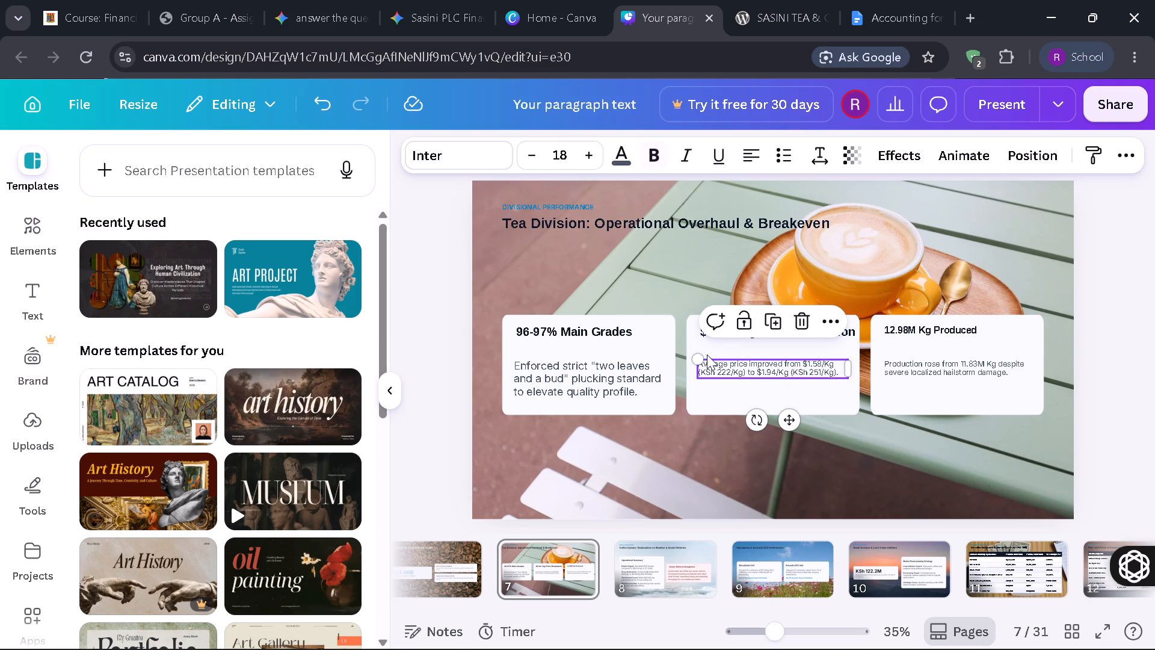
click(584, 160)
click(584, 160)
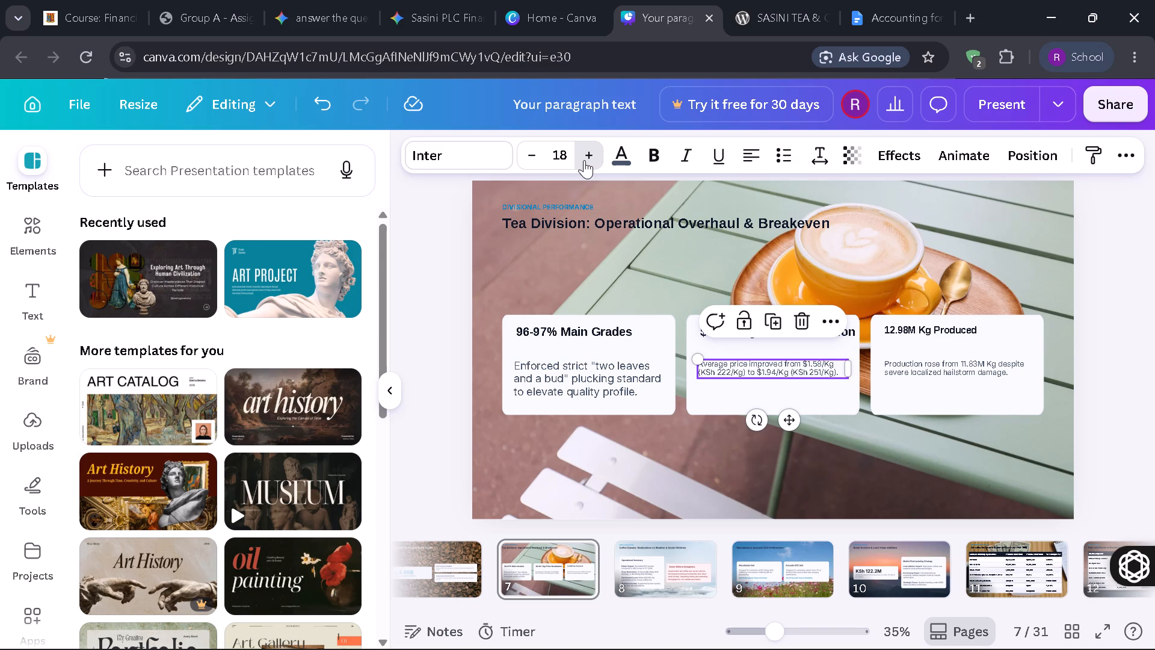
click(584, 160)
click(584, 160)
click(584, 160)
double_click(584, 160)
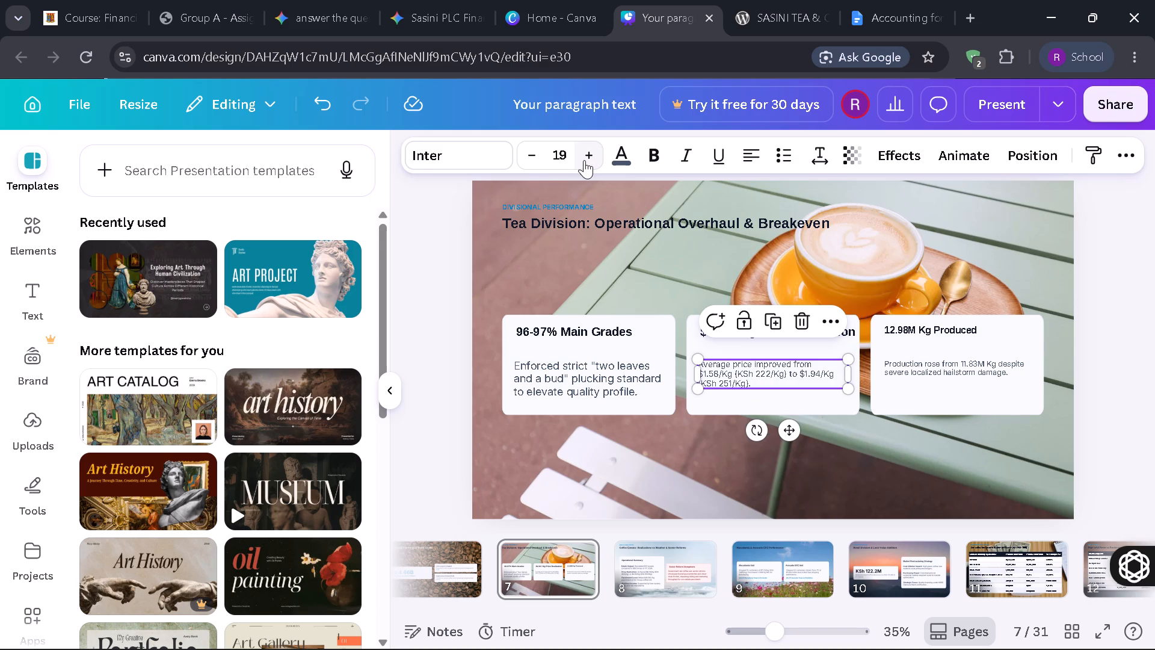
click(584, 160)
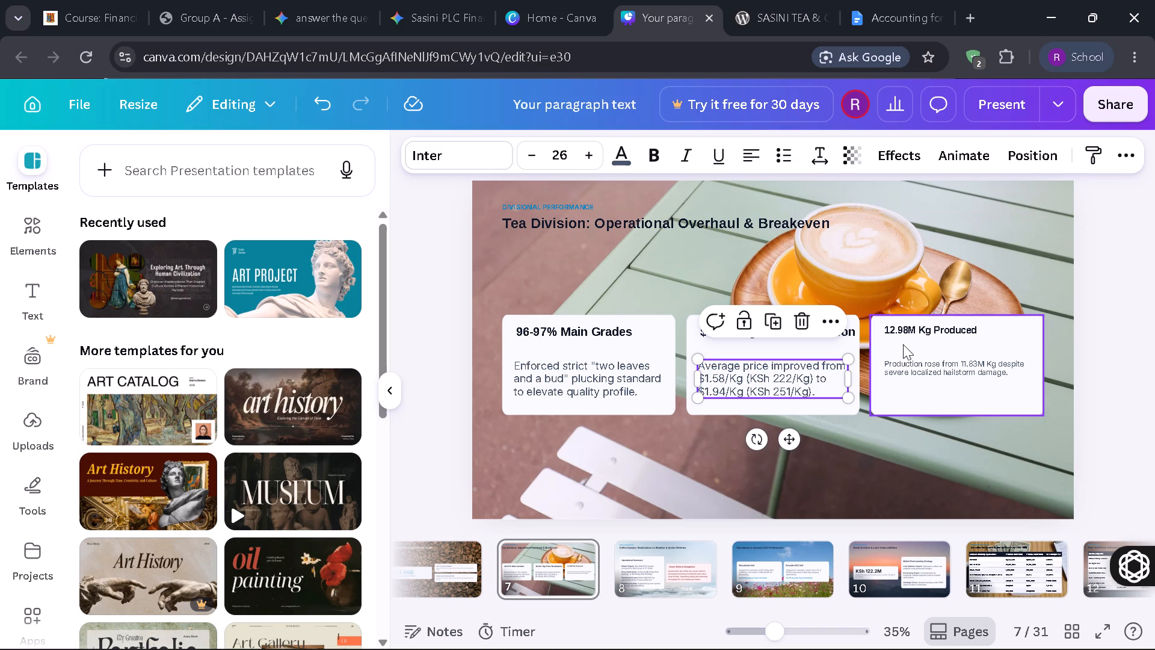
Enlarge the 12.98M Kg Produced heading to the same 28.5 font size as the other two card headings.
click(947, 335)
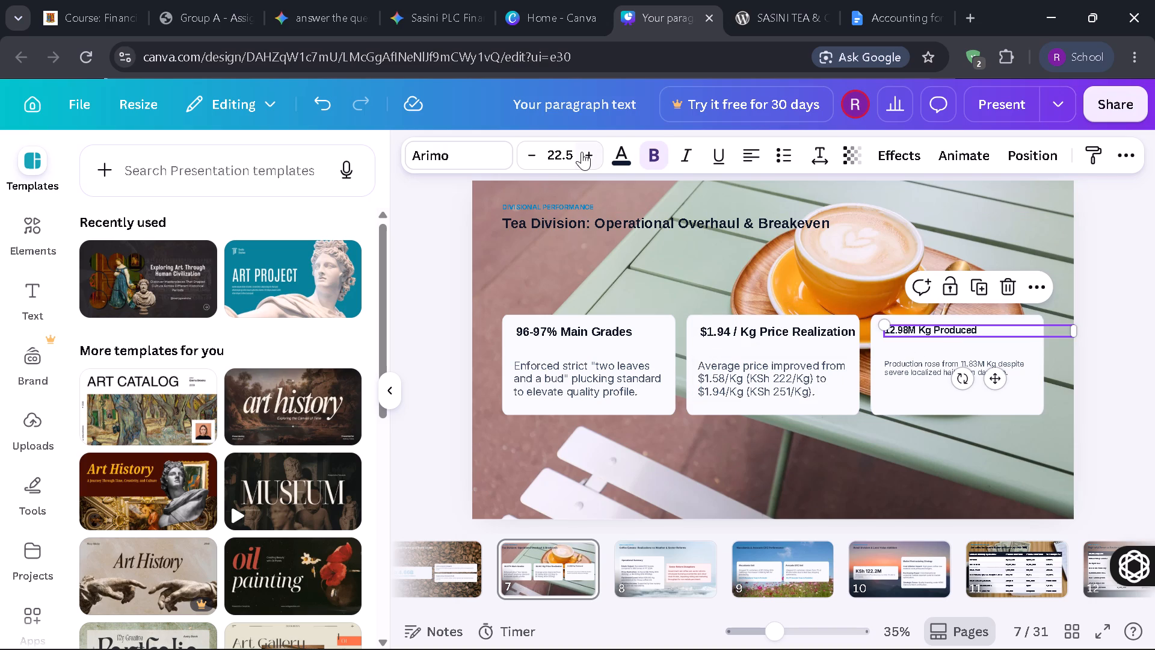
click(587, 155)
click(587, 155)
click(587, 155)
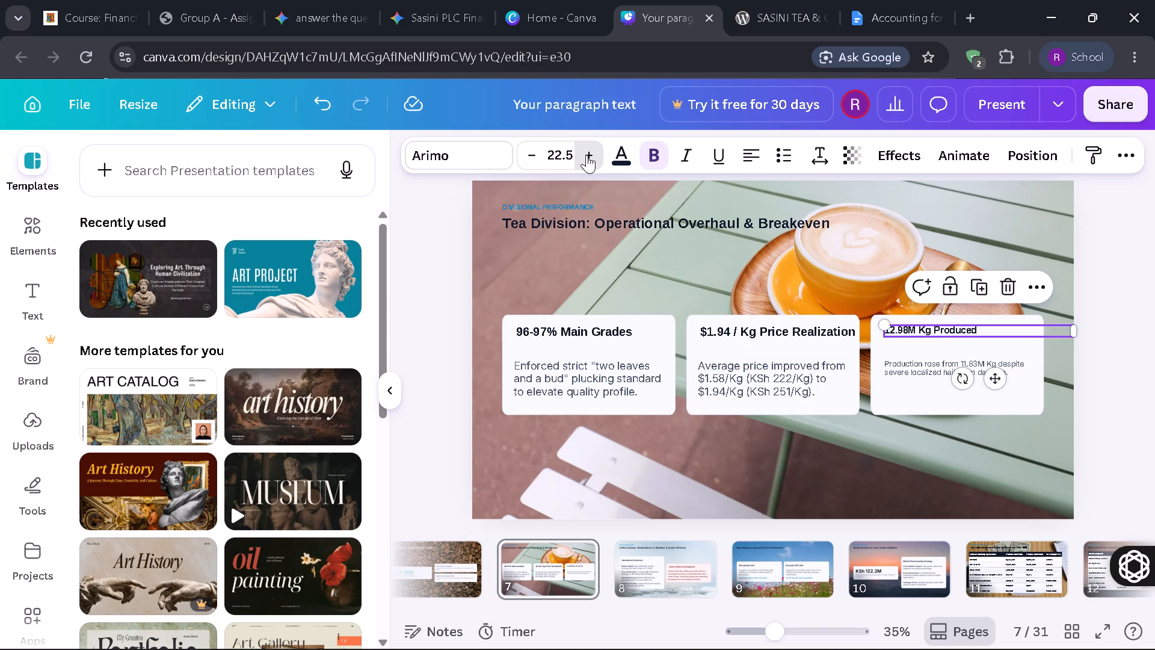
click(587, 155)
click(587, 155)
click(587, 155)
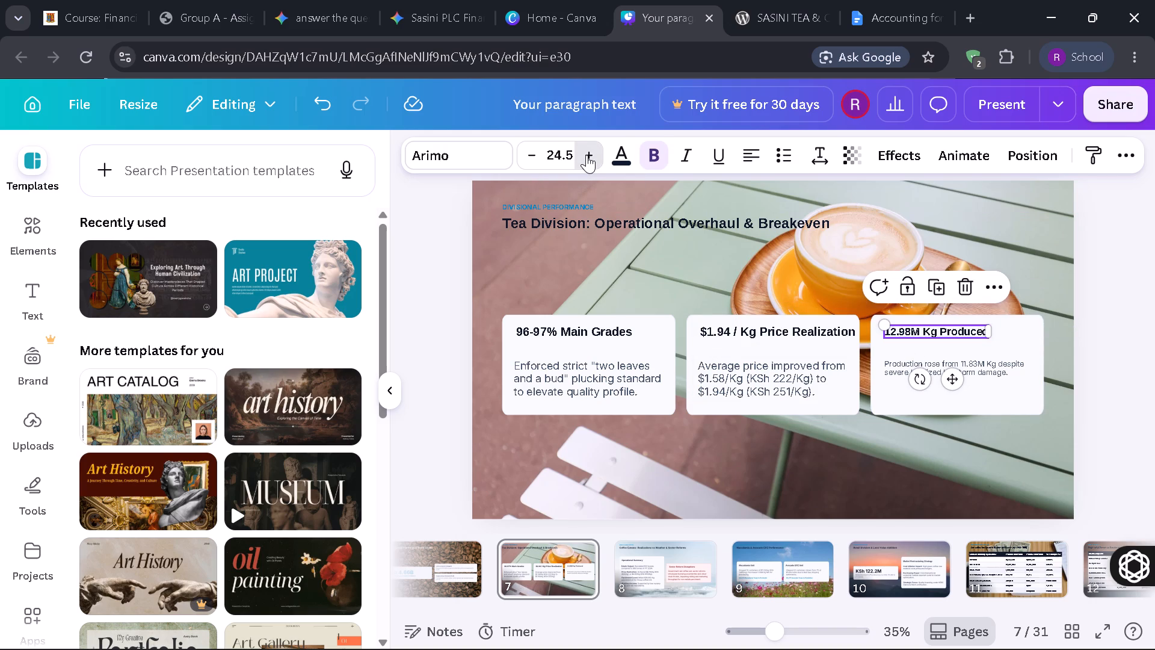
click(587, 155)
click(587, 155)
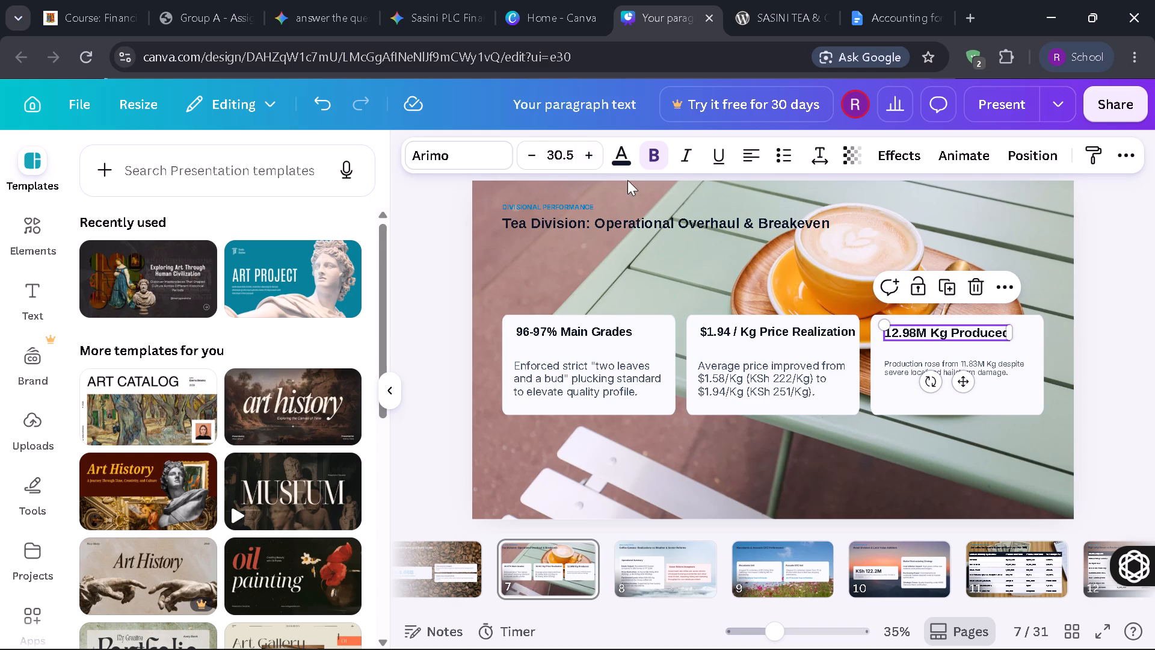
double_click(531, 156)
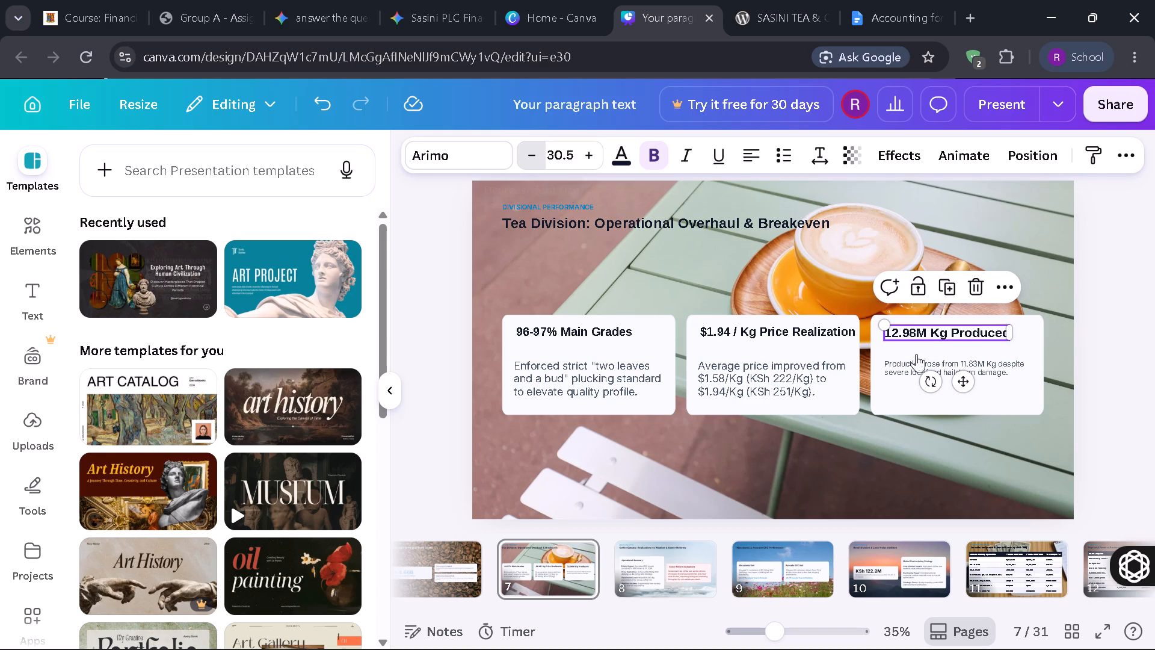
Increase the font size of the description text in the 12.98M Kg Produced card to 26.
click(901, 371)
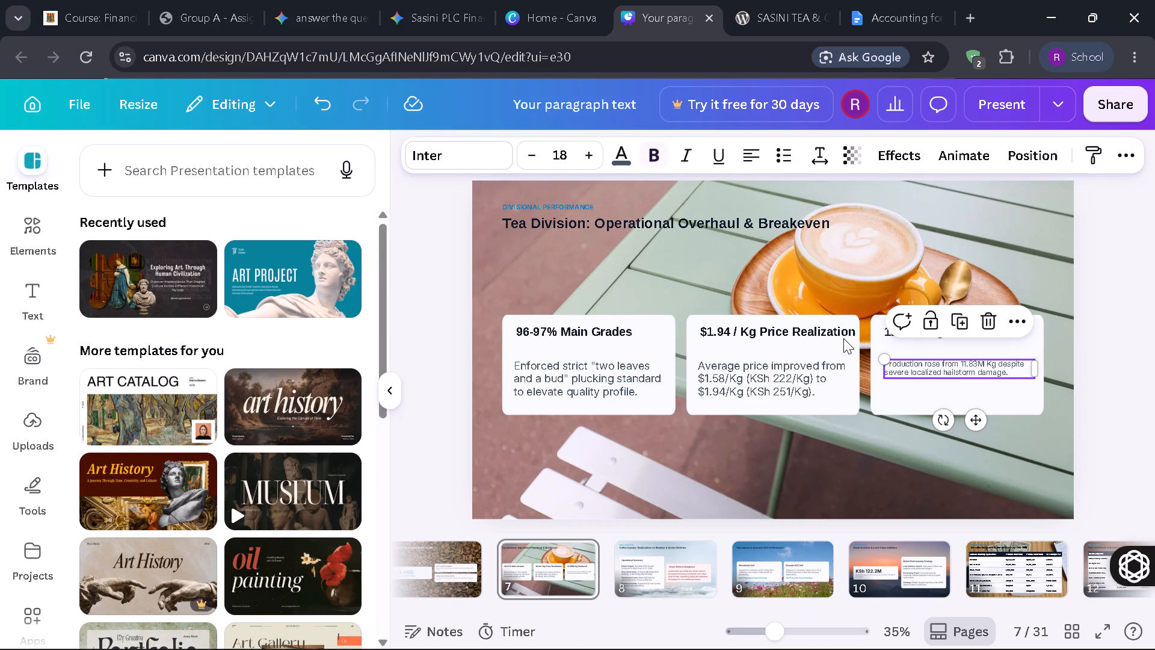
click(584, 157)
click(584, 157)
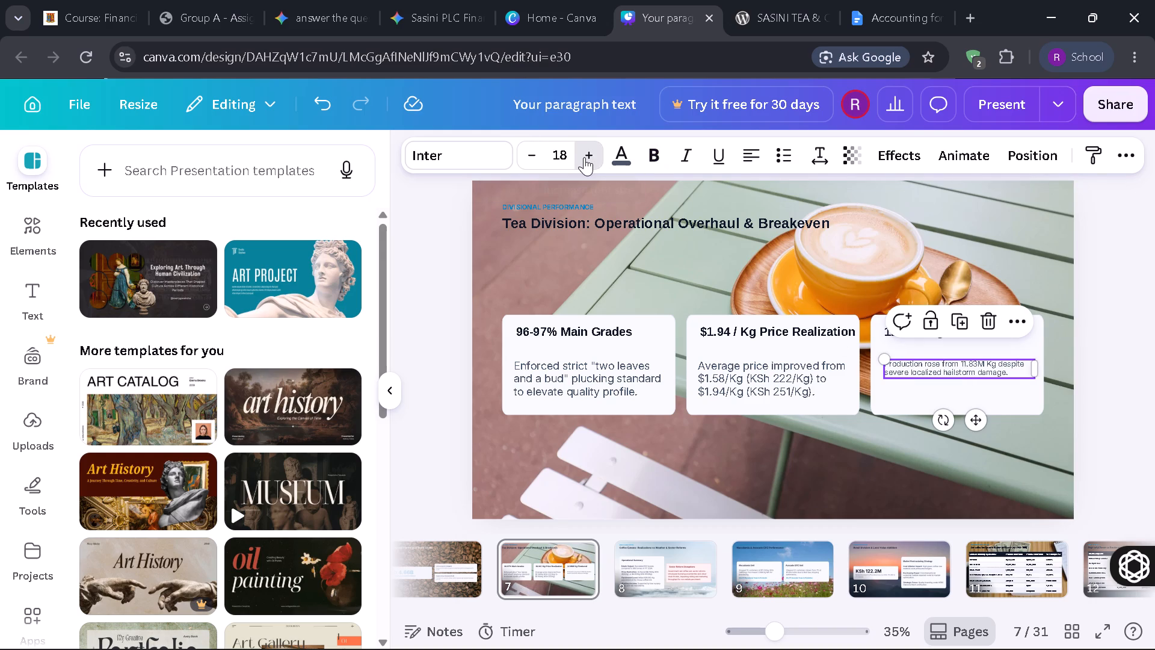
click(584, 157)
click(584, 157)
click(584, 157)
click(584, 157)
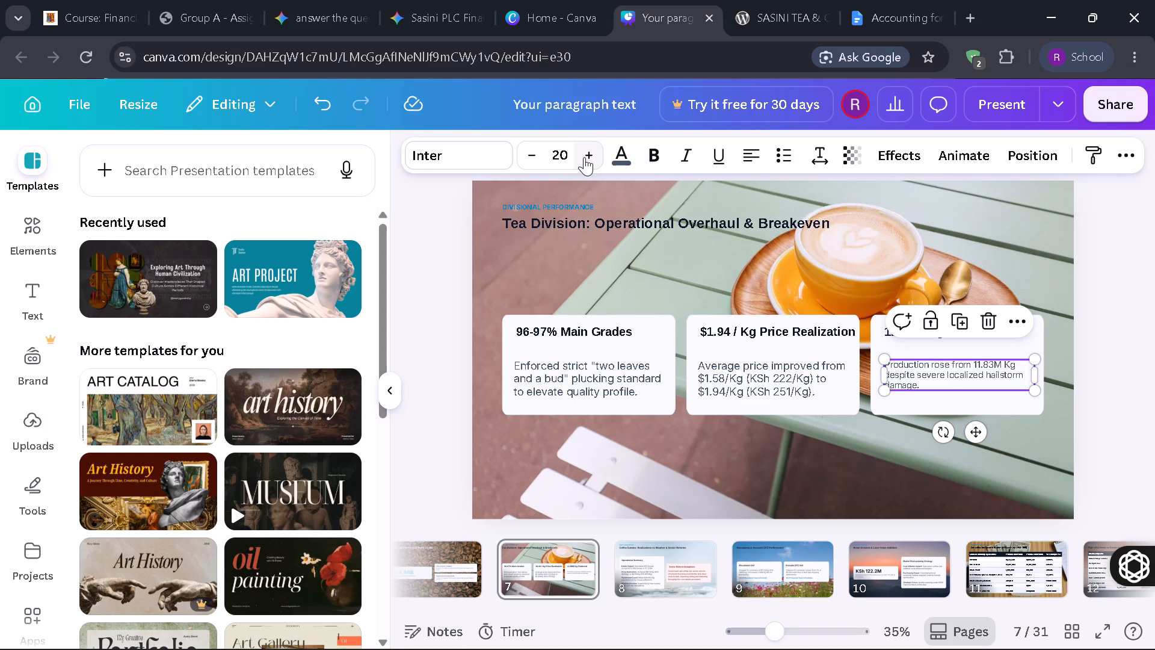
click(584, 157)
click(584, 157)
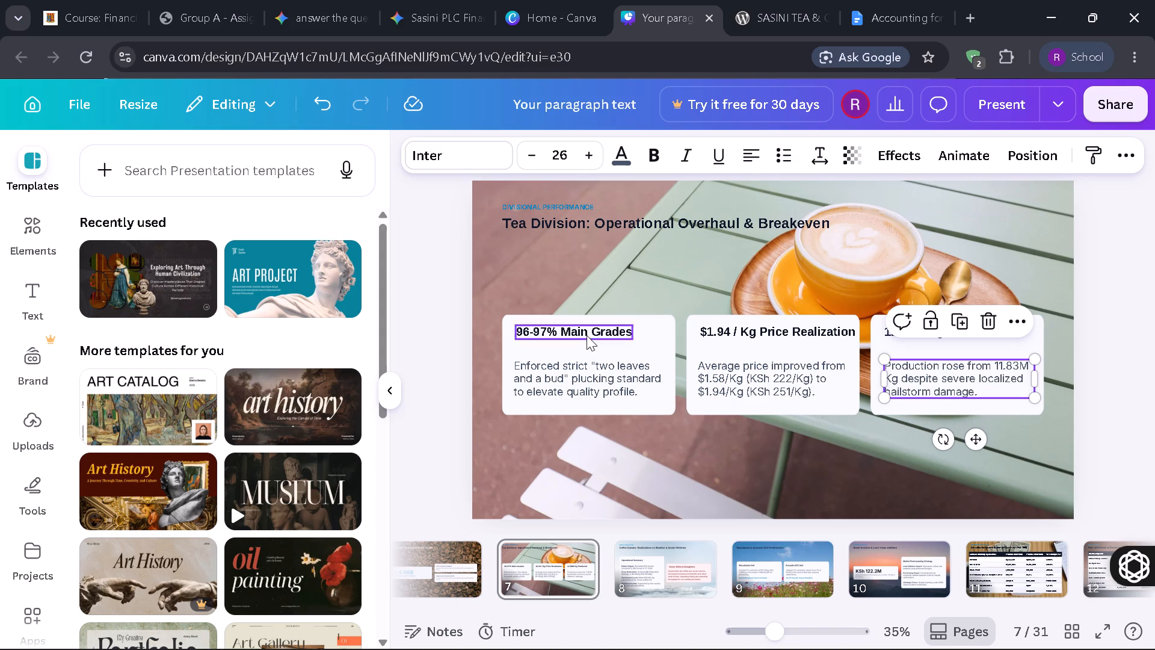
Move the three cards' description texts up closer to their headings, keeping them aligned in one row.
drag(583, 370, 582, 361)
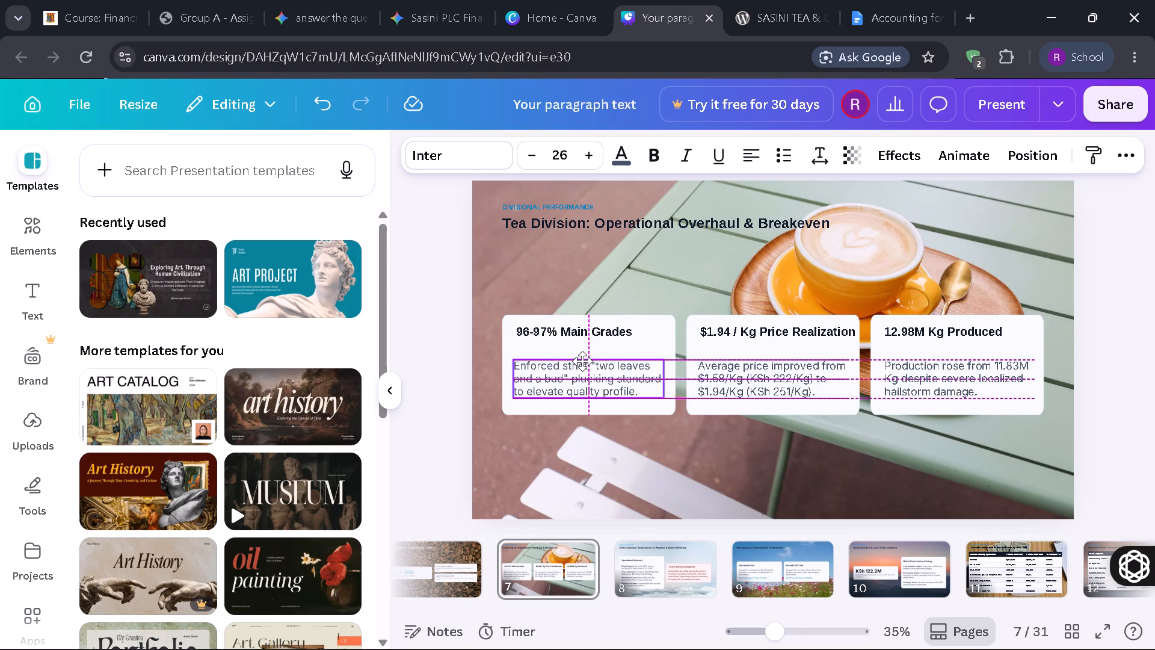
drag(724, 383, 723, 375)
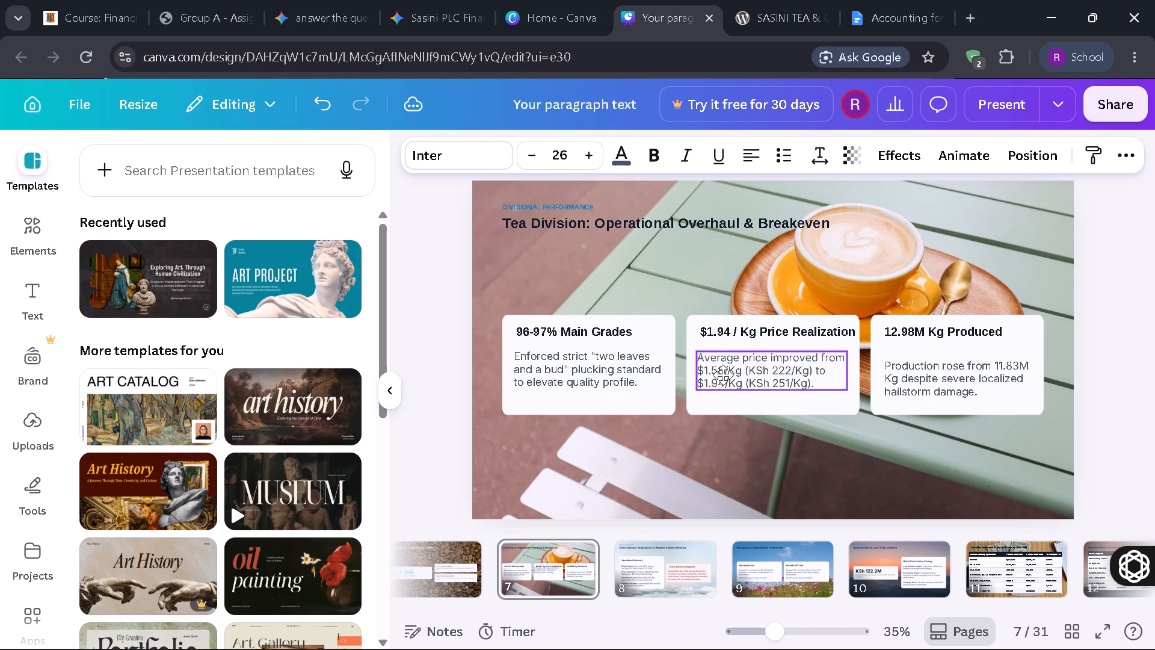
drag(723, 375, 724, 373)
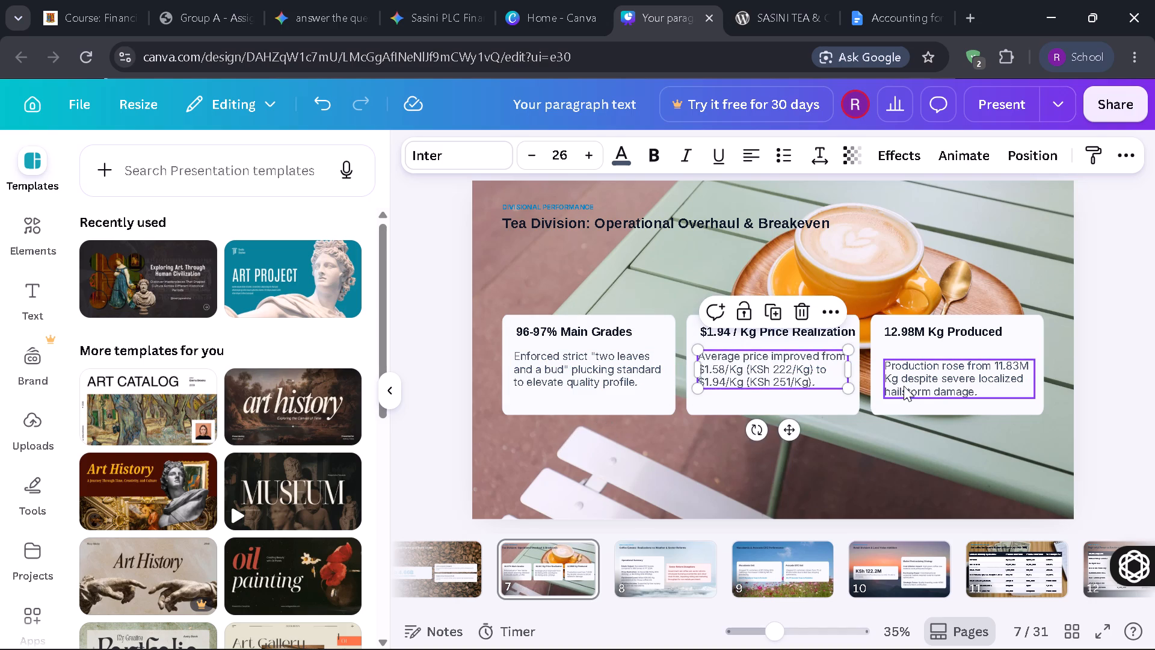
drag(904, 386, 904, 377)
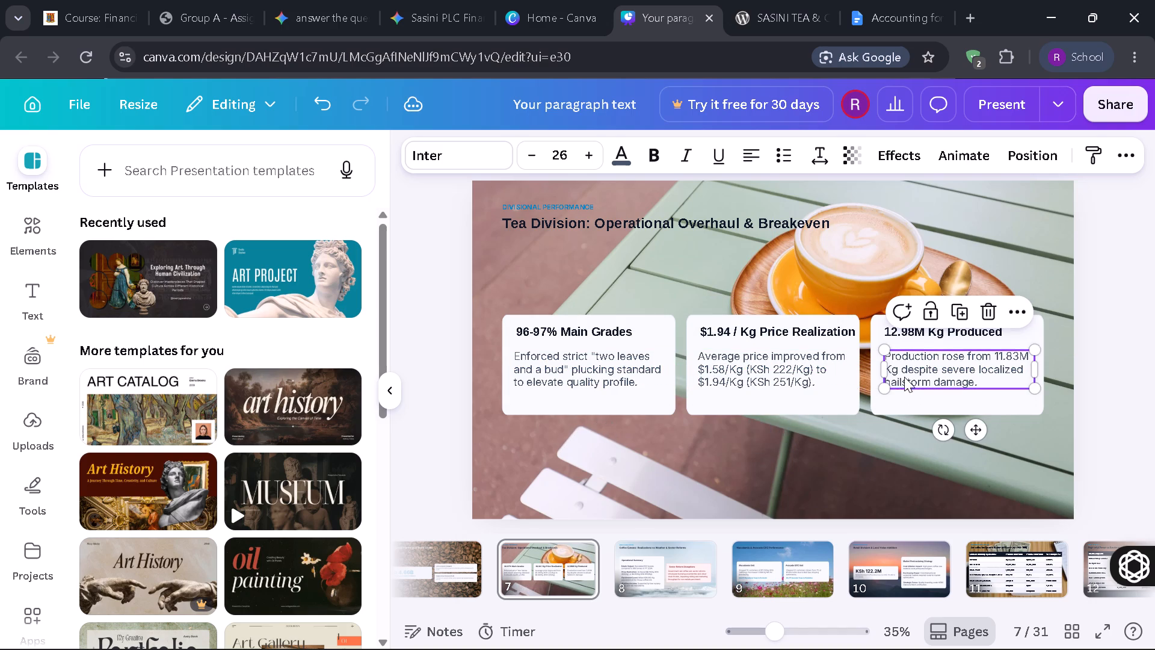
click(1126, 265)
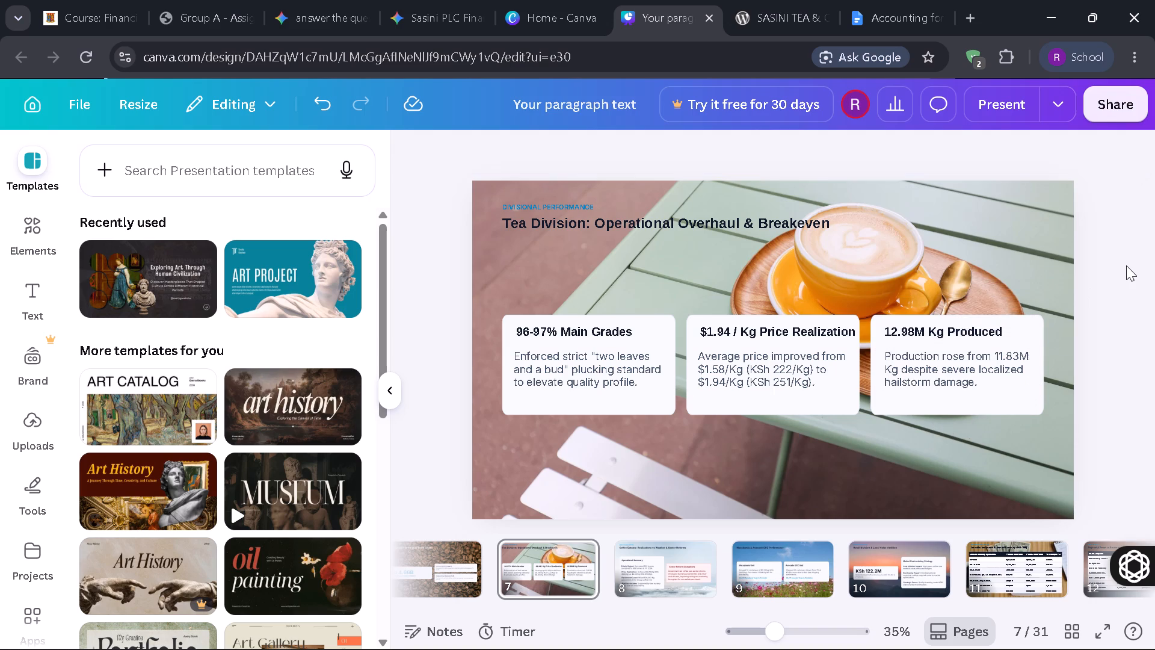
On slide 6, stretch the 236 Containers Shipped card upward to a height of about 232.
key(Left)
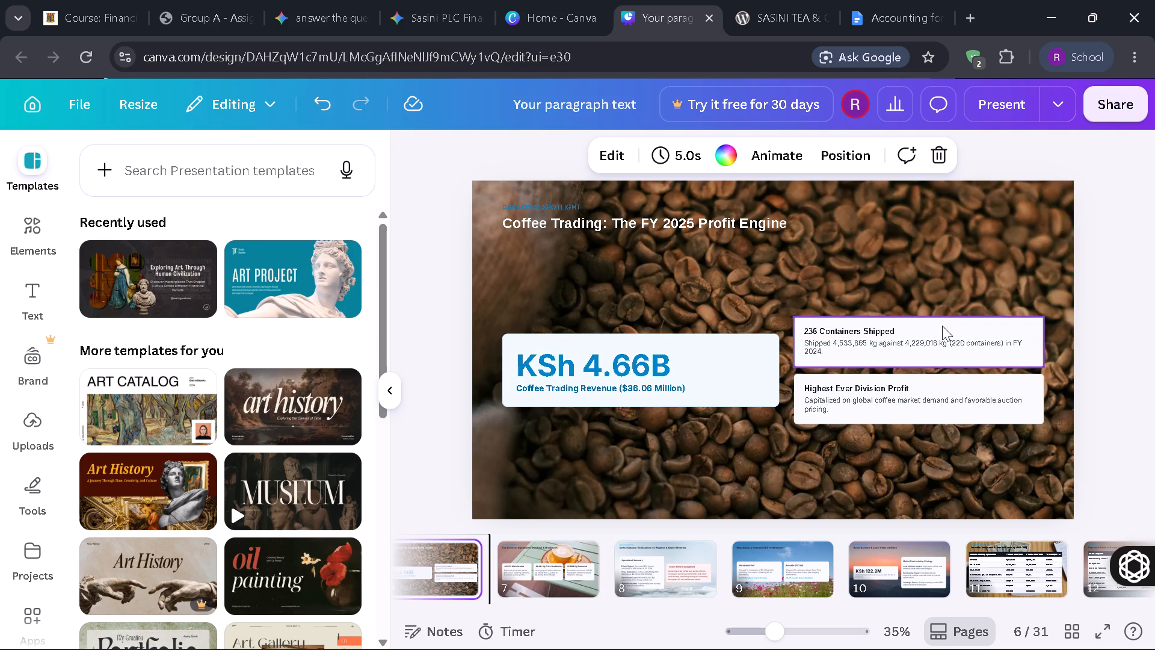
click(955, 318)
drag(923, 318, 922, 296)
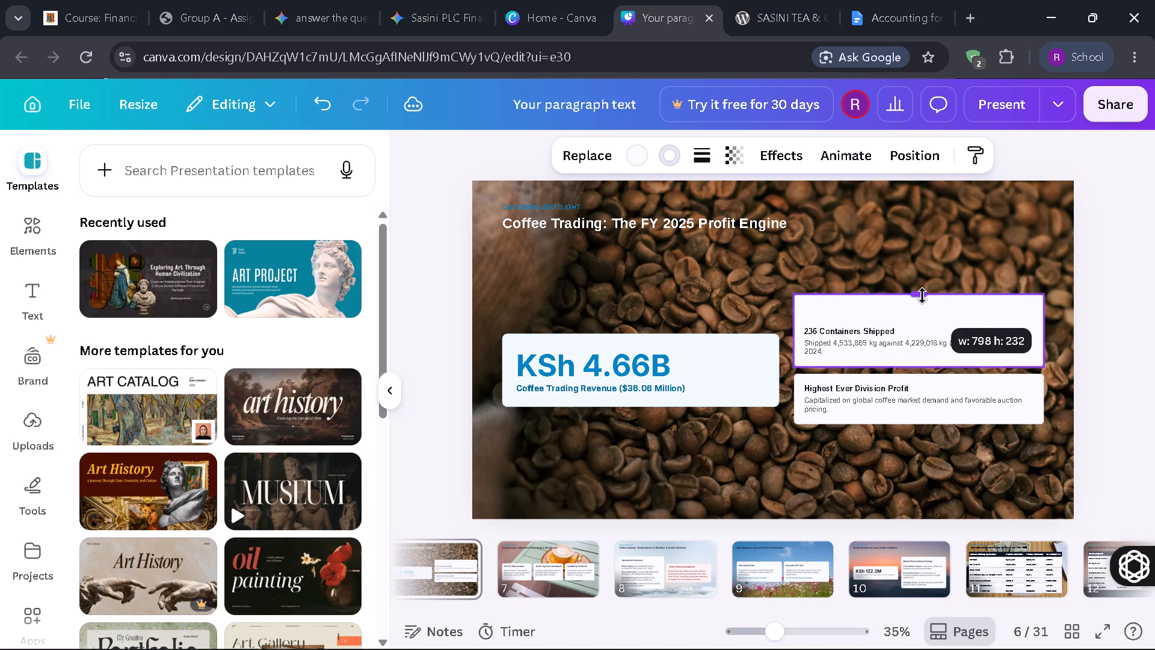
Move the 236 Containers Shipped heading up within its enlarged card, keeping it aligned with the left edge of the description text.
click(889, 333)
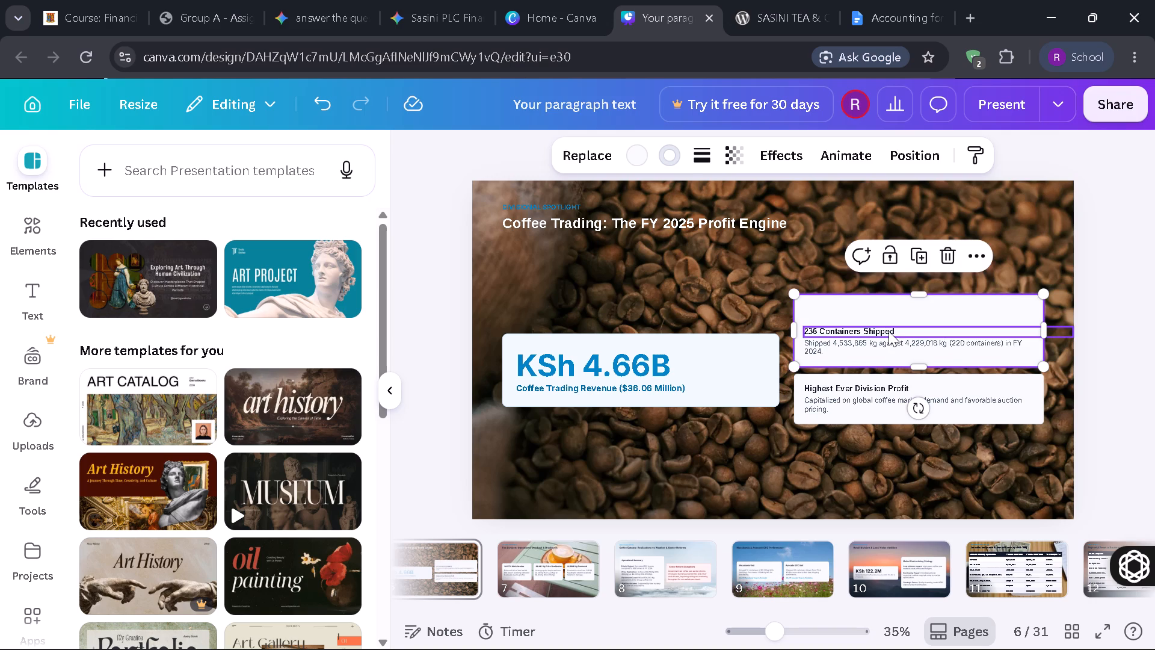
click(888, 332)
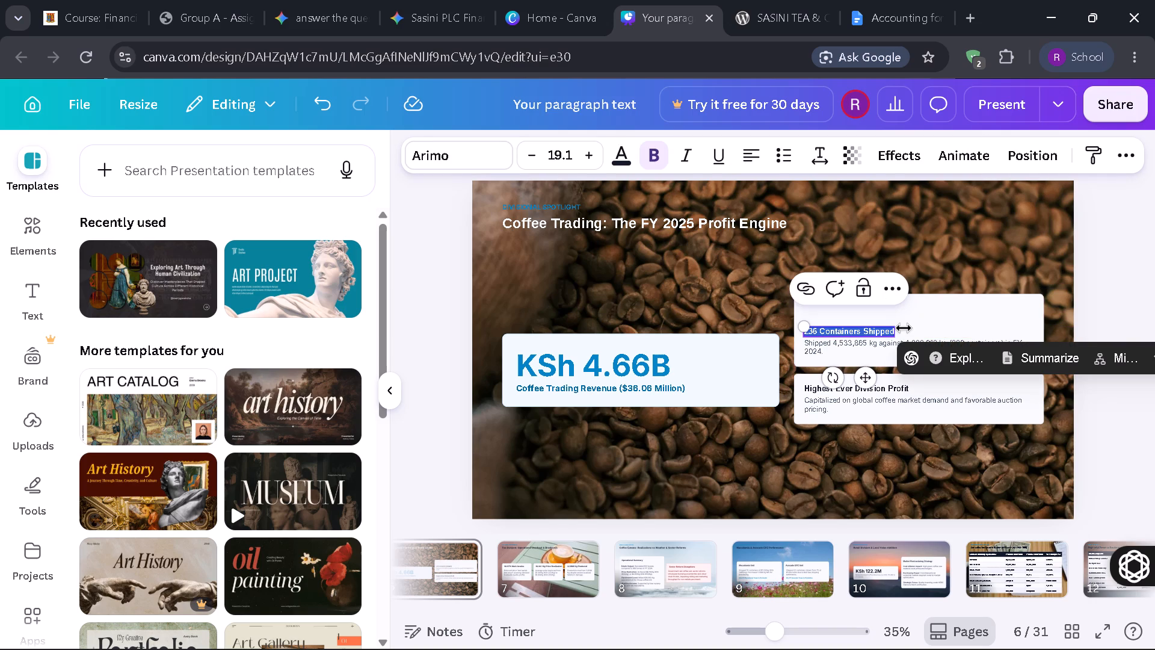
click(904, 328)
click(851, 329)
click(1119, 313)
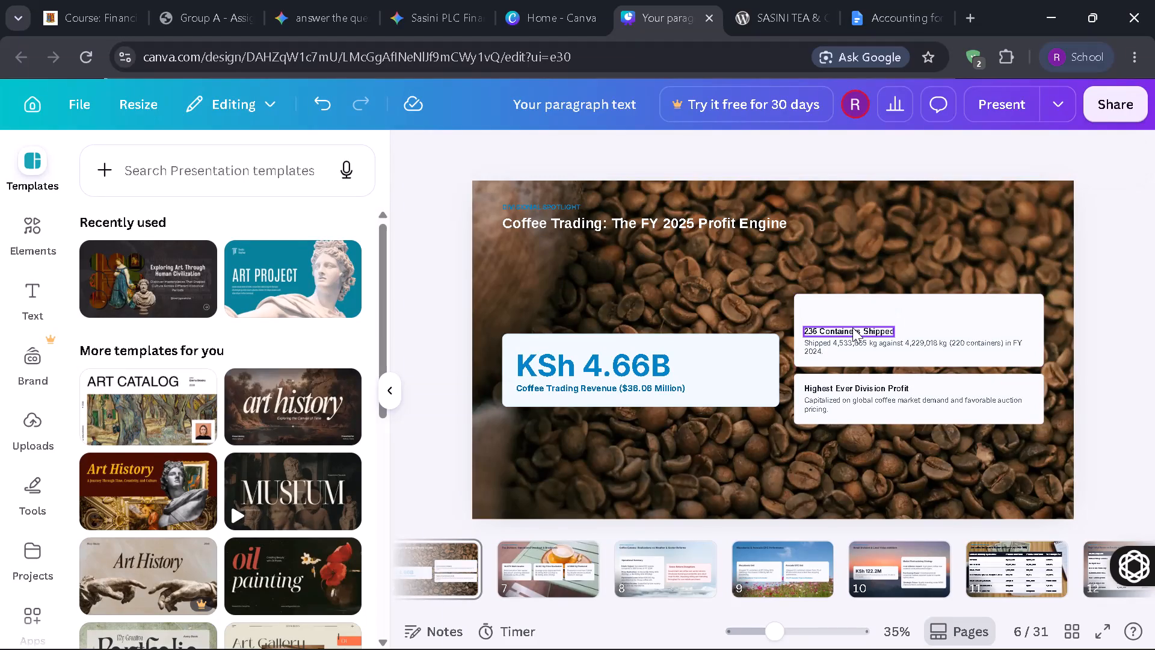
click(852, 327)
drag(852, 327, 852, 317)
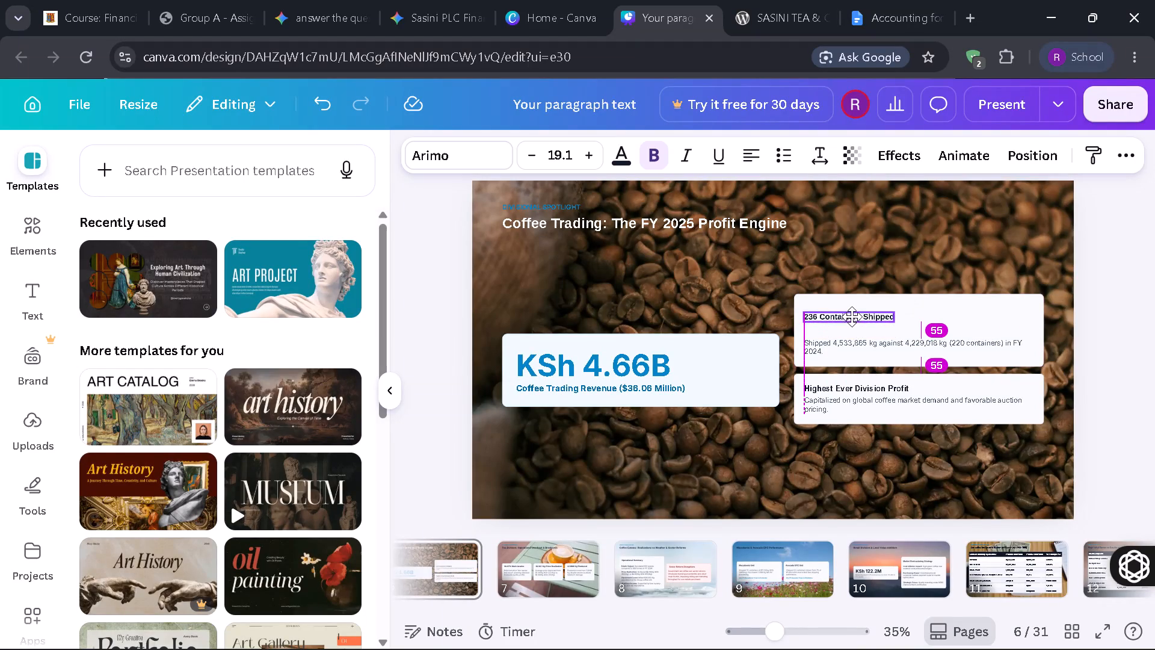
Move the heading and description up inside the 236 Containers Shipped card, keeping both left-aligned.
drag(852, 317, 852, 309)
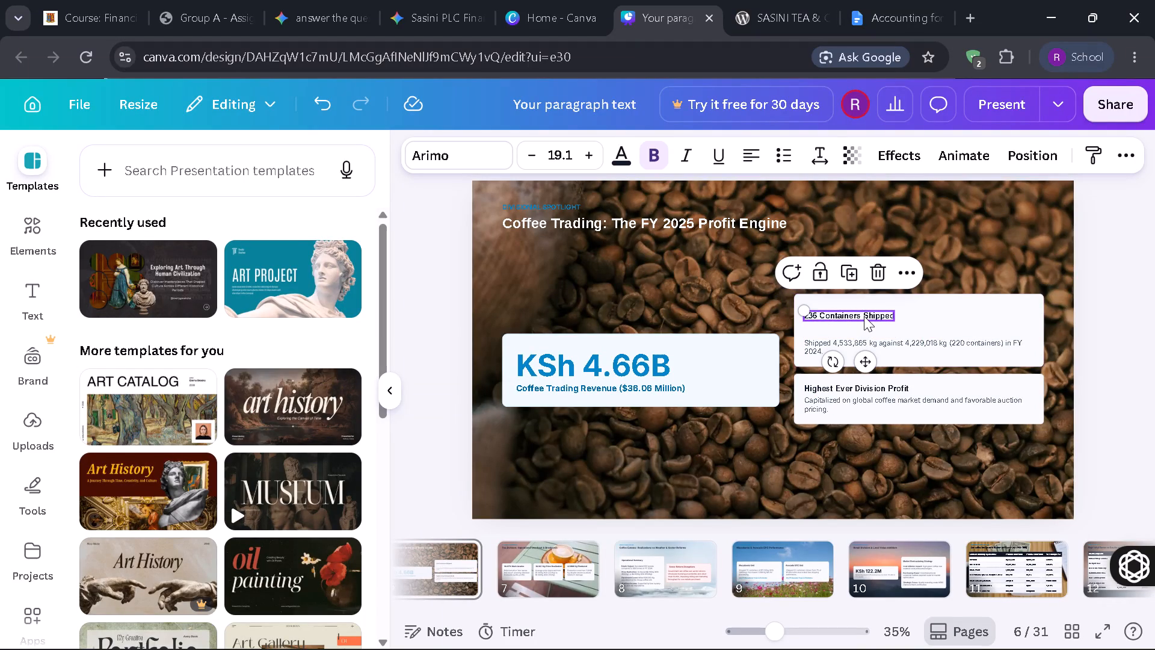
click(864, 316)
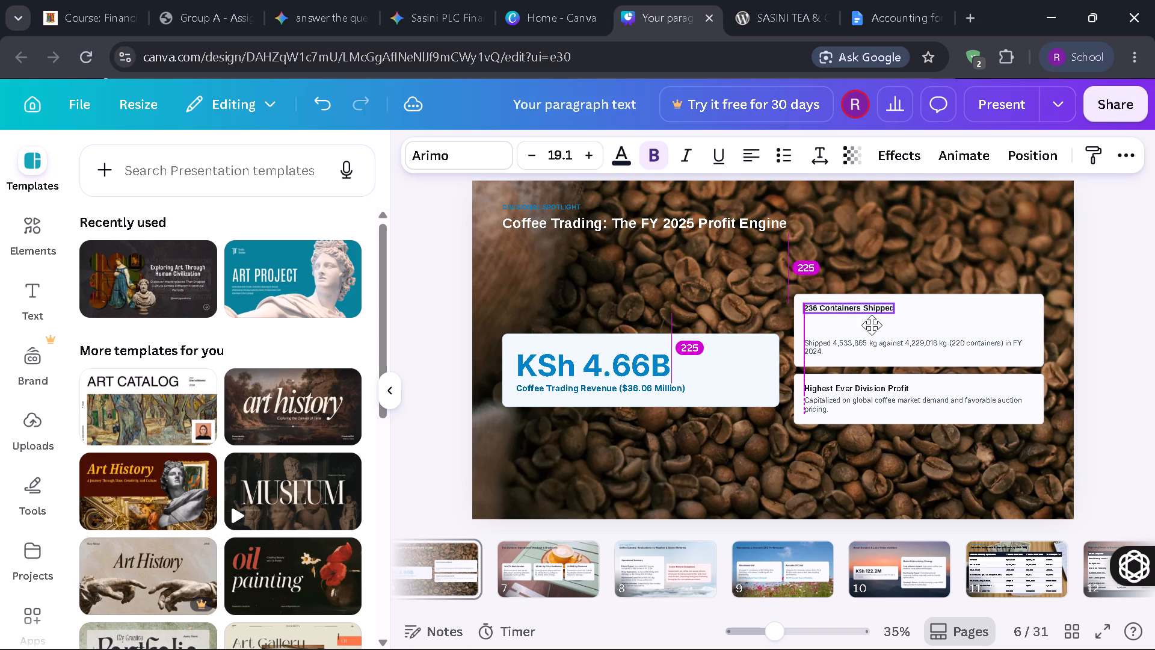
drag(871, 342, 870, 332)
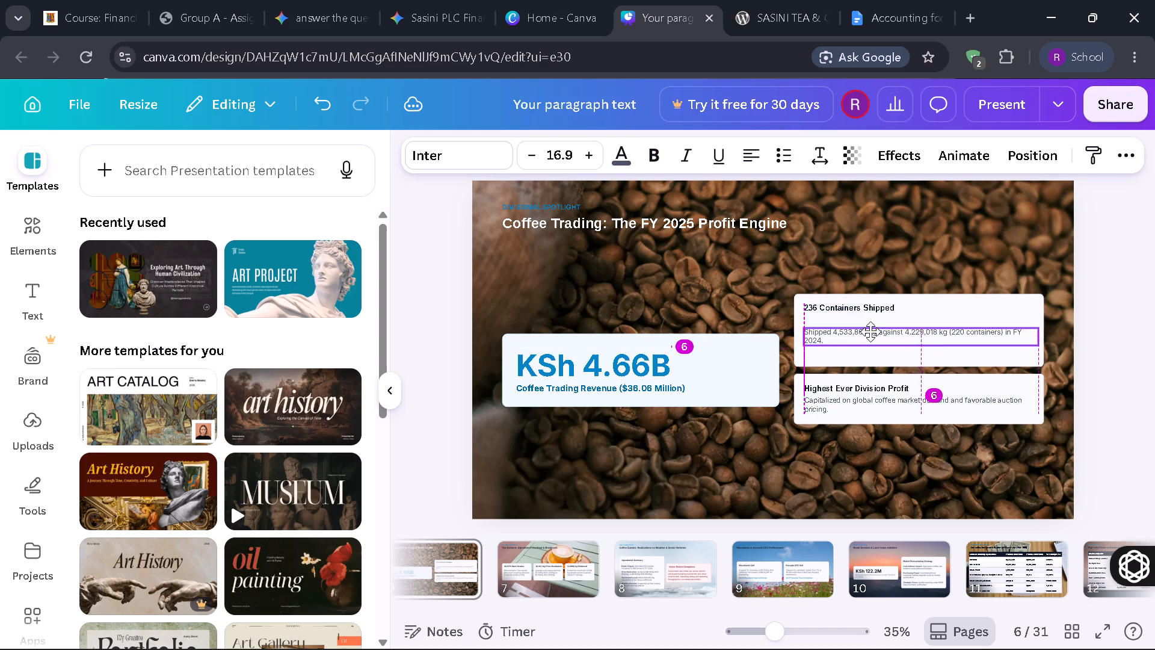
drag(870, 332, 870, 329)
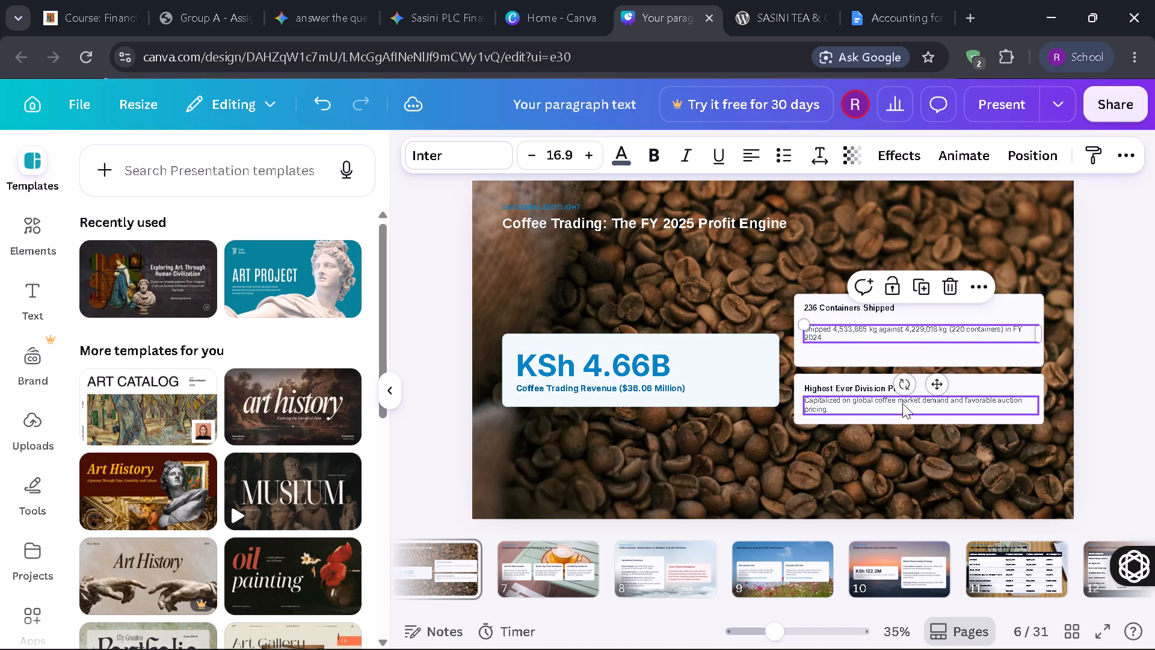
Stretch the Highest Ever Division Profit card downward and lower its description text to leave space beneath the heading.
click(913, 421)
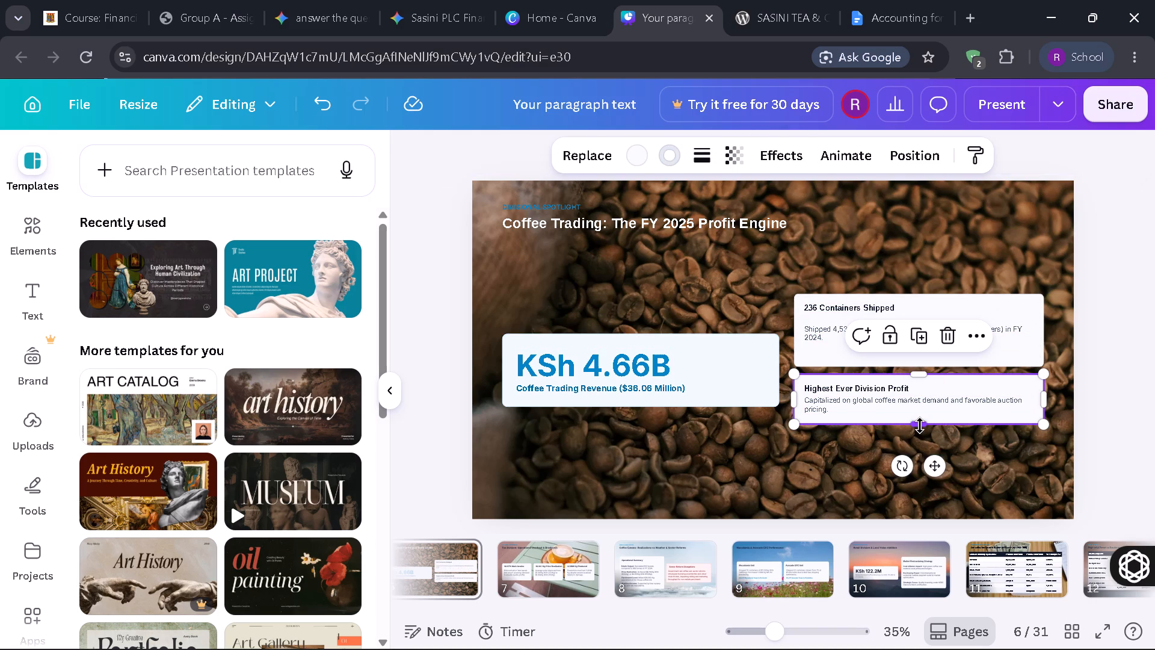
drag(920, 426, 919, 442)
drag(916, 406, 916, 422)
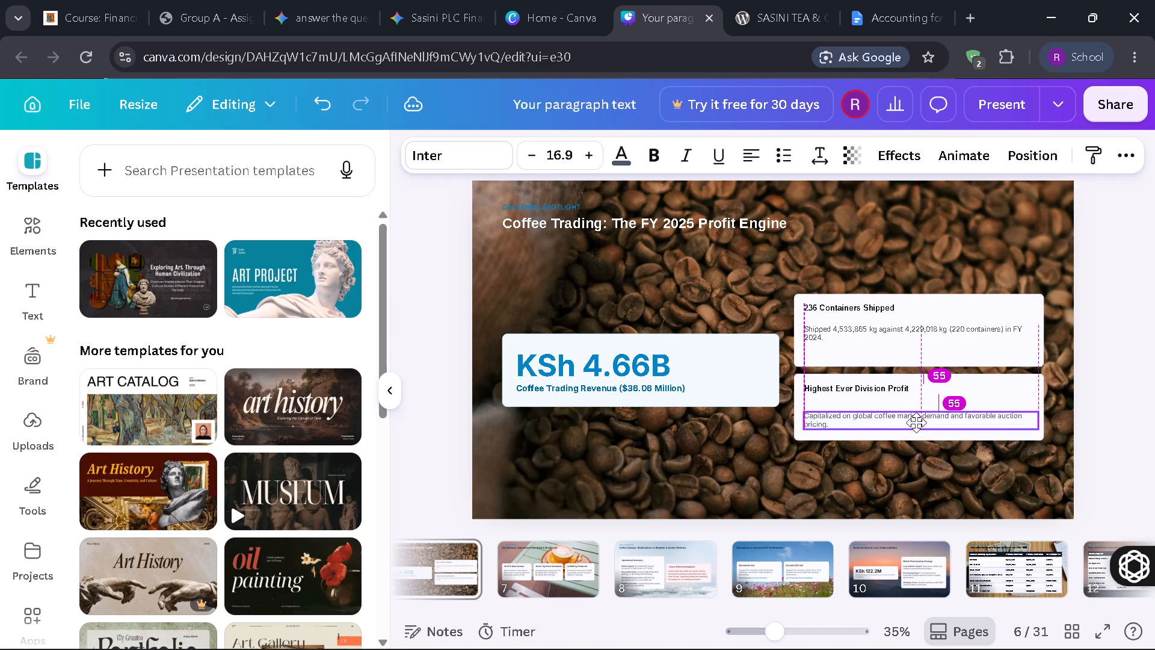
drag(916, 422, 916, 416)
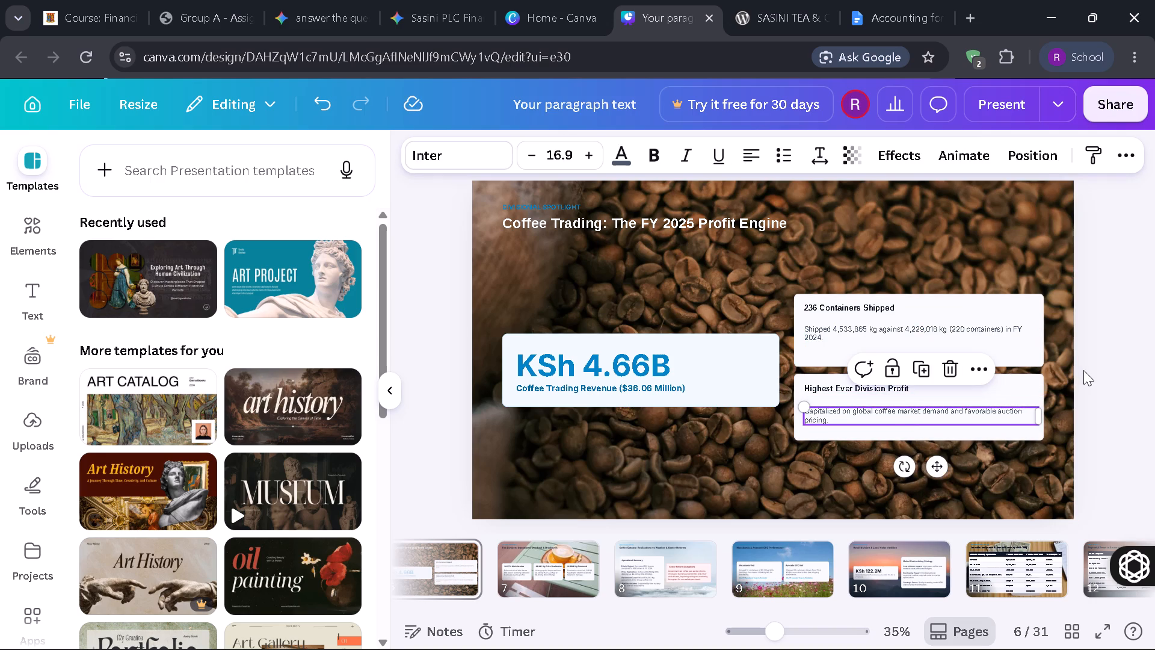
click(1098, 403)
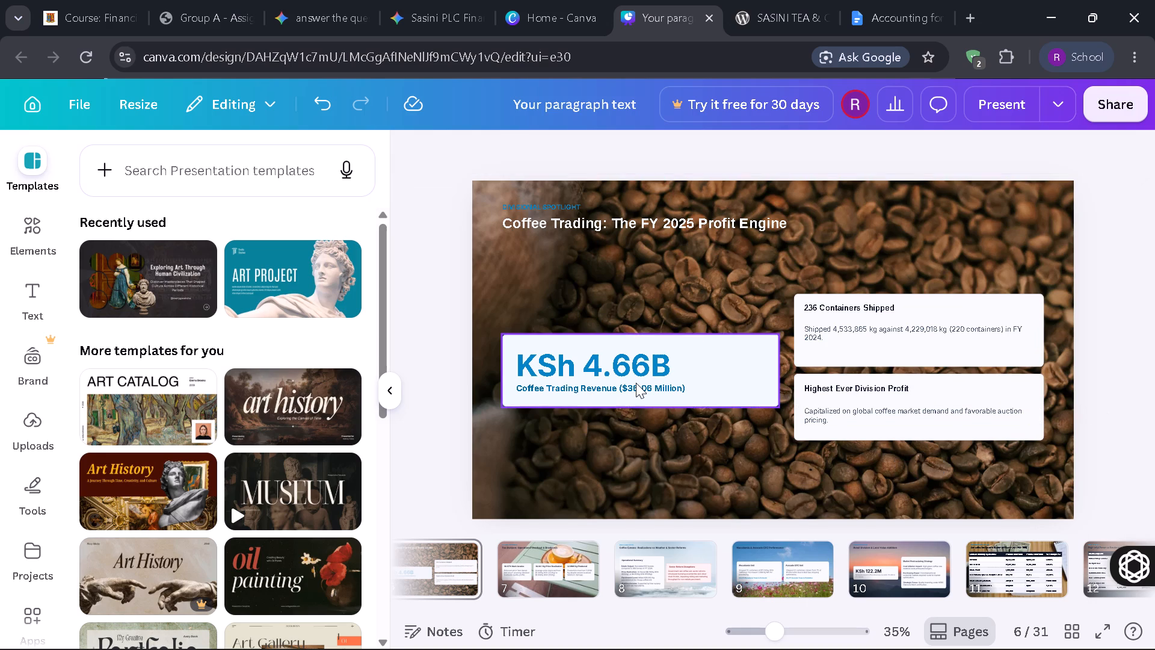
Increase the font size of the Coffee Trading Revenue caption under KSh 4.66B to 25.2.
click(636, 383)
click(591, 155)
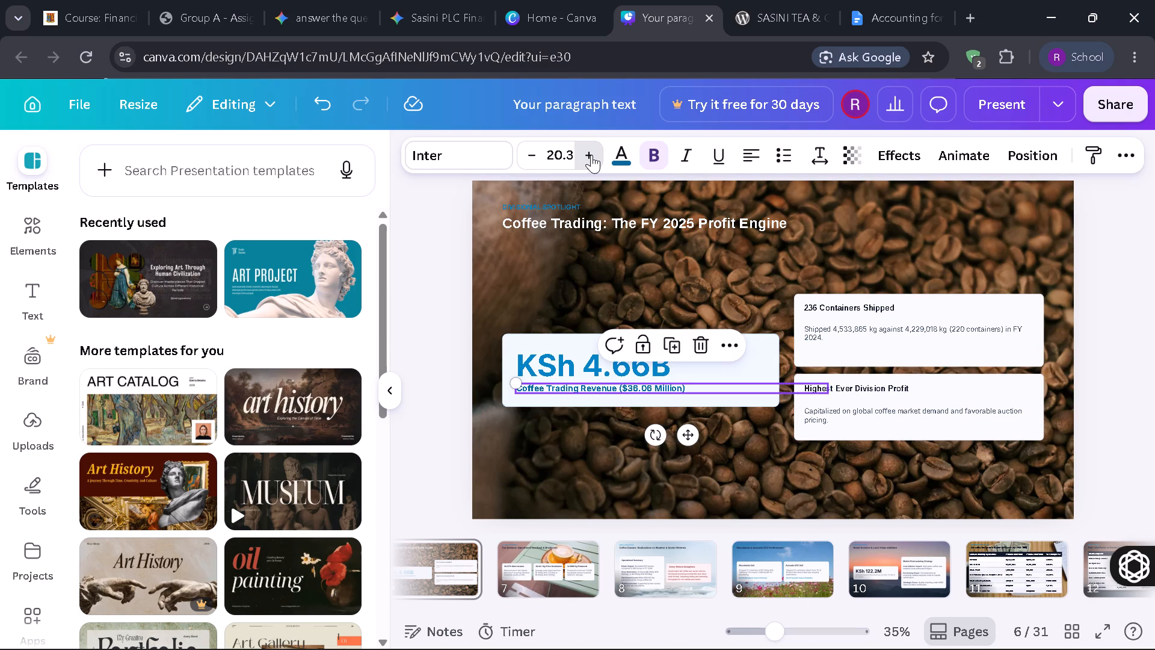
click(591, 155)
click(591, 155)
click(591, 155)
click(591, 155)
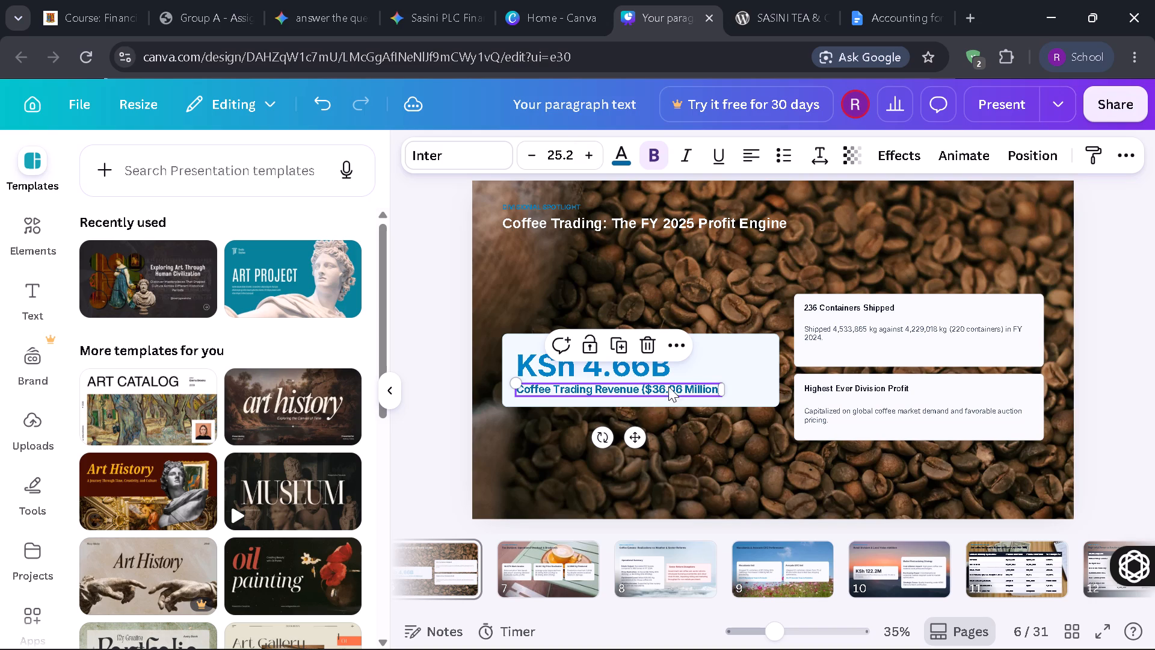
Increase the font size of the 236 Containers Shipped heading to 28.1.
click(872, 303)
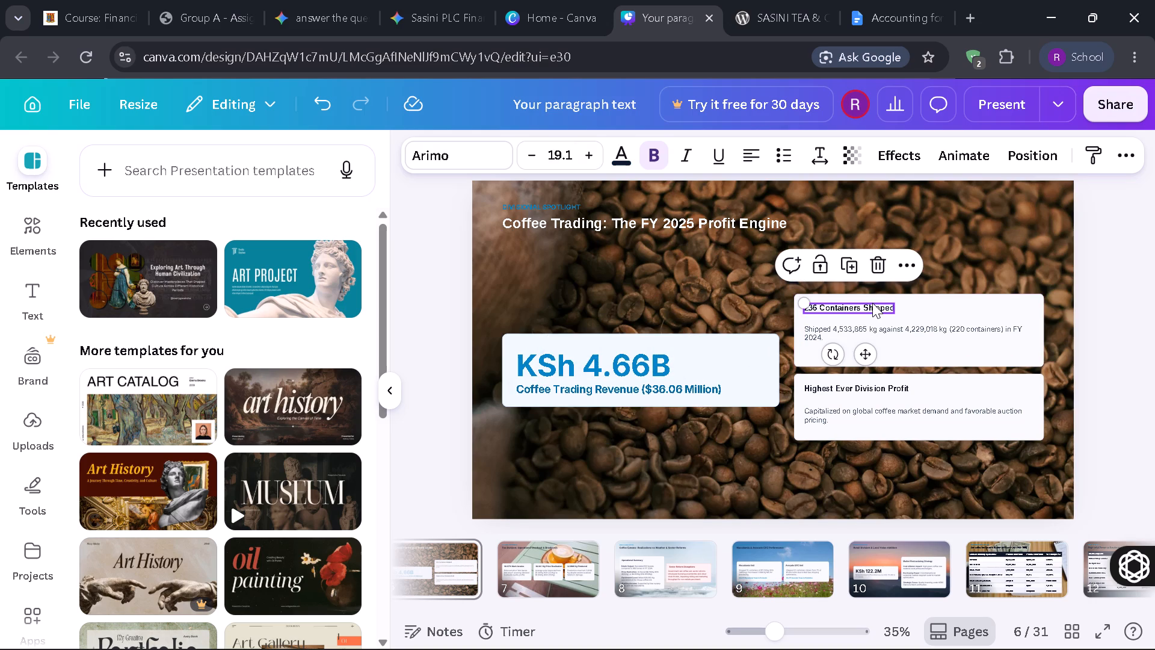
click(593, 150)
click(593, 150)
click(593, 150)
click(593, 150)
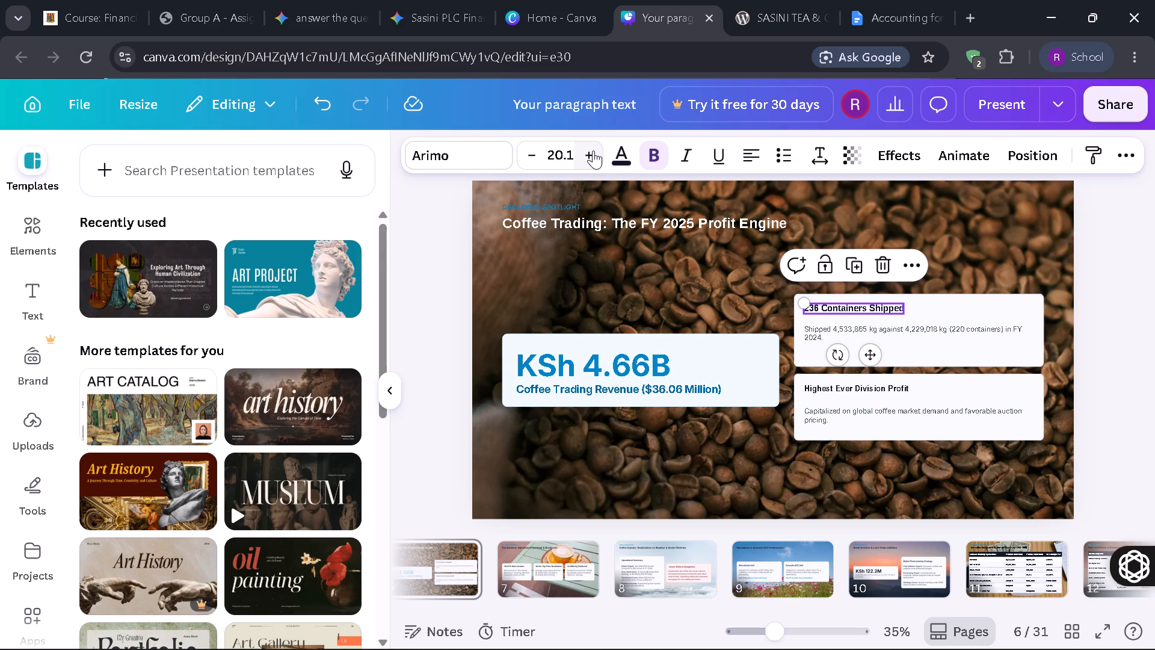
click(593, 150)
click(593, 150)
click(593, 150)
click(593, 150)
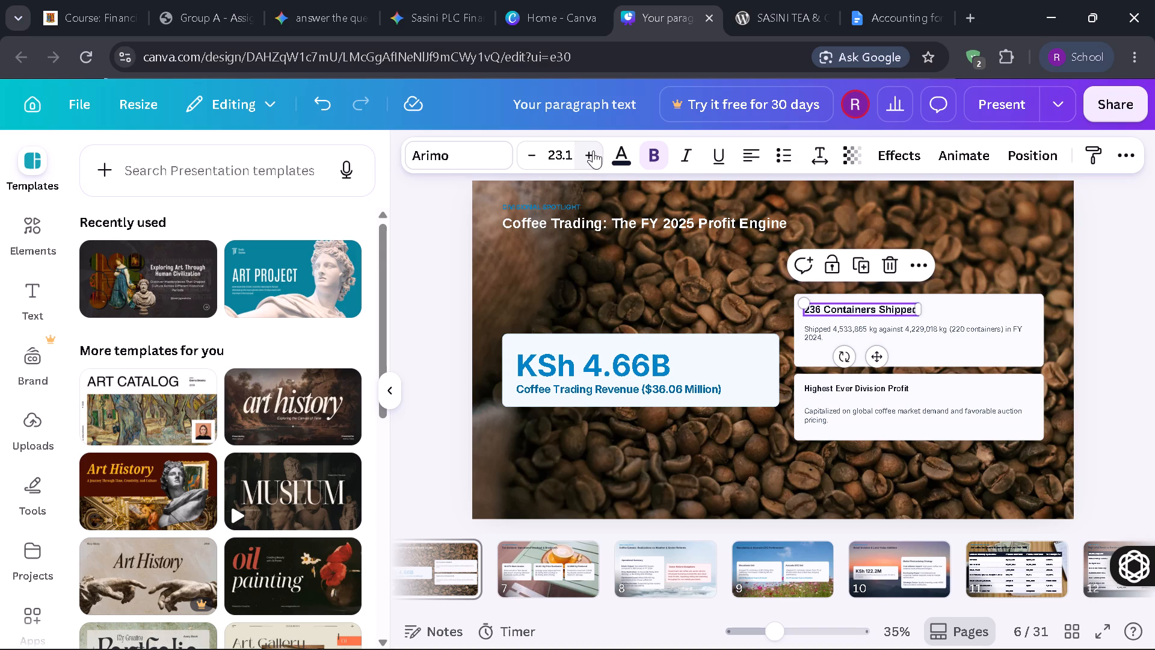
click(593, 150)
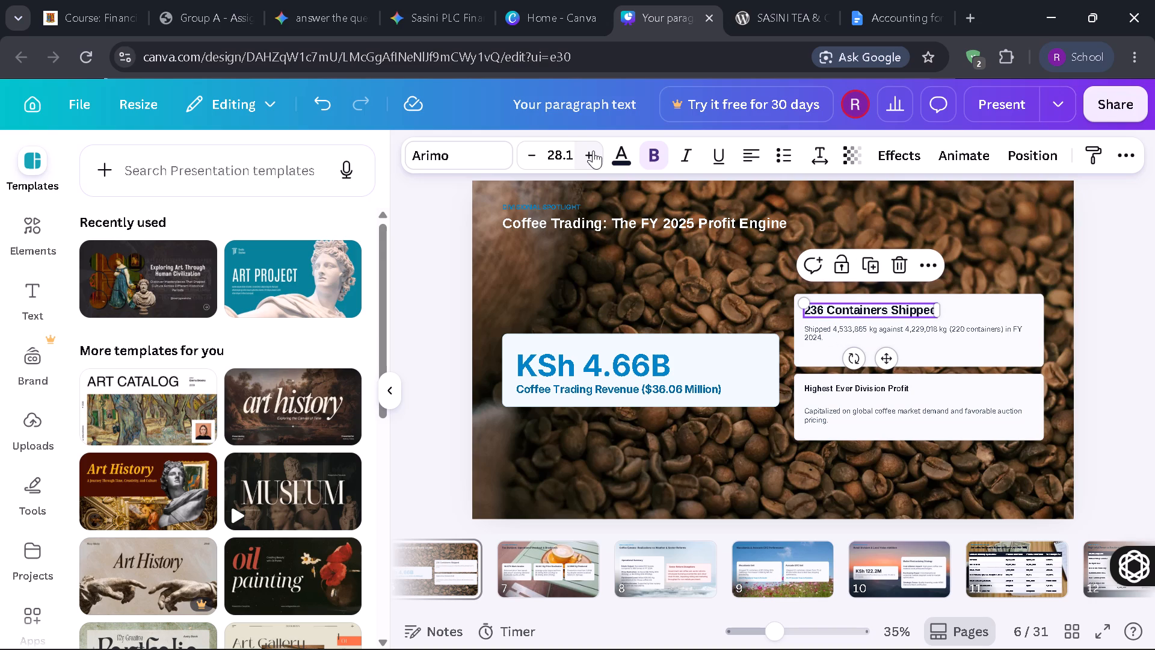
Increase the font size of the description text in the 236 Containers Shipped card to 26.9.
click(875, 327)
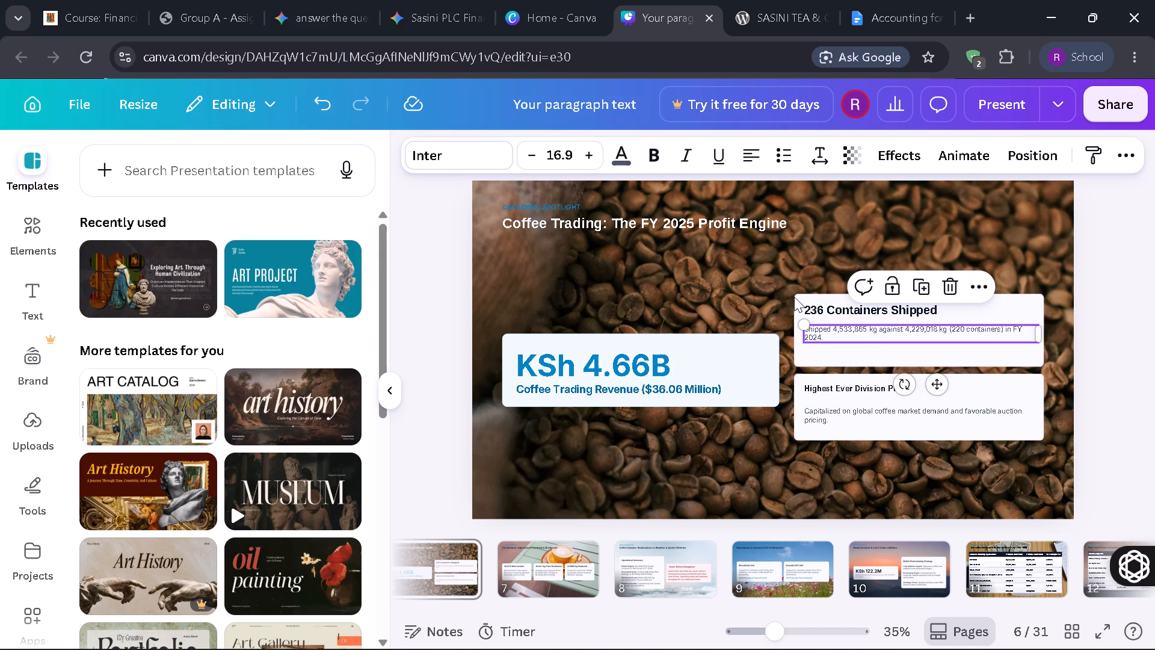
click(589, 151)
click(589, 151)
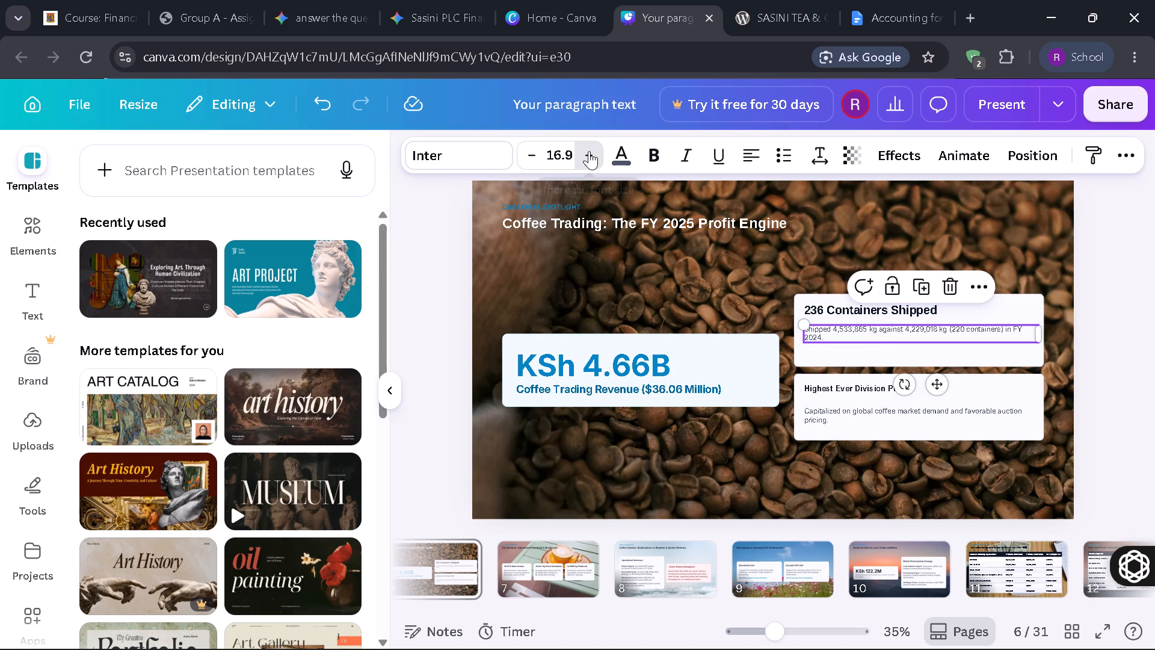
click(589, 151)
click(589, 151)
click(589, 151)
click(589, 151)
click(589, 151)
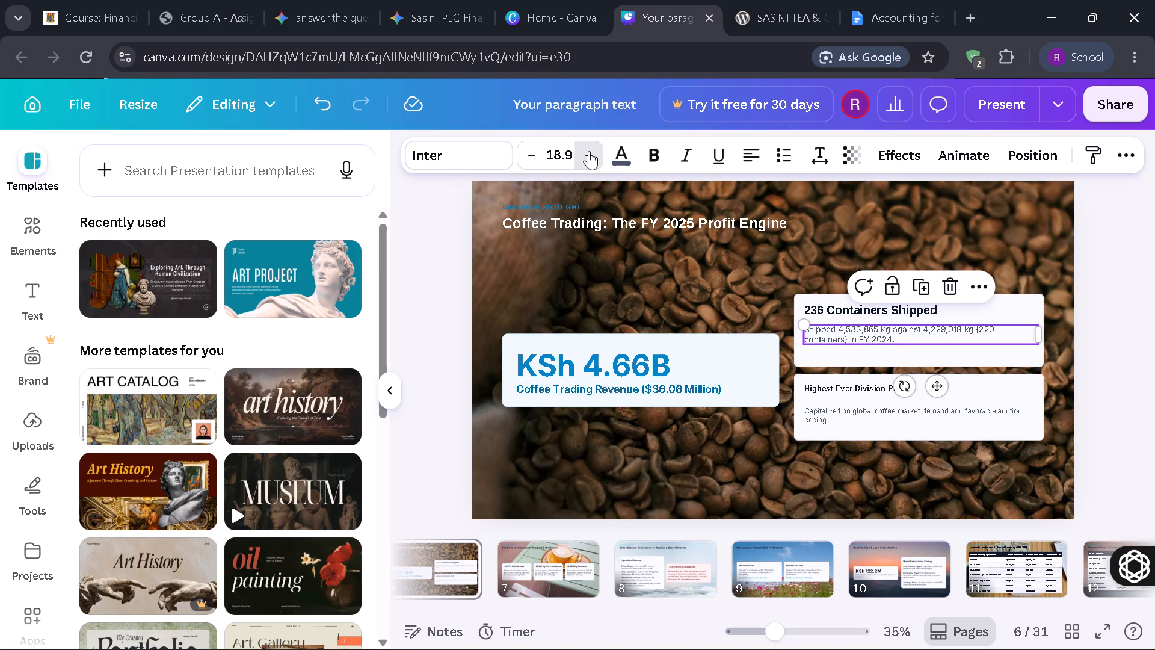
click(589, 151)
click(589, 151)
click(589, 151)
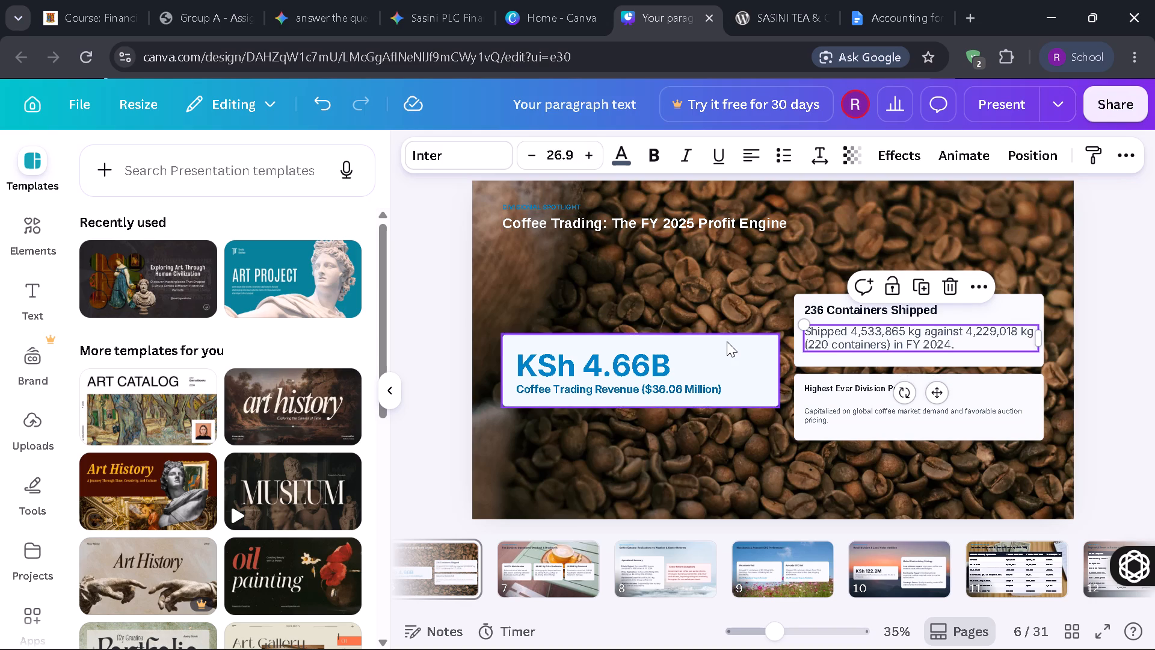
Increase the font size of the Highest Ever Division Profit heading to 28.1.
click(838, 386)
click(582, 158)
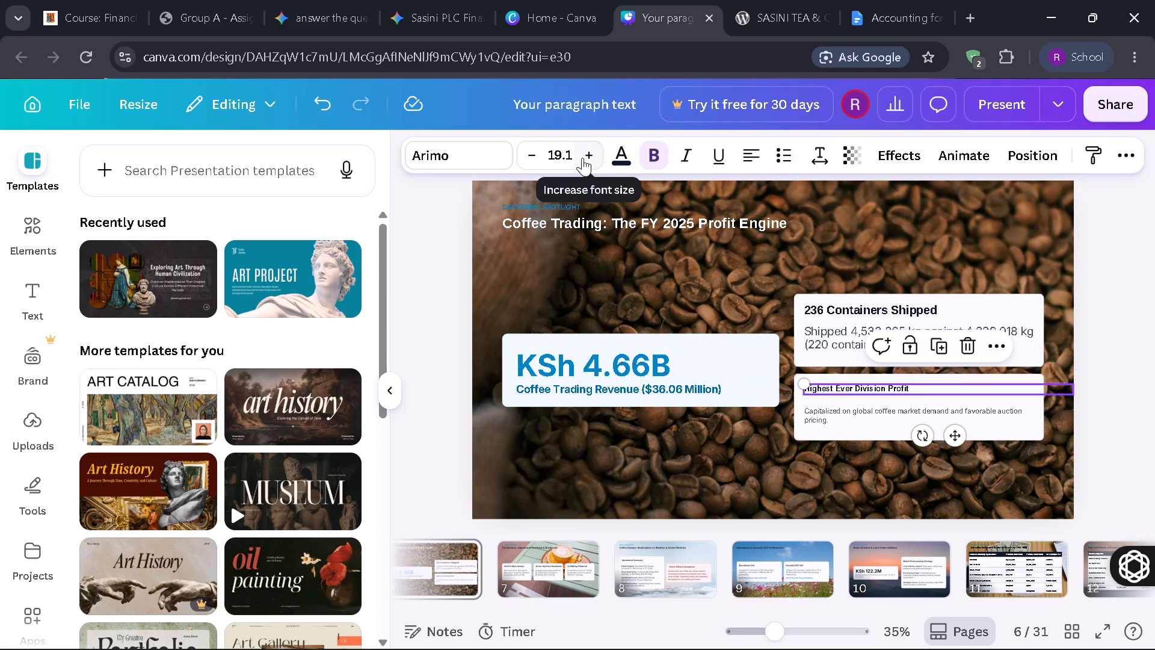
click(582, 158)
click(582, 158)
click(582, 158)
click(582, 158)
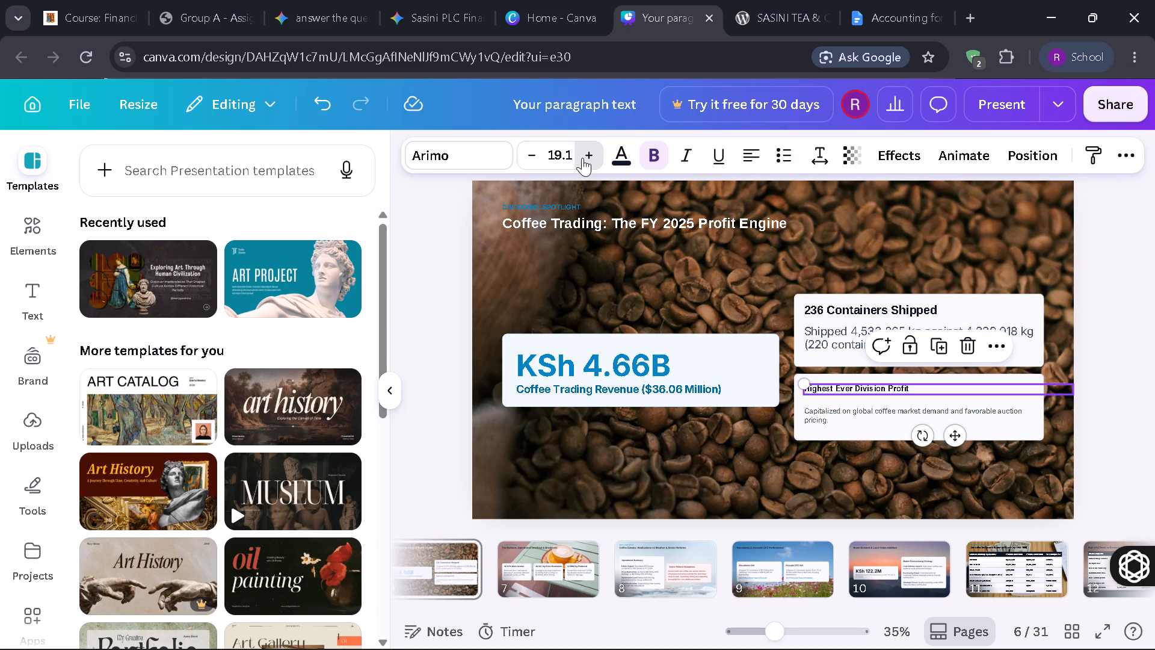
click(582, 158)
double_click(582, 158)
click(582, 158)
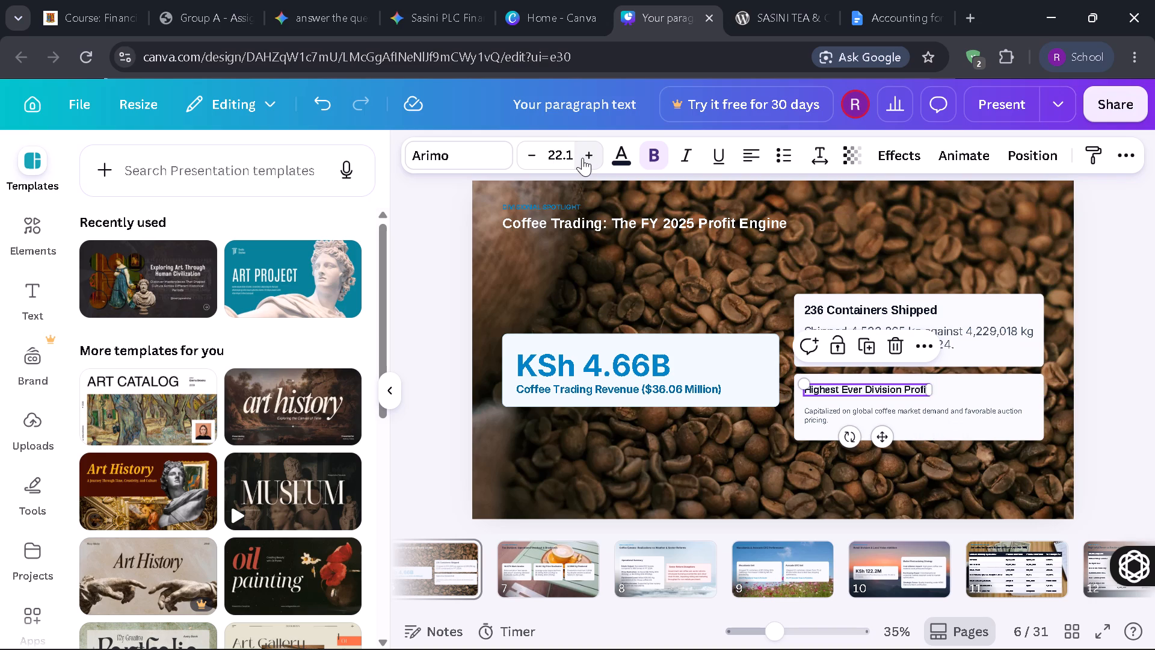
Increase the font size of the description text in the Highest Ever Division Profit card to 26.9.
click(830, 409)
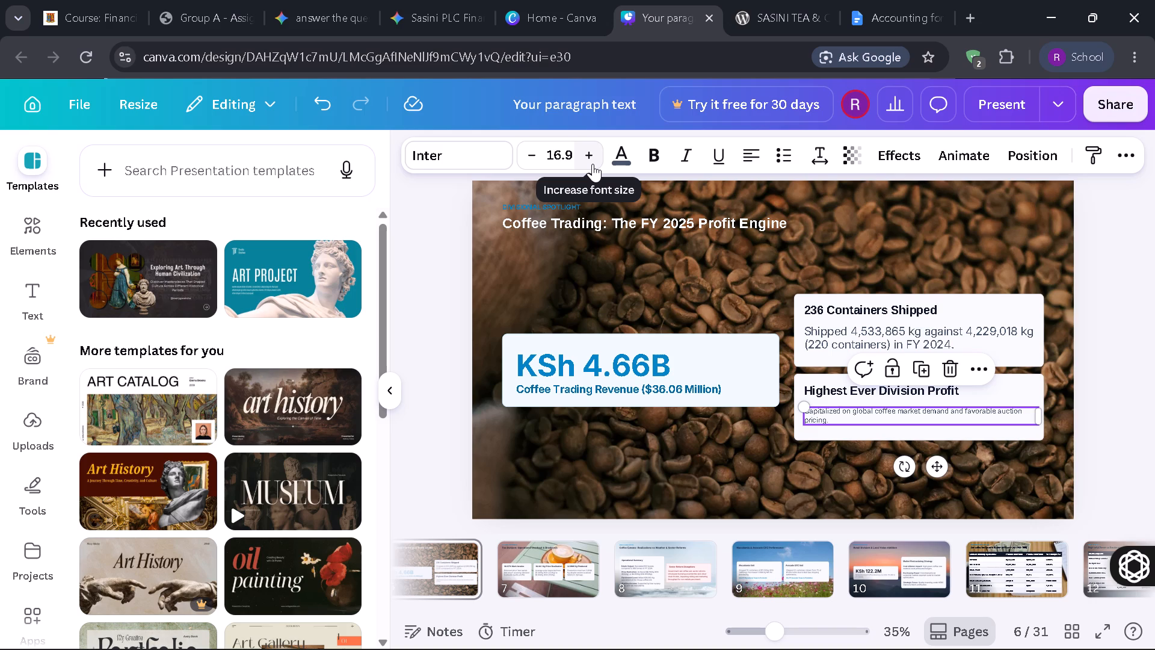
click(593, 164)
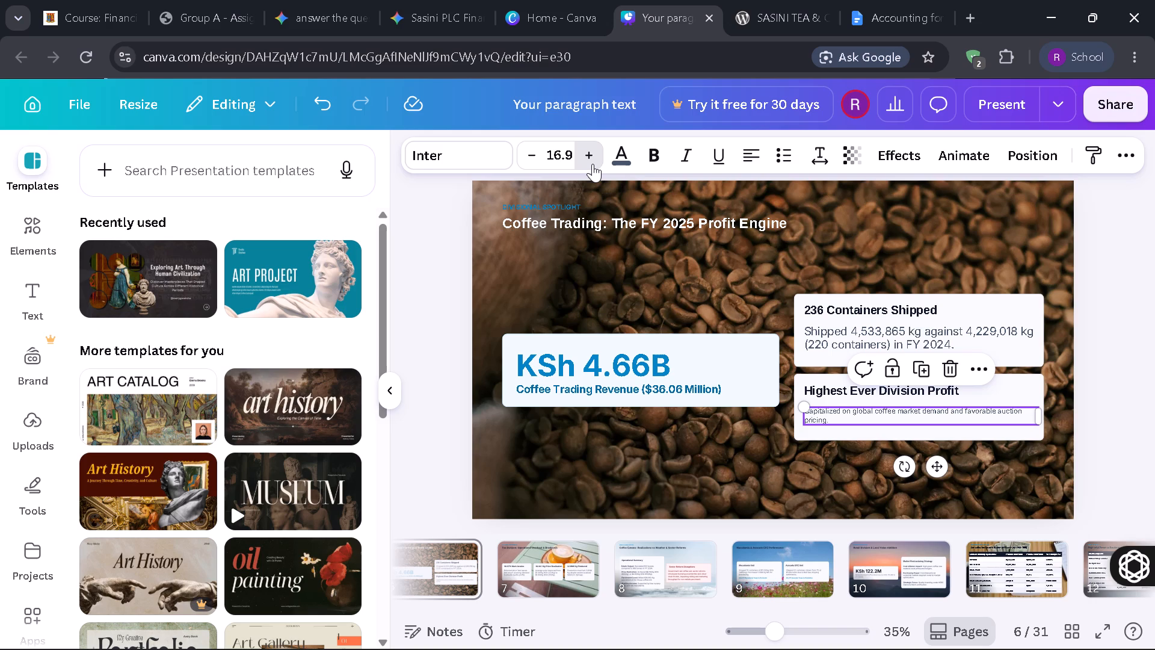
triple_click(594, 159)
triple_click(594, 159)
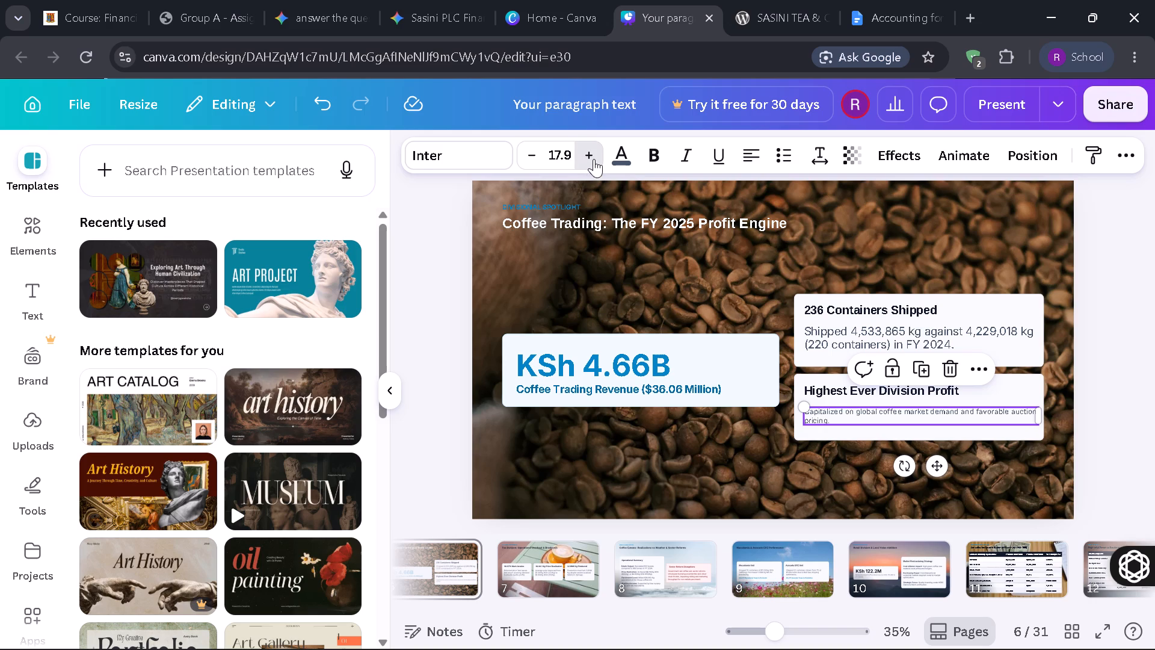
click(594, 159)
double_click(594, 159)
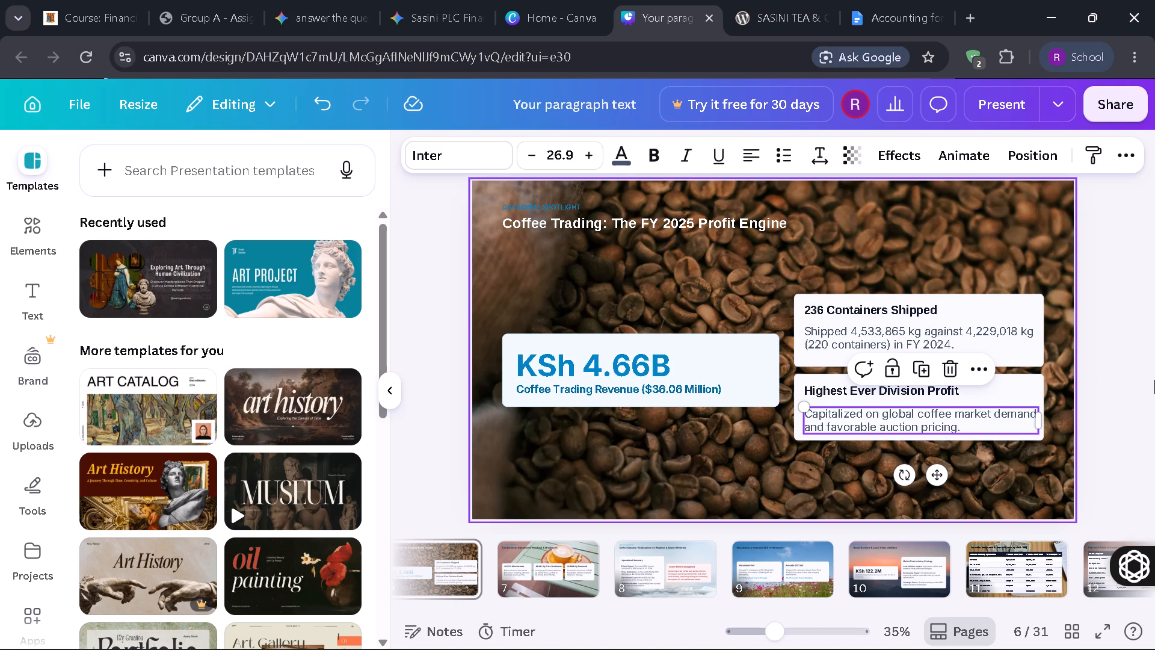
click(1109, 386)
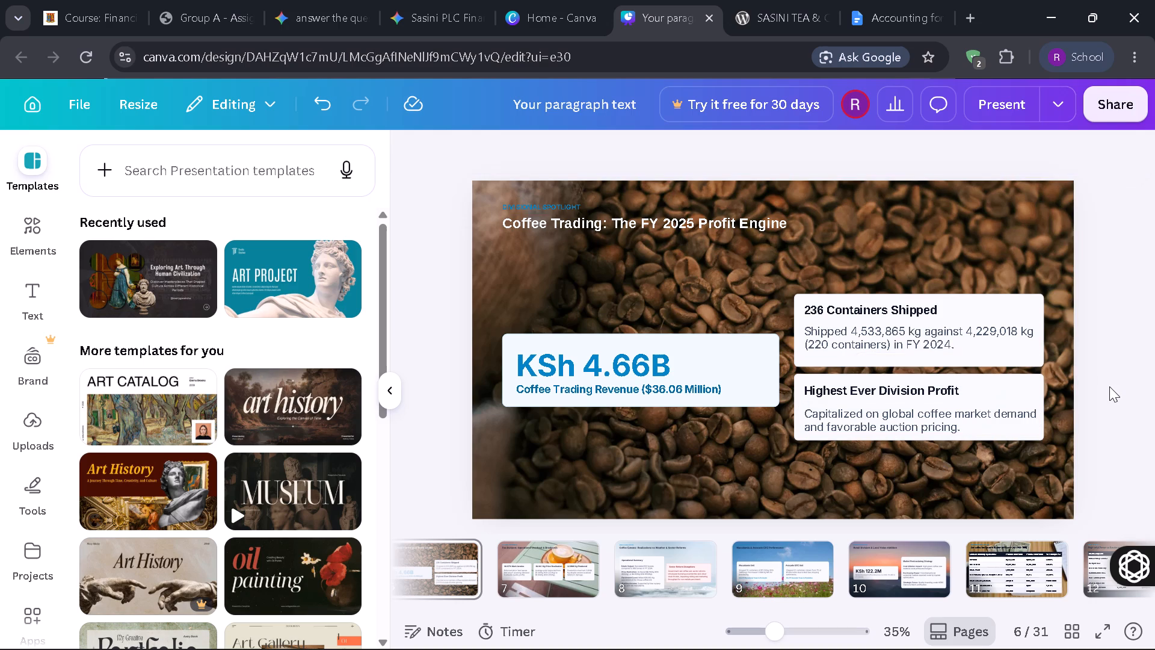
On slide 5, stretch the Board Leadership card upward and move its heading up near the card's new top edge.
key(Left)
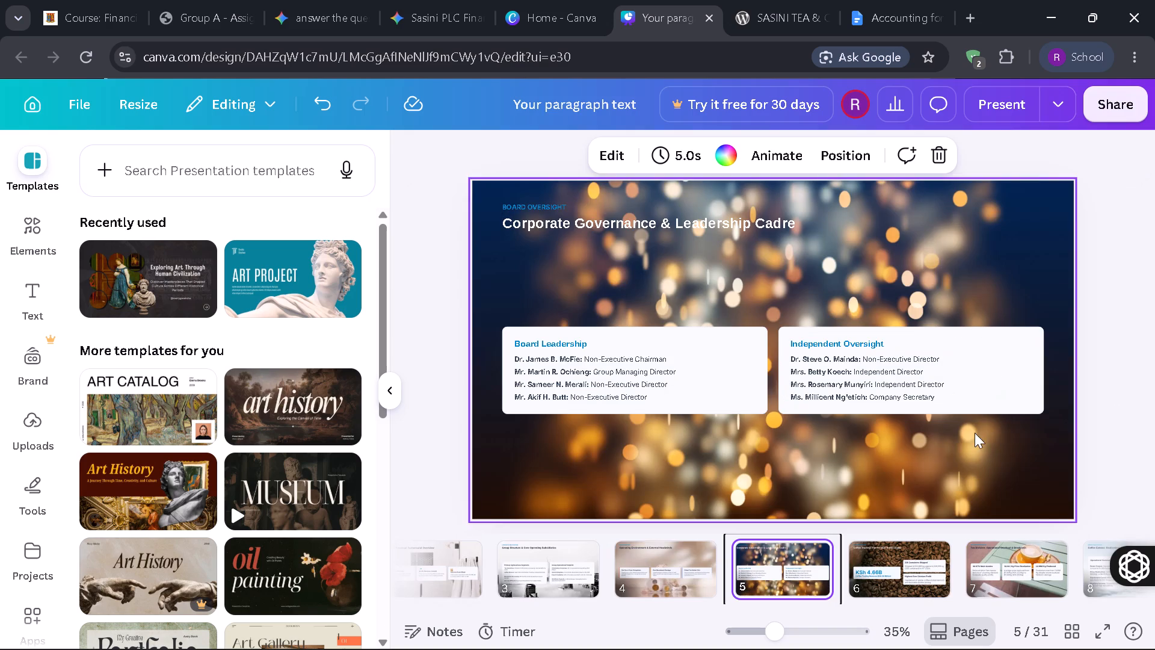
click(695, 334)
drag(630, 328, 625, 299)
click(573, 342)
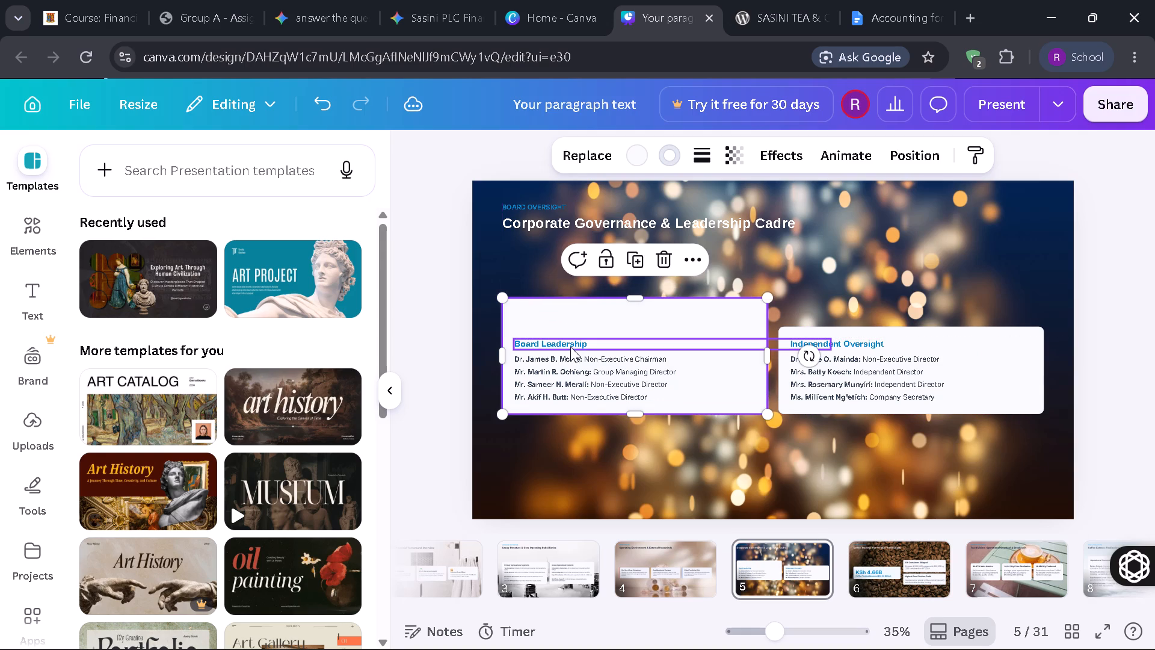
click(567, 344)
drag(567, 344, 567, 320)
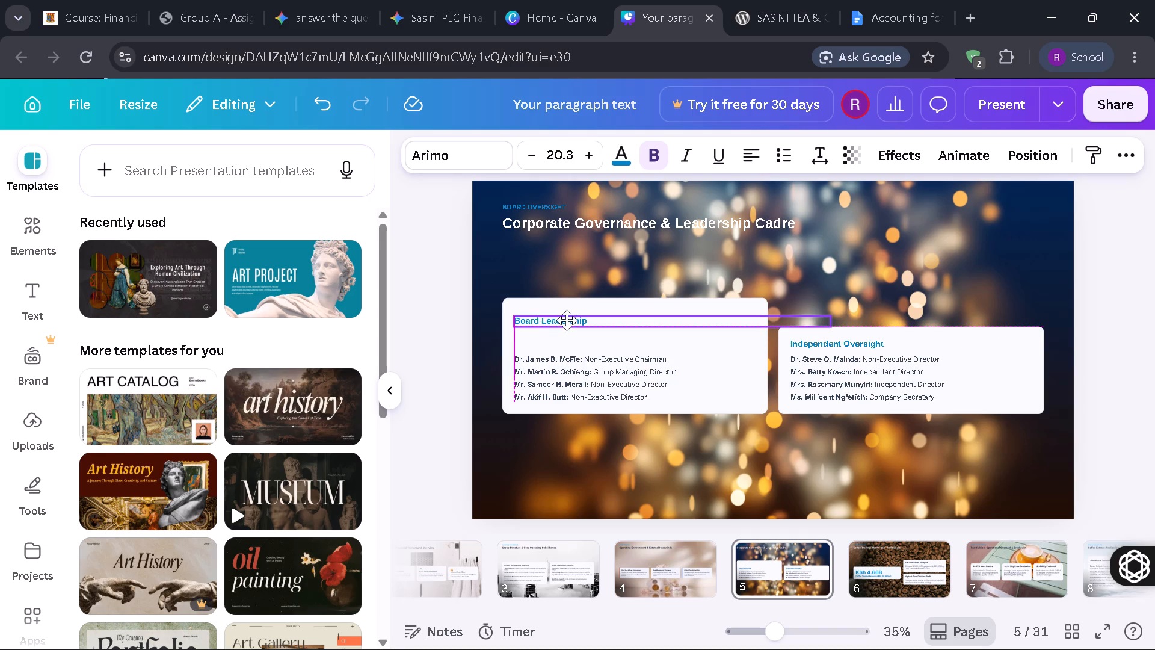
drag(567, 320, 567, 317)
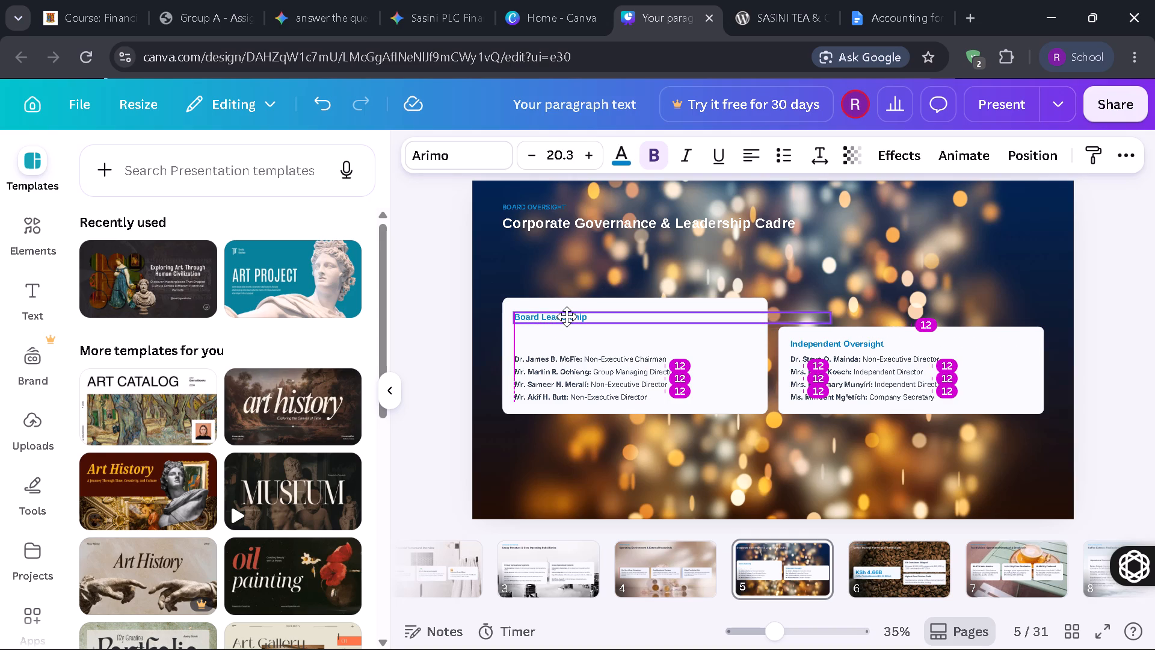
Extend the Board Leadership card slightly downward and move the Non-Executive Chairman line up beneath the heading, keeping it left-aligned.
click(624, 413)
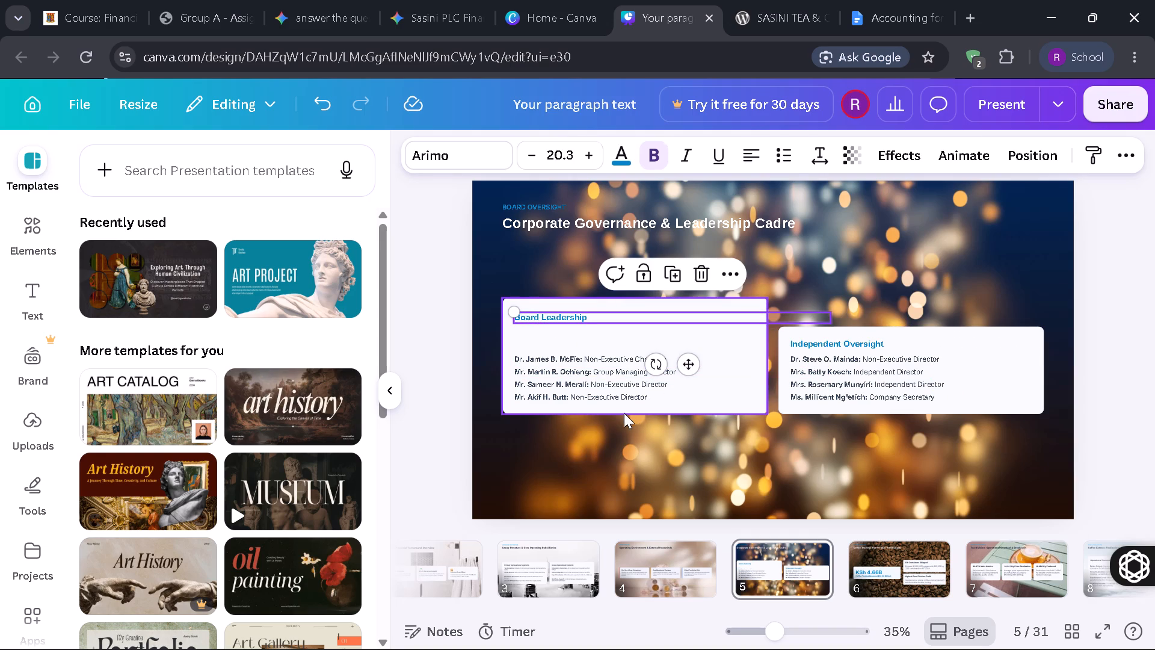
drag(629, 414, 629, 424)
click(588, 358)
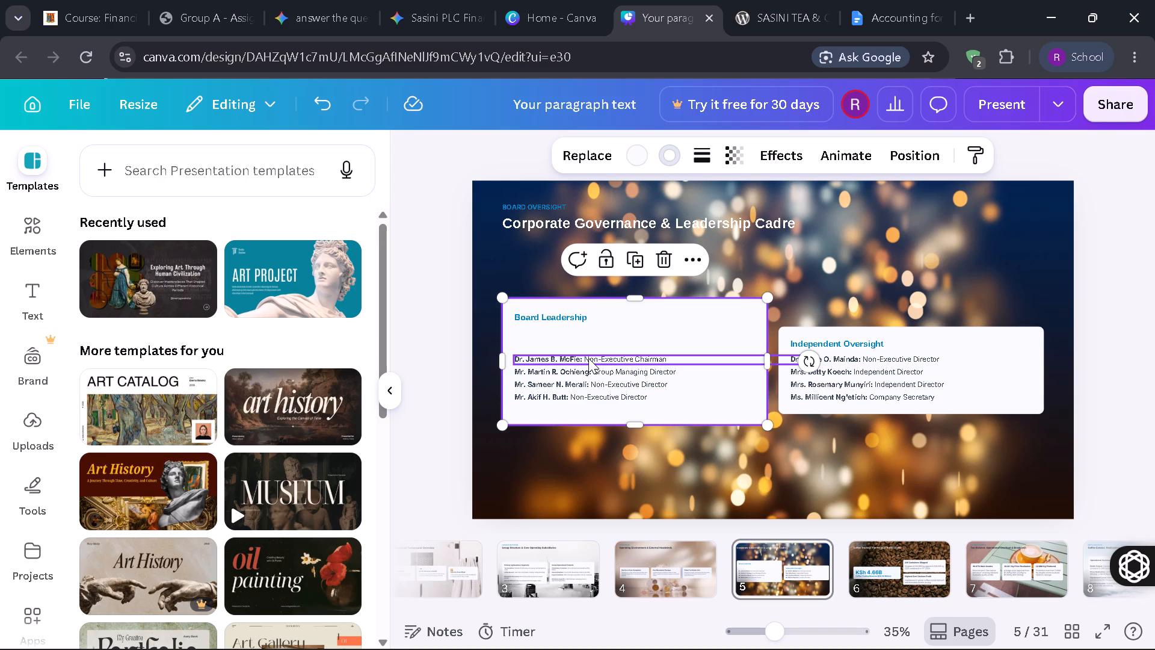
drag(588, 358, 589, 339)
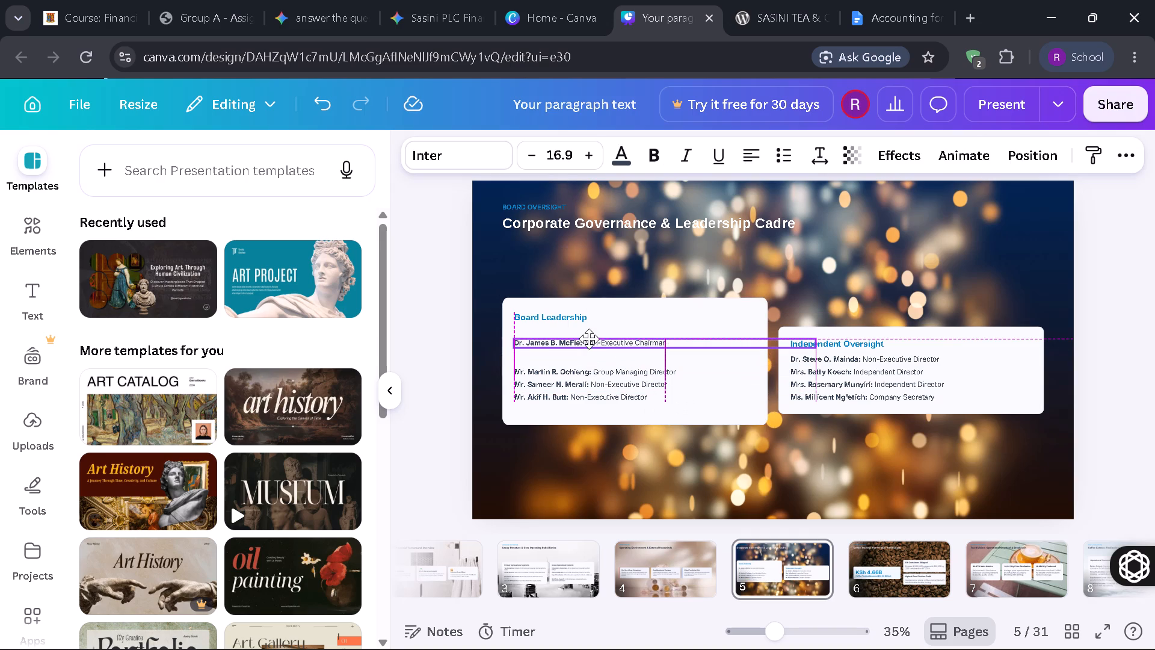
drag(589, 339, 589, 338)
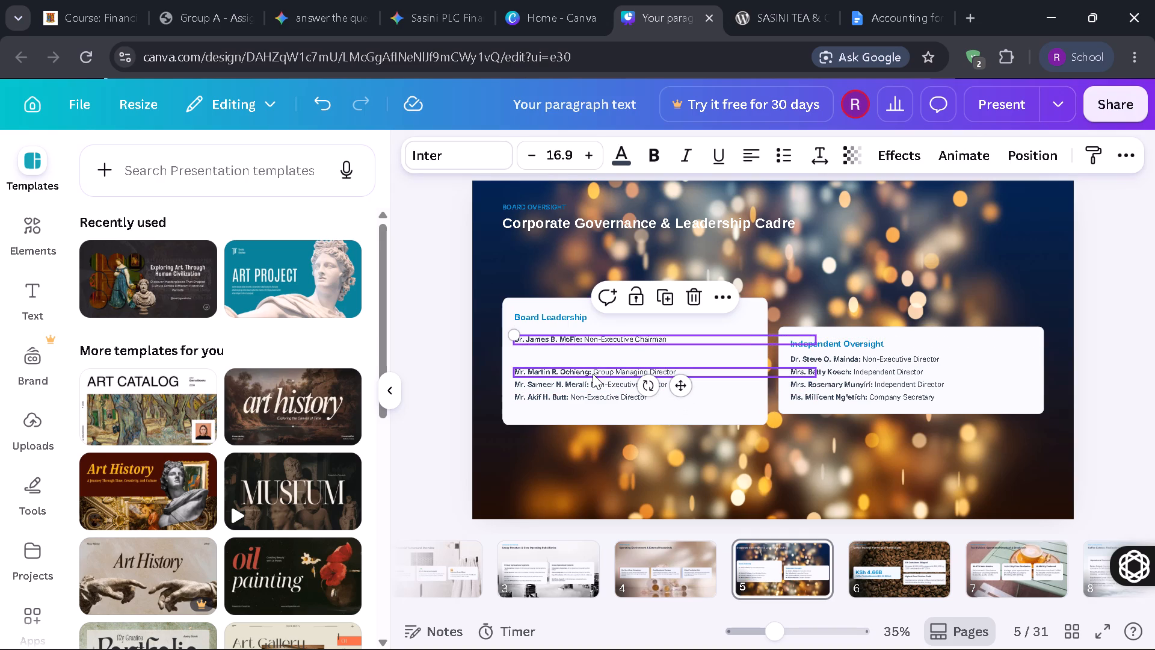
Space out the Group Managing Director line and both Non-Executive Director lines vertically within the Board Leadership card.
drag(593, 374, 593, 368)
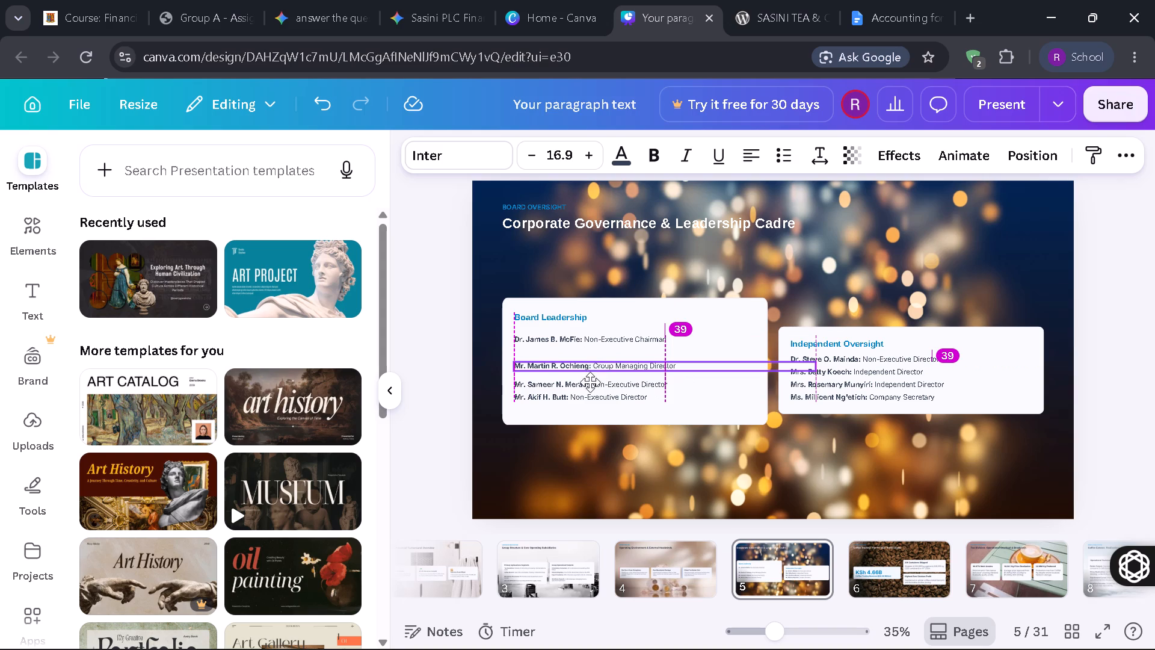
drag(588, 394, 587, 405)
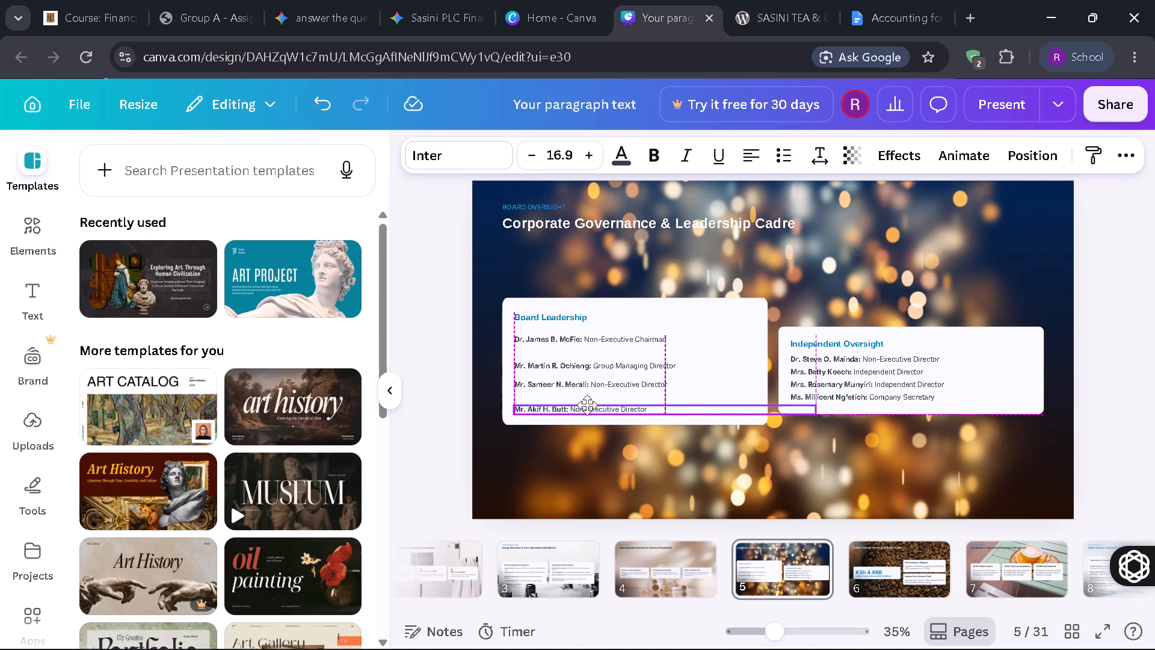
click(590, 386)
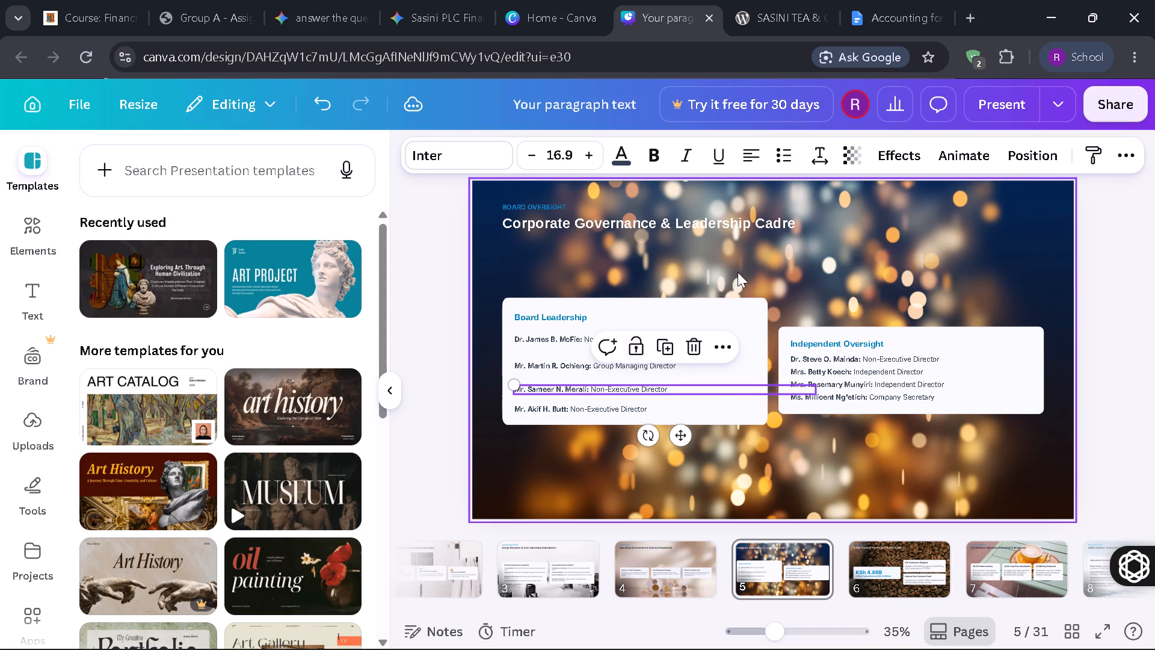
click(1101, 308)
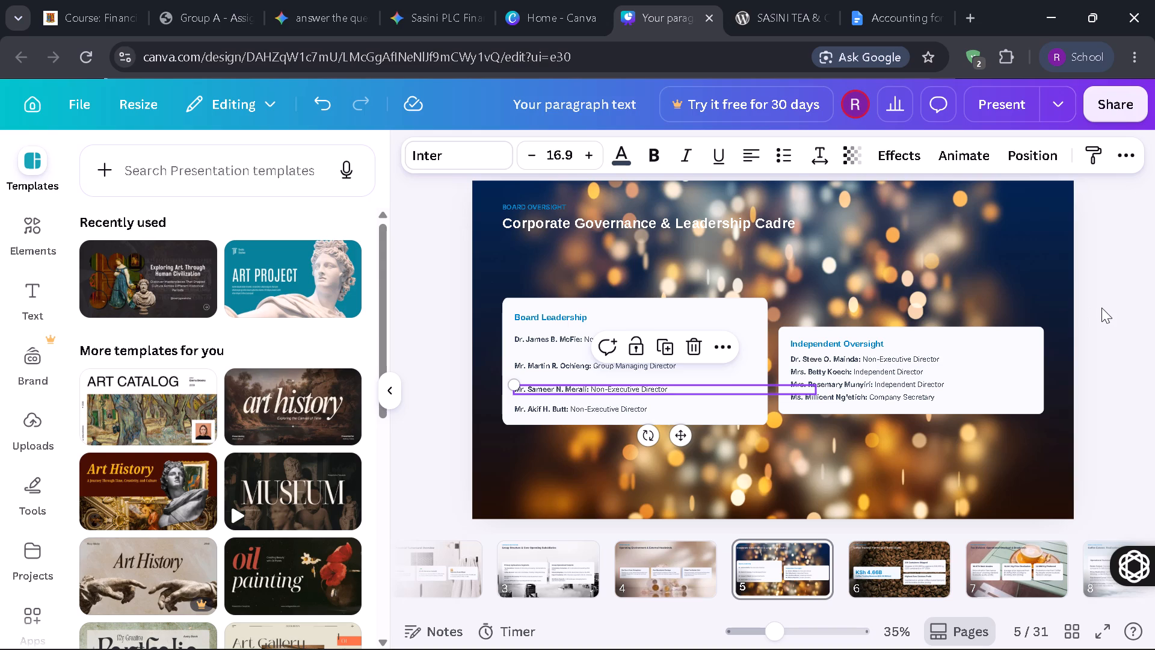
Increase the font size of the Board Leadership heading to 28.2.
click(566, 317)
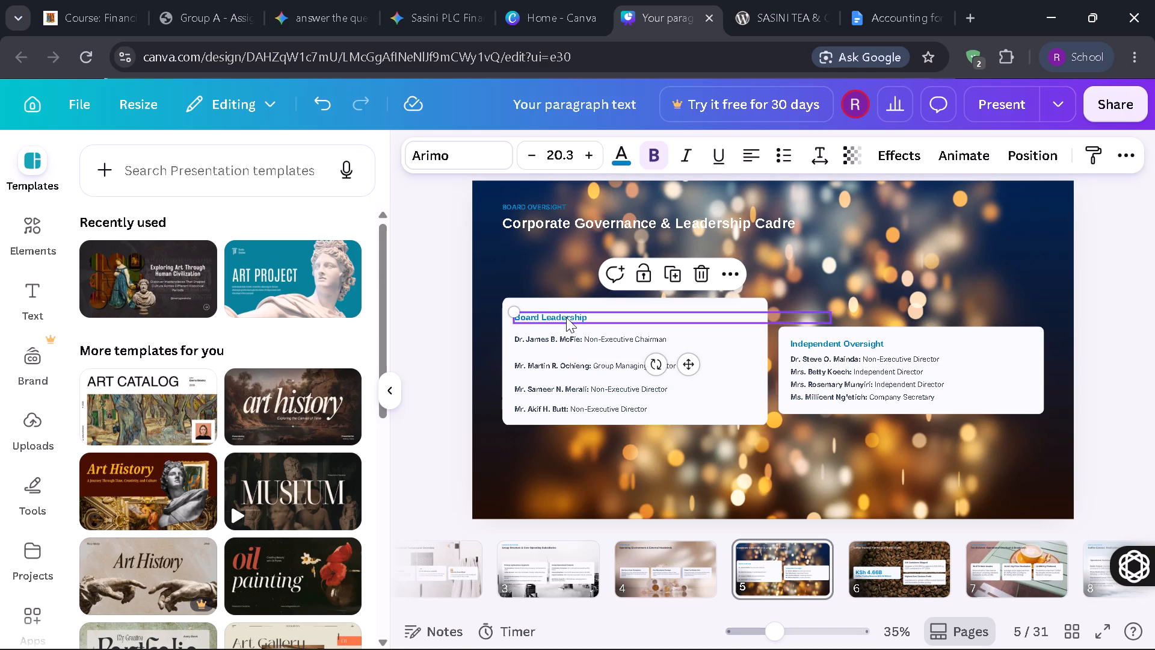
click(591, 153)
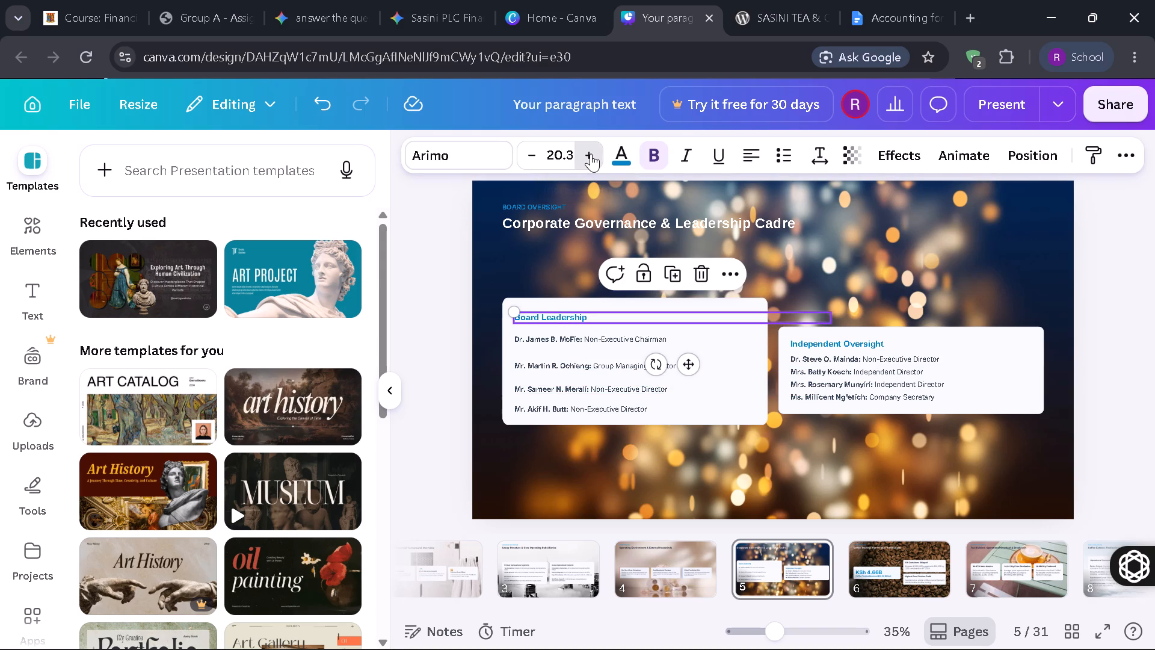
click(591, 153)
click(591, 153)
click(591, 153)
click(591, 153)
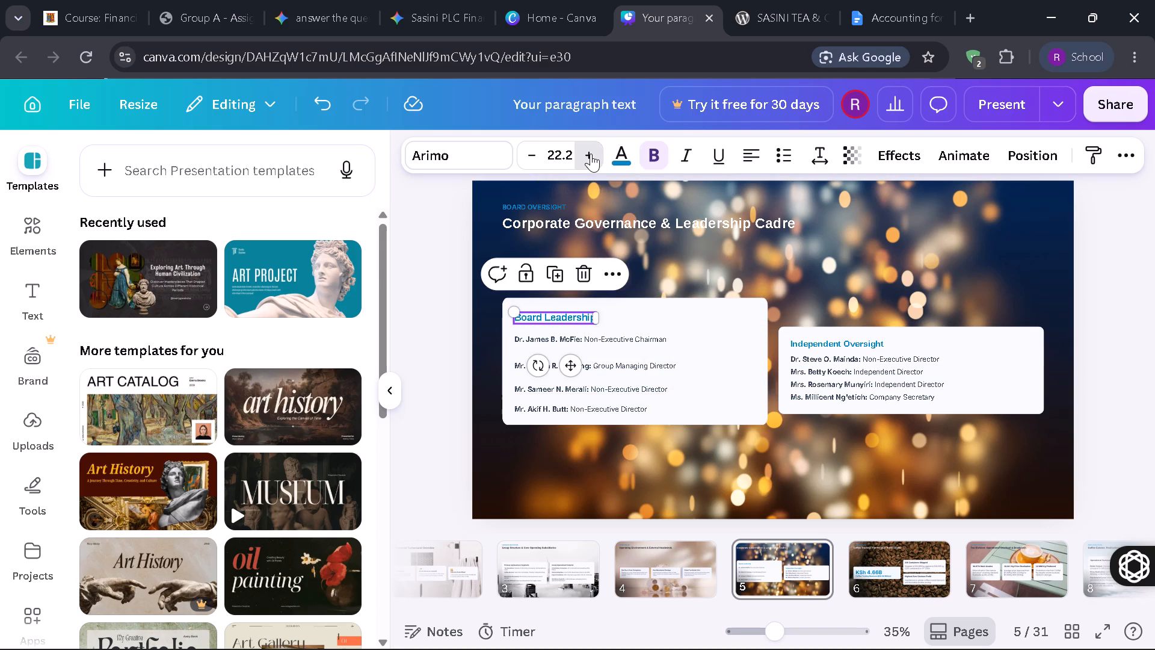
click(591, 153)
click(591, 153)
click(591, 153)
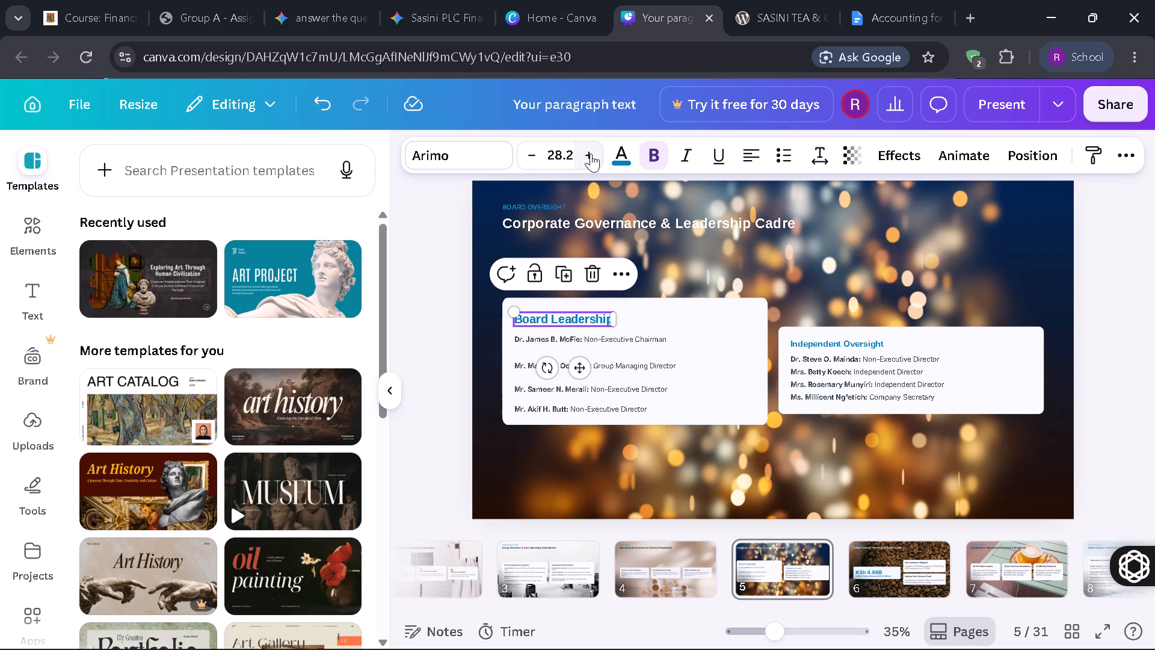
Increase the font size of the Non-Executive Chairman line in the Board Leadership card to 26.9.
click(593, 342)
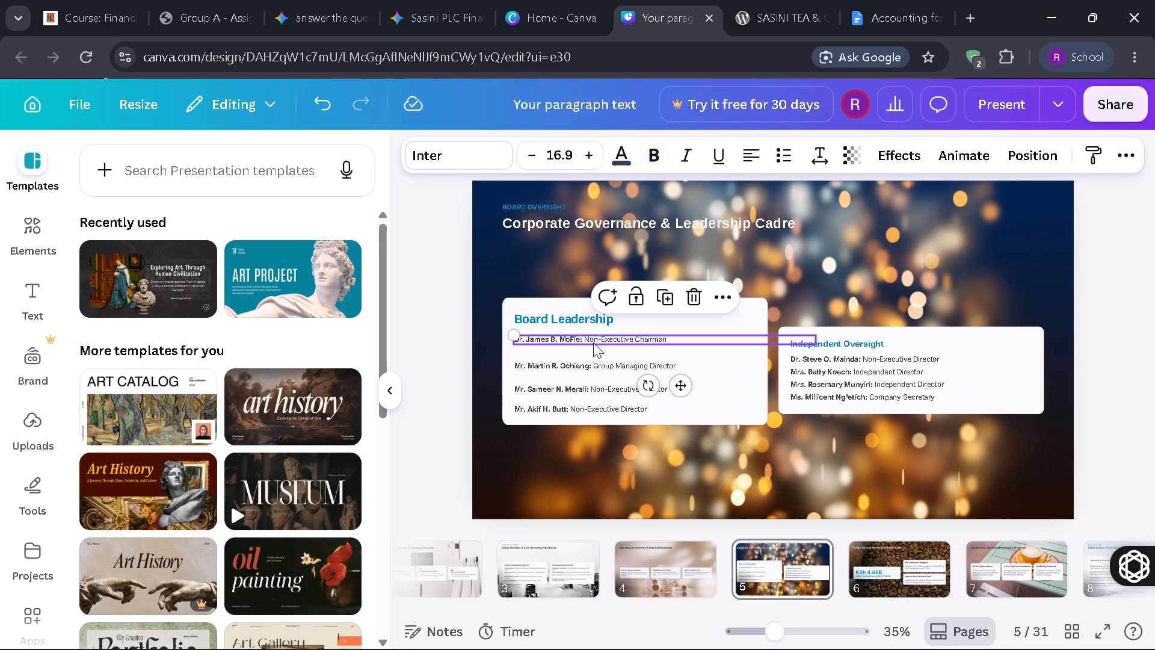
click(587, 163)
click(587, 163)
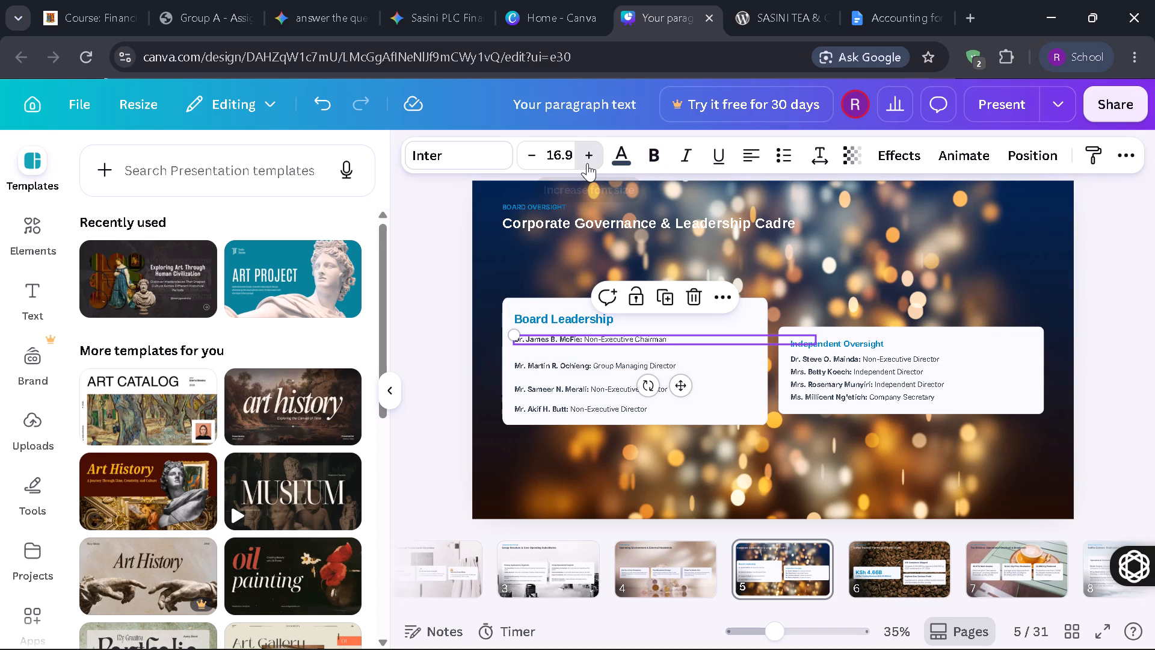
click(587, 163)
click(587, 163)
click(587, 163)
click(587, 163)
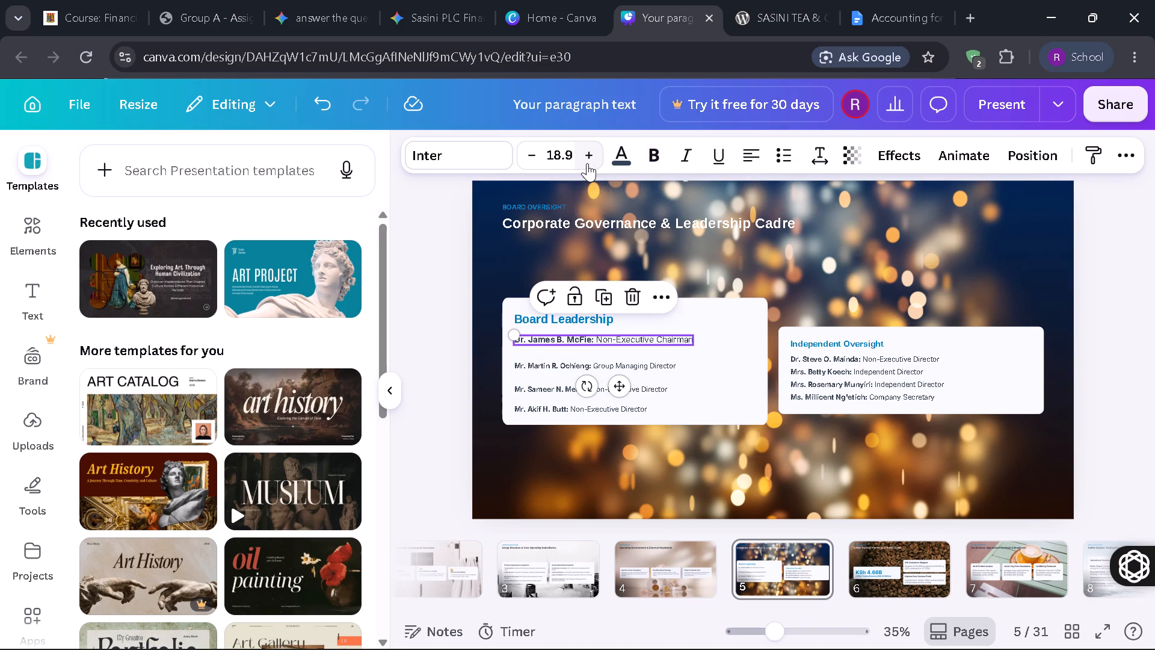
click(587, 163)
click(587, 163)
click(587, 163)
click(587, 163)
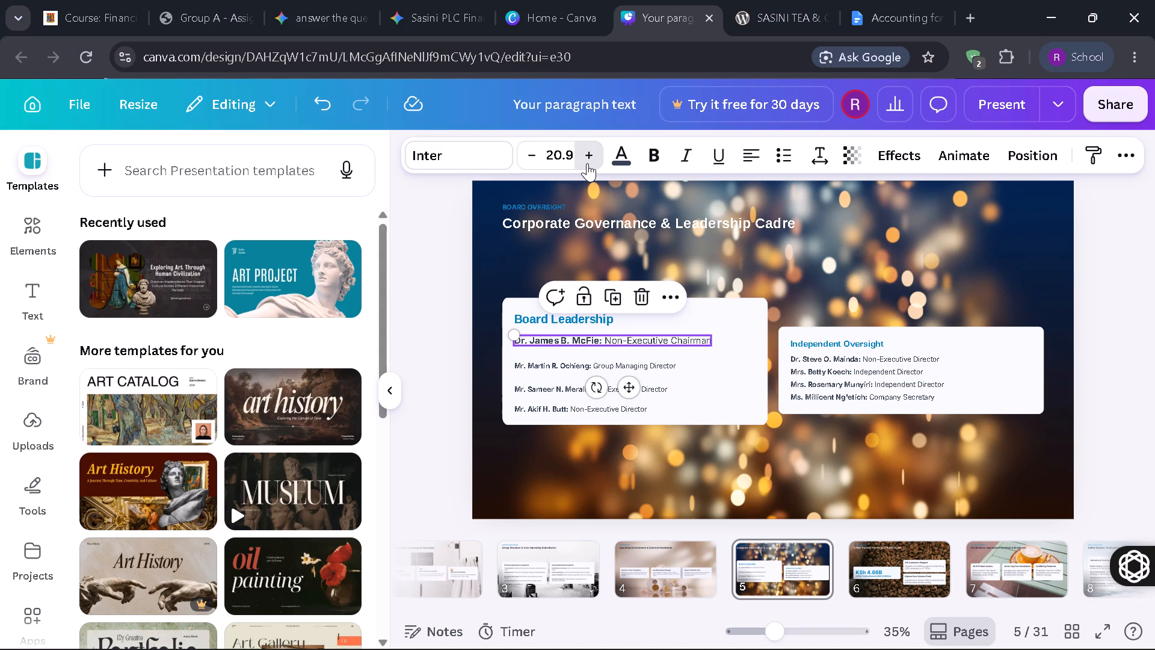
Increase the font size of the Group Managing Director line in the Board Leadership card to 26.9.
click(549, 369)
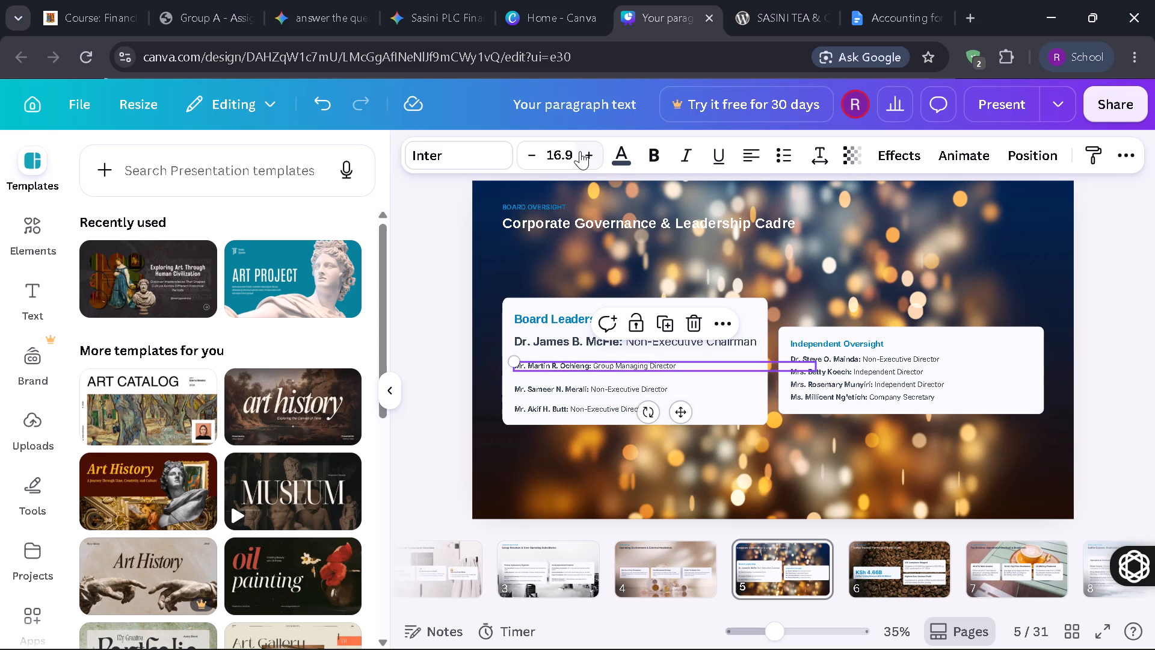
click(581, 153)
click(581, 153)
click(581, 153)
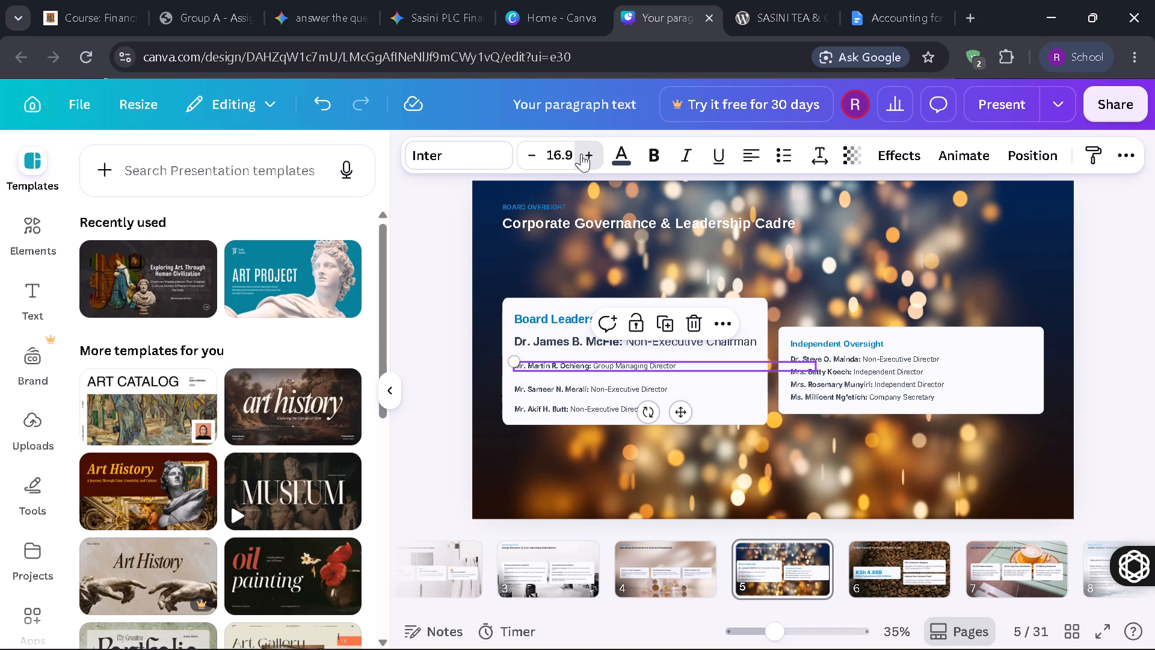
click(581, 153)
click(581, 153)
click(581, 153)
click(581, 153)
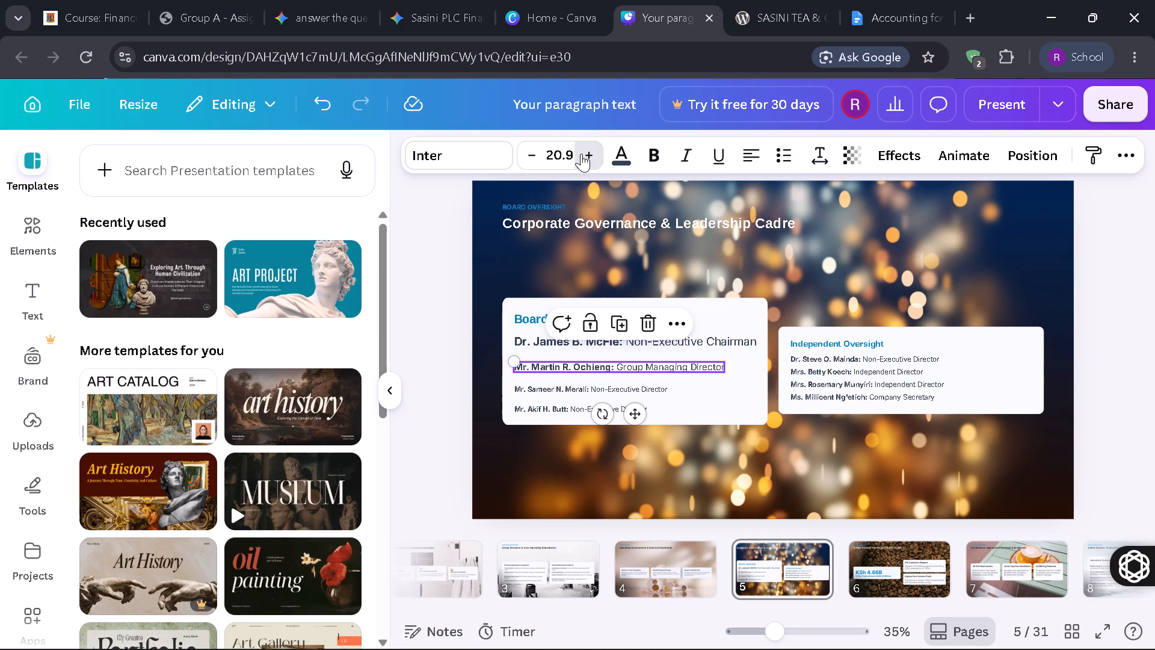
click(581, 153)
click(581, 153)
click(581, 153)
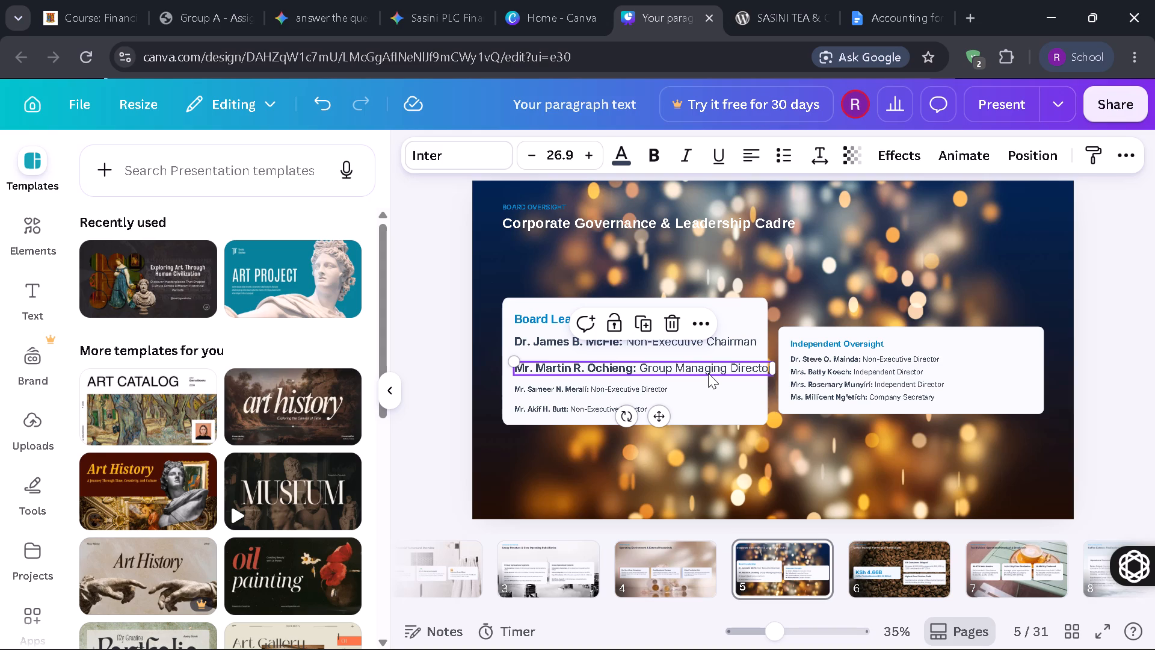
Shift the Board Leadership card slightly left and move its four director lines left with it, aligned with the slide title's left edge.
click(629, 391)
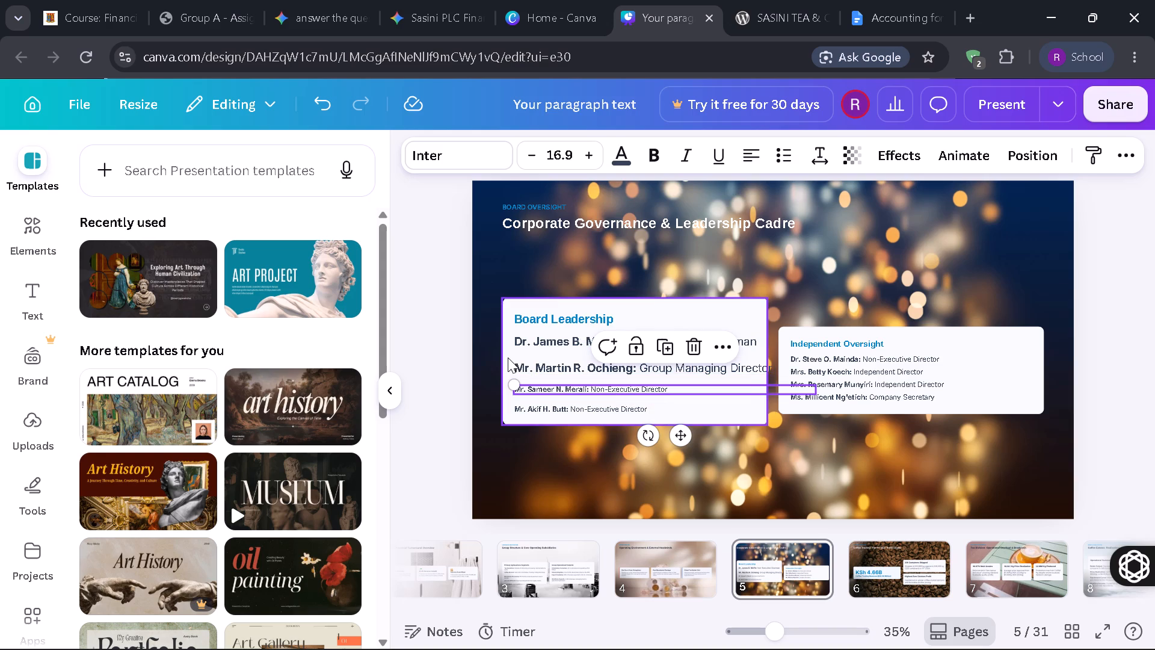
drag(504, 354, 497, 354)
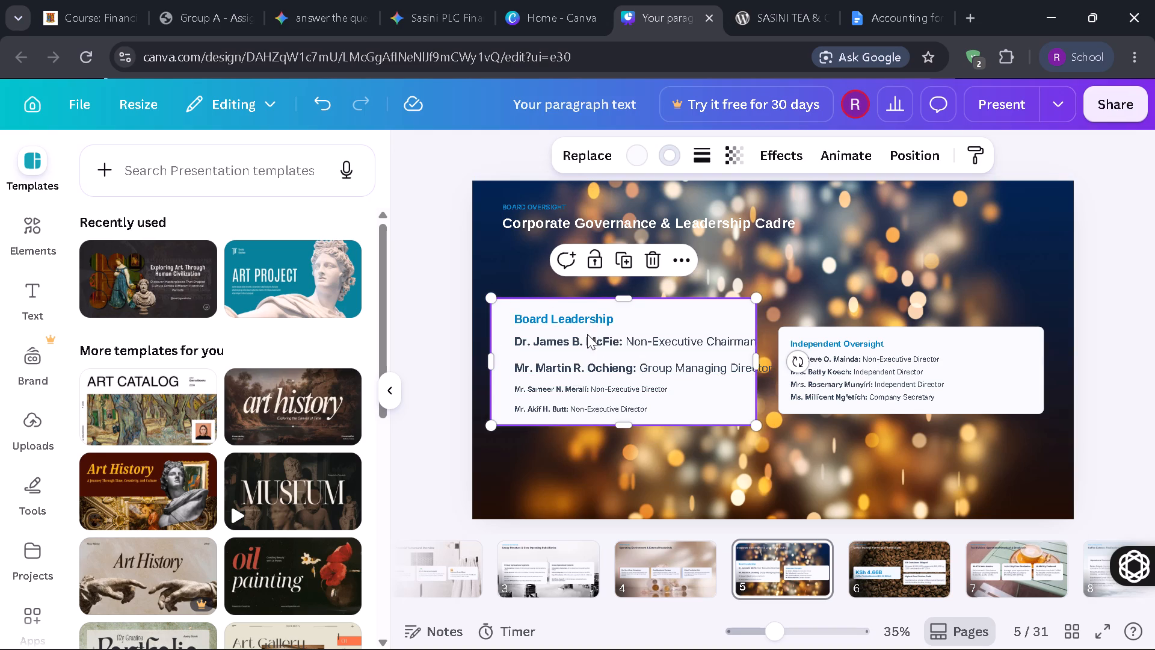
drag(587, 337, 576, 338)
drag(597, 365, 590, 365)
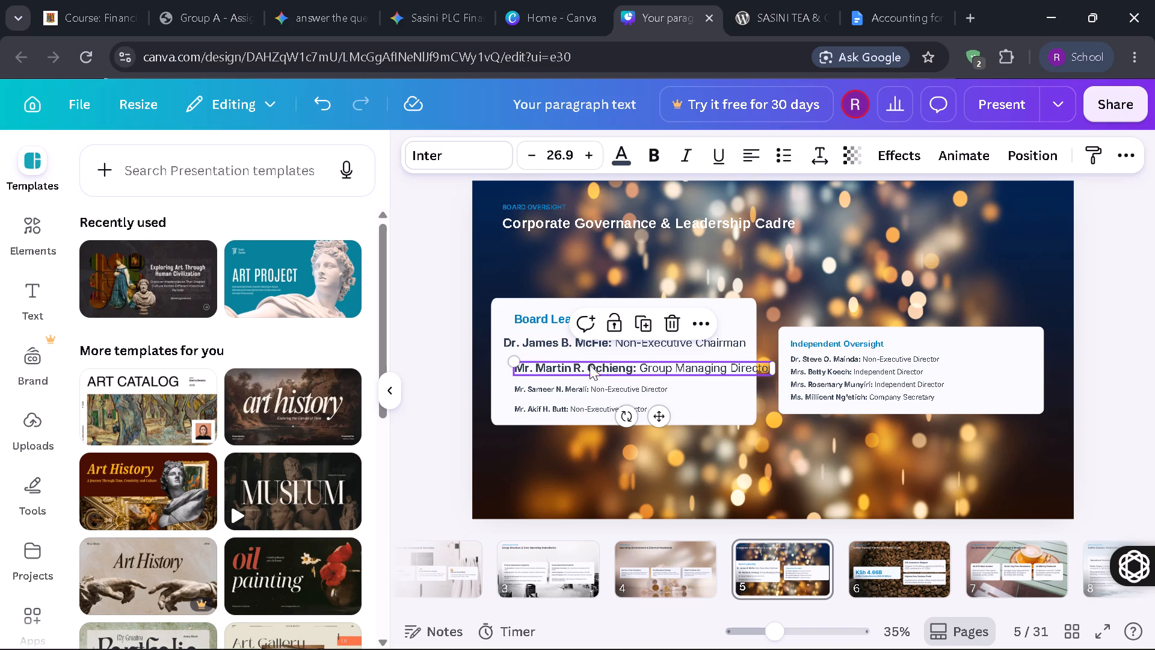
drag(590, 365, 586, 365)
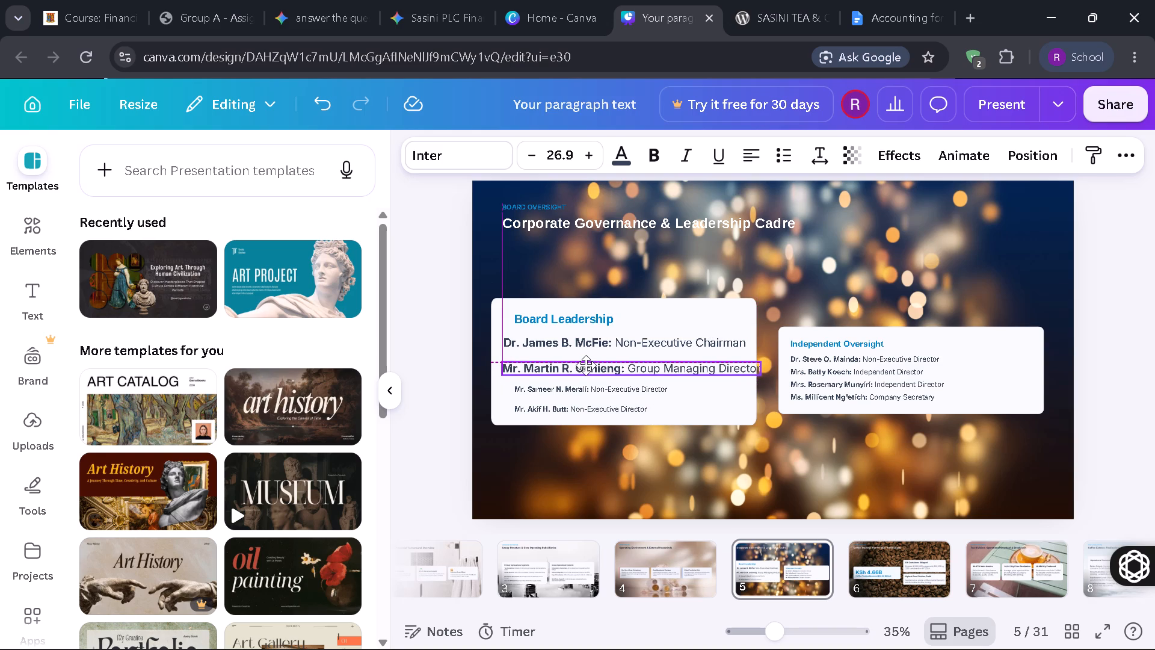
drag(609, 387, 598, 388)
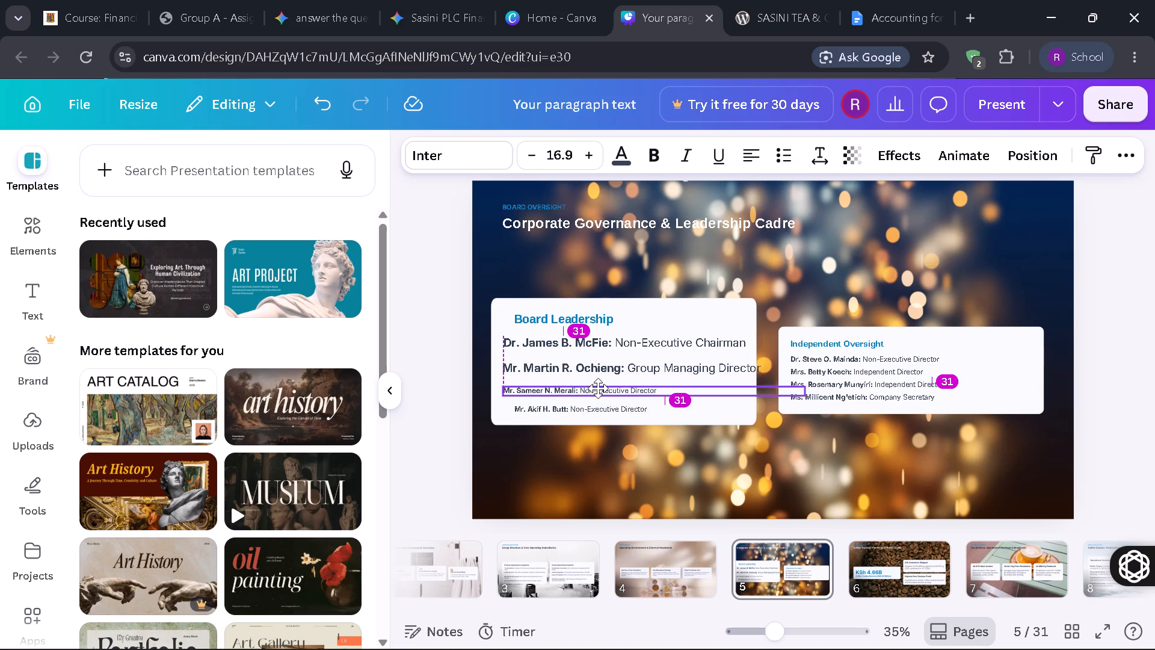
drag(600, 407, 588, 410)
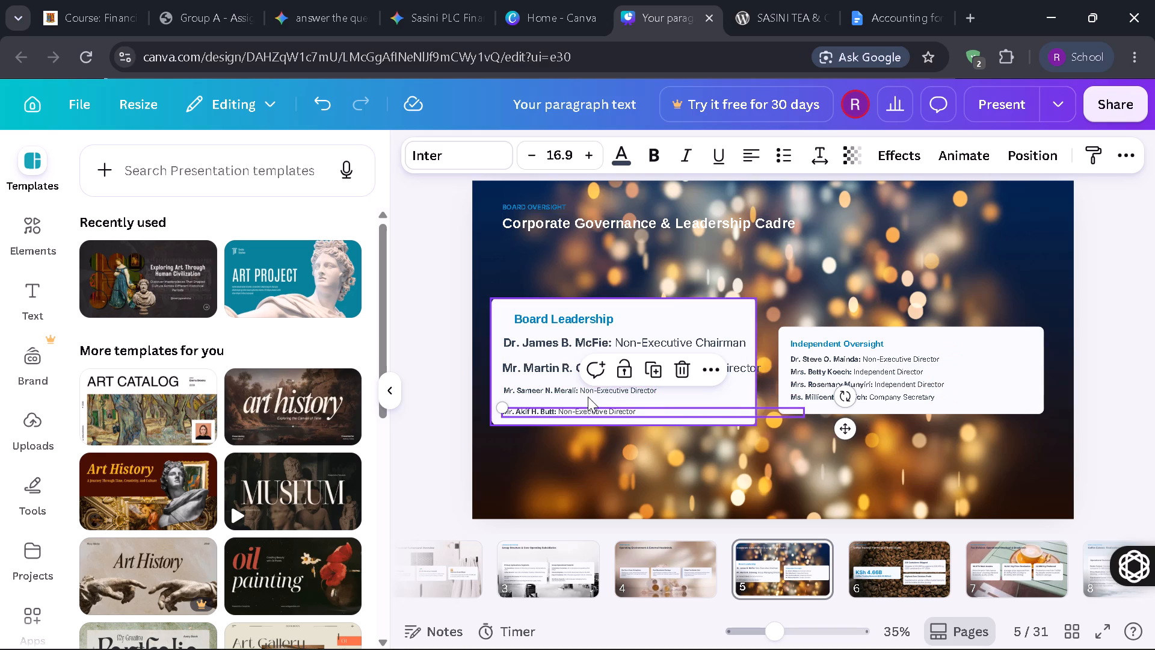
click(594, 391)
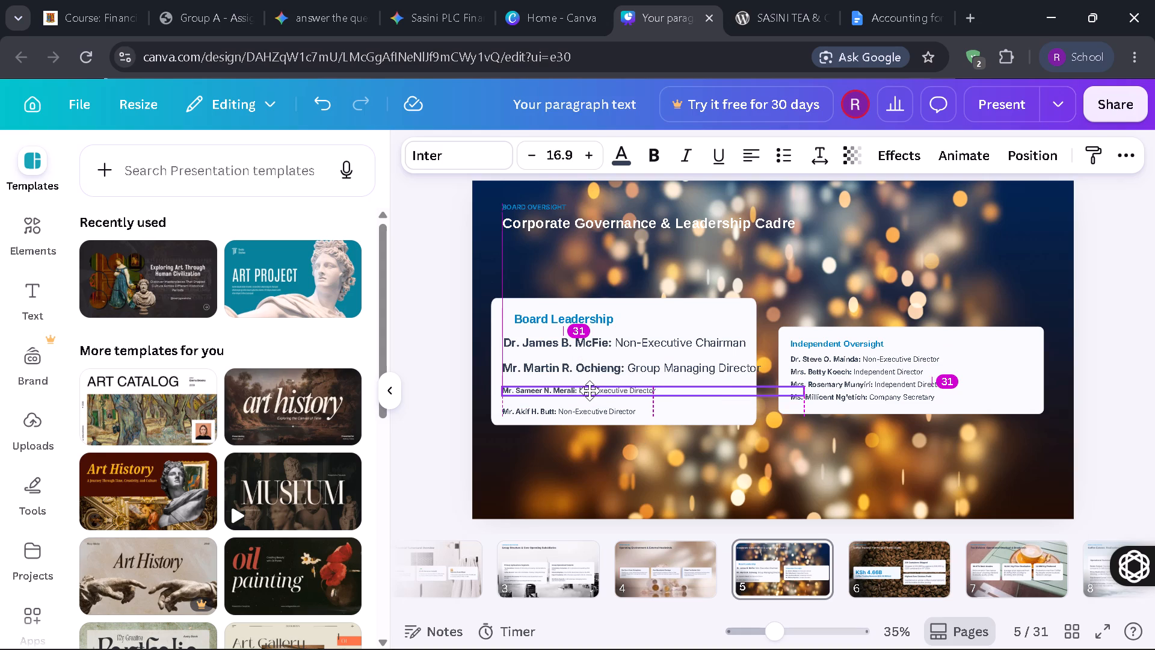
Widen the Board Leadership card on its right side to enclose the full Group Managing Director line.
click(756, 321)
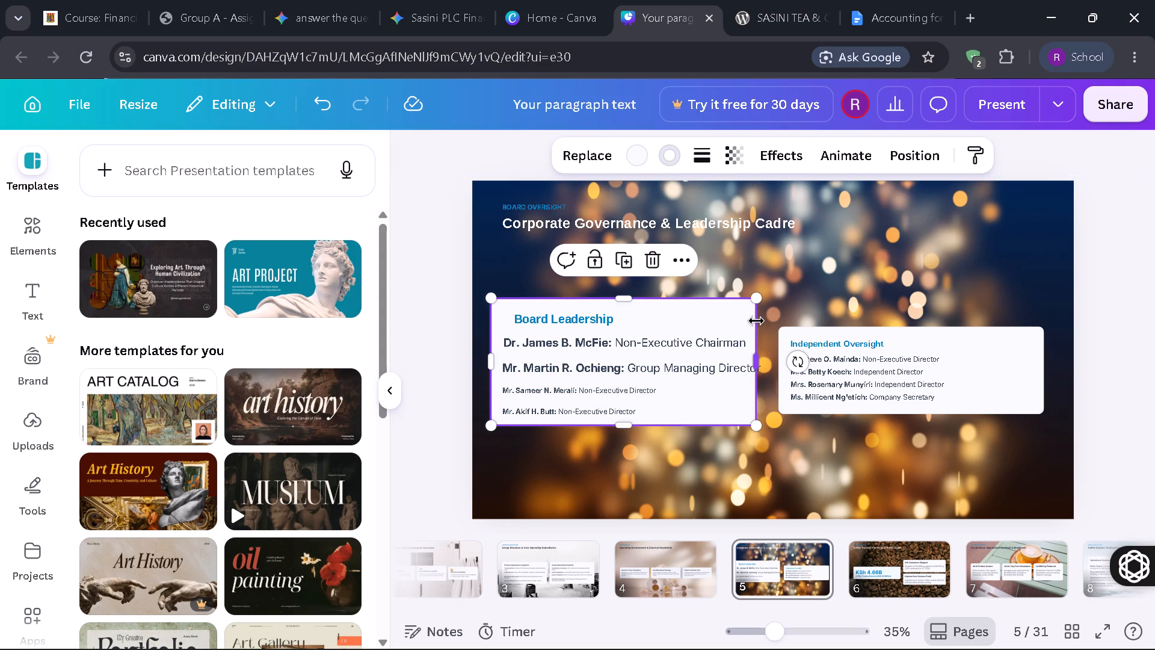
drag(757, 363, 764, 363)
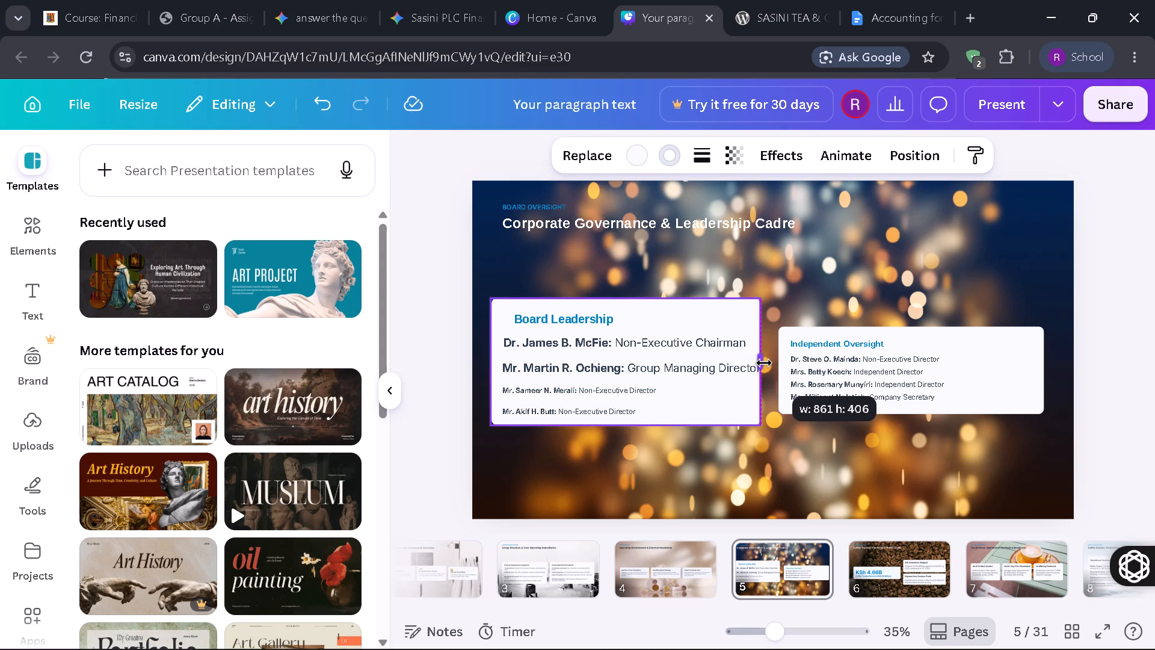
drag(764, 363, 768, 363)
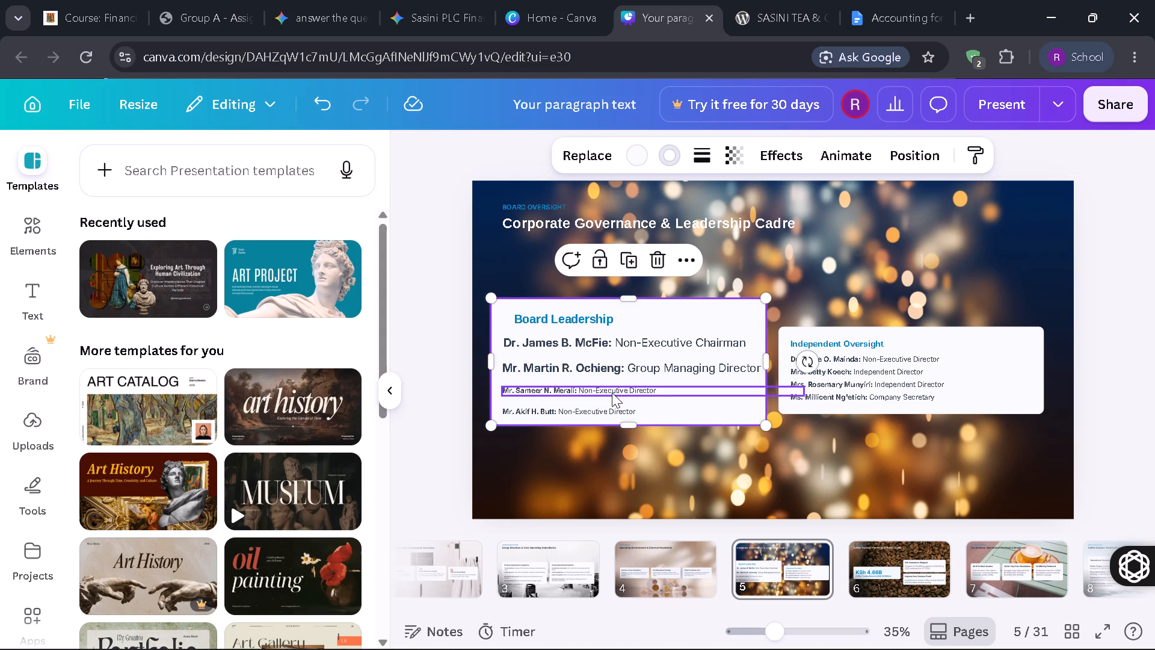
Increase the font size of the upper Non-Executive Director line in the Board Leadership card to 26.9.
click(612, 392)
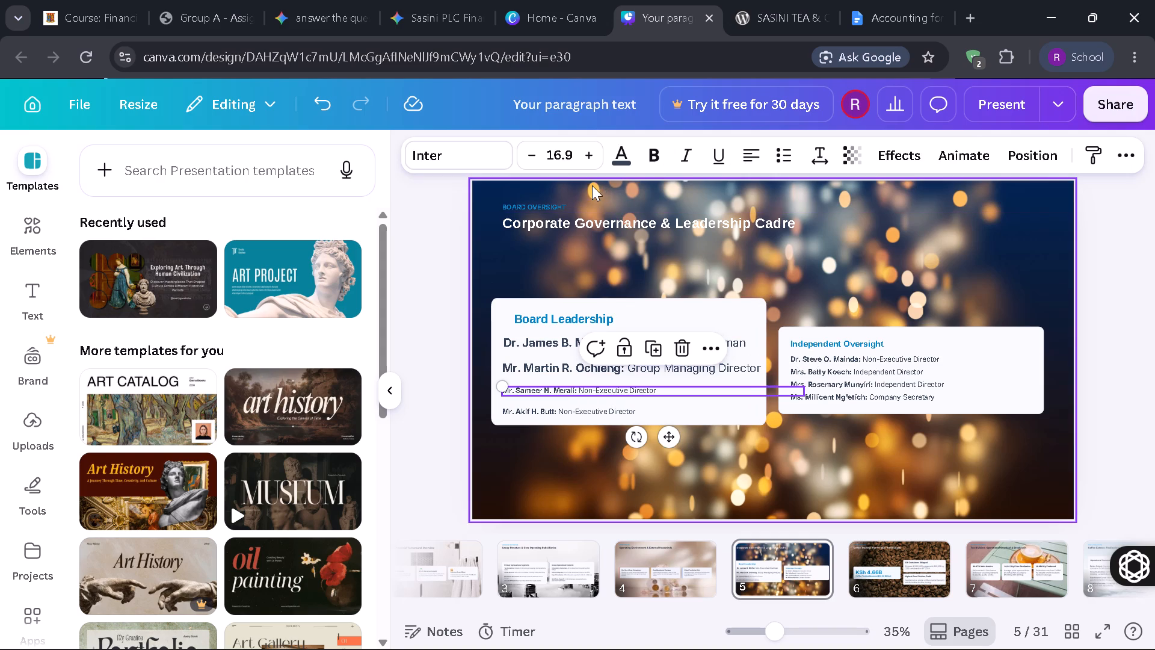
click(586, 160)
click(586, 160)
click(586, 160)
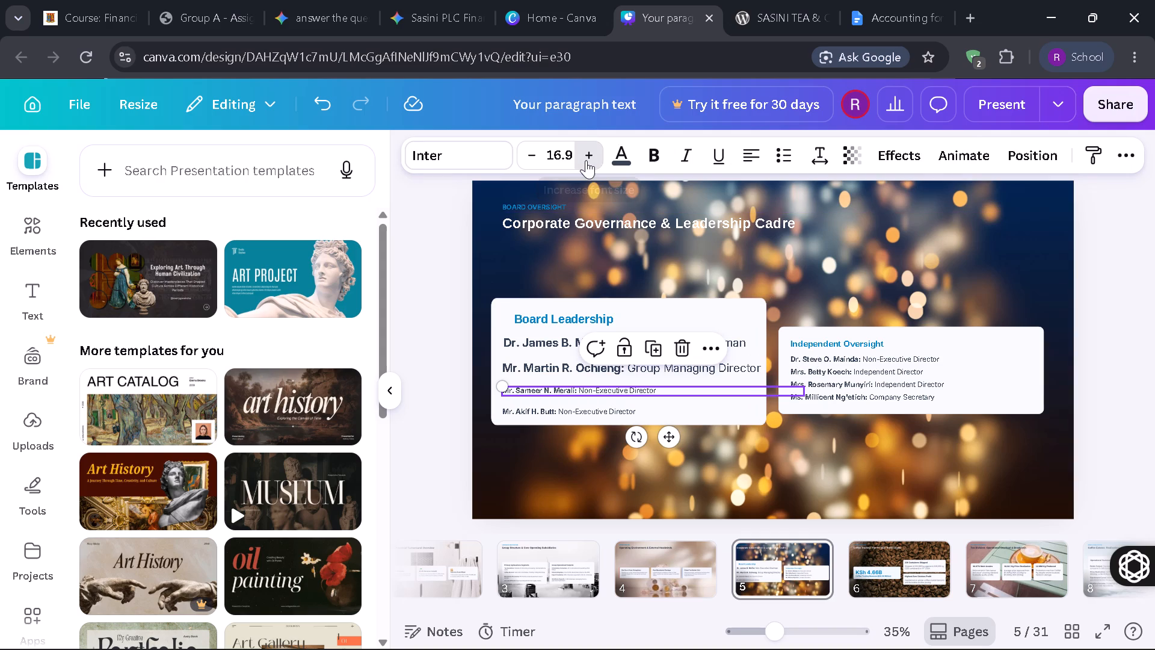
click(586, 160)
click(586, 160)
click(586, 160)
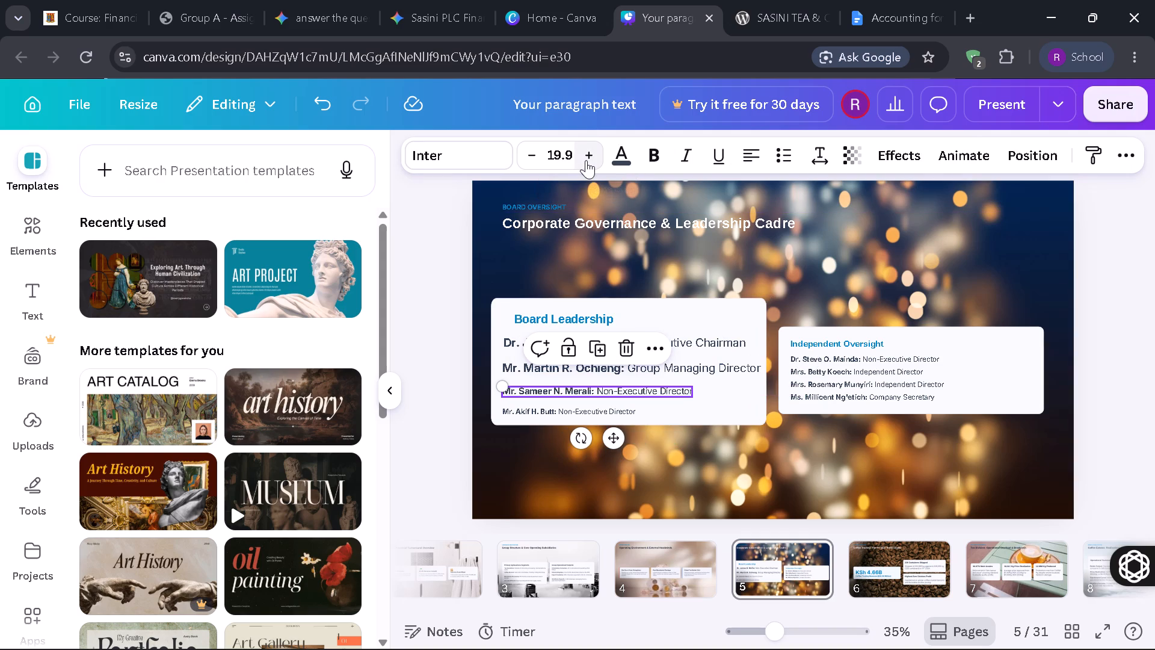
click(586, 160)
click(586, 160)
click(586, 160)
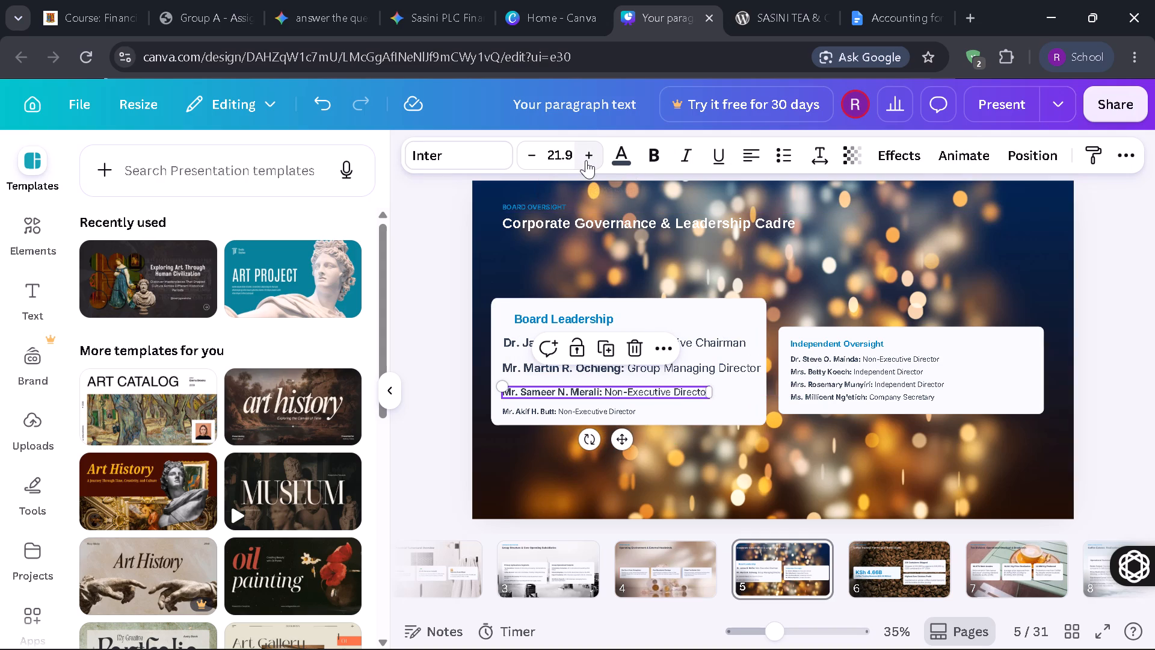
click(586, 160)
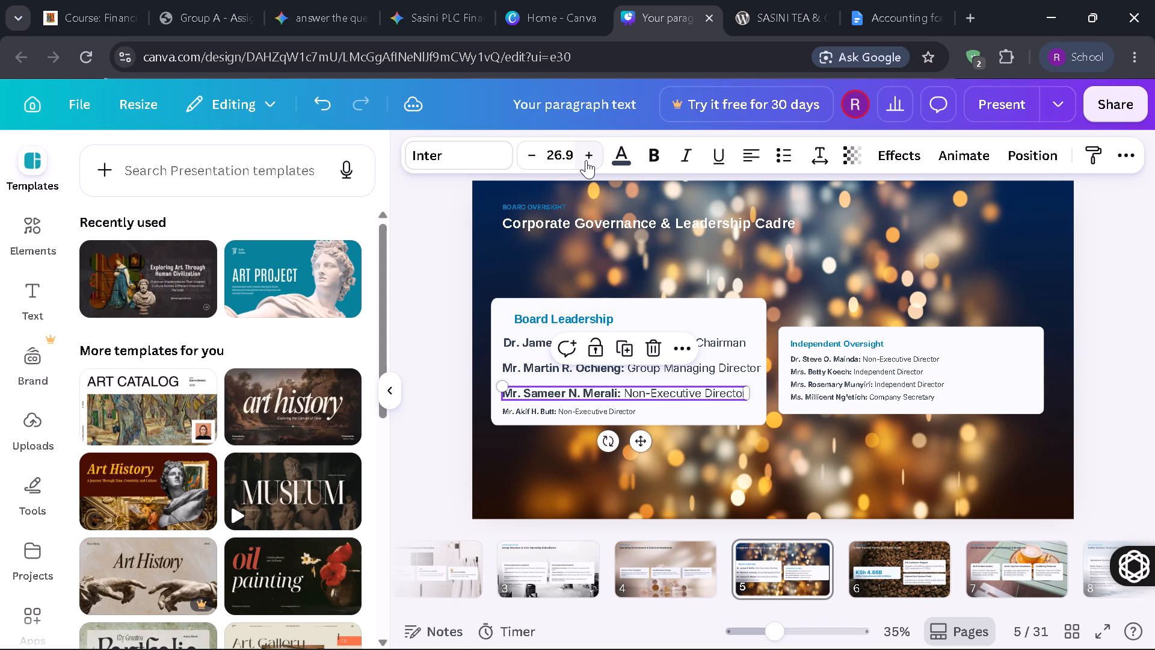
Increase the font size of the lower Non-Executive Director line in the Board Leadership card to 26.9.
click(608, 412)
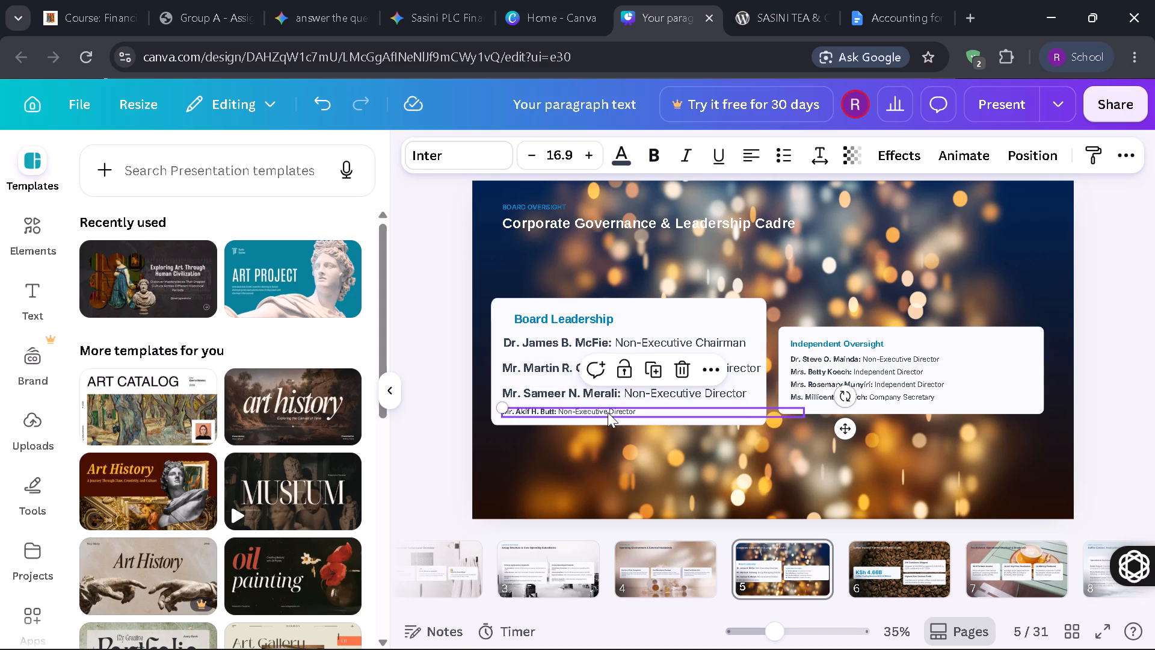
click(589, 161)
click(589, 161)
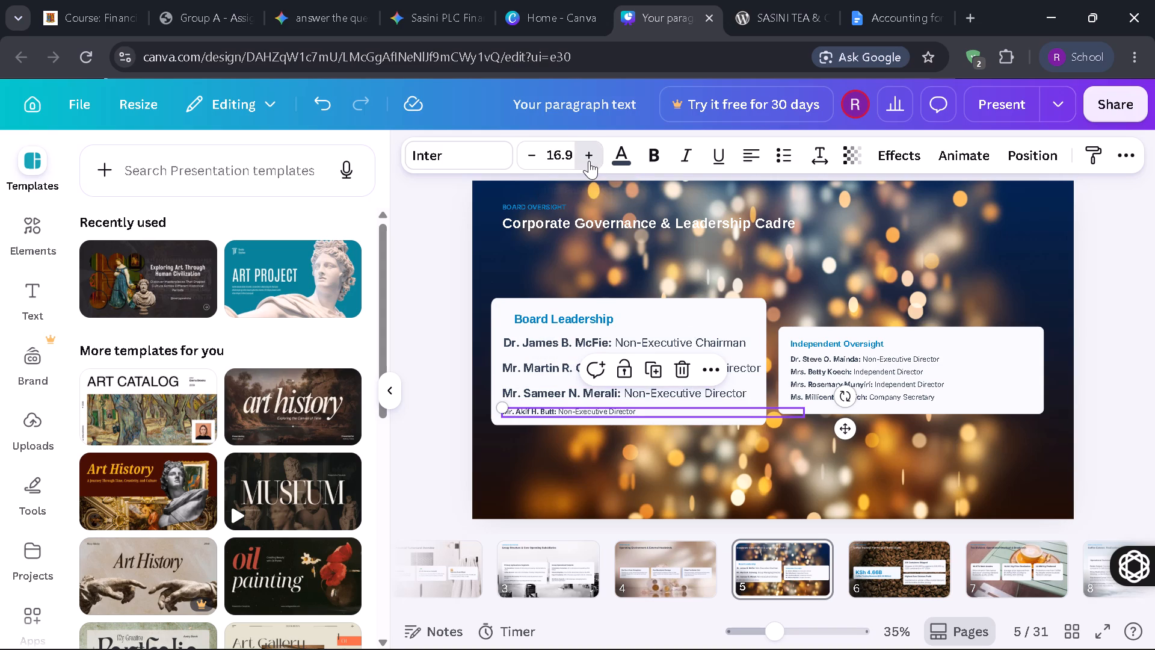
click(589, 161)
click(589, 161)
click(589, 161)
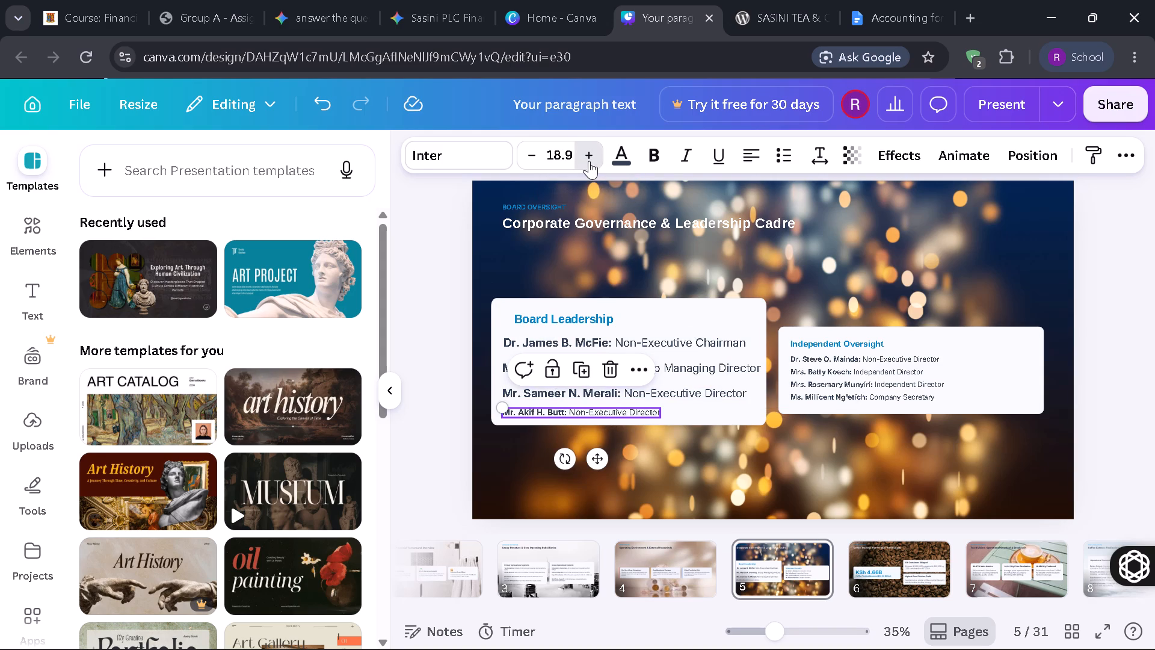
click(589, 161)
click(589, 161)
click(589, 161)
click(589, 161)
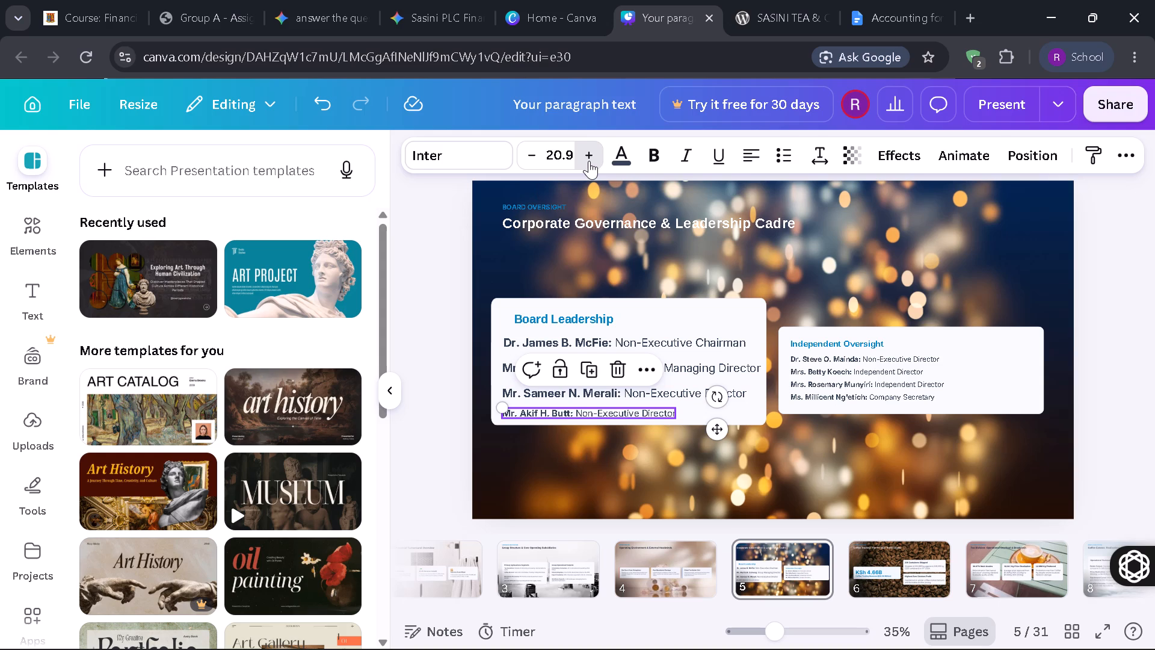
click(589, 161)
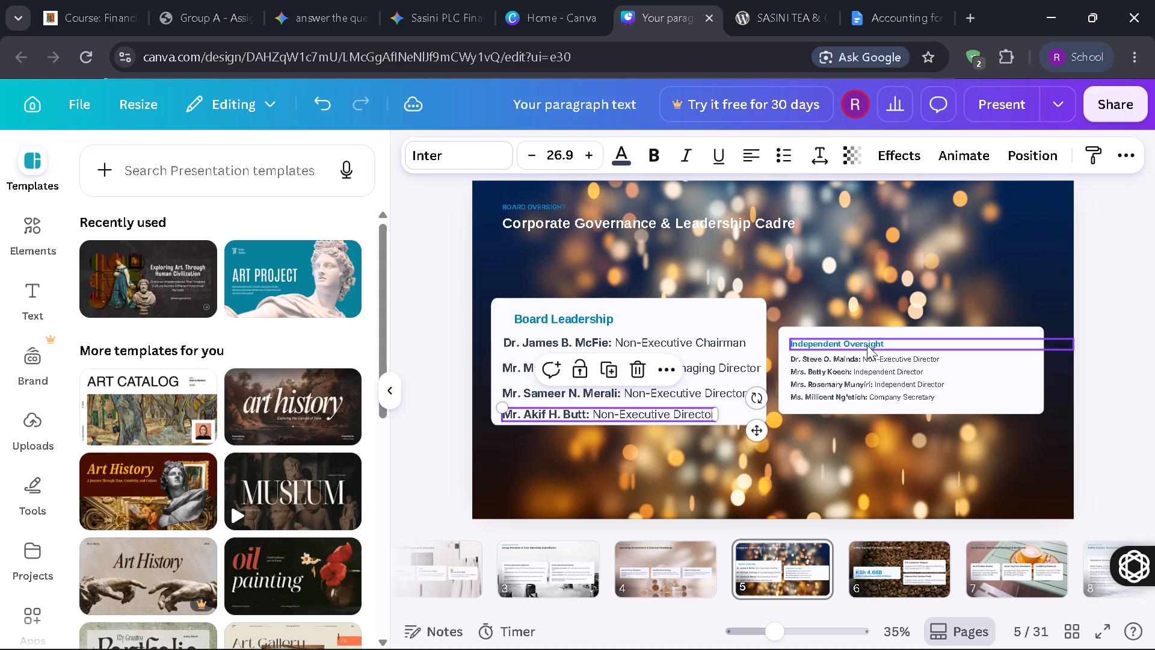
Extend the Independent Oversight card upward and downward to roughly match the height of the Board Leadership card.
click(905, 330)
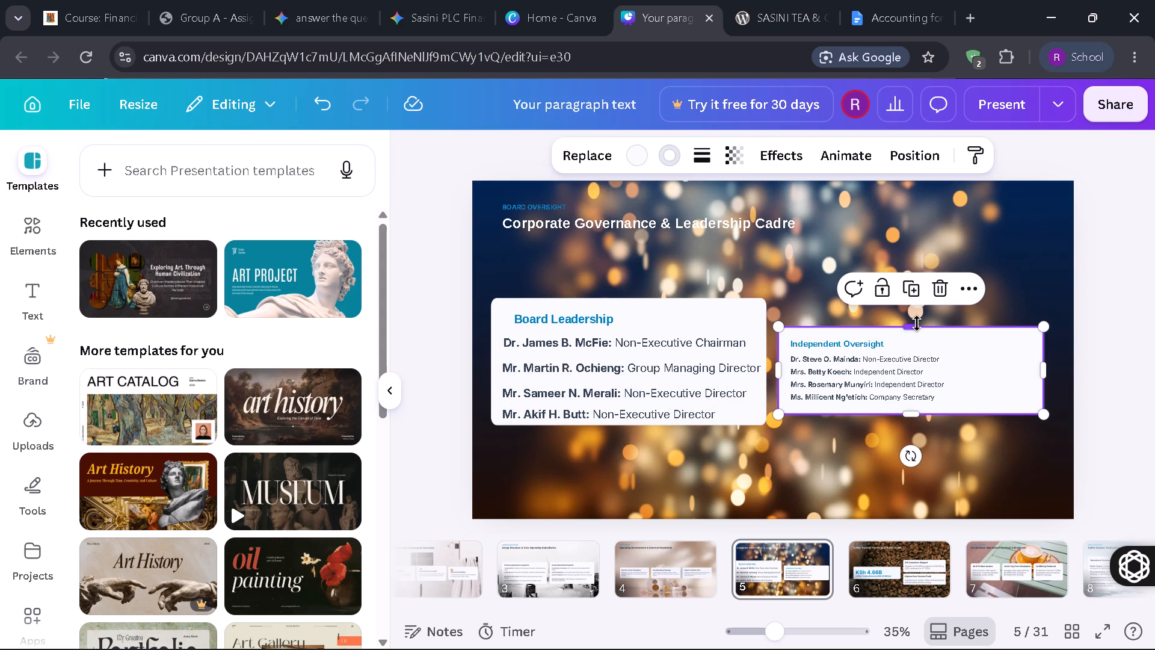
drag(917, 323, 915, 297)
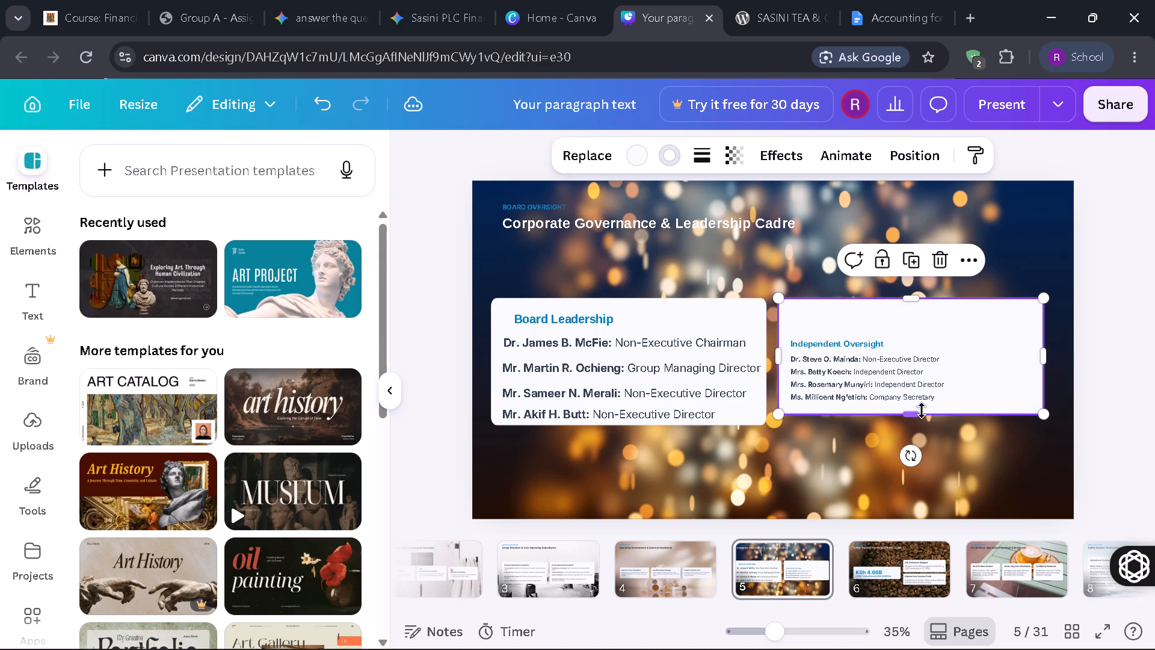
drag(921, 412, 919, 421)
Move the Independent Oversight heading and its first two director lines up within the enlarged card, spacing them apart.
click(854, 344)
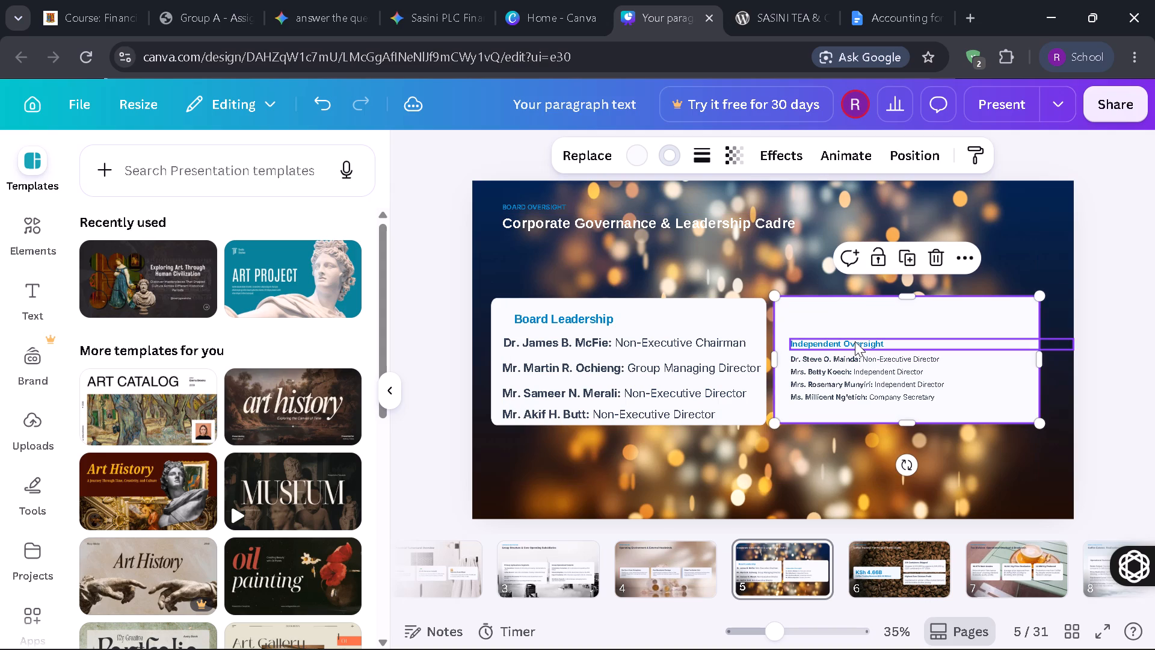
click(858, 341)
drag(858, 341, 858, 339)
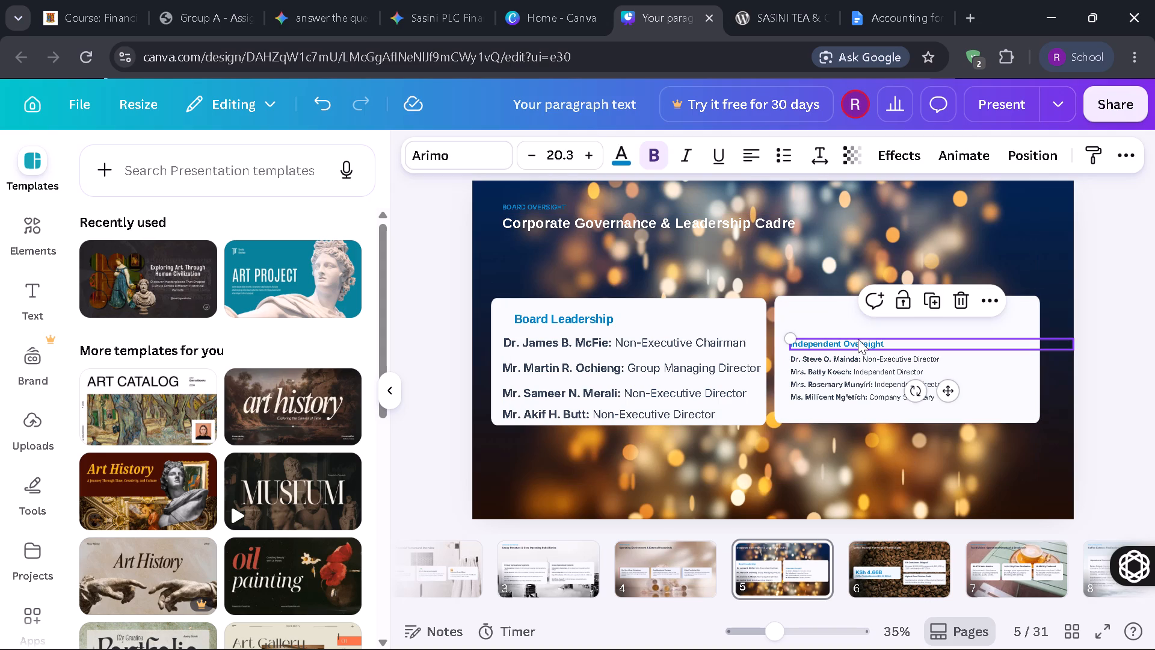
drag(858, 339, 864, 313)
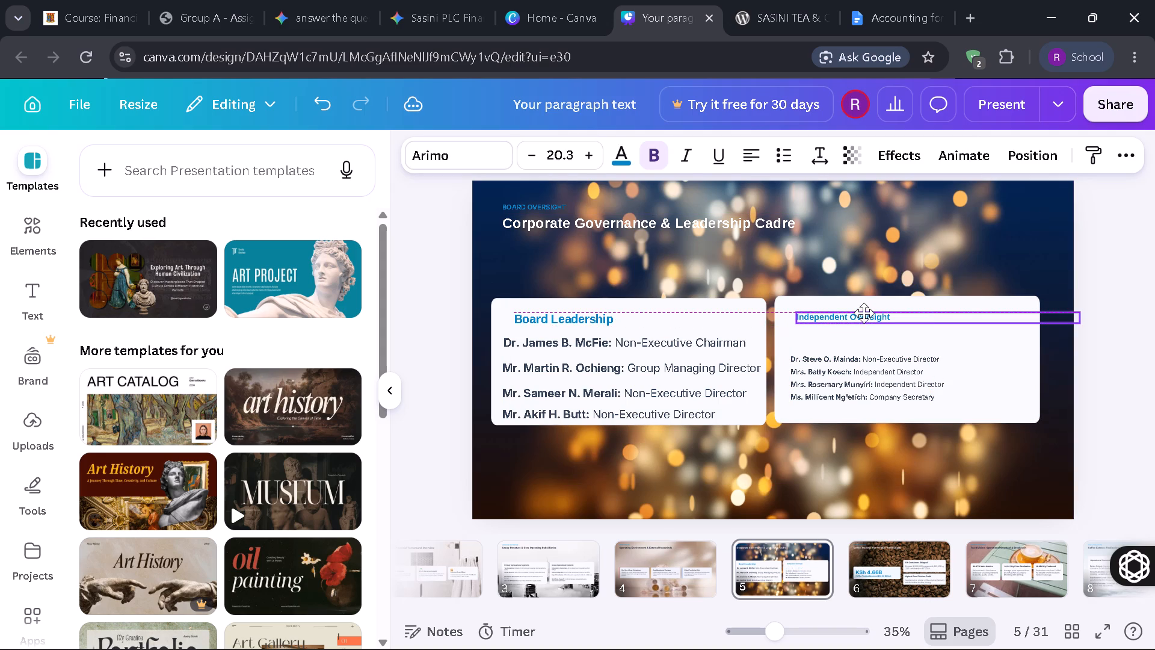
drag(873, 357, 875, 336)
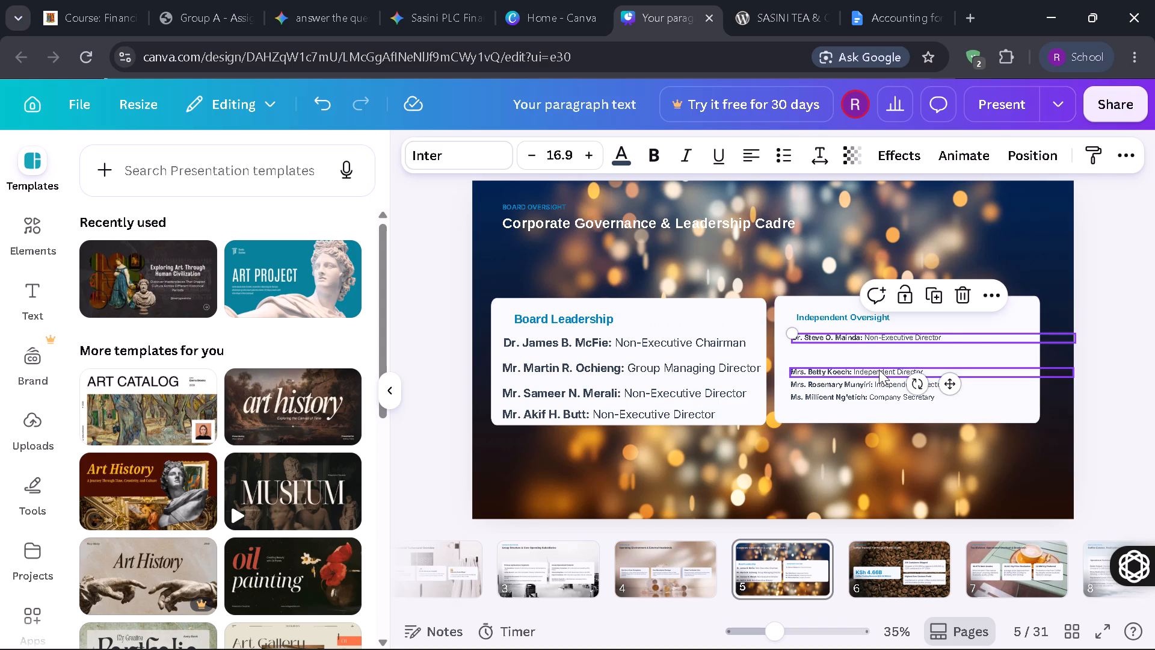
drag(879, 370, 879, 359)
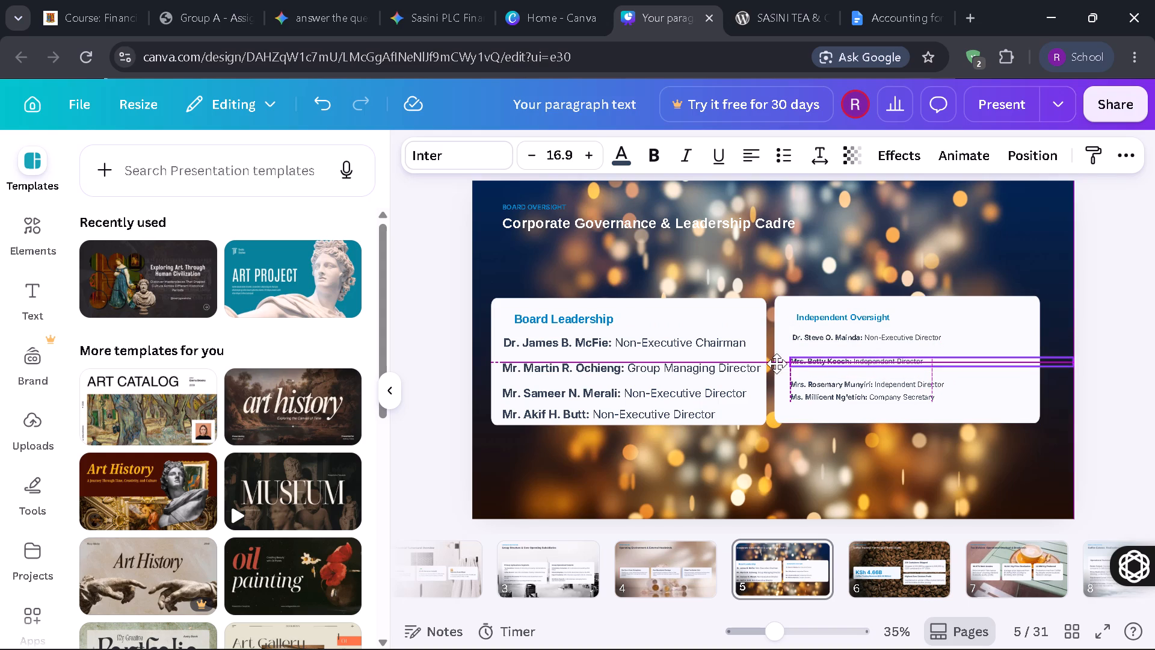
Nudge the first three director lines in the Board Leadership card upward to even out the spacing between lines.
drag(713, 370, 712, 364)
click(703, 388)
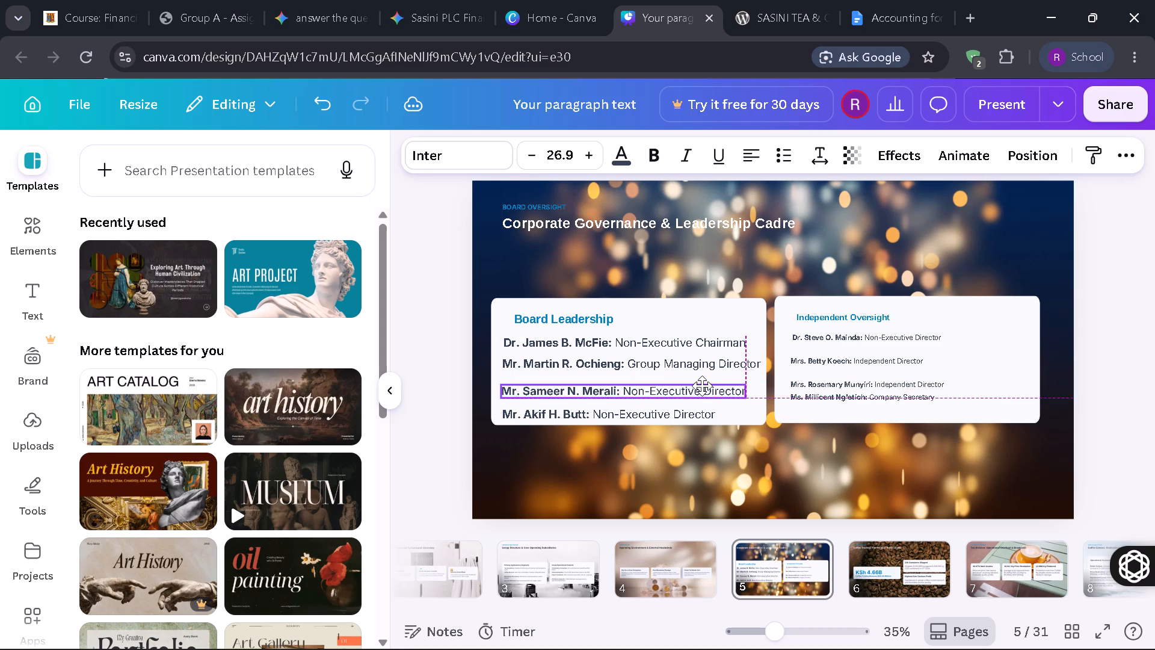
click(1085, 439)
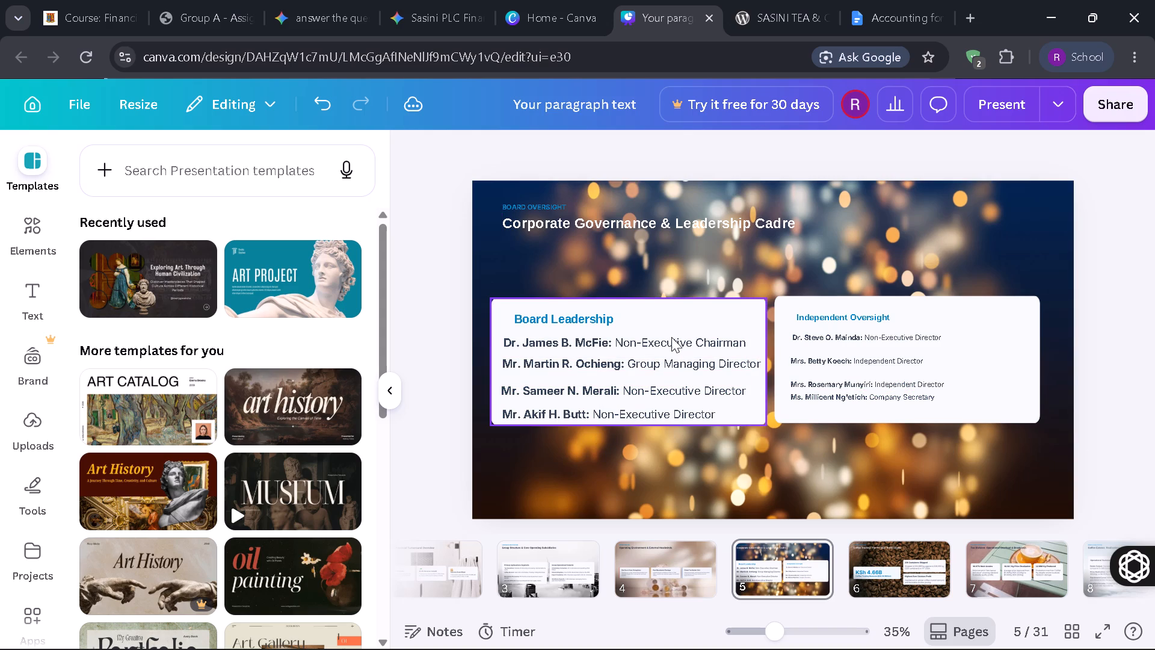
drag(671, 337, 671, 331)
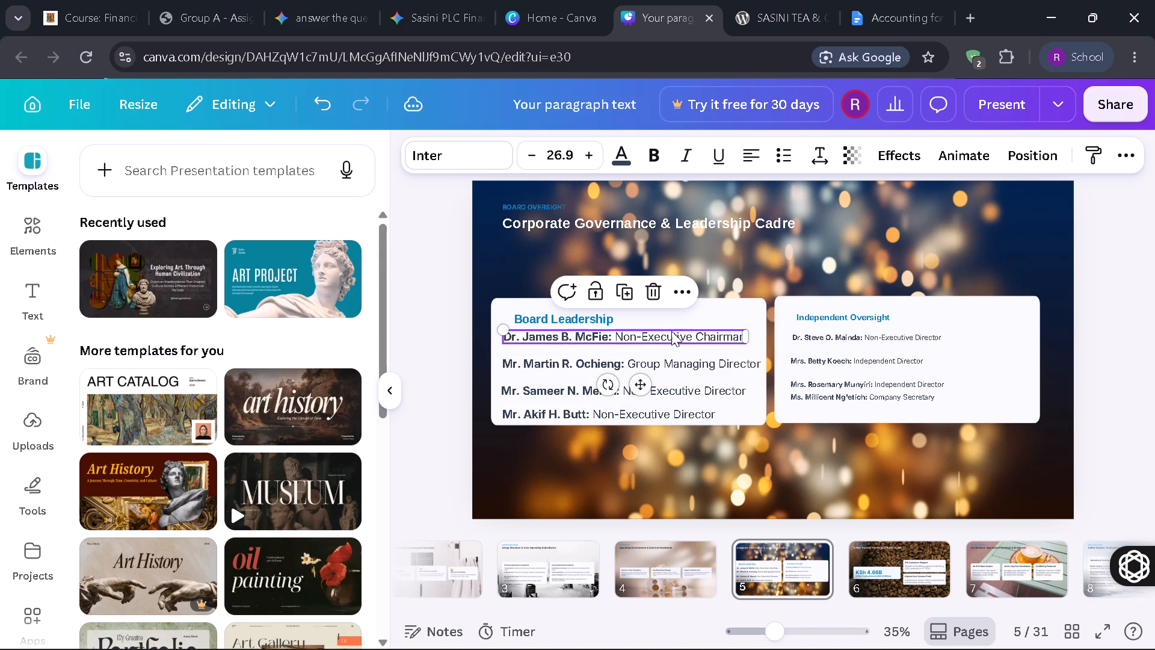
click(1130, 409)
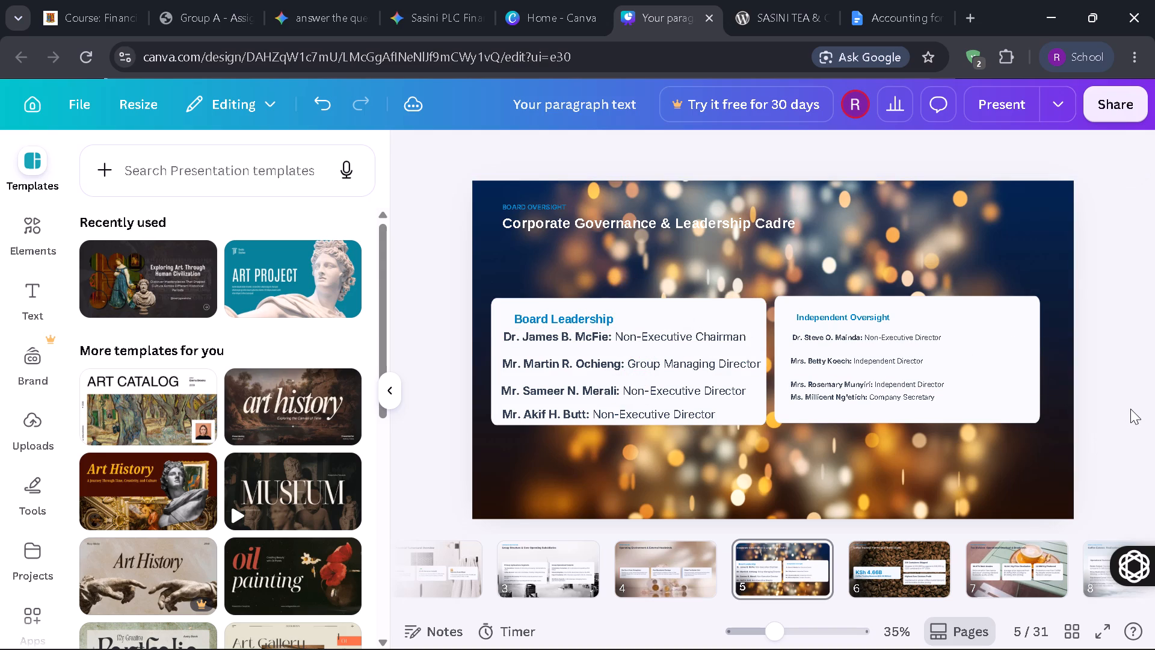
Extend the Board Leadership card's bottom edge slightly below its last director line, to a height of about 417.
click(738, 423)
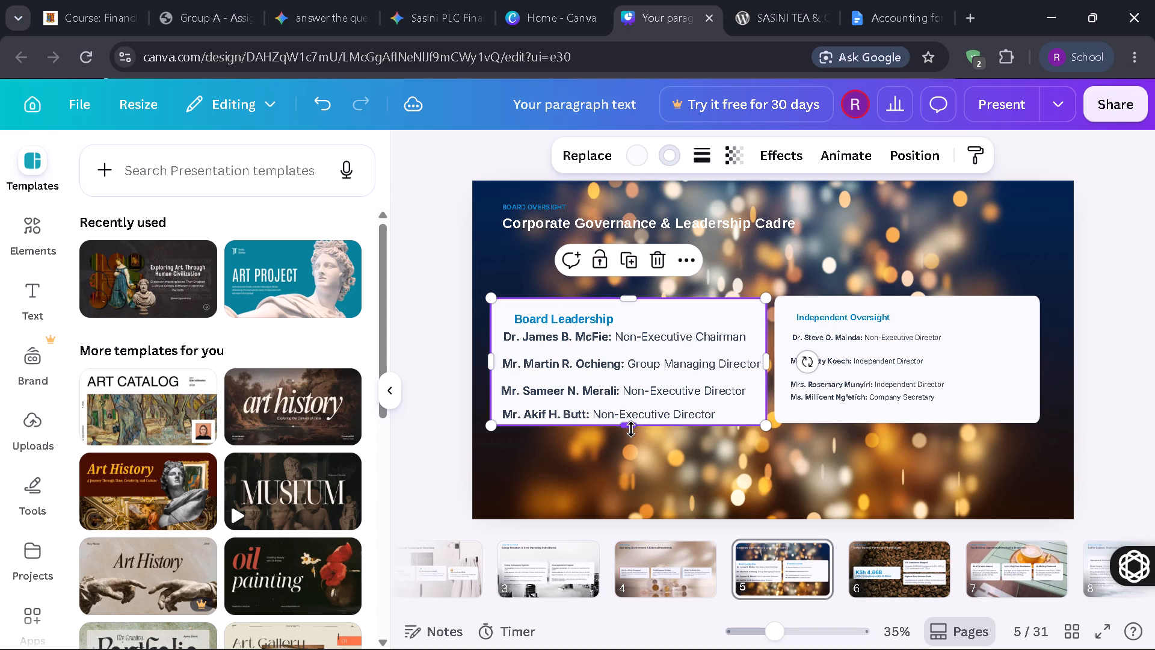
click(631, 429)
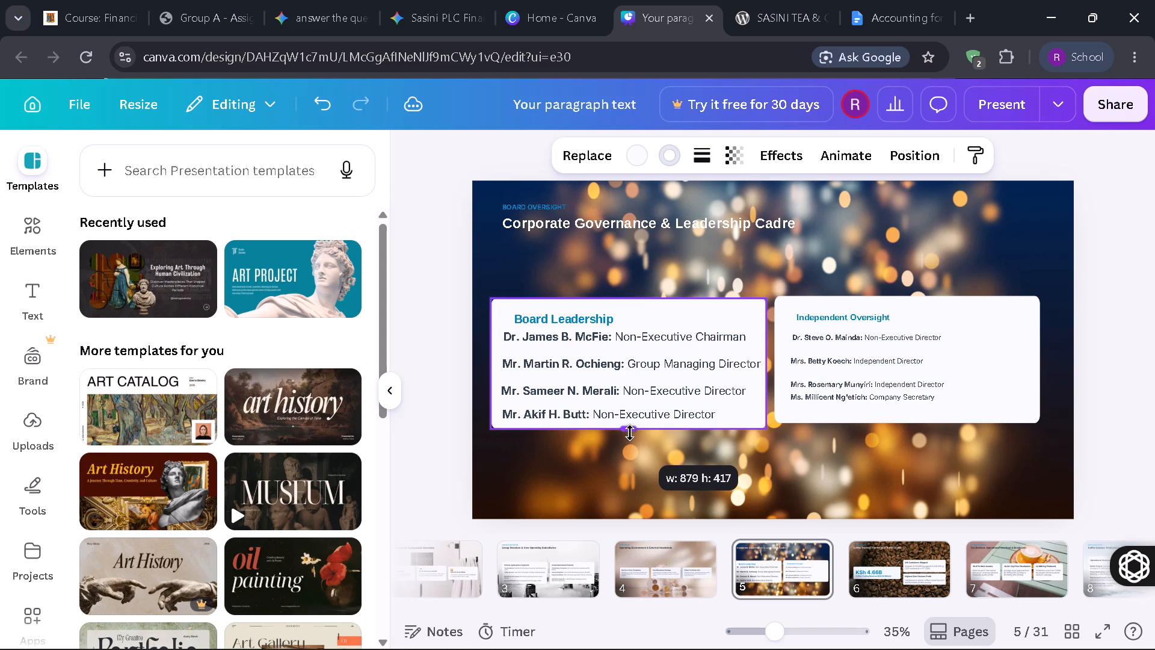
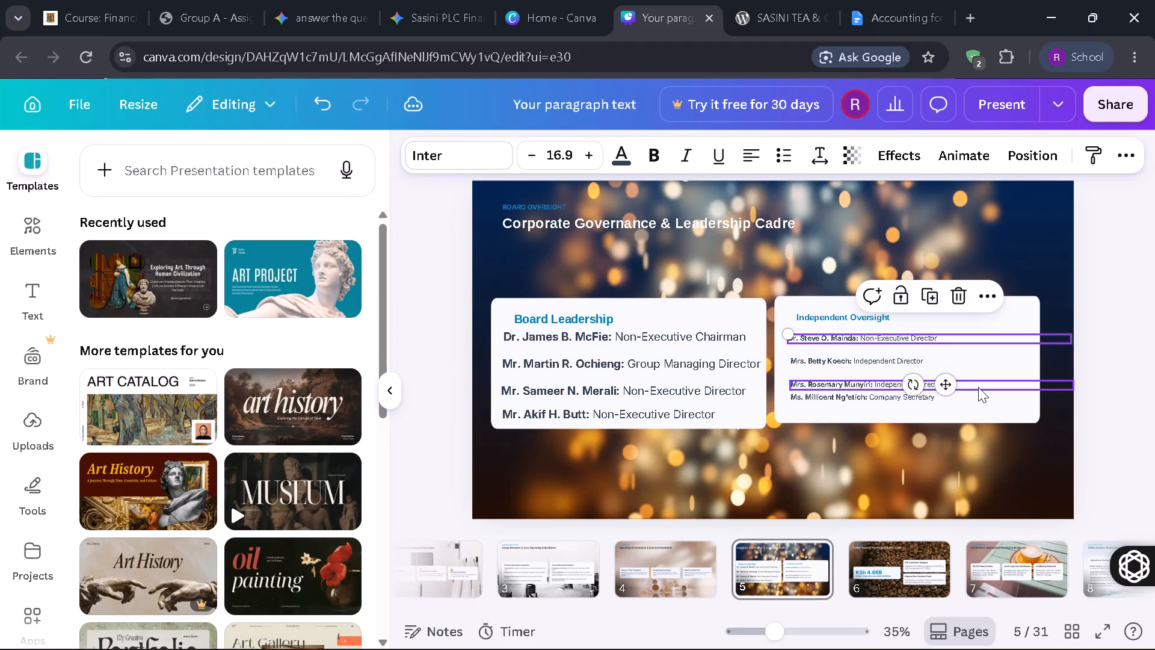
Extend the Independent Oversight card's bottom edge slightly and align the card level with the Board Leadership card.
click(932, 424)
click(920, 423)
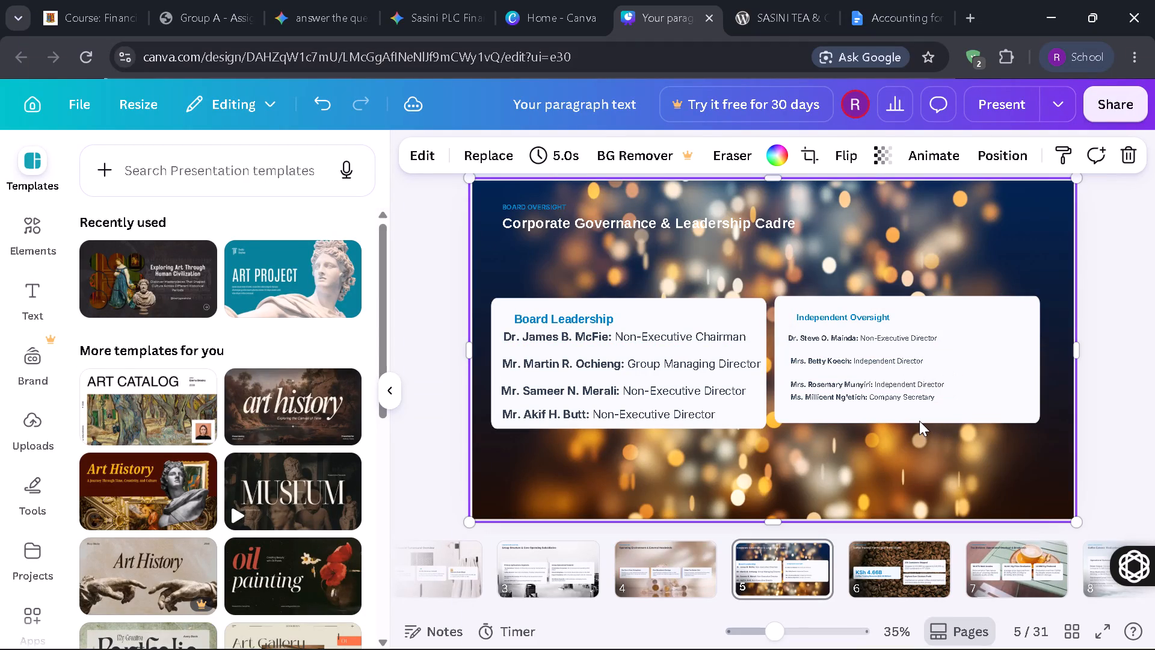
click(919, 421)
drag(915, 423, 915, 424)
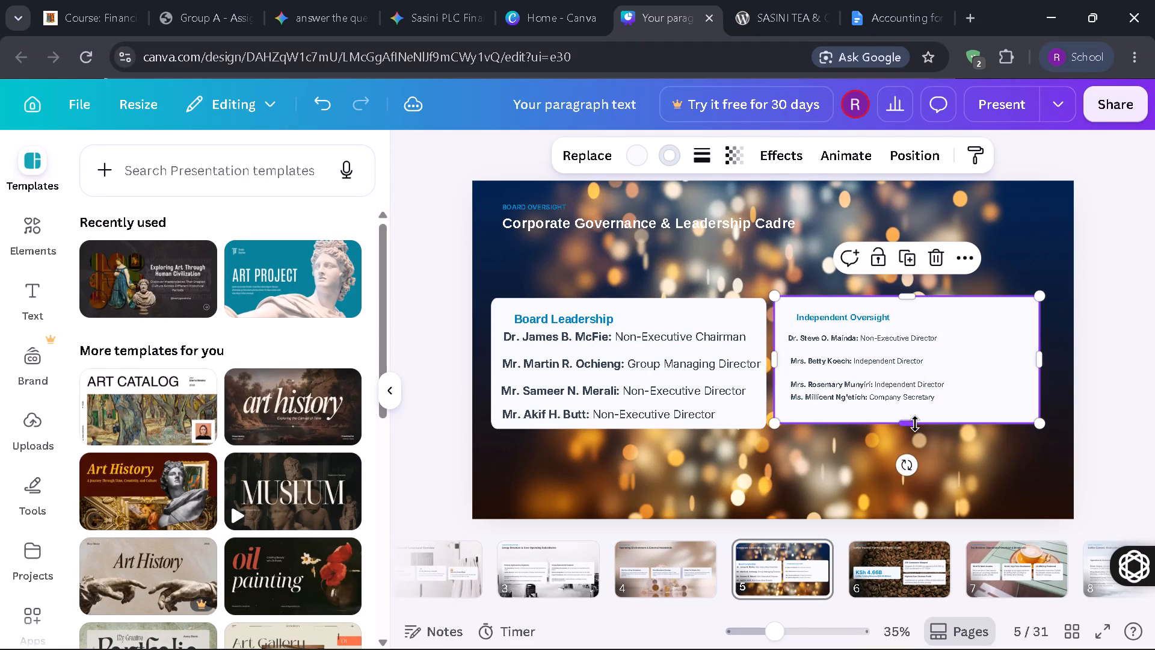
drag(915, 424, 913, 429)
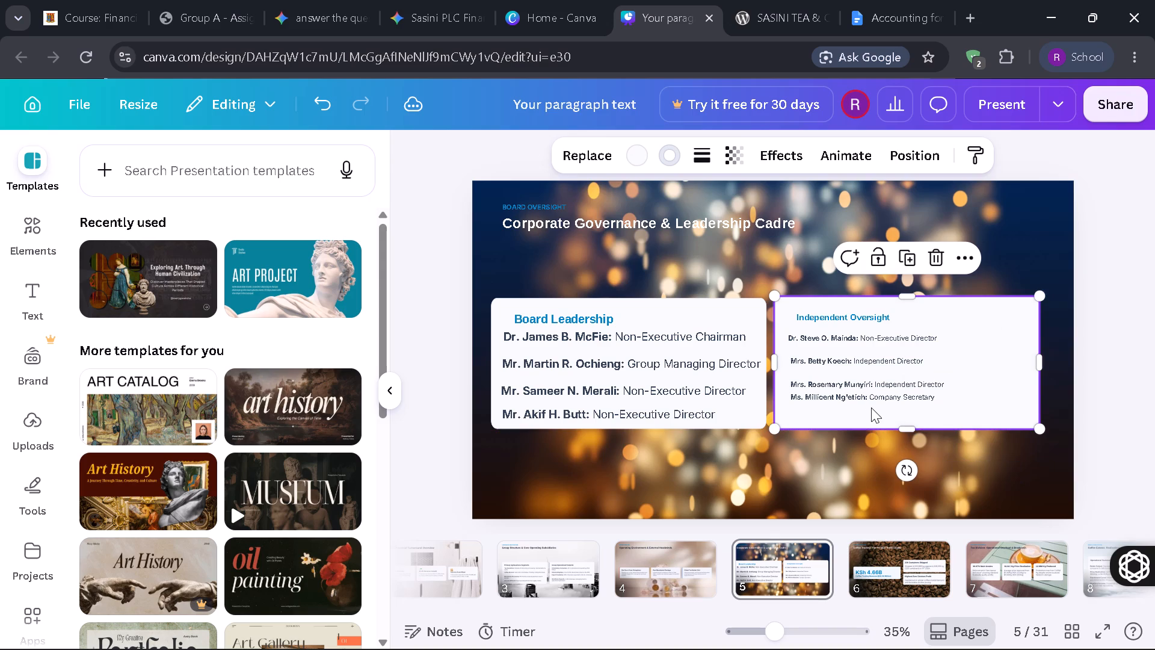
click(875, 395)
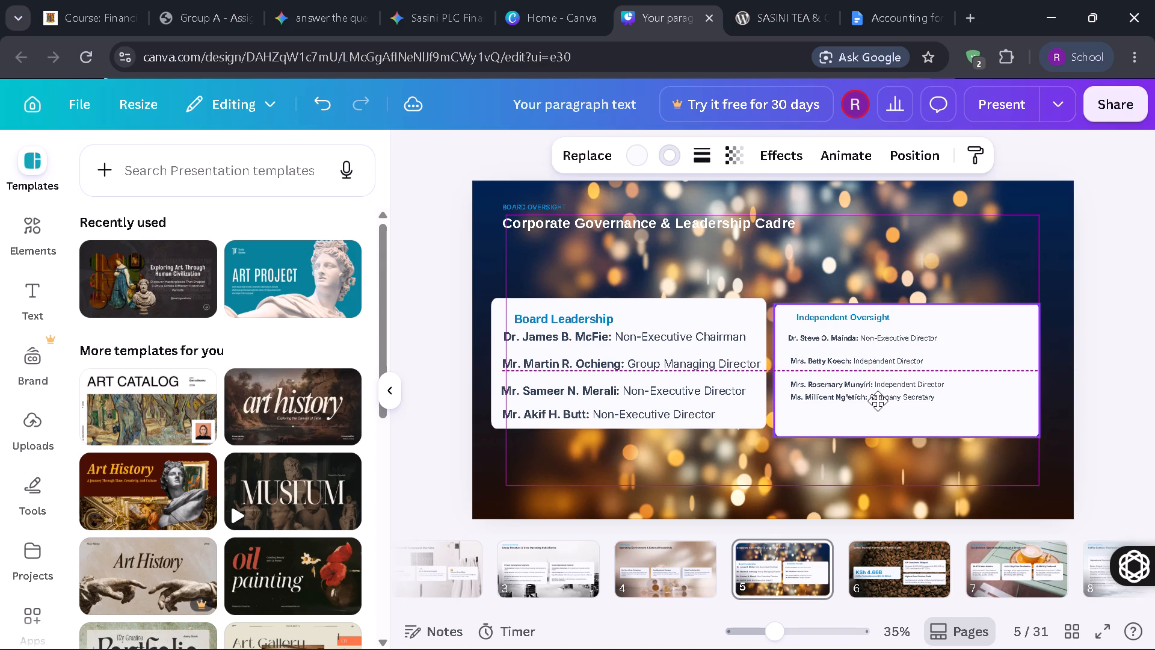
click(857, 401)
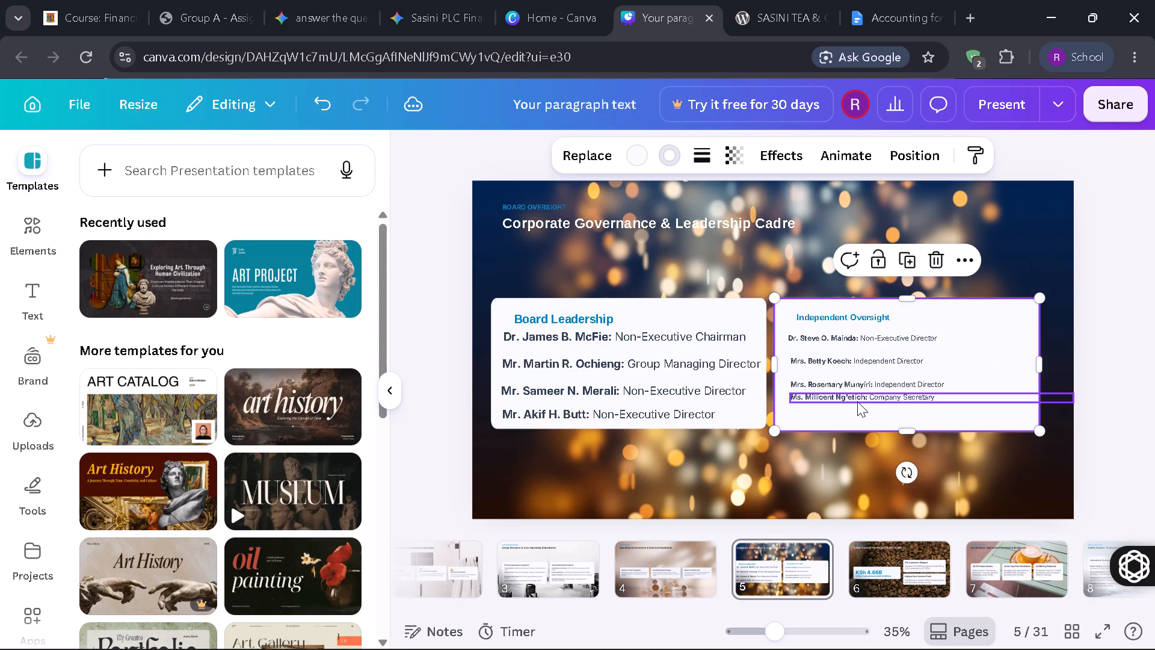
Move the last two director lines in the Independent Oversight card down to even out the spacing between lines.
drag(863, 399, 863, 404)
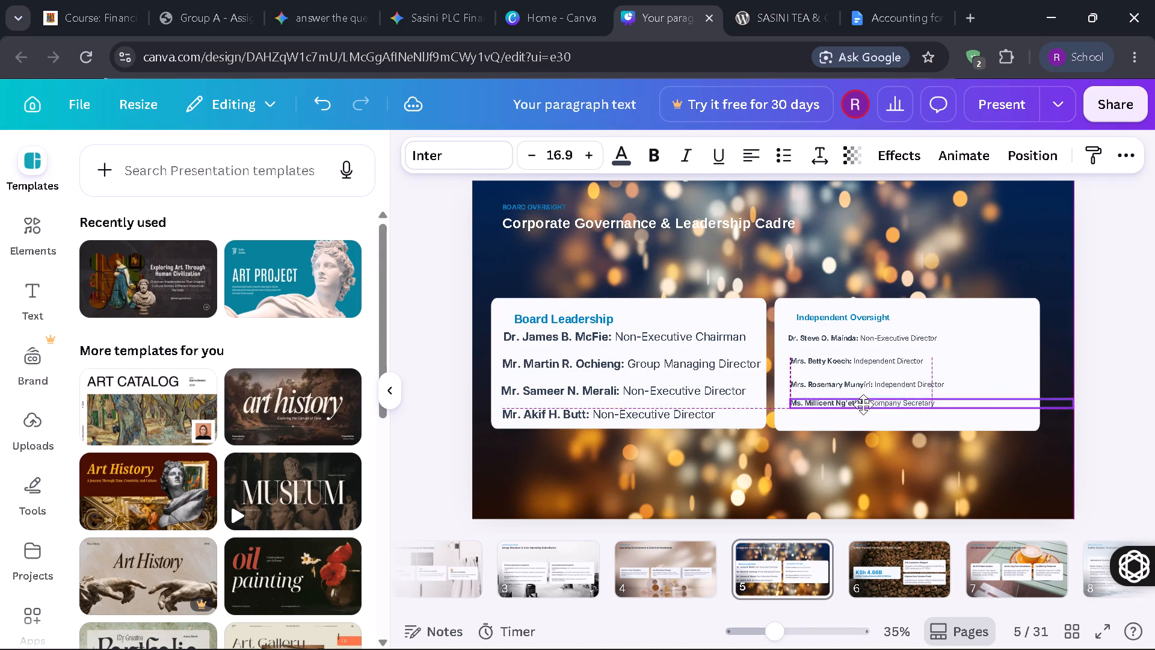
drag(863, 404, 861, 416)
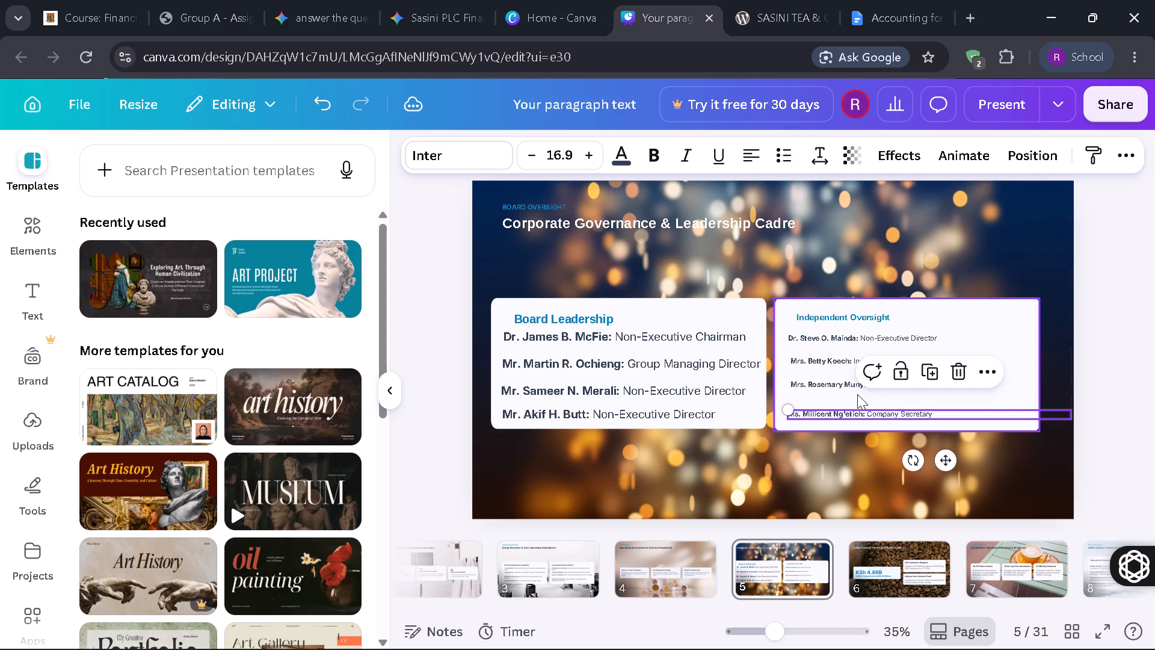
drag(858, 388, 858, 395)
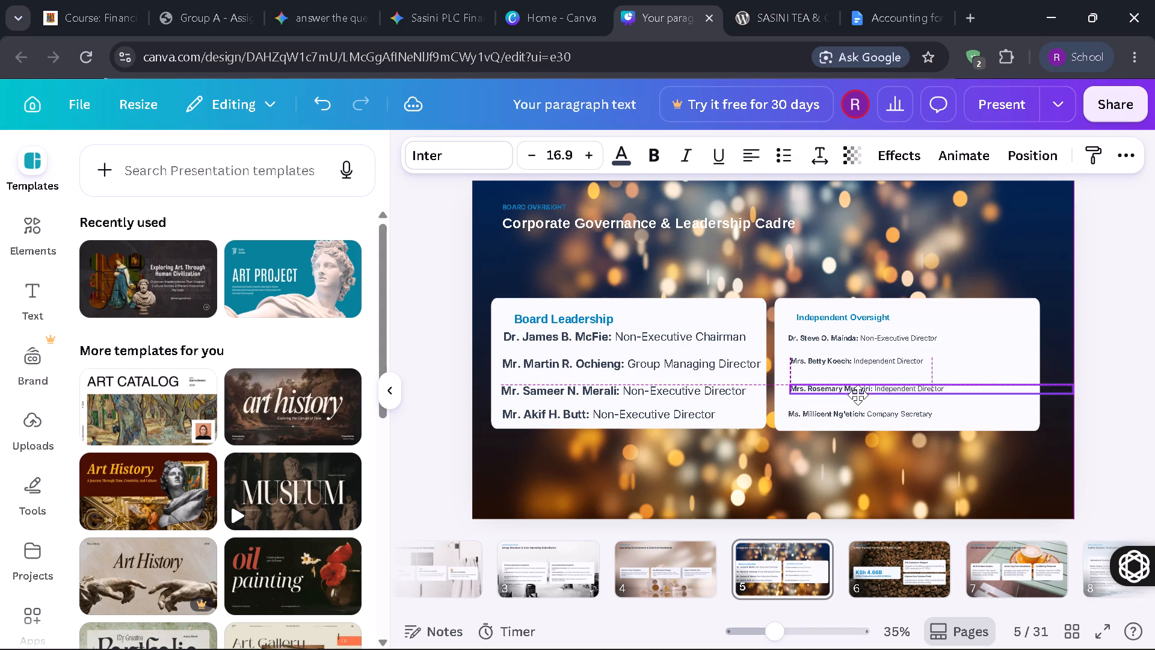
drag(858, 395, 856, 395)
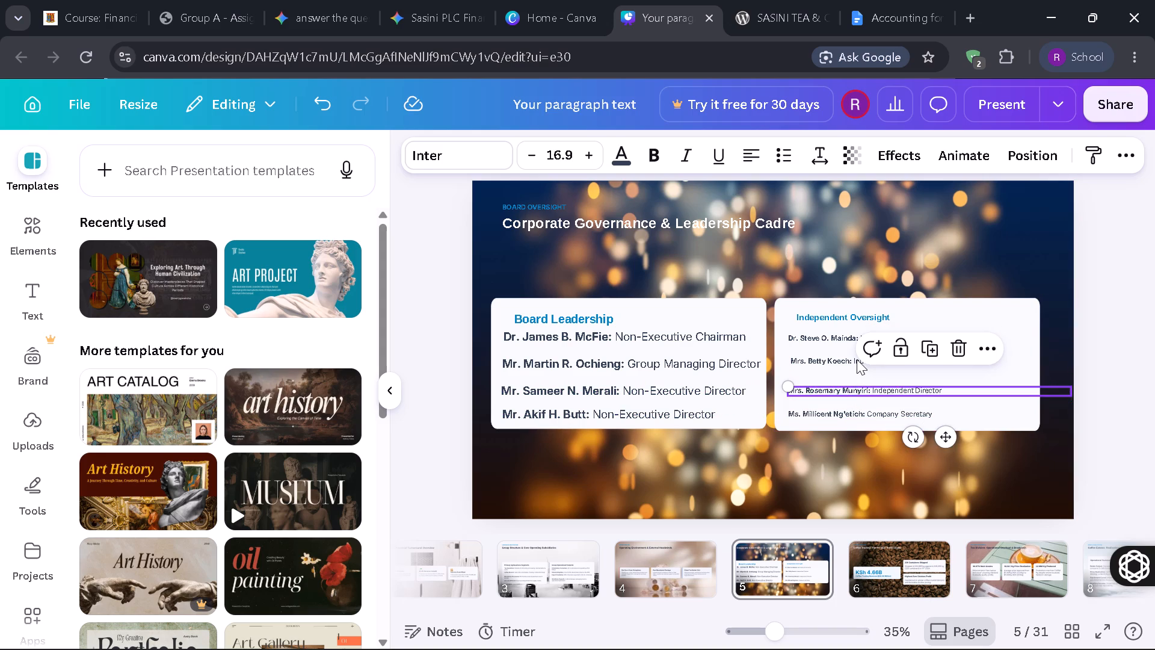
drag(857, 358, 852, 365)
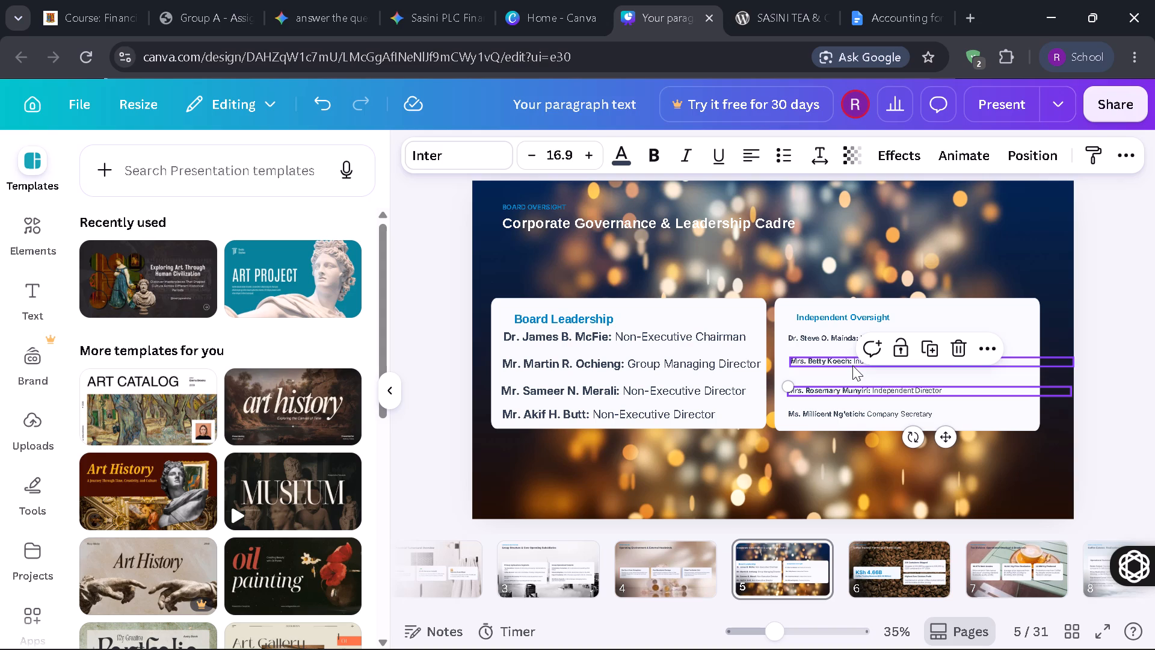
drag(852, 365, 851, 366)
click(848, 359)
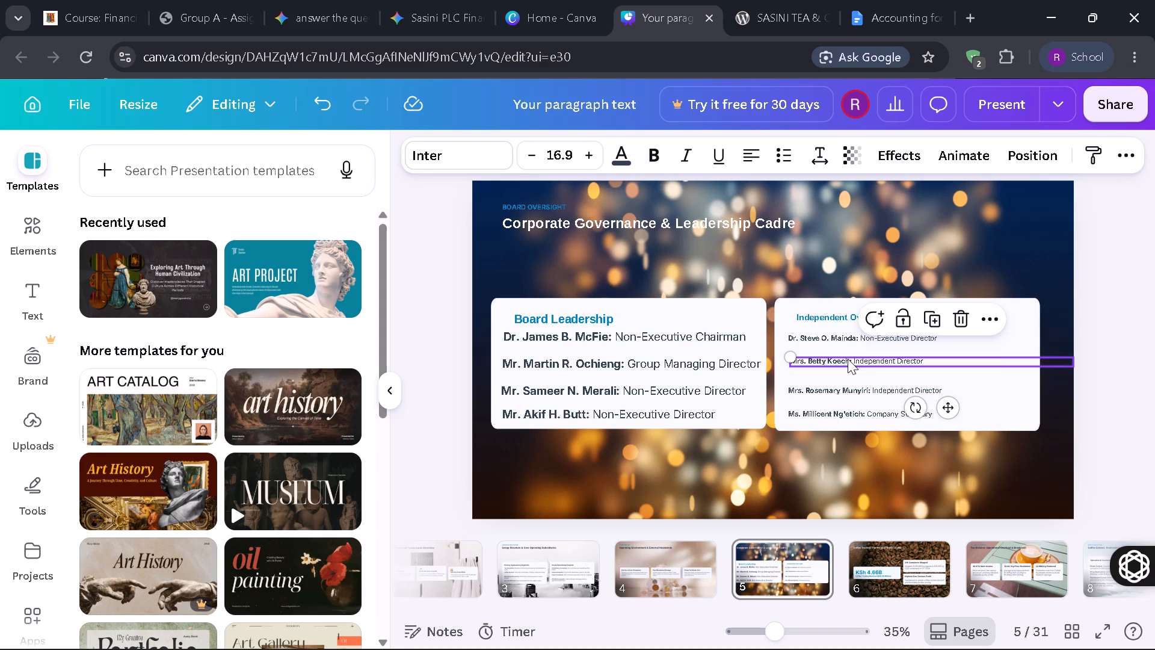
click(848, 359)
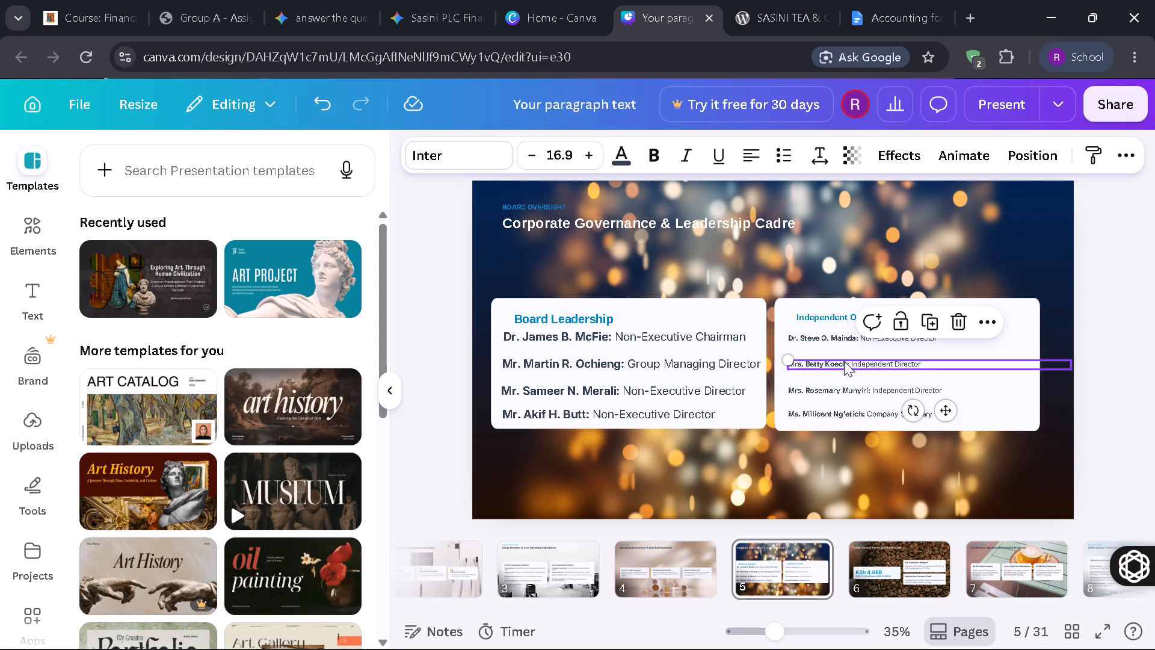
Enlarge the Independent Oversight card's heading to font size 28.2.
click(827, 312)
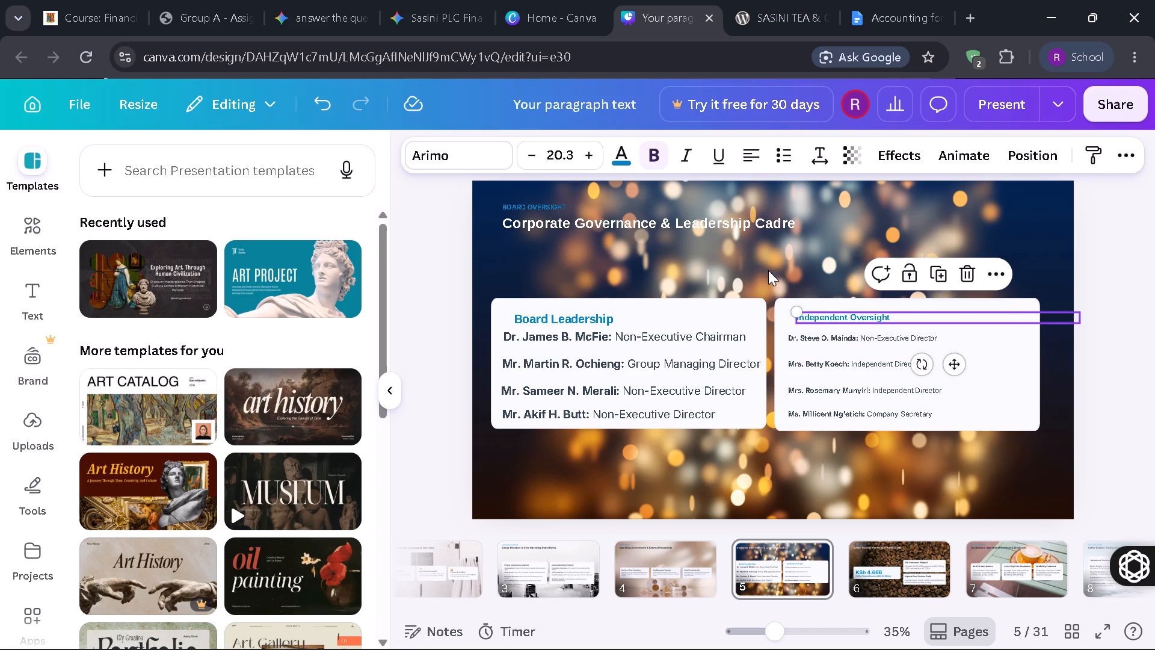
double_click(587, 155)
click(587, 155)
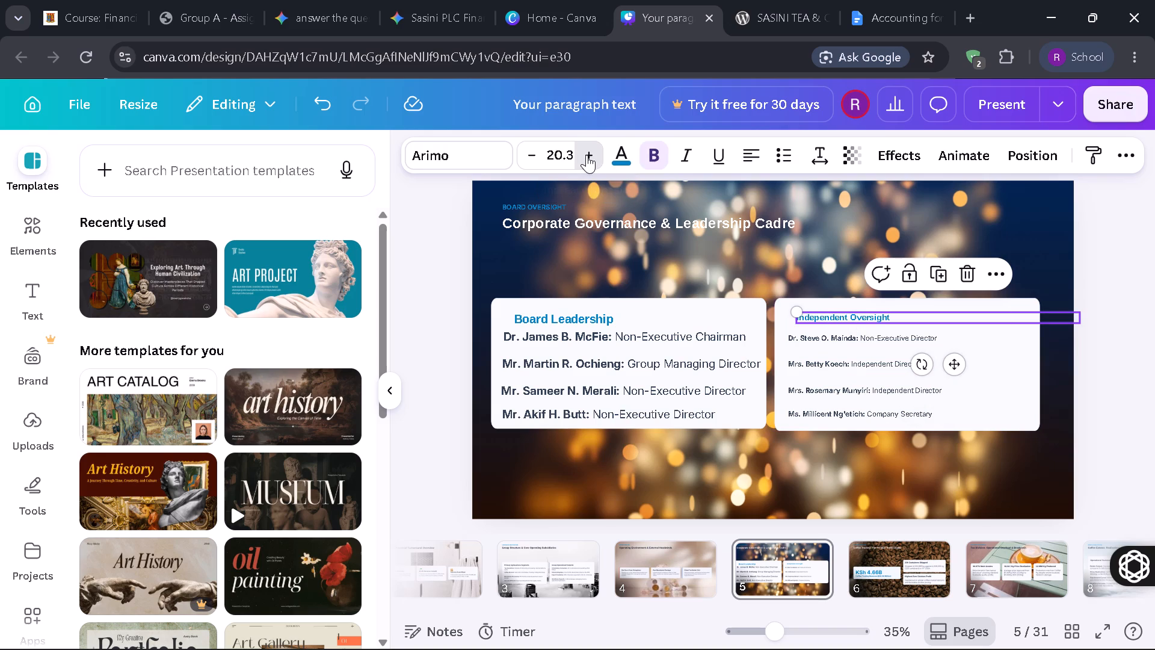
double_click(587, 155)
click(587, 155)
click(587, 155)
click(587, 155)
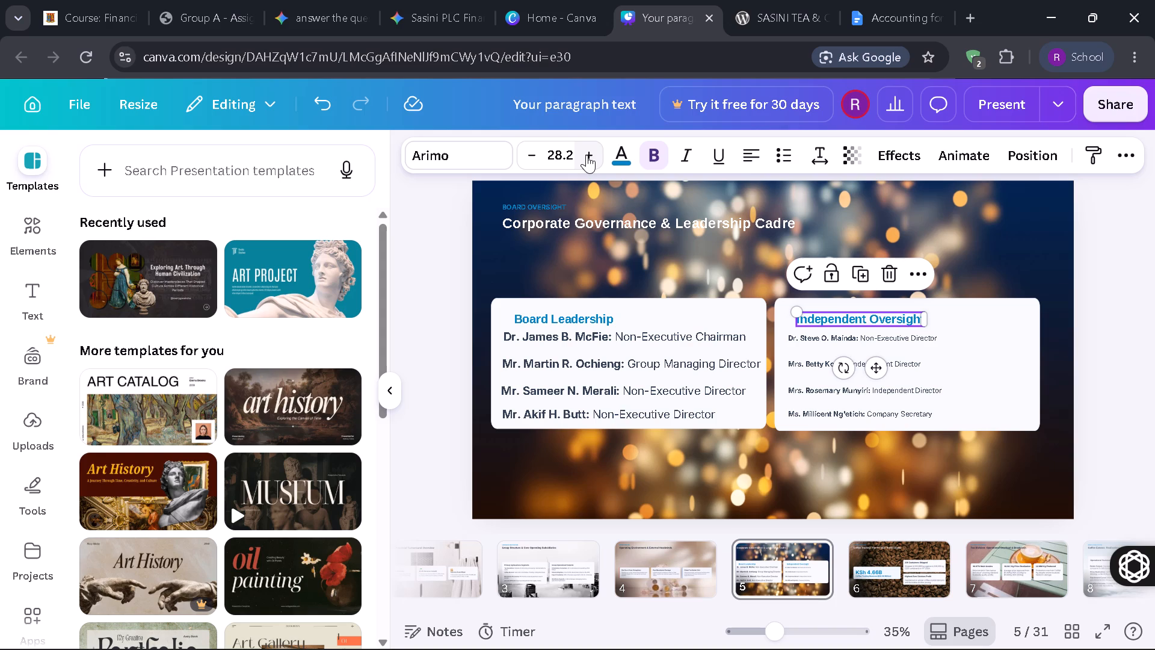
Enlarge the first director line in the Independent Oversight card to font size 26.9.
click(799, 338)
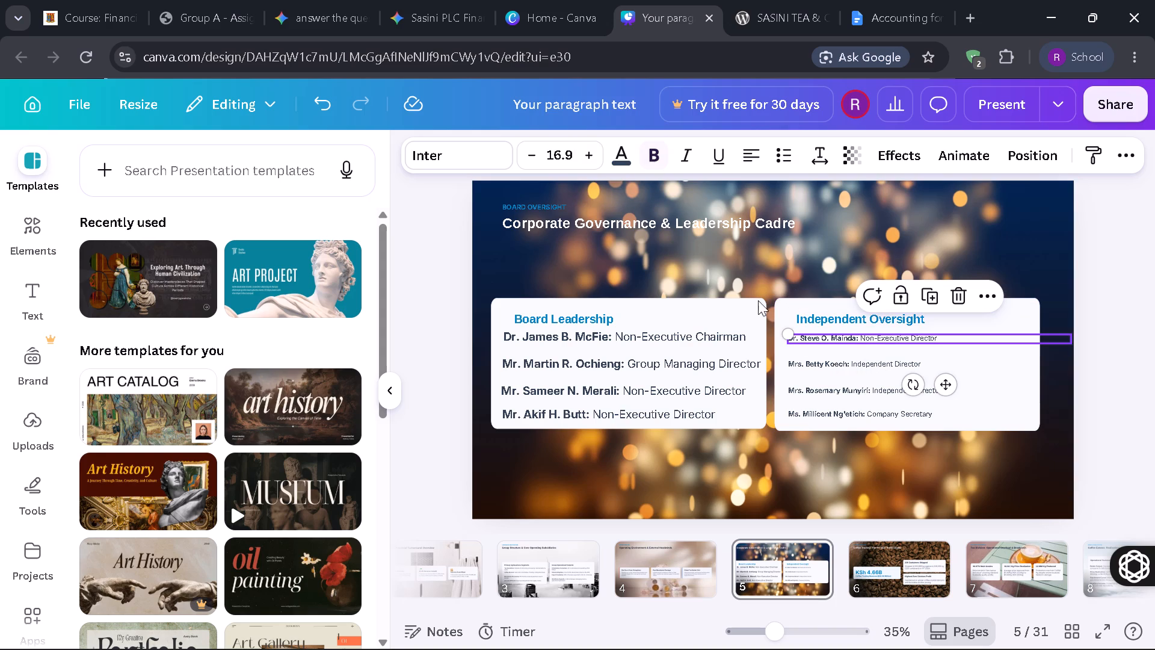
click(583, 162)
click(583, 162)
click(583, 162)
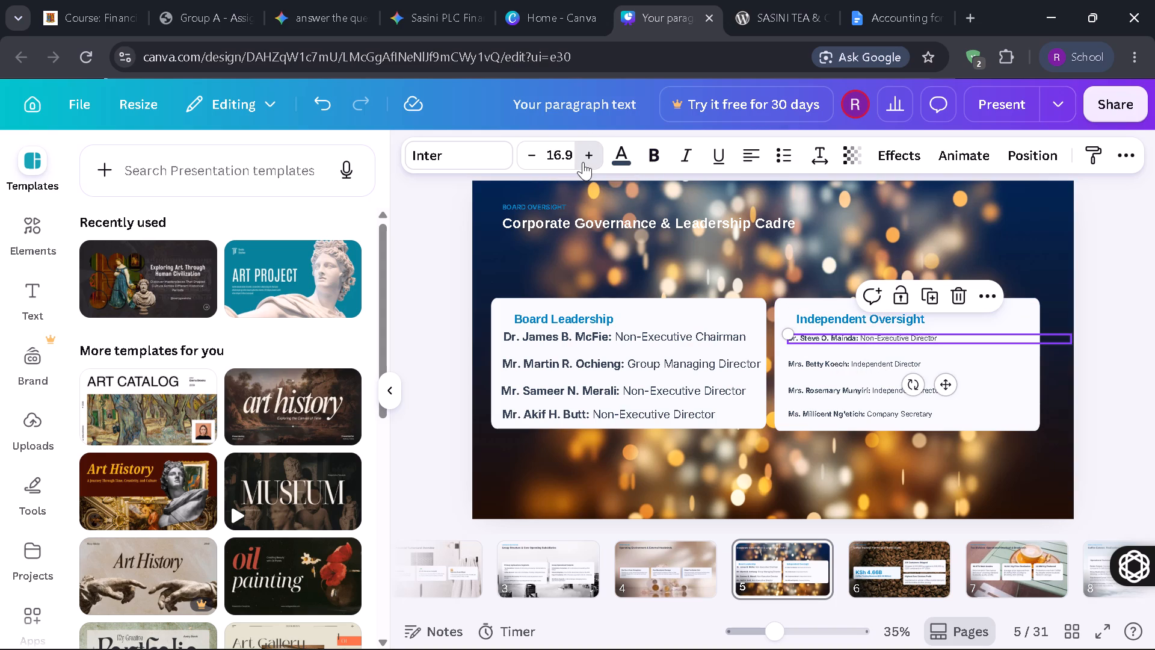
click(583, 162)
click(583, 162)
click(583, 162)
click(583, 162)
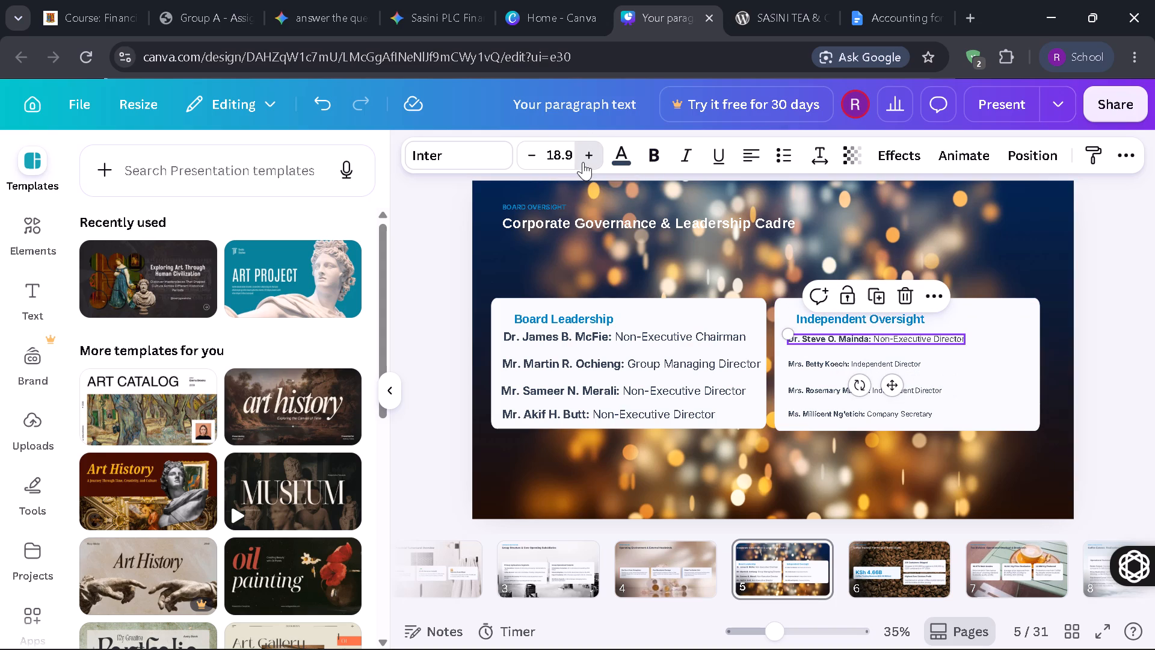
click(583, 162)
click(583, 162)
click(583, 162)
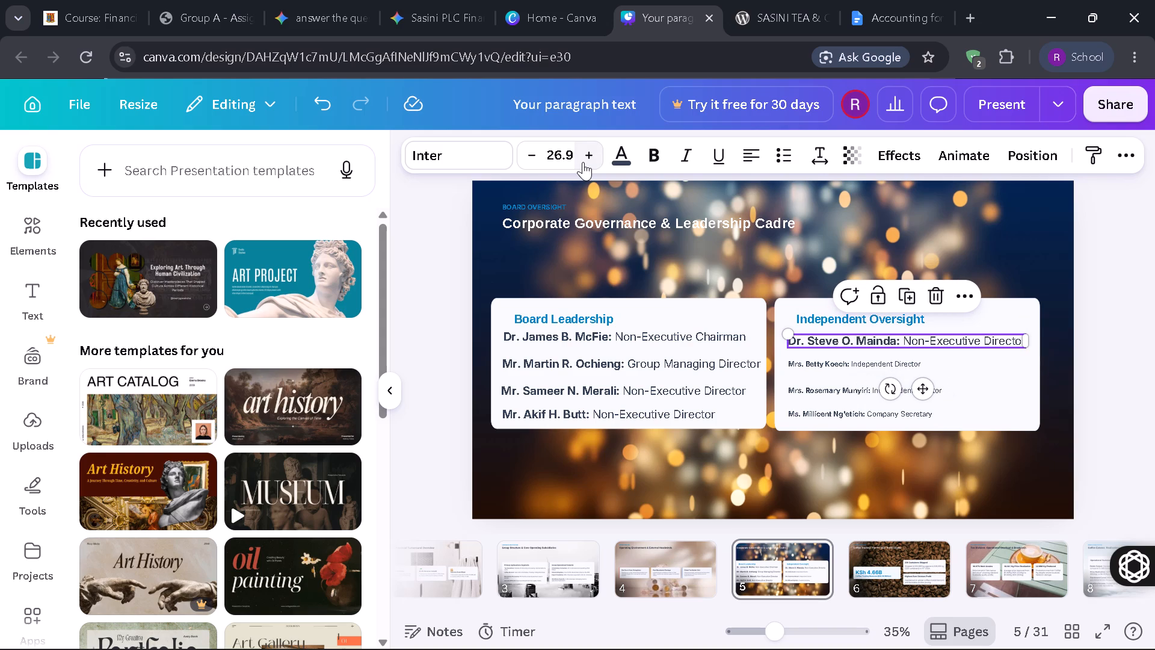
Enlarge the second director line in the Independent Oversight card to font size 26.9.
click(871, 360)
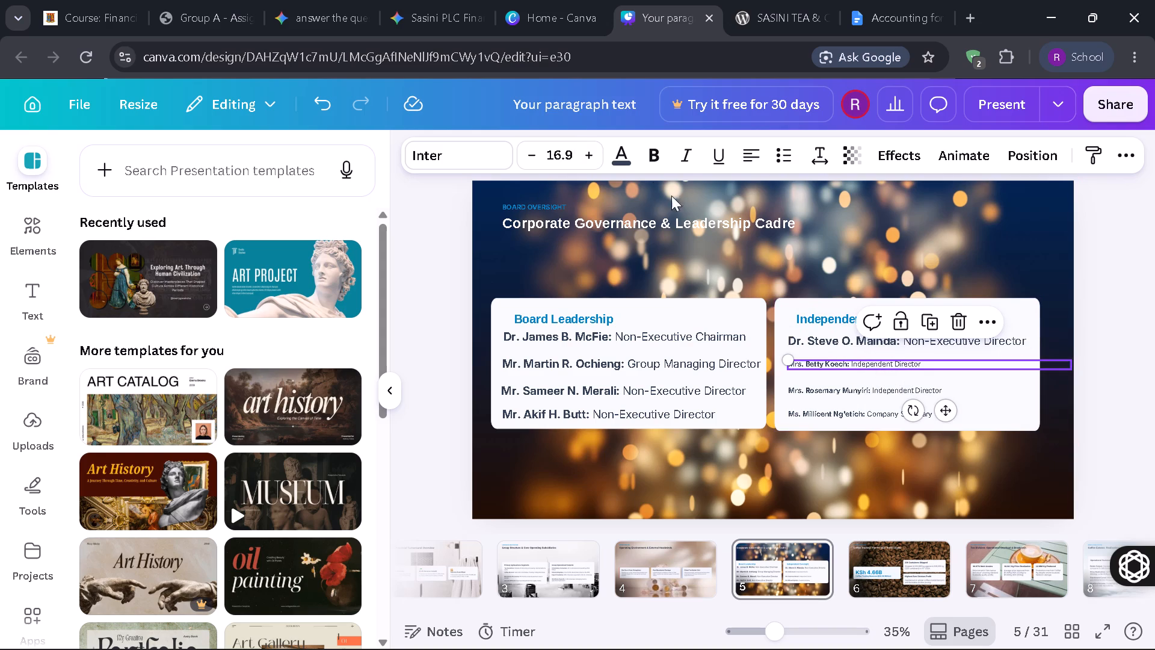
click(597, 158)
click(597, 158)
click(597, 158)
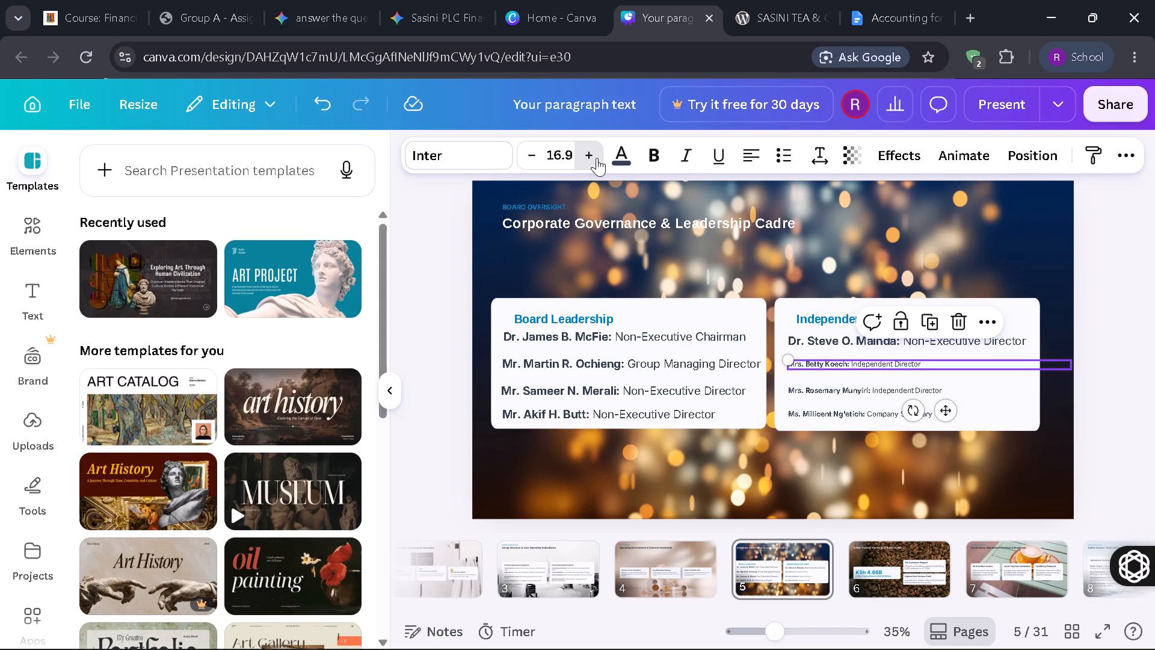
click(597, 158)
click(597, 158)
click(597, 158)
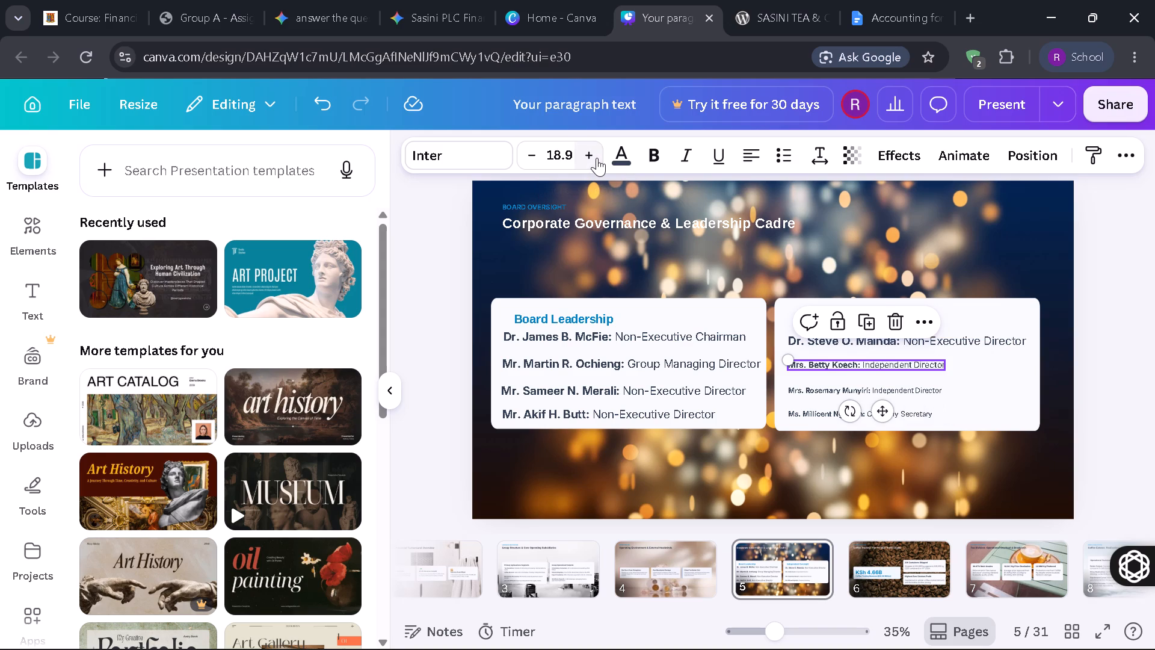
click(597, 158)
click(597, 158)
click(597, 158)
click(597, 158)
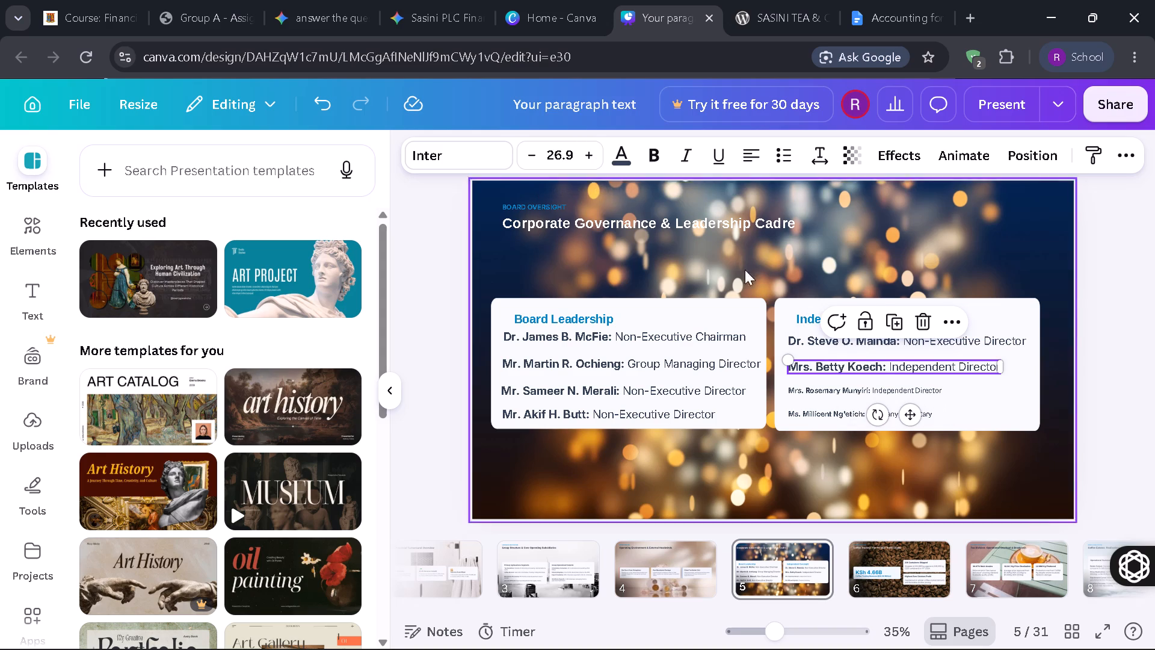
Enlarge the third director line in the Independent Oversight card to match the size 26.9 lines above it.
click(846, 390)
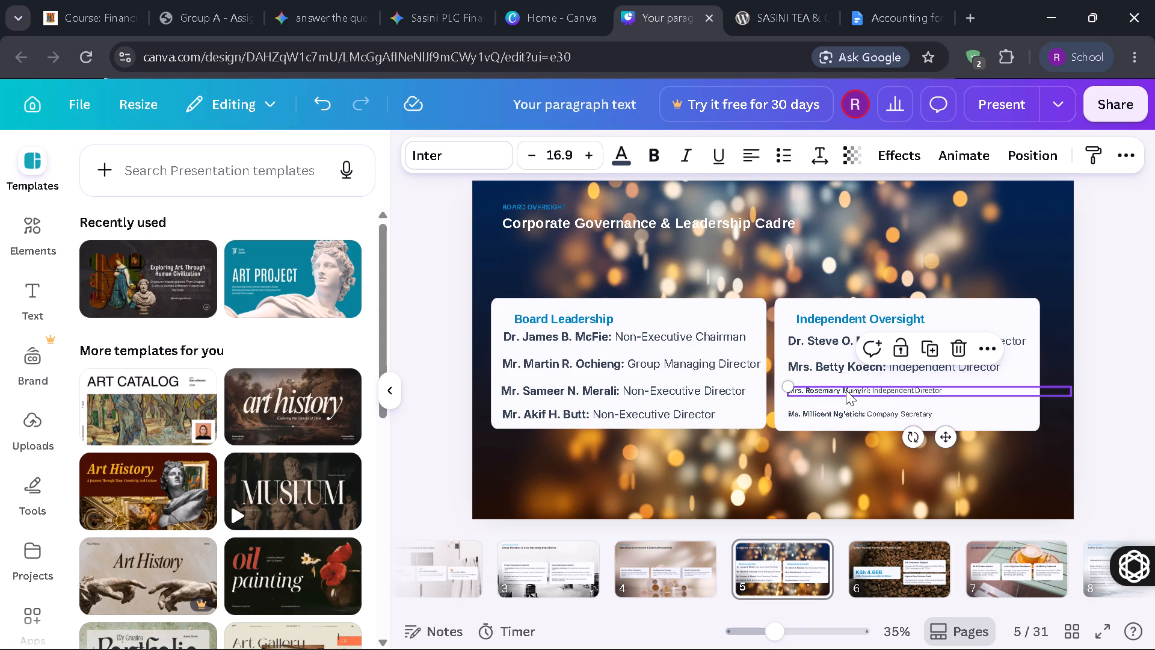
click(585, 161)
click(585, 161)
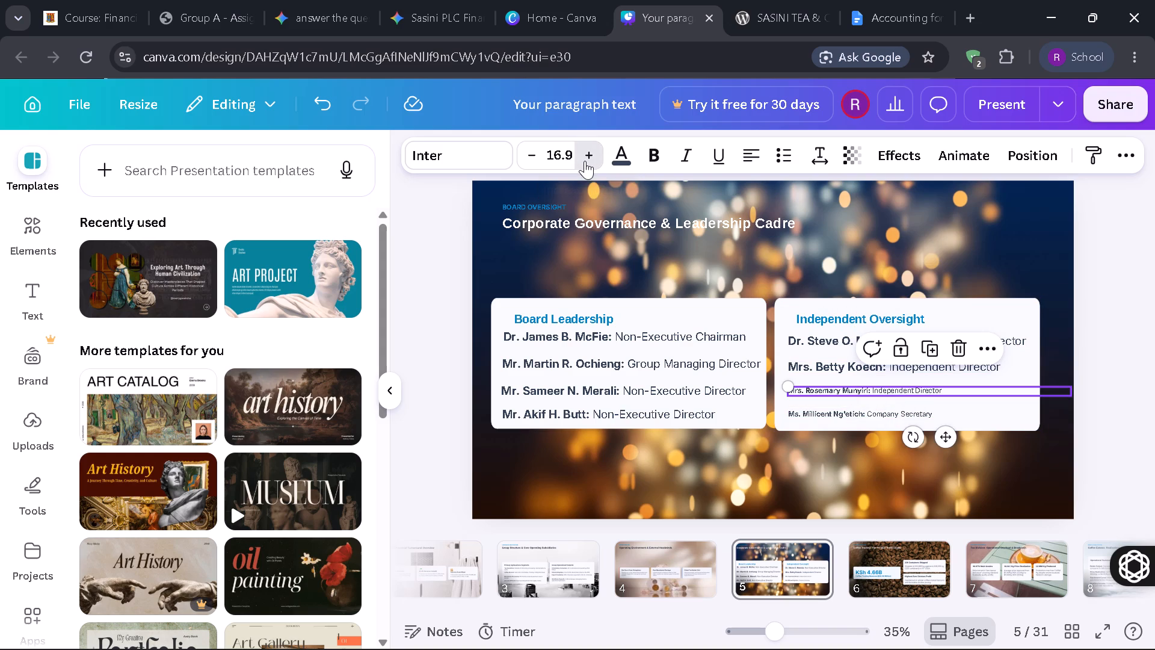
click(585, 161)
click(585, 161)
click(585, 161)
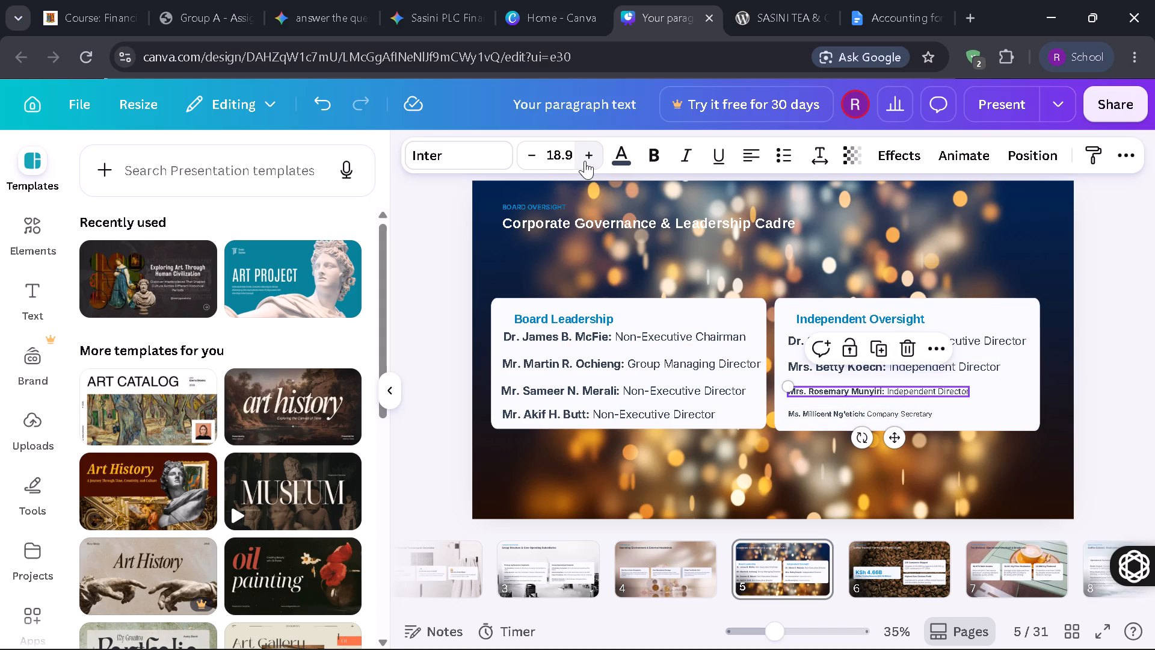
click(585, 161)
click(585, 161)
click(585, 161)
click(585, 161)
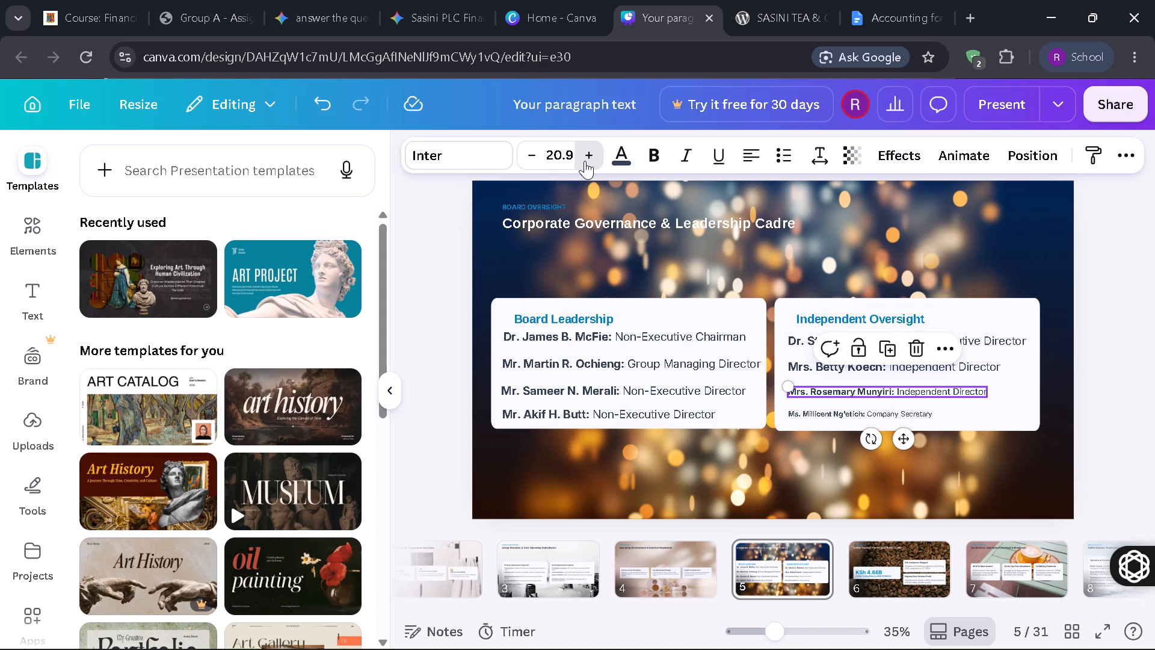
click(585, 161)
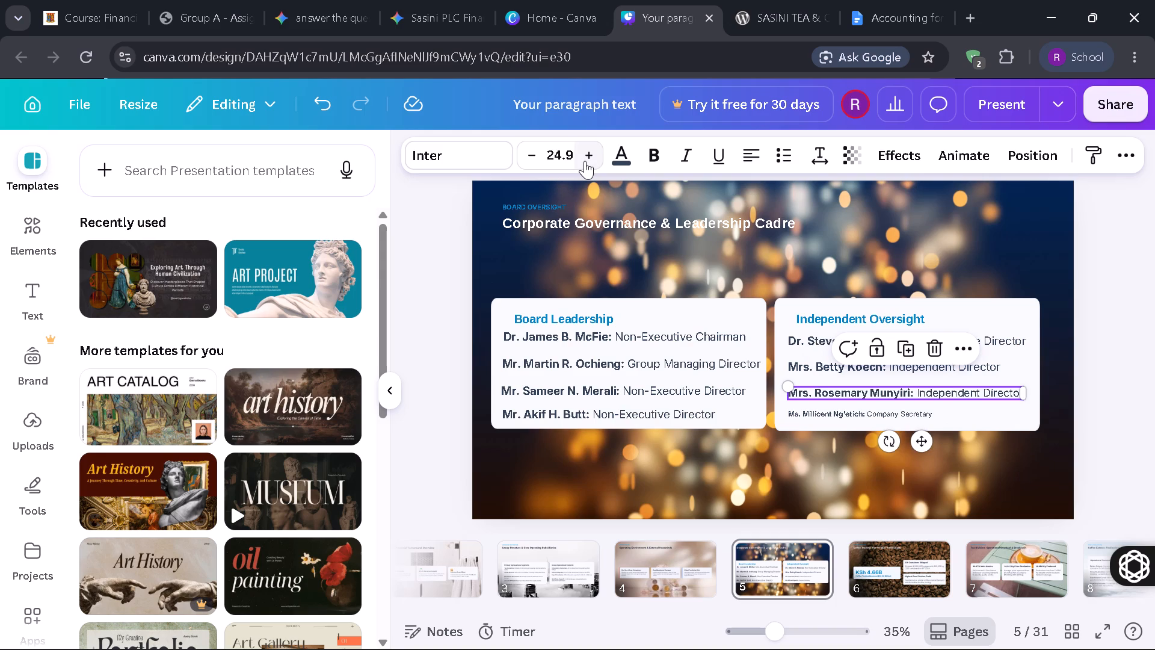
Enlarge the Company Secretary line in the Independent Oversight card to match the director lines above it, and deselect it.
click(870, 416)
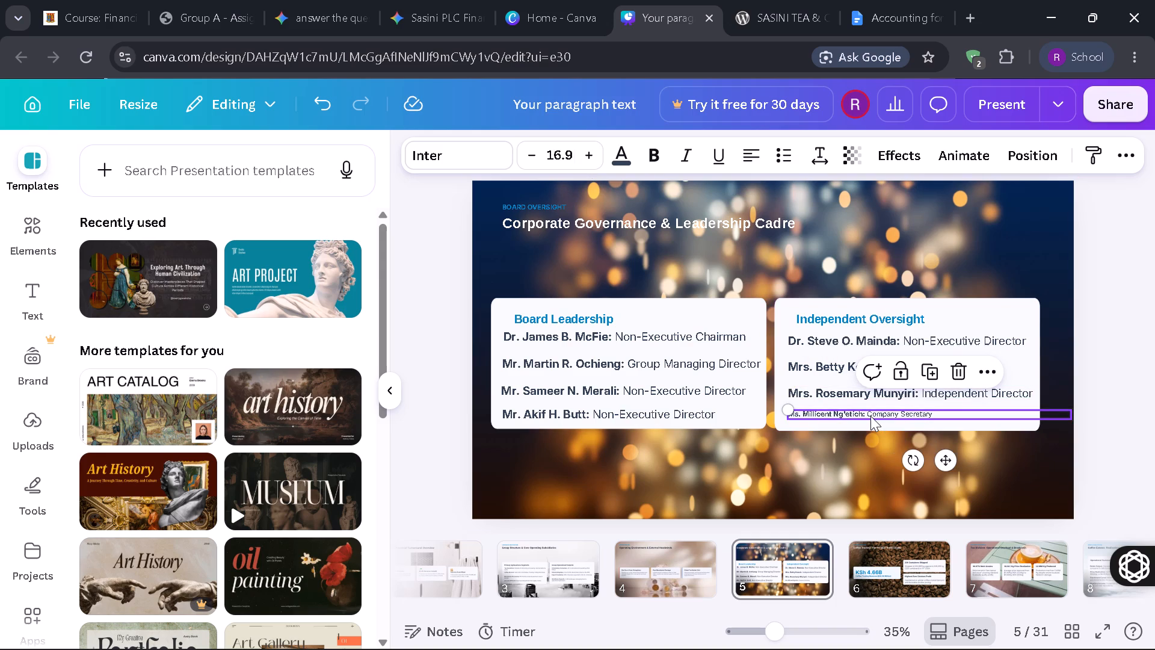
click(591, 159)
click(591, 159)
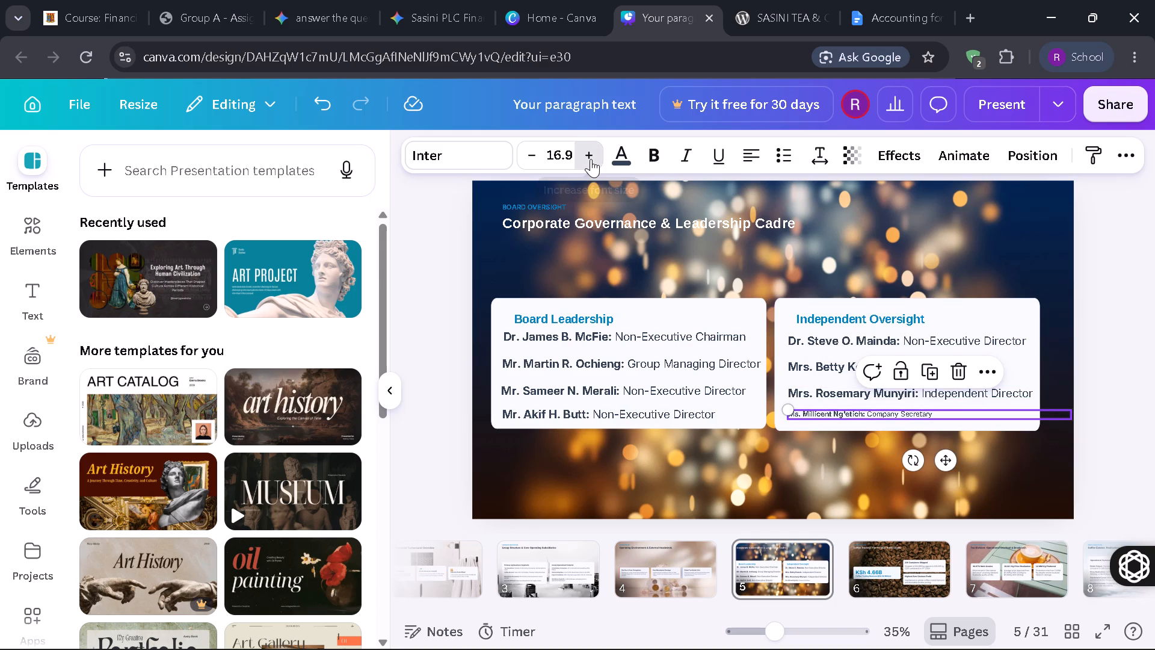
click(591, 159)
click(591, 159)
click(591, 159)
click(591, 159)
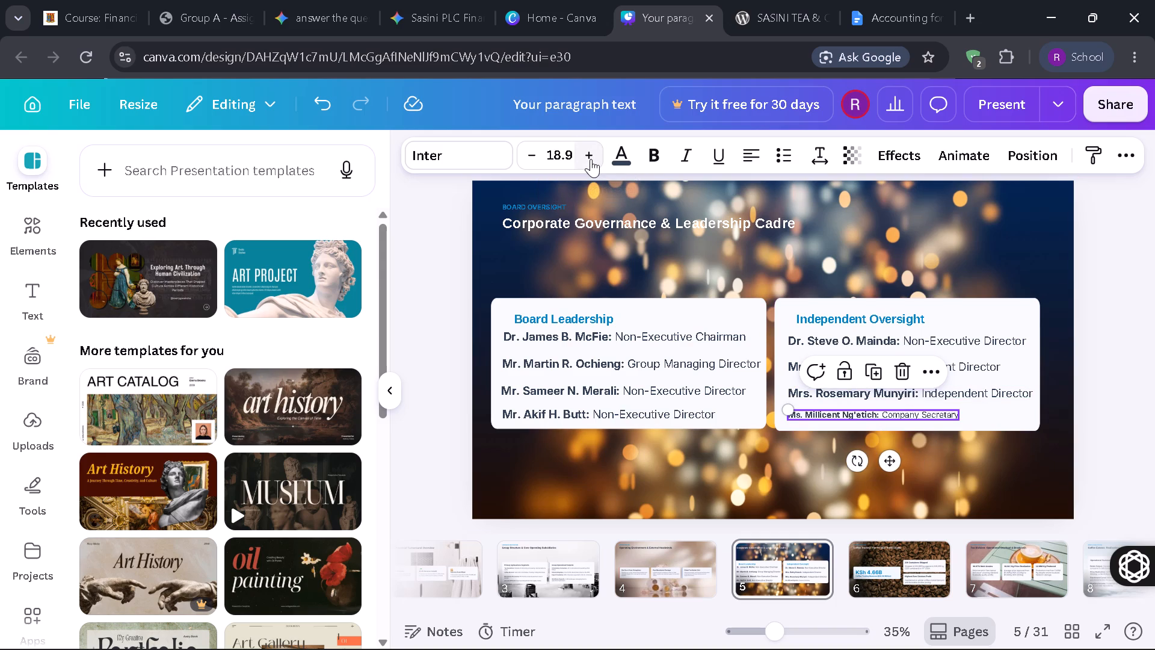
click(591, 159)
click(591, 159)
click(591, 159)
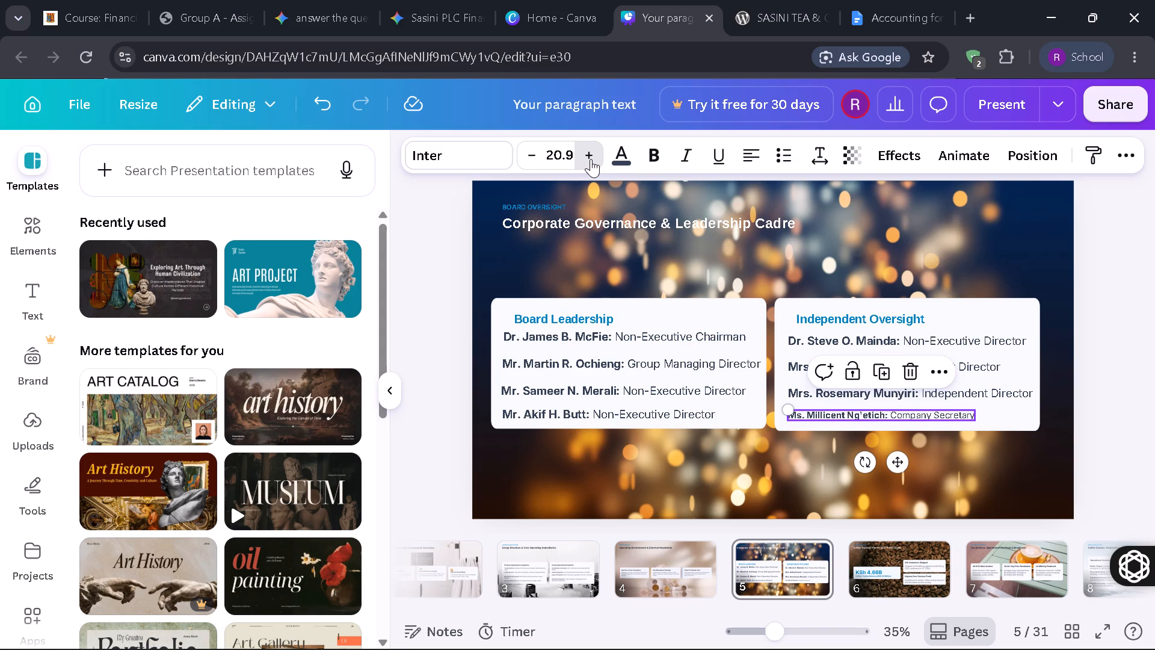
click(591, 159)
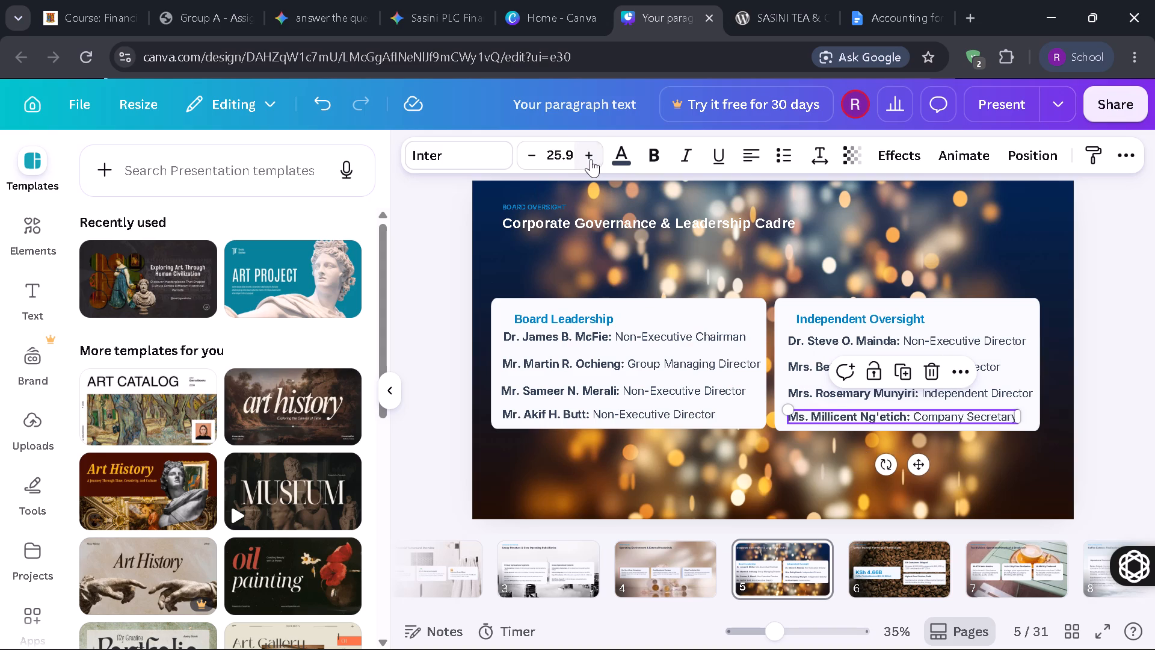
click(1095, 309)
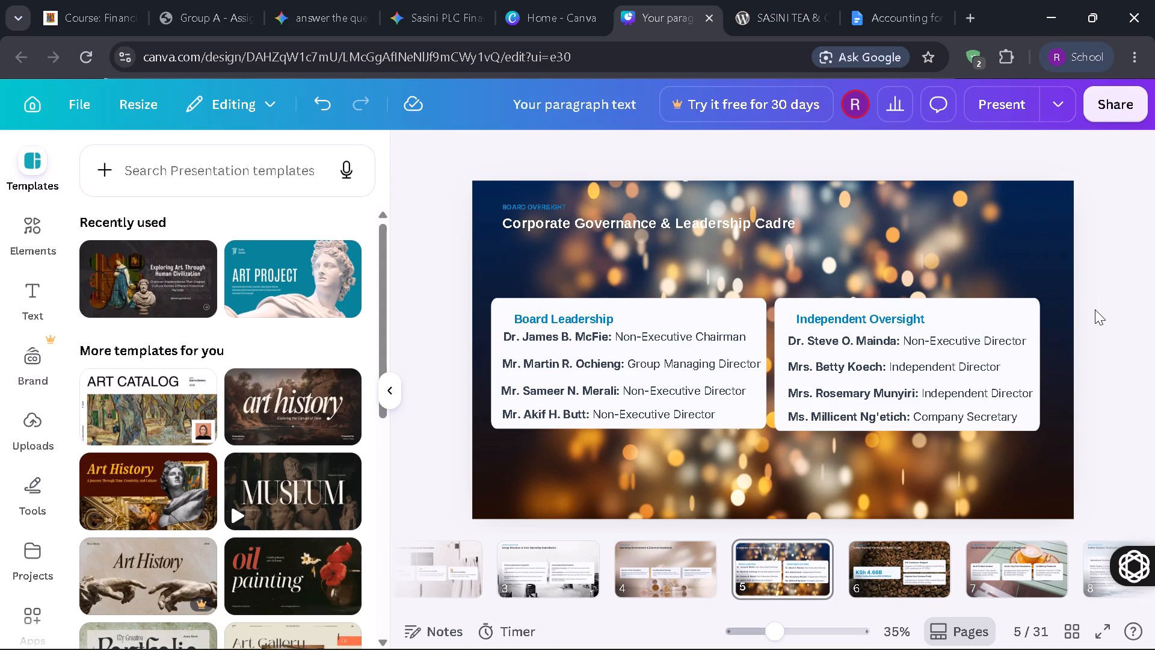
Go back to slide 4, Operating Environment & External Headwinds.
key(Left)
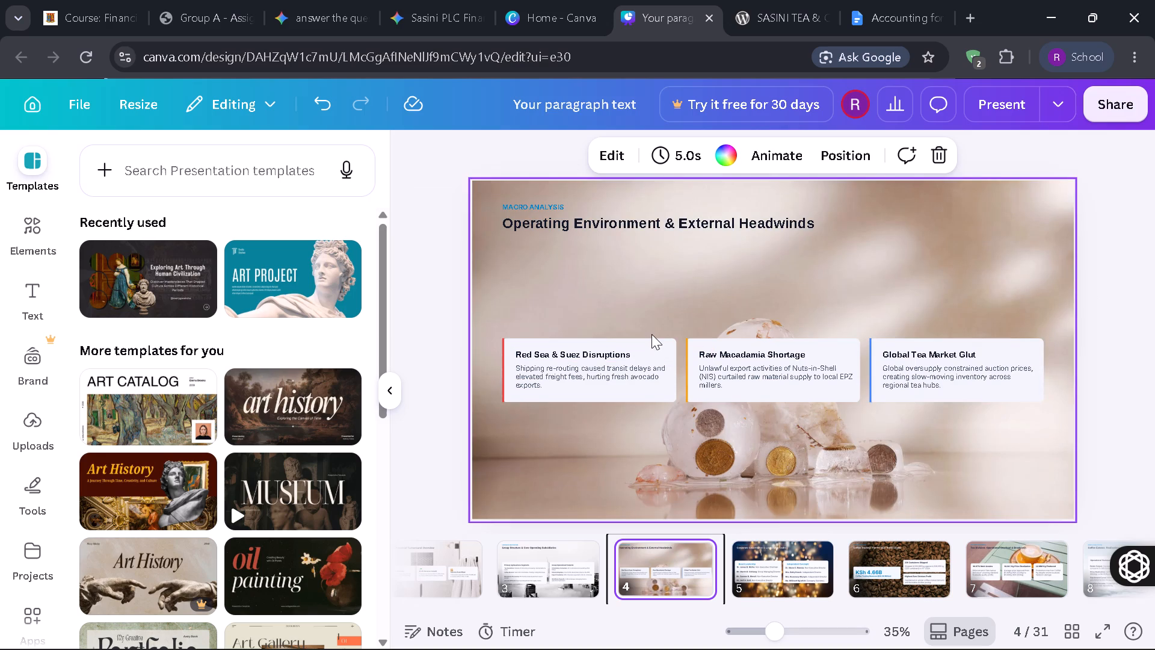
On slide 4, extend the Red Sea & Suez Disruptions card upward and downward to a height of about 336.
click(651, 334)
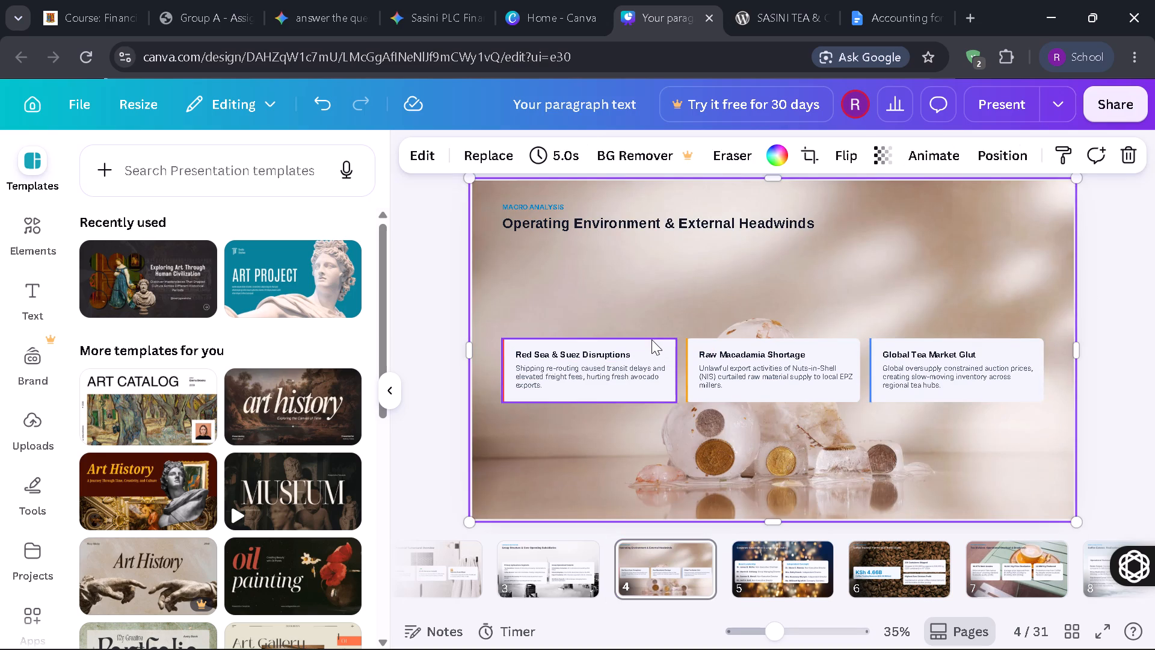
click(651, 339)
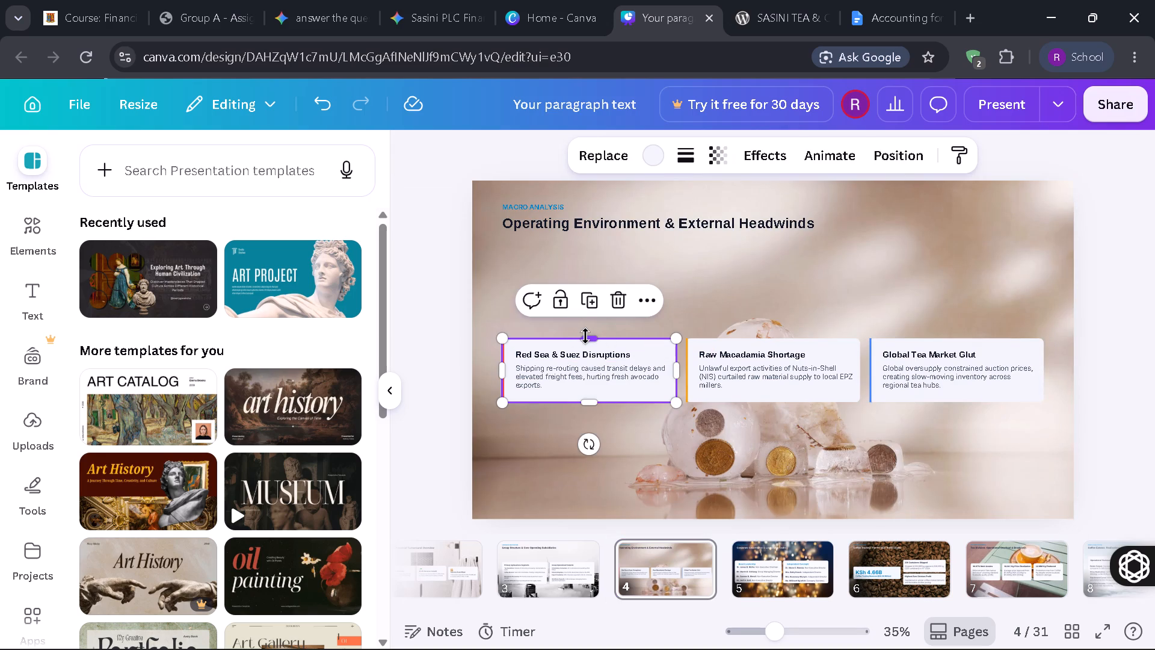
drag(585, 336, 585, 309)
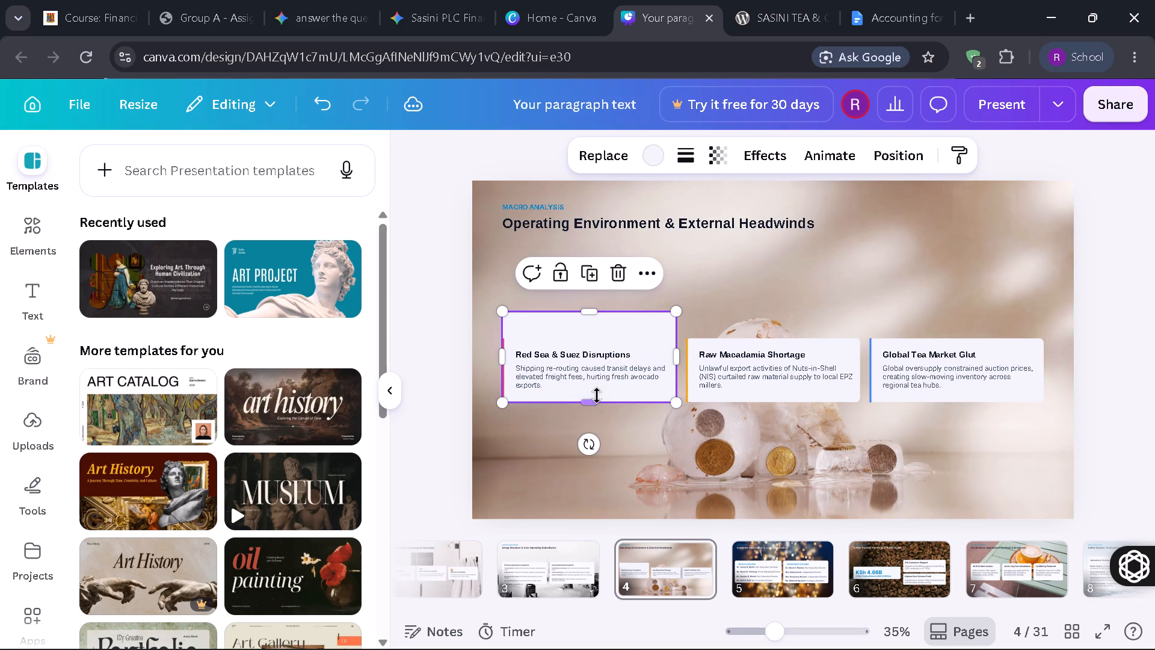
drag(591, 401, 589, 416)
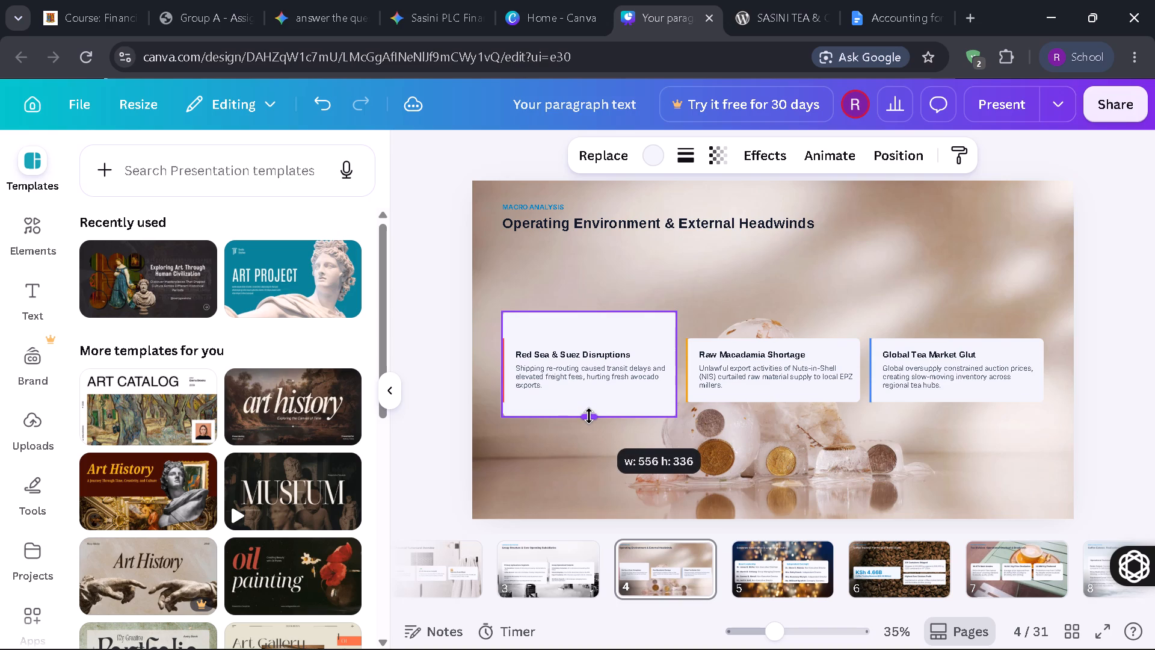
Move the Red Sea & Suez Disruptions heading up near the top of its enlarged card.
click(582, 359)
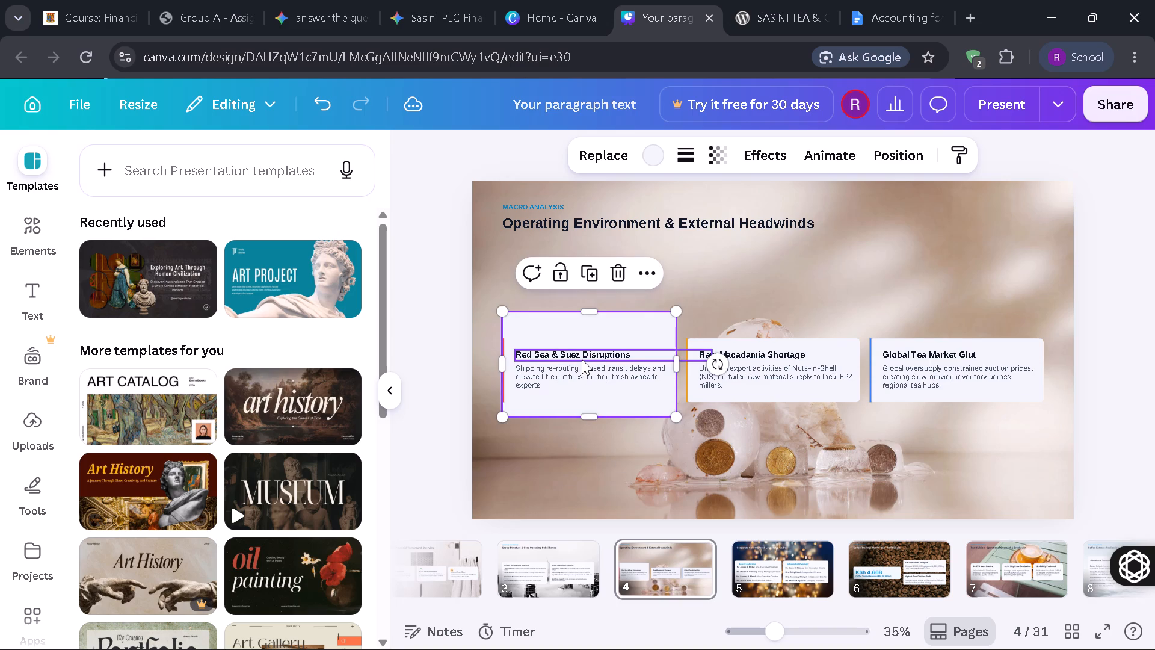
drag(582, 359, 577, 339)
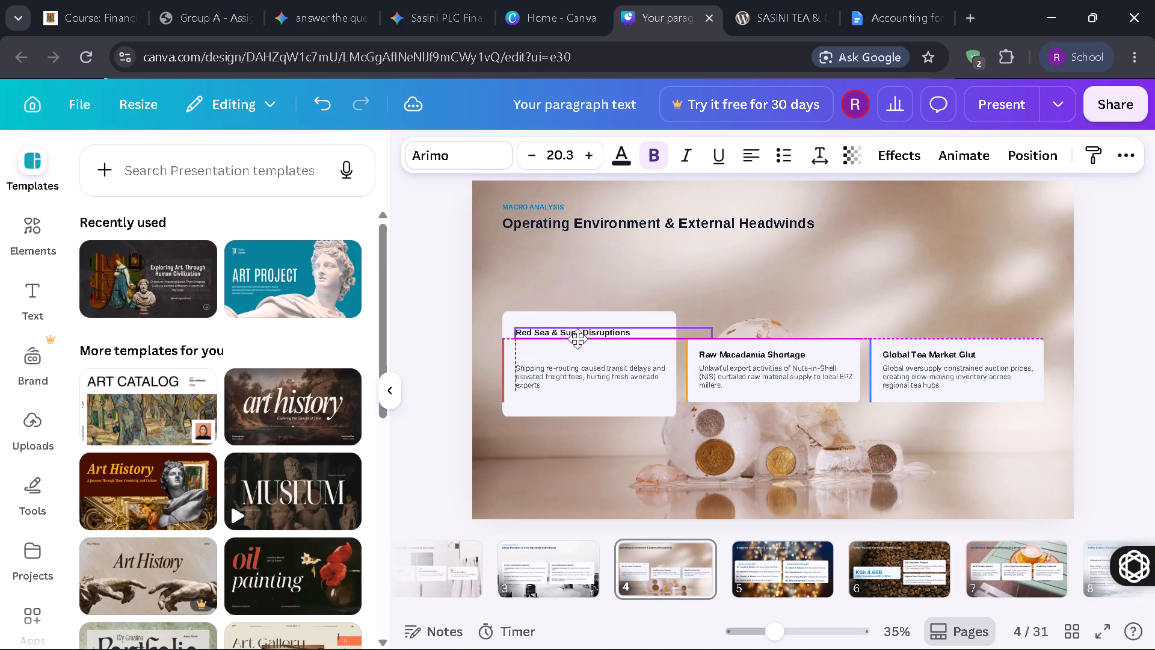
drag(577, 339, 582, 335)
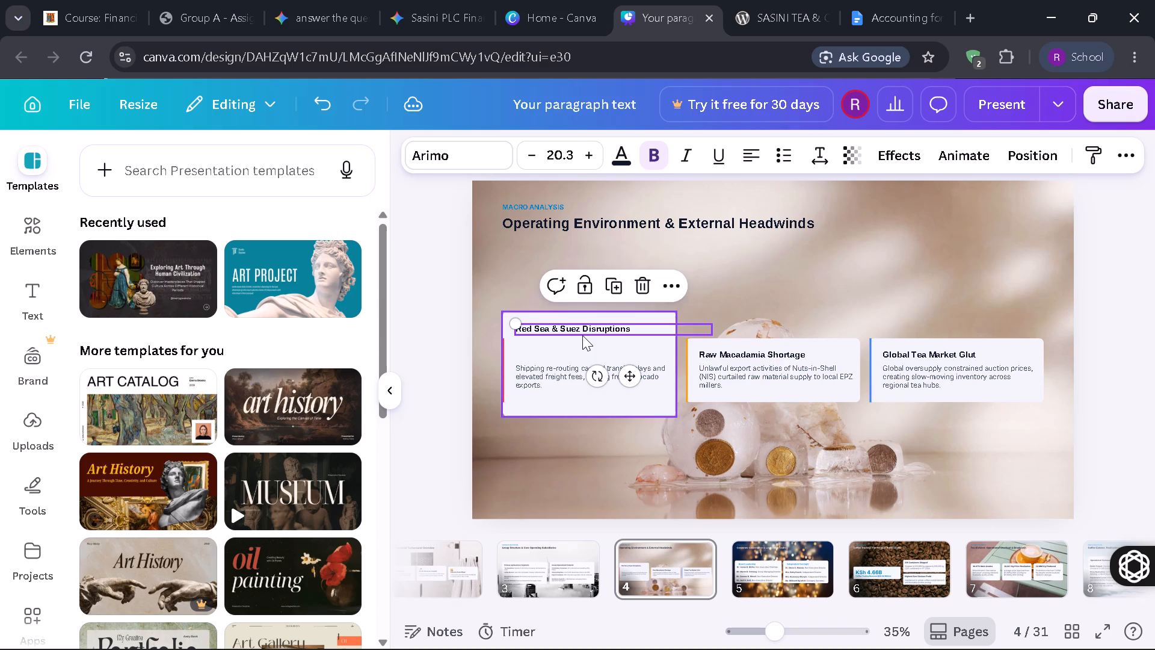
Extend the Raw Macadamia Shortage card upward and downward to a height of about 336, matching the Red Sea card.
click(792, 340)
drag(777, 337, 775, 332)
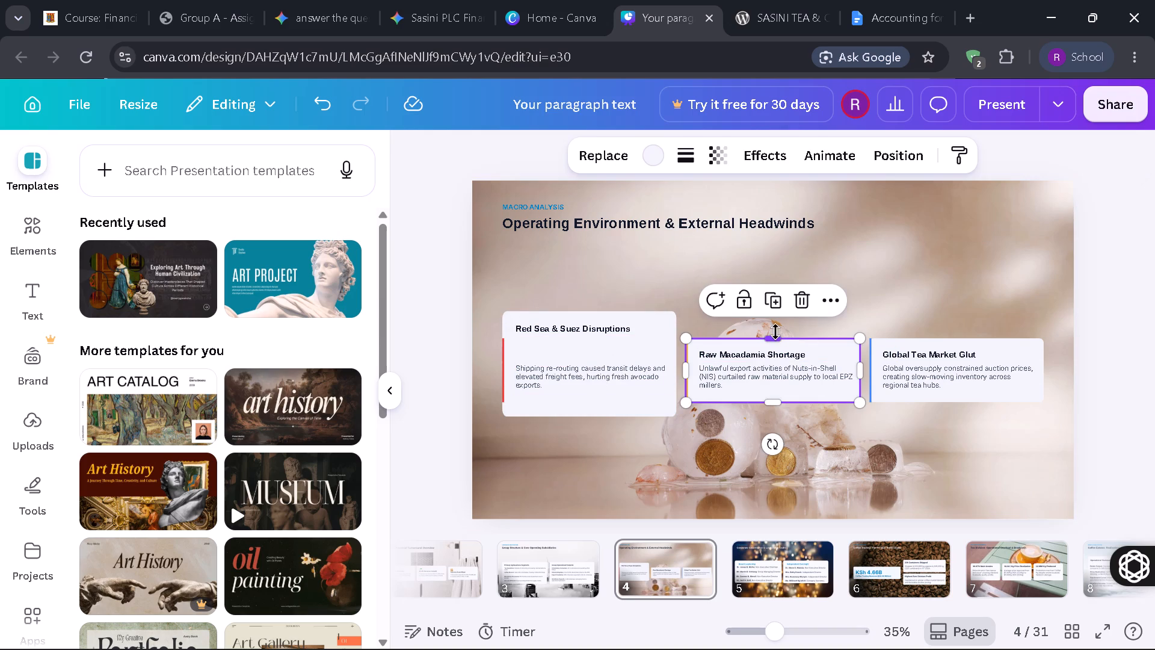
drag(775, 332, 771, 311)
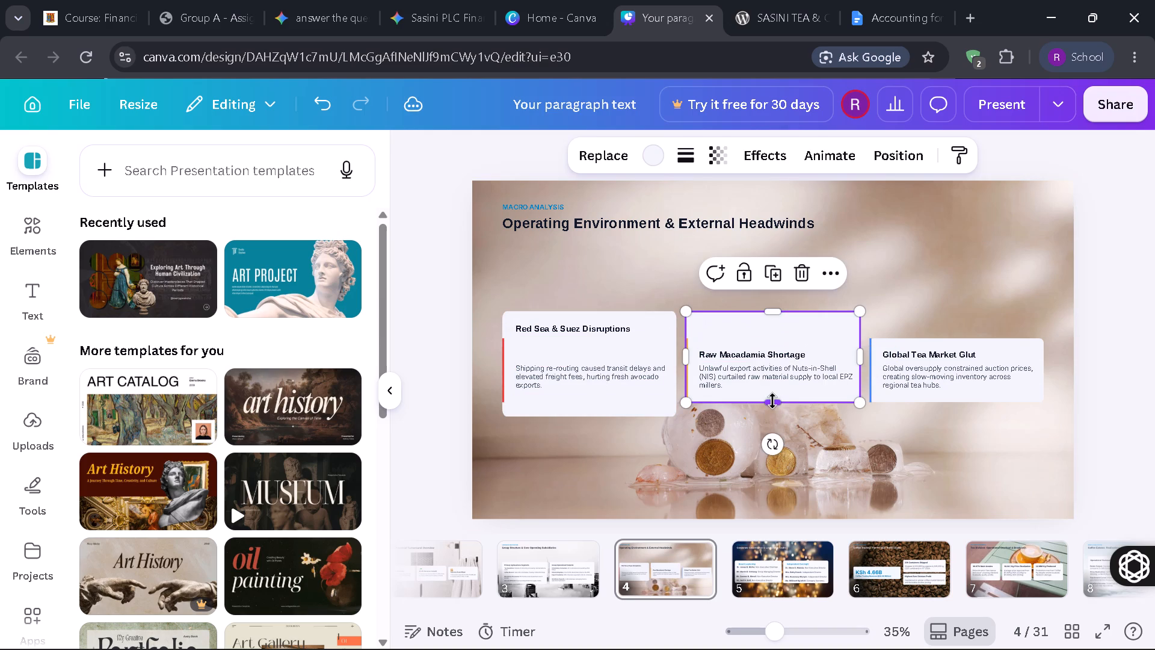
drag(772, 401, 772, 415)
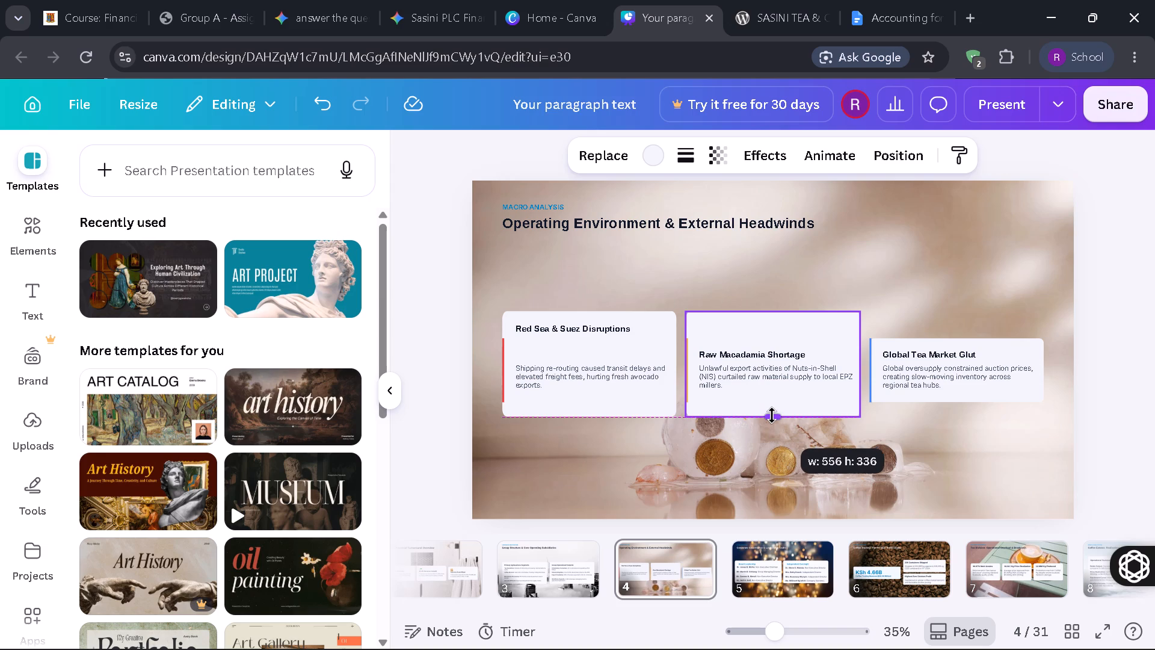
Move the Raw Macadamia Shortage heading up within its card, level with the Red Sea & Suez Disruptions heading.
click(757, 357)
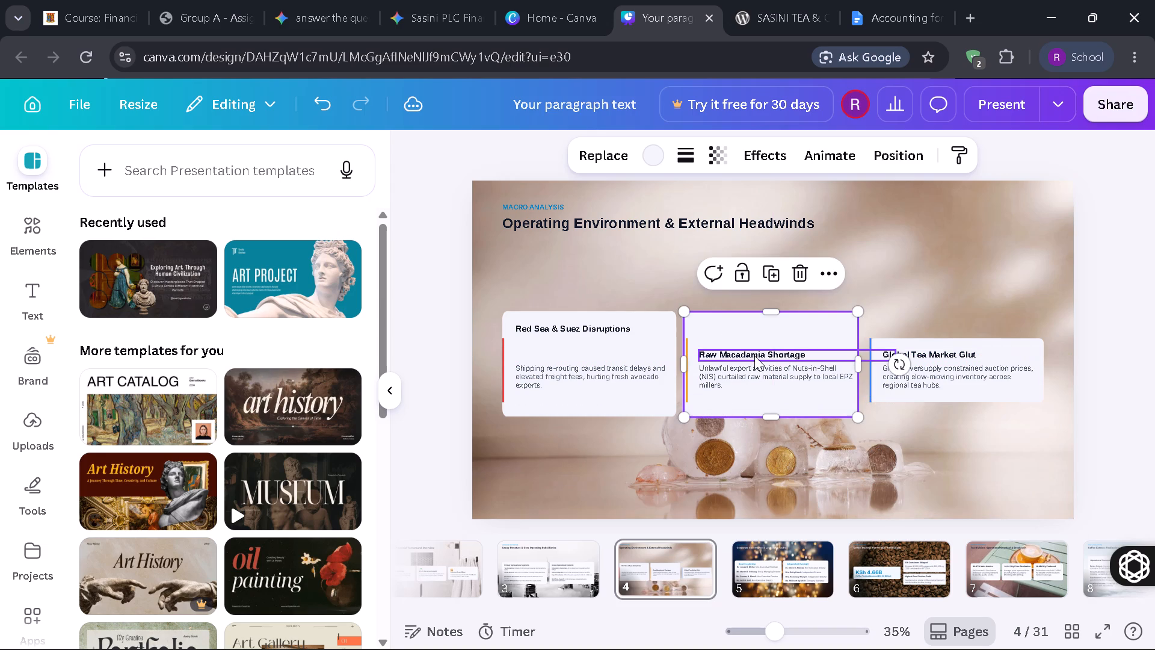
click(756, 354)
drag(756, 354, 757, 328)
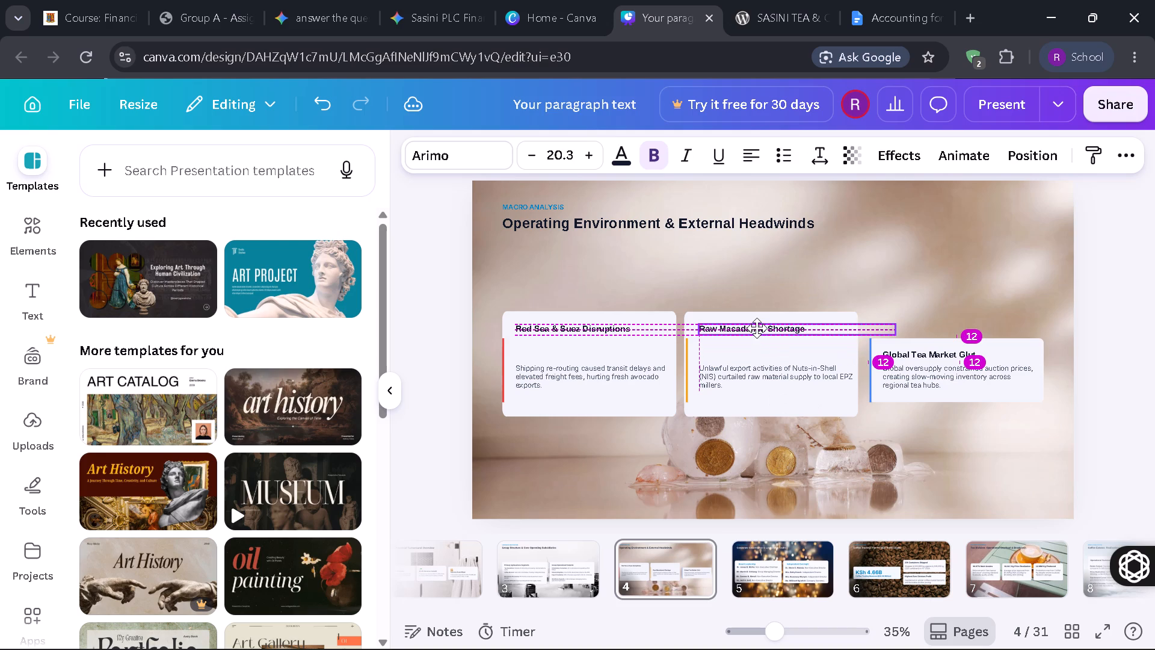
click(763, 379)
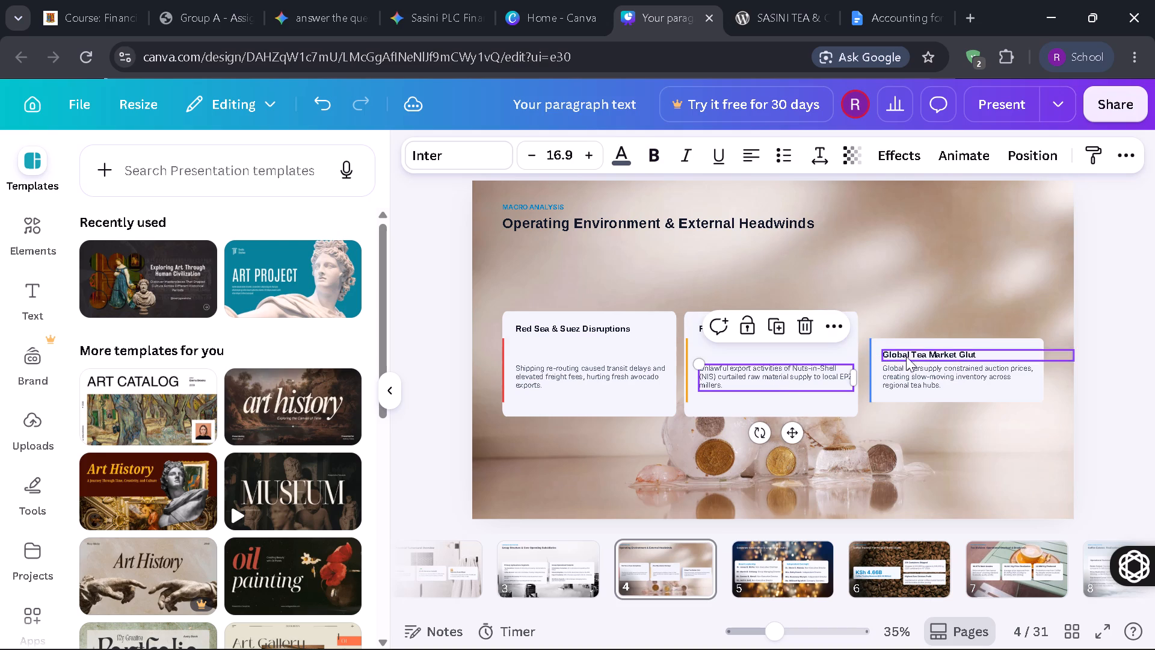
Extend the Global Tea Market Glut card upward and downward to a height of about 336, matching the other two cards.
click(949, 338)
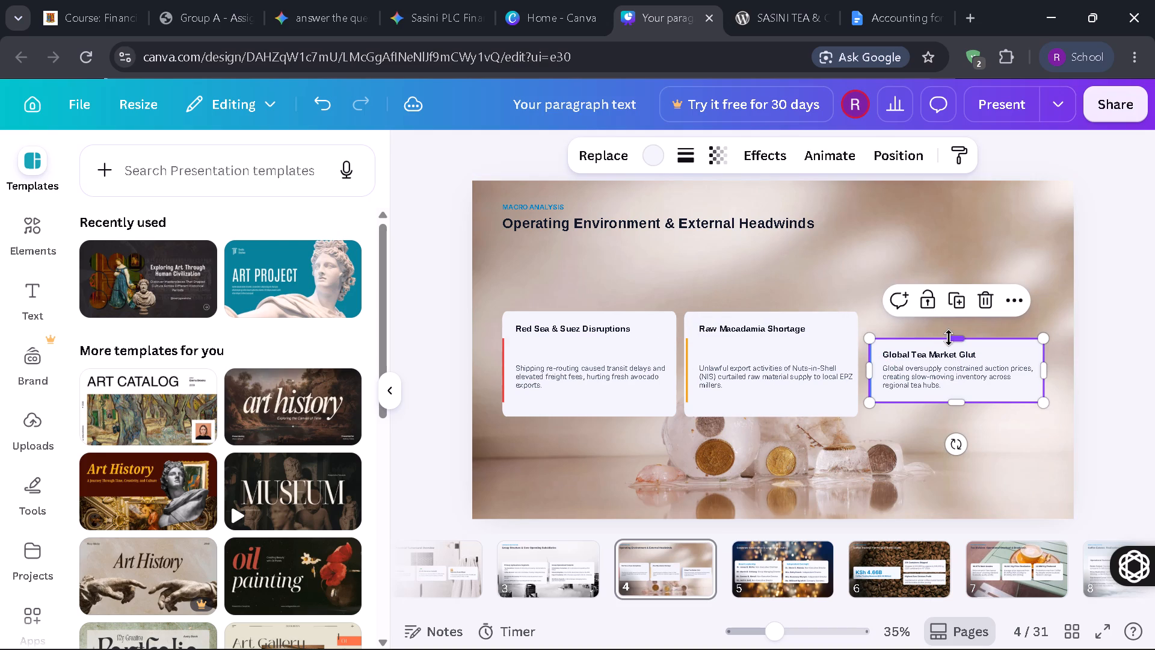
drag(955, 339, 950, 315)
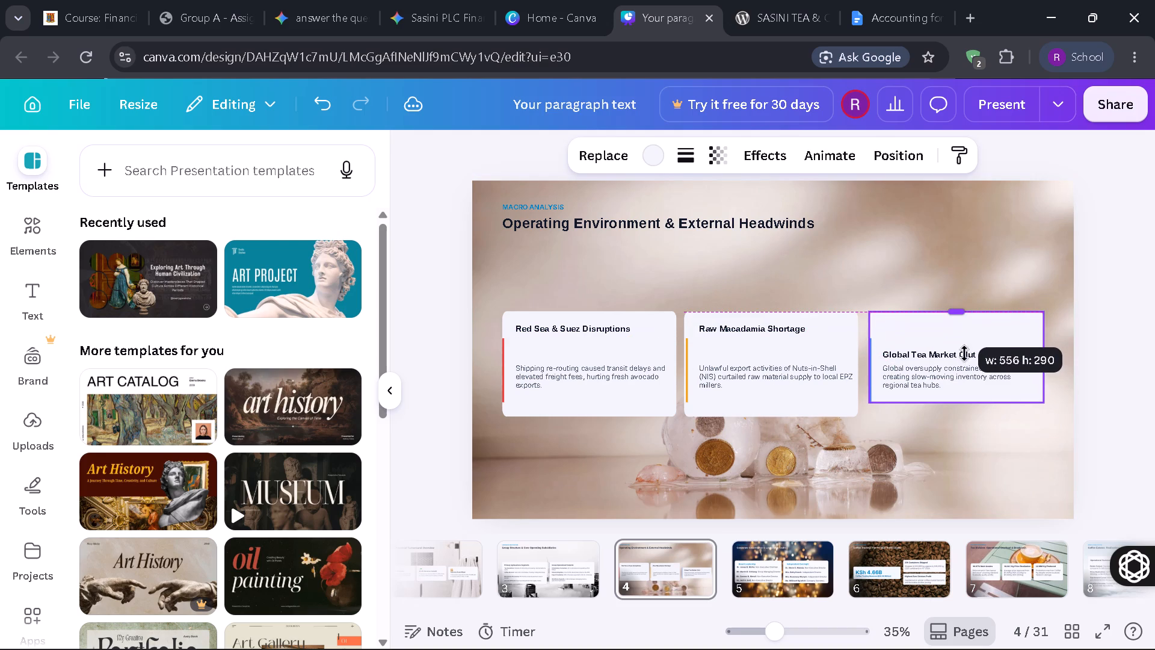
drag(958, 404, 957, 413)
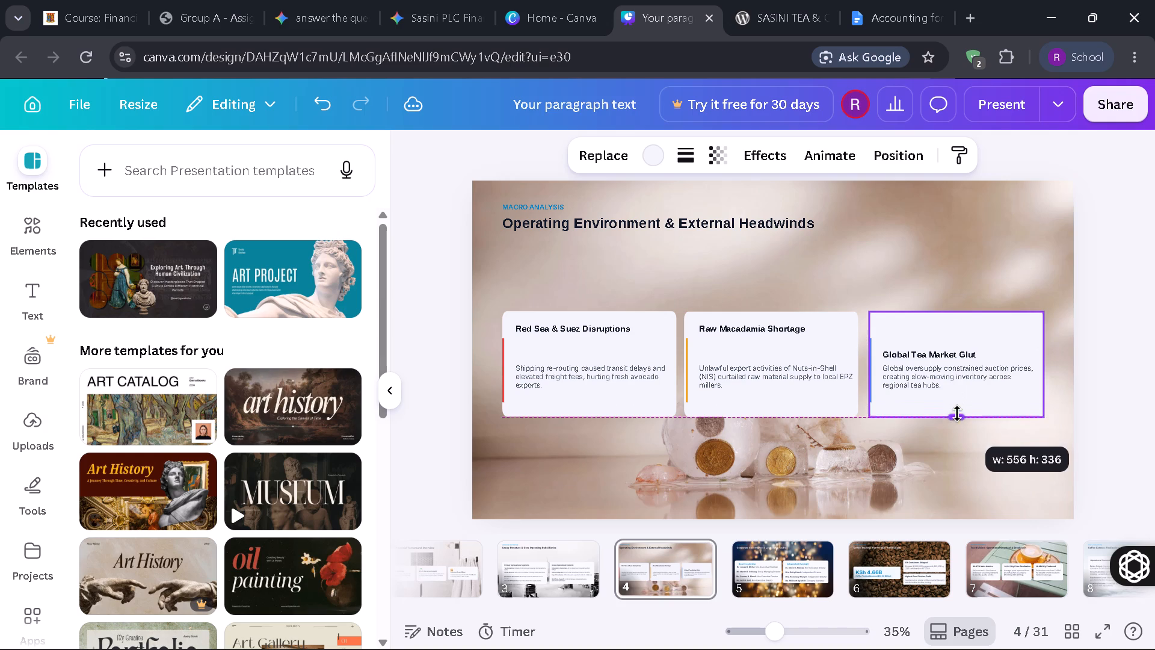
drag(957, 413, 957, 416)
Move the Global Tea Market Glut heading up within its card, level with the other two card headings.
click(955, 356)
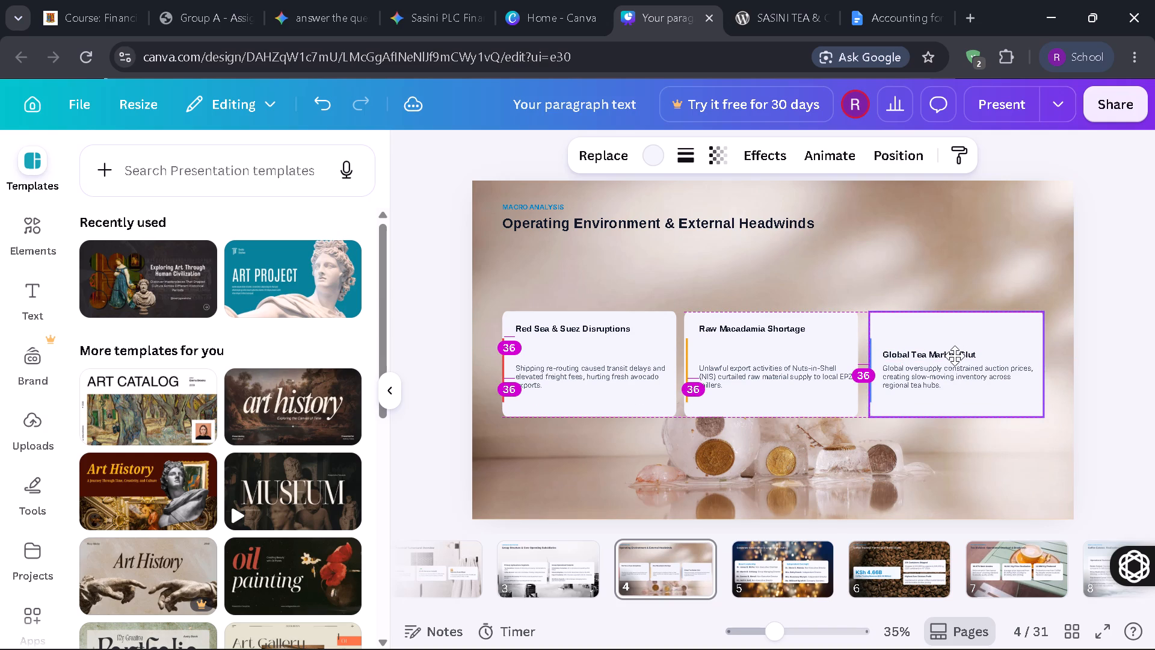
click(961, 356)
click(961, 356)
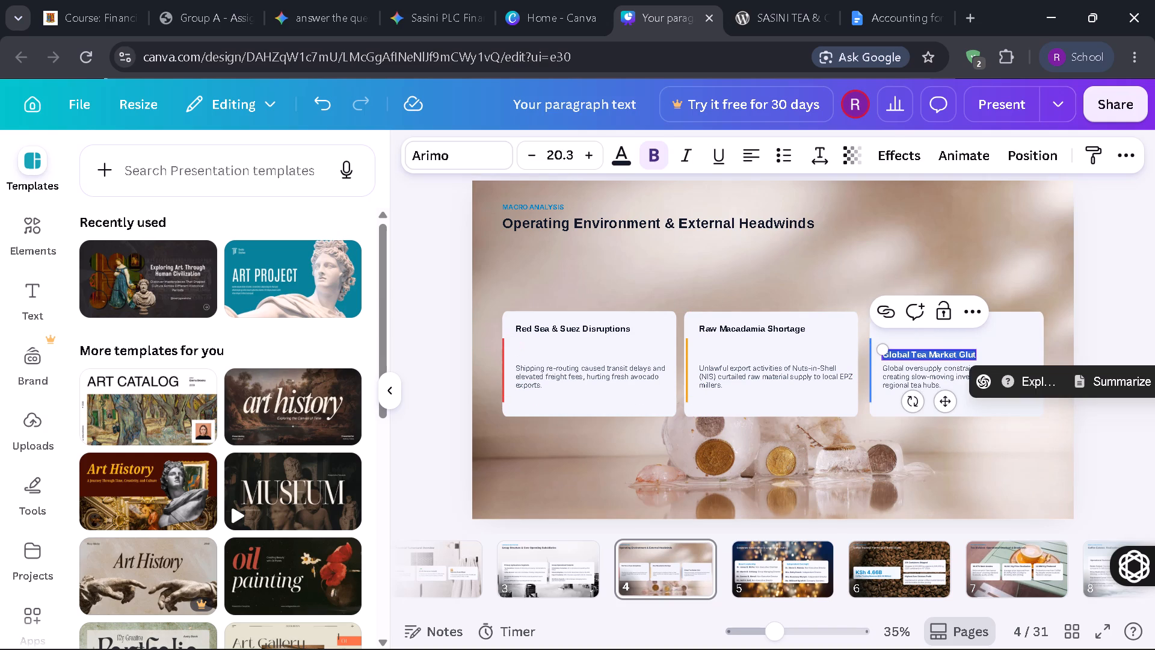
click(987, 330)
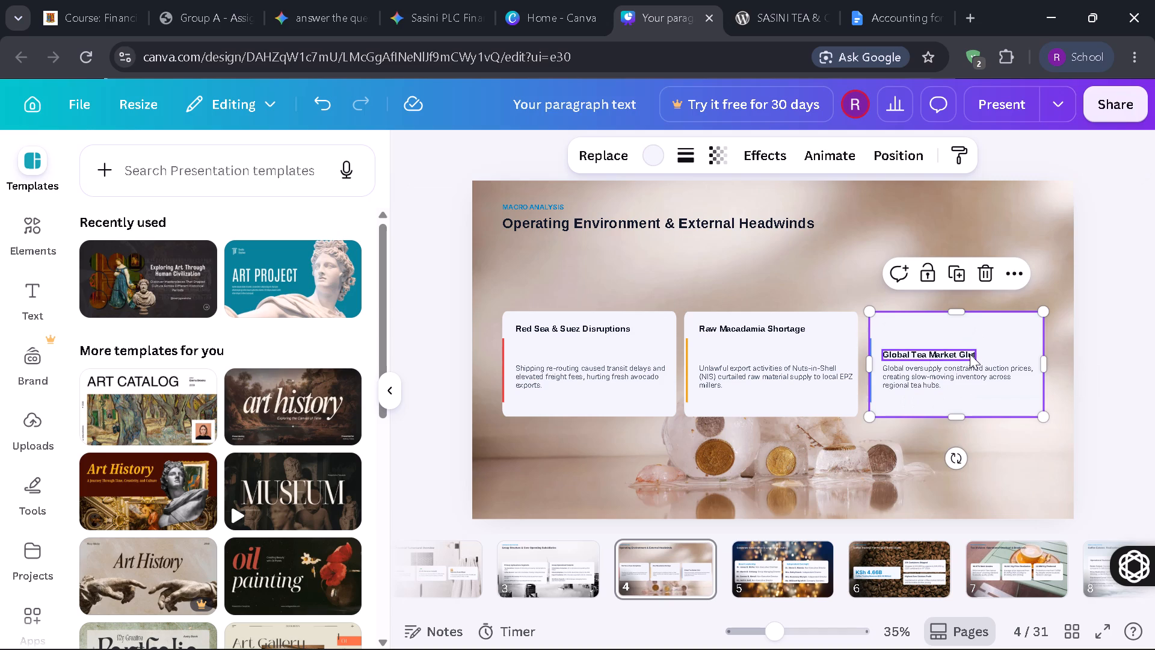
click(970, 354)
drag(970, 354, 970, 333)
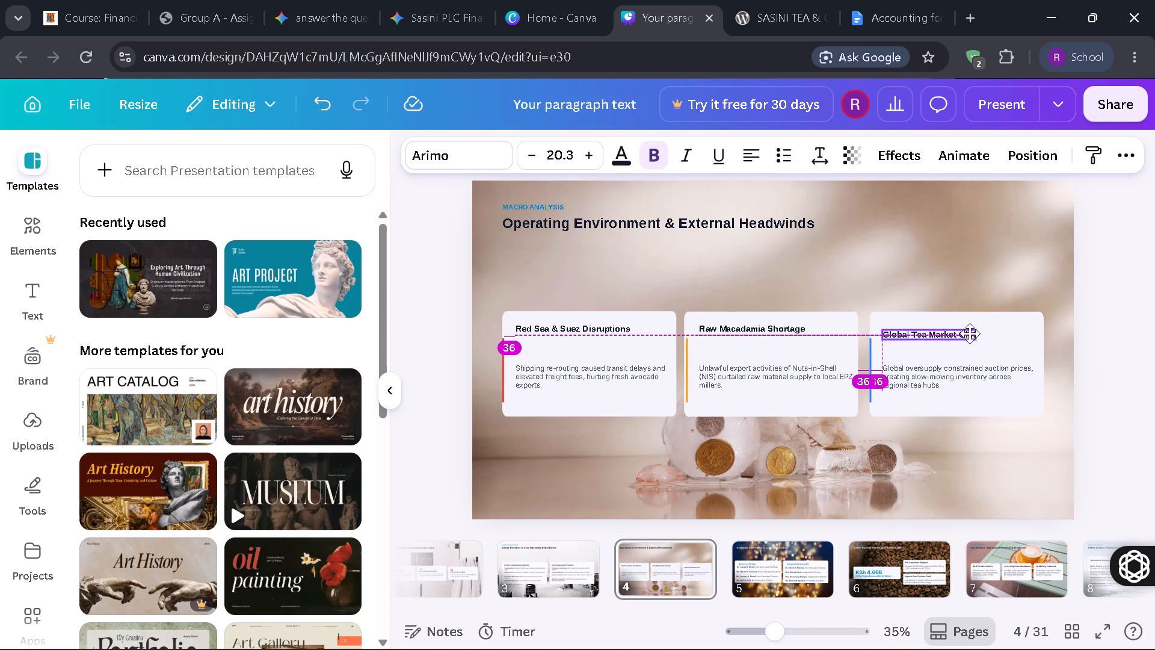
drag(970, 333, 970, 330)
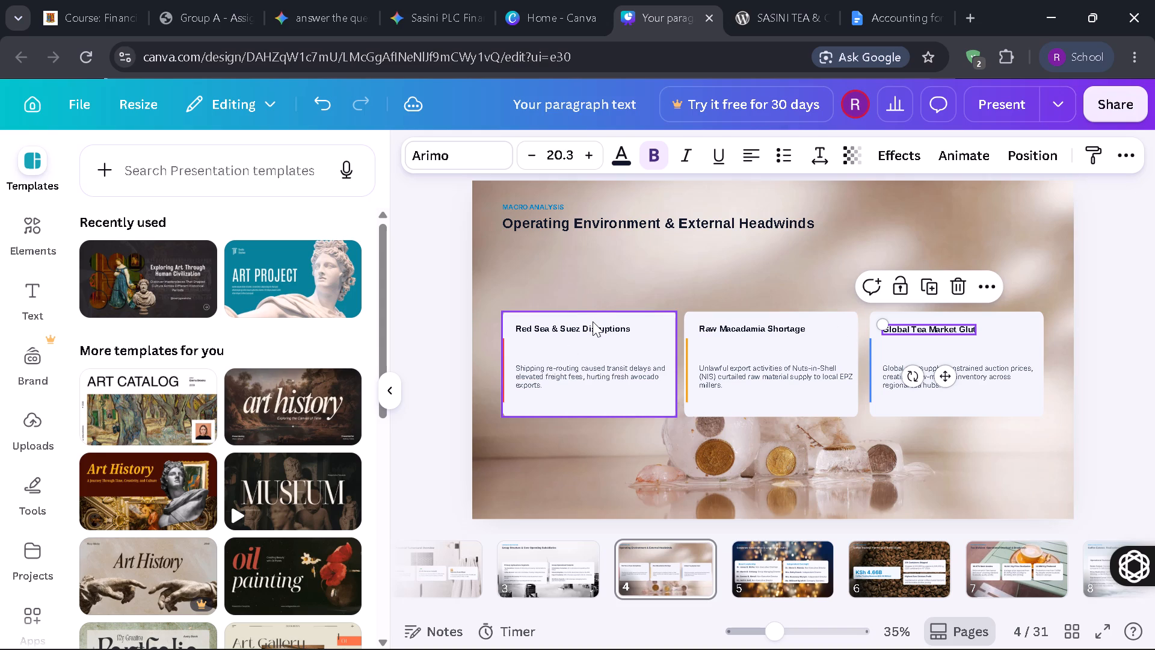
Increase the Global Tea Market Glut heading's font size to about 27.2.
triple_click(593, 149)
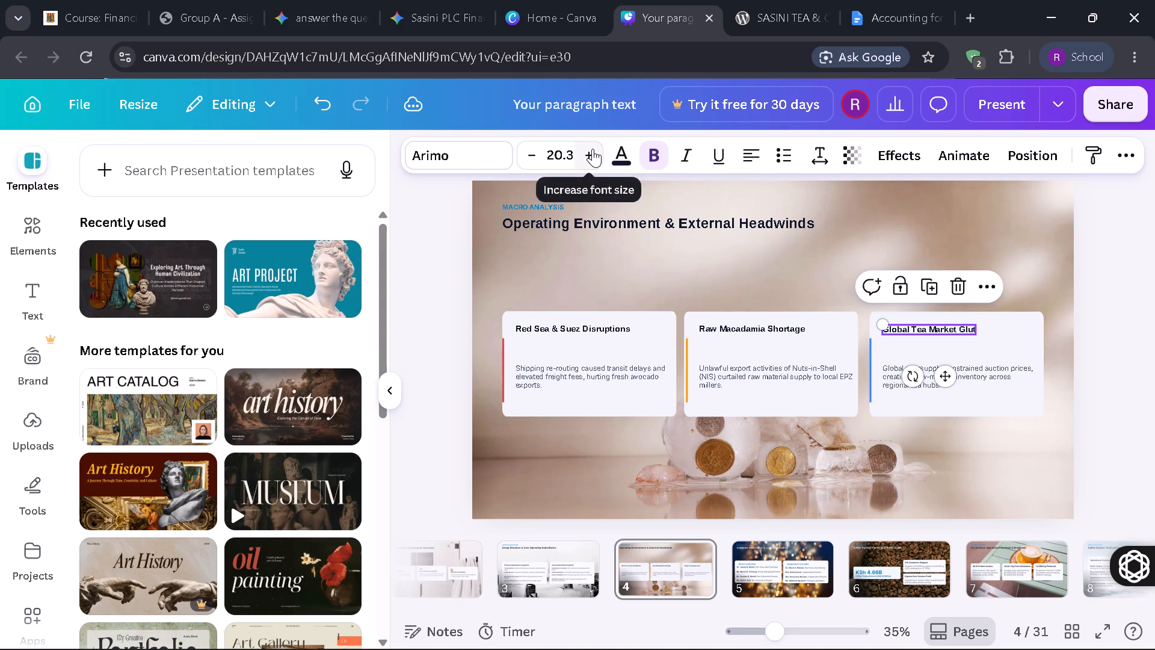
triple_click(593, 149)
triple_click(593, 149)
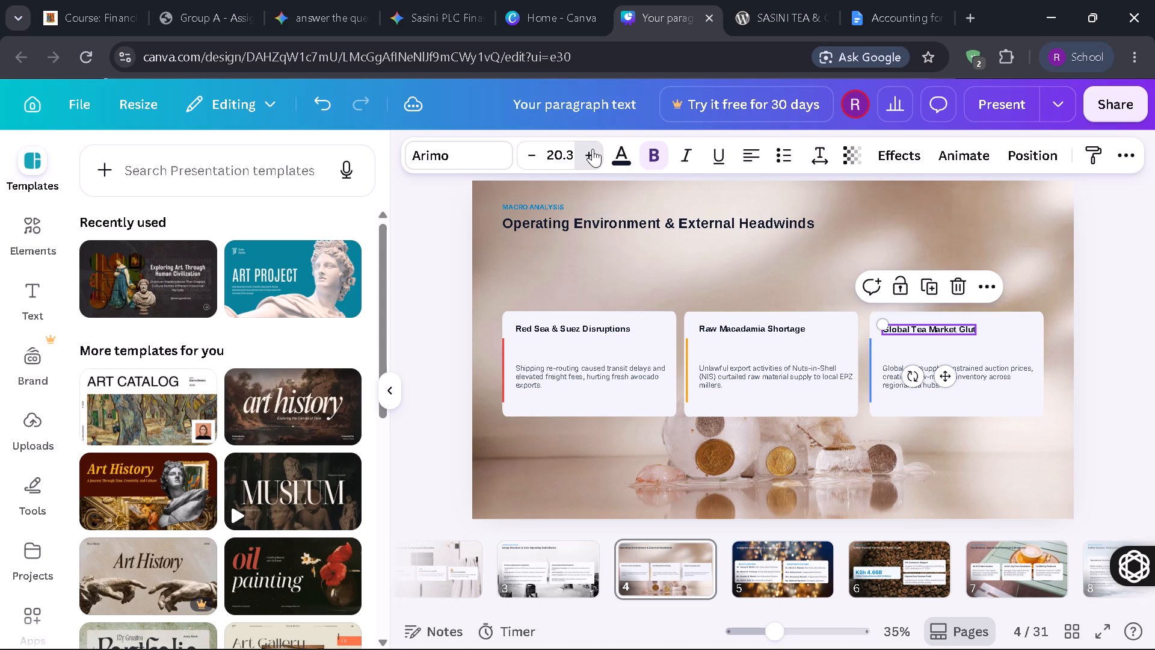
Decrease the Global Tea Market Glut heading's font size by one increment.
click(525, 158)
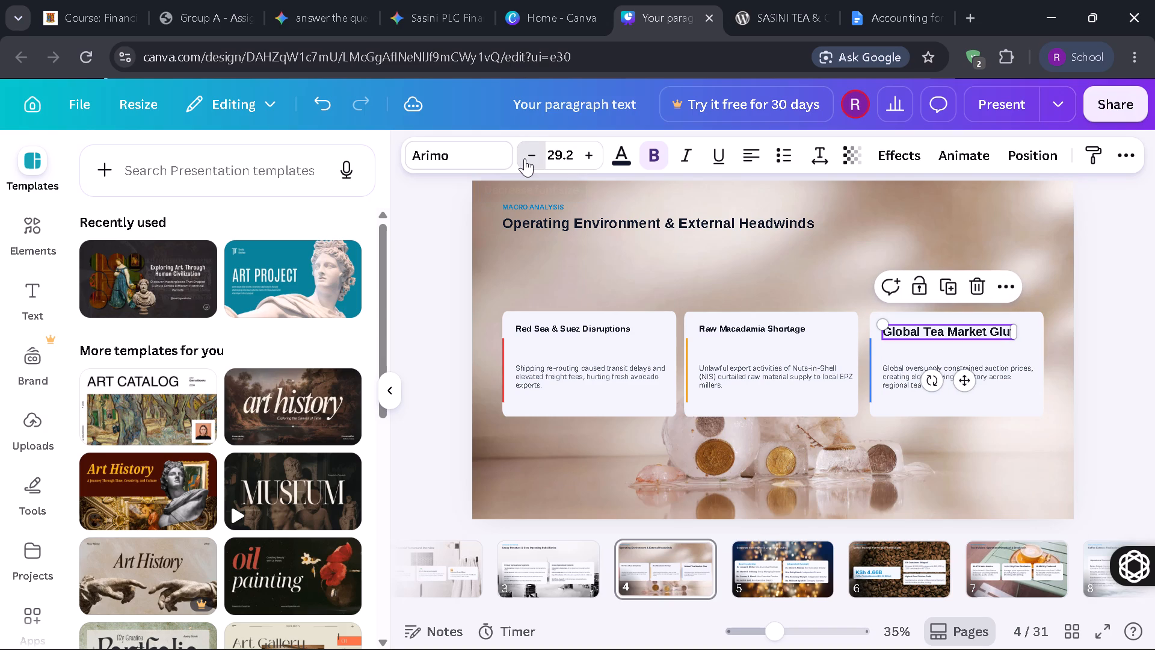
Increase the font size of the description under Global Tea Market Glut to 26.9.
click(891, 371)
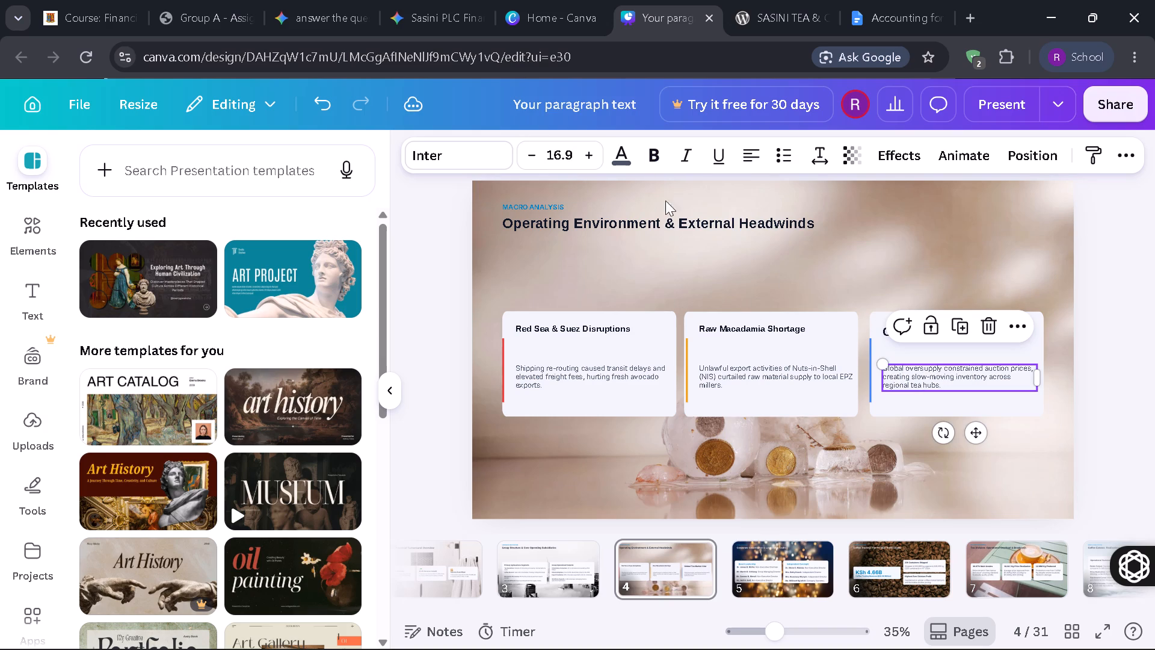
triple_click(588, 156)
double_click(588, 156)
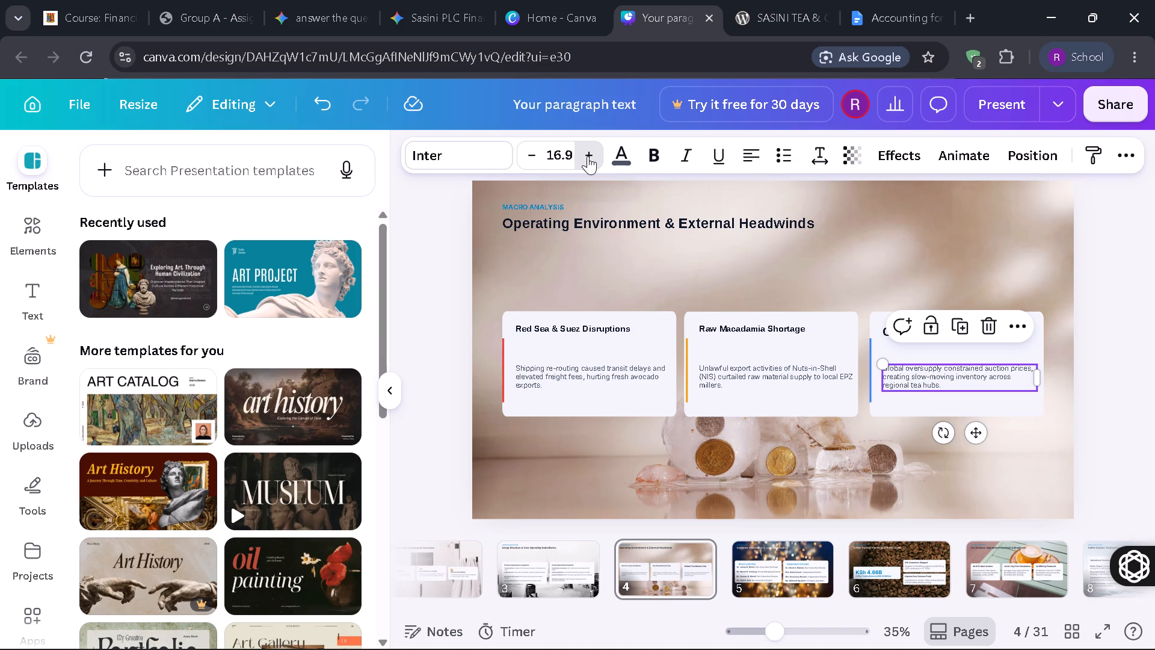
triple_click(588, 156)
double_click(588, 156)
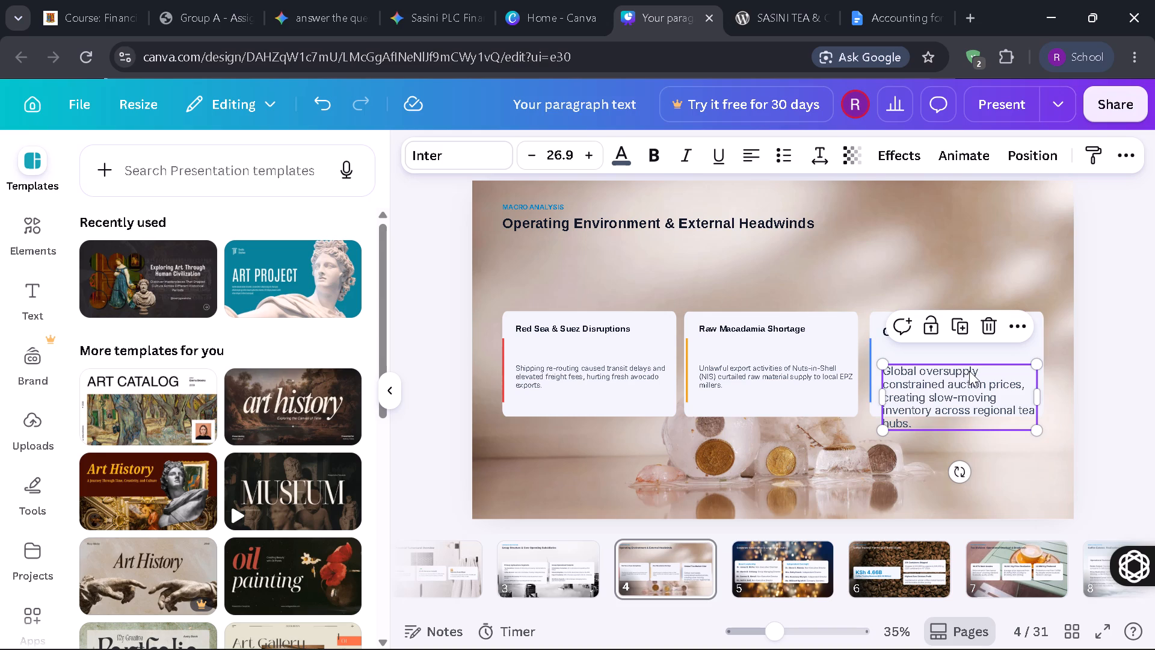
Move the Global Tea Market Glut description up within its card, just beneath the heading.
drag(969, 371, 969, 354)
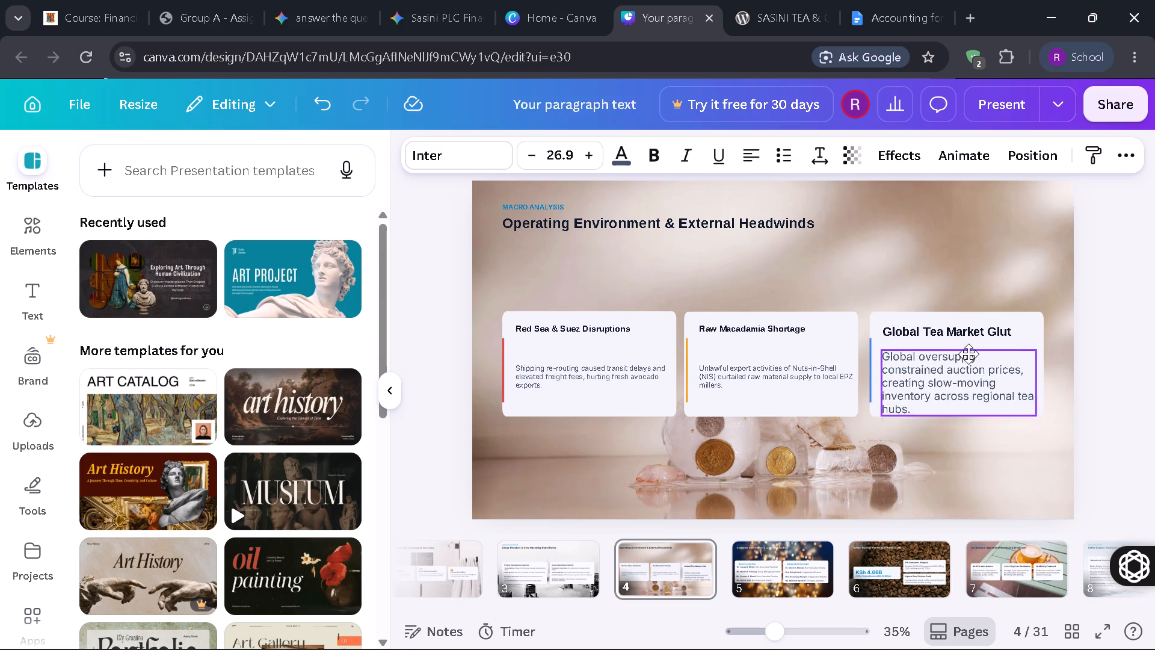
drag(969, 354, 967, 356)
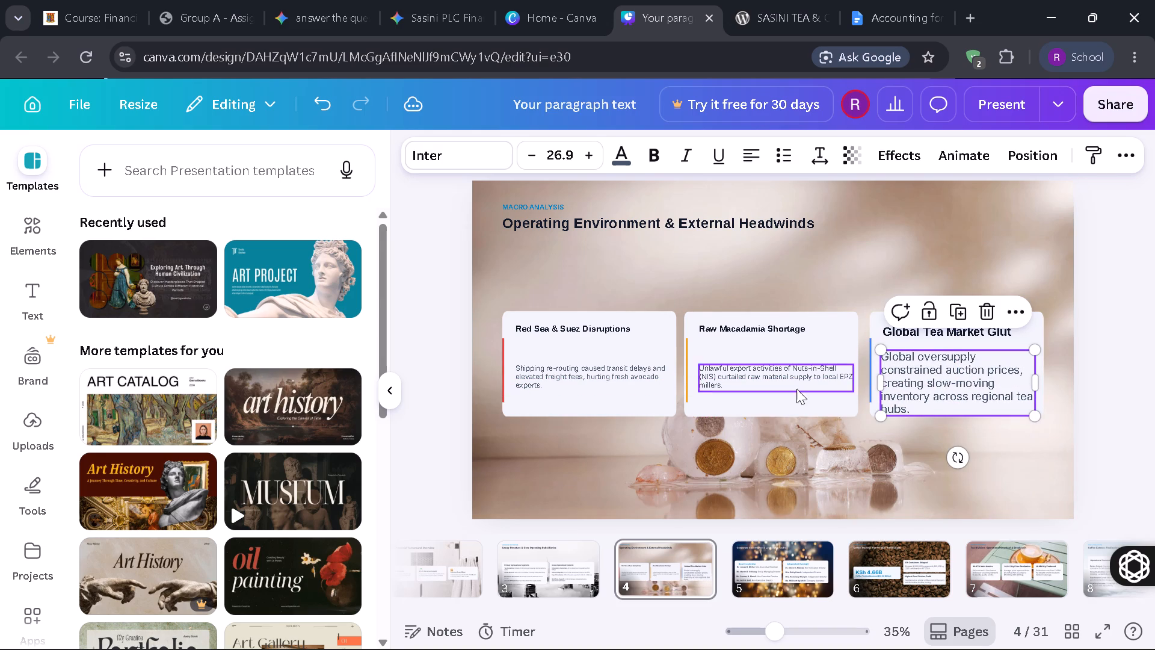
Extend the Global Tea Market Glut card downward to a height of about 359, leaving room below its description.
click(1048, 399)
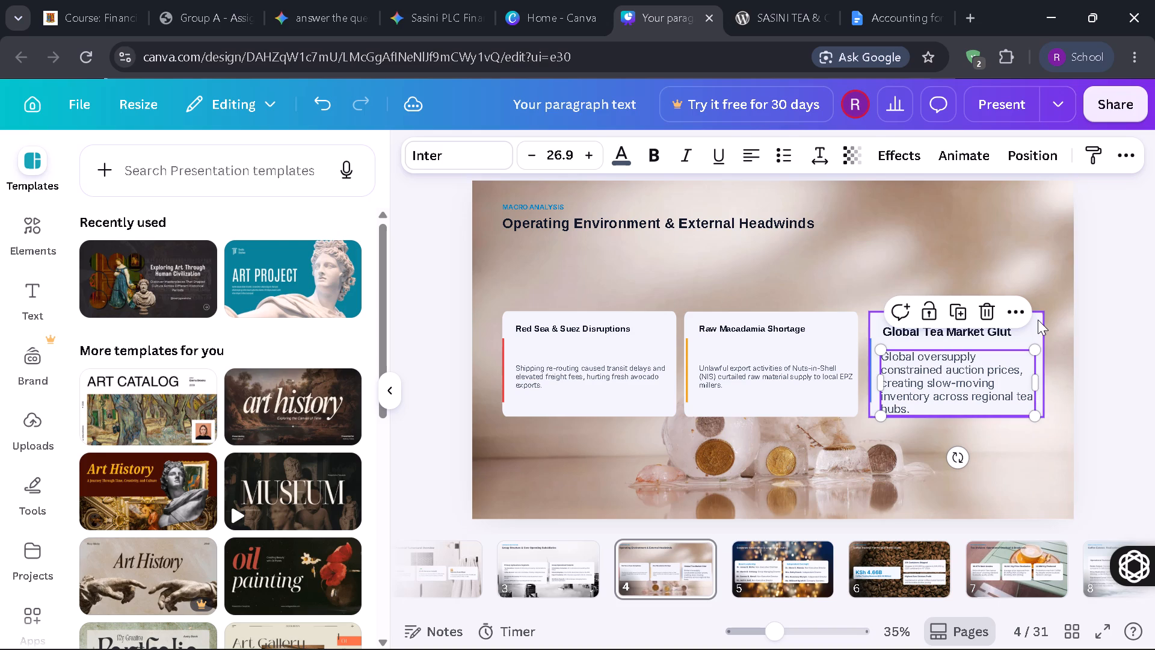
click(1038, 320)
drag(962, 412, 961, 419)
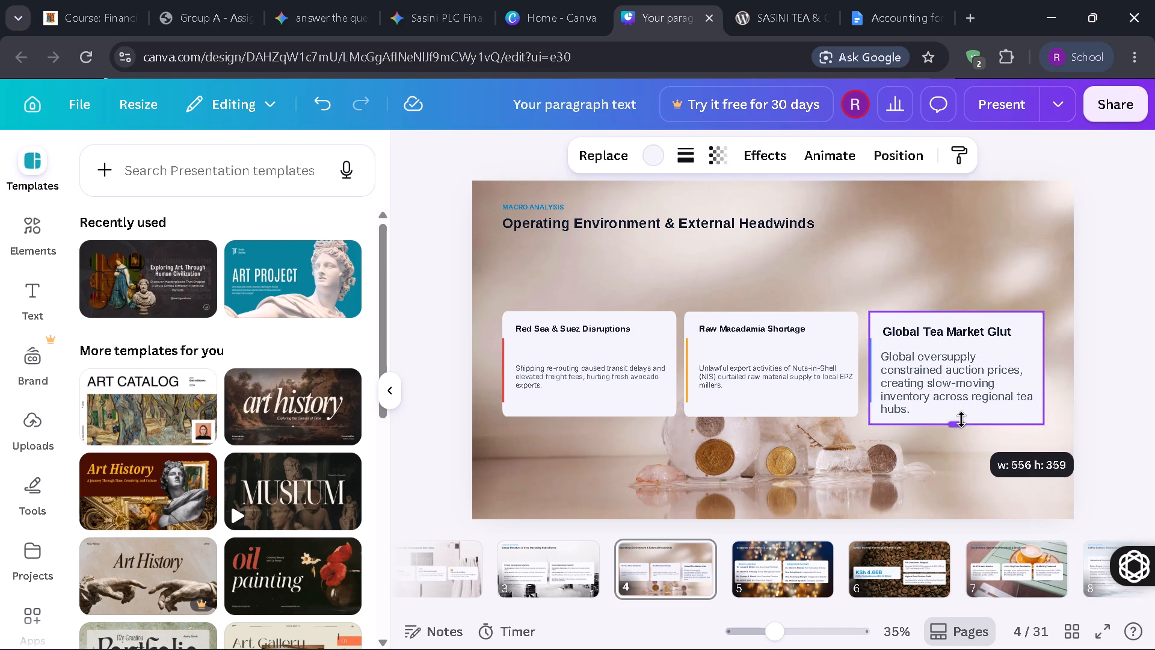
Extend the Raw Macadamia Shortage card downward to match the Global Tea Market Glut card's height, and nudge it slightly.
drag(812, 404, 769, 421)
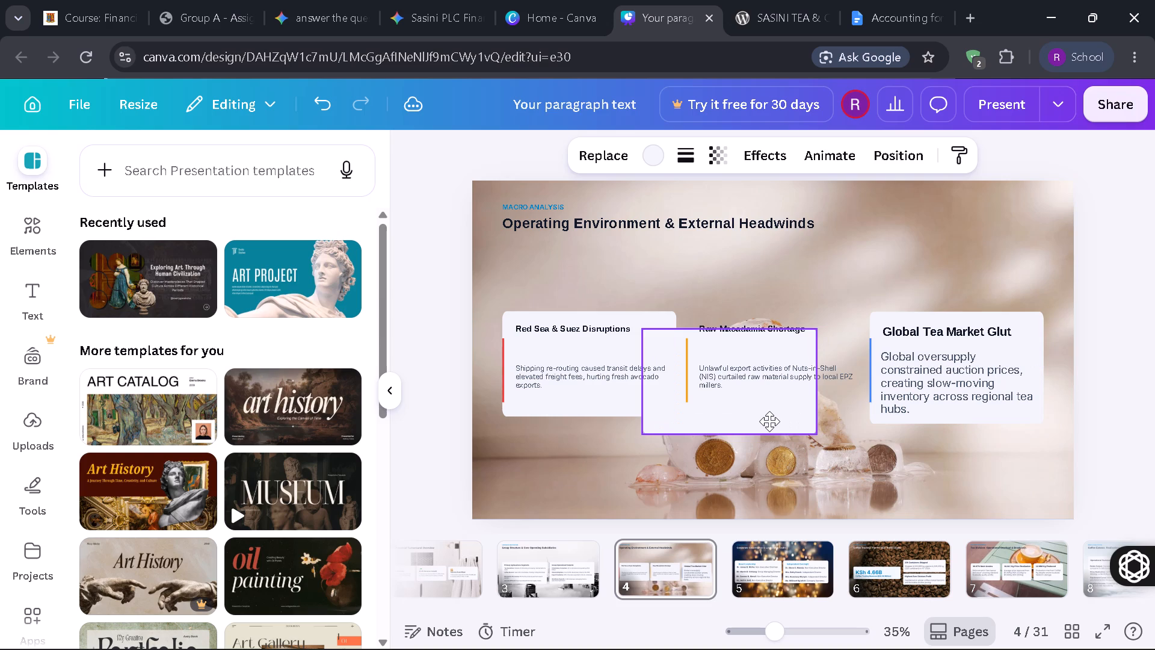
drag(769, 421, 812, 398)
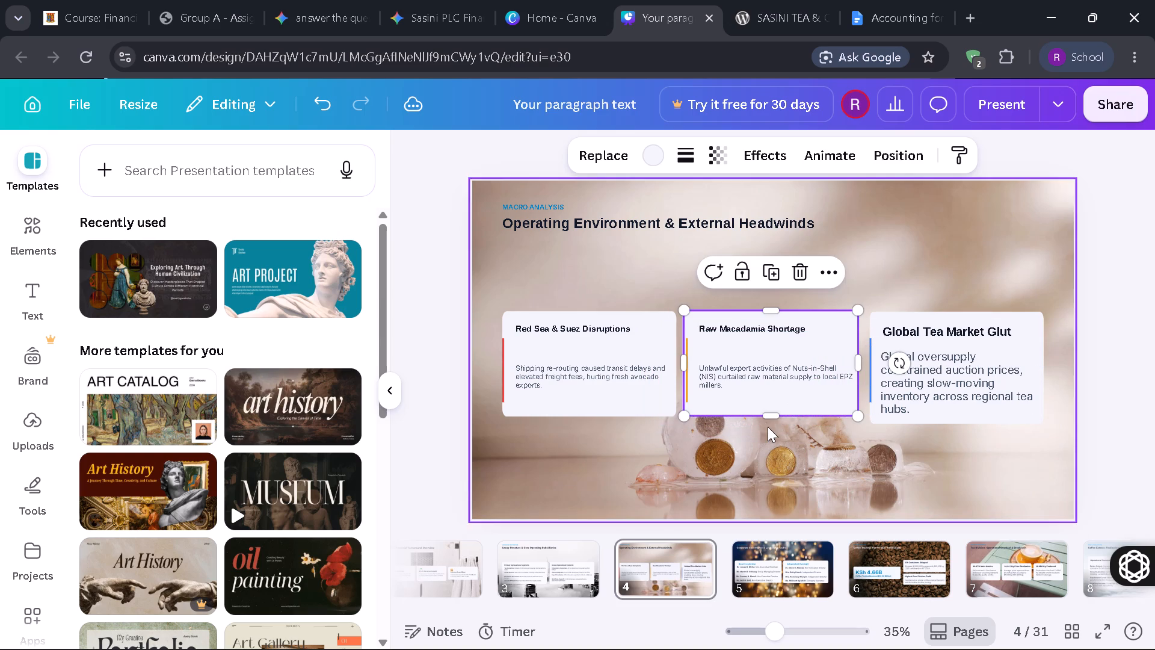
drag(771, 418, 772, 426)
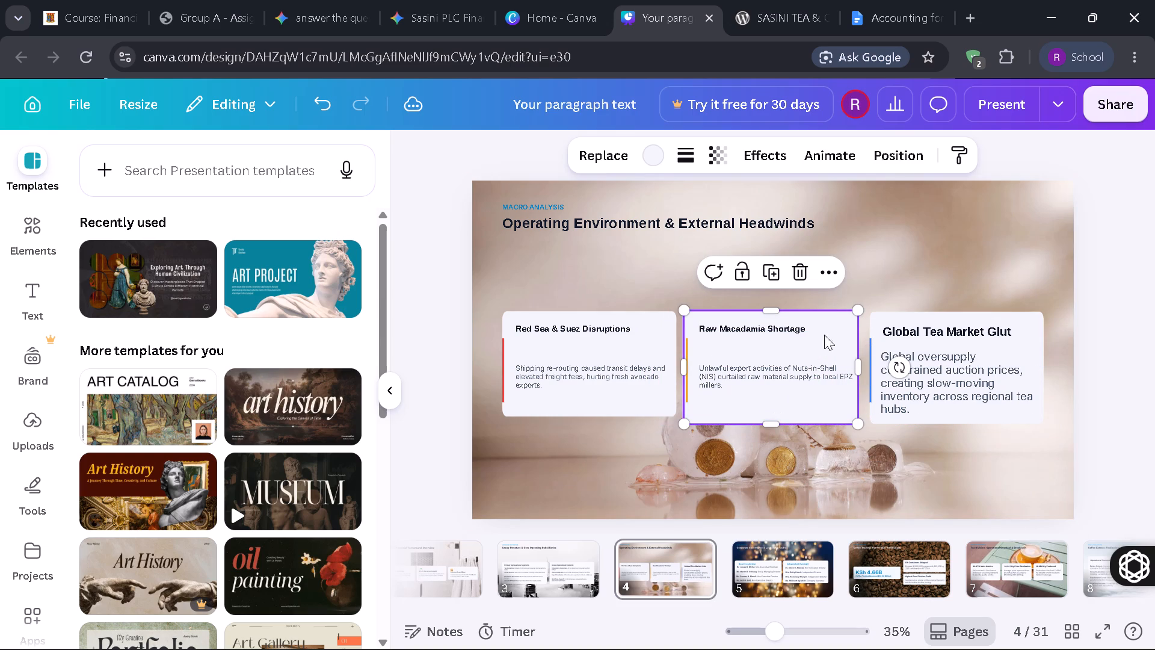
click(828, 344)
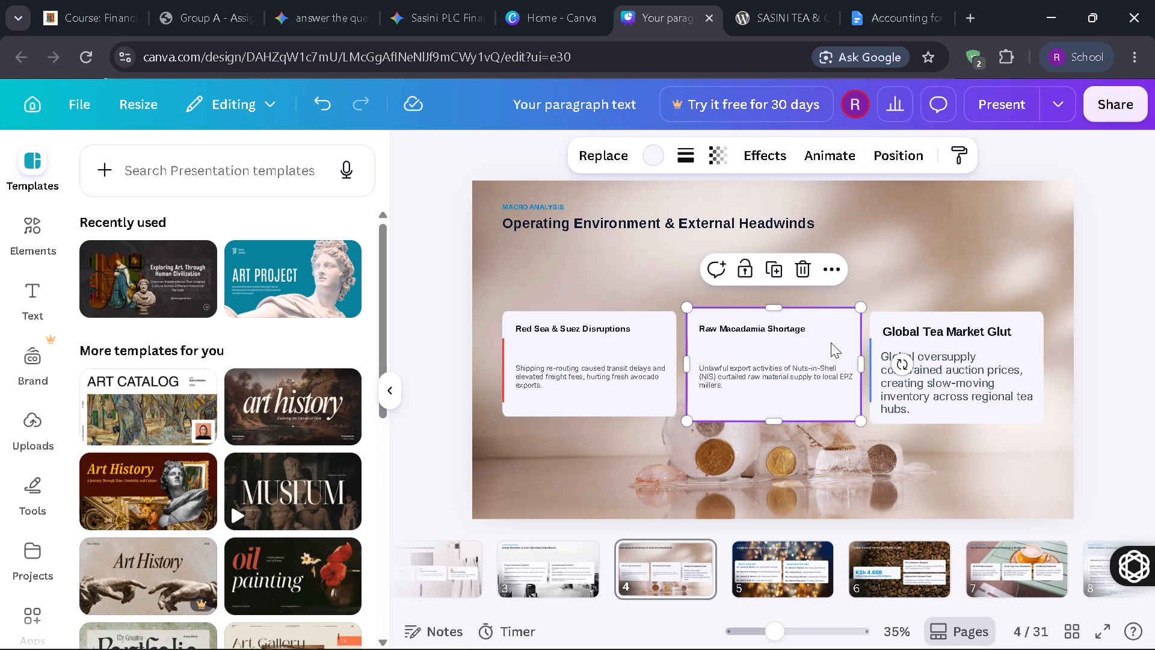
Increase the Raw Macadamia Shortage heading's font size to match the Global Tea Market Glut heading.
click(768, 334)
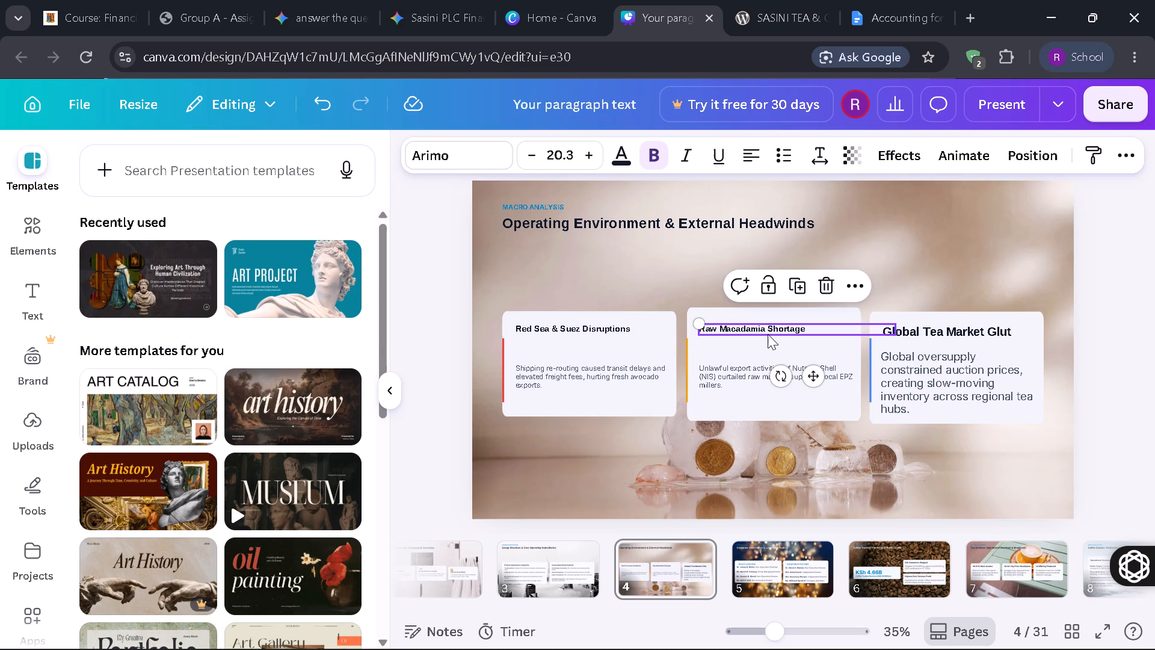
click(587, 158)
click(587, 158)
click(587, 158)
click(587, 158)
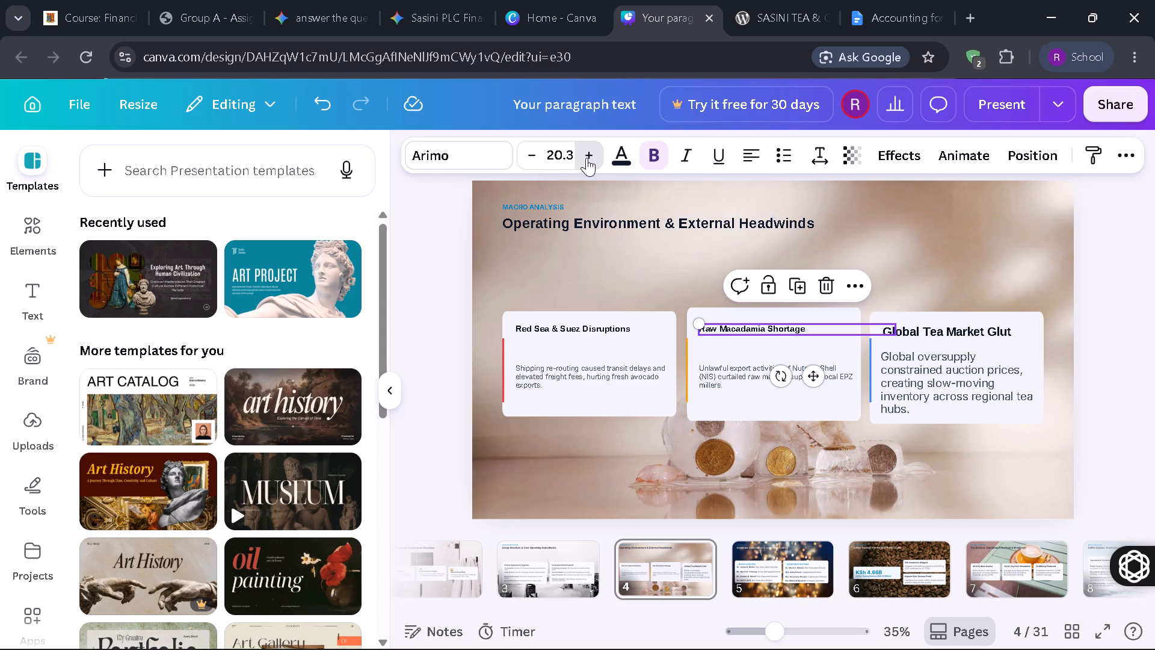
click(587, 158)
double_click(587, 158)
click(587, 158)
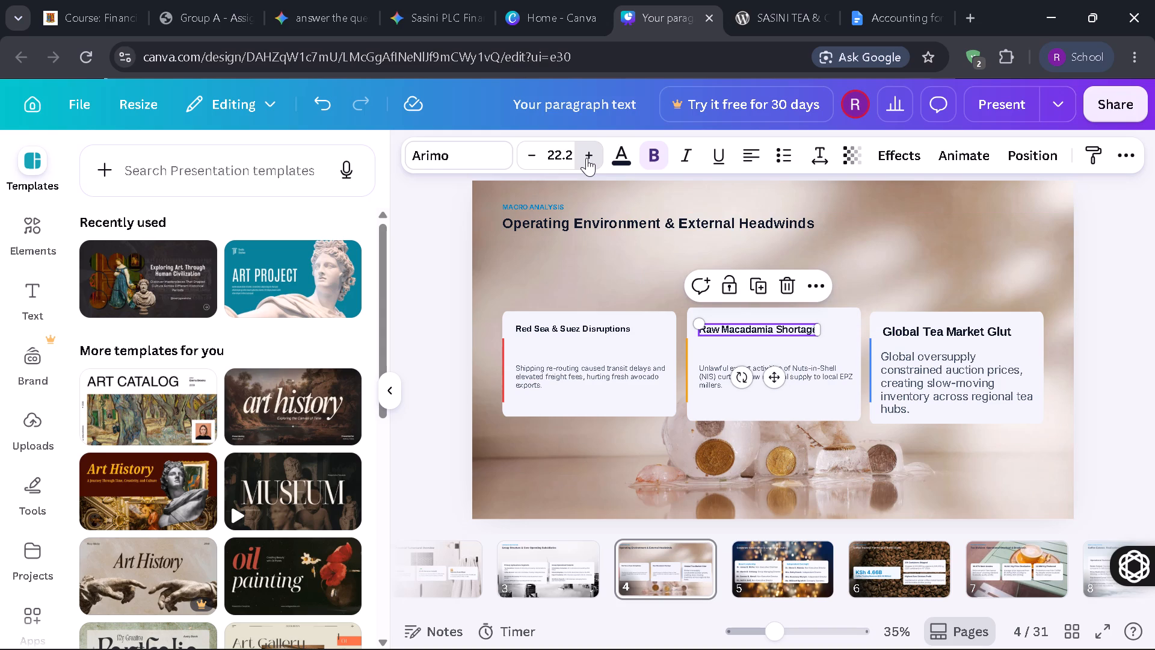
Increase the font size of the description under Raw Macadamia Shortage to 26.9.
click(819, 369)
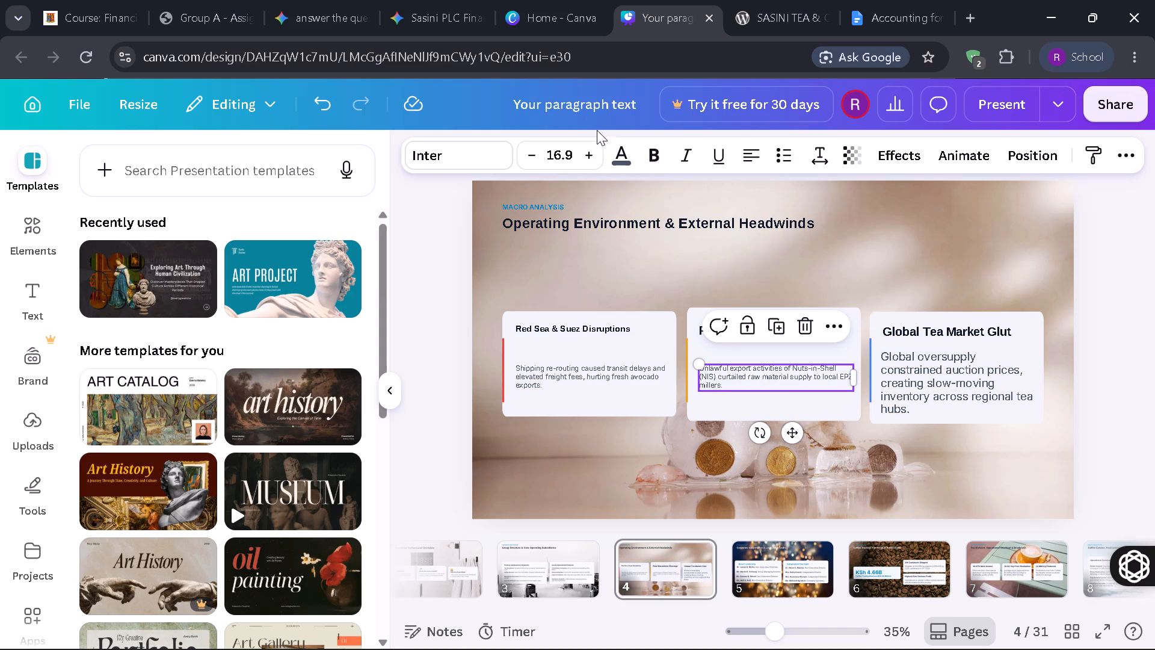
click(593, 146)
click(593, 146)
click(593, 146)
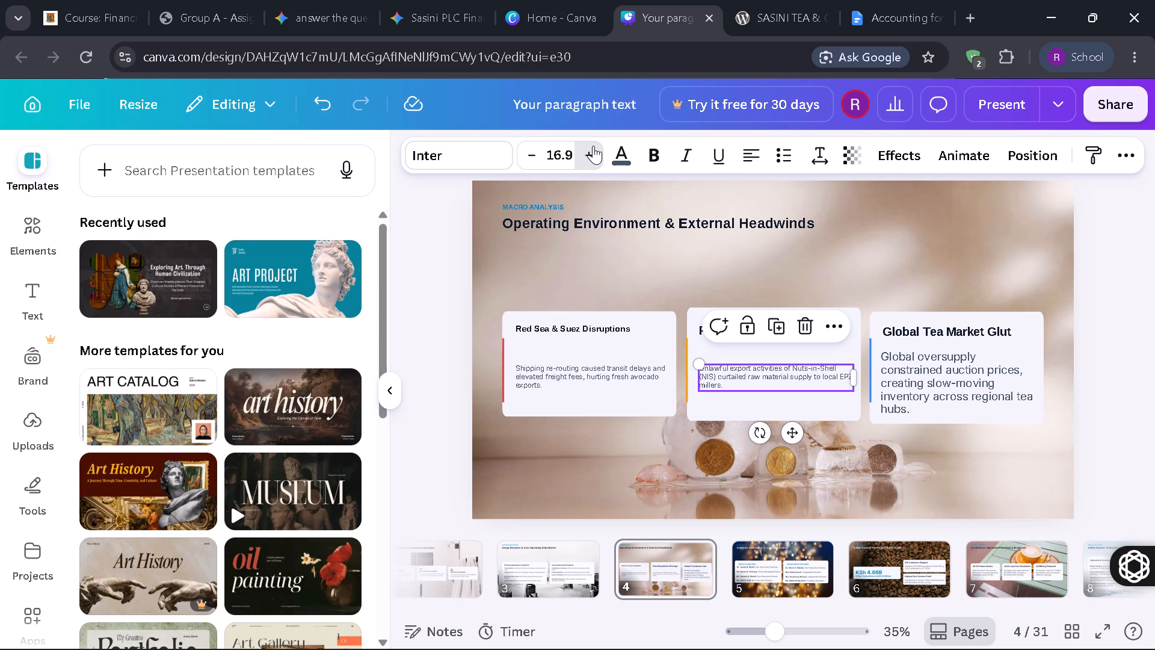
click(593, 146)
click(593, 146)
click(593, 146)
double_click(593, 146)
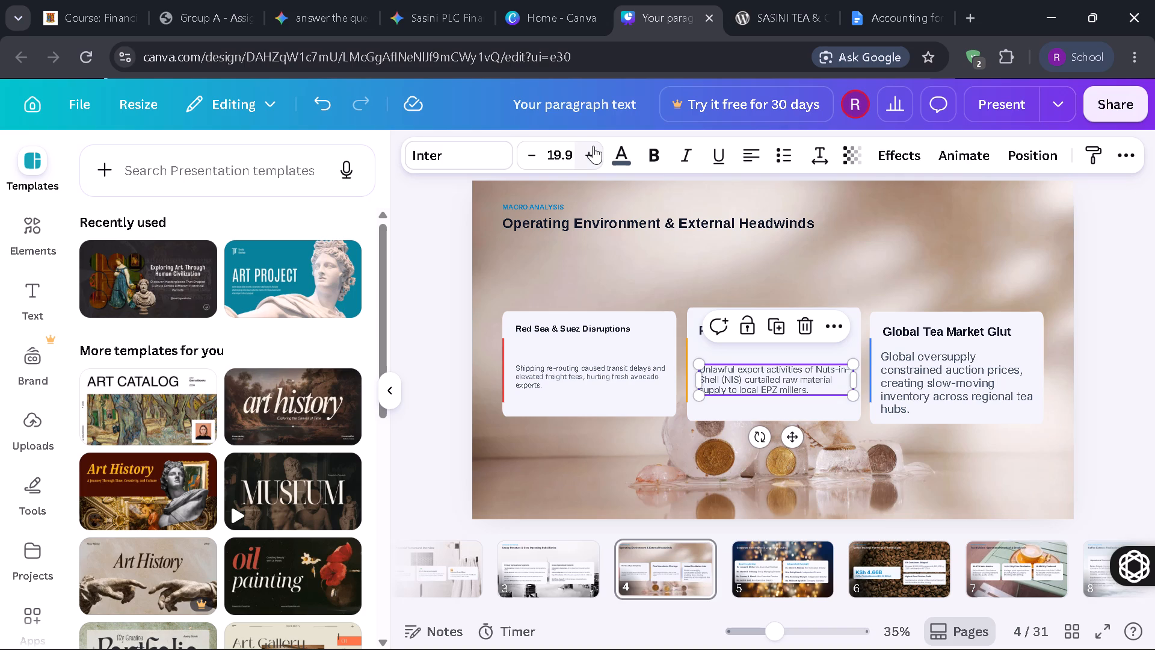
double_click(593, 146)
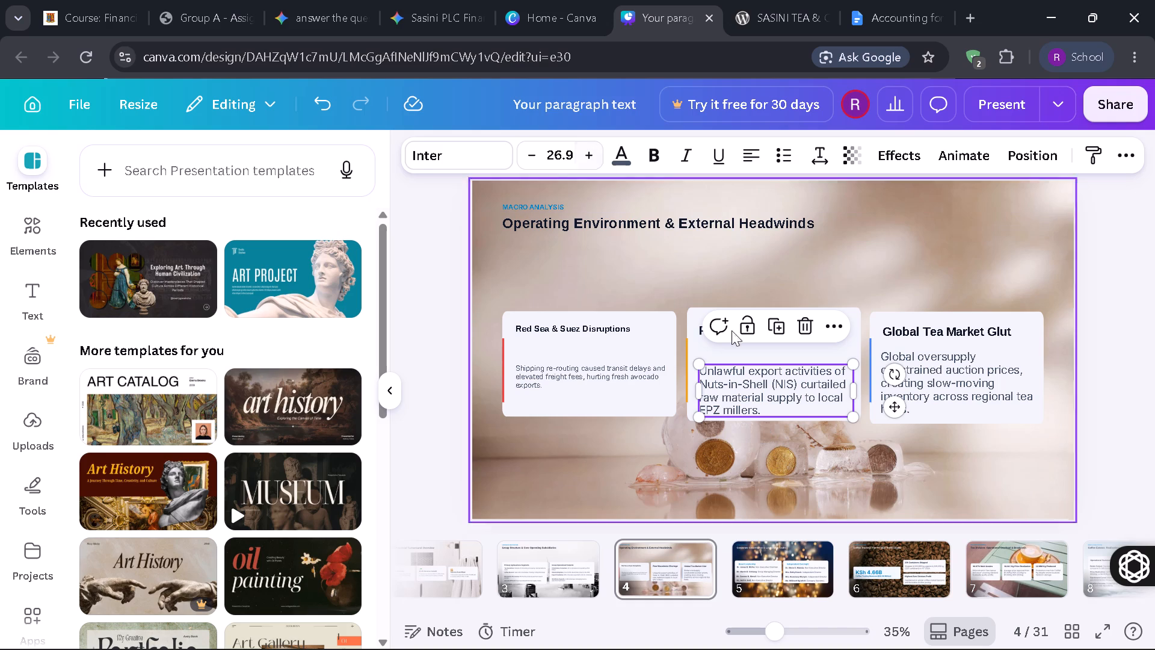
Move the Raw Macadamia Shortage description up beneath its heading, roughly level with the Global Tea Market Glut description.
drag(765, 391, 765, 372)
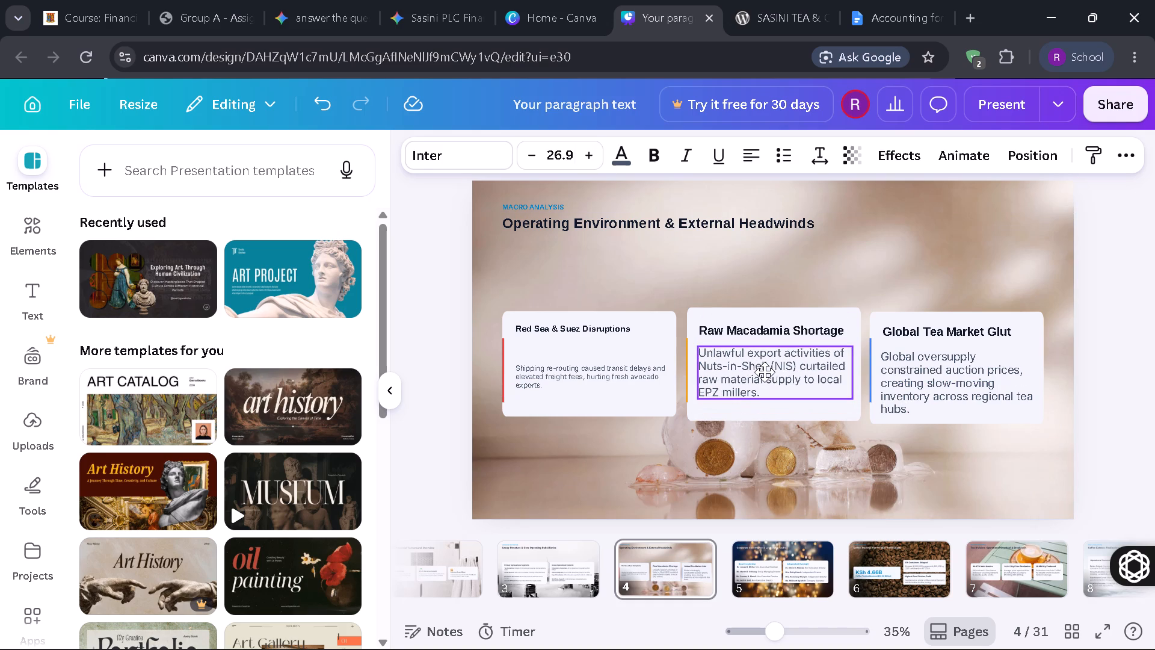
drag(765, 372, 762, 377)
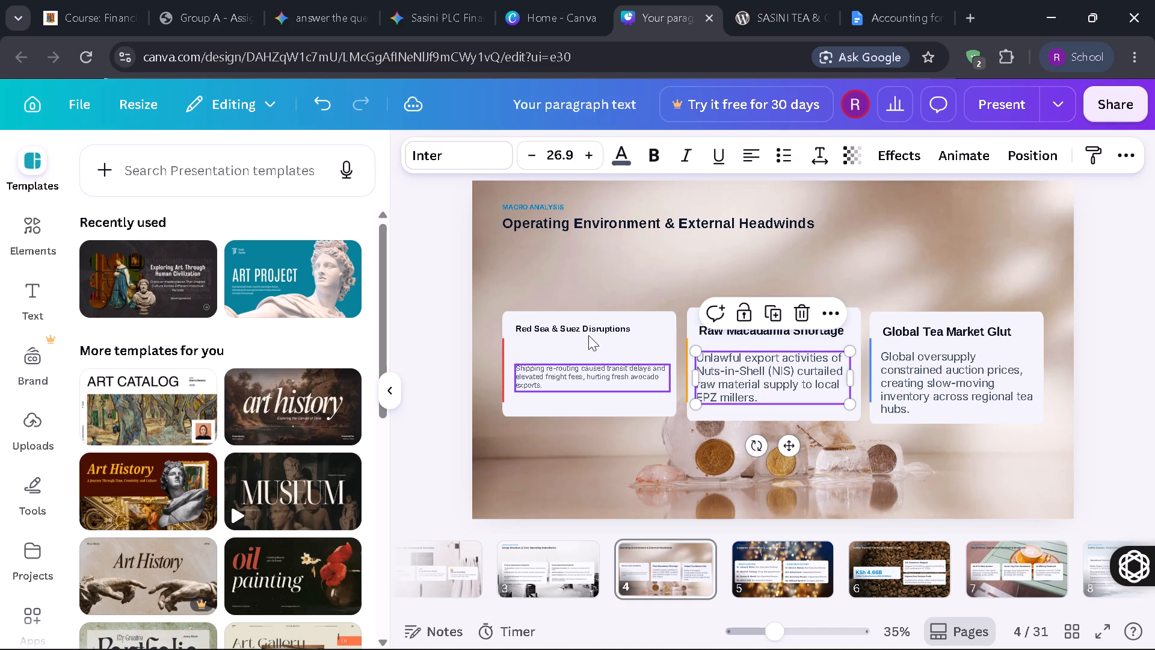
Increase the Red Sea & Suez Disruptions heading's font size to 28.2.
click(585, 330)
double_click(585, 150)
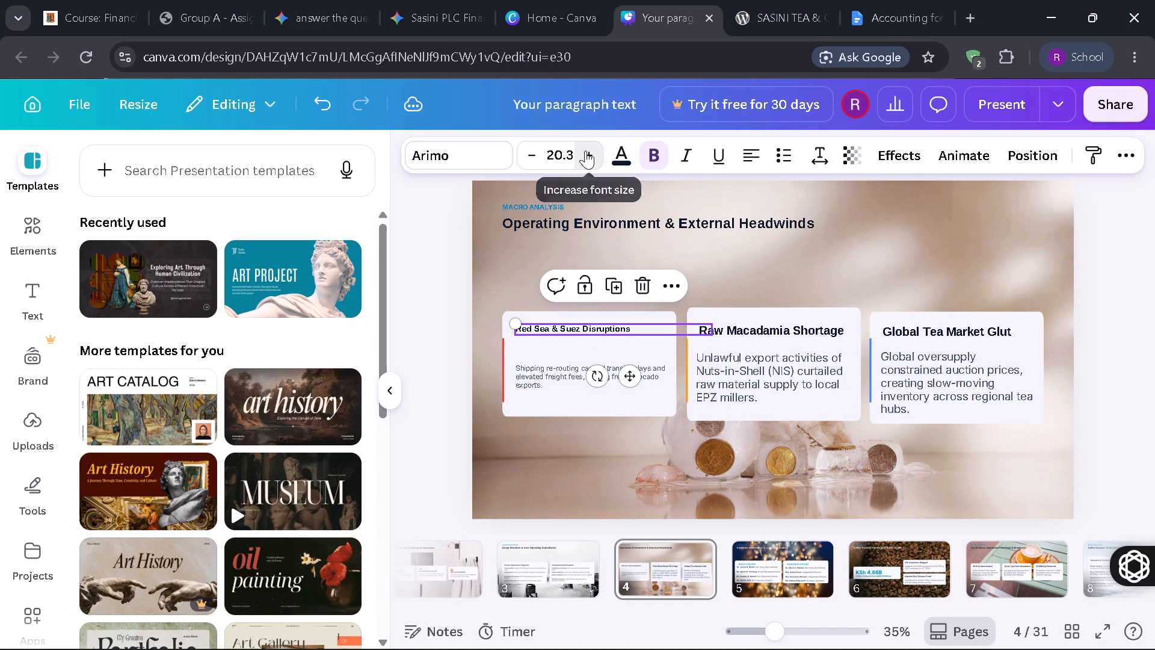
click(585, 150)
click(585, 150)
click(585, 150)
click(585, 150)
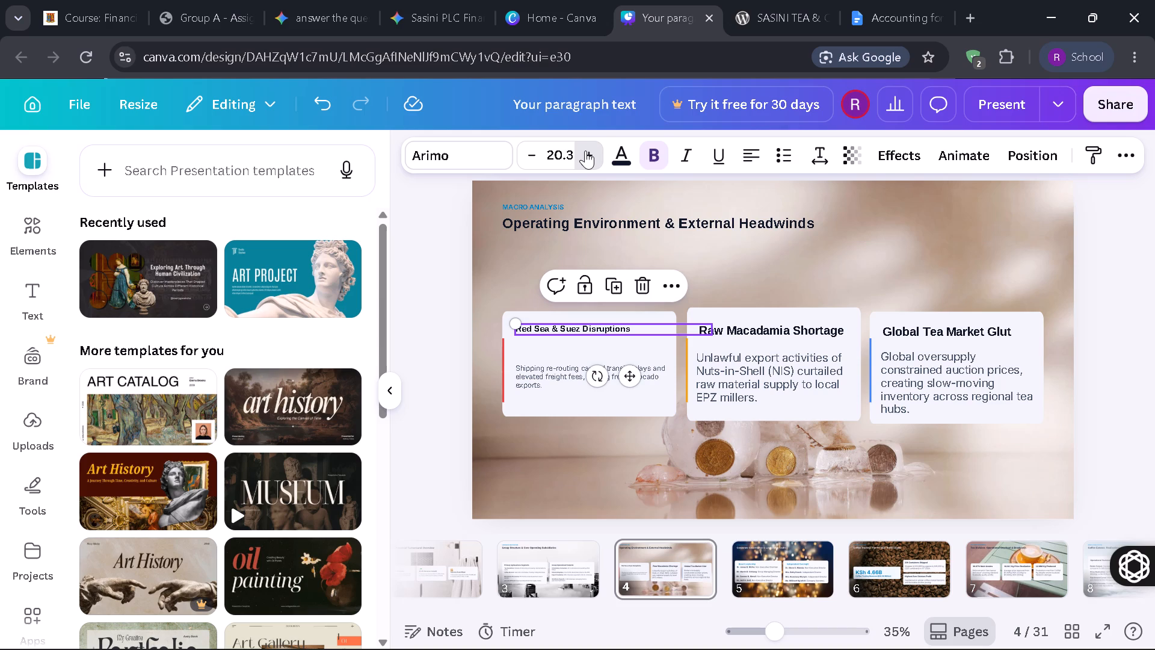
double_click(585, 150)
click(585, 150)
click(585, 150)
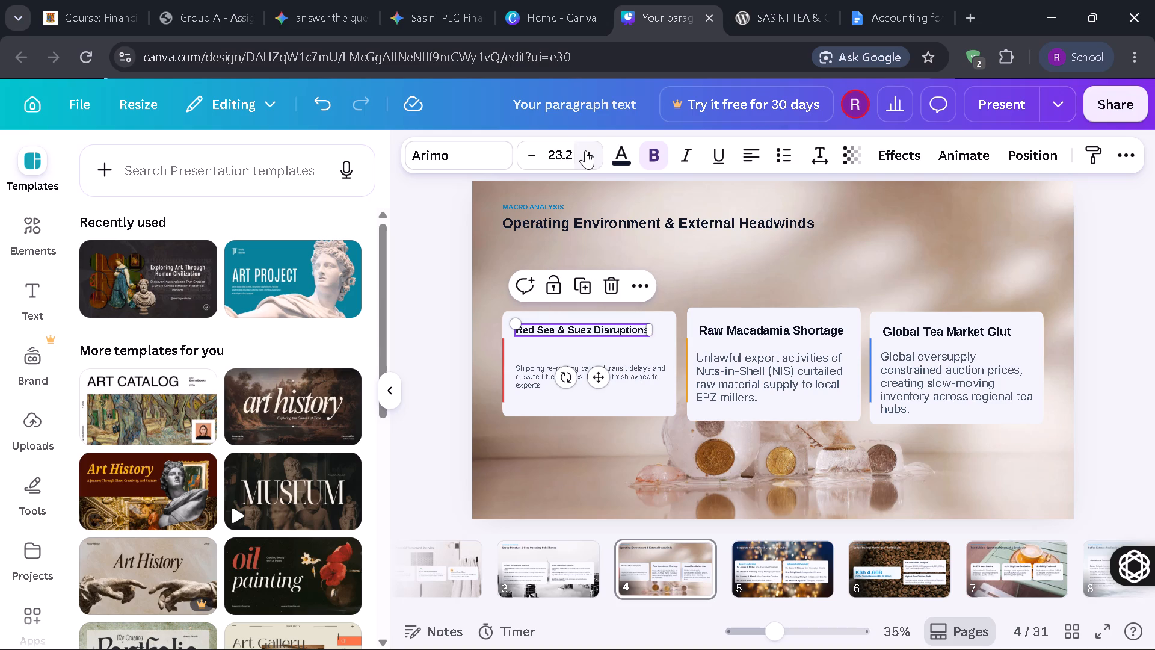
double_click(531, 155)
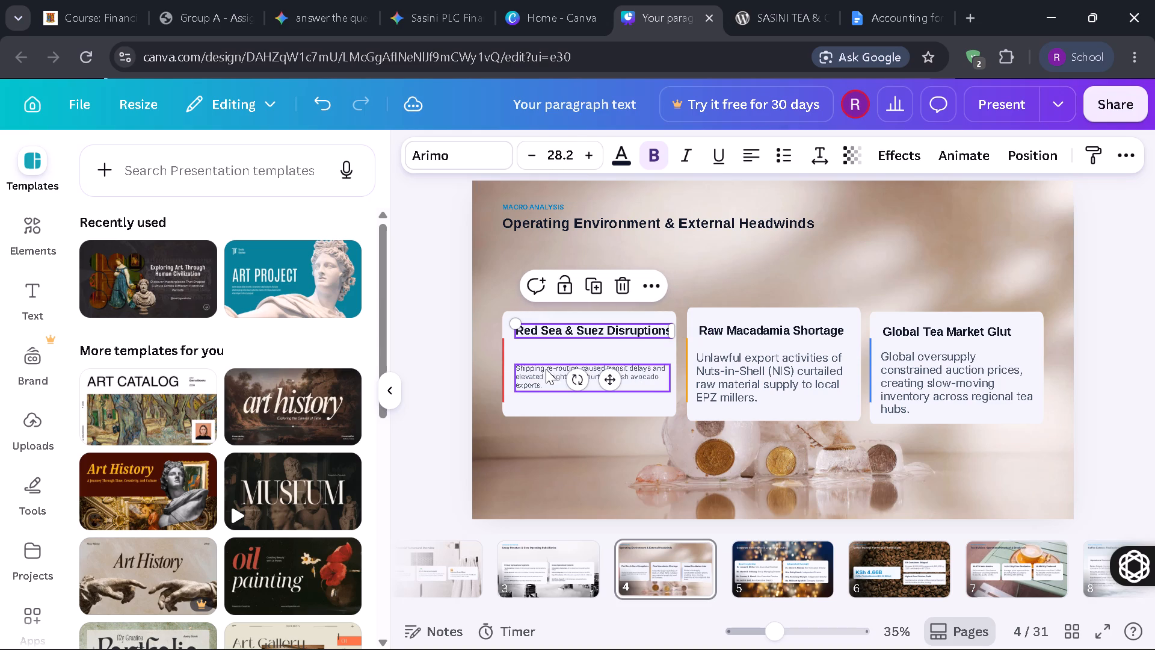
Move the Red Sea & Suez Disruptions description up within its card, closer to its heading.
drag(546, 369, 546, 357)
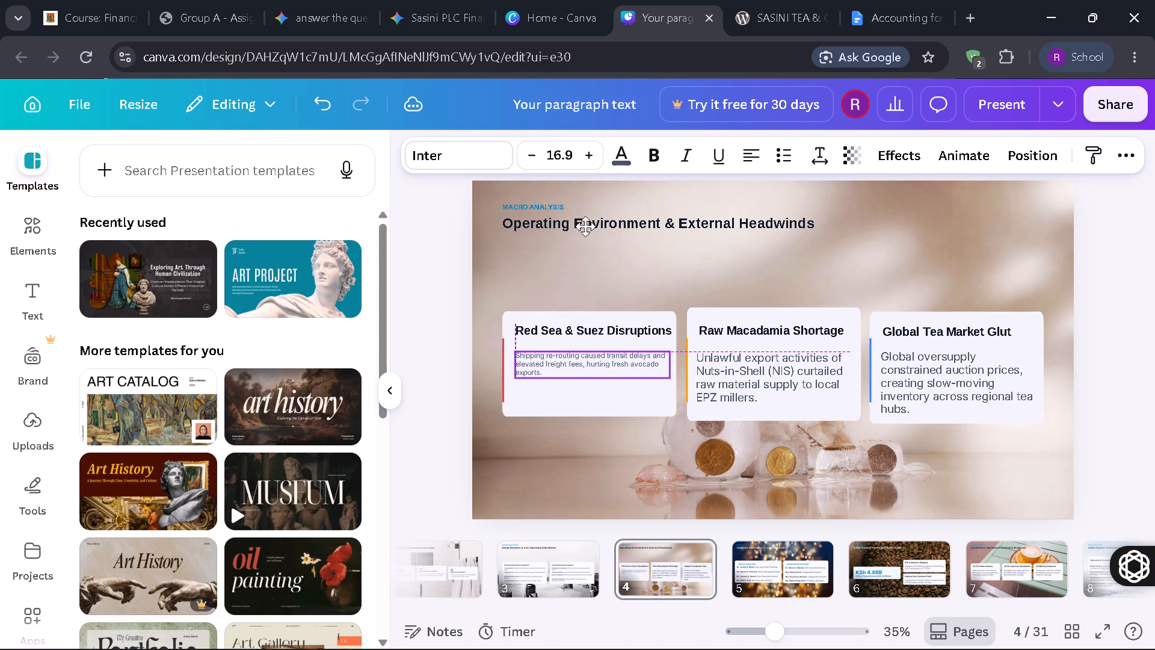
Increase the font size of the Red Sea & Suez Disruptions description to 25.9 and deselect it.
click(589, 156)
click(589, 156)
click(589, 156)
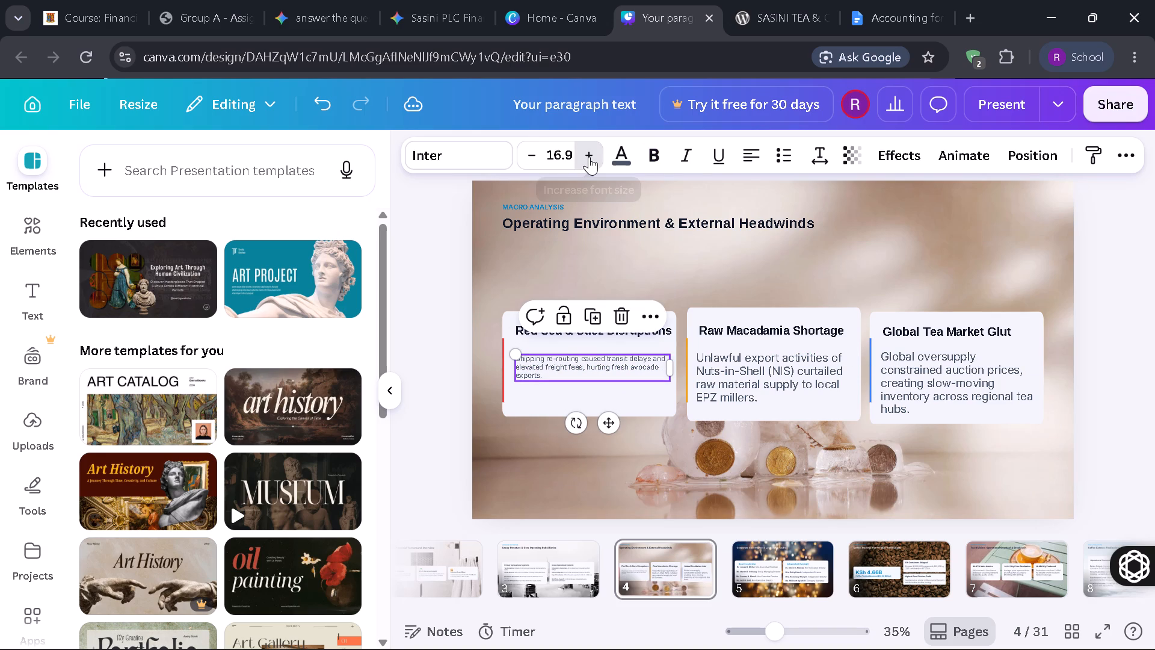
click(589, 156)
click(589, 156)
click(589, 156)
click(589, 156)
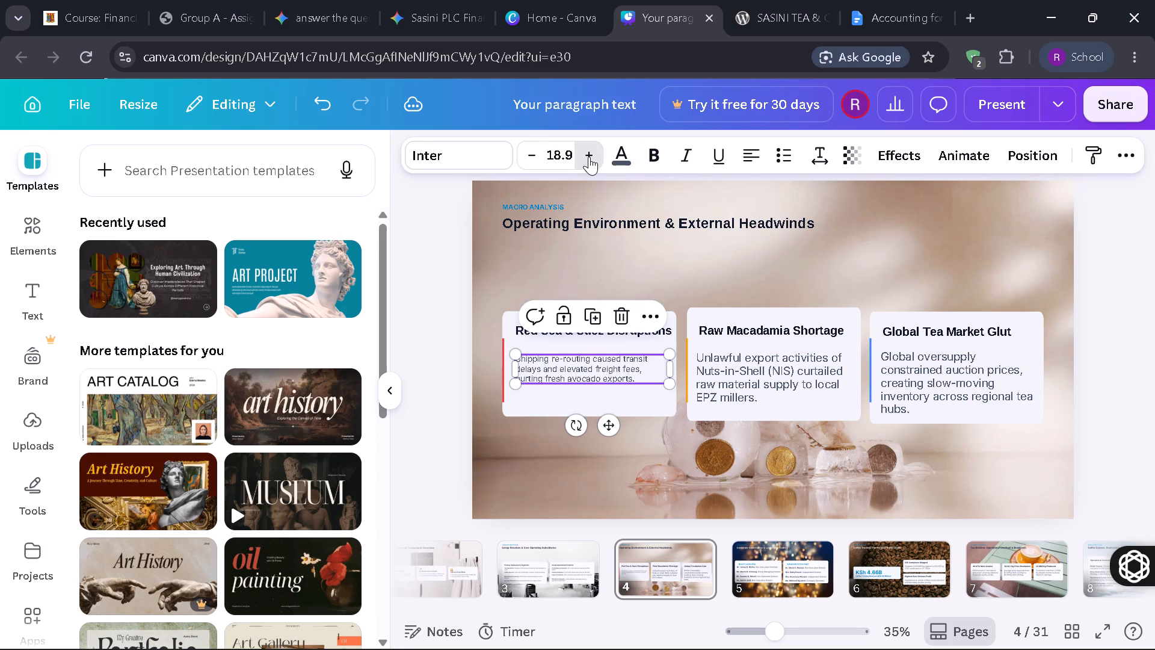
click(589, 156)
double_click(589, 156)
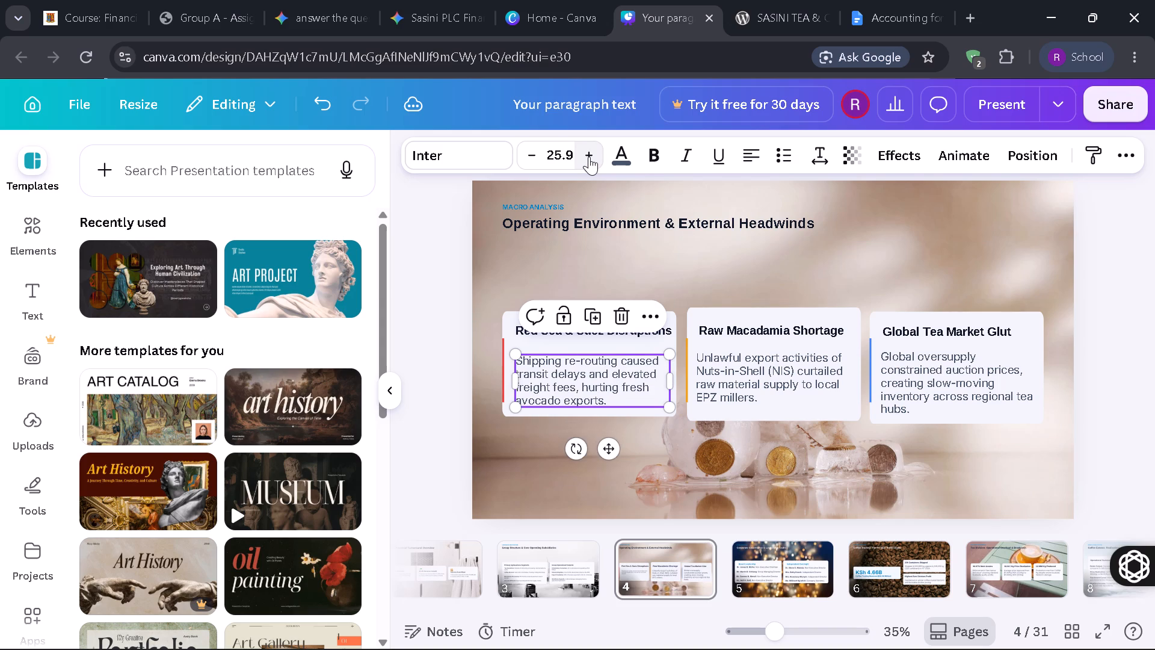
click(437, 280)
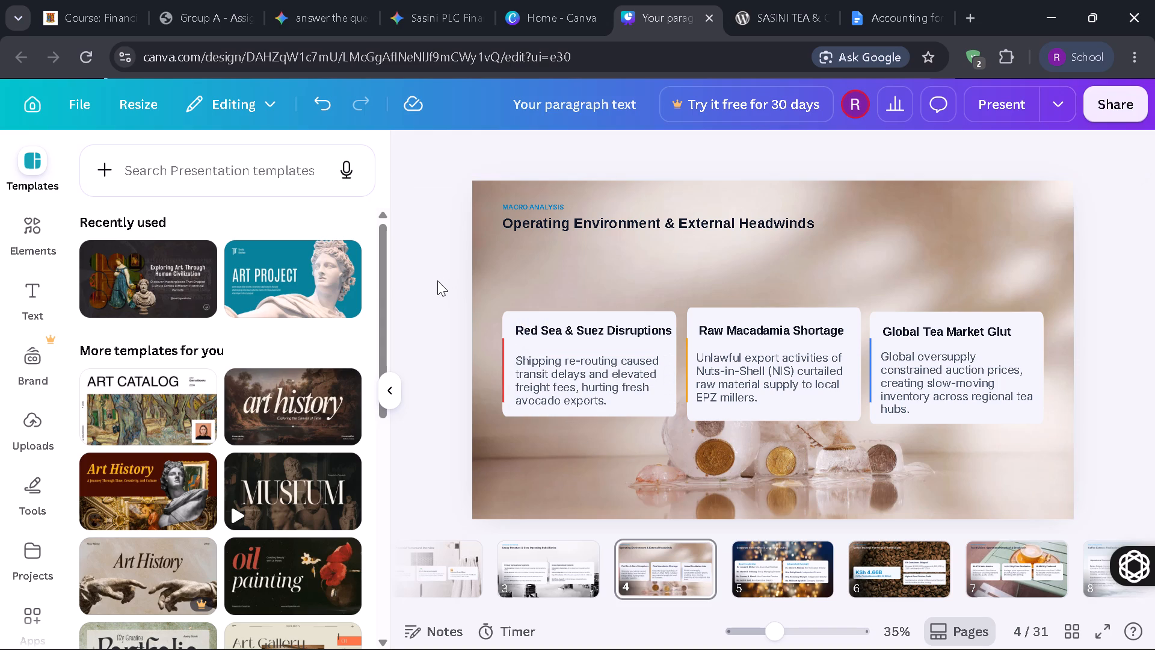
On slide 3, extend the Primary Agribusiness Segments card upward and downward to a height slightly over 550.
key(Left)
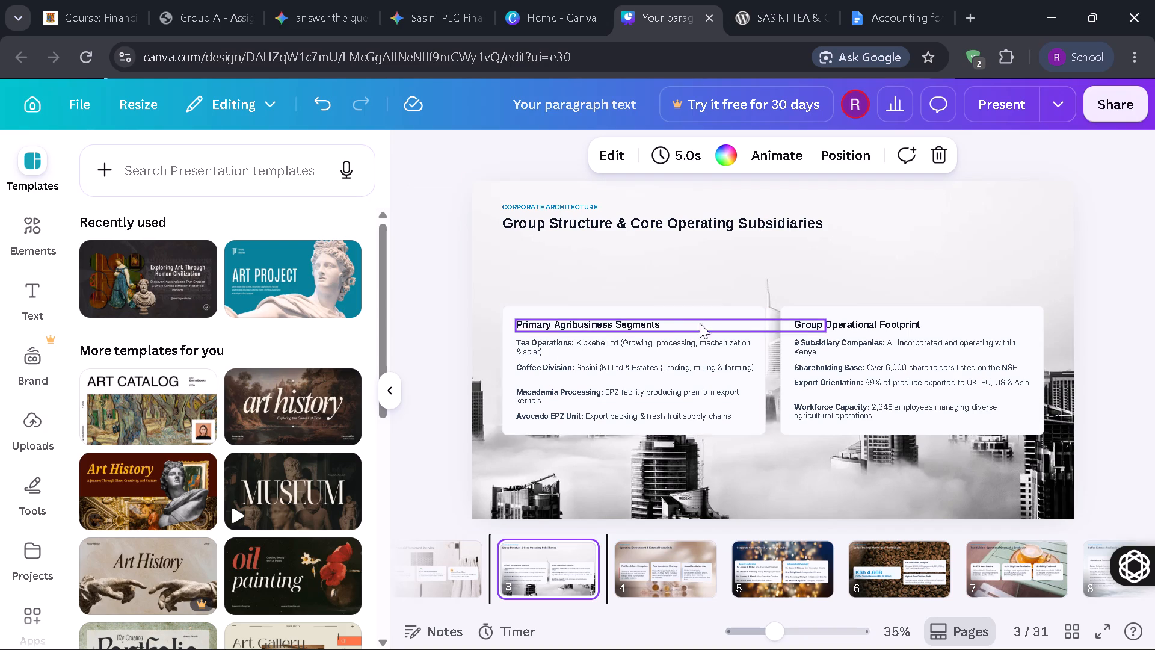
click(707, 315)
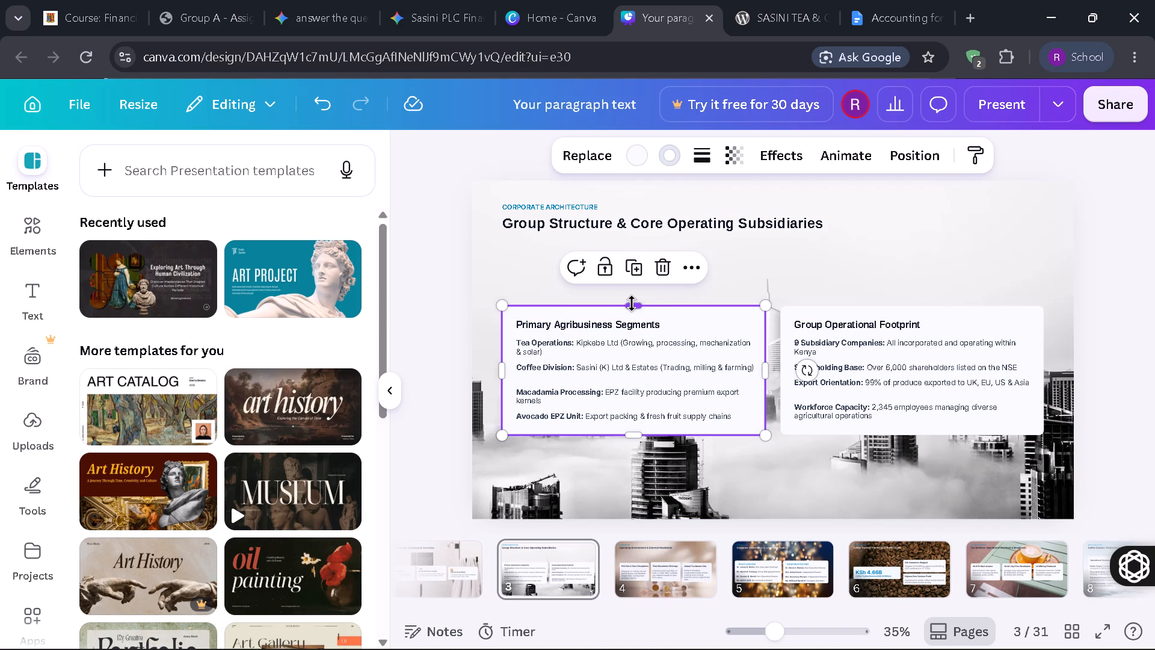
drag(632, 303, 633, 280)
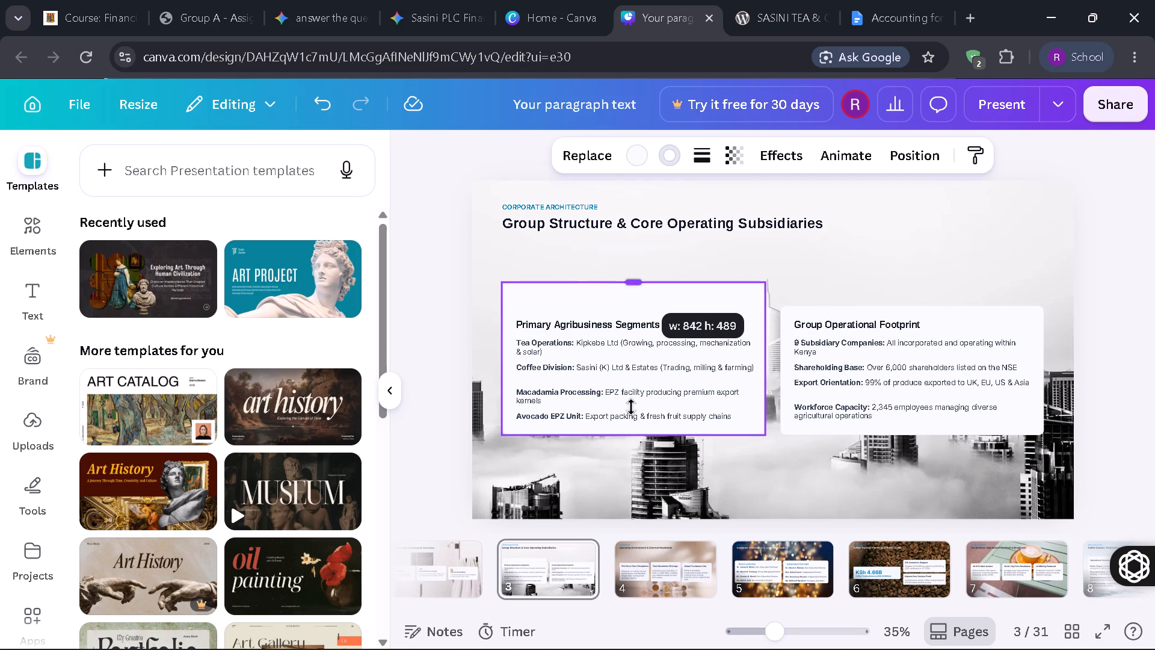
drag(628, 437, 630, 457)
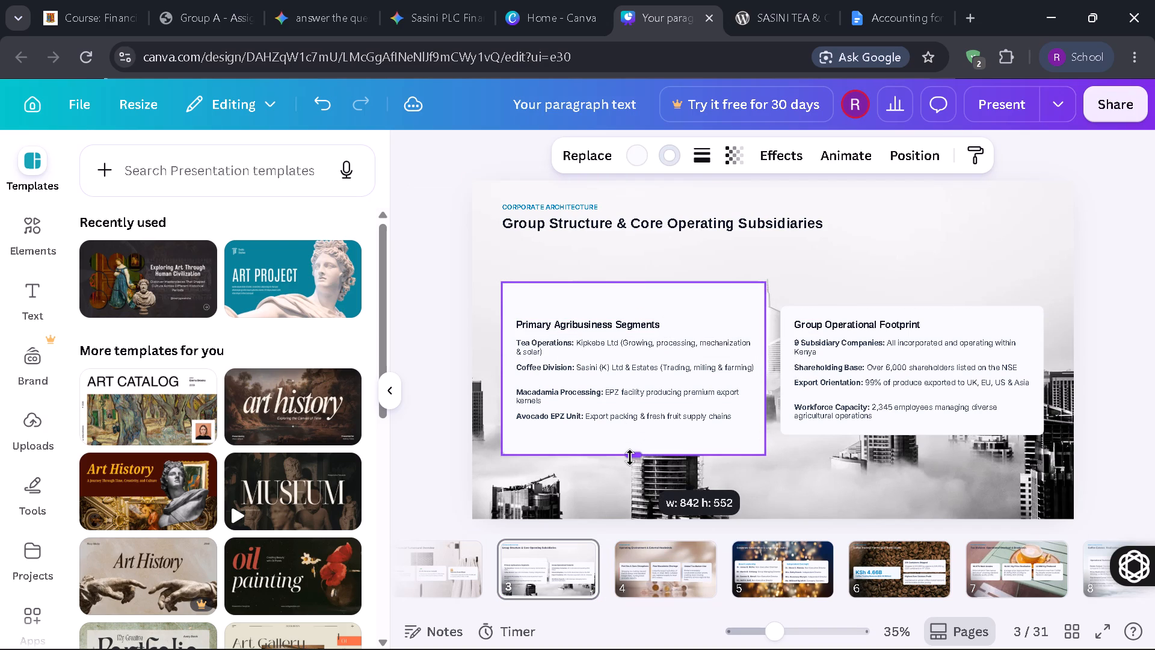
drag(630, 457, 629, 460)
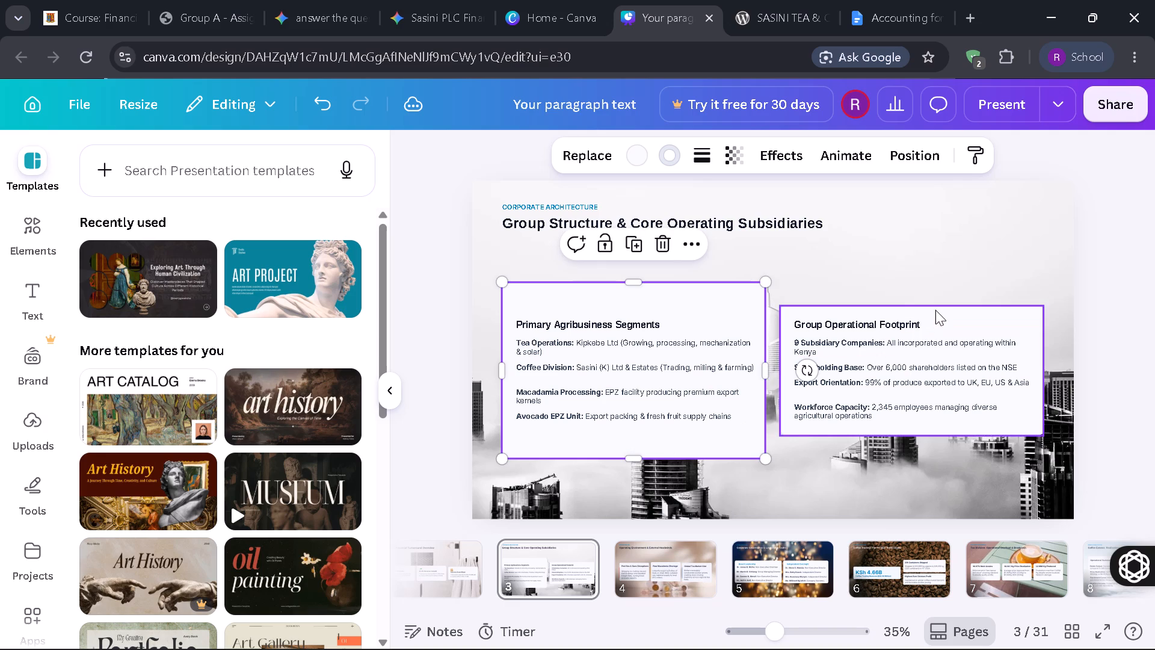
Extend the Group Operational Footprint card upward and downward to match the height of the Primary Agribusiness Segments card.
click(935, 310)
drag(917, 306, 917, 294)
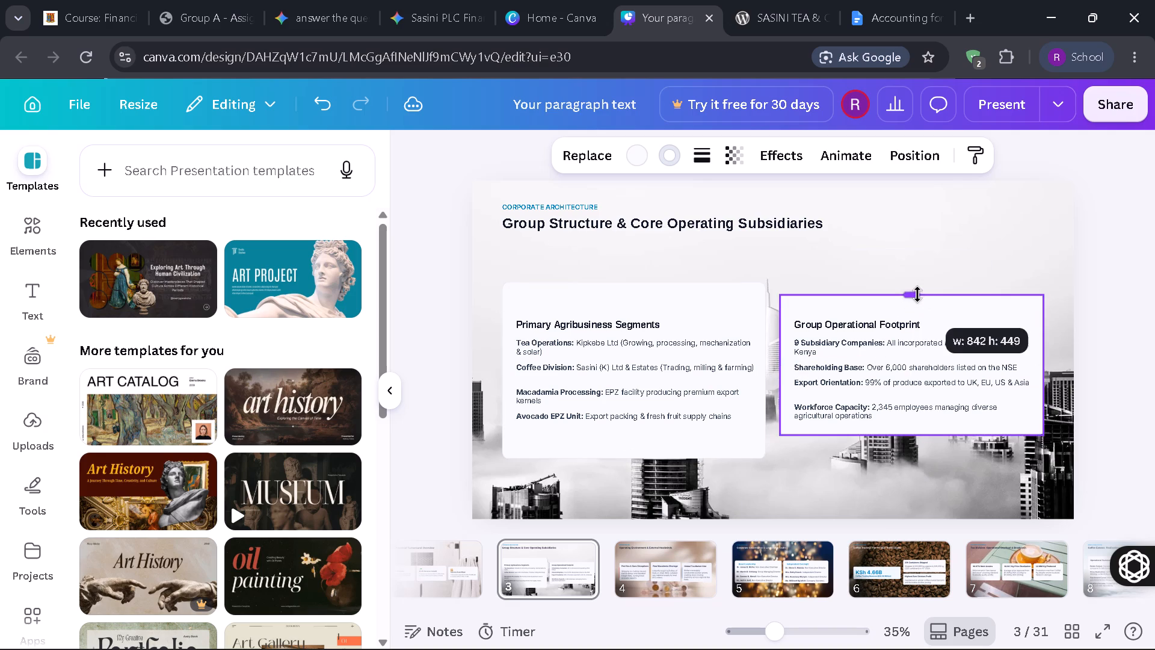
drag(917, 294, 917, 286)
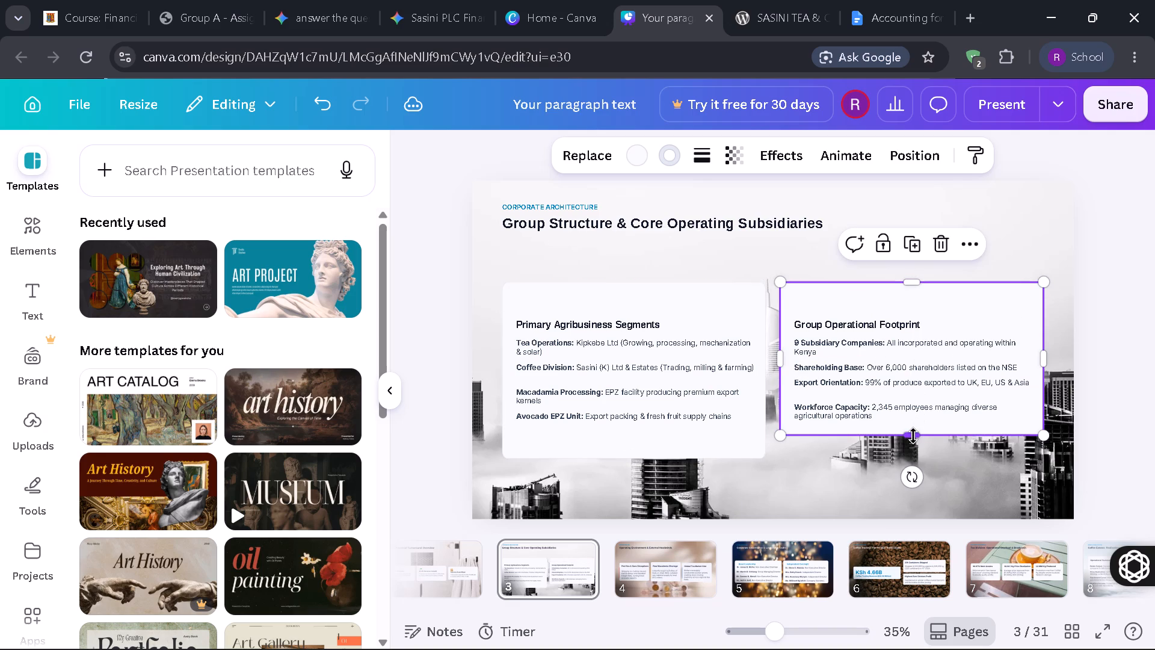
drag(911, 433, 908, 444)
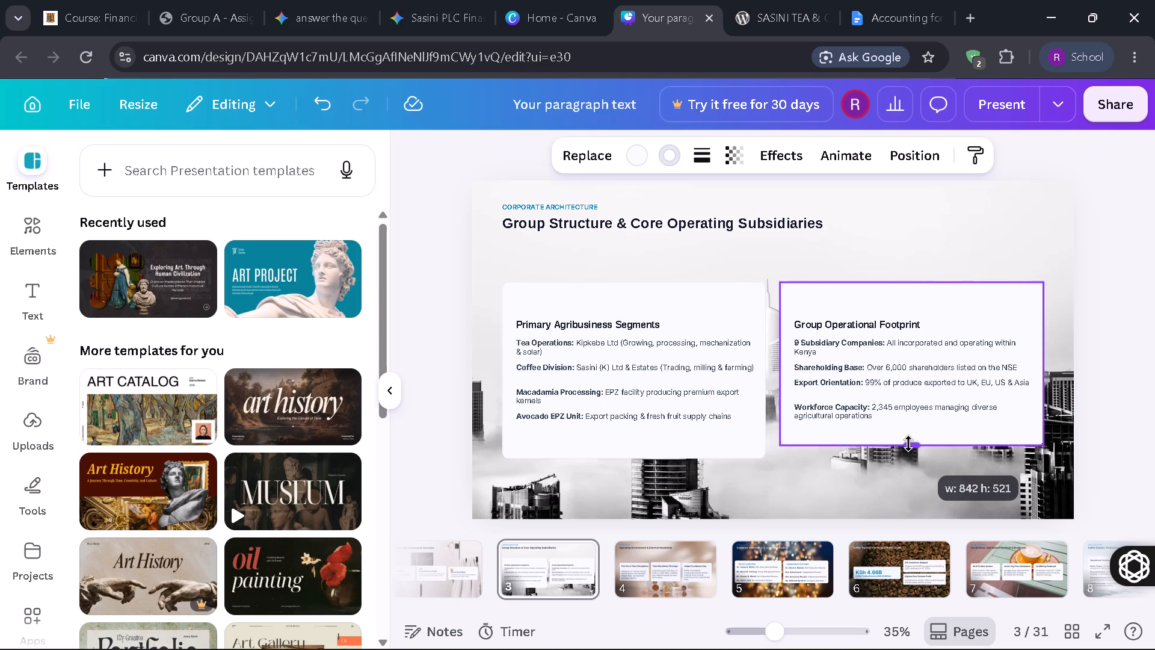
drag(908, 444, 908, 453)
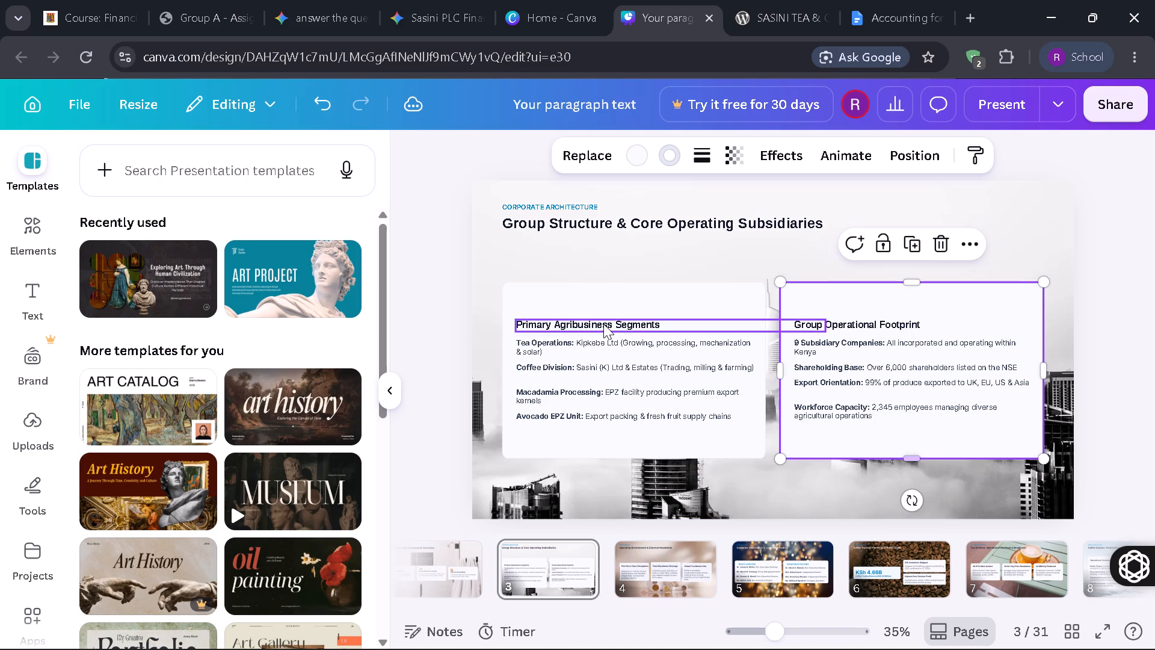
Move the Primary Agribusiness Segments and Group Operational Footprint headings up near the tops of their cards, level with each other.
drag(603, 323, 602, 303)
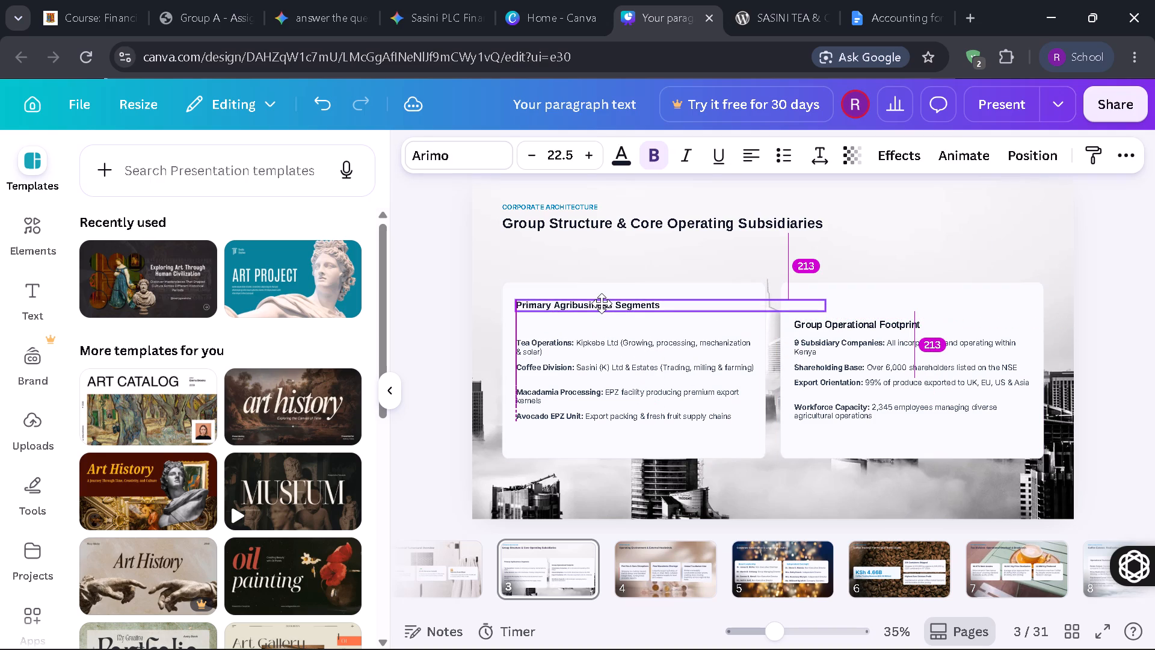
drag(878, 323, 879, 308)
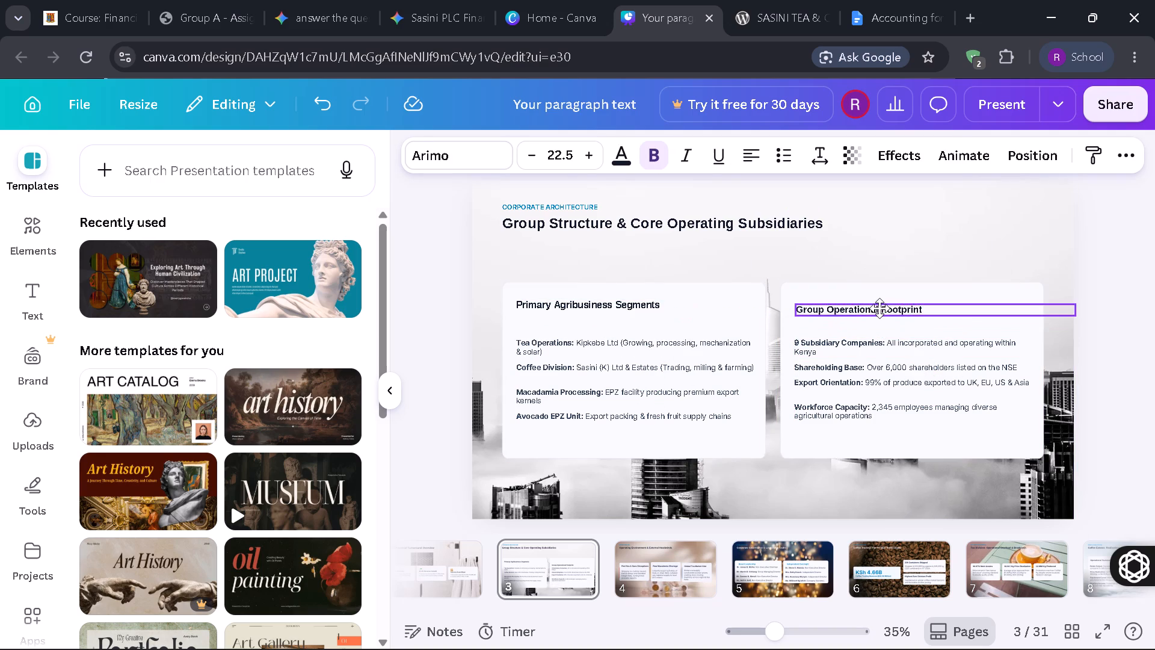
drag(879, 308, 879, 304)
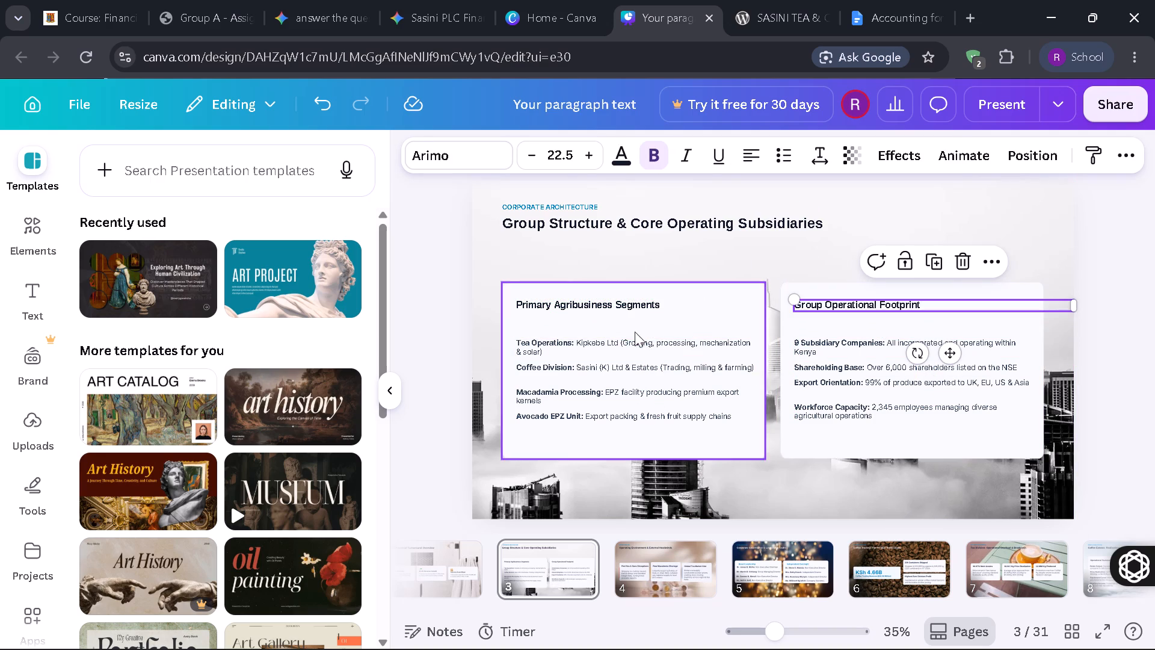
Spread out the Primary Agribusiness Segments text by moving Tea Operations up and Macadamia Processing and Avocado EPZ Unit down.
drag(594, 418, 595, 440)
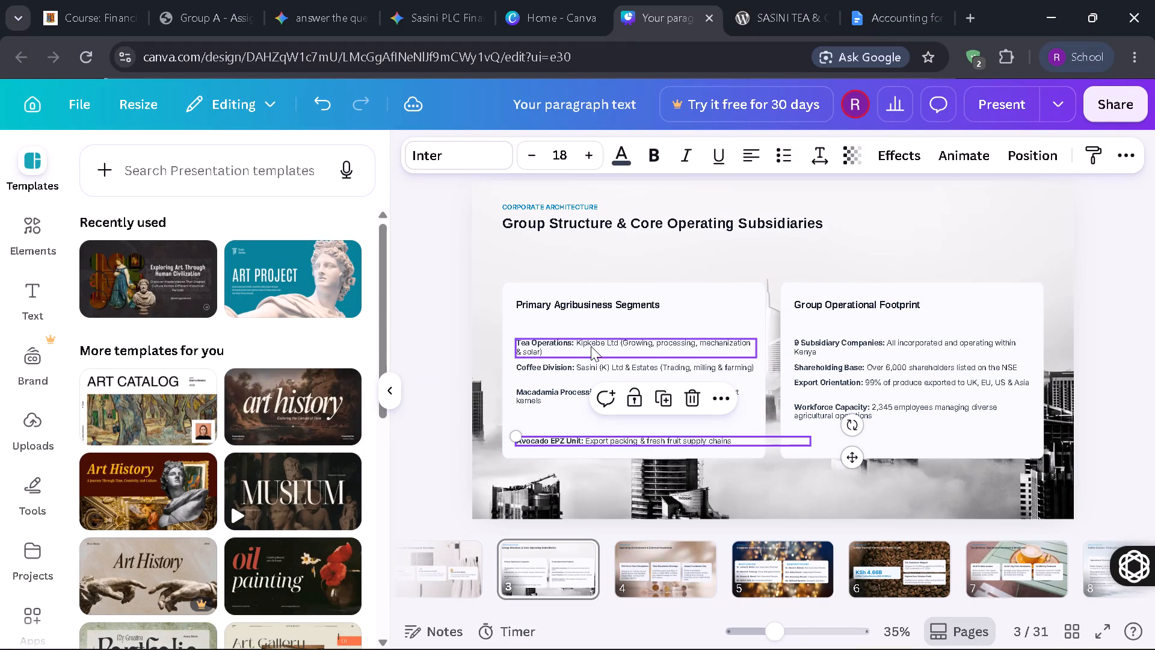
drag(591, 346, 590, 329)
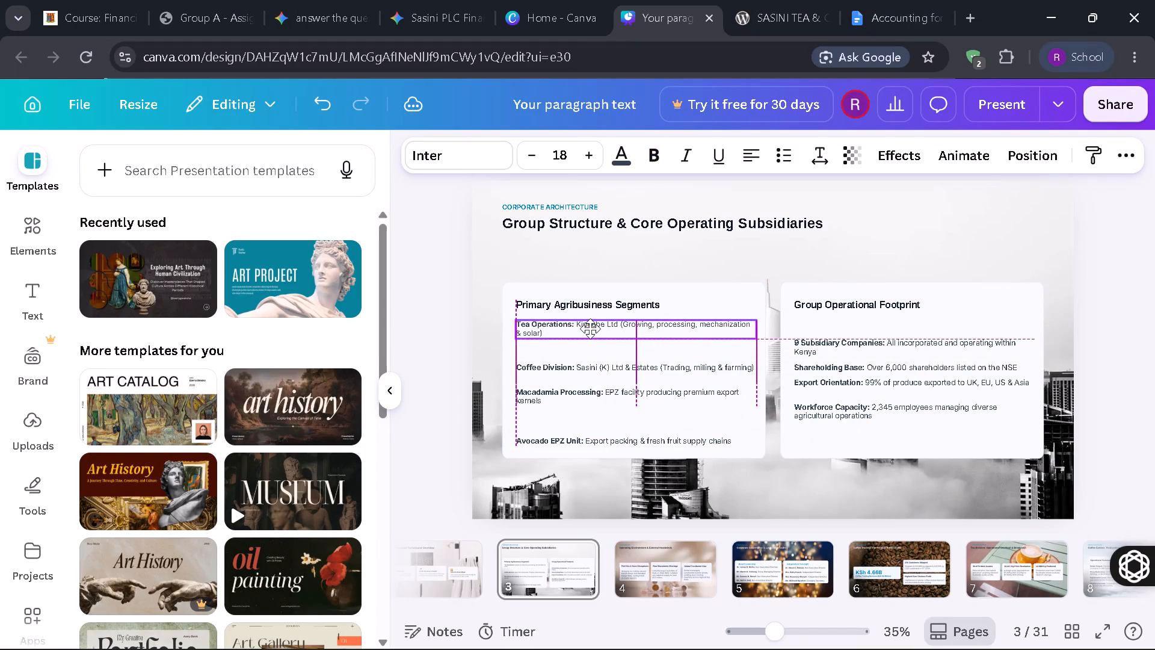
drag(590, 329, 589, 333)
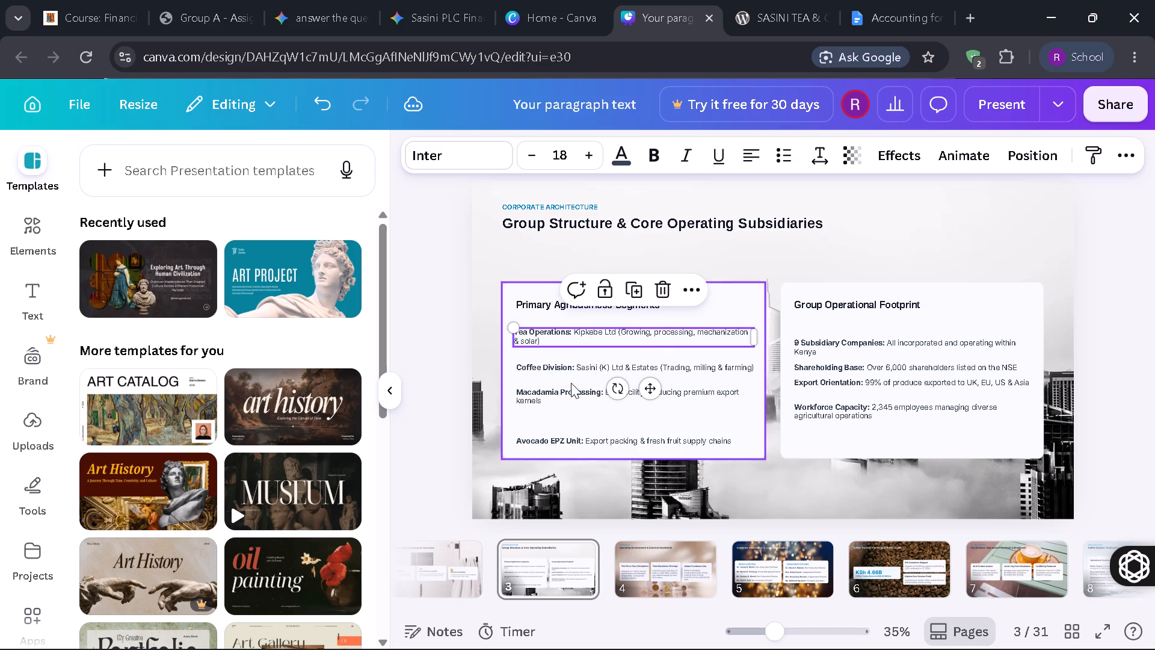
drag(567, 391, 566, 404)
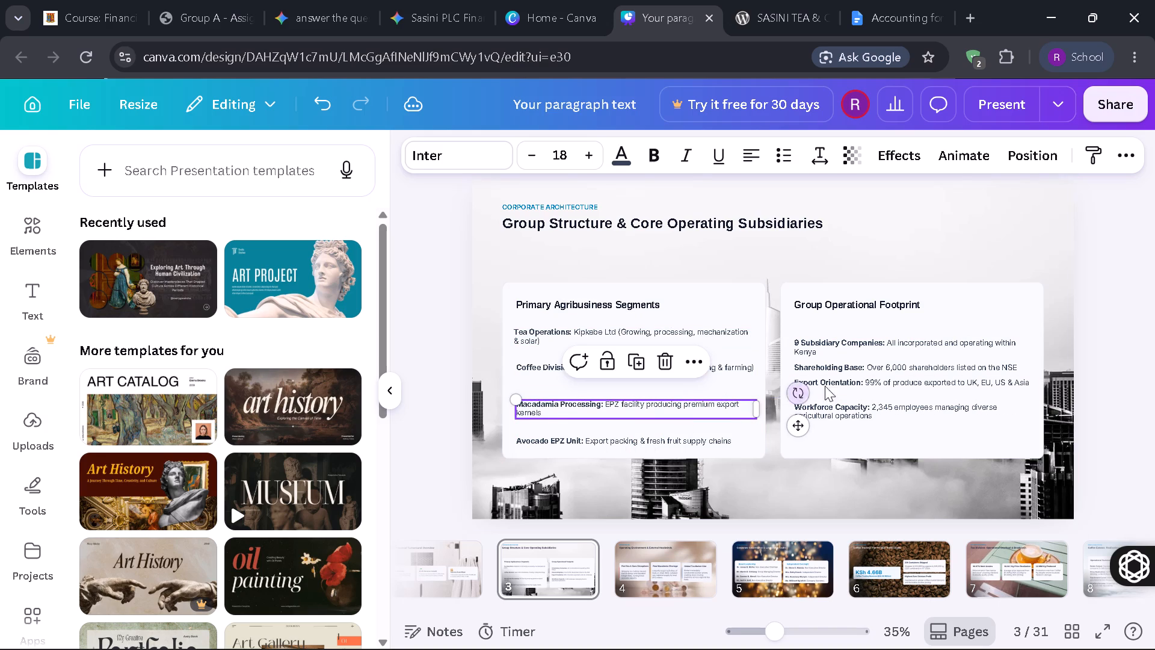
Spread out the Group Operational Footprint text by moving 9 Subsidiary Companies up and Workforce Capacity and Export Orientation down.
drag(902, 354, 902, 344)
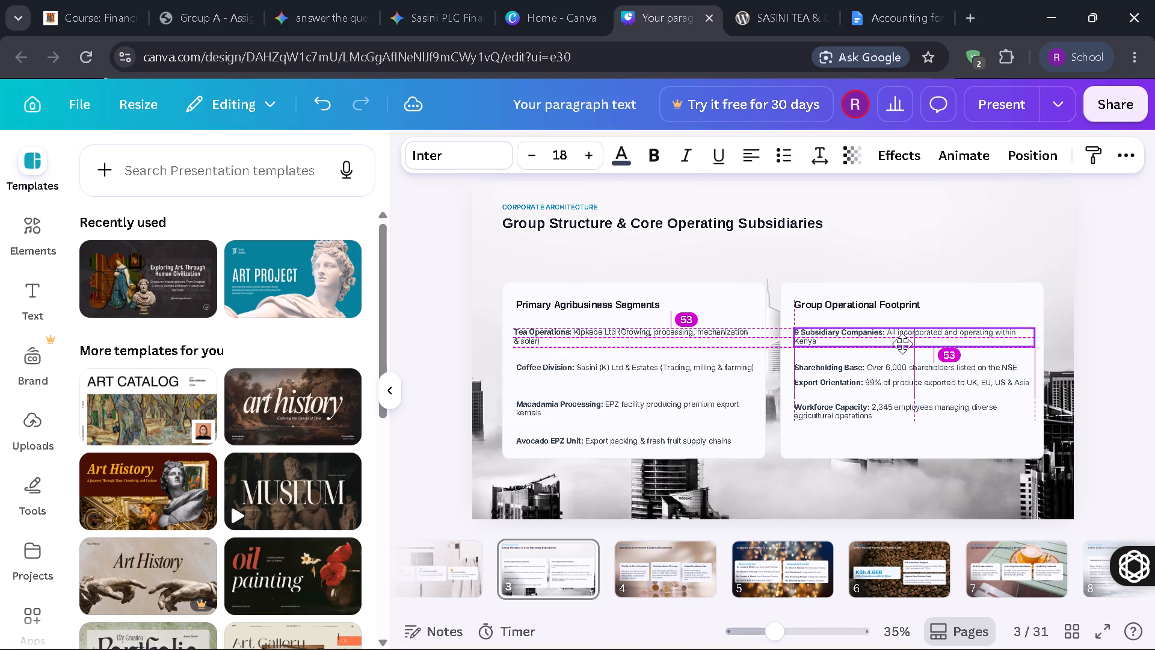
drag(902, 344, 902, 344)
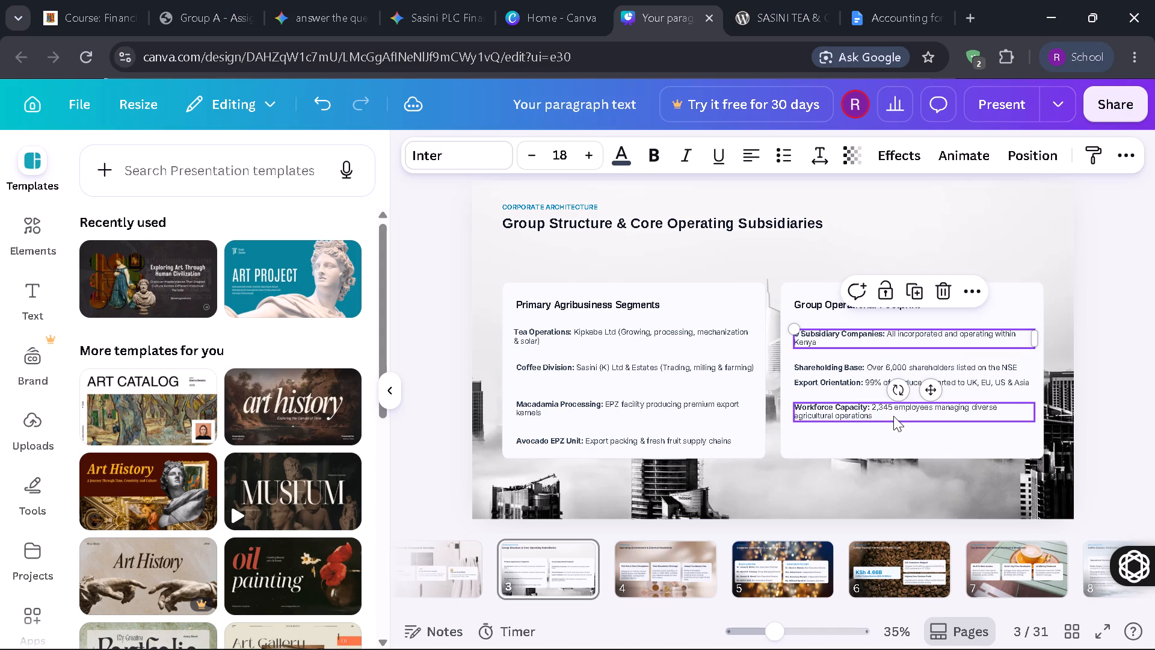
drag(893, 416, 893, 432)
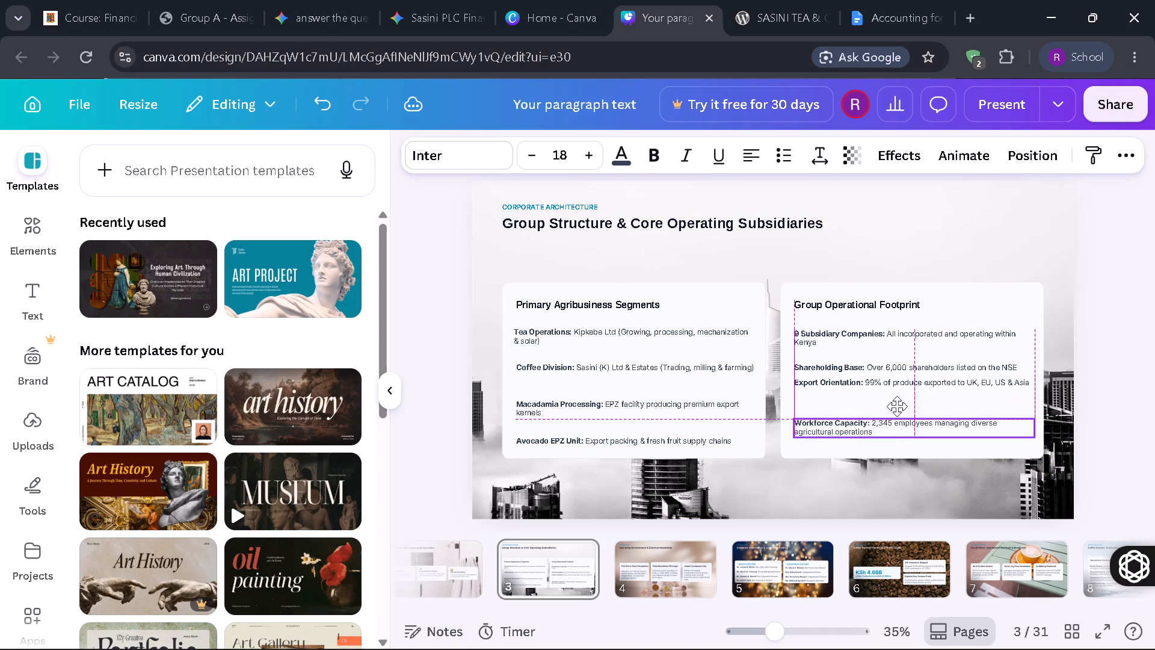
click(998, 386)
drag(998, 386, 998, 396)
Select the Shareholding Base line in the Group Operational Footprint card.
click(993, 374)
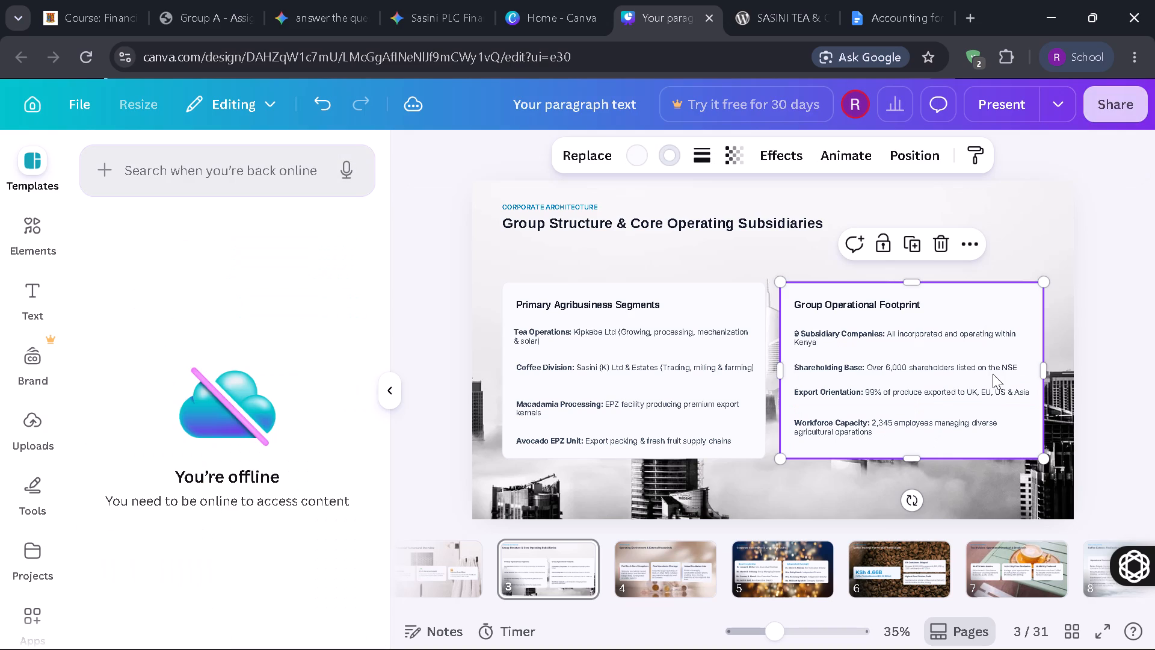
click(993, 370)
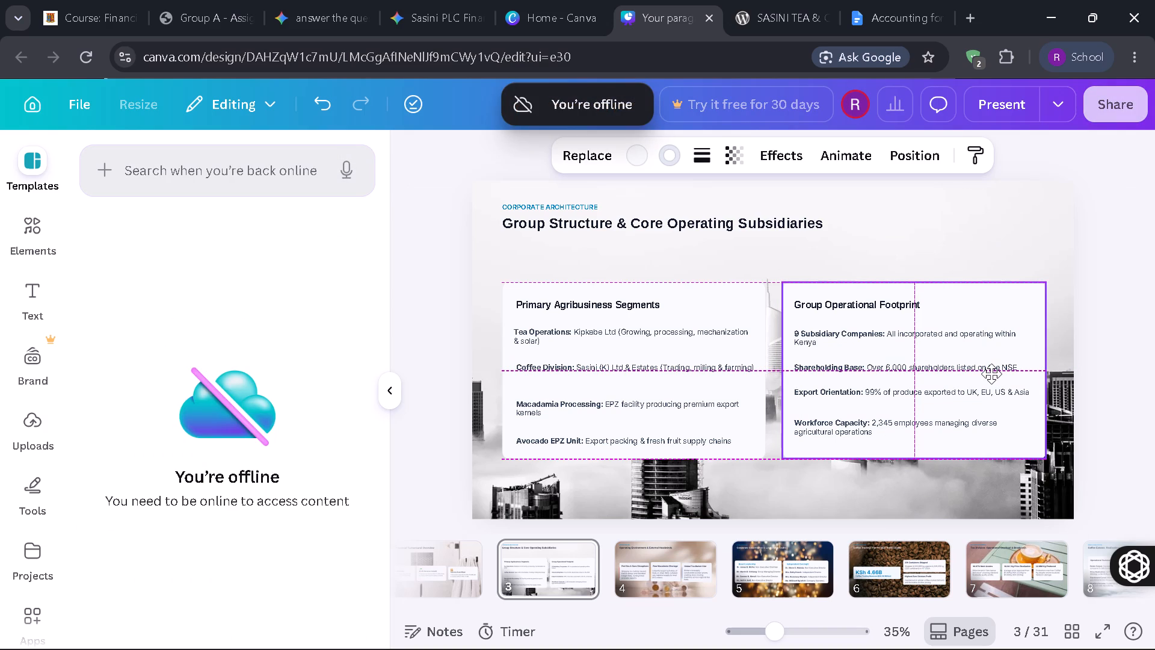
click(993, 370)
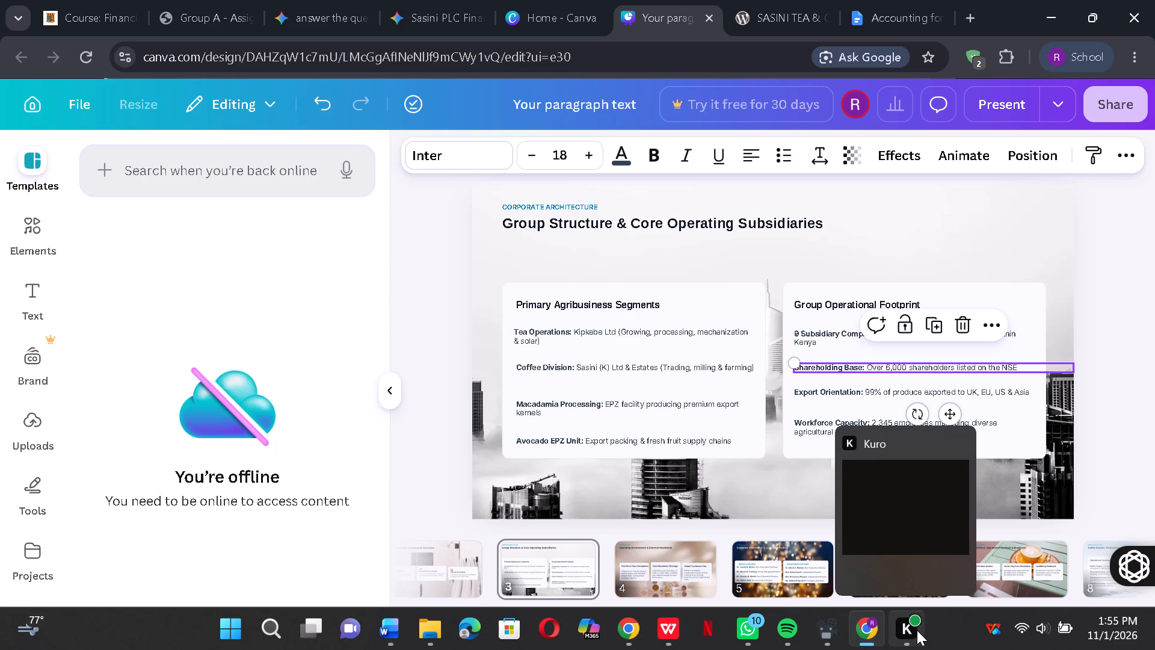
click(984, 365)
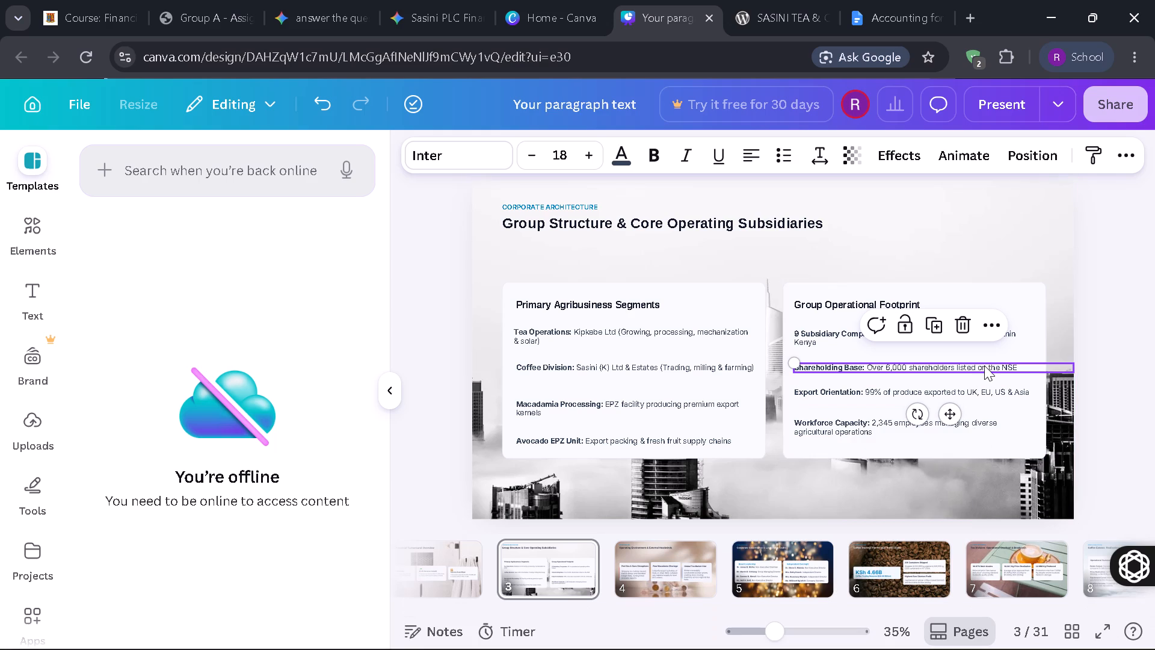
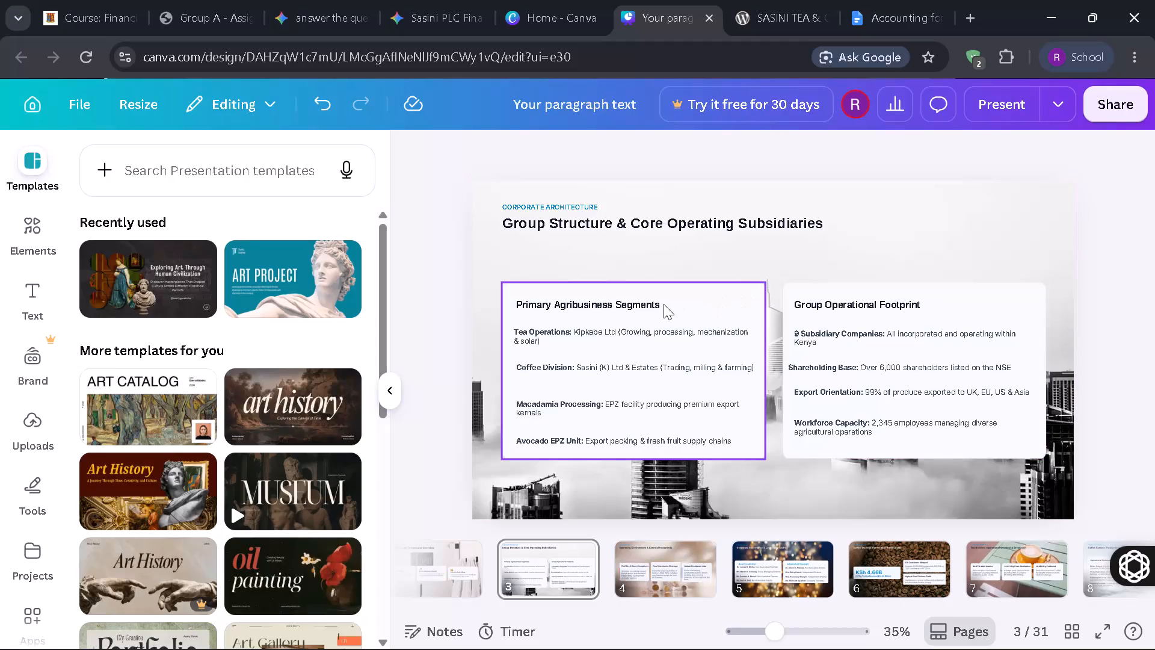
Increase the Primary Agribusiness Segments heading's font size to 28.5.
click(664, 304)
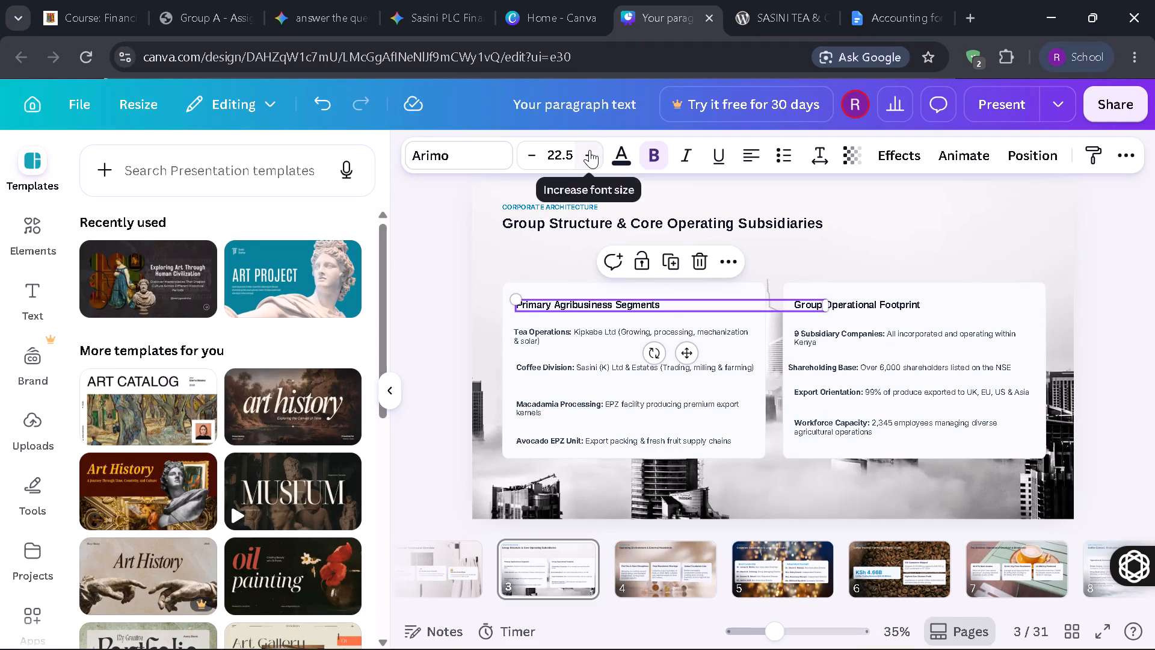
triple_click(590, 150)
triple_click(590, 150)
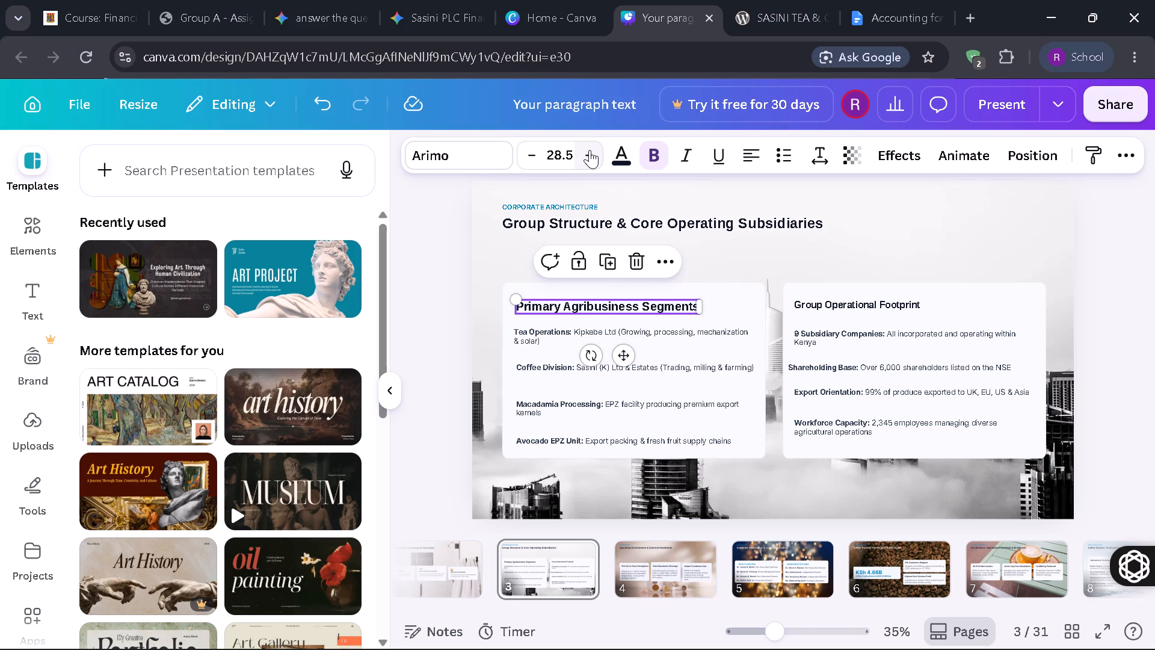
Increase the Tea Operations text in the Primary Agribusiness Segments card to font size 26.
click(670, 331)
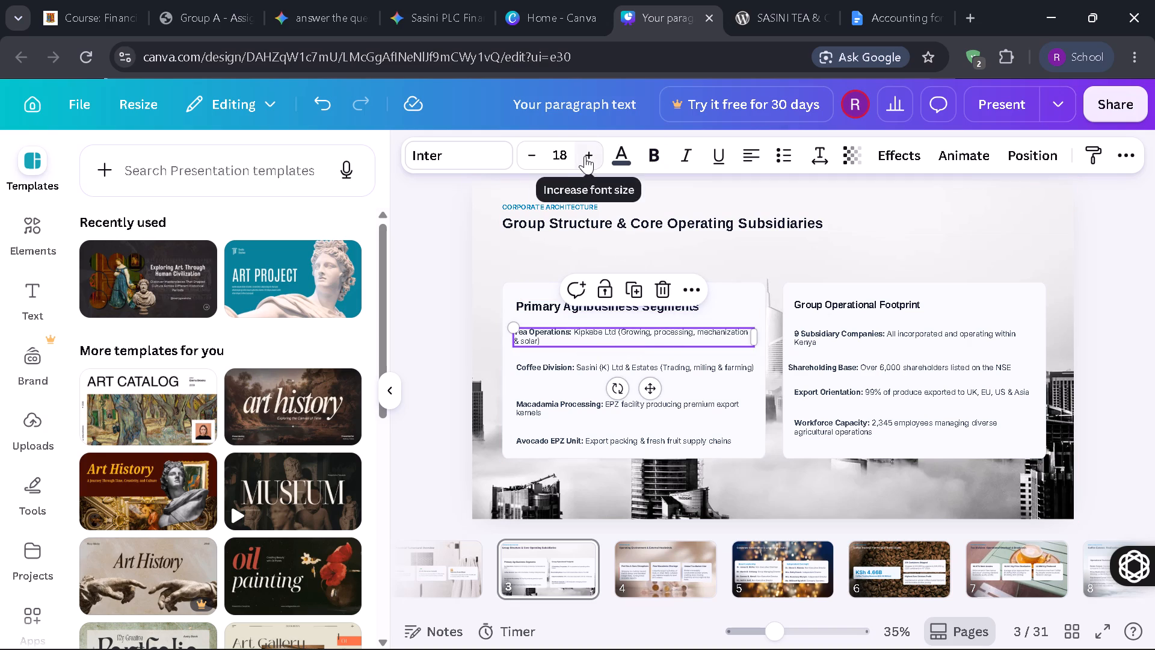
double_click(588, 155)
click(588, 155)
click(588, 155)
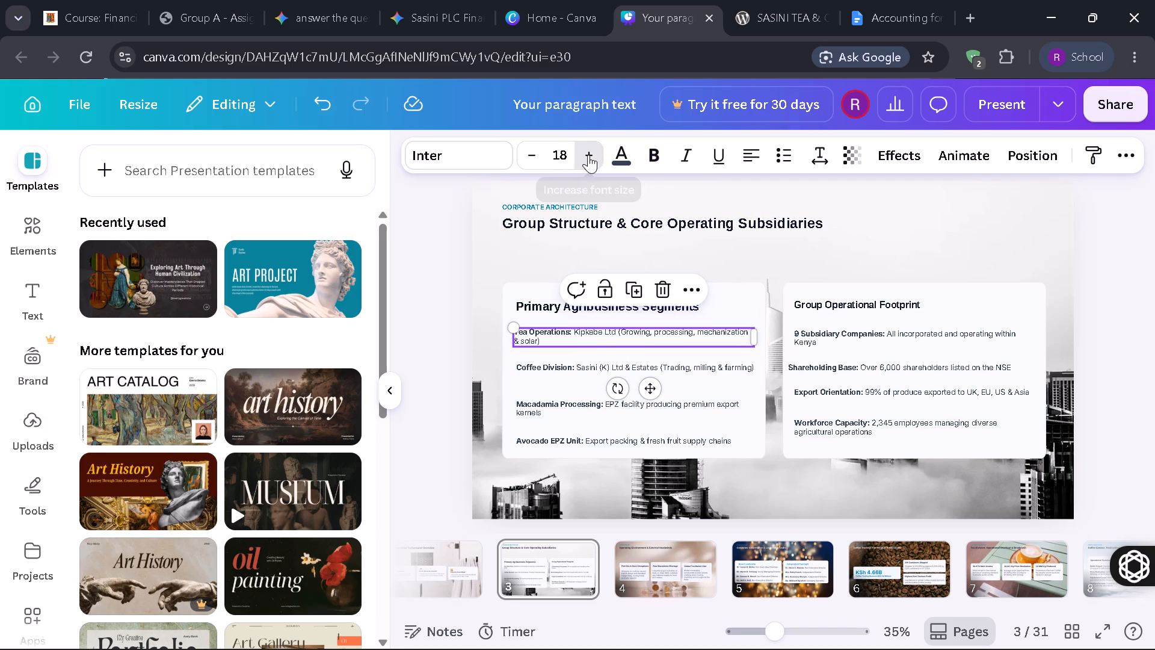
triple_click(588, 155)
click(588, 155)
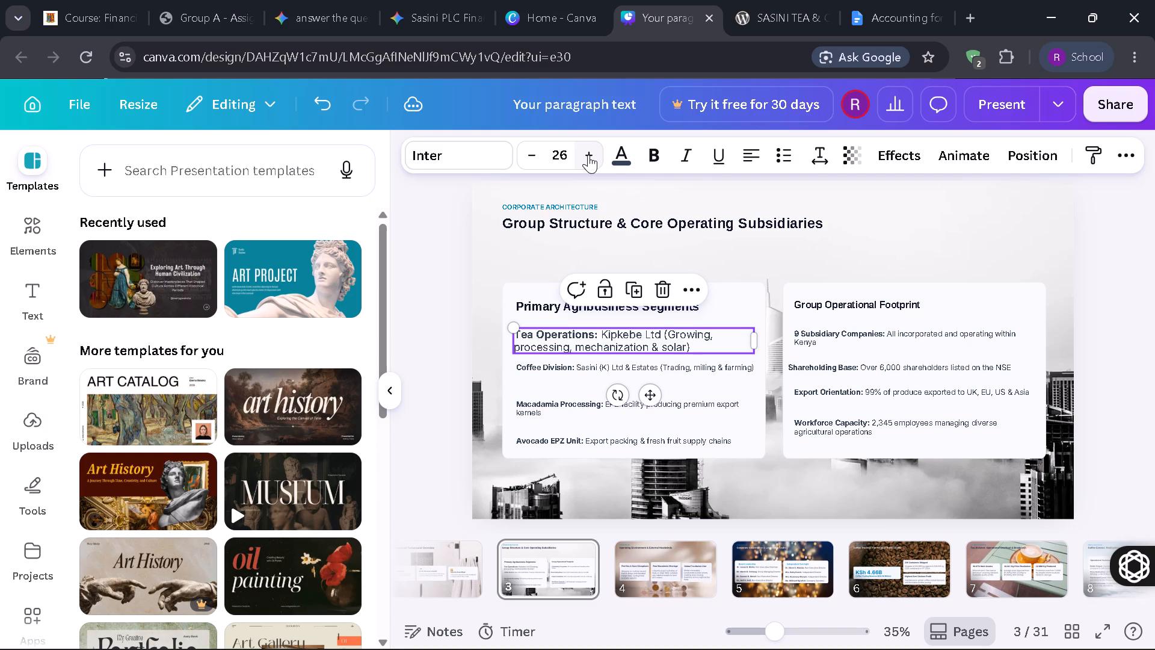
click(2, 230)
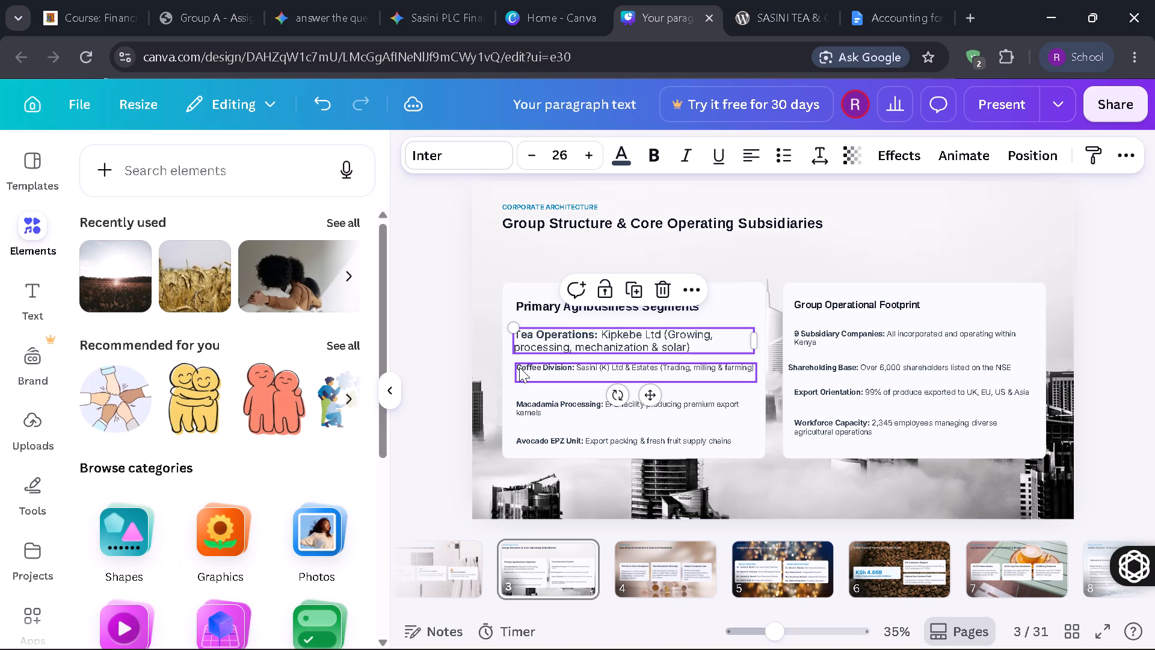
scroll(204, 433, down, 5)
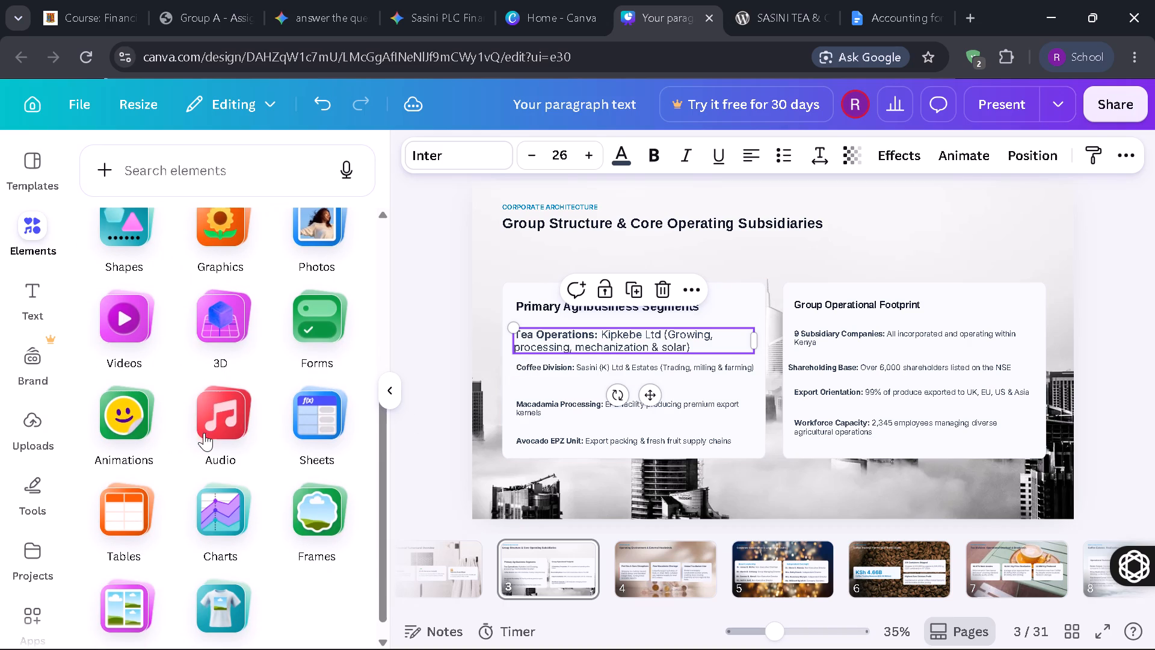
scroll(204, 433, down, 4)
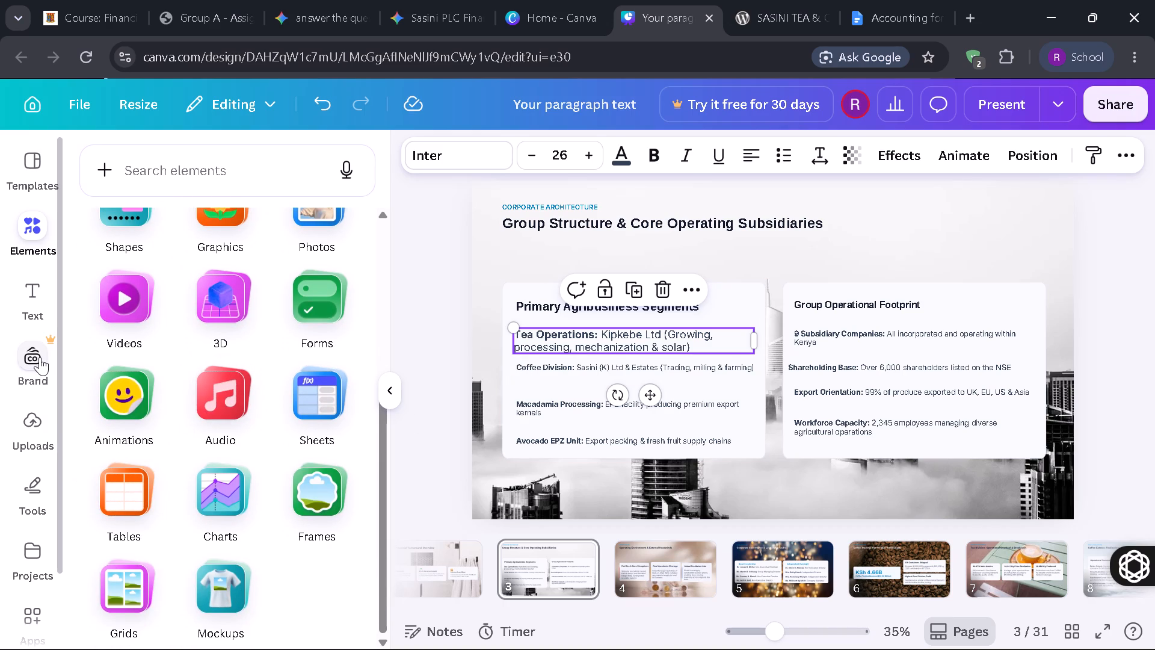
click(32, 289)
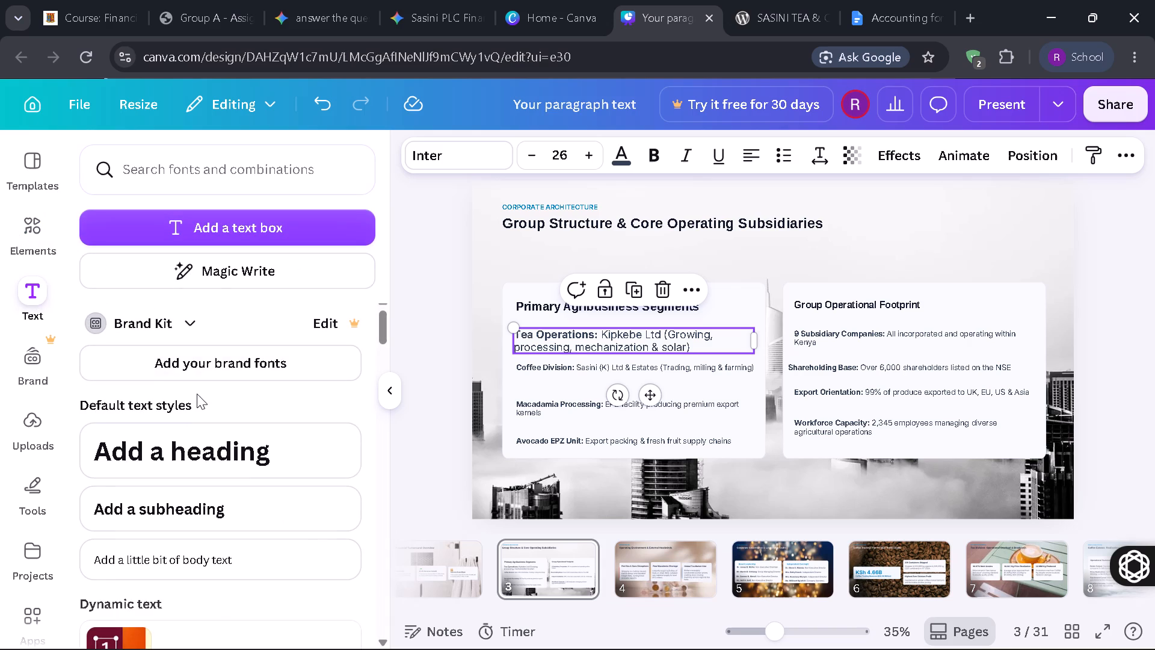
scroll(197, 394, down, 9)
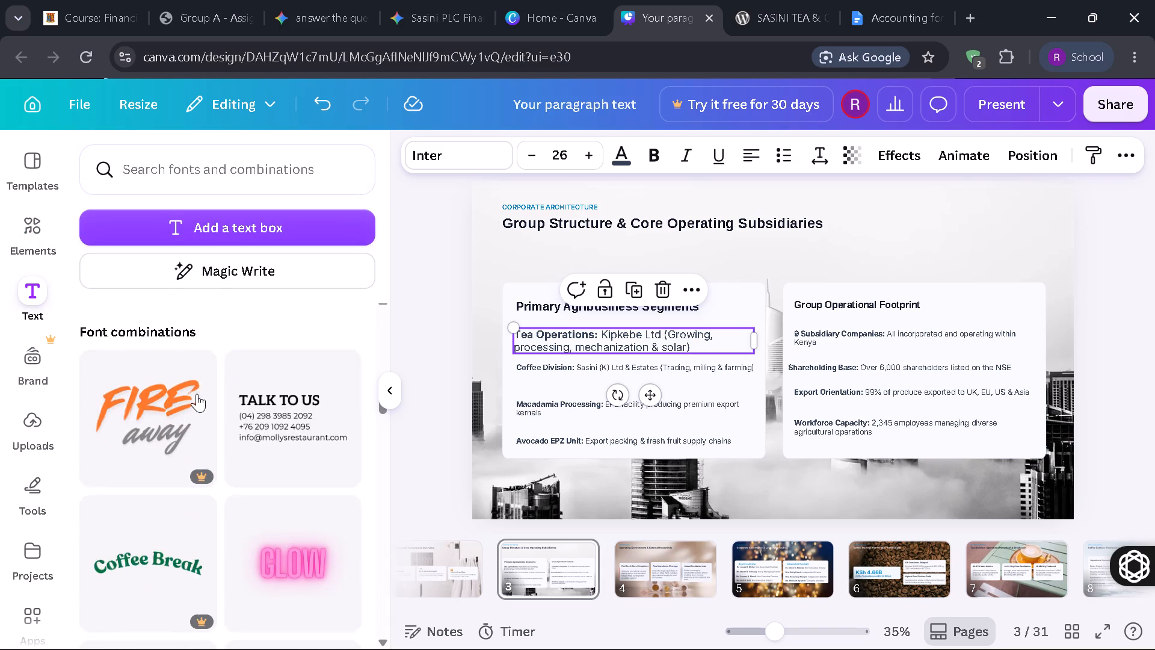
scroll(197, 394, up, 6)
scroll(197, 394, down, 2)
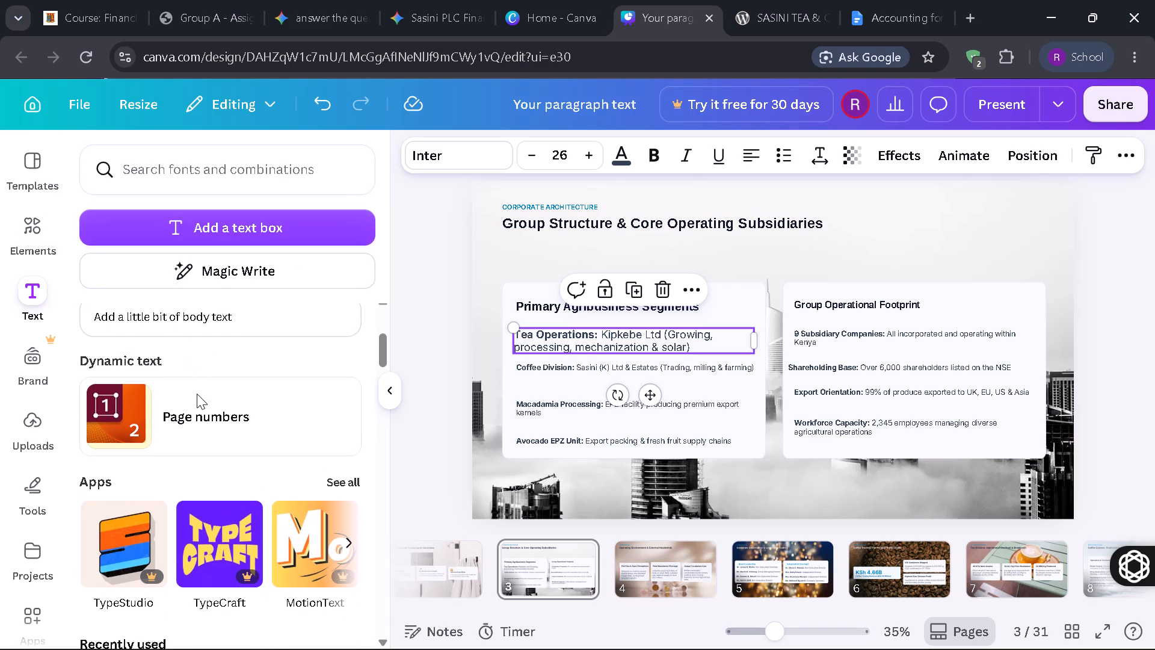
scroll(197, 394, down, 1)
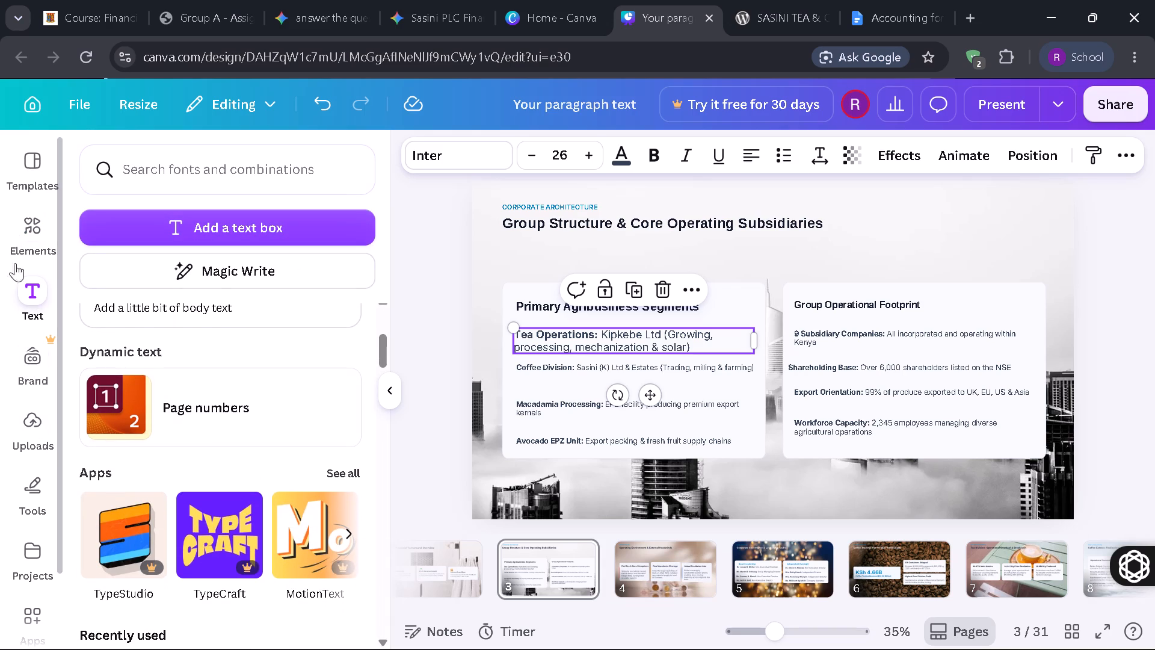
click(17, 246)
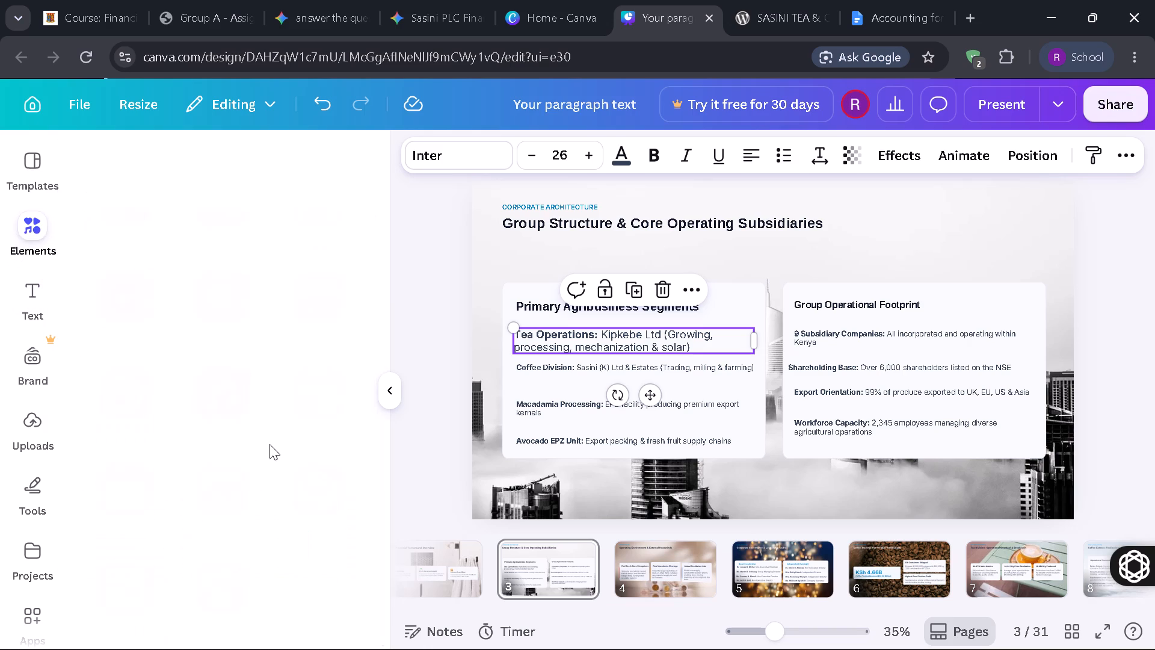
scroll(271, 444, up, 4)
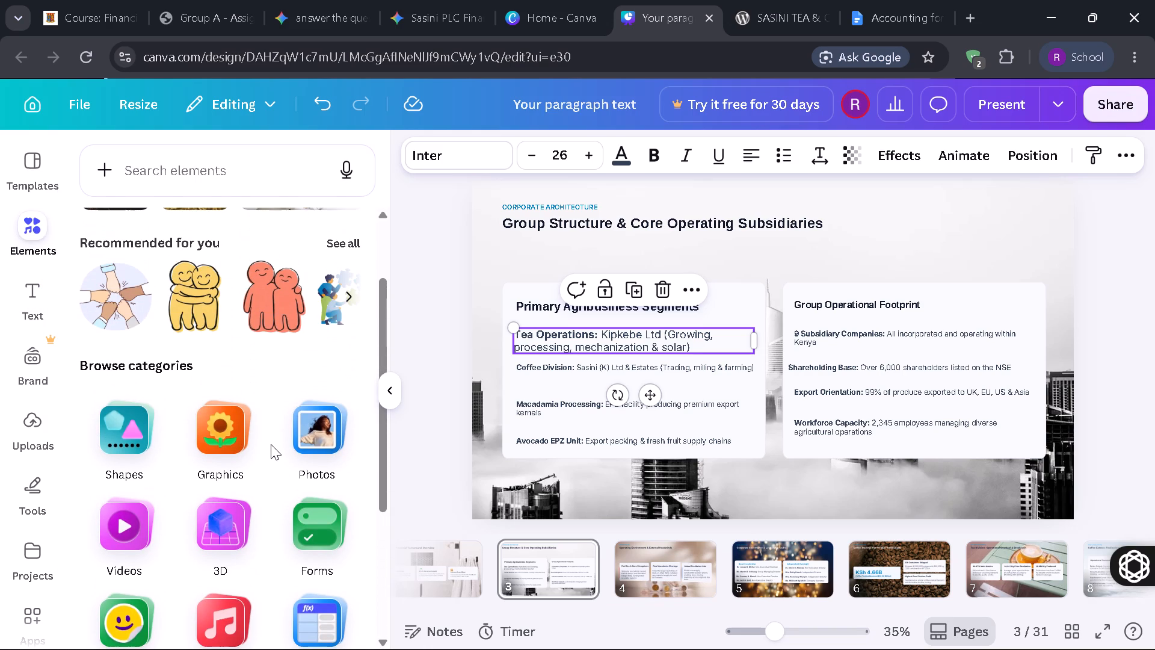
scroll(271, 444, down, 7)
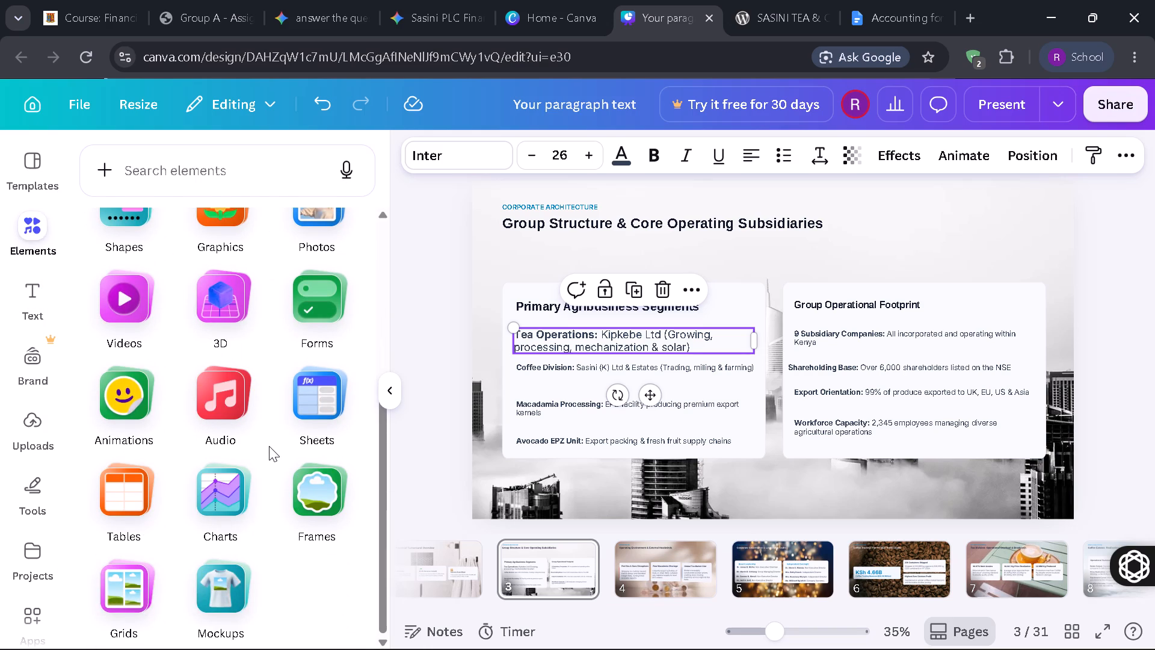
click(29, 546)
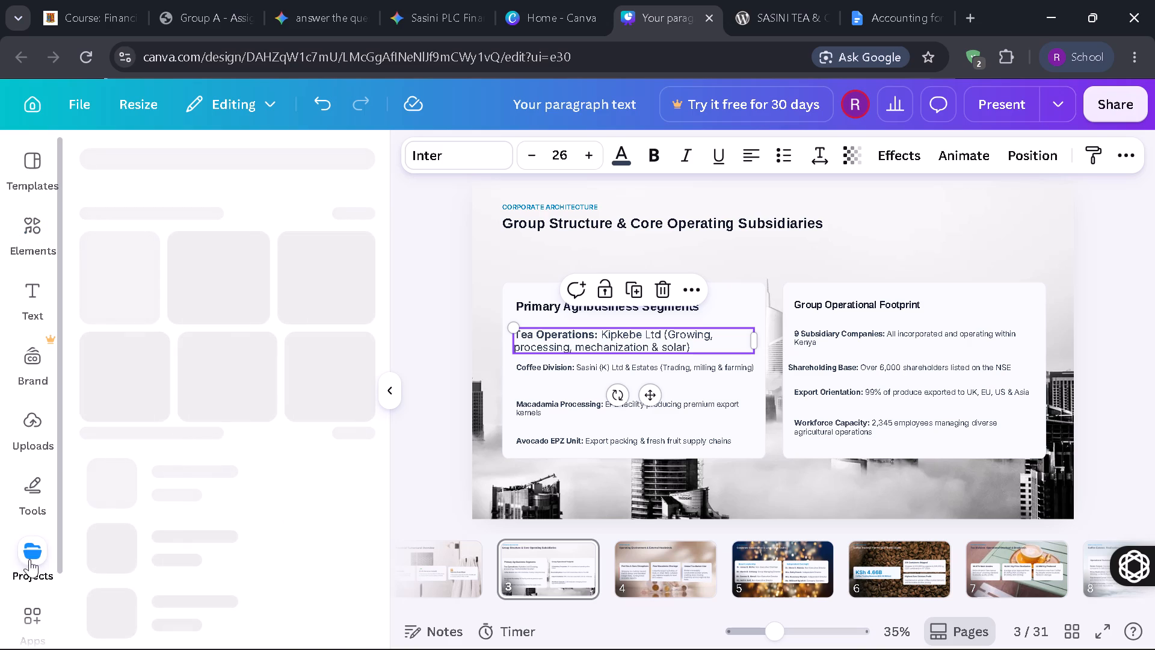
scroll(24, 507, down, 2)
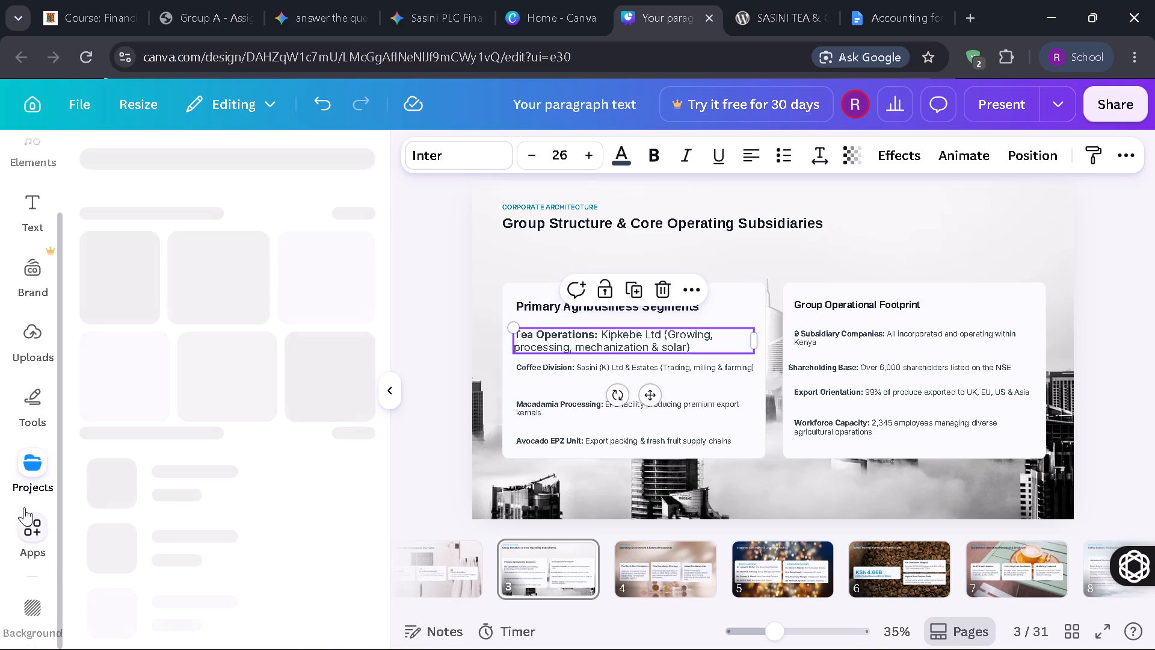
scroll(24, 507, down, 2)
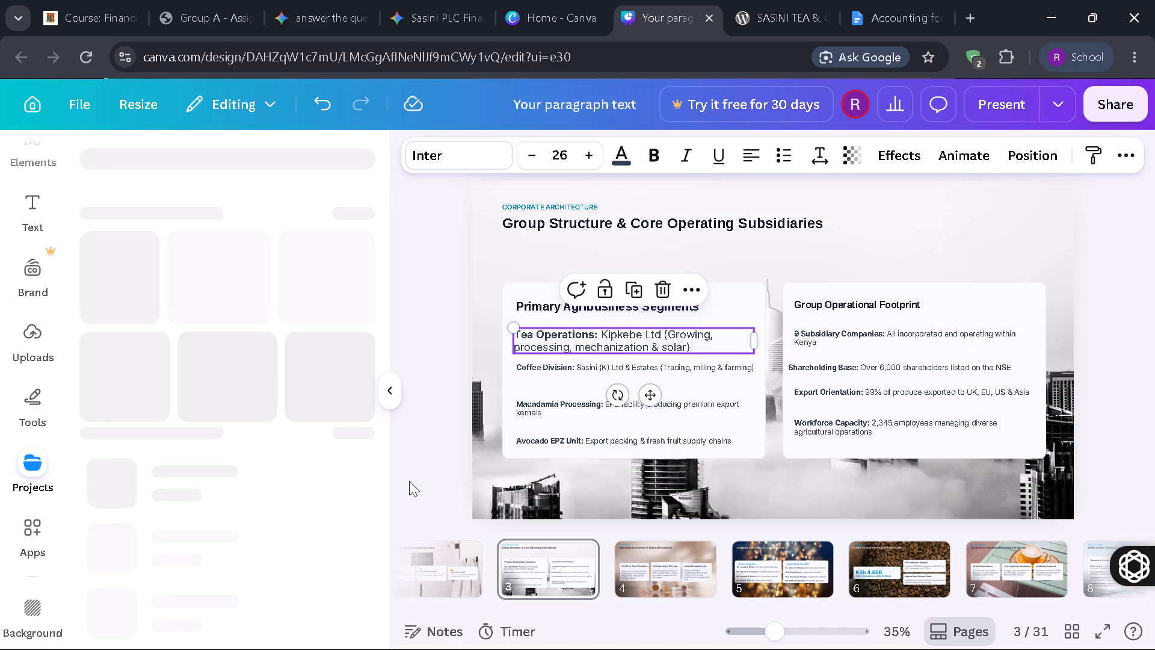
Increase the Coffee Division text in the Primary Agribusiness Segments card to font size 26.
click(563, 370)
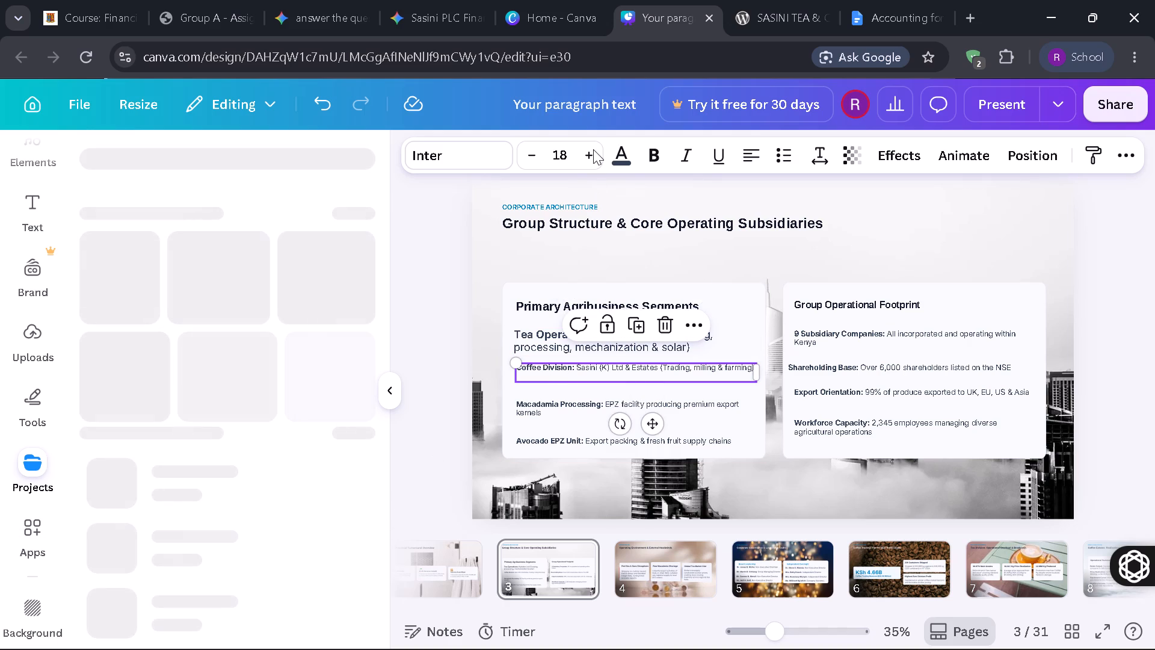
click(593, 149)
click(593, 149)
click(593, 149)
click(593, 149)
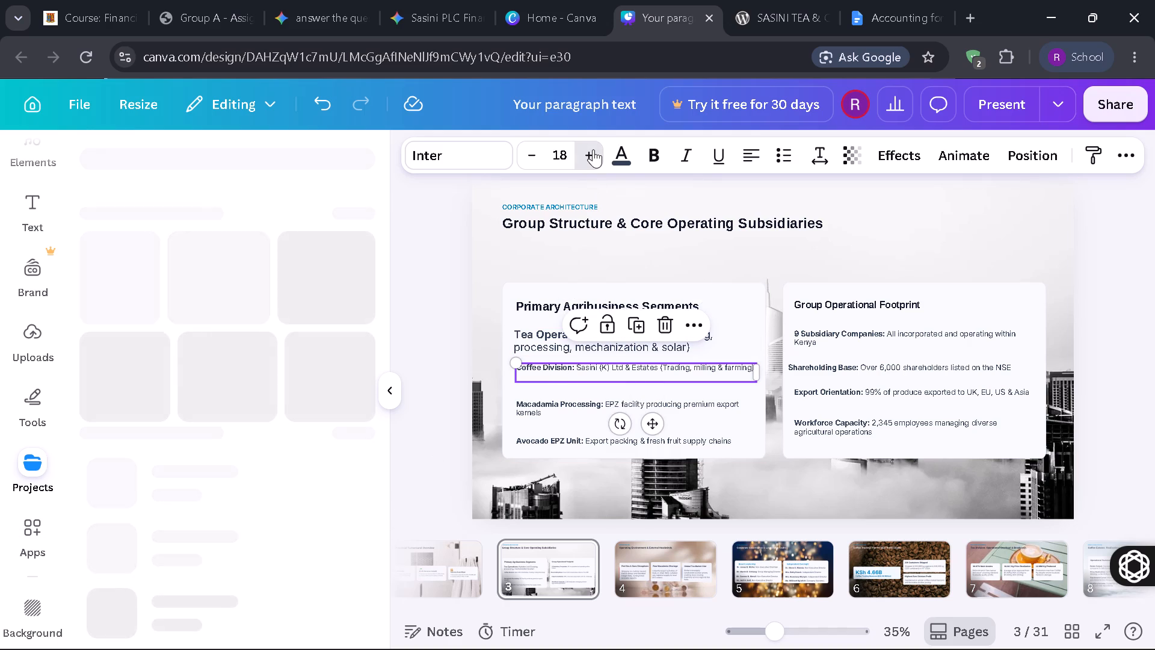
click(593, 149)
click(593, 149)
double_click(593, 149)
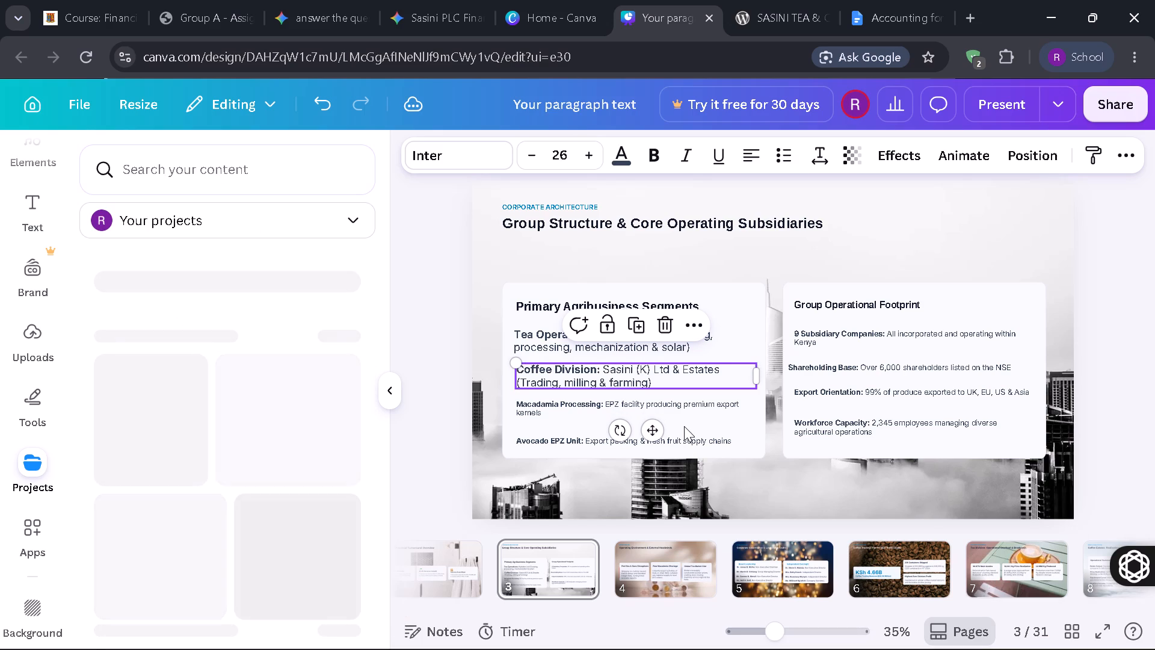
Increase the Macadamia Processing text in the Primary Agribusiness Segments card to font size 26.
click(577, 406)
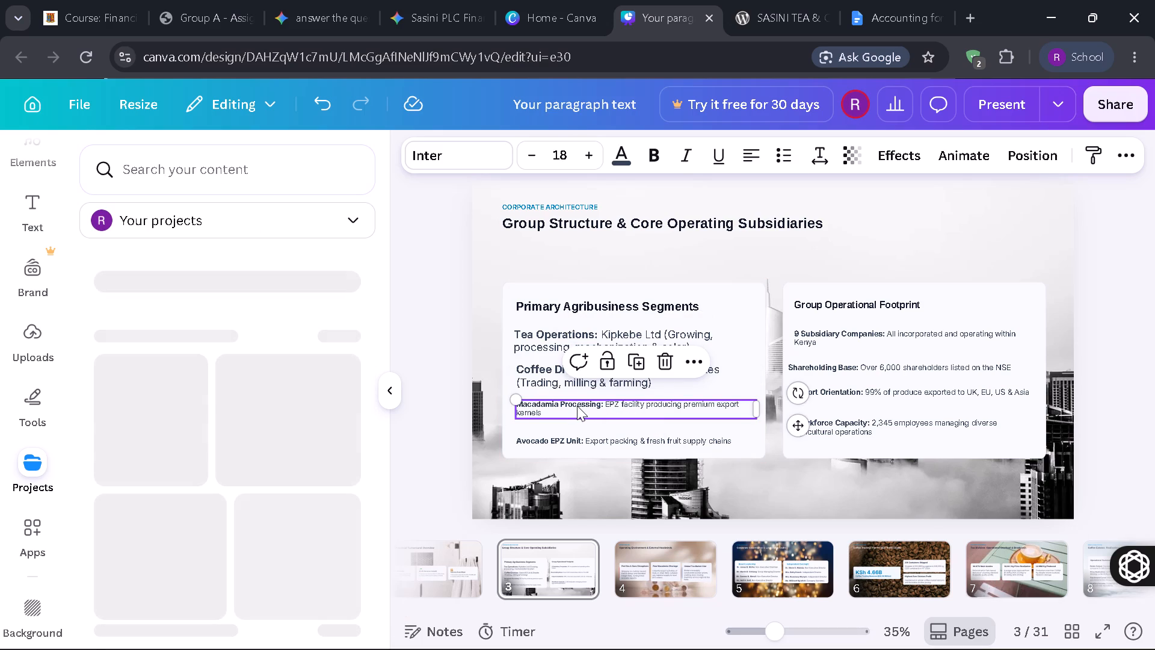
click(588, 148)
click(588, 148)
click(588, 148)
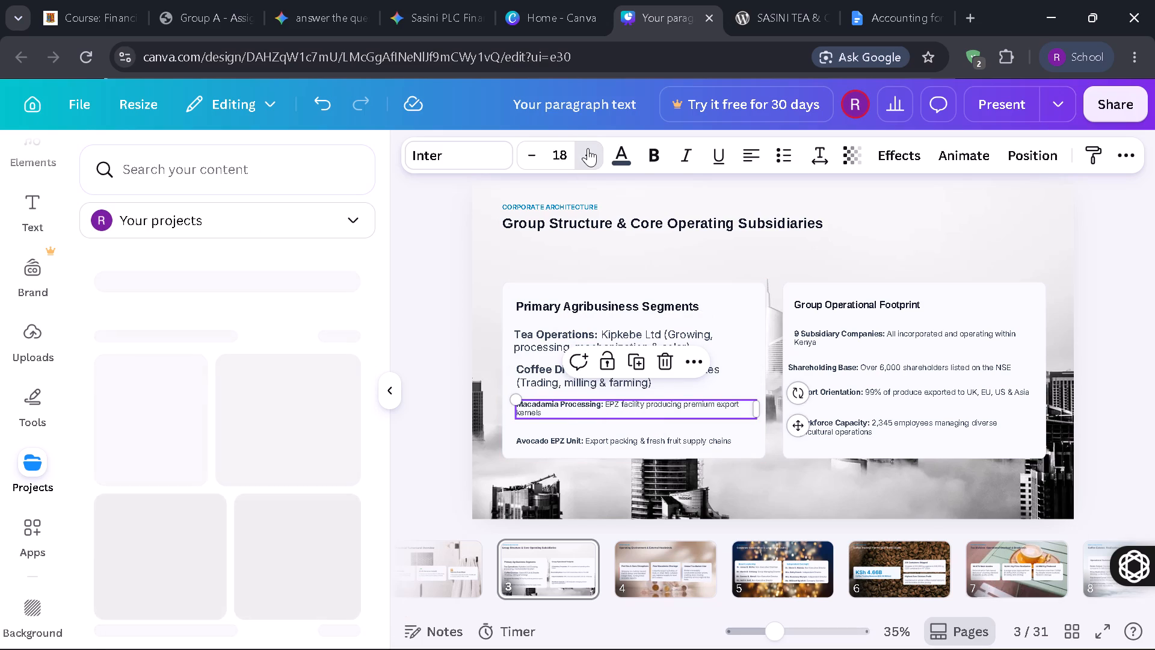
click(588, 148)
click(588, 148)
double_click(588, 148)
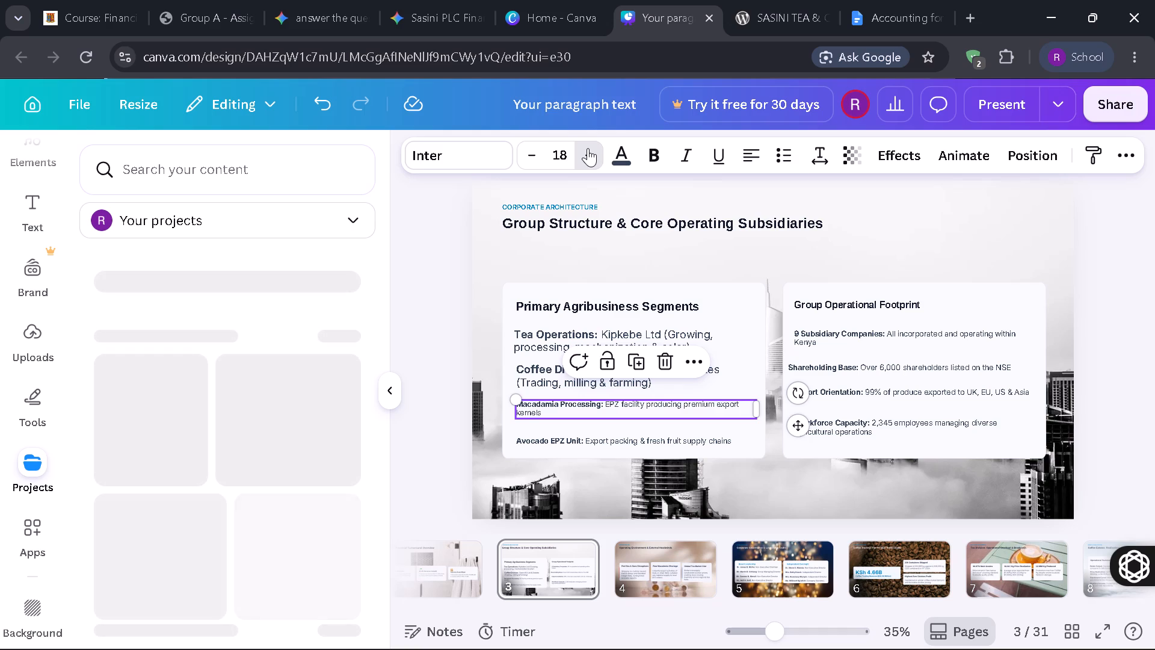
click(588, 148)
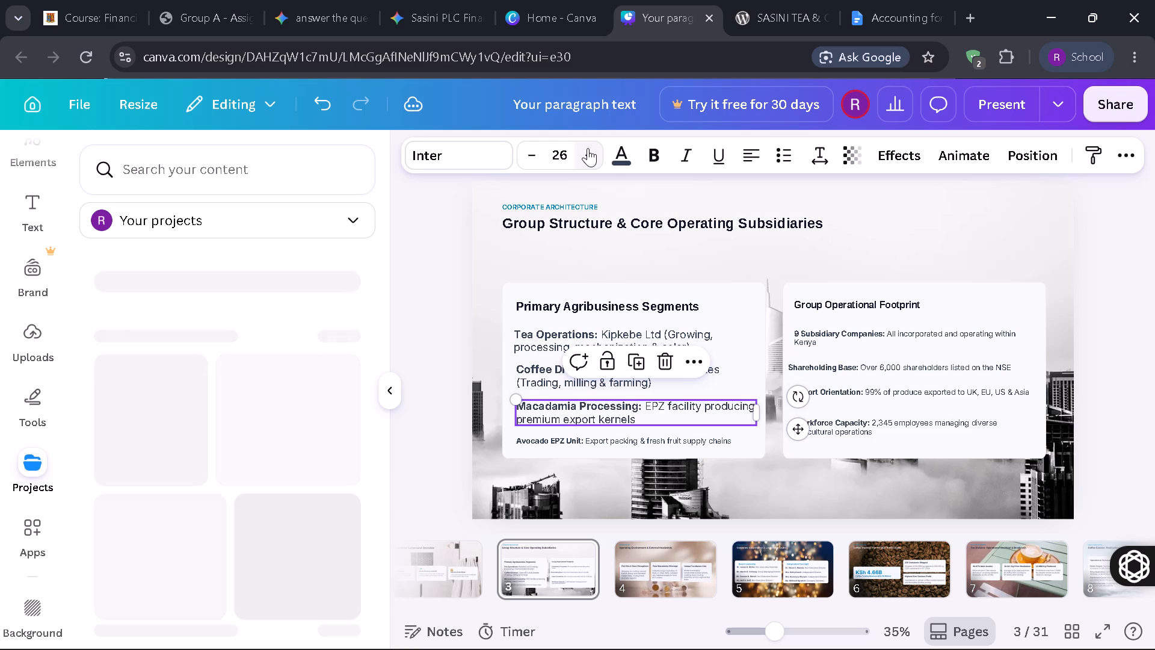
Increase the Avocado EPZ Unit text in the Primary Agribusiness Segments card to font size 26.
click(590, 438)
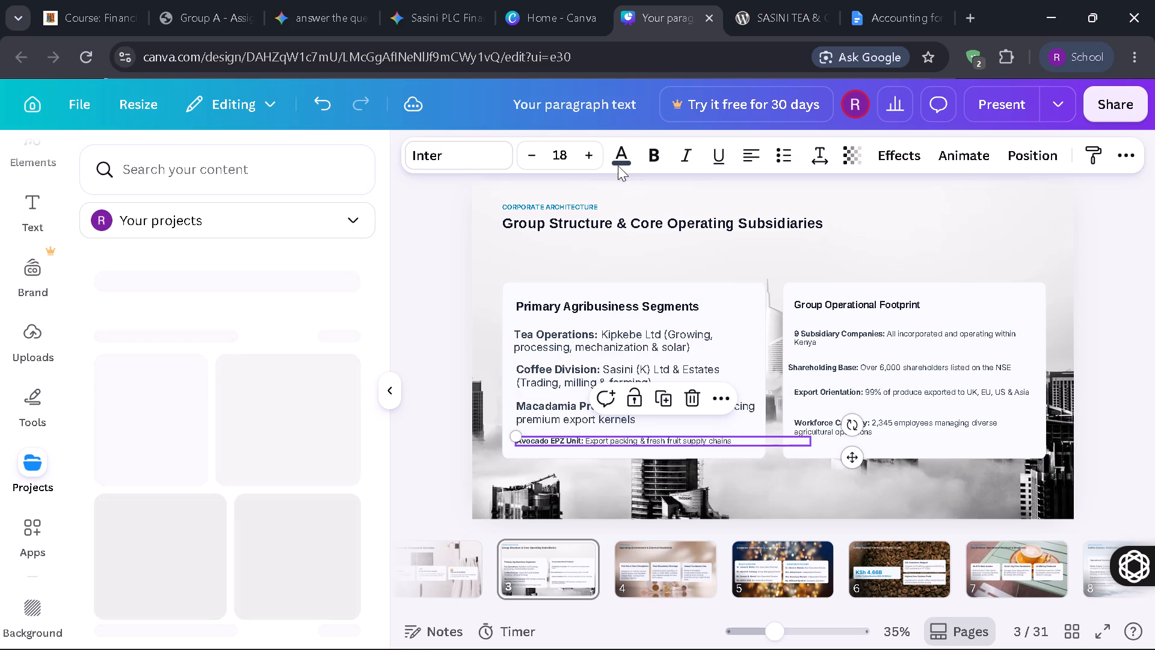
click(595, 152)
click(595, 152)
click(595, 152)
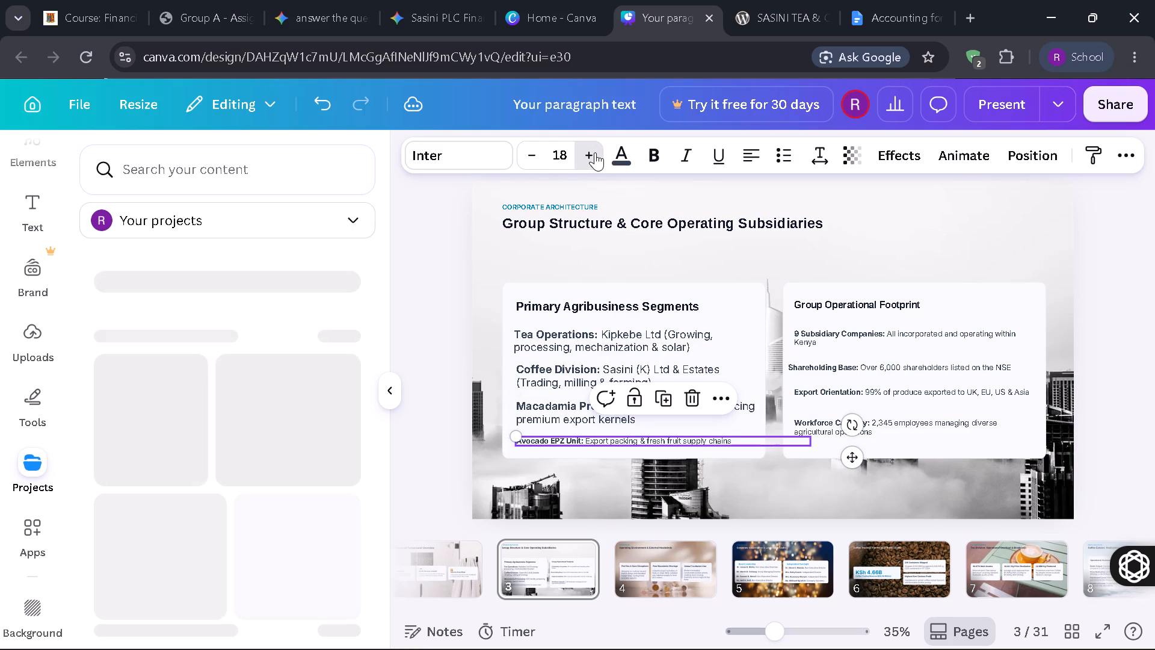
click(595, 152)
click(595, 152)
click(595, 152)
click(595, 152)
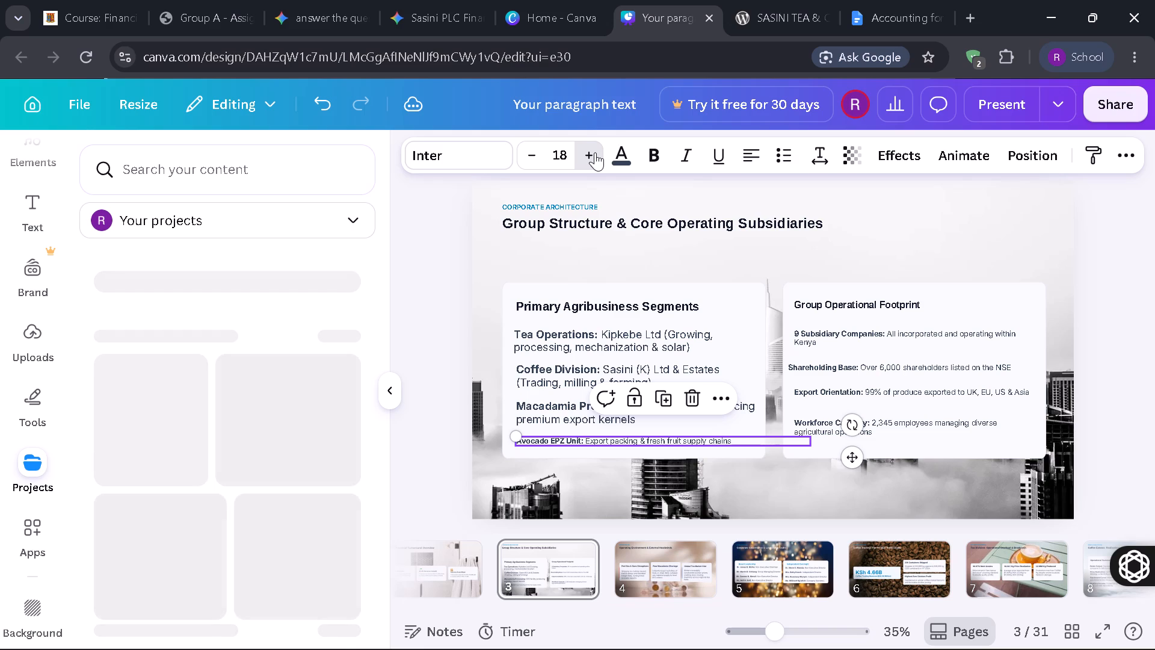
click(595, 152)
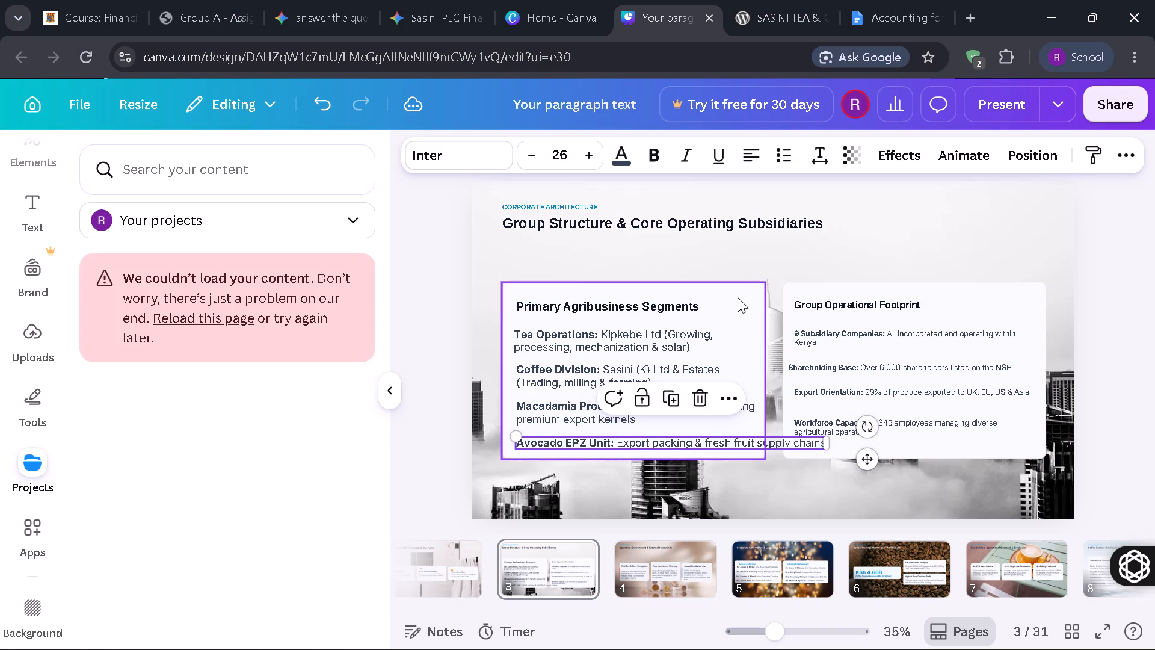
Reload the presentation's editing page.
click(198, 317)
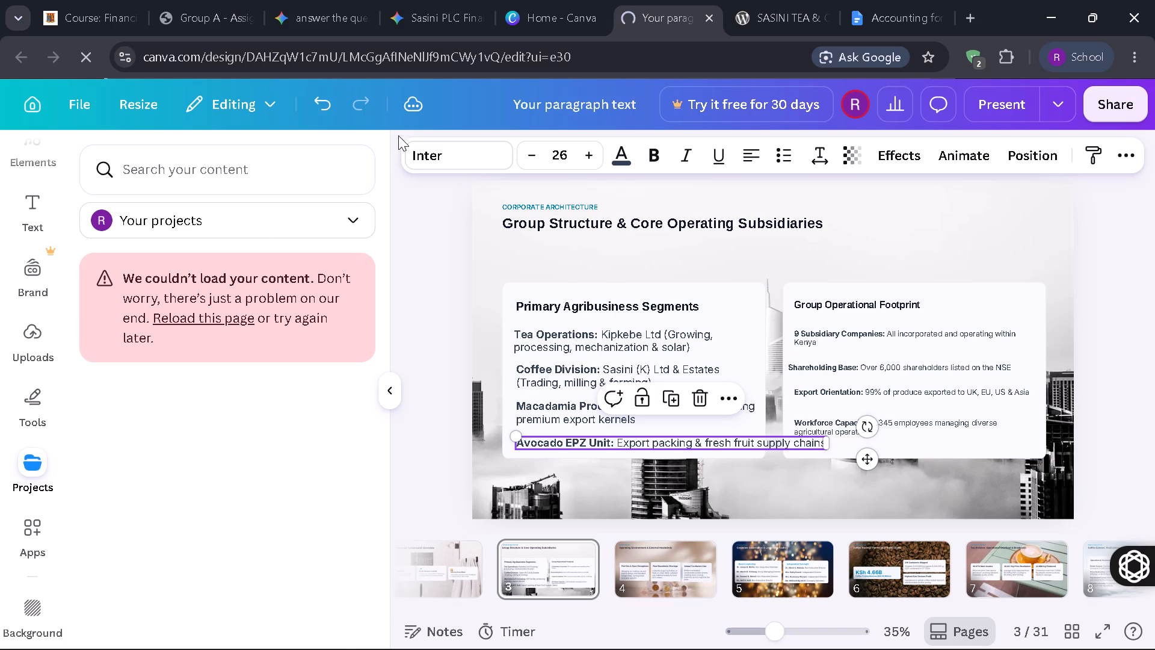
click(410, 107)
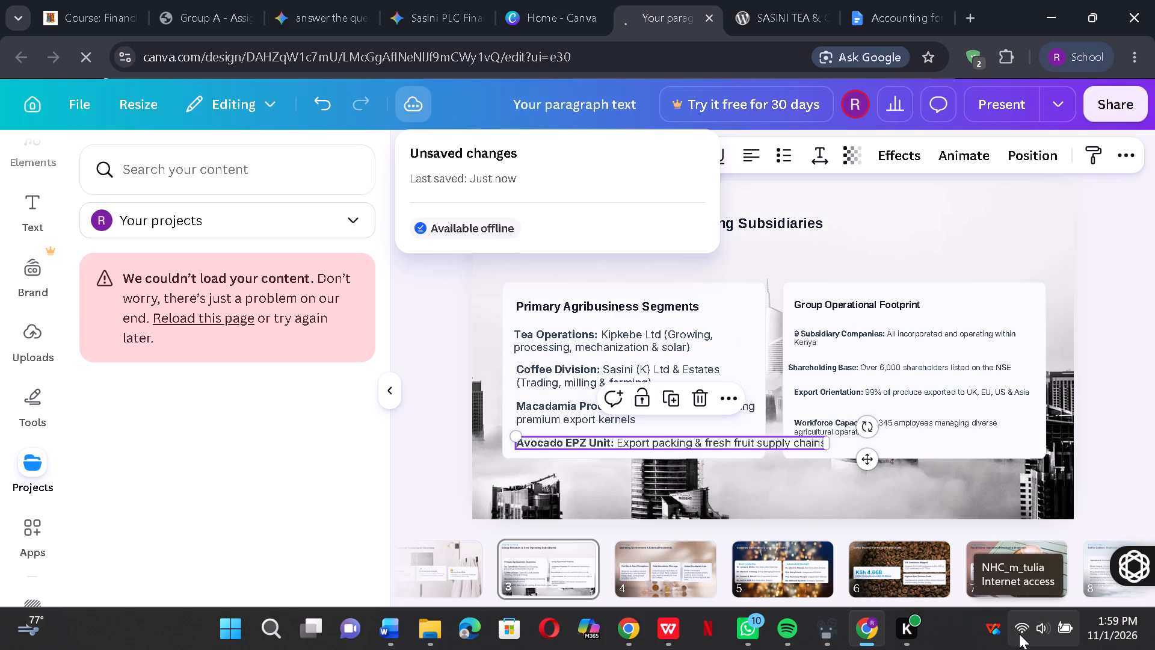
Check the computer's Wi-Fi connection while the presentation reloads.
click(1019, 634)
click(905, 233)
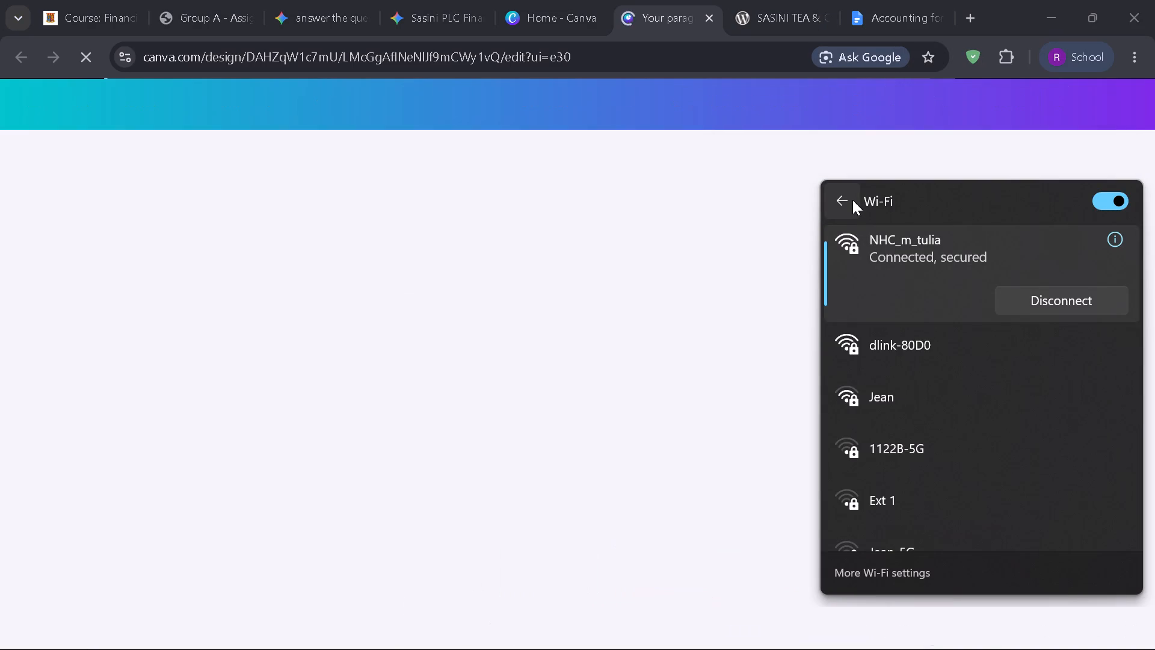
click(988, 138)
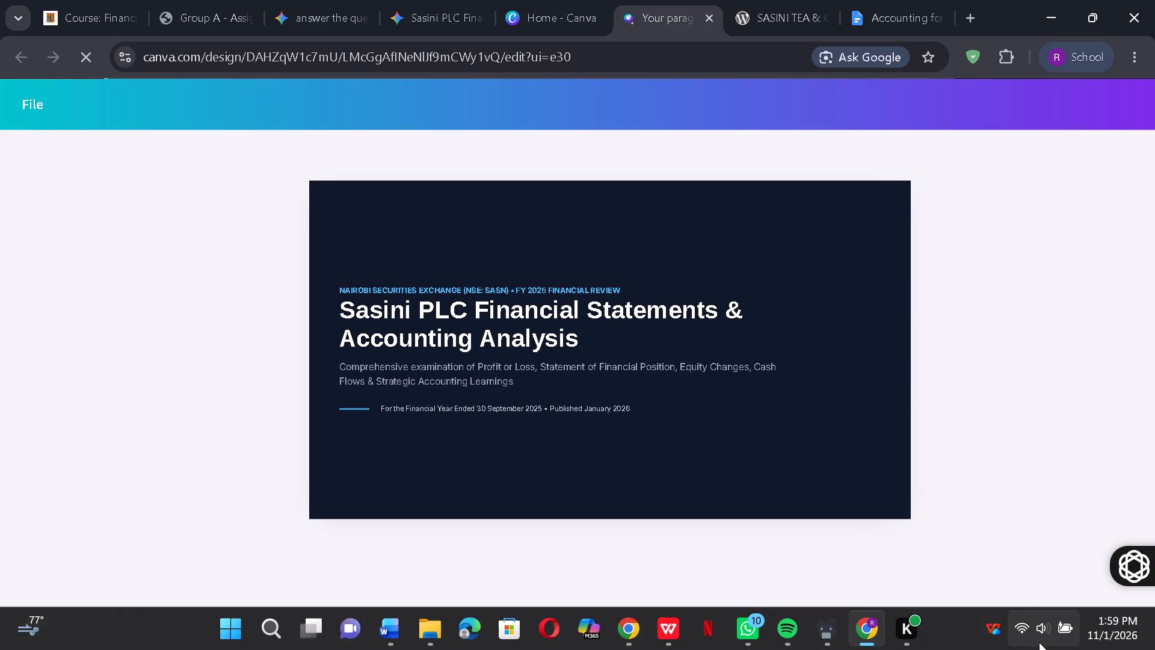
Skip to the next song in the Spotify playback.
click(1033, 640)
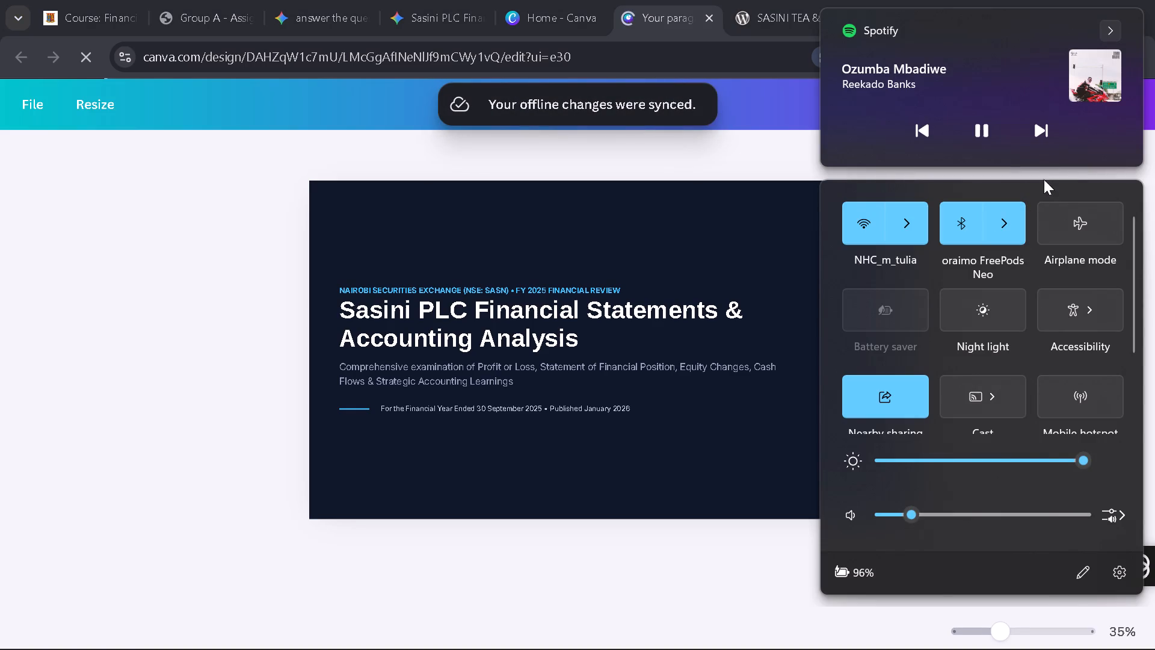
click(1045, 127)
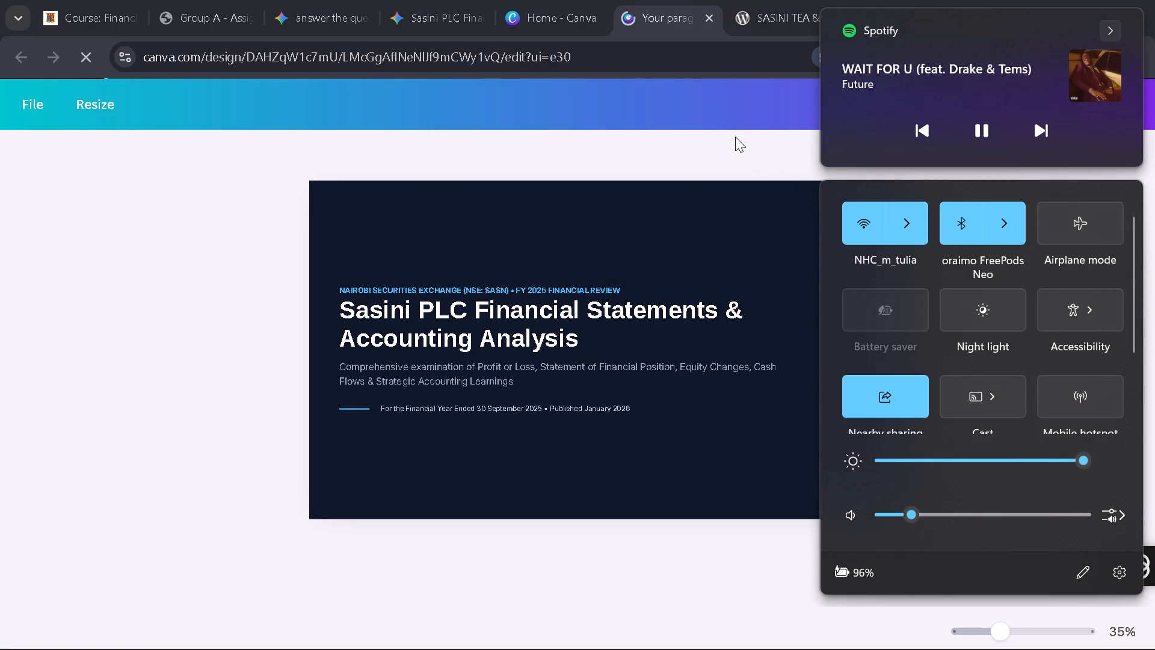
Look through the list of available Wi-Fi networks, then return to the presentation.
click(910, 231)
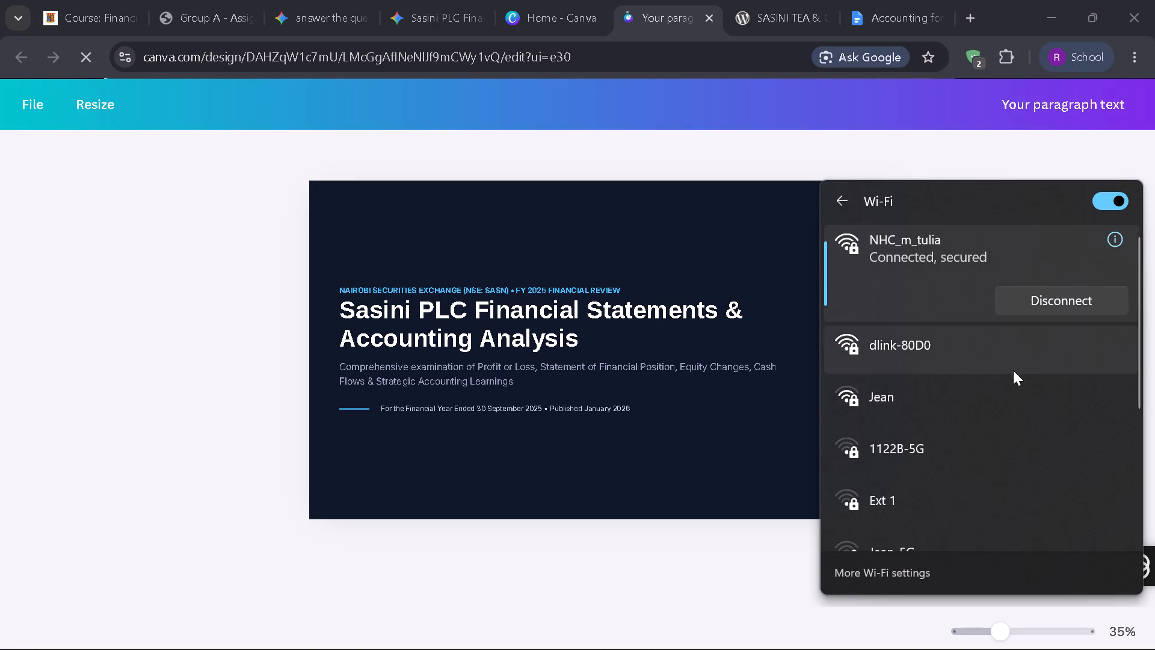
scroll(986, 395, down, 5)
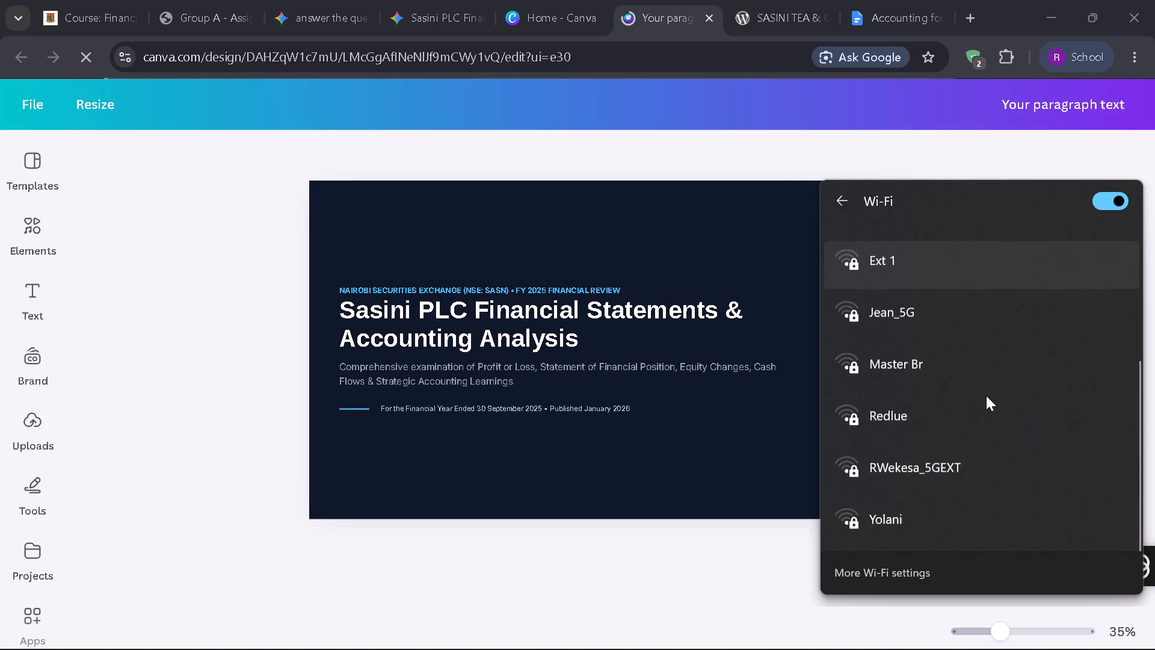
scroll(986, 395, down, 3)
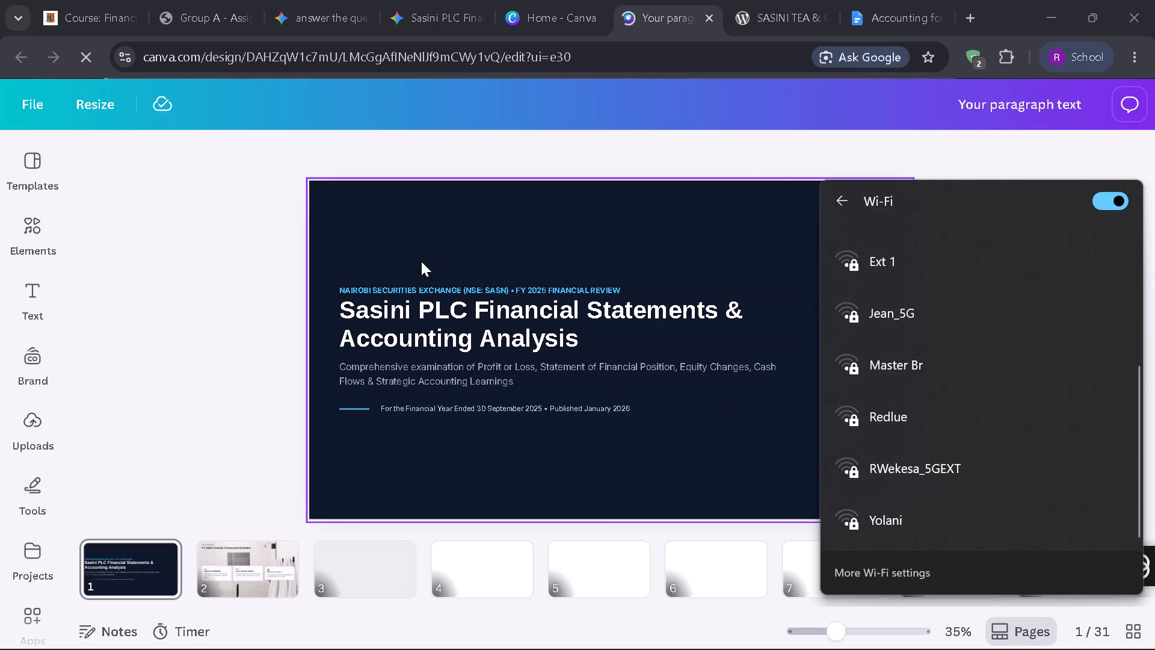
click(251, 146)
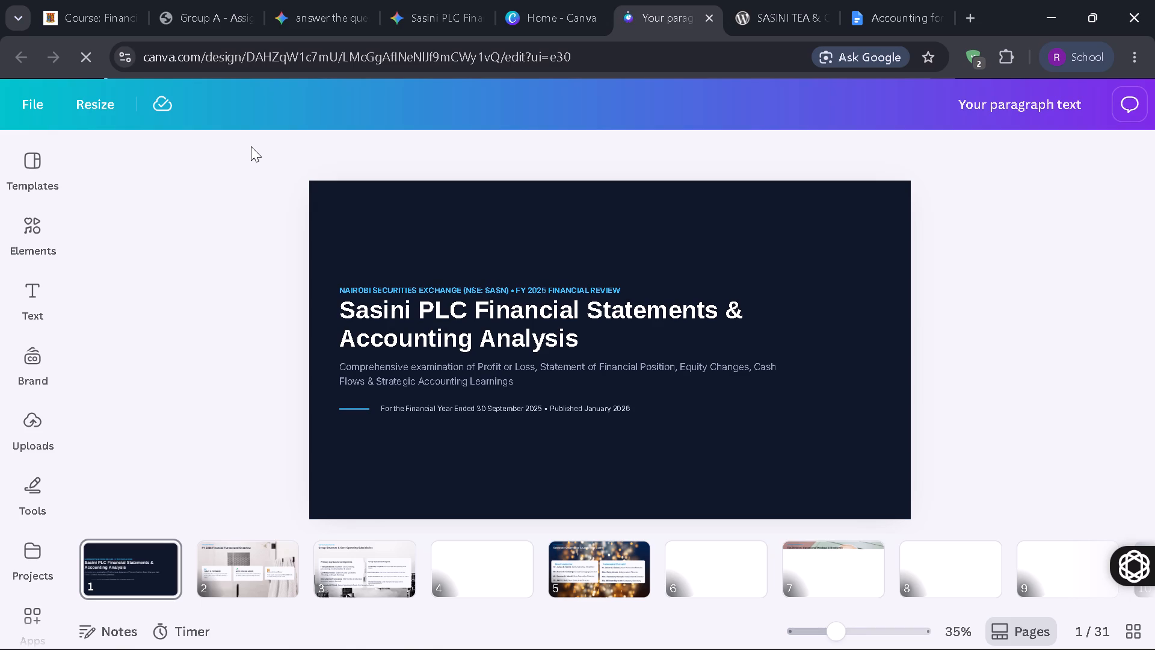
Go to slide 3, Group Structure & Core Operating Subsidiaries, in the reloaded presentation.
key(Right)
key(Right)
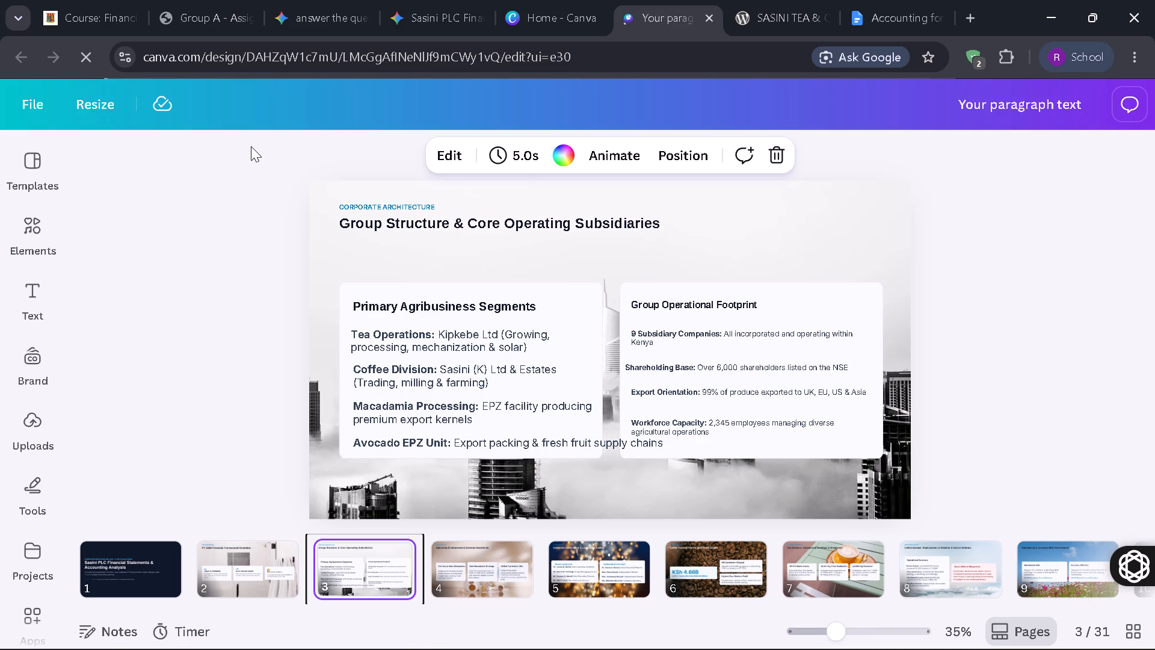
Extend the bottom edge of the Primary Agribusiness Segments card downward to leave room below the Avocado EPZ Unit line.
click(578, 297)
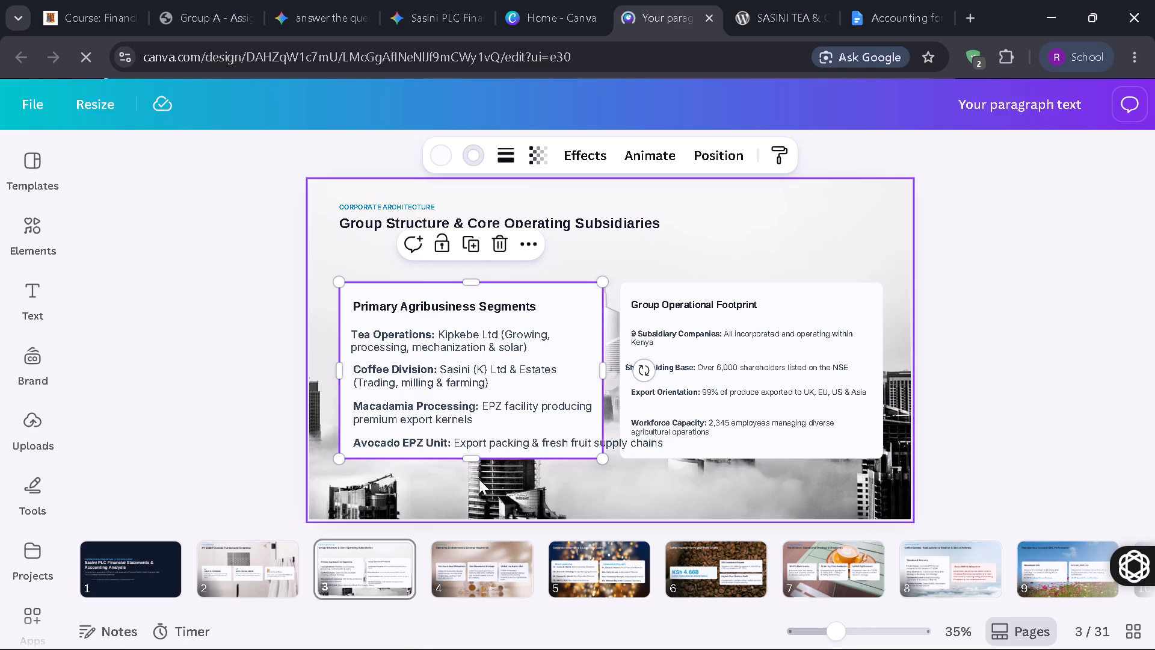
drag(476, 454, 476, 460)
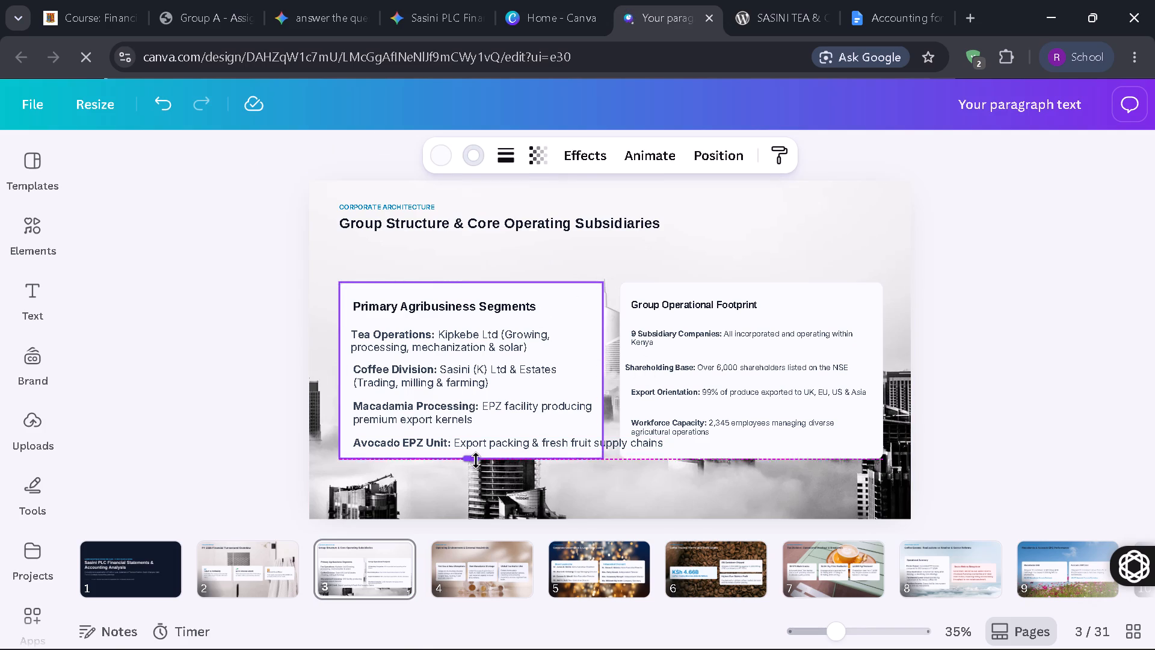
drag(476, 460, 474, 470)
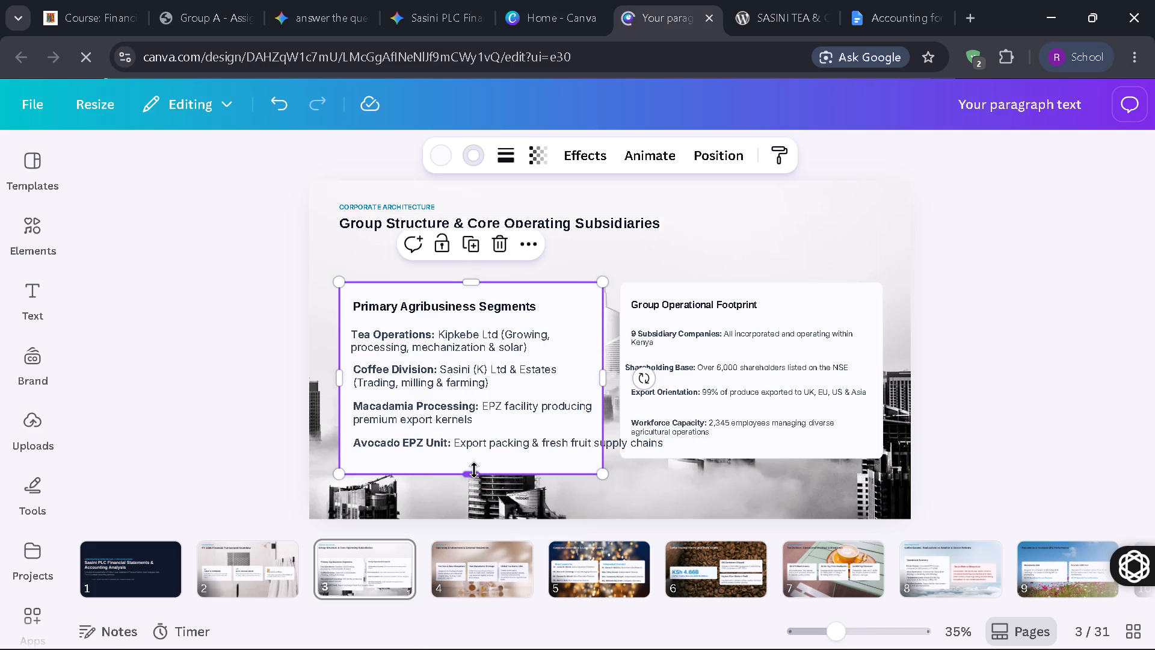
drag(475, 472, 473, 478)
Narrow the Avocado EPZ Unit text box so its line wraps inside the Primary Agribusiness Segments card.
click(513, 444)
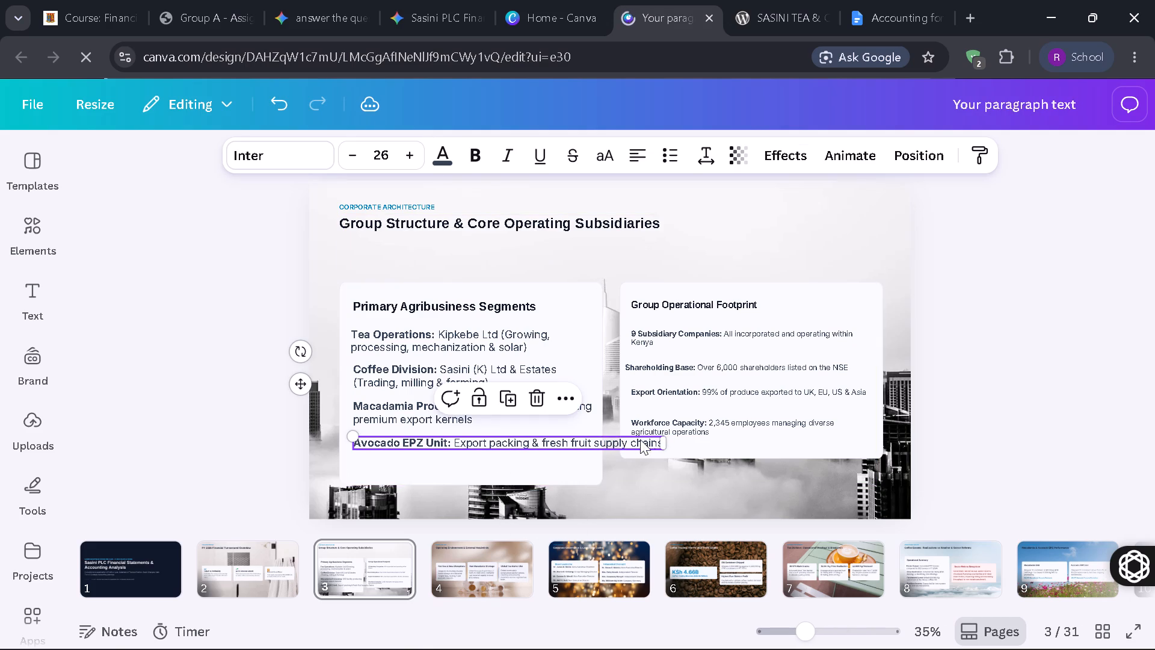
drag(667, 442, 603, 463)
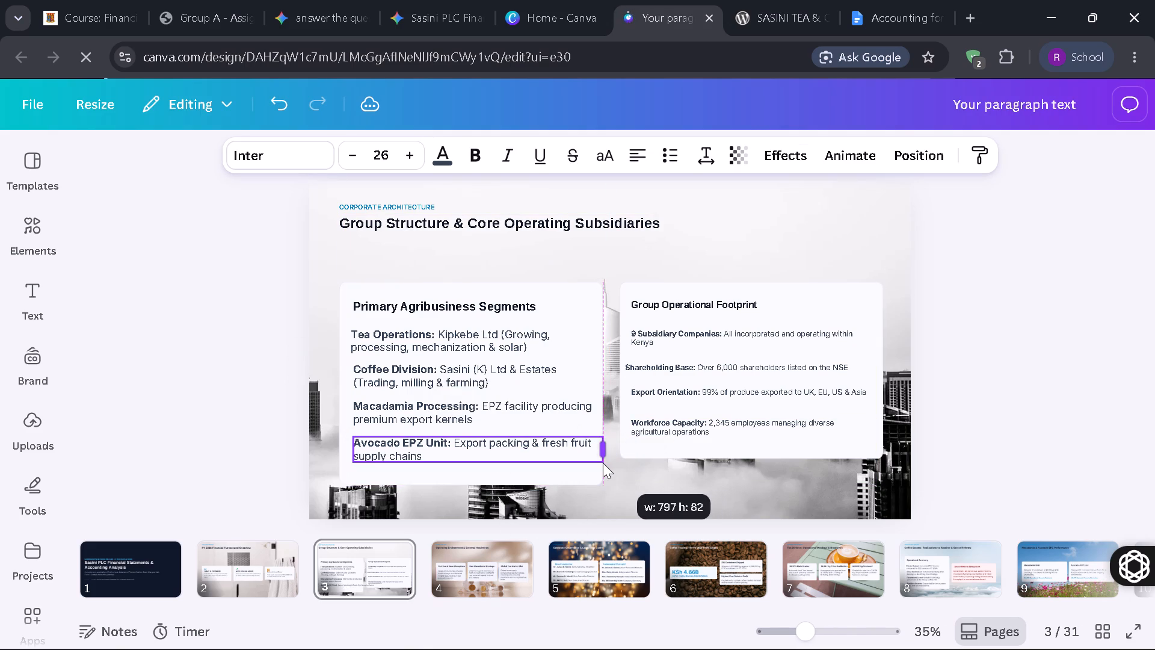
drag(603, 463, 596, 464)
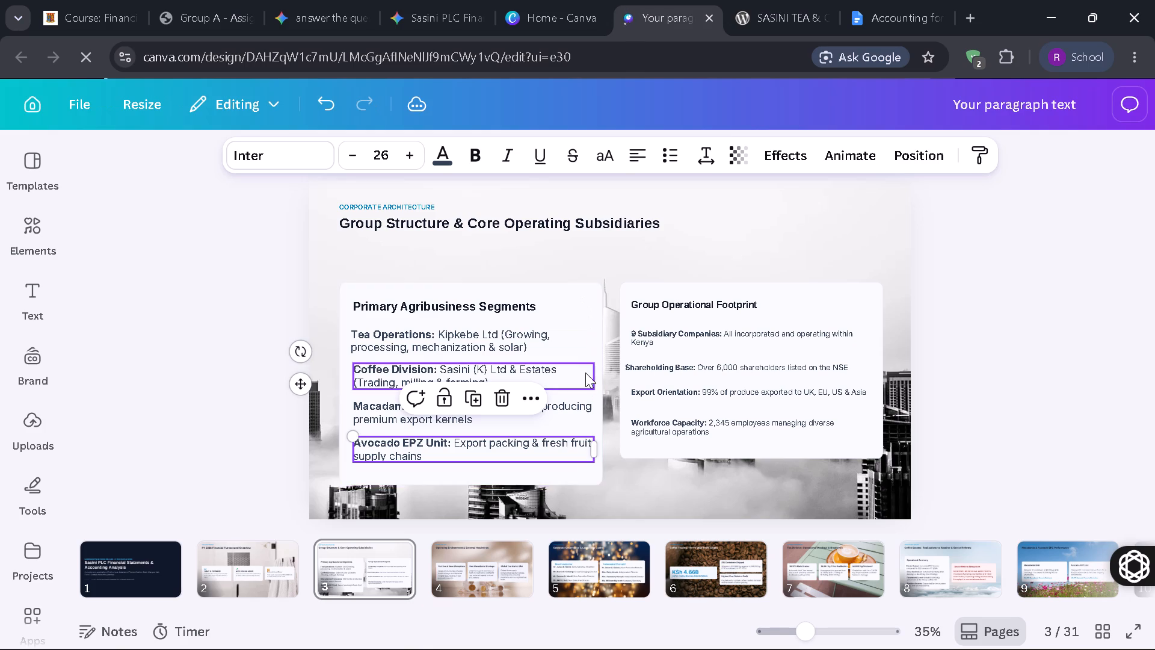
click(523, 341)
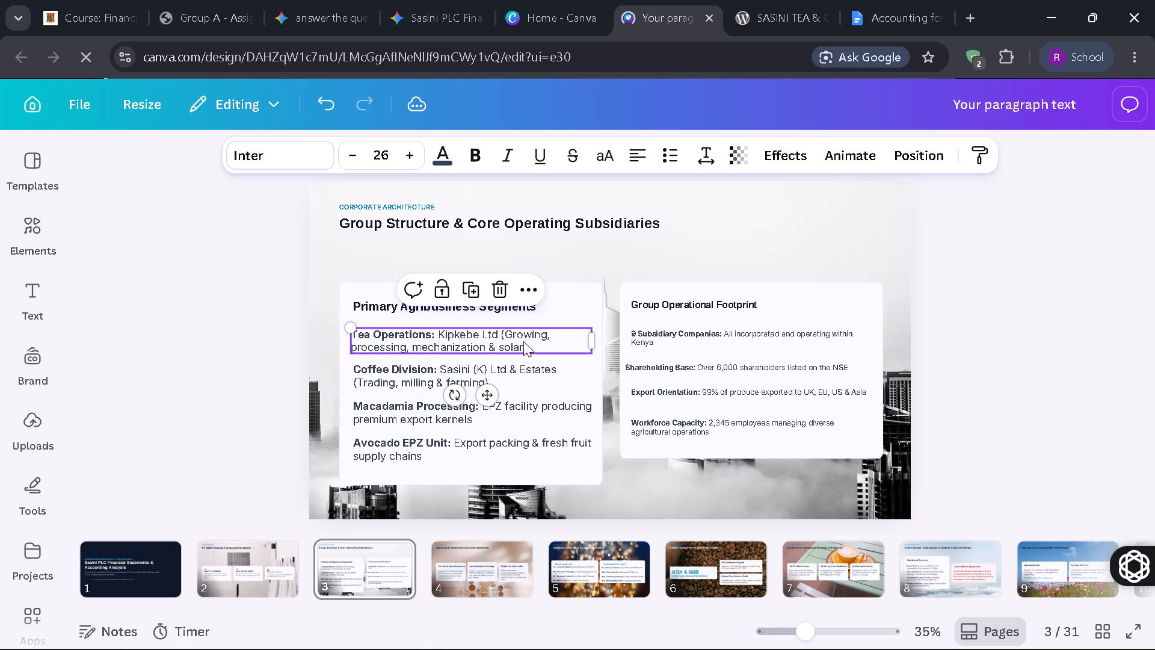
click(517, 367)
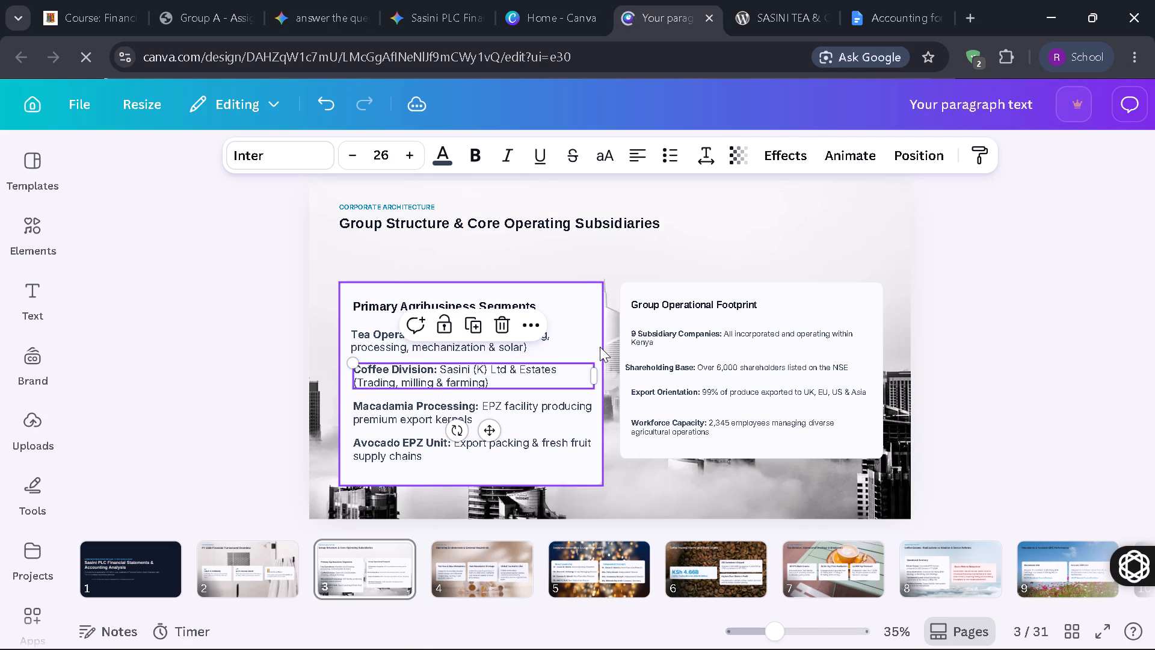
click(591, 303)
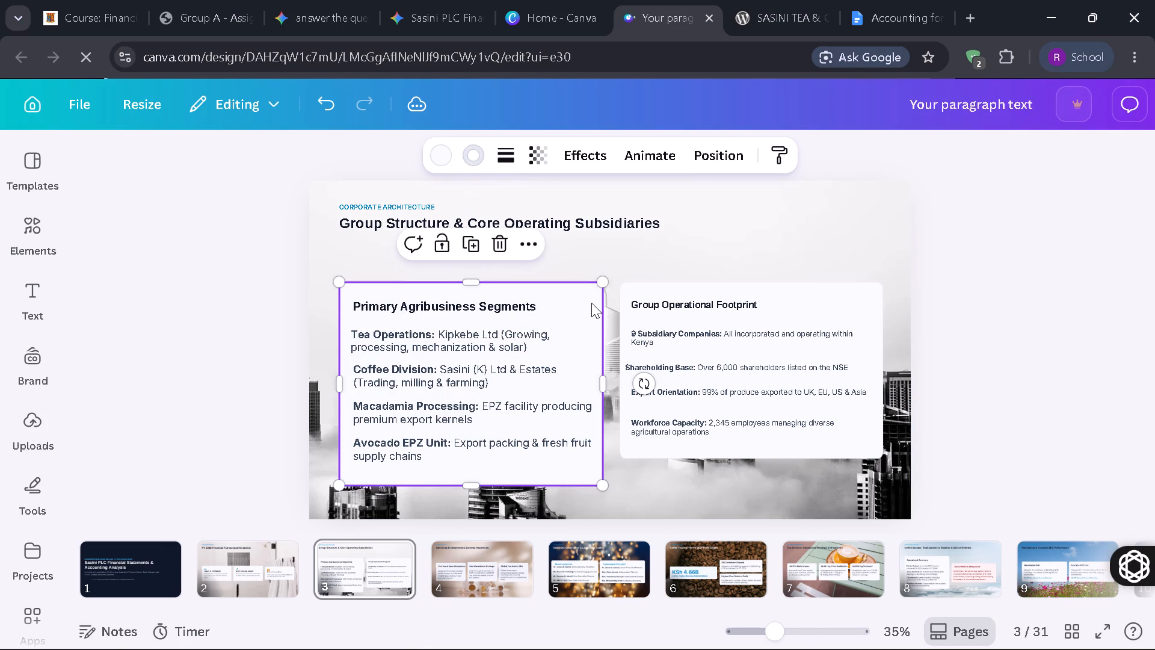
Extend the bottom edge of the Group Operational Footprint card downward to a height of about 593.
click(849, 305)
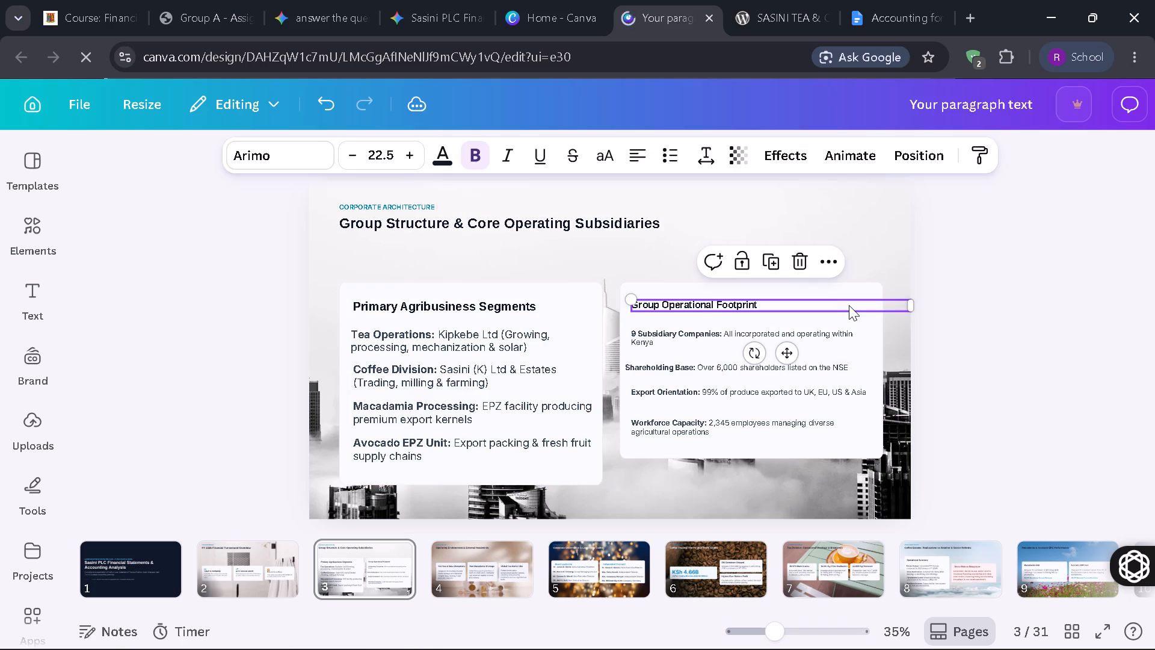
click(747, 459)
click(754, 450)
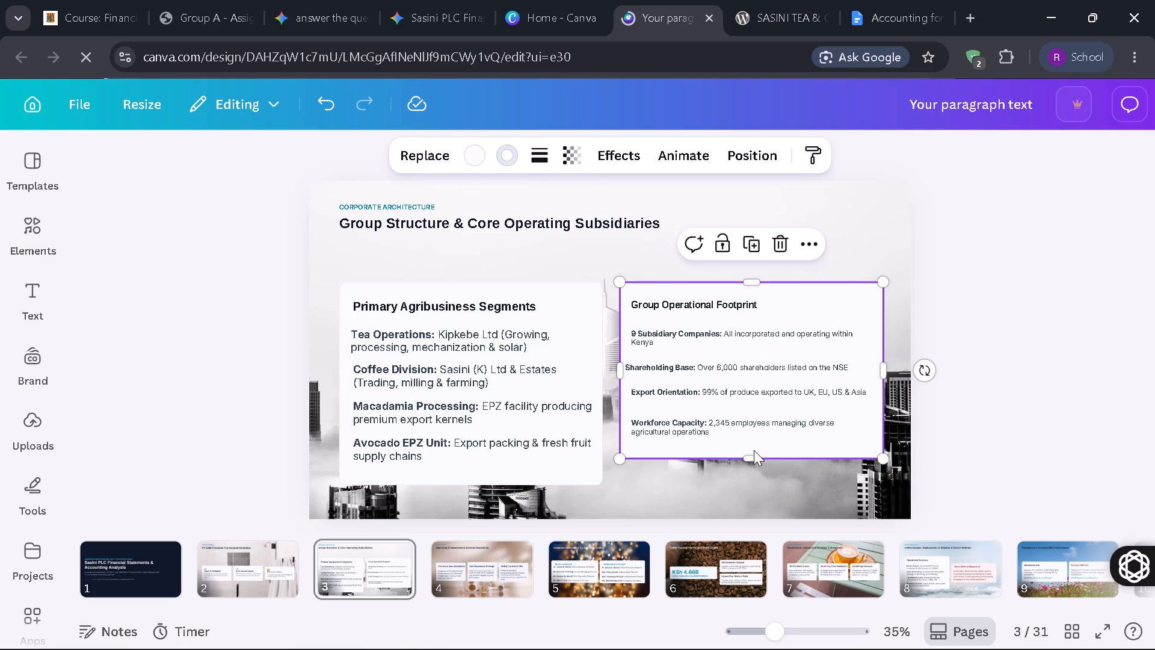
drag(752, 457, 751, 466)
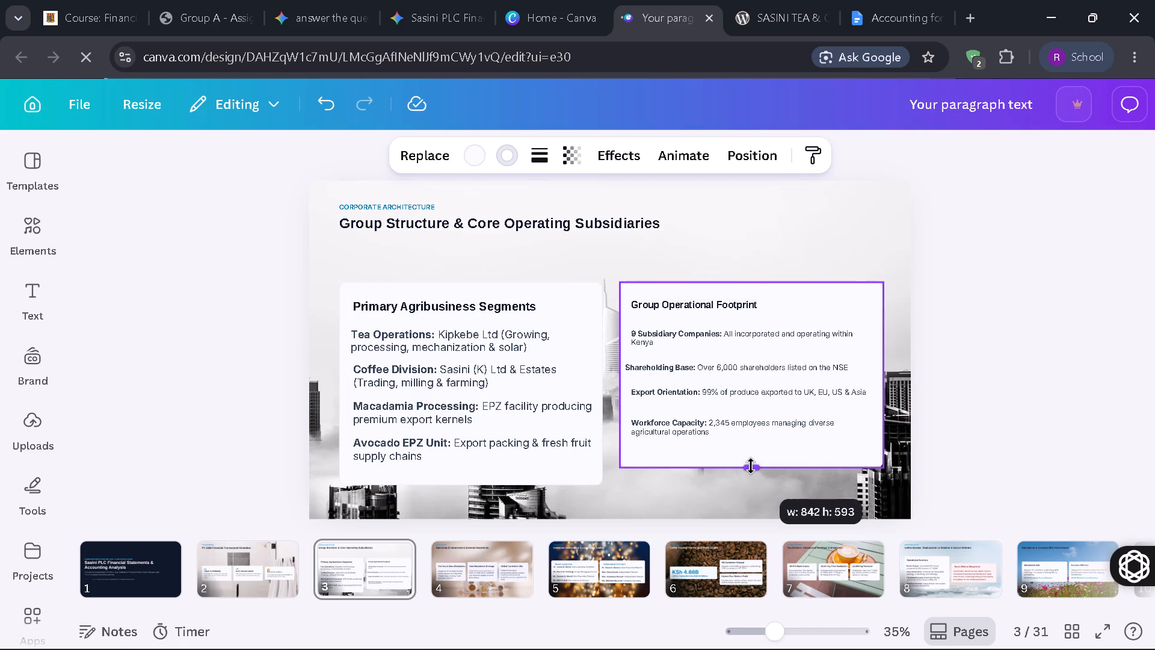
Increase the Group Operational Footprint heading to font size 28.5.
click(713, 303)
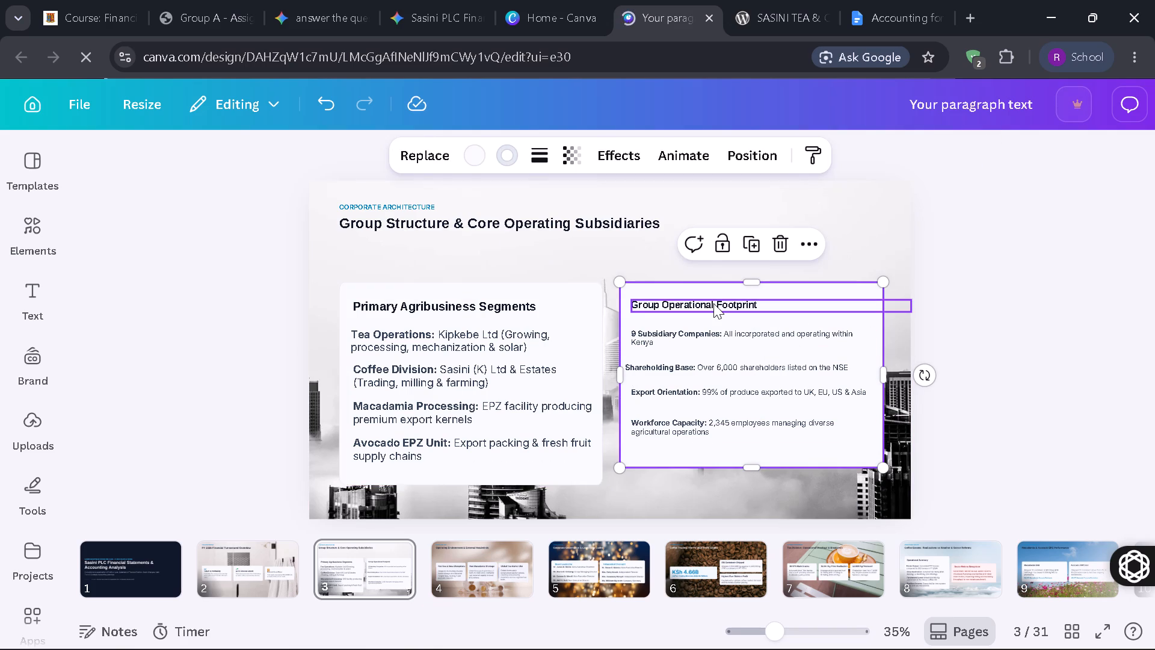
triple_click(411, 149)
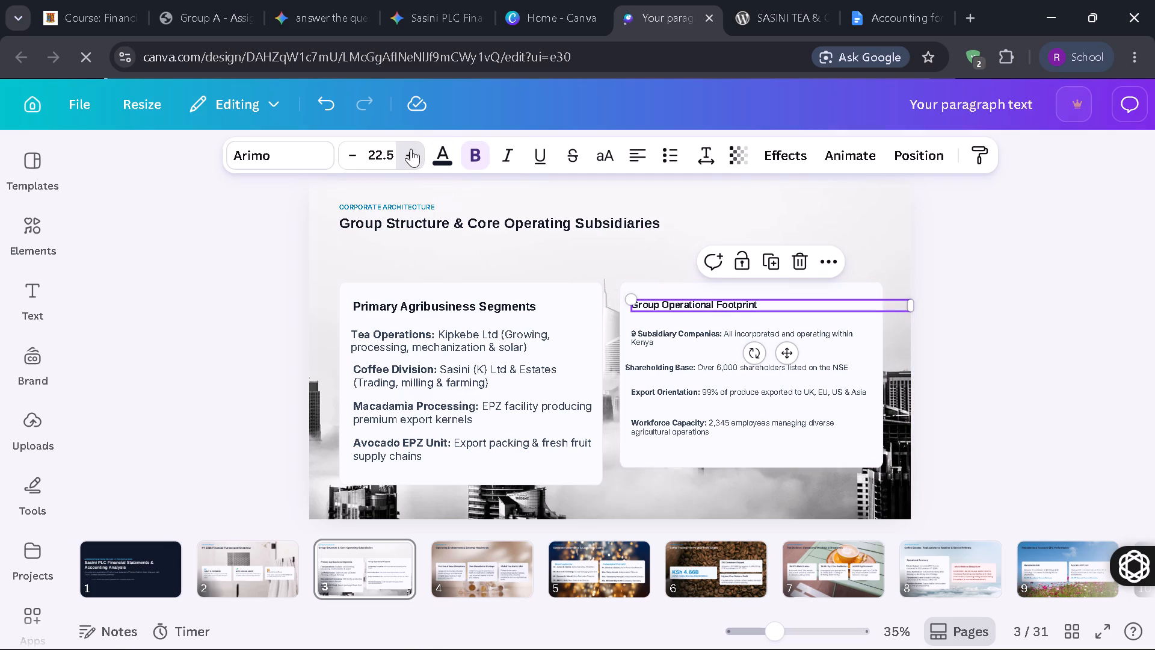
triple_click(411, 149)
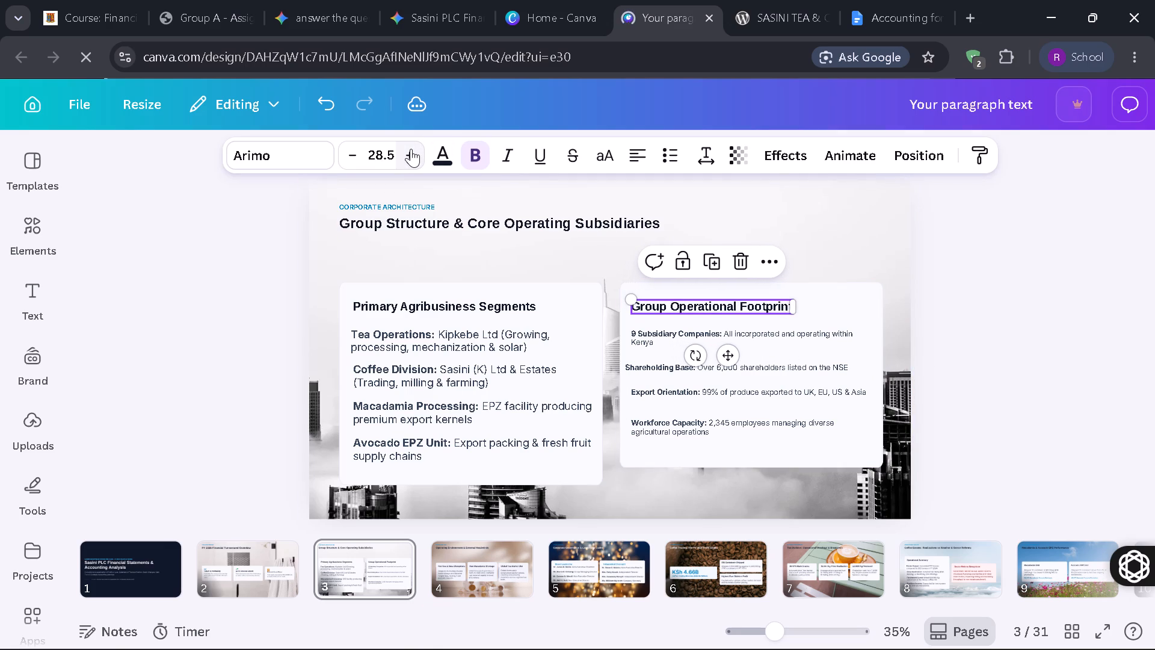
Increase the 9 Subsidiary Companies text in the Group Operational Footprint card to font size 26.
click(763, 332)
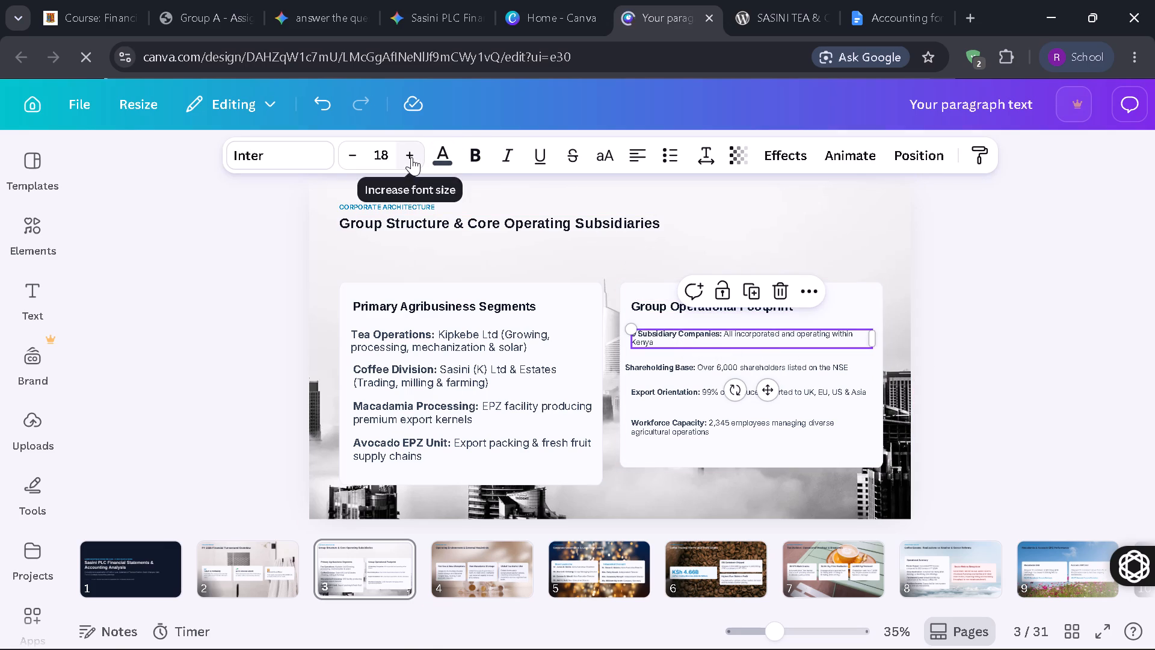
triple_click(411, 157)
triple_click(411, 157)
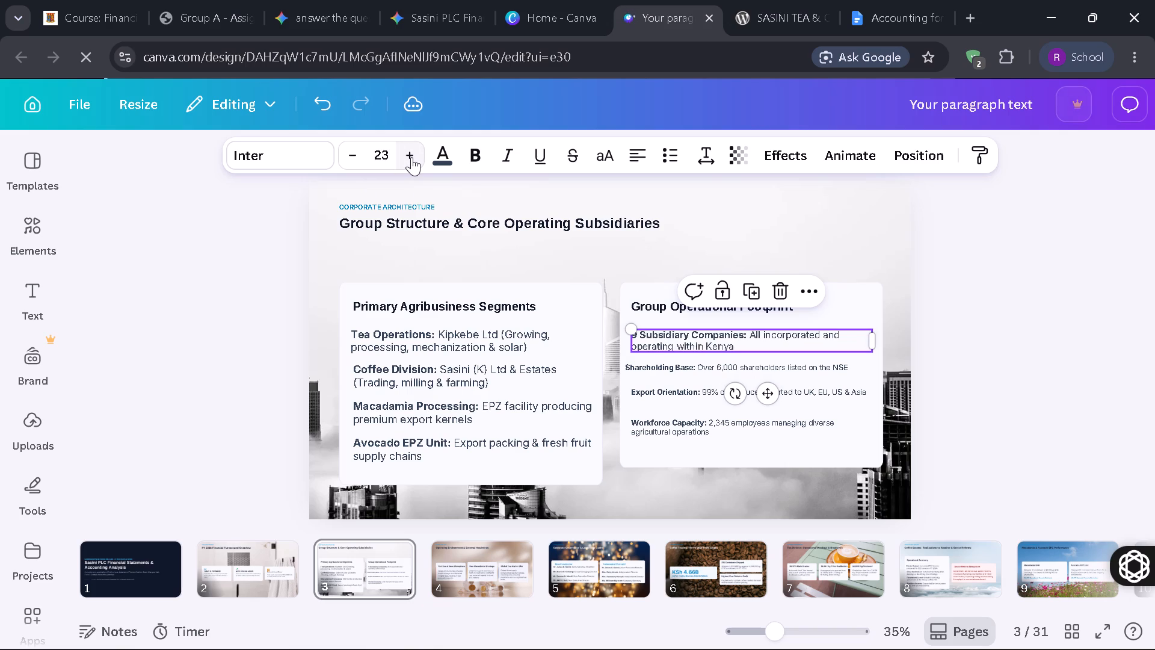
double_click(411, 157)
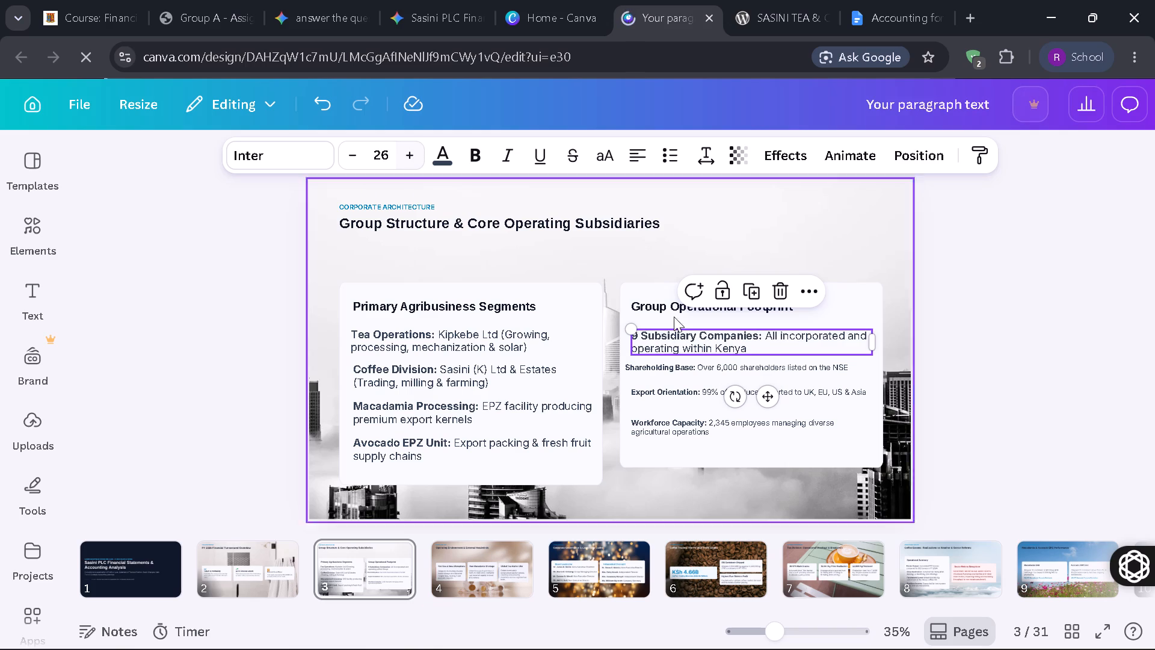
Increase the Shareholding Base text in the Group Operational Footprint card to font size 26.
click(736, 367)
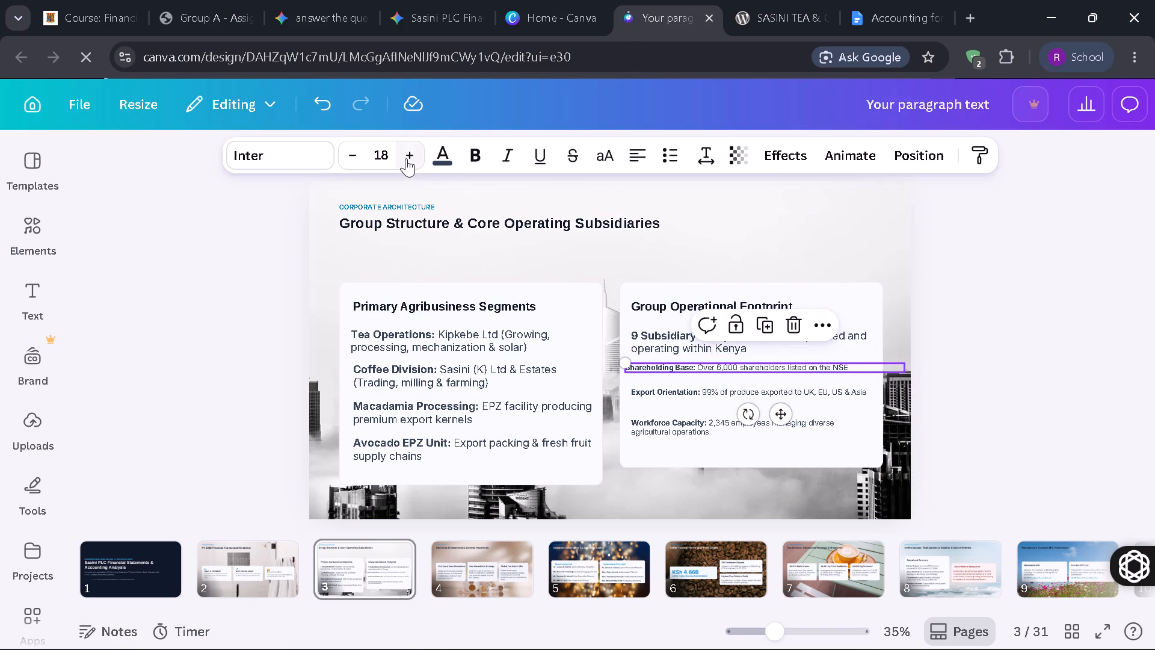
click(406, 158)
click(406, 158)
triple_click(406, 158)
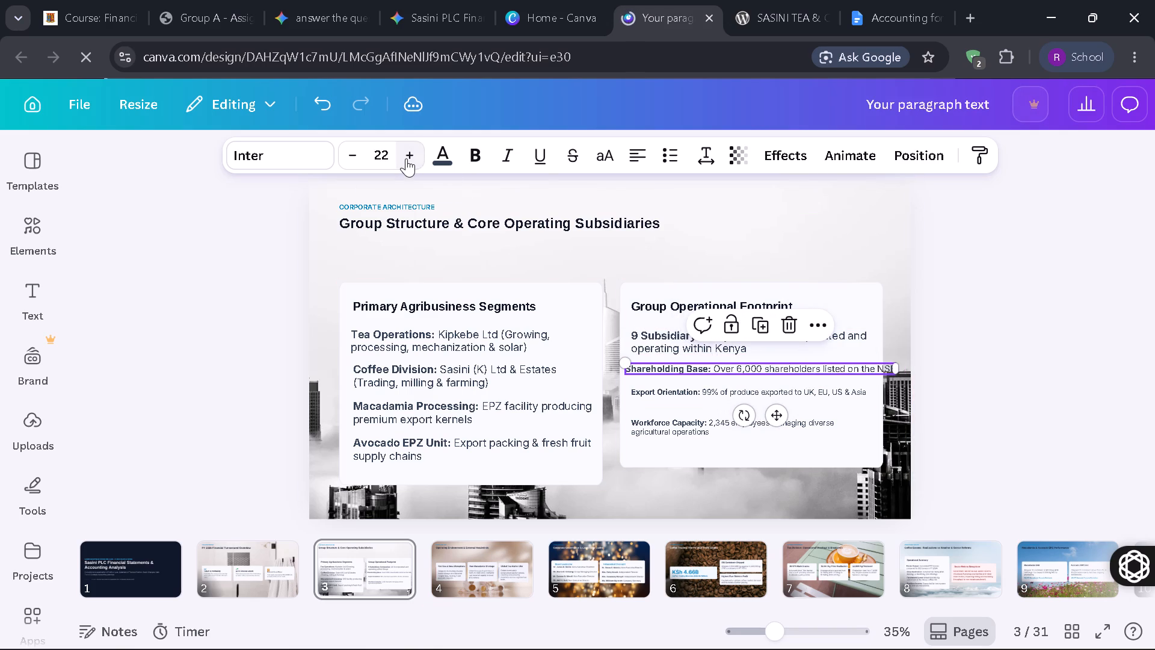
triple_click(406, 158)
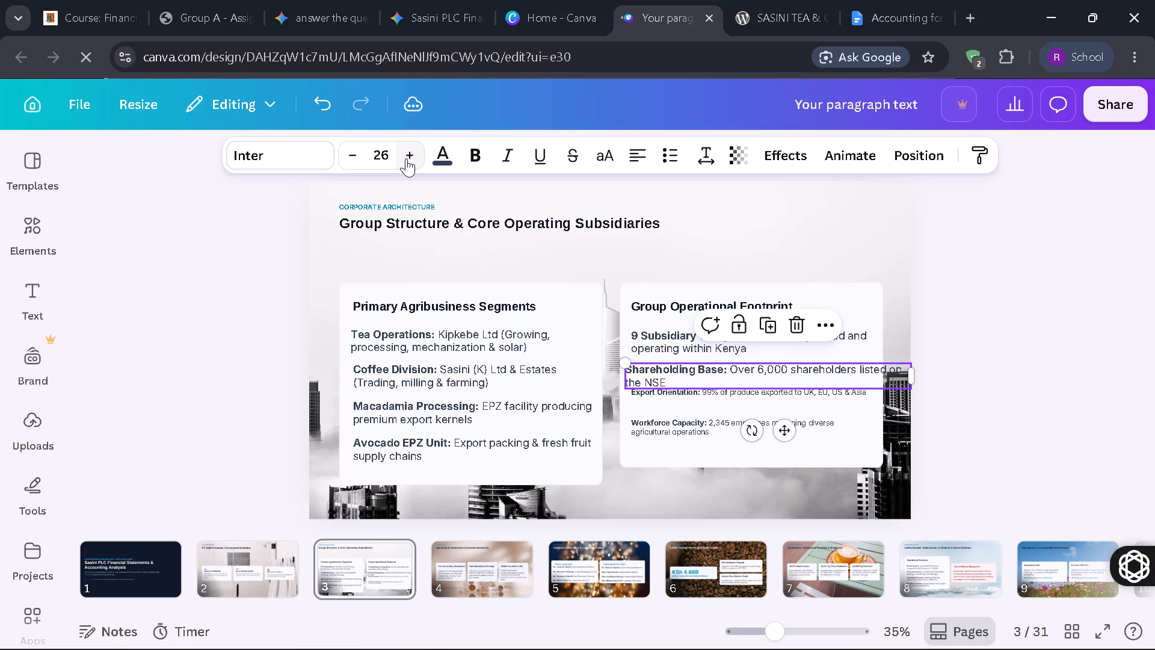
Align the Coffee Division, Macadamia Processing and Avocado EPZ Unit lines with the left edge of the Tea Operations line.
click(463, 370)
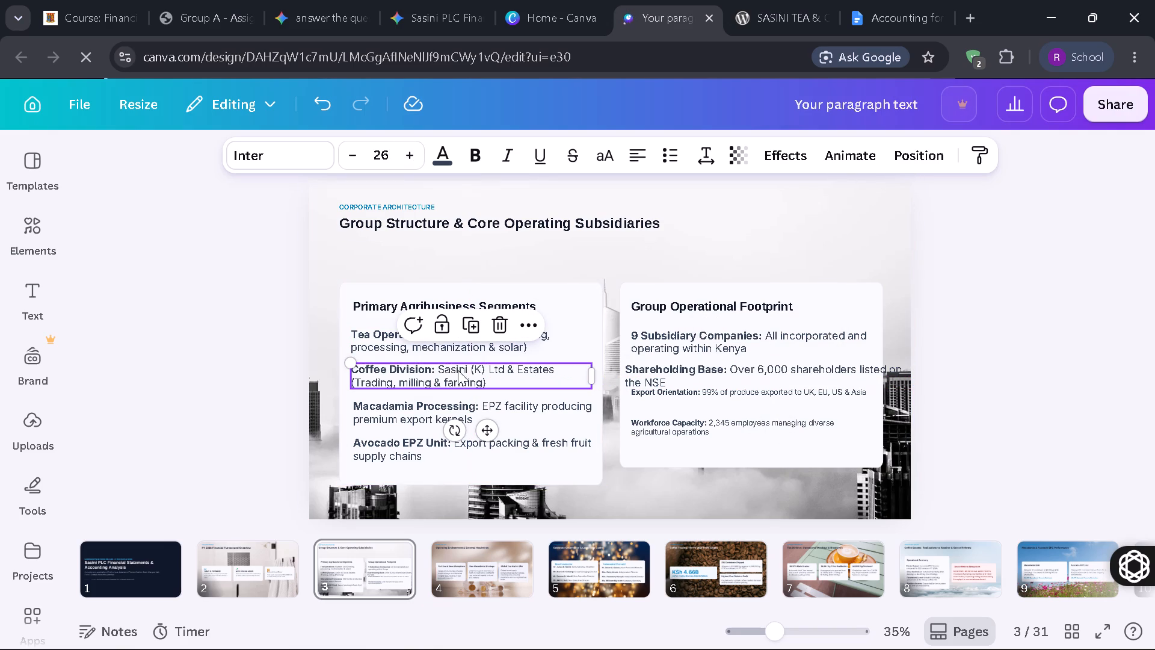
click(460, 403)
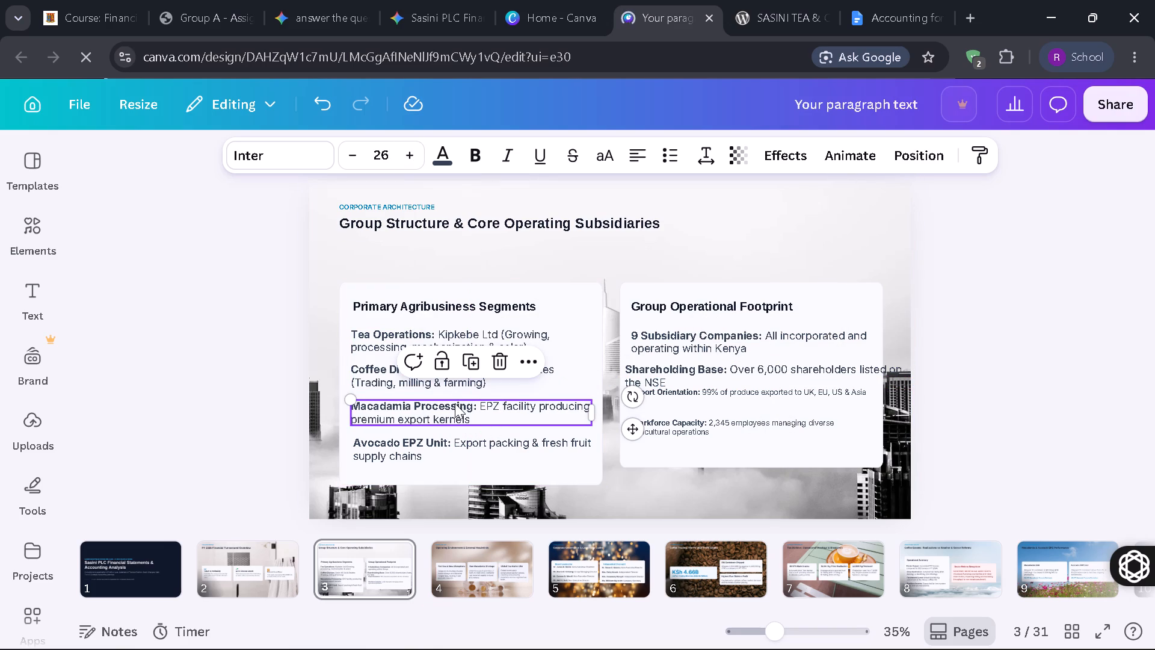
click(470, 444)
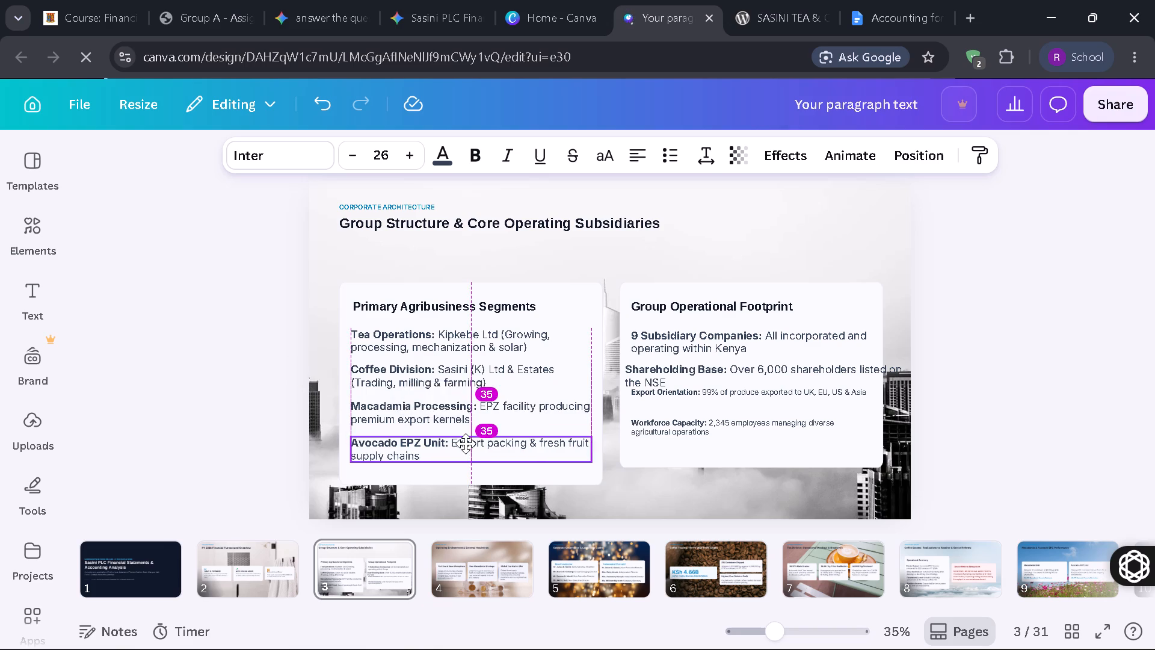
Move the Shareholding Base line to align its left edge with the 9 Subsidiary Companies line.
drag(694, 379, 695, 379)
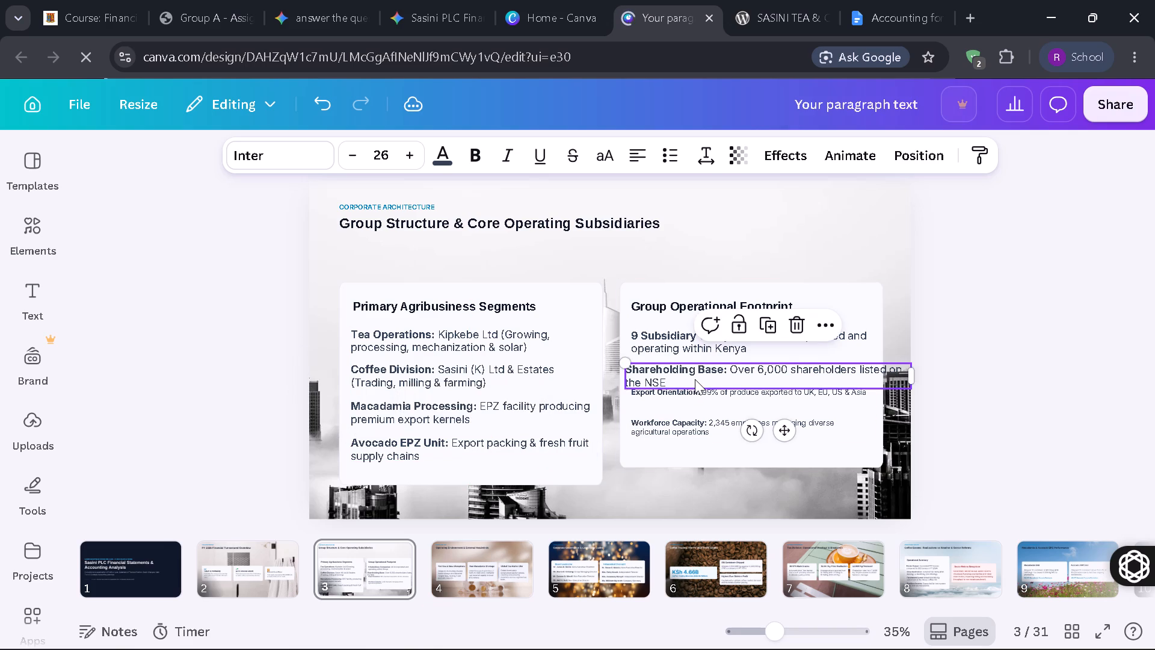
drag(695, 379, 699, 378)
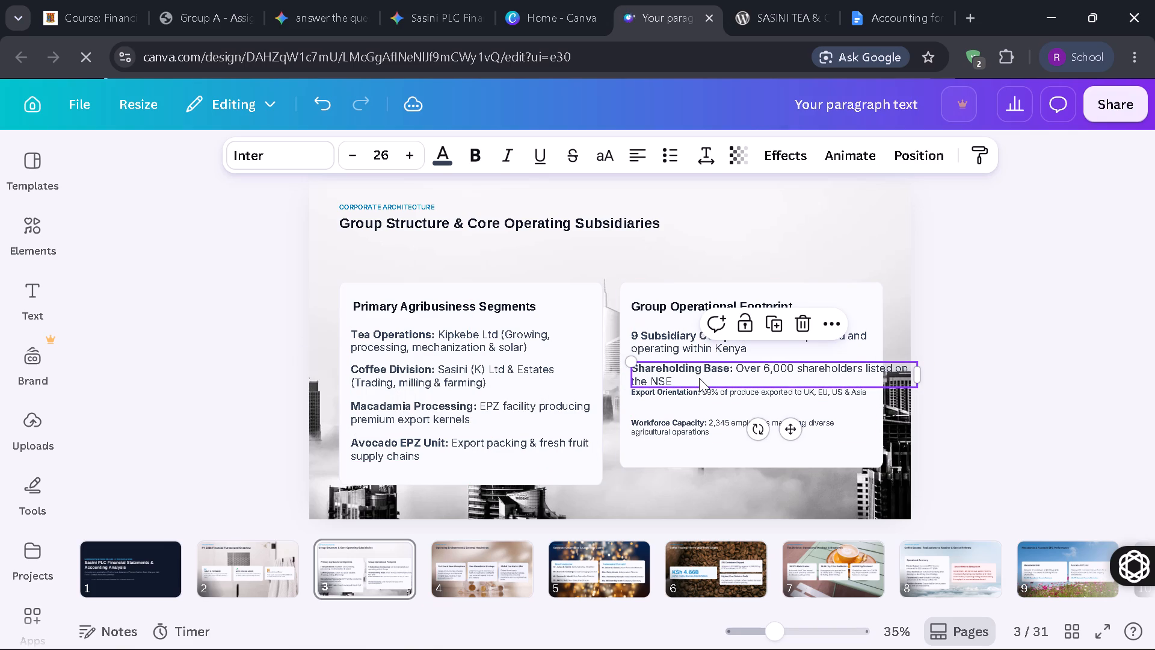
Increase the Export Orientation text in the Group Operational Footprint card to font size 26.
click(705, 394)
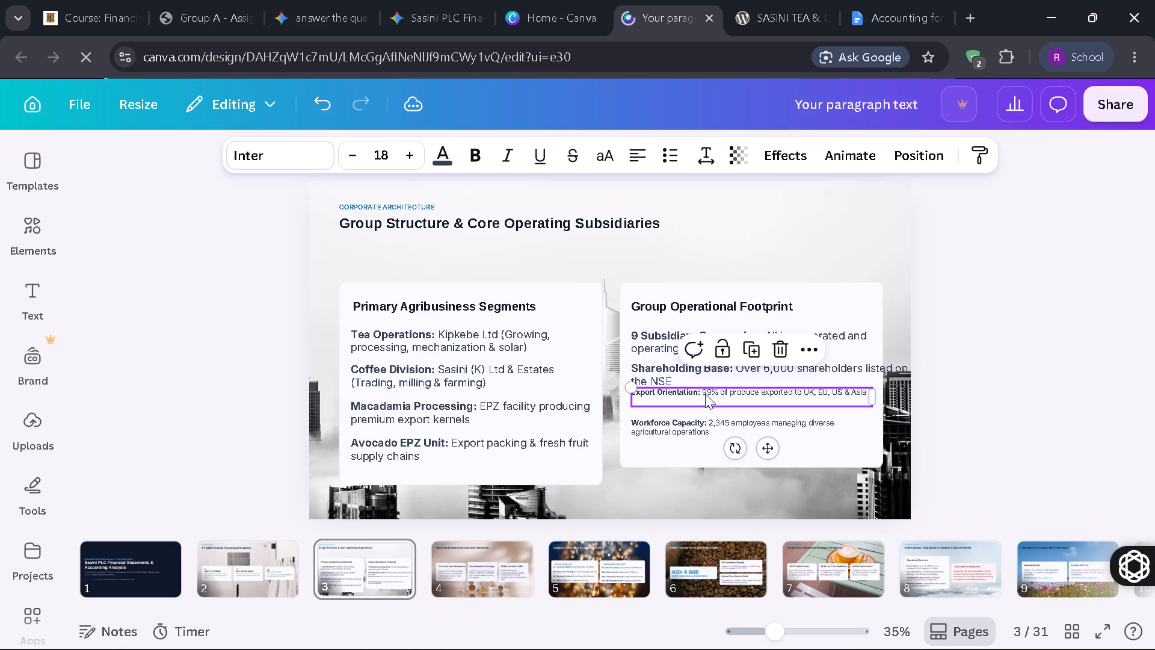
click(408, 152)
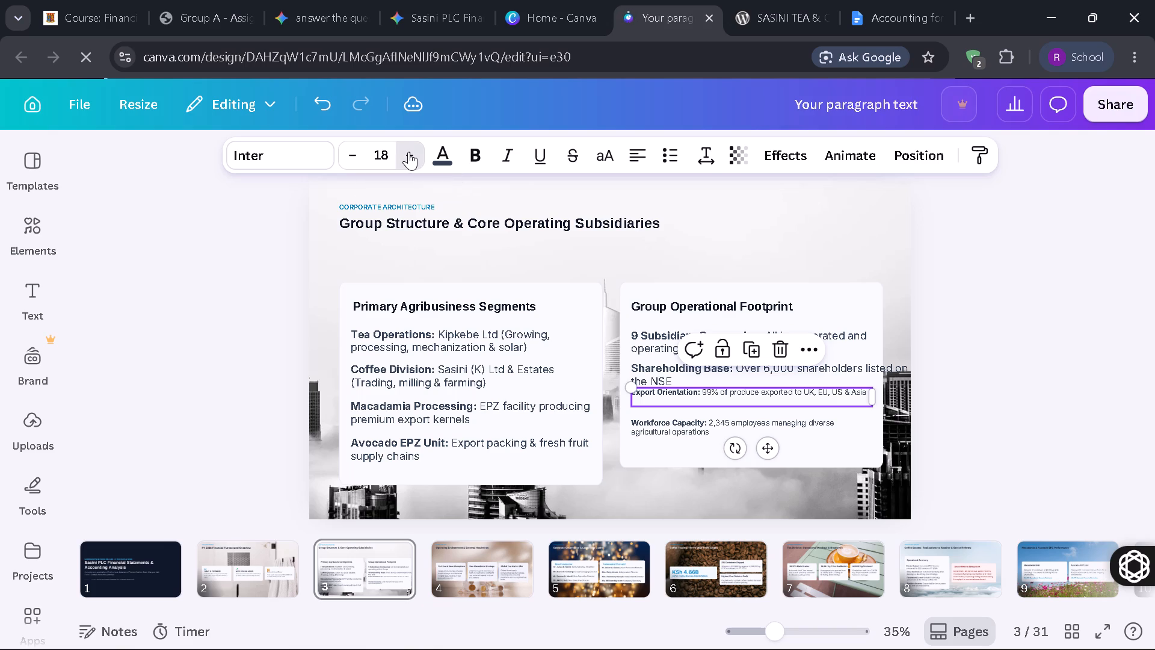
triple_click(408, 152)
click(408, 152)
triple_click(408, 152)
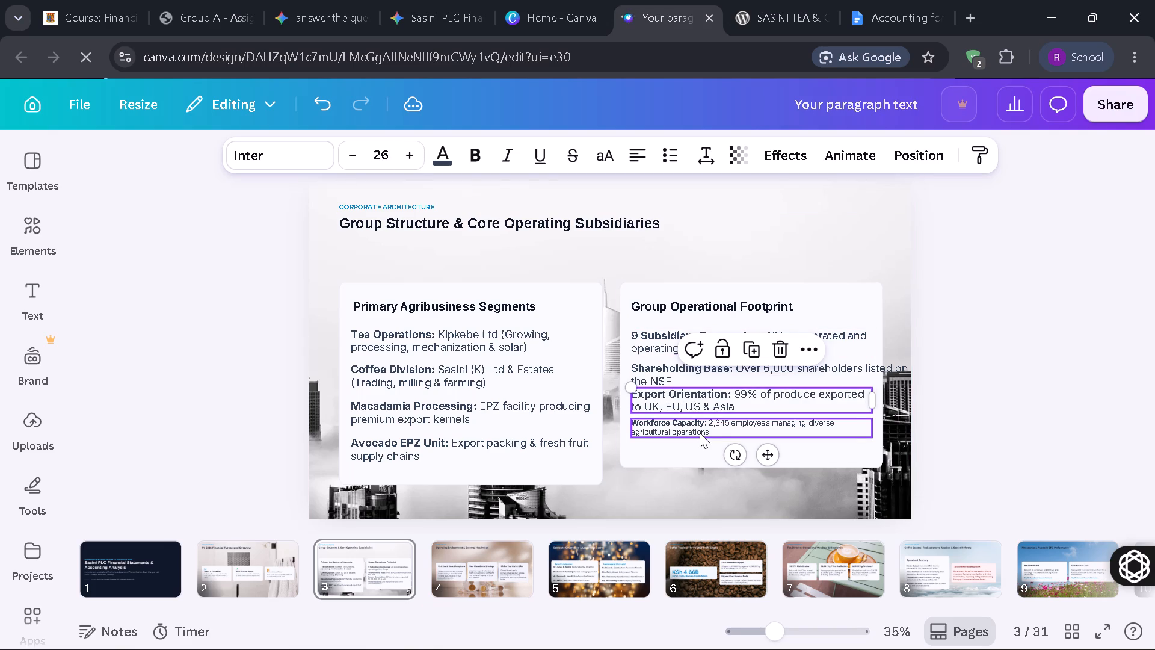
Increase the Workforce Capacity text in the Group Operational Footprint card to font size 26.
click(700, 433)
click(414, 155)
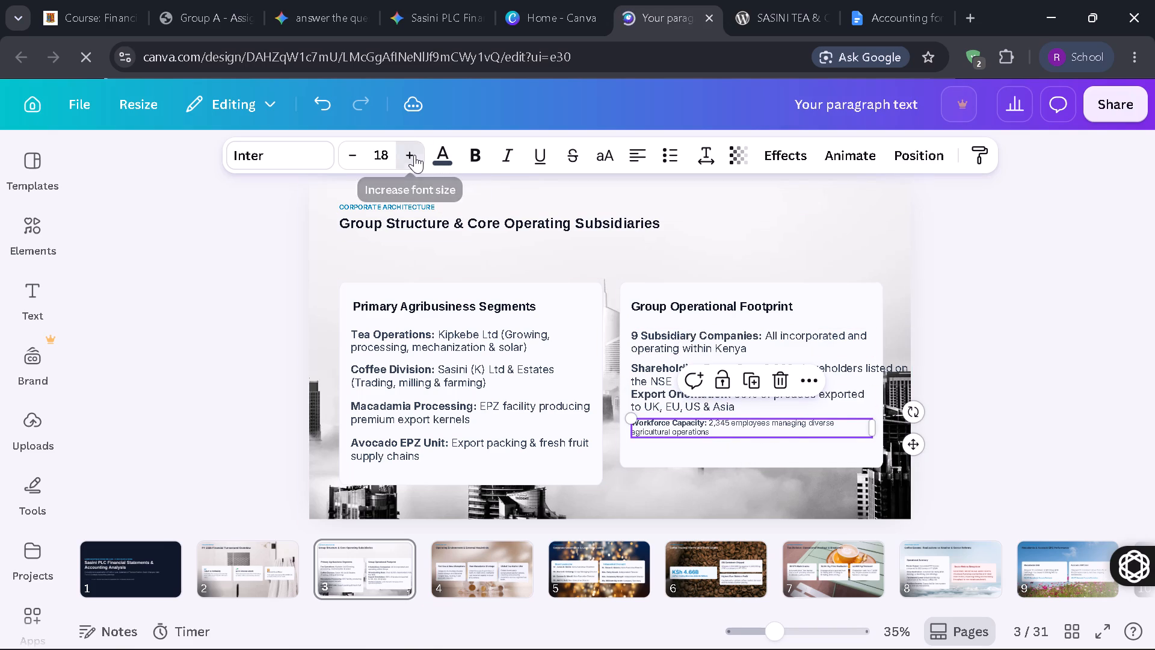
click(414, 155)
click(414, 155)
click(414, 155)
click(414, 155)
triple_click(414, 155)
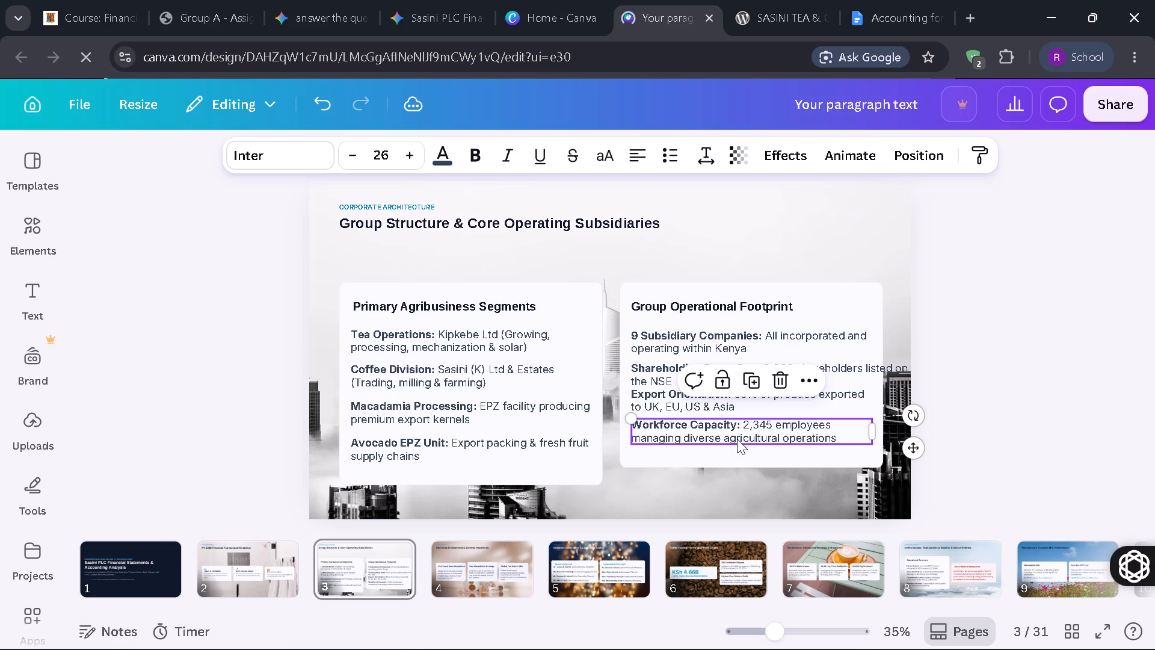
Move the Workforce Capacity and Export Orientation lines slightly down to space the Group Operational Footprint lines evenly.
drag(745, 438, 745, 444)
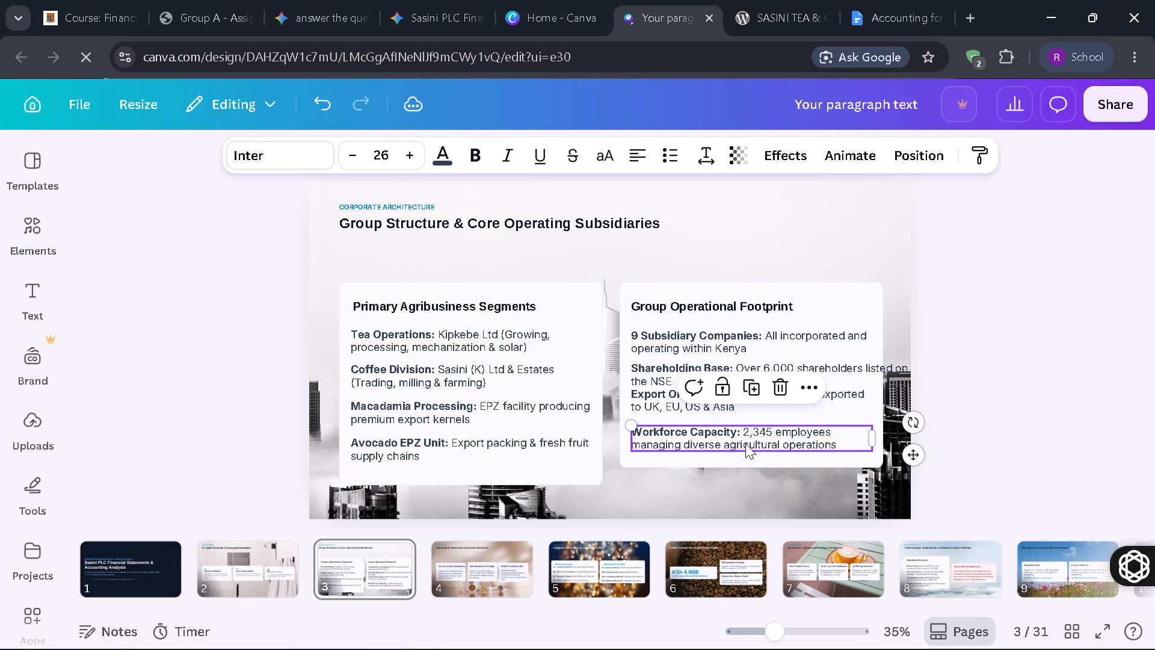
drag(737, 404, 735, 410)
Narrow the Shareholding Base text box so its line wraps inside the Group Operational Footprint card.
click(754, 373)
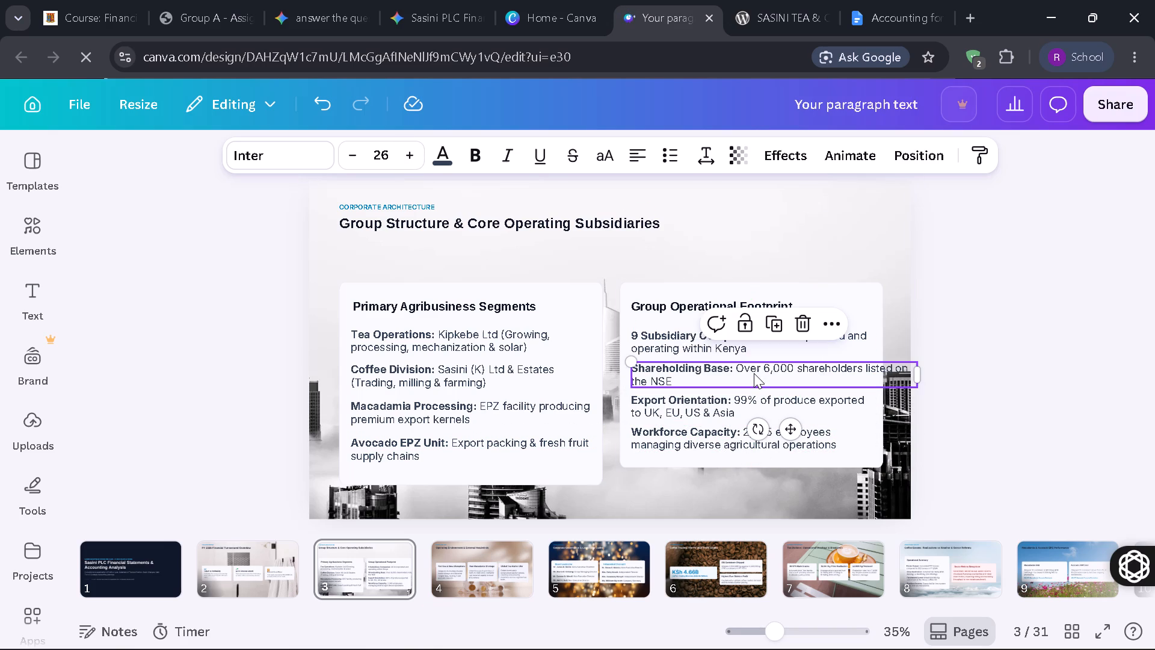
drag(919, 371, 917, 371)
drag(917, 371, 879, 374)
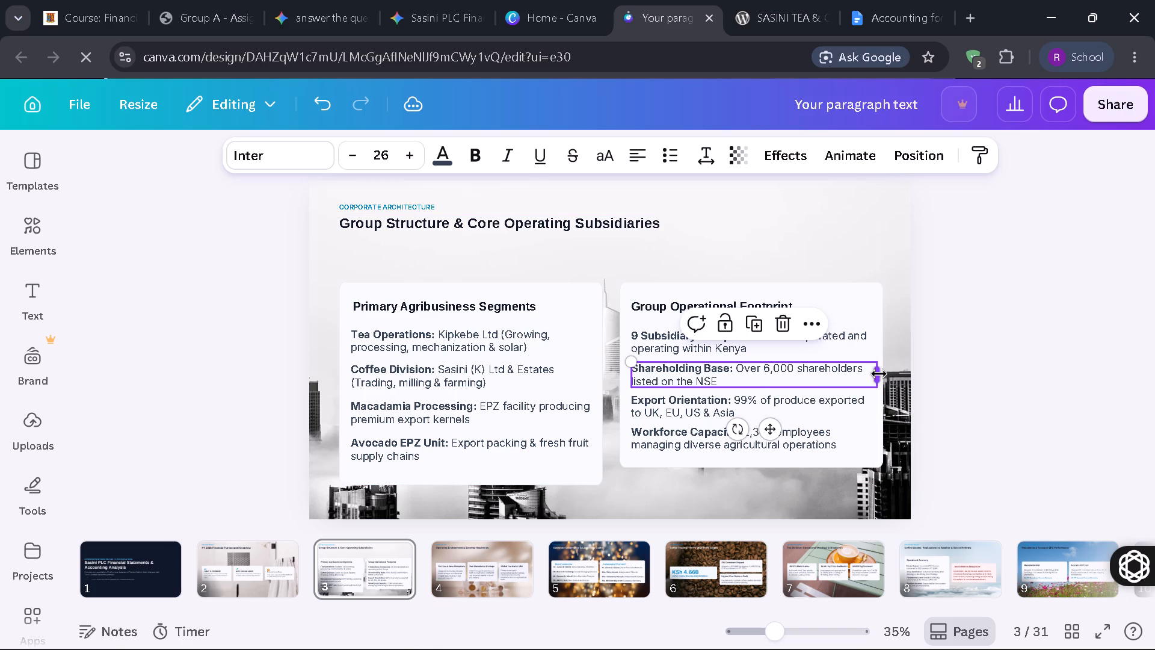
click(1083, 344)
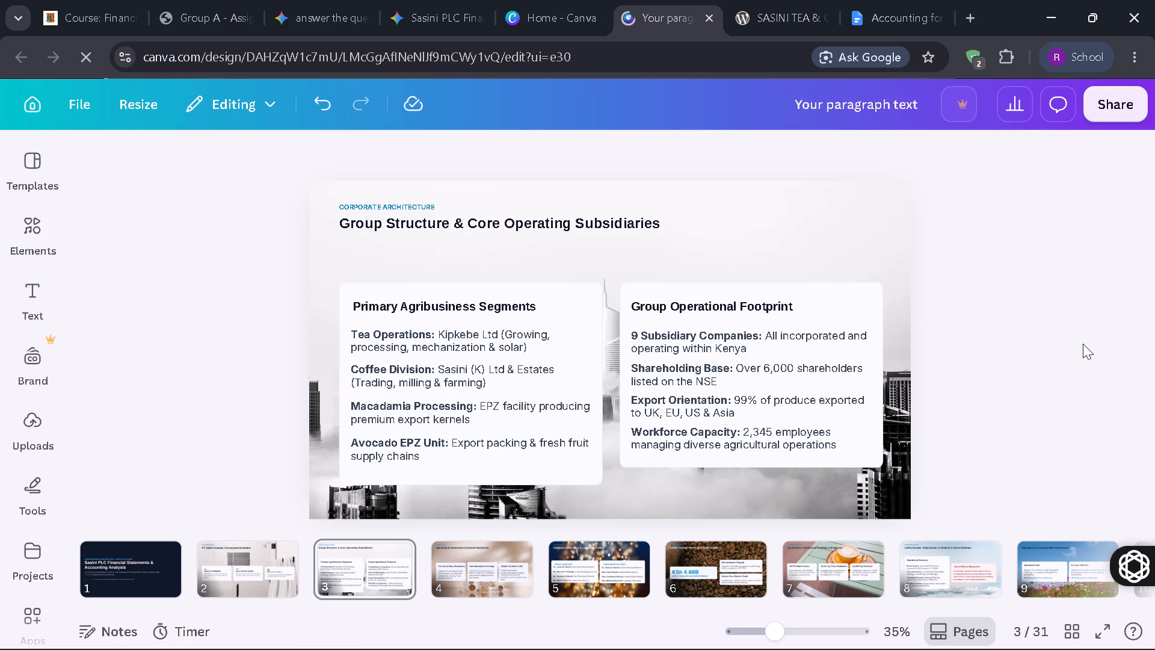
Check the presentation's save status.
click(411, 107)
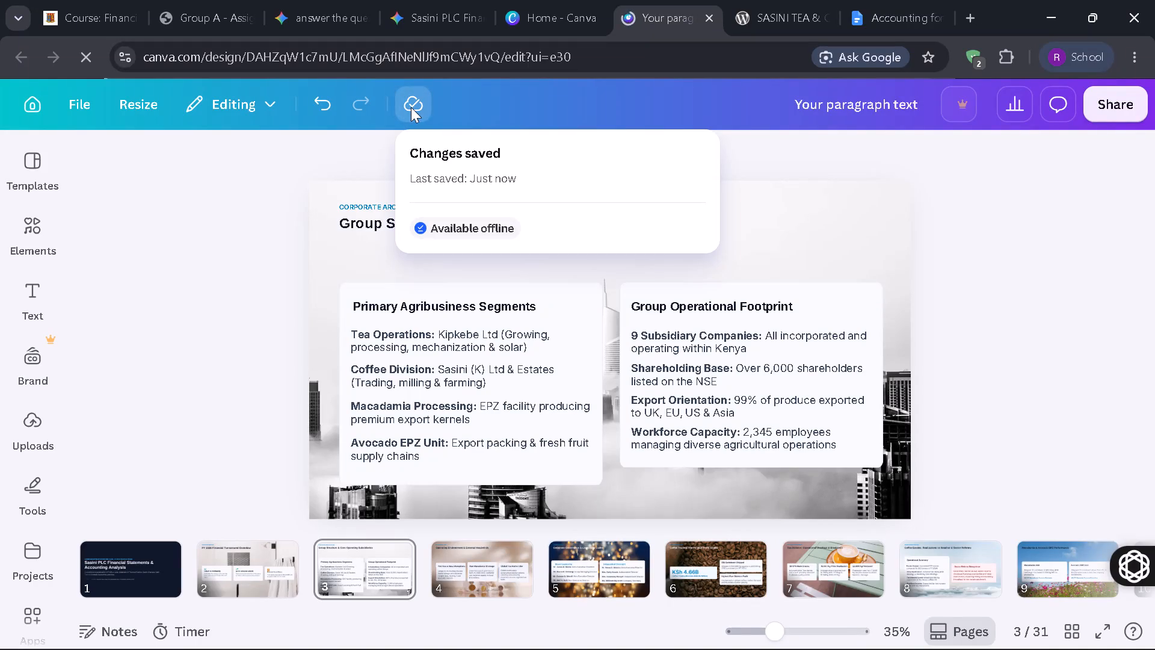
click(1012, 336)
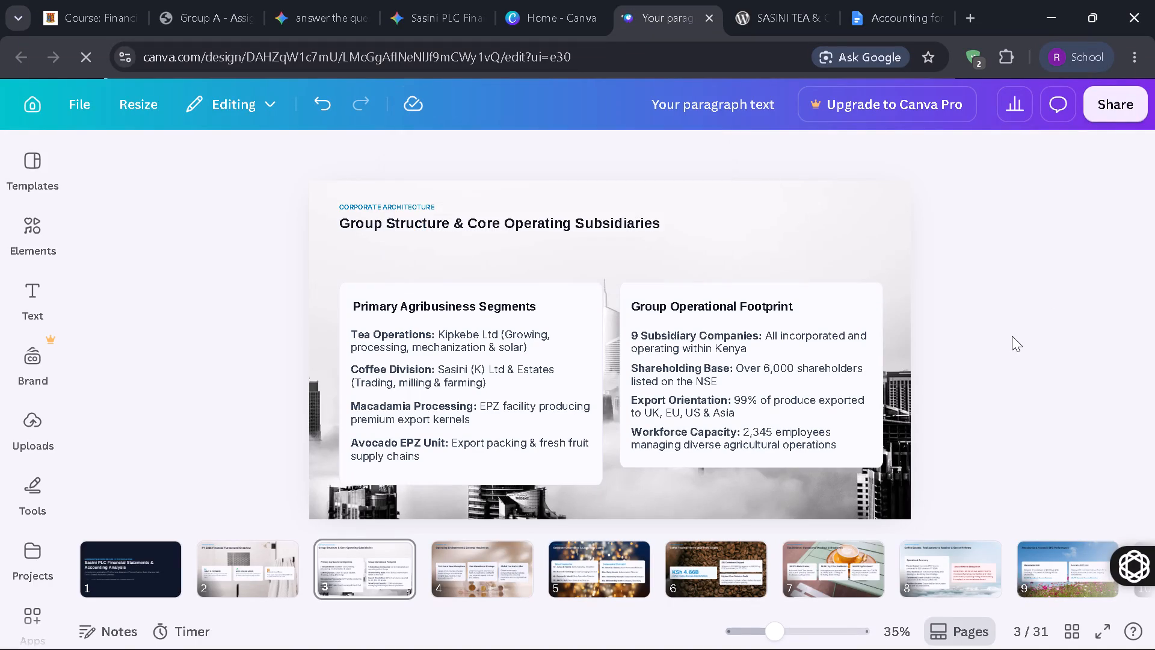
On slide 2, extend the Return to Profitability card upward and downward to make room for larger content.
key(Left)
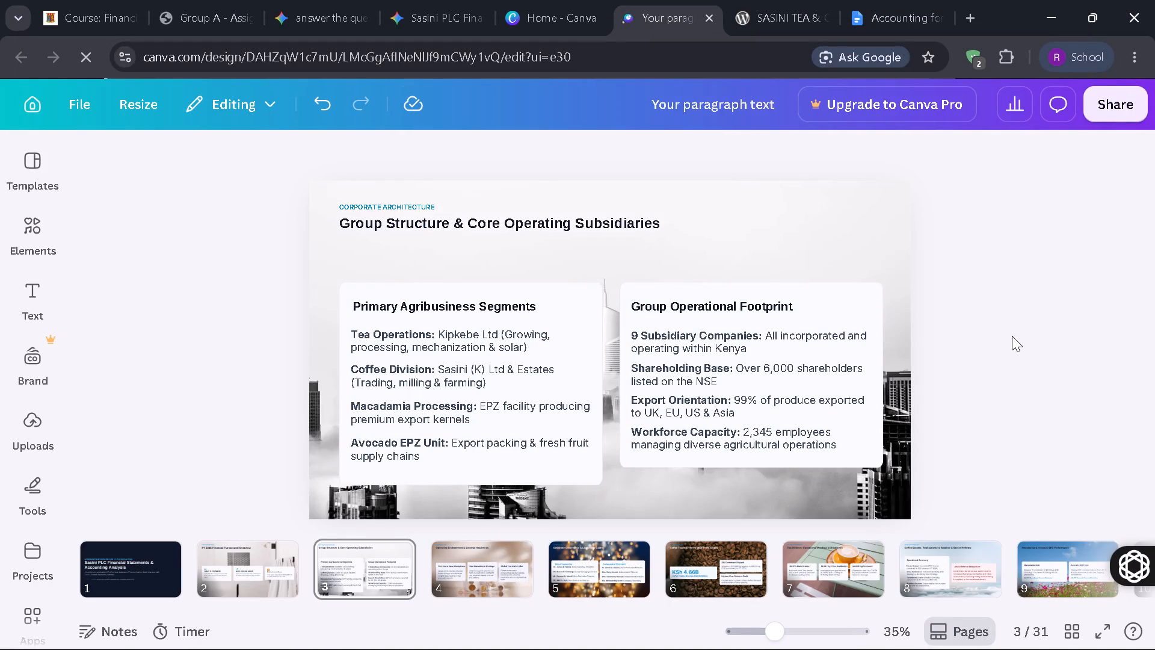
click(1012, 336)
key(Left)
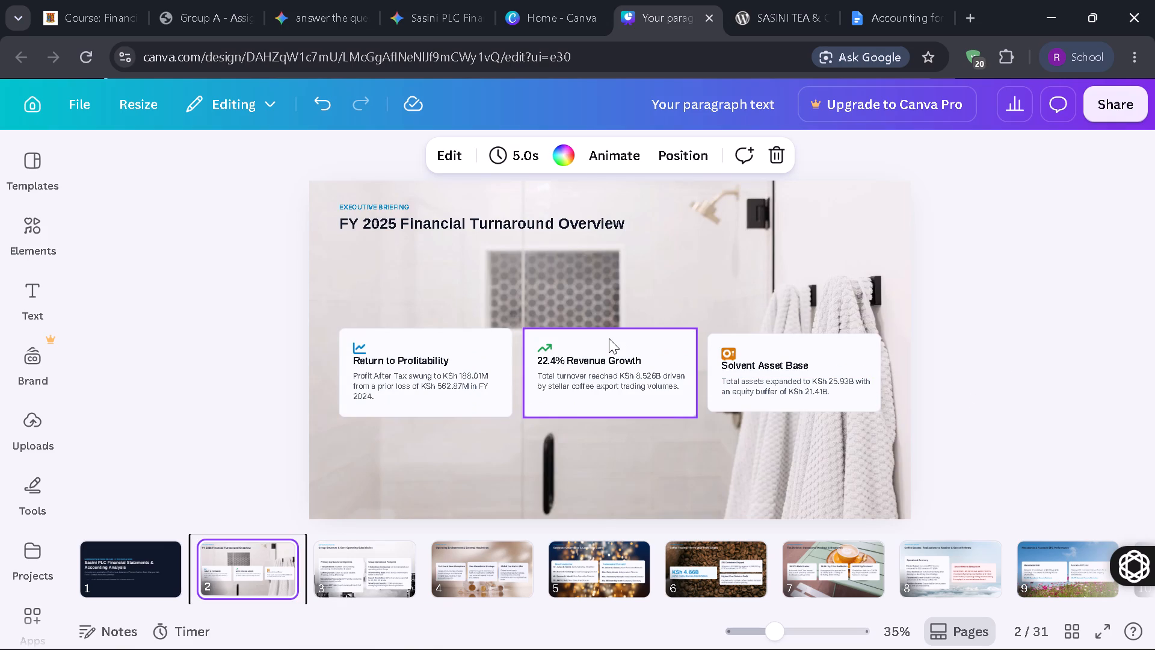
click(478, 339)
drag(425, 331, 423, 312)
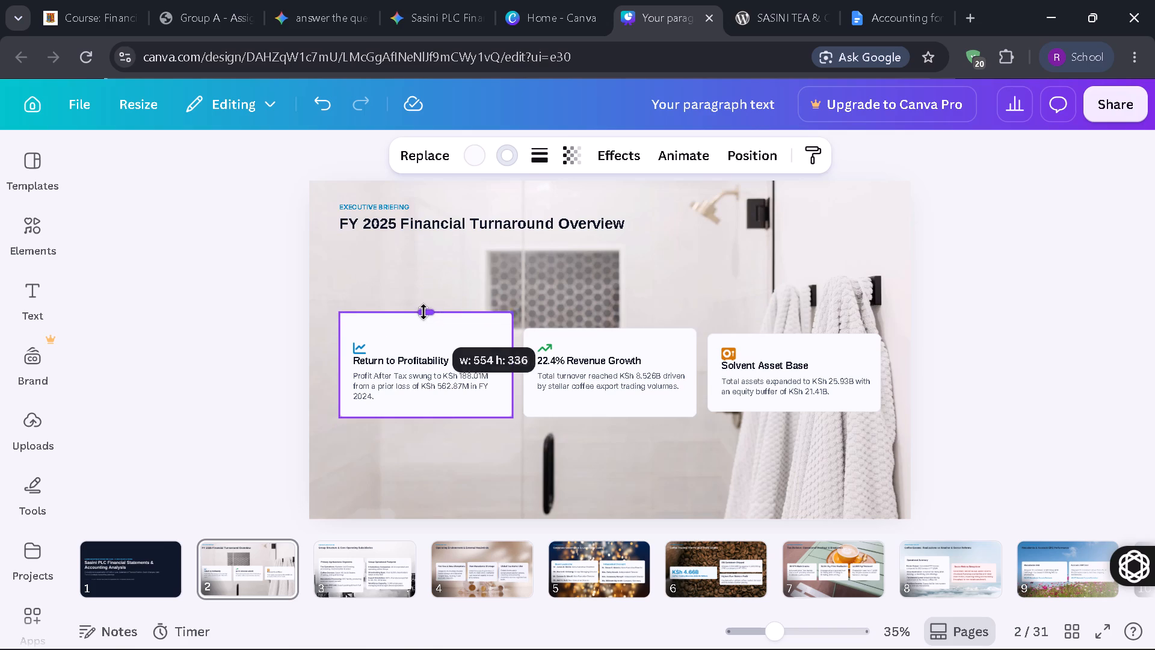
drag(423, 312, 423, 309)
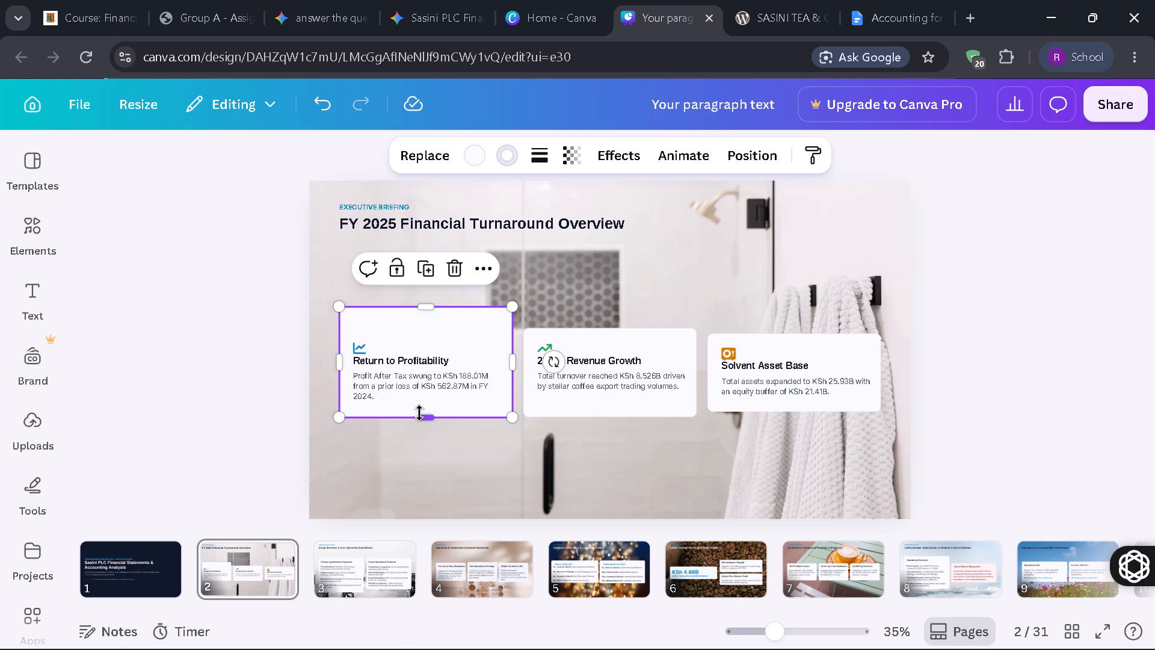
drag(419, 413, 416, 433)
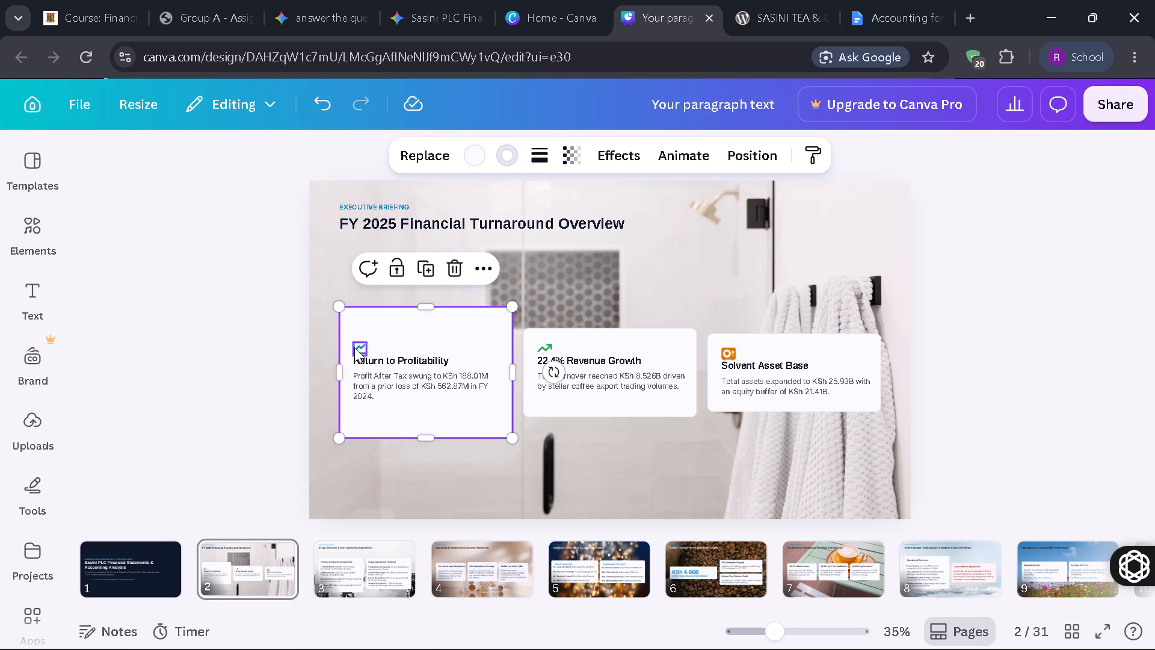
Move the blue chart icon up near the top of the Return to Profitability card and enlarge it slightly.
drag(354, 347, 354, 323)
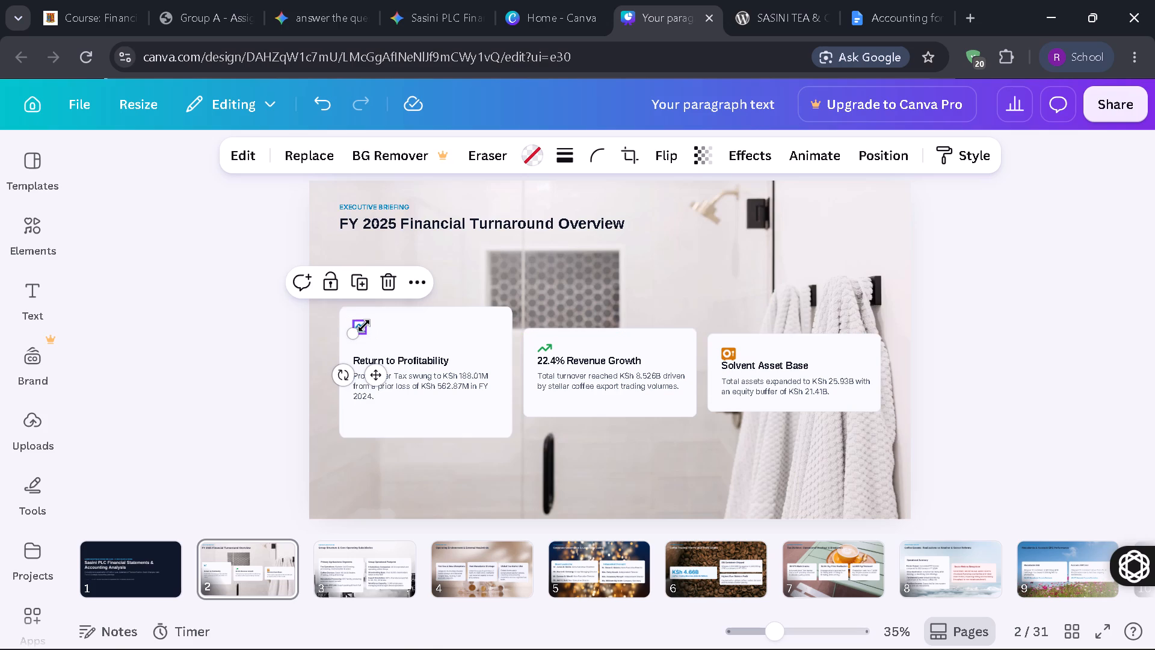
drag(364, 326, 374, 322)
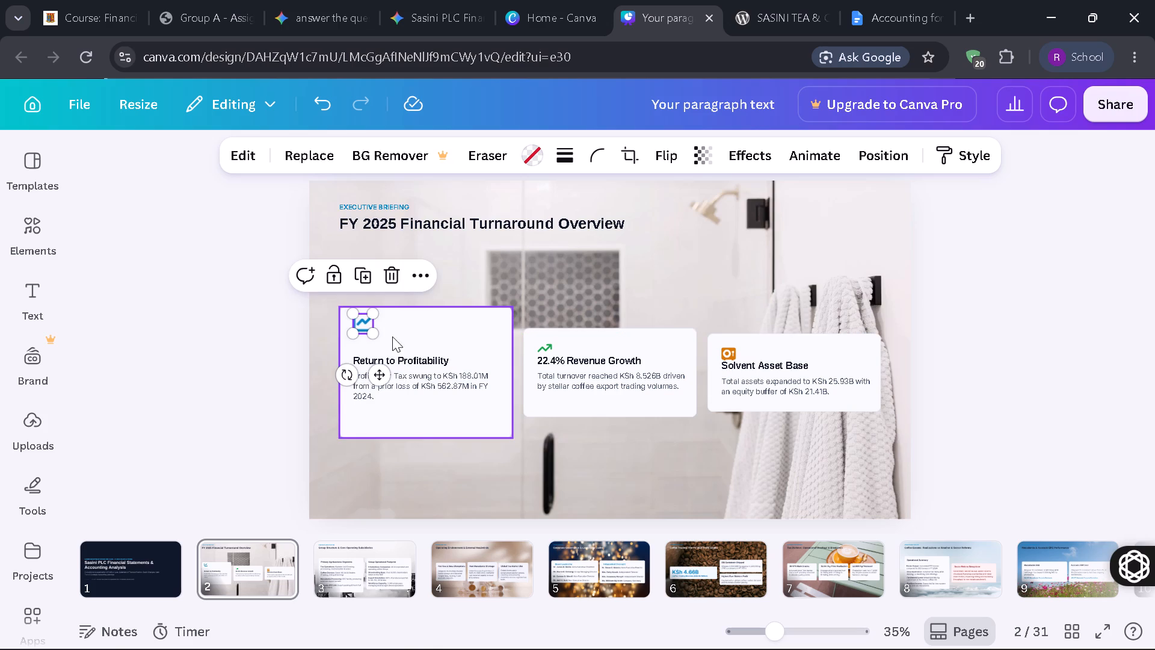
Move the Return to Profitability heading up beneath its icon and increase its font size to 28.5.
click(412, 357)
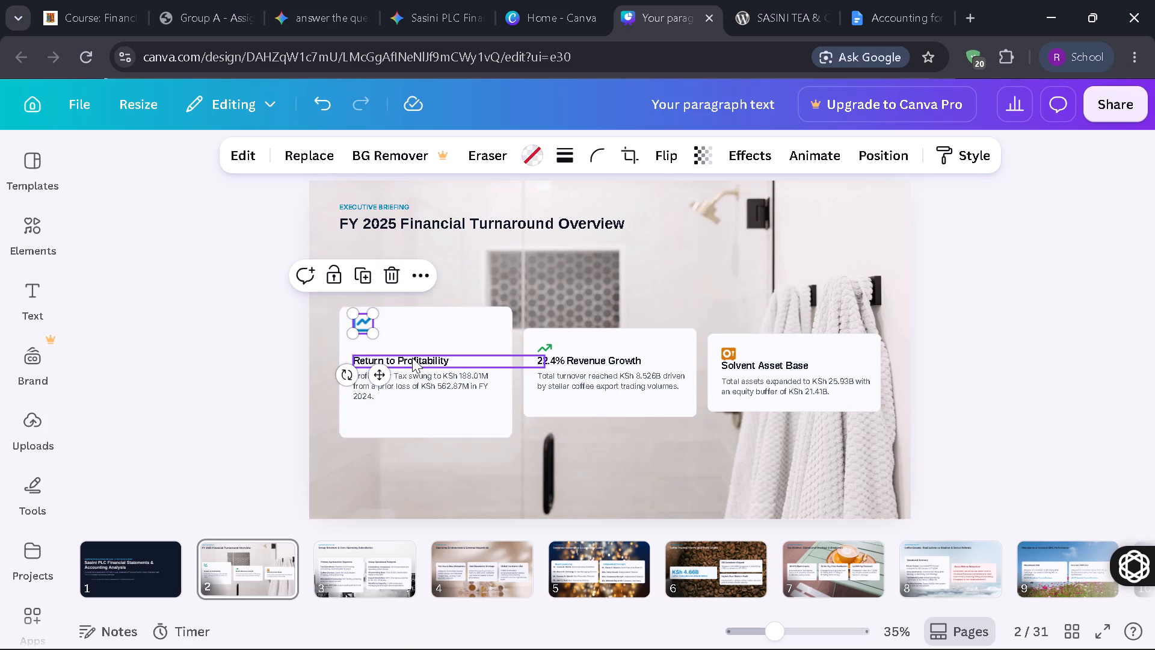
drag(412, 357, 409, 339)
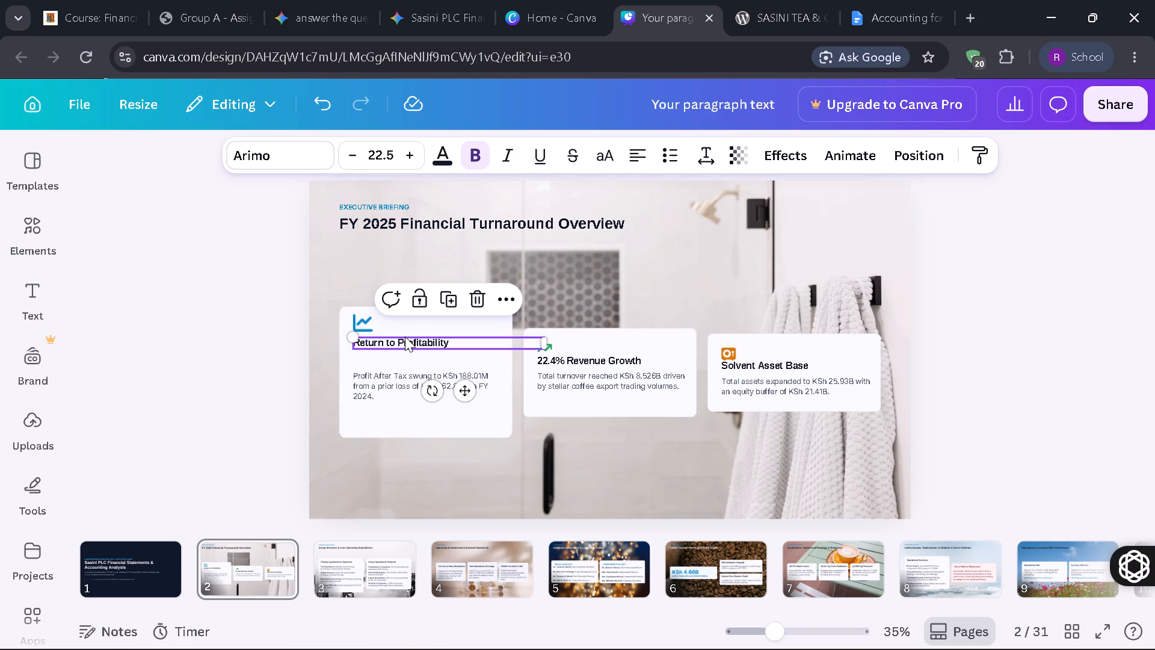
click(412, 153)
click(412, 153)
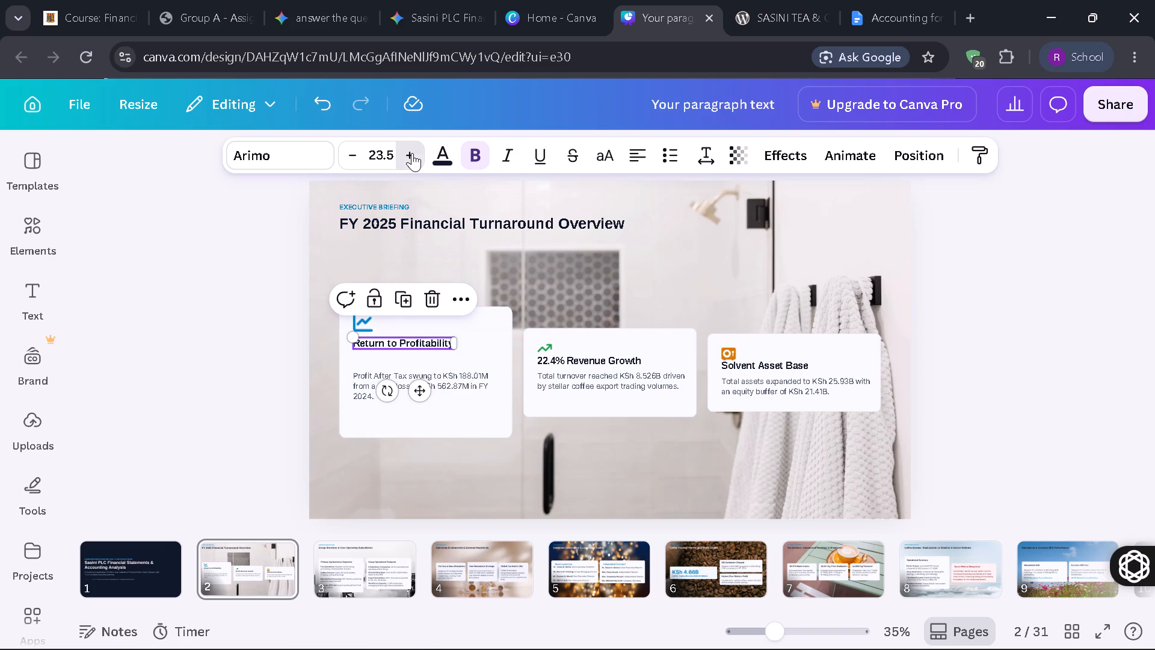
triple_click(412, 153)
click(412, 153)
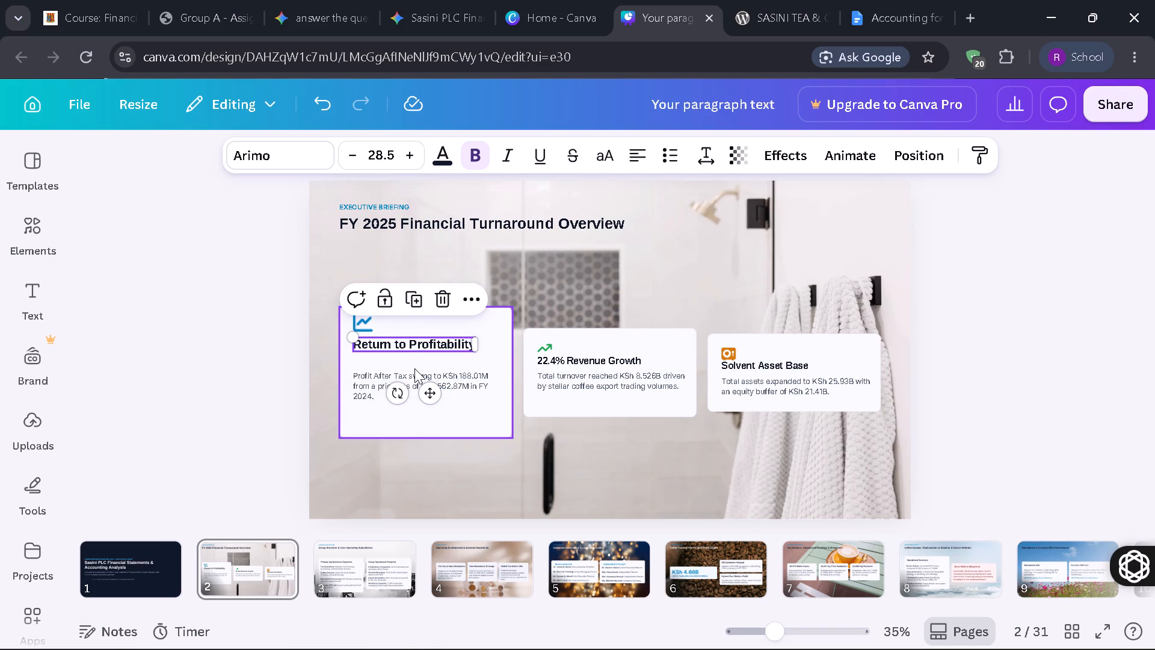
Increase the Profit After Tax description in the Return to Profitability card to font size 26.
click(413, 374)
double_click(410, 146)
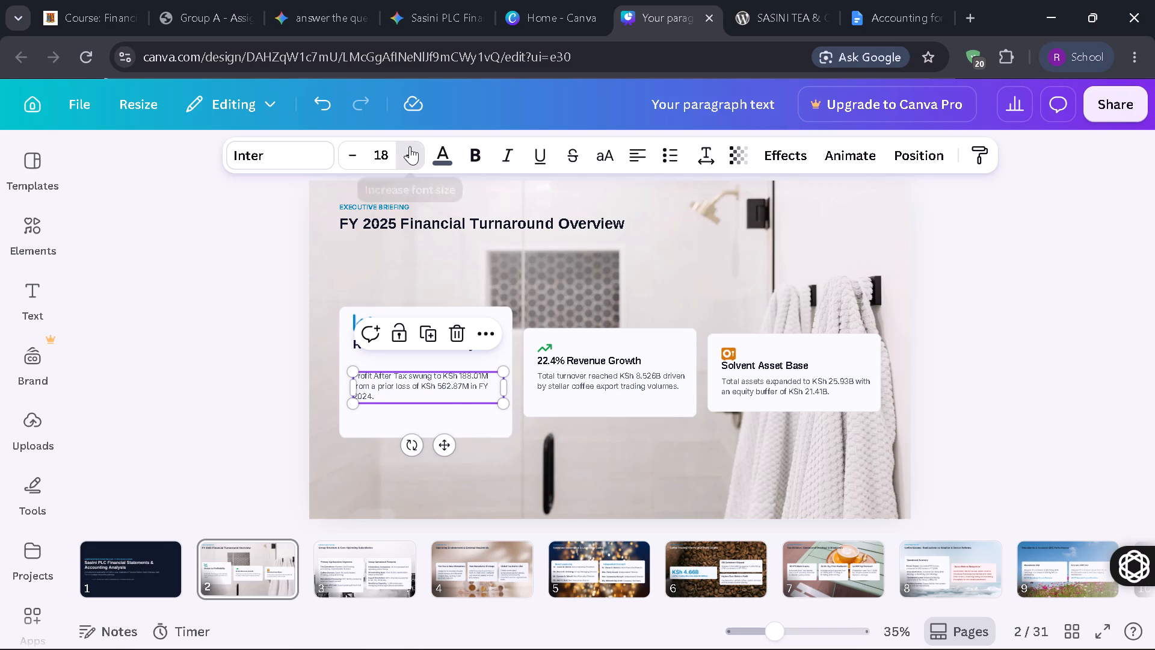
triple_click(410, 146)
triple_click(410, 146)
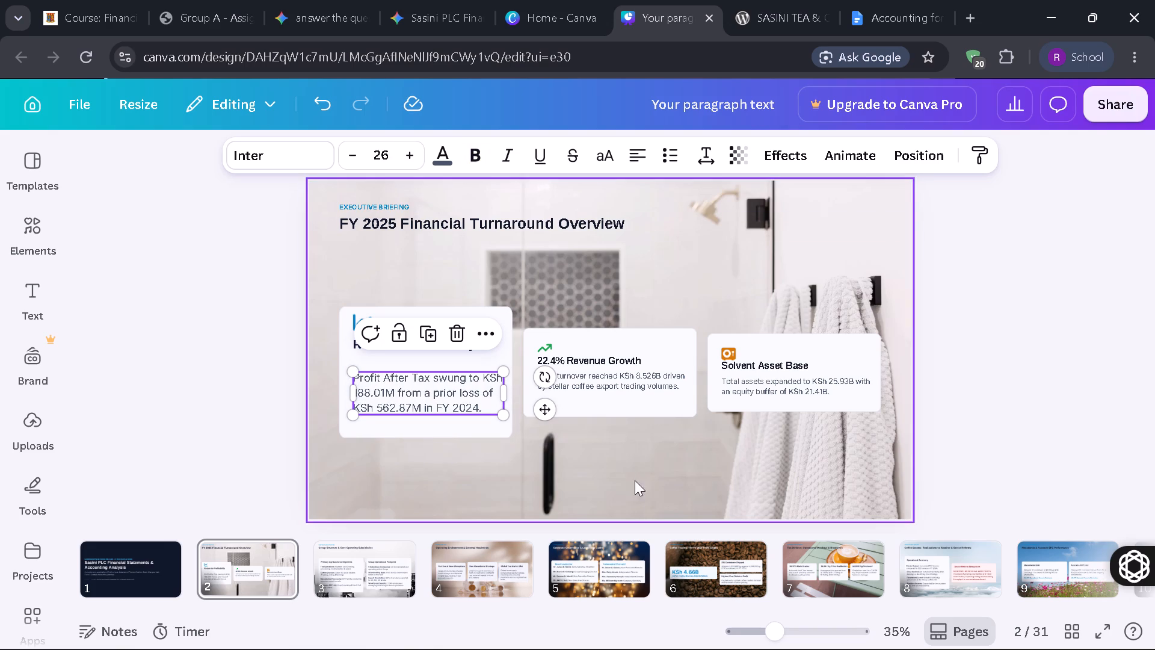
Extend the 22.4% Revenue Growth card upward and downward to match the height of the Return to Profitability card.
click(603, 335)
drag(606, 328, 606, 315)
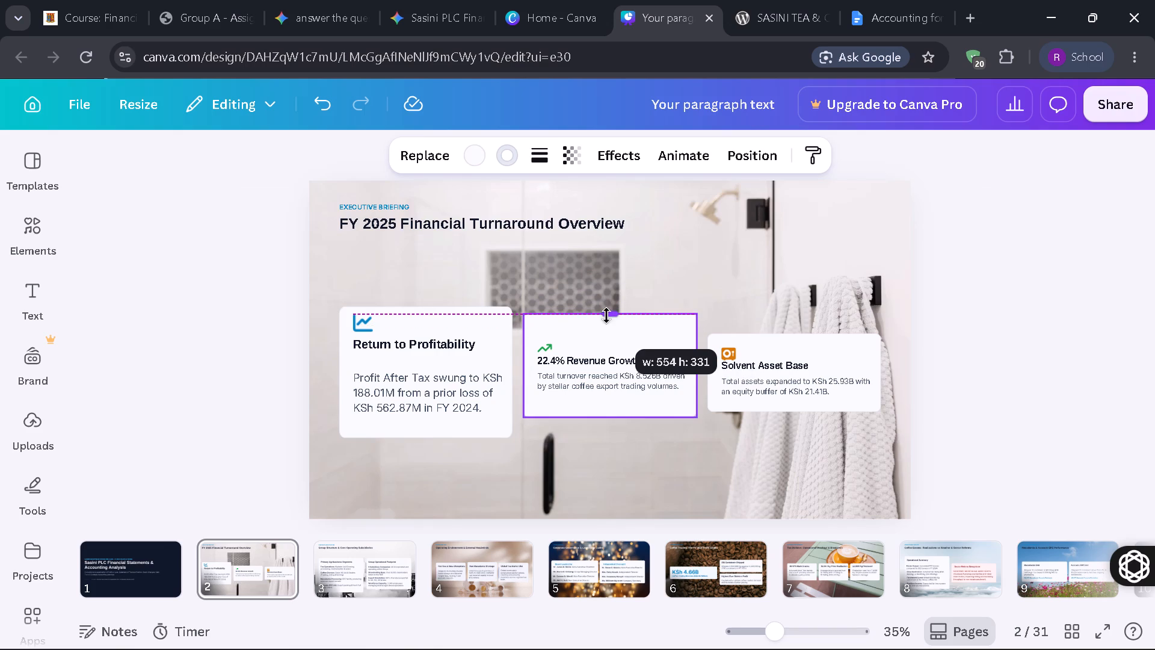
drag(606, 315, 606, 308)
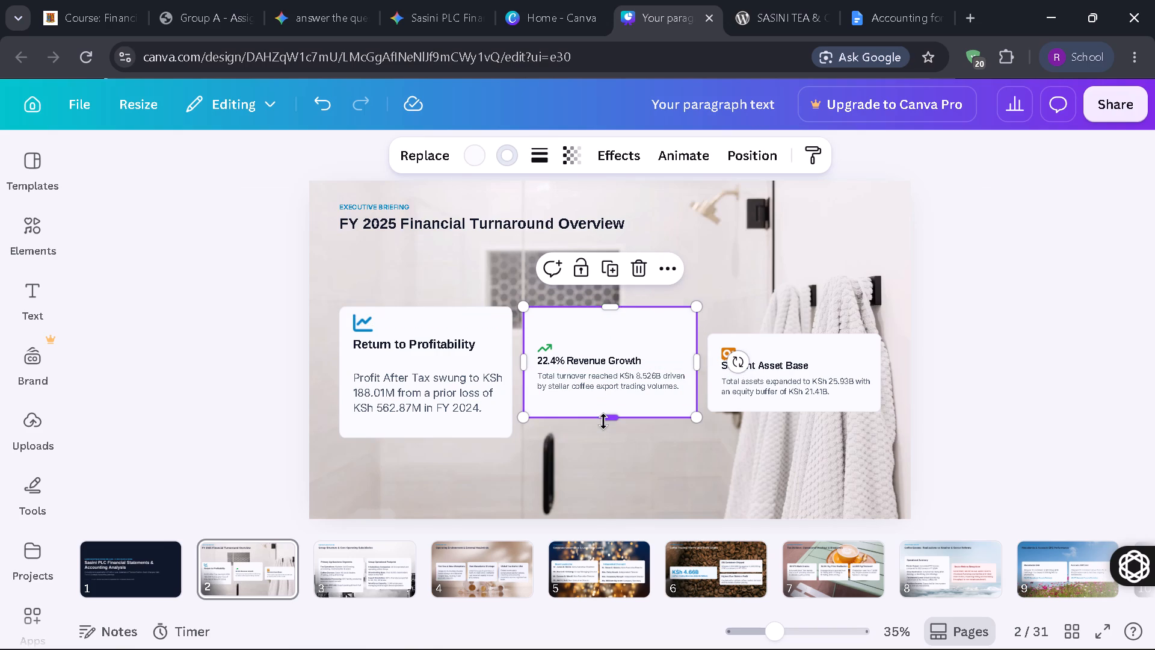
drag(603, 421, 603, 438)
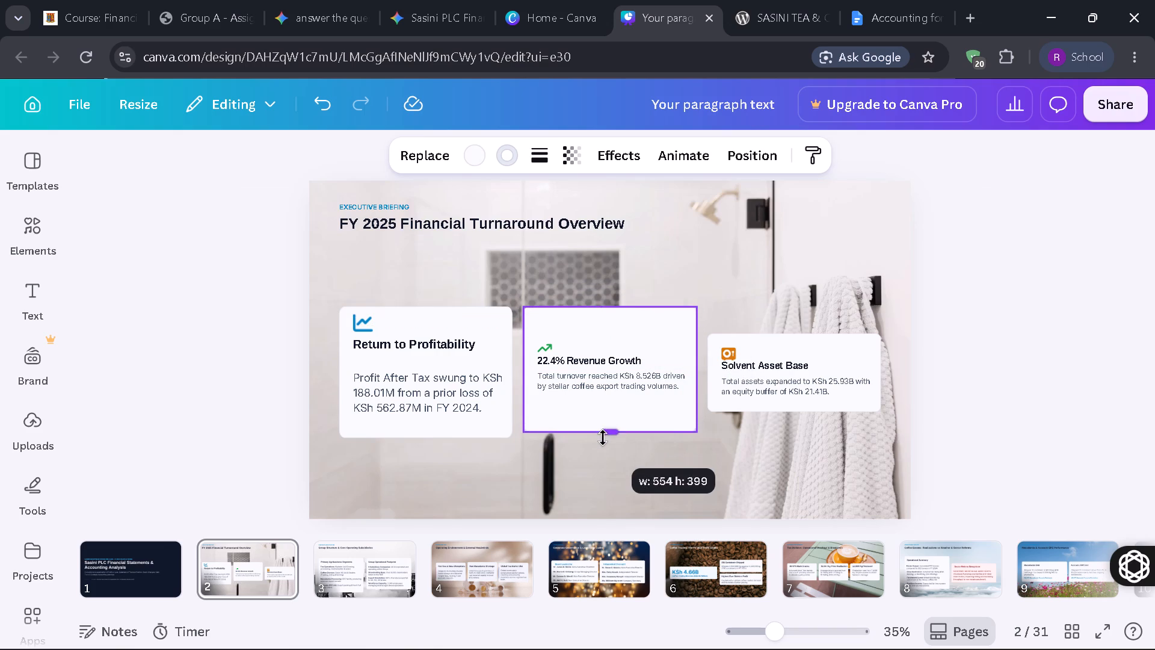
drag(603, 438, 603, 439)
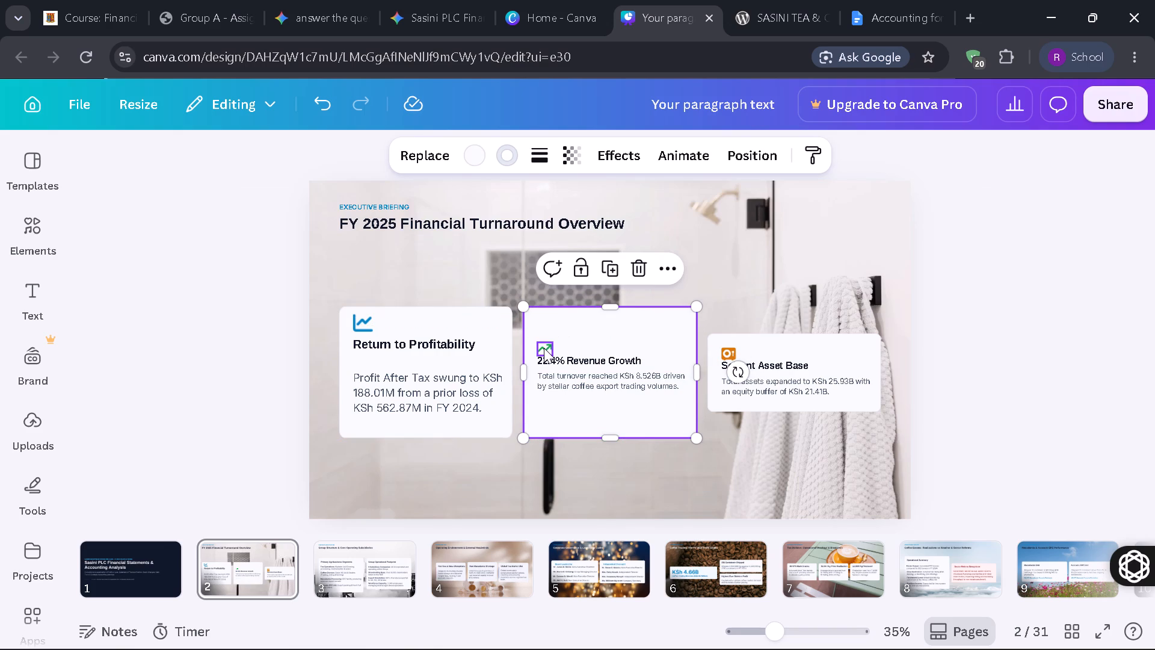
Move the green arrow icon up near the top of the 22.4% Revenue Growth card and enlarge it slightly.
drag(544, 348, 544, 325)
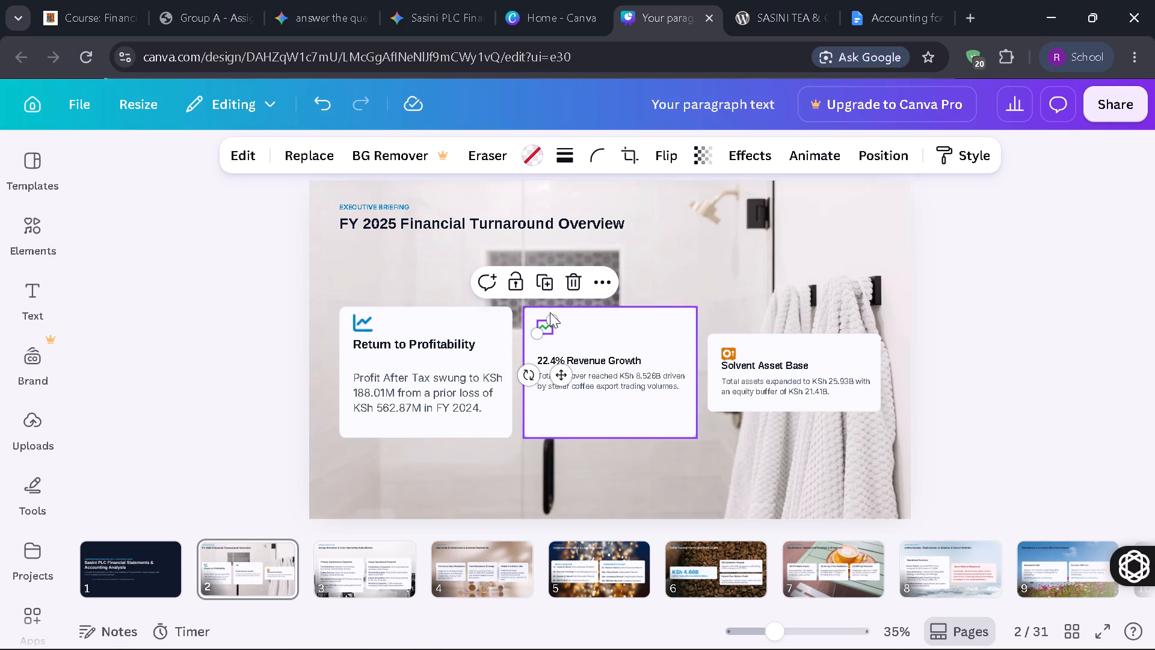
drag(550, 318, 555, 312)
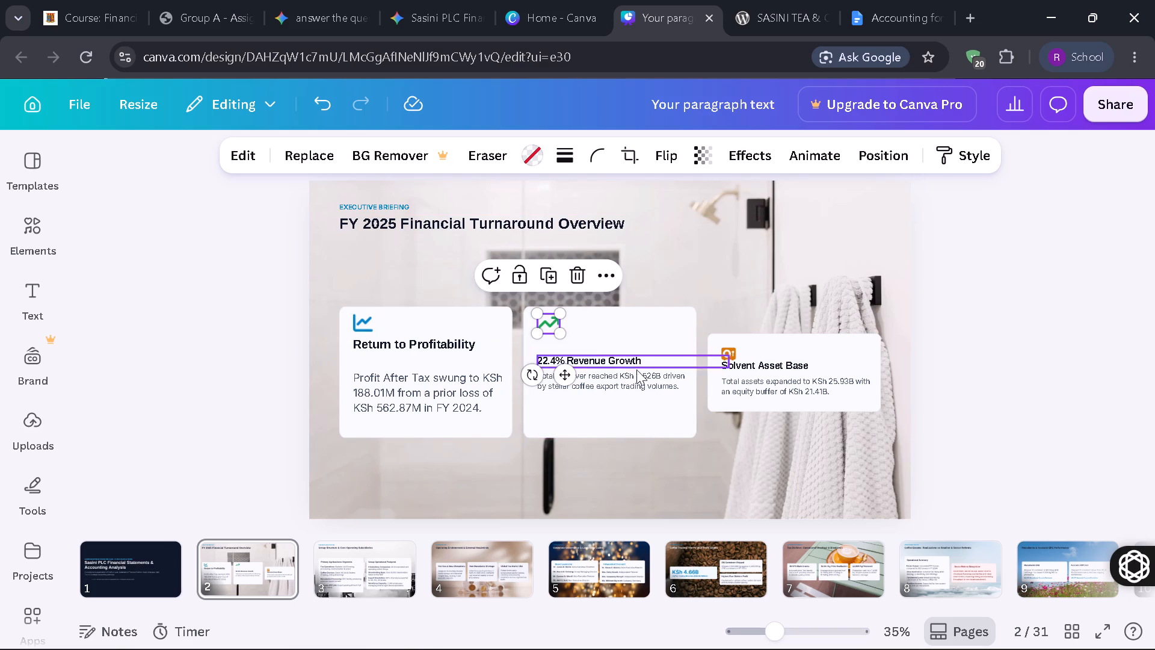
Move the 22.4% Revenue Growth heading up beneath its icon, level with the Return to Profitability heading.
click(601, 356)
drag(601, 356, 601, 343)
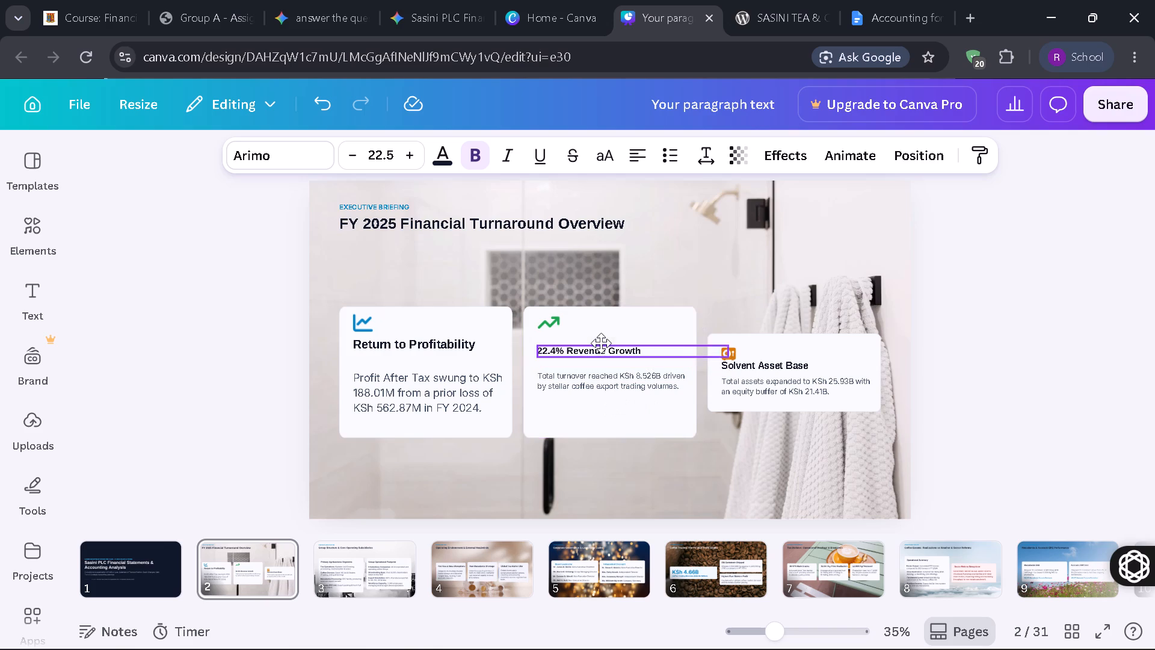
drag(601, 343, 600, 338)
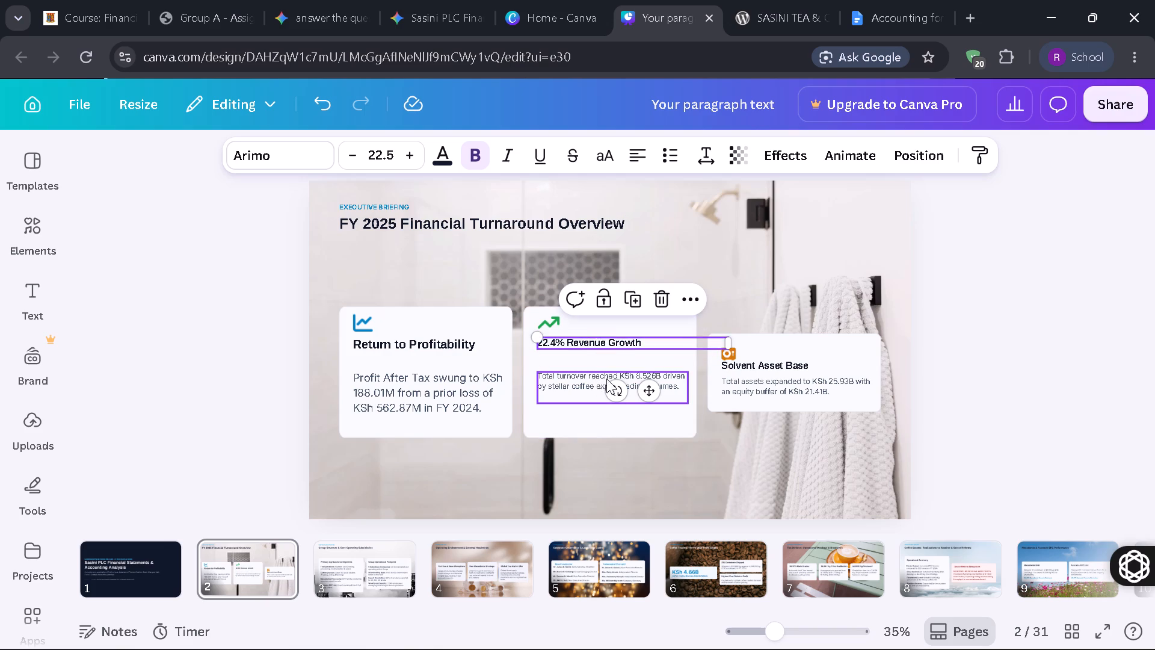
Move the descriptions in the Return to Profitability and 22.4% Revenue Growth cards slightly up toward their headings.
drag(466, 385, 464, 379)
click(573, 386)
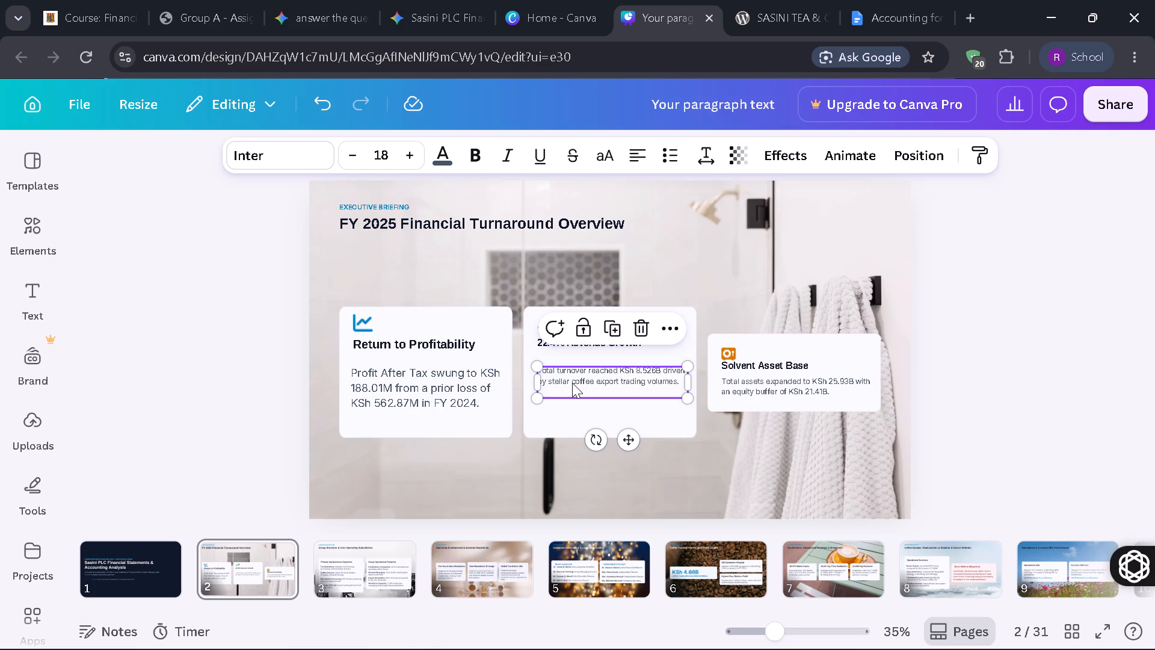
Extend the Solvent Asset Base card upward and downward to 554 by 419, matching the other two cards.
click(796, 340)
drag(799, 333, 799, 309)
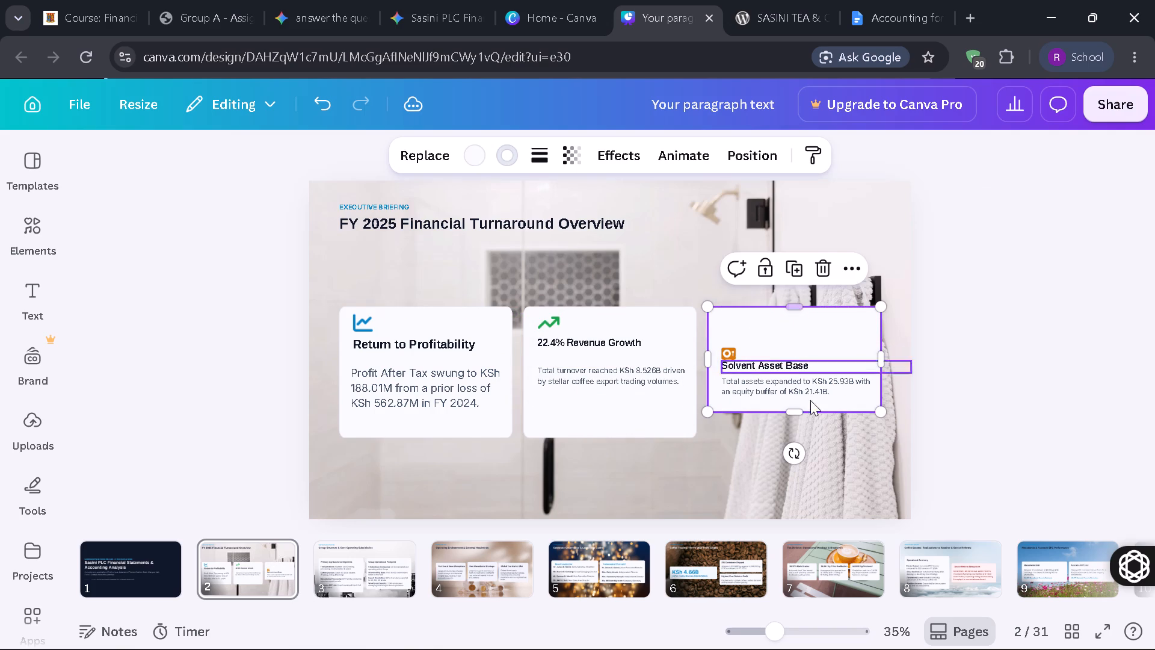
drag(799, 414, 796, 435)
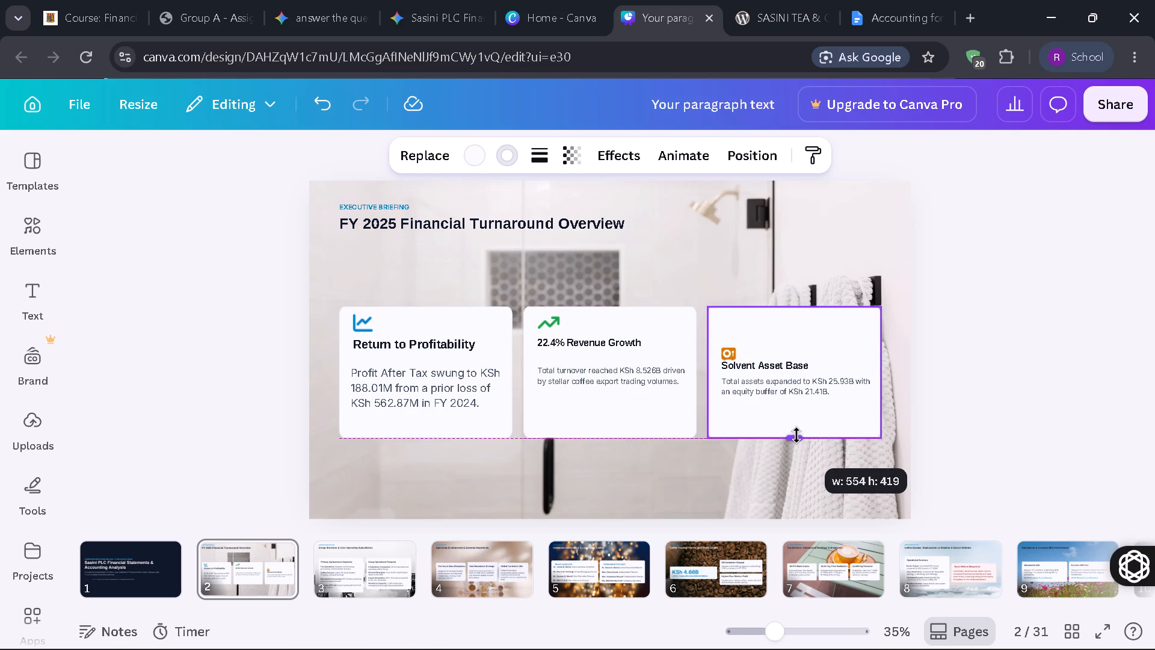
Move the orange icon up near the top of the Solvent Asset Base card, level with the other icons, and enlarge it.
drag(732, 352, 733, 339)
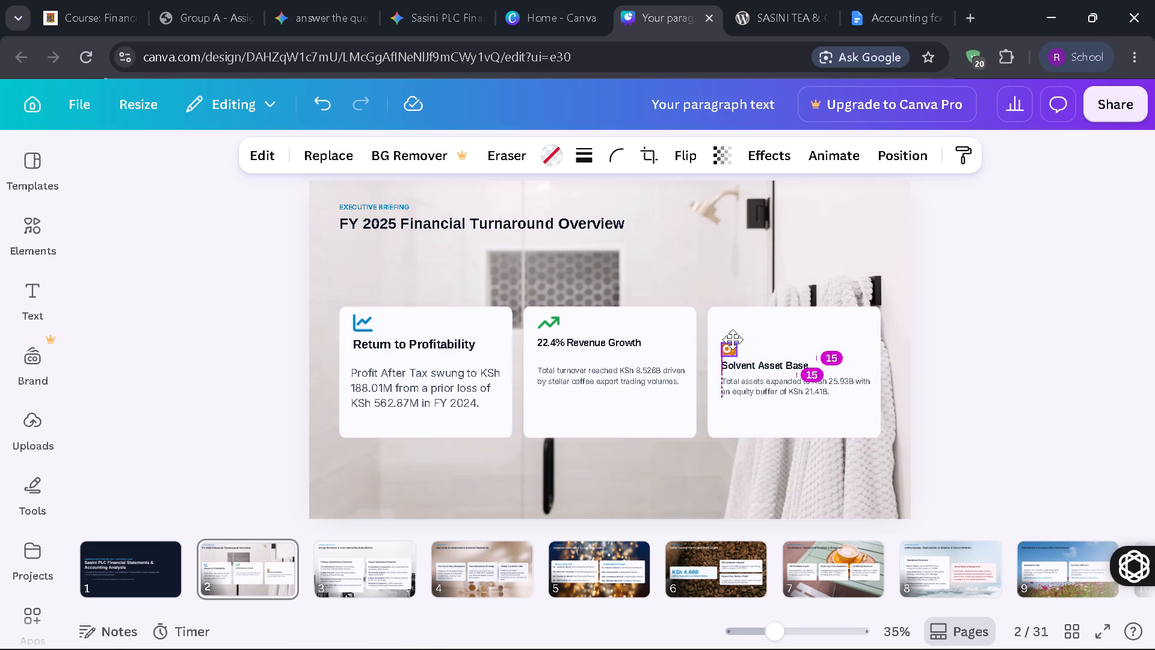
drag(733, 339, 730, 323)
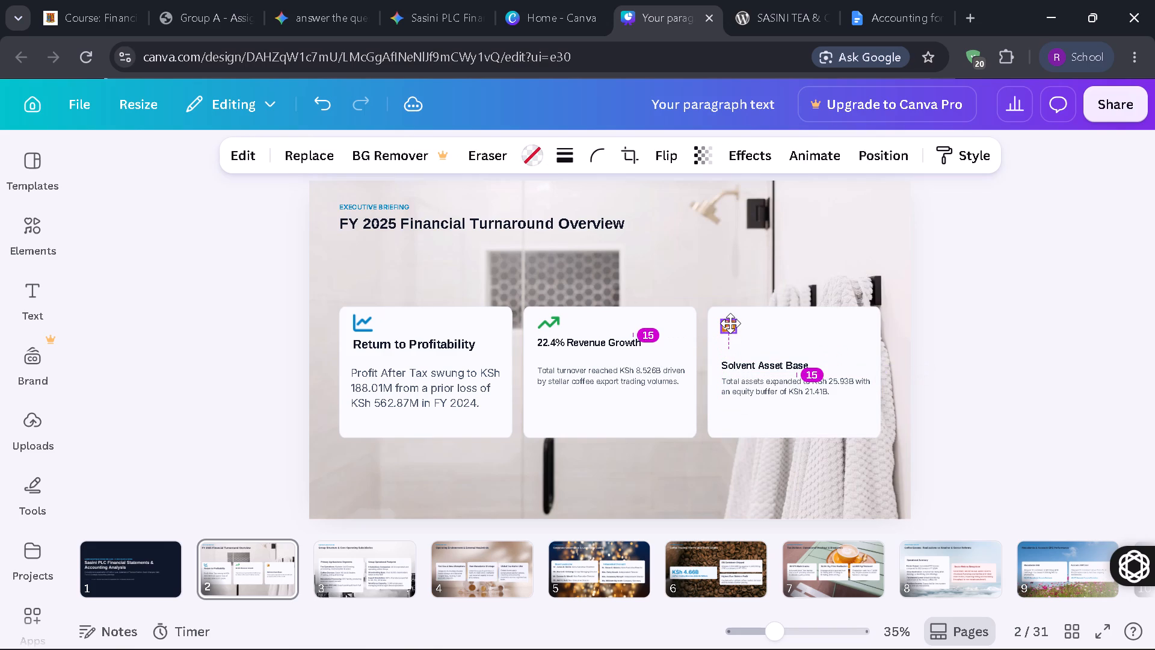
drag(730, 323, 731, 278)
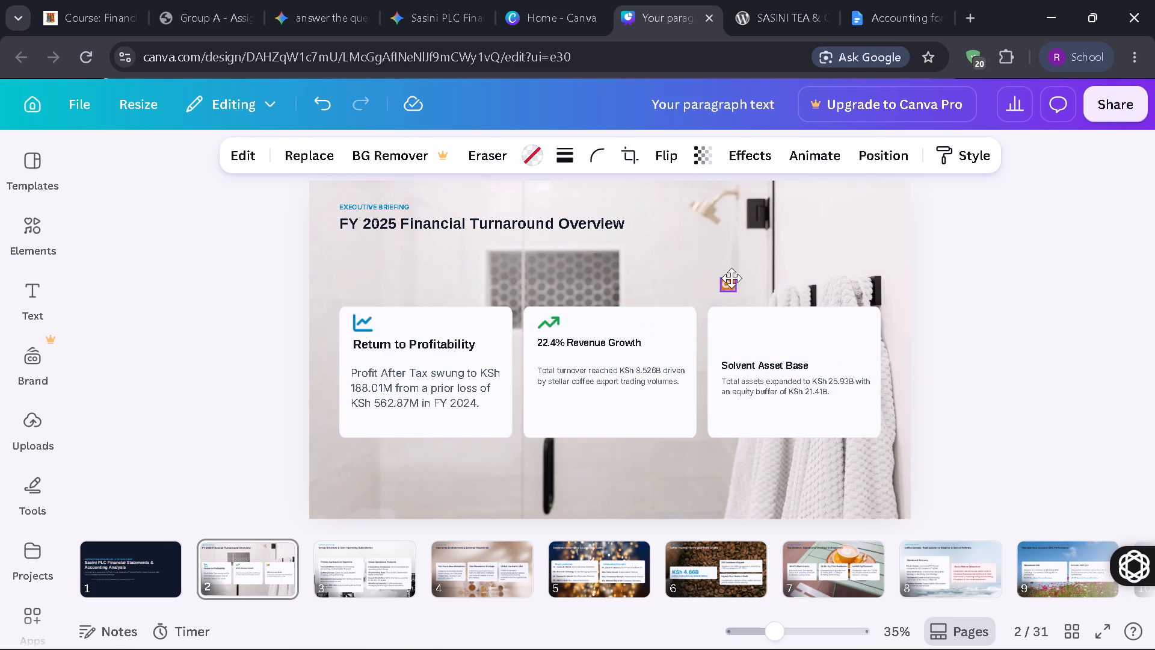
drag(731, 278, 731, 322)
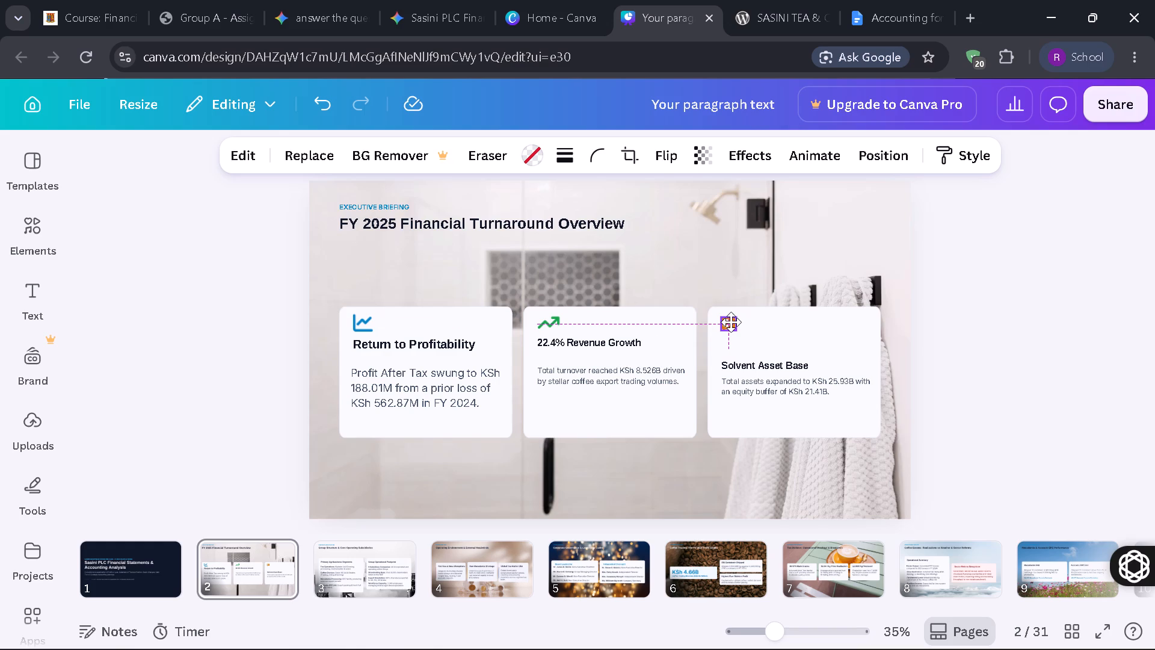
drag(731, 322, 731, 320)
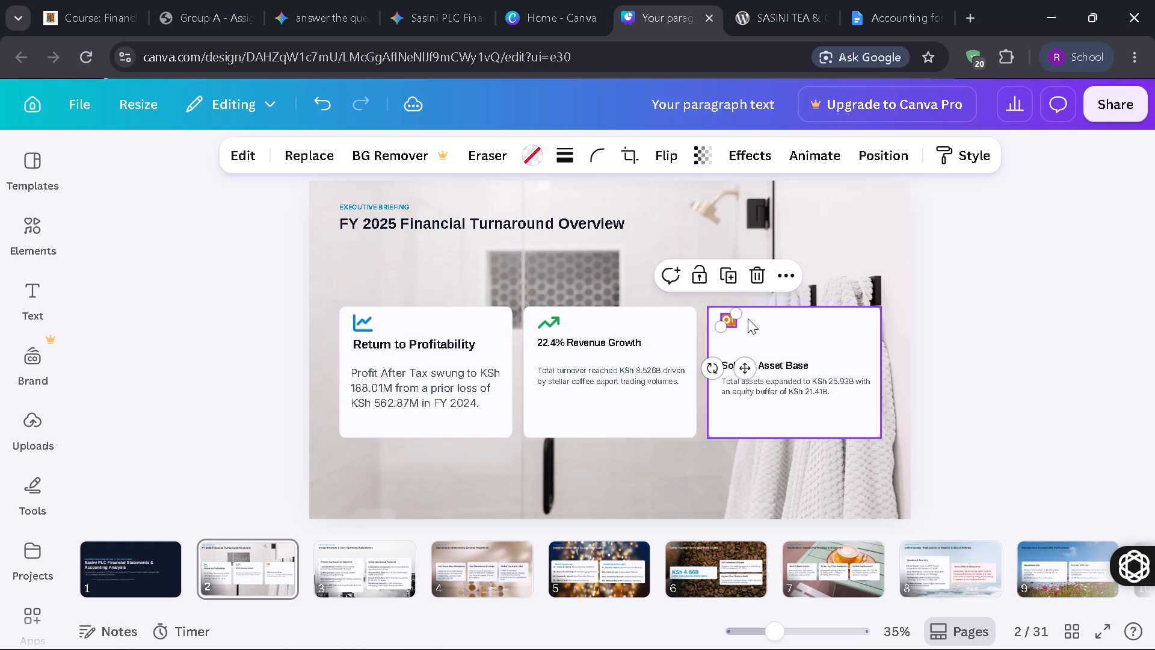
click(735, 319)
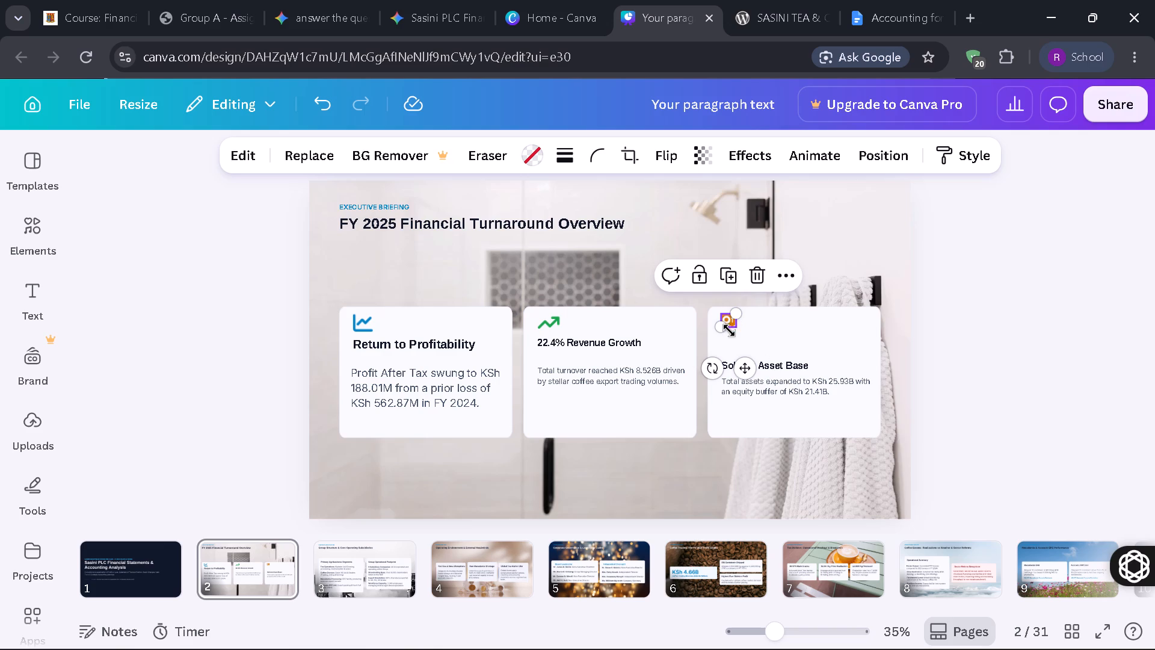
click(725, 331)
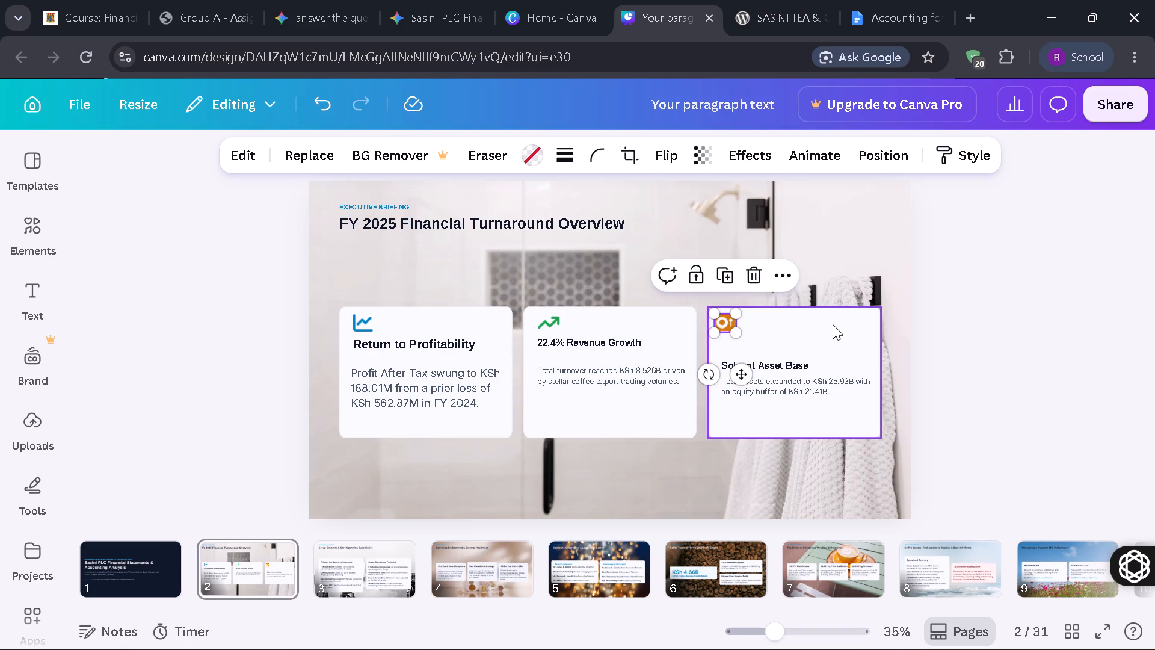
Move the Solvent Asset Base heading up beneath its orange icon and raise its description level with the neighbouring cards' descriptions.
click(791, 359)
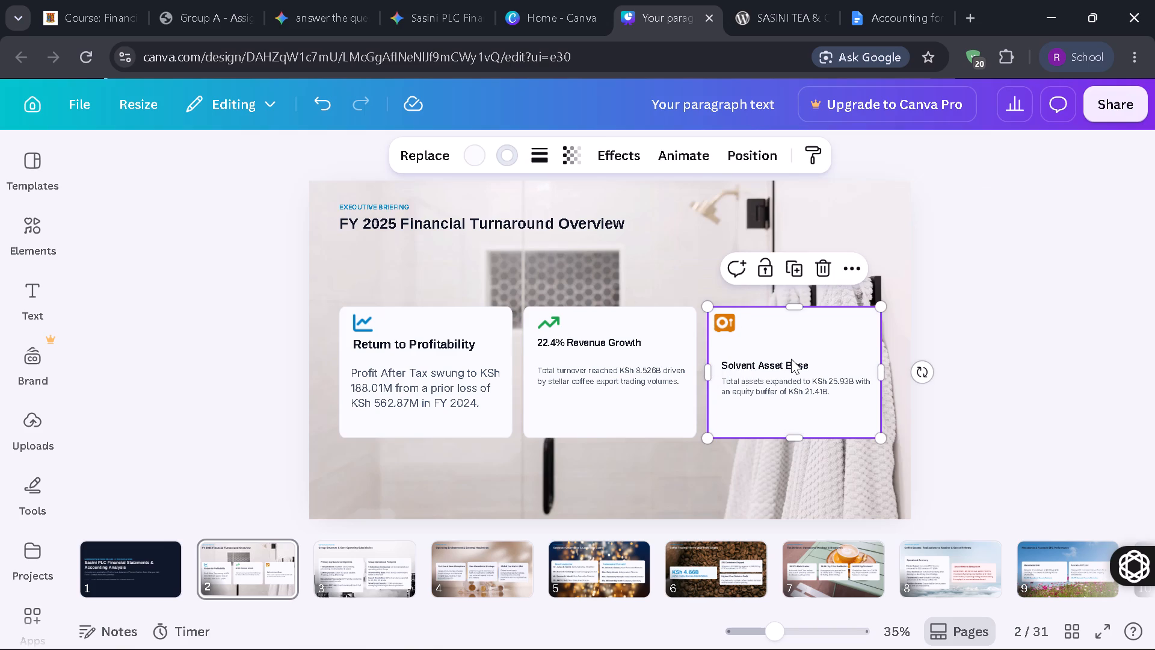
click(791, 359)
click(791, 362)
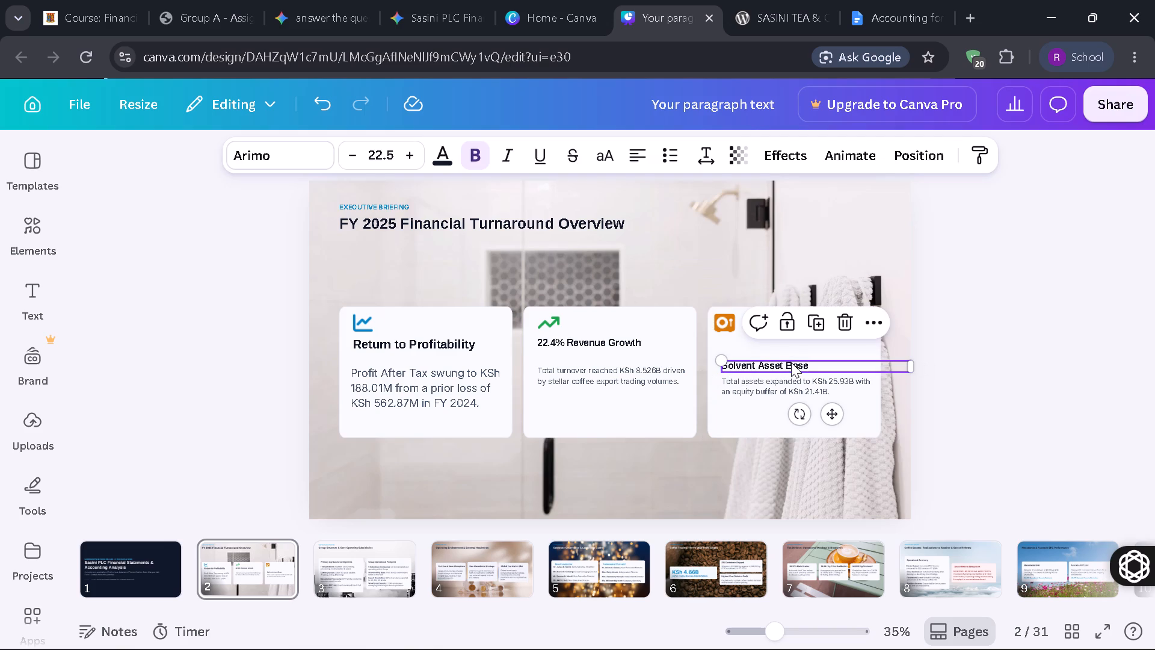
drag(791, 362, 785, 341)
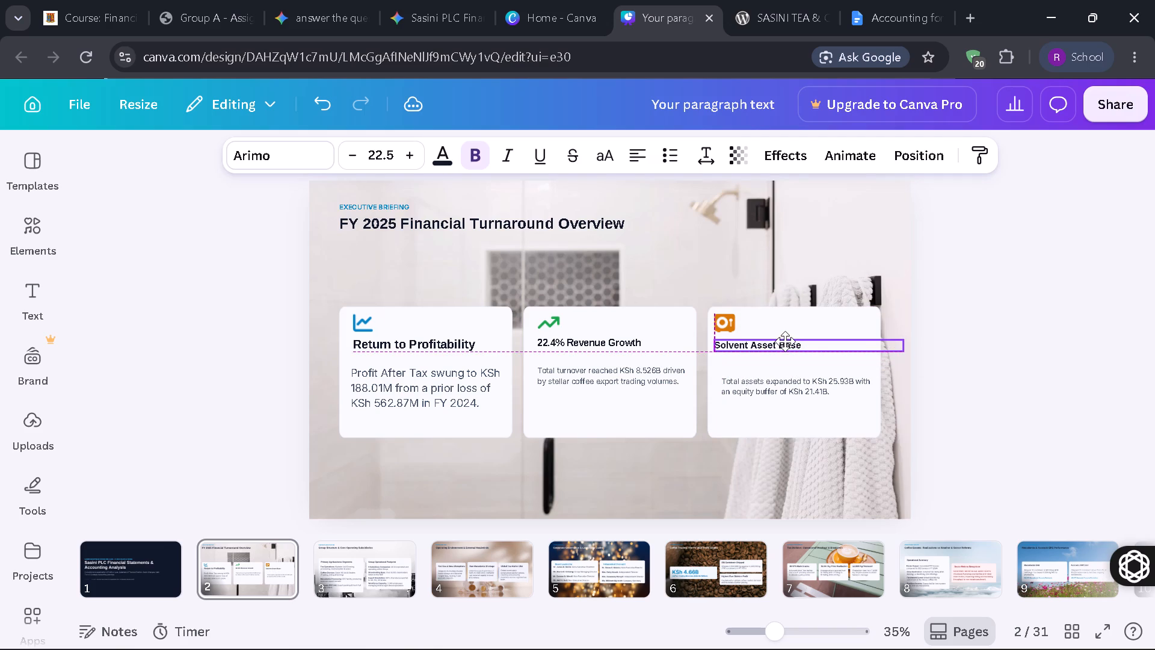
drag(775, 382, 775, 370)
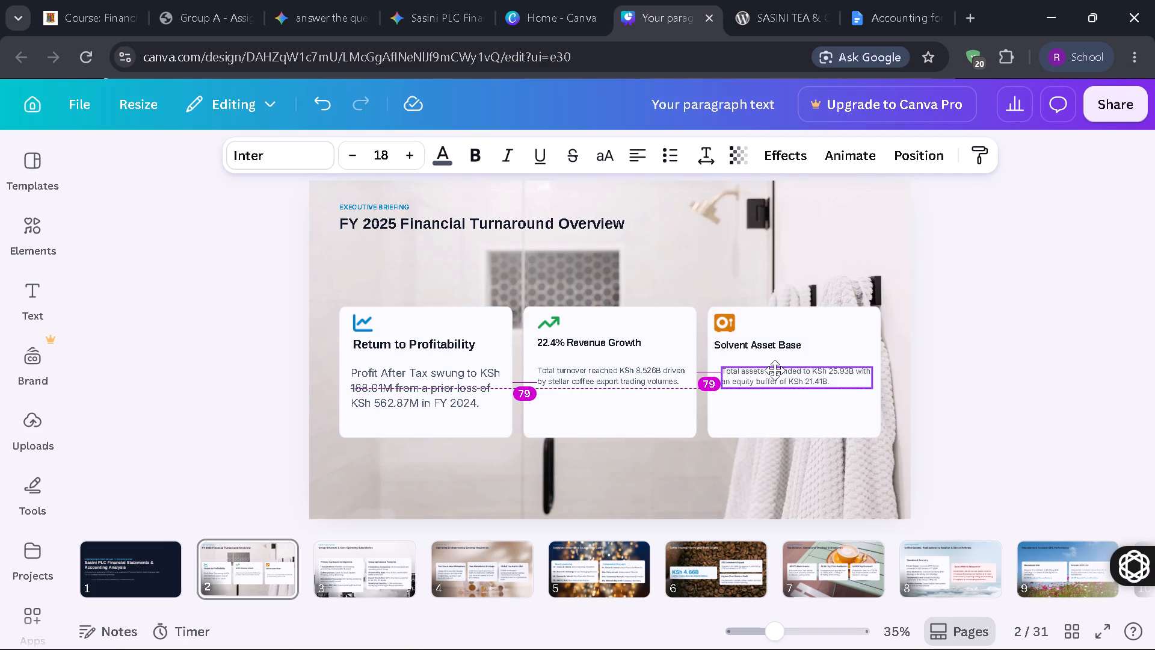
drag(775, 370, 775, 371)
In the 22.4% Revenue Growth card, set the heading's font size to 28.5 and the description's to 26.
click(613, 344)
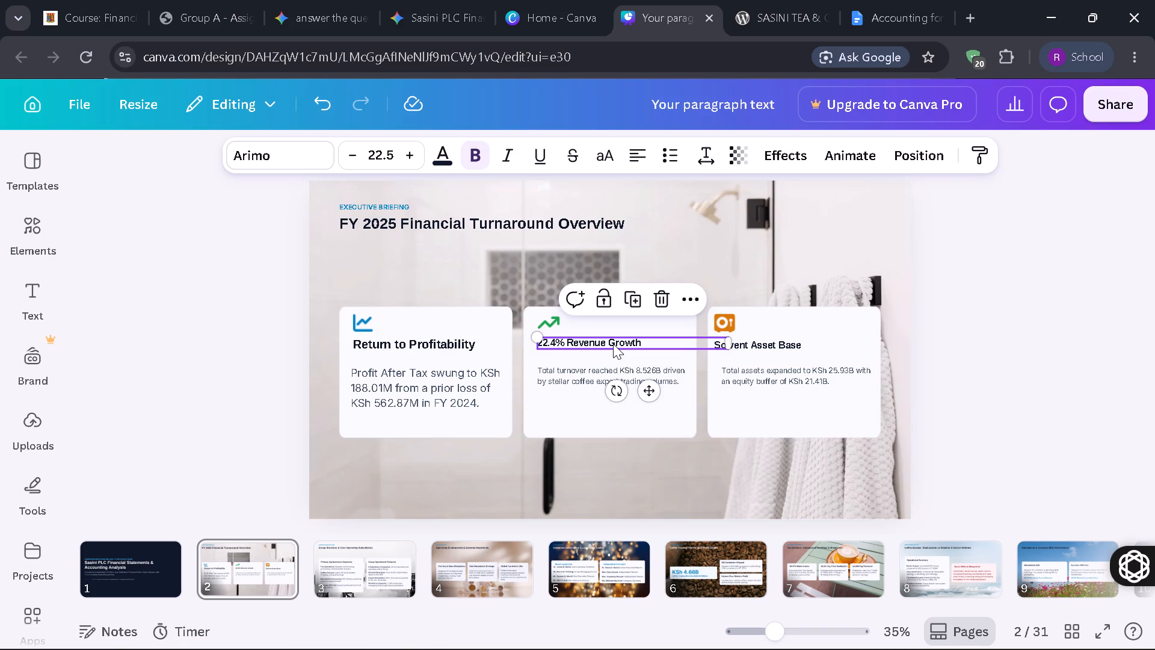
triple_click(414, 149)
triple_click(414, 149)
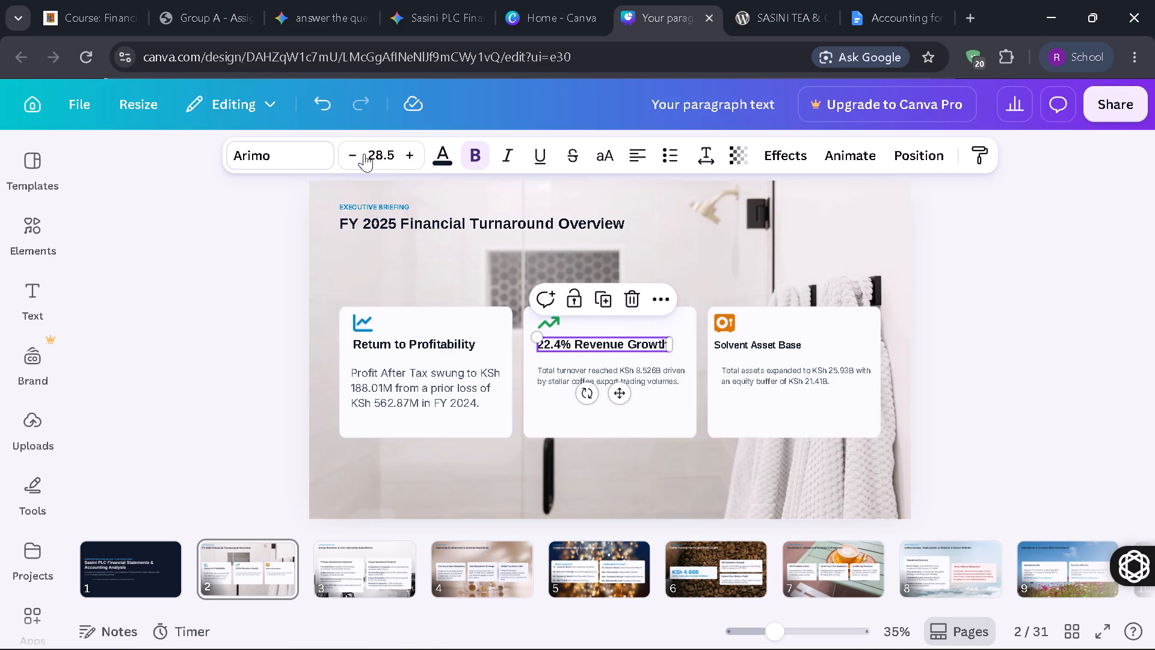
click(620, 377)
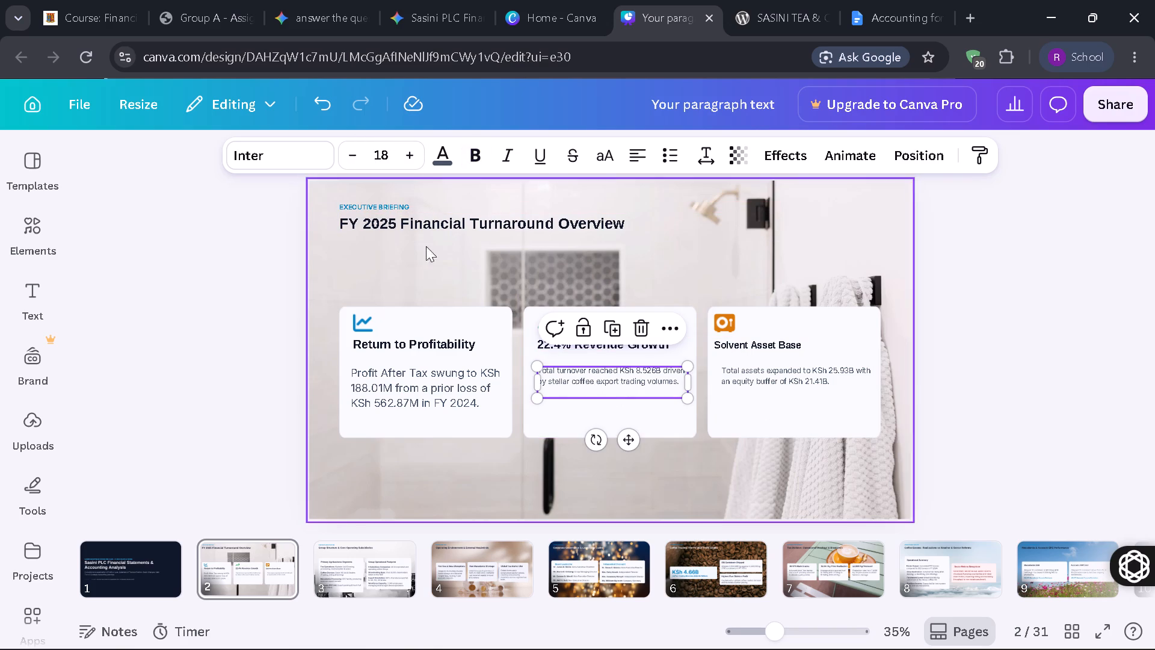
triple_click(404, 167)
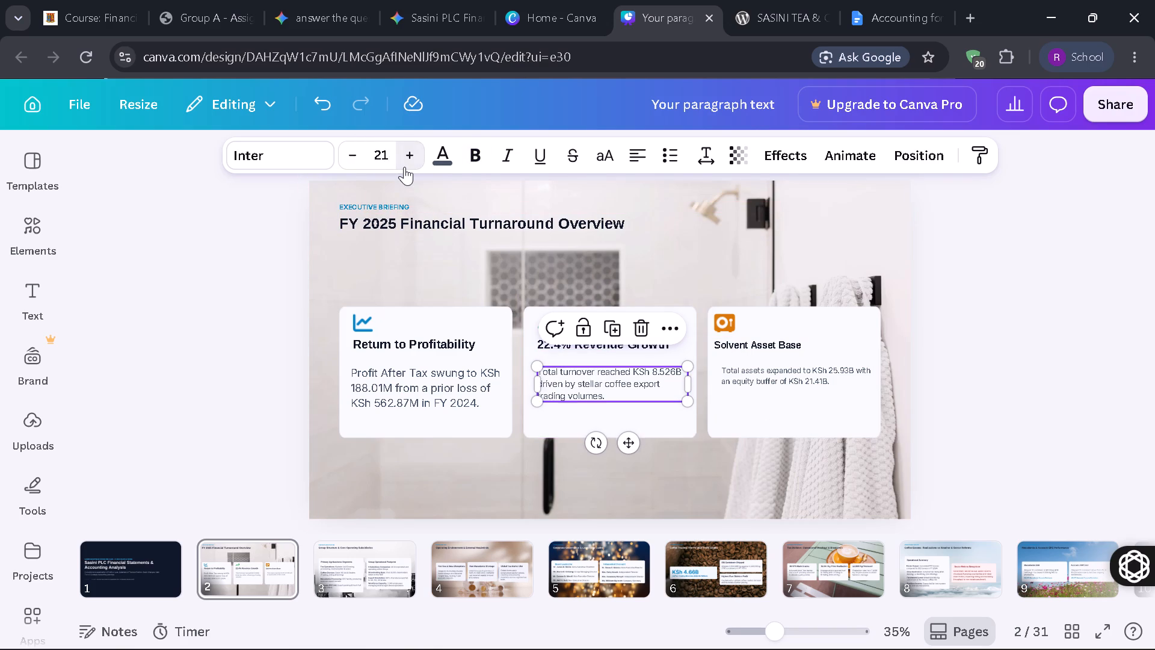
triple_click(404, 167)
click(404, 167)
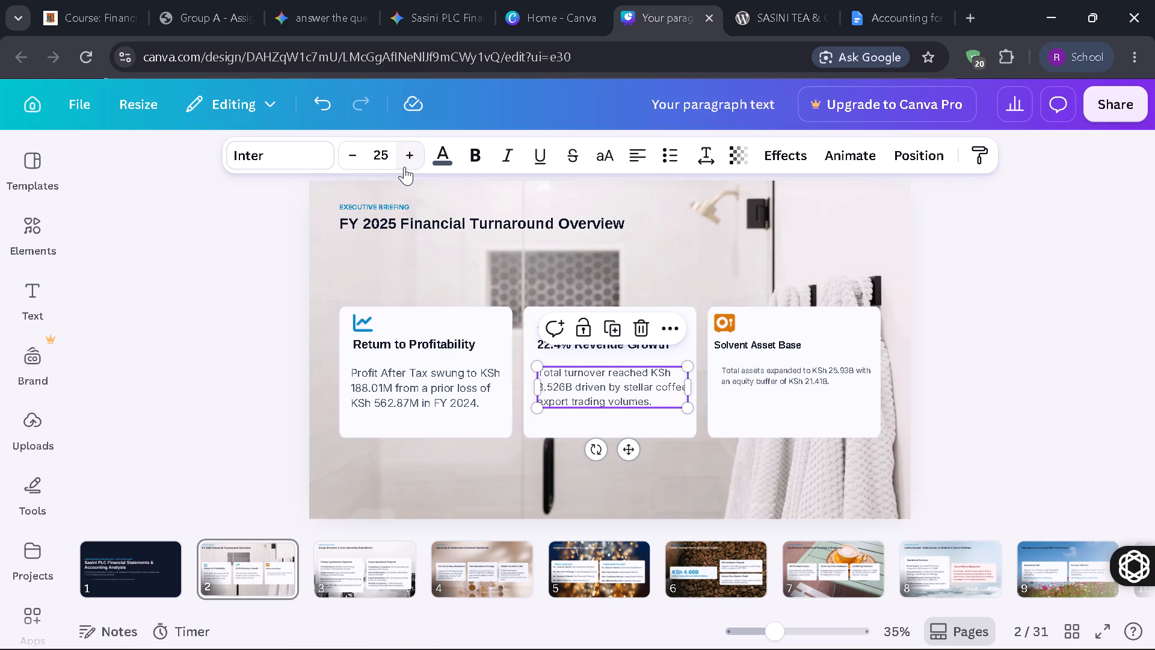
click(404, 167)
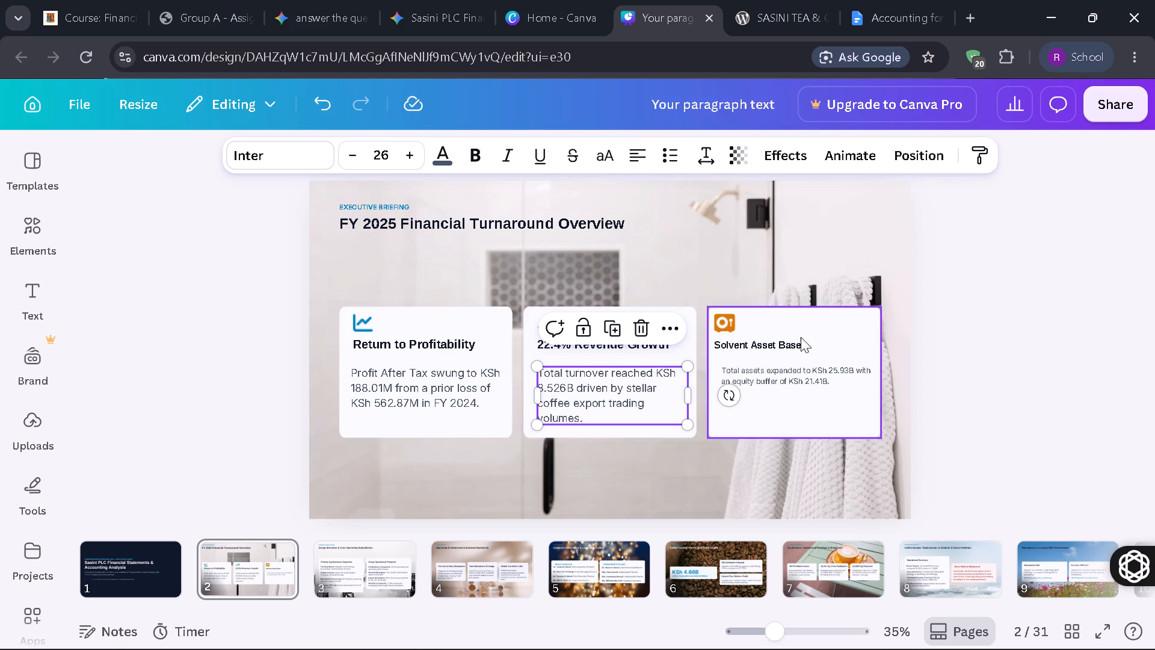
Set the Solvent Asset Base description's font size to 26 and extend its text box leftward to align with the heading.
click(796, 385)
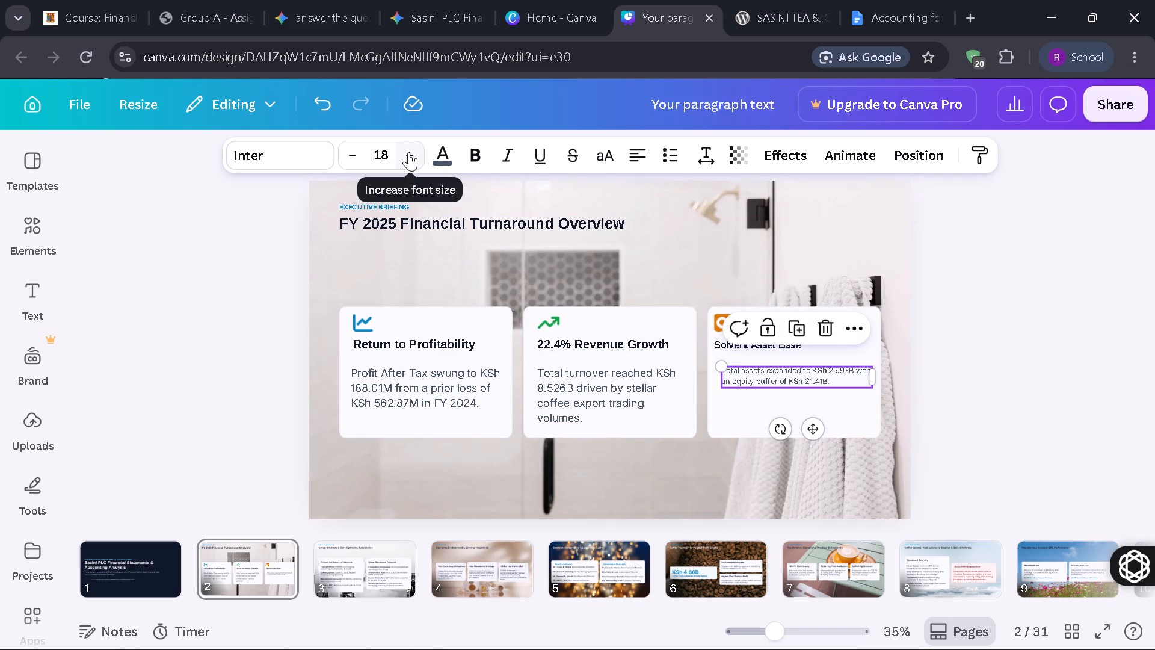
triple_click(408, 152)
triple_click(408, 152)
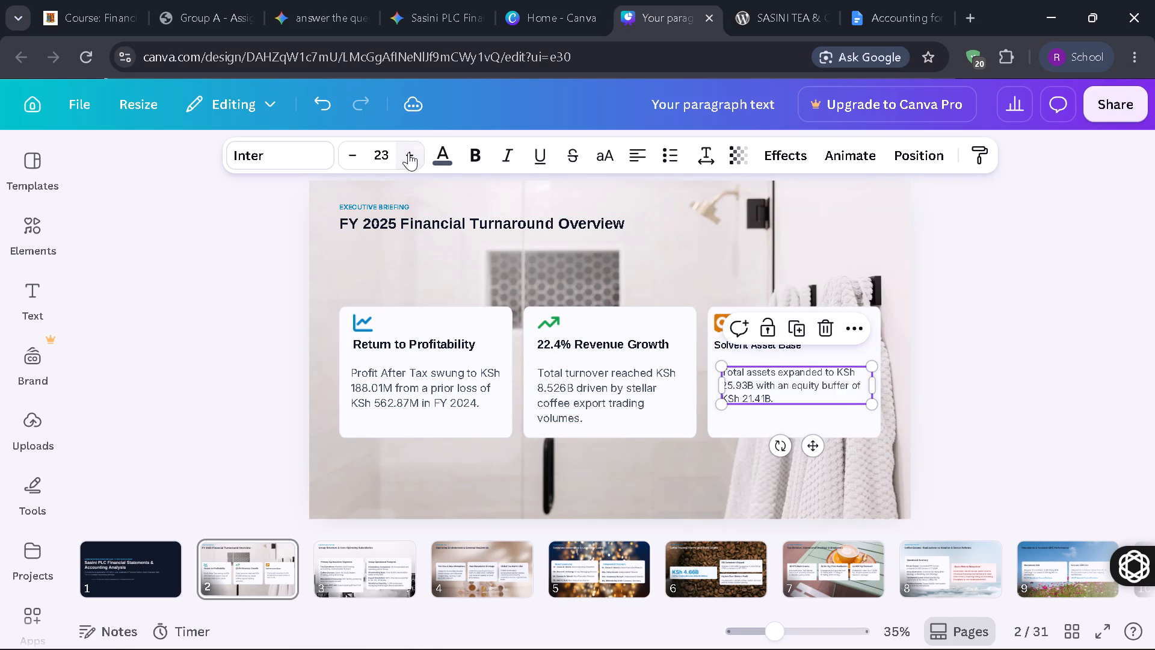
double_click(408, 152)
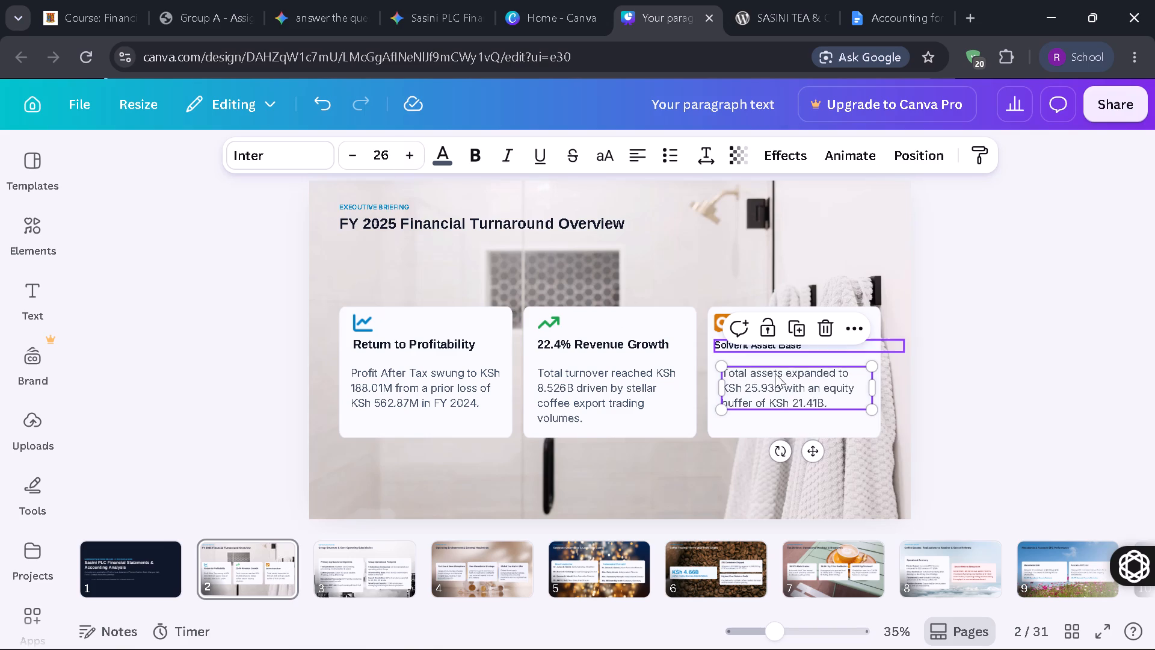
click(720, 384)
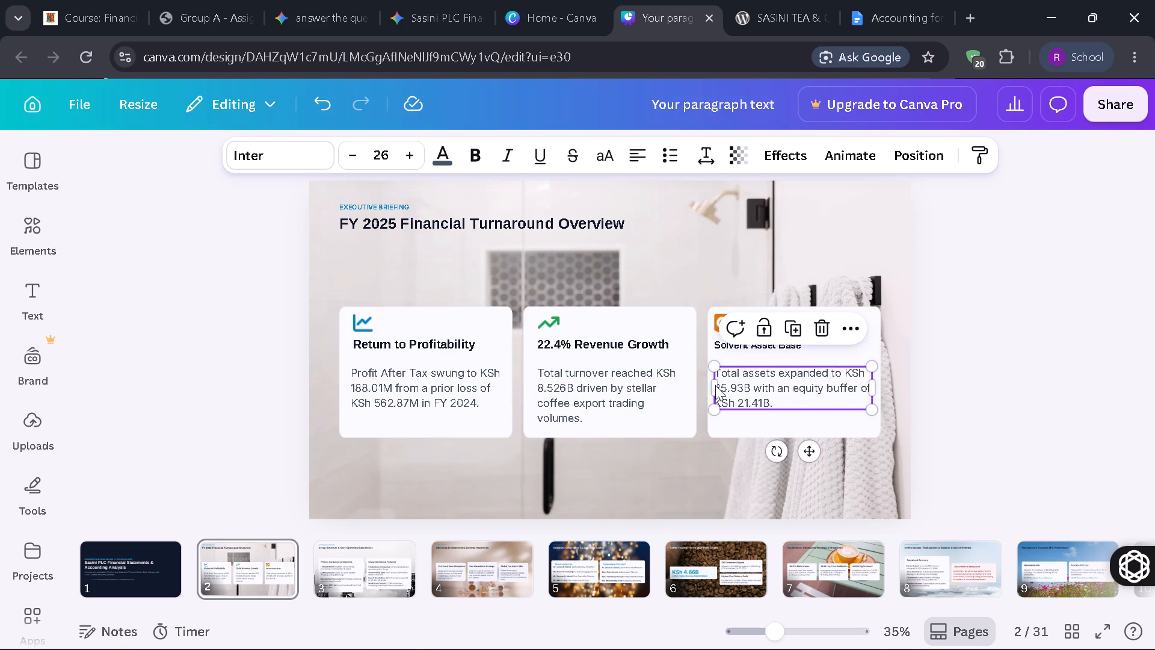
Set the Solvent Asset Base heading's font size to 28.5.
click(779, 347)
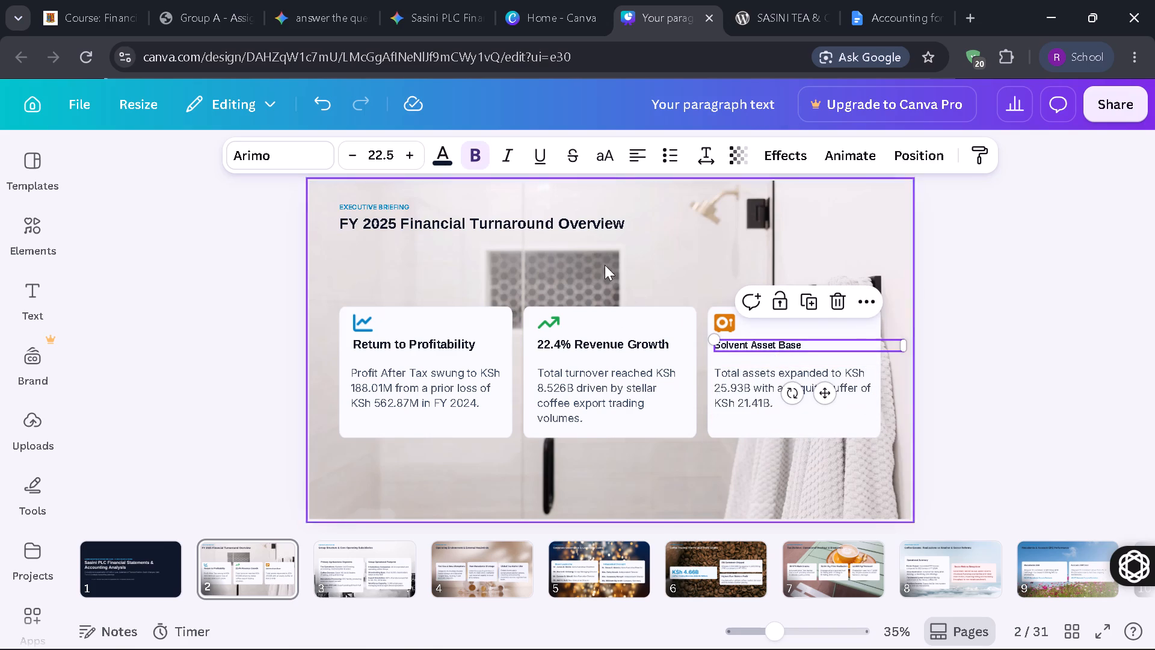
double_click(413, 146)
click(413, 146)
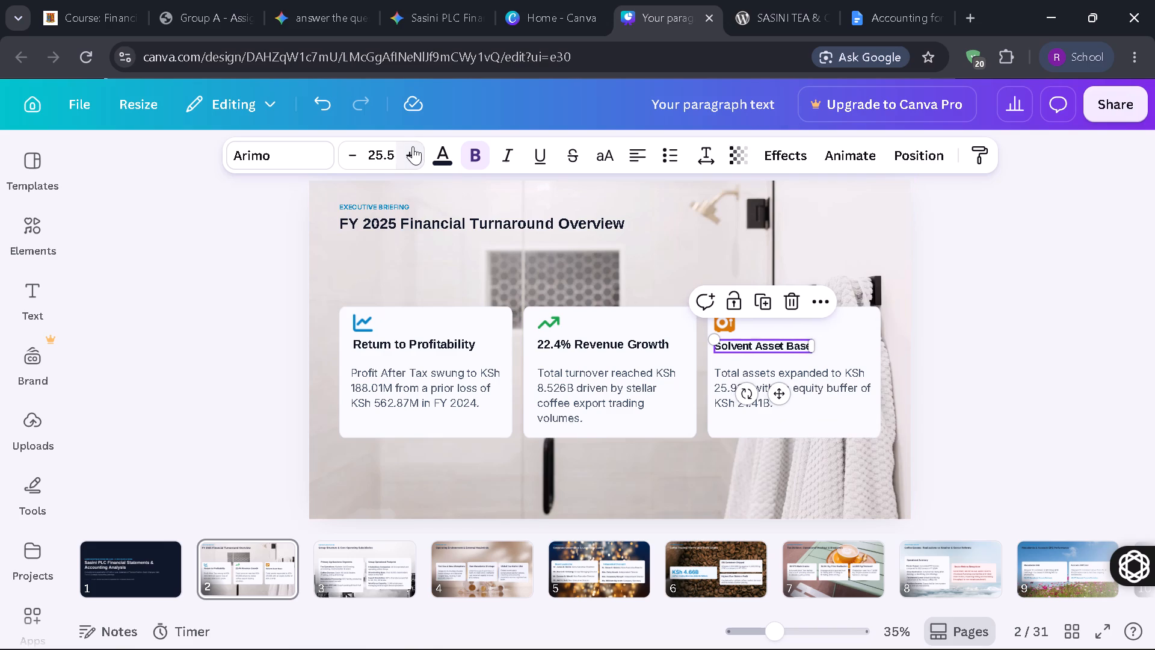
click(413, 146)
click(413, 146)
click(413, 146)
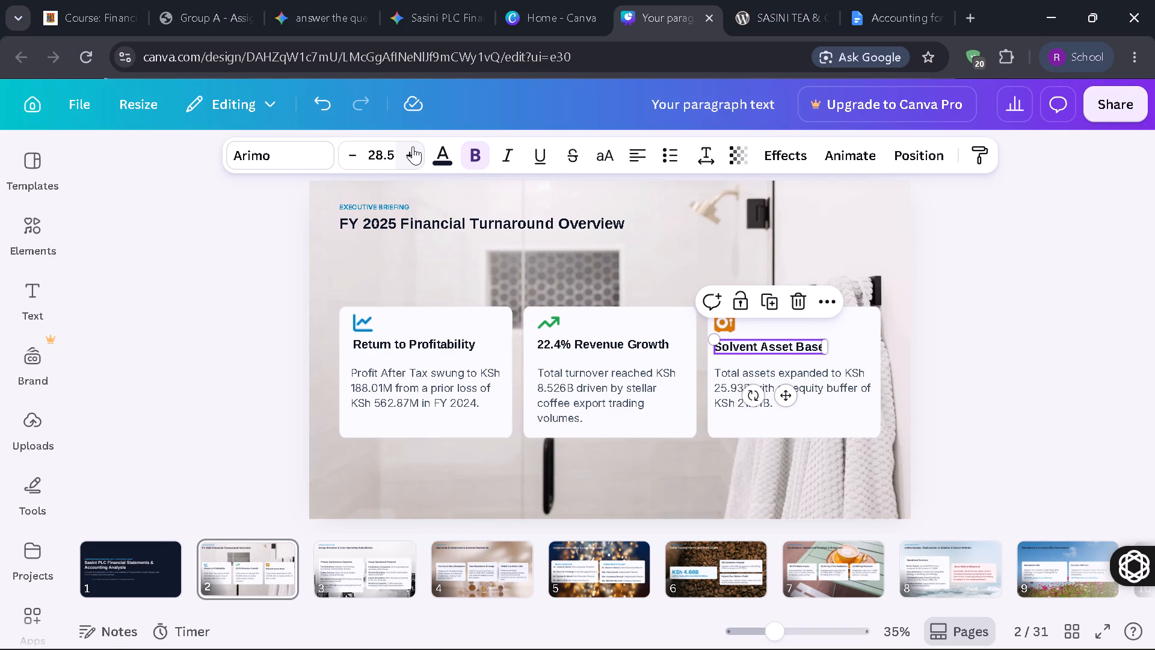
click(997, 347)
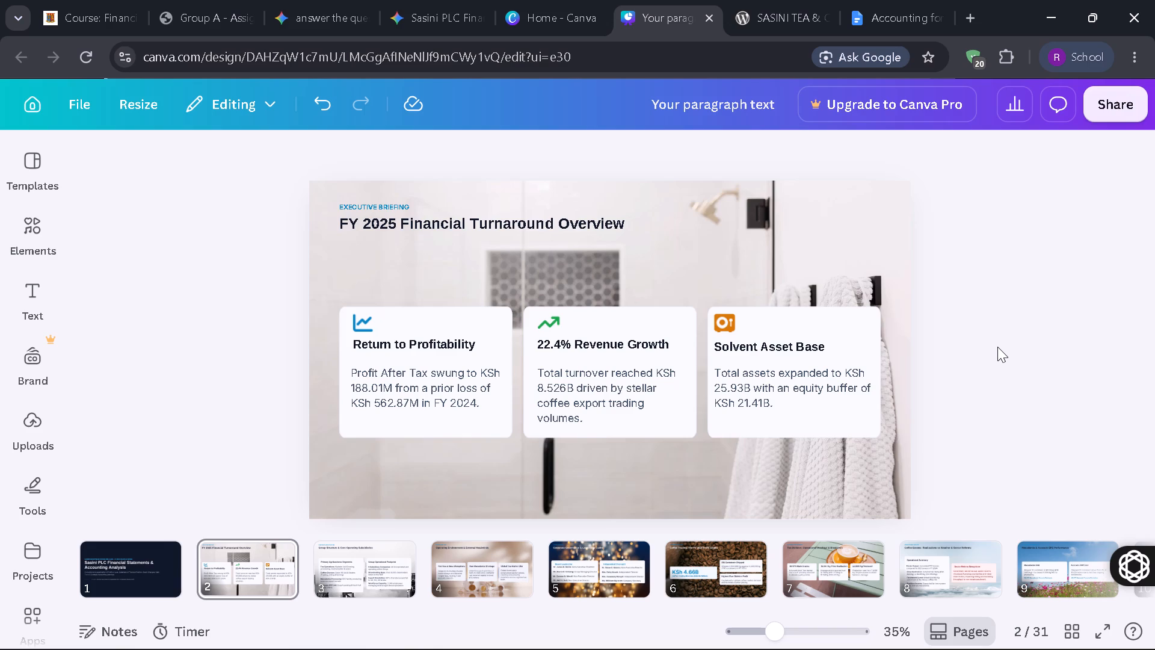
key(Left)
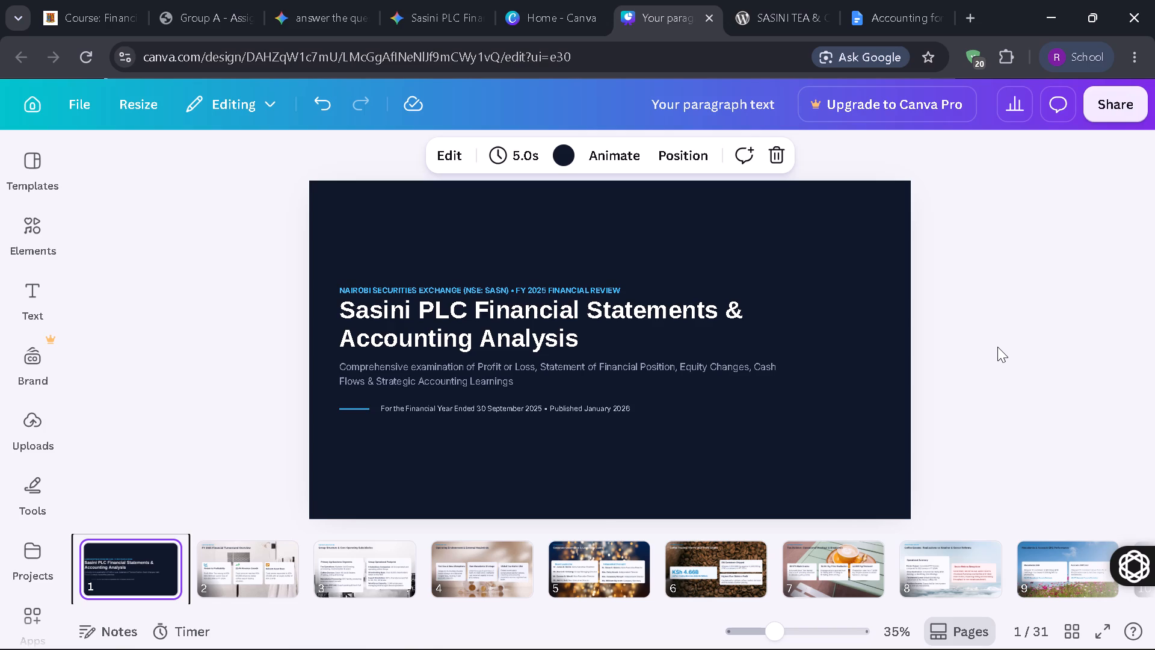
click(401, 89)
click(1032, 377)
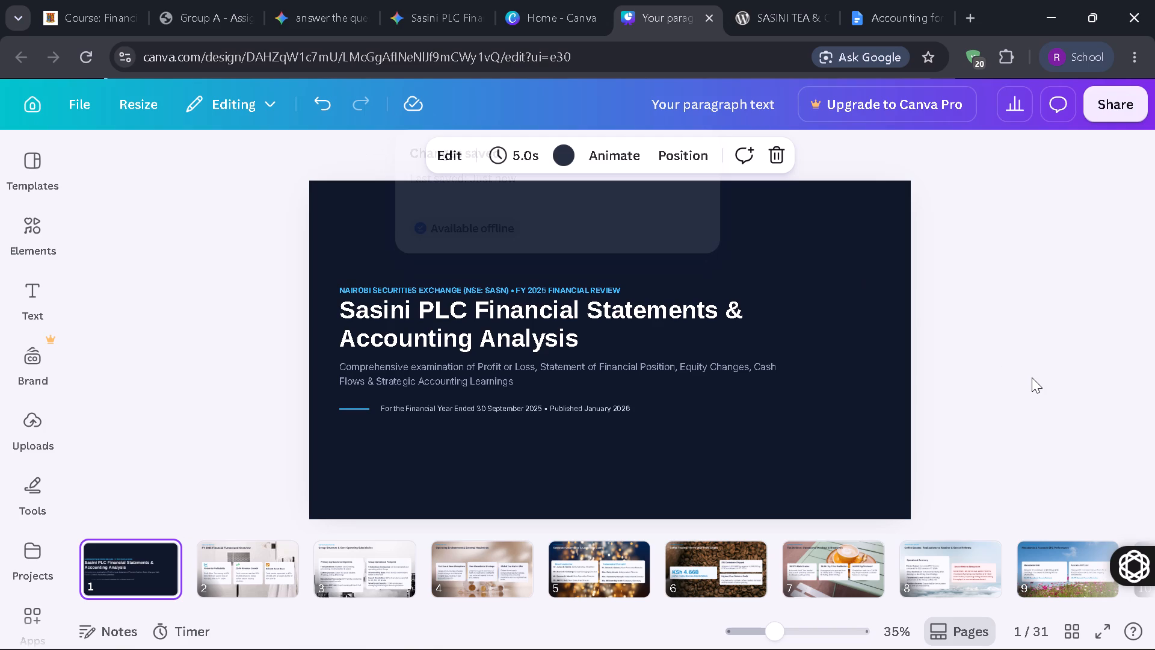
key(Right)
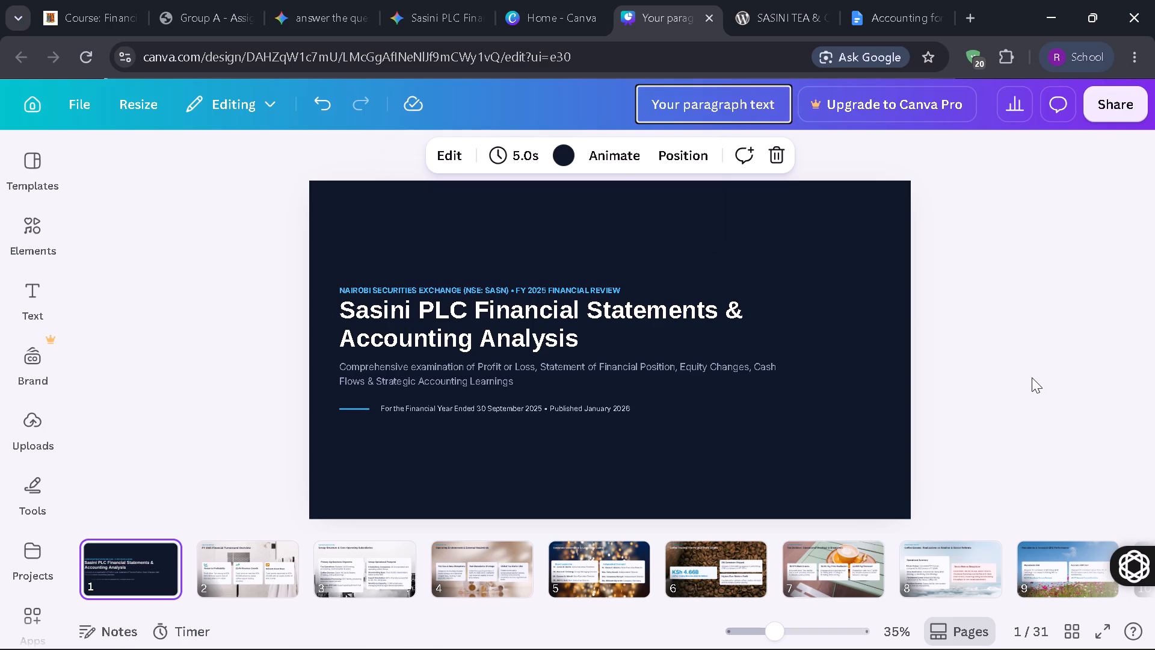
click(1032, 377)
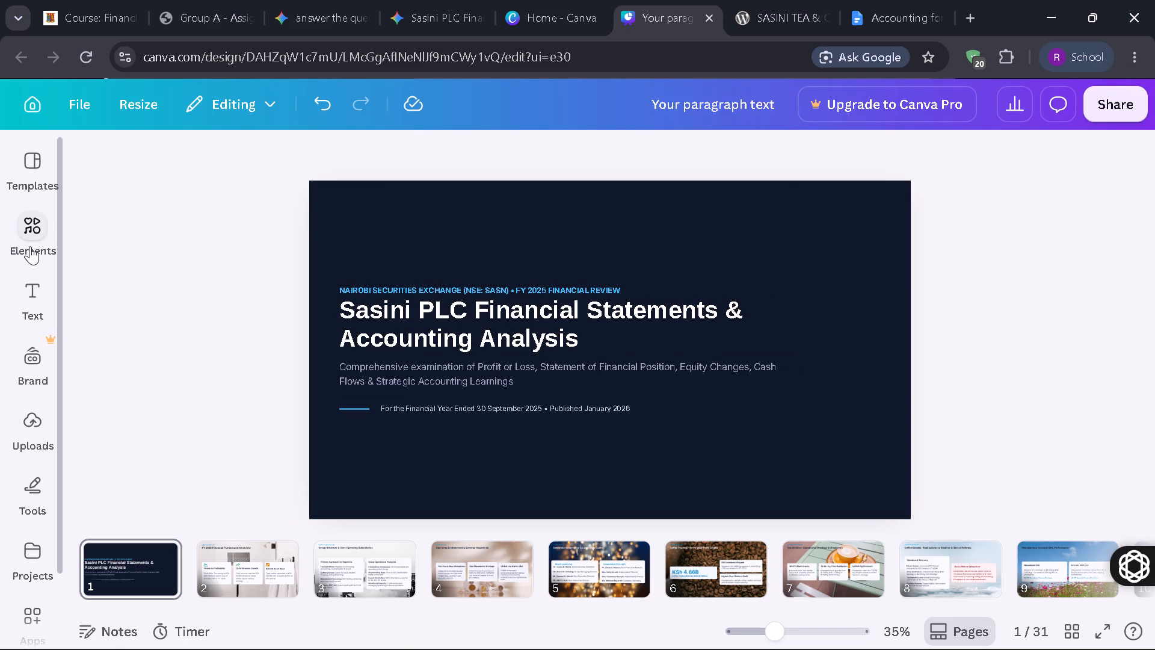
Look through the presentation templates and slide 2's layer and arrangement options.
click(38, 167)
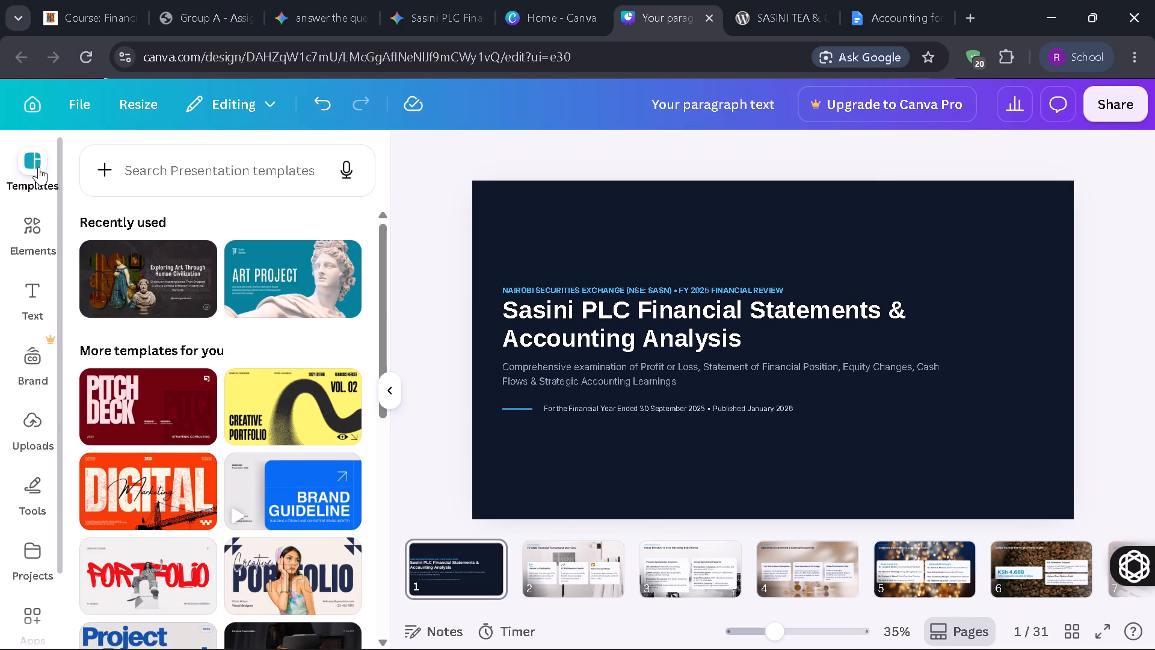
scroll(222, 454, down, 5)
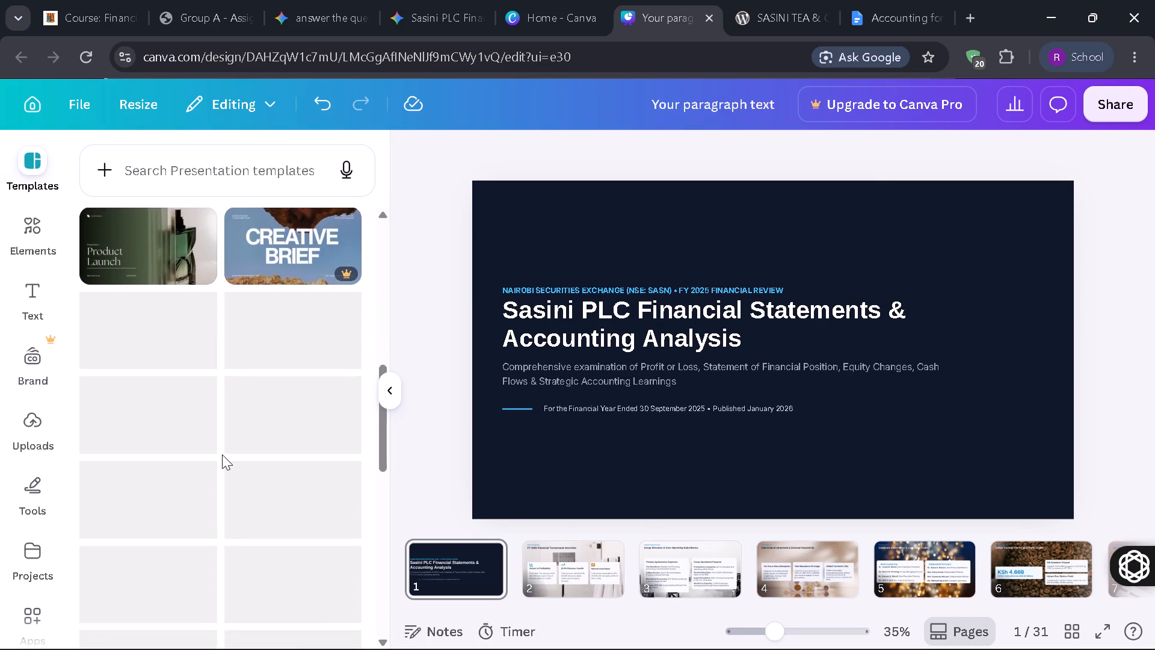
scroll(222, 454, down, 6)
scroll(222, 454, up, 15)
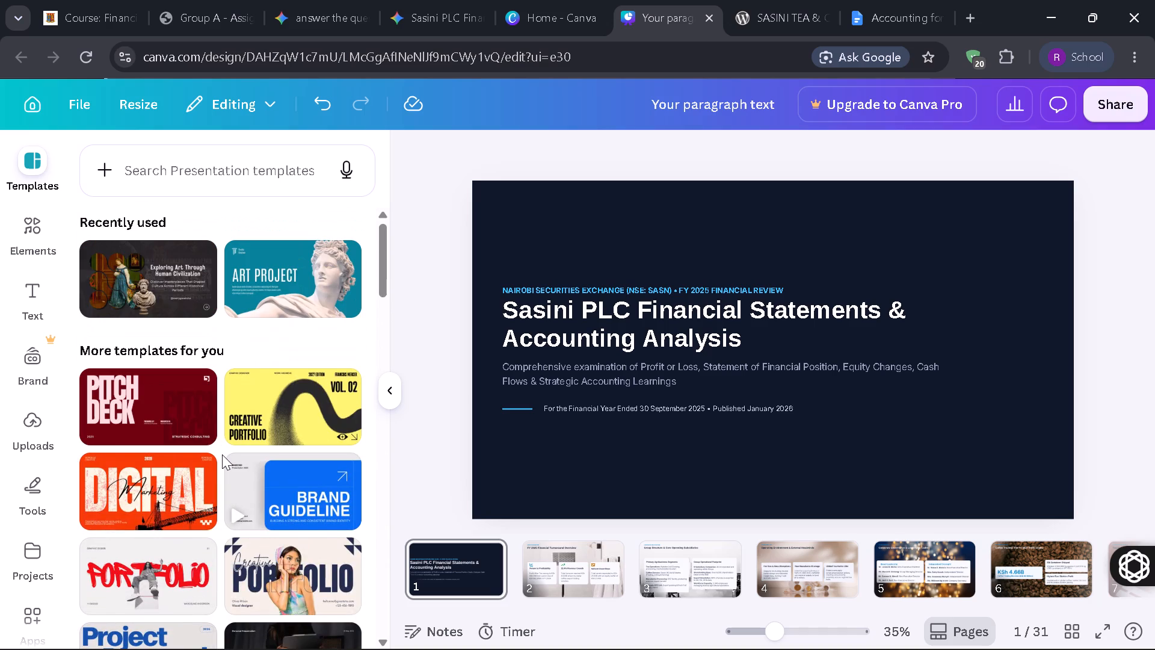
click(453, 578)
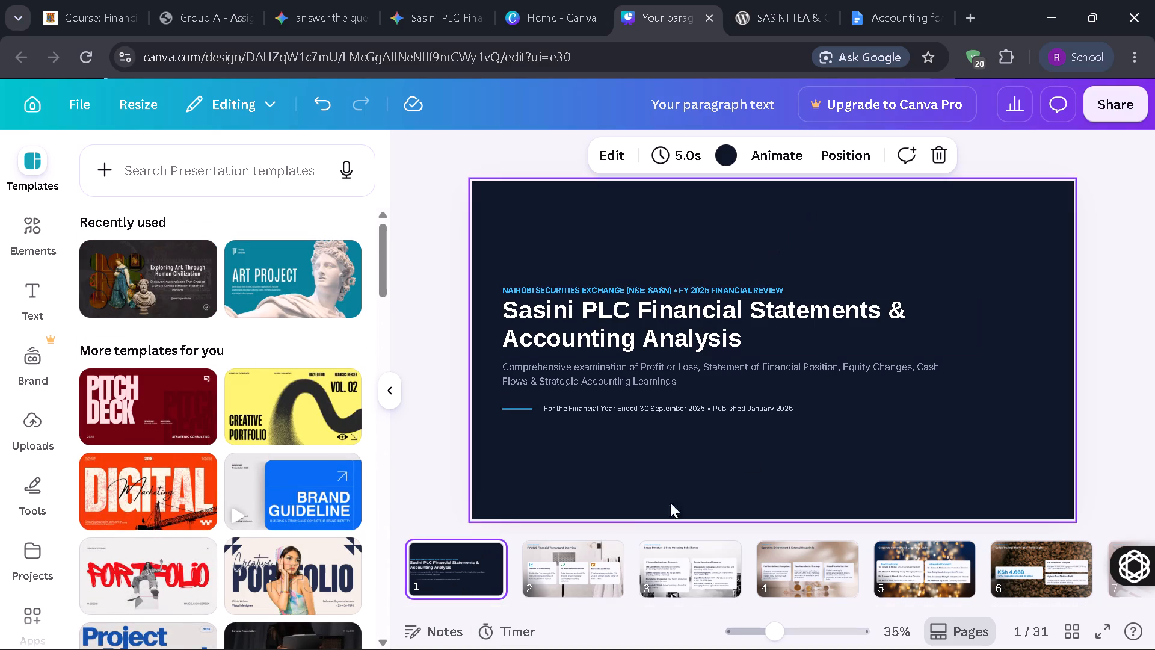
click(563, 556)
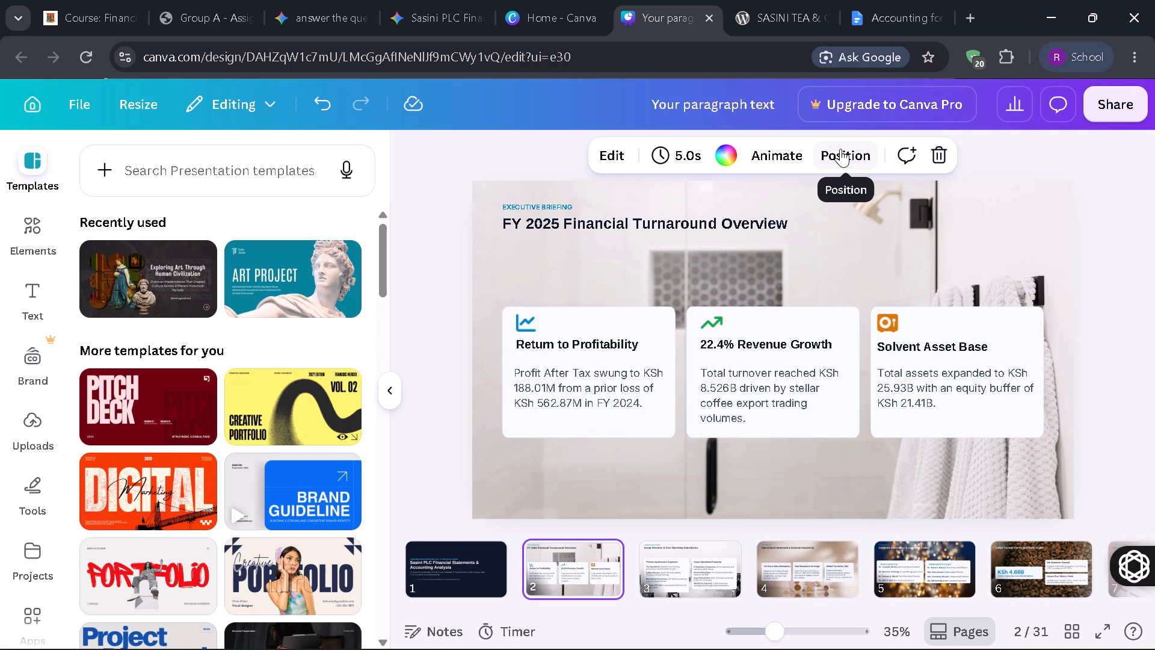
click(840, 149)
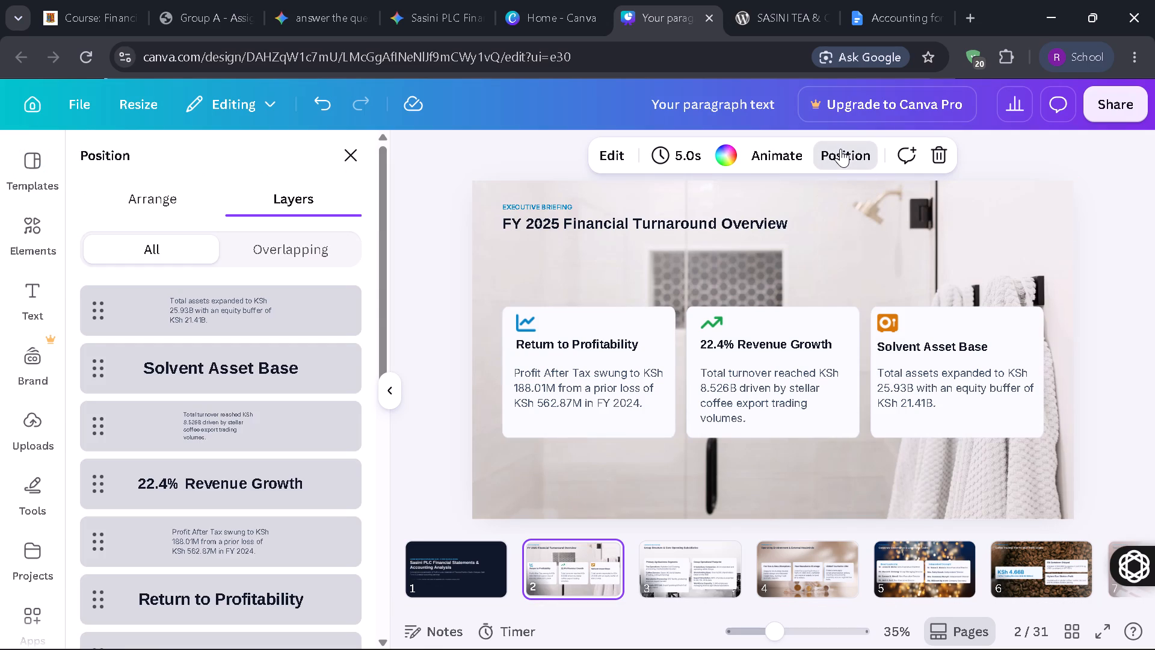
scroll(203, 382, down, 5)
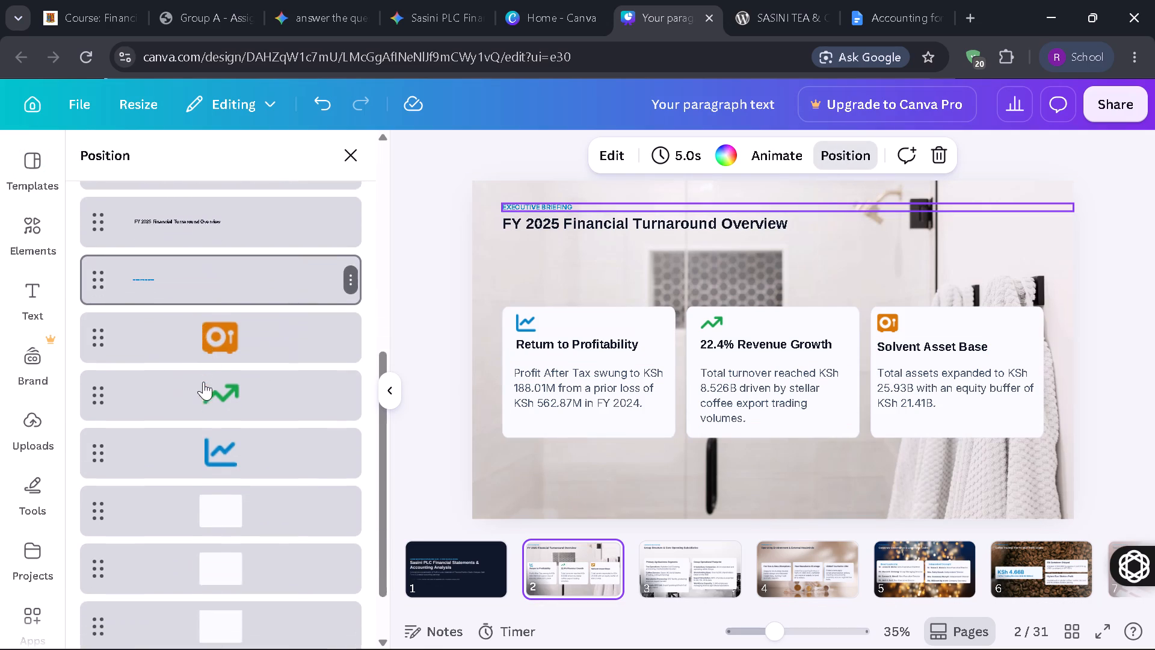
scroll(203, 382, down, 5)
scroll(203, 382, up, 7)
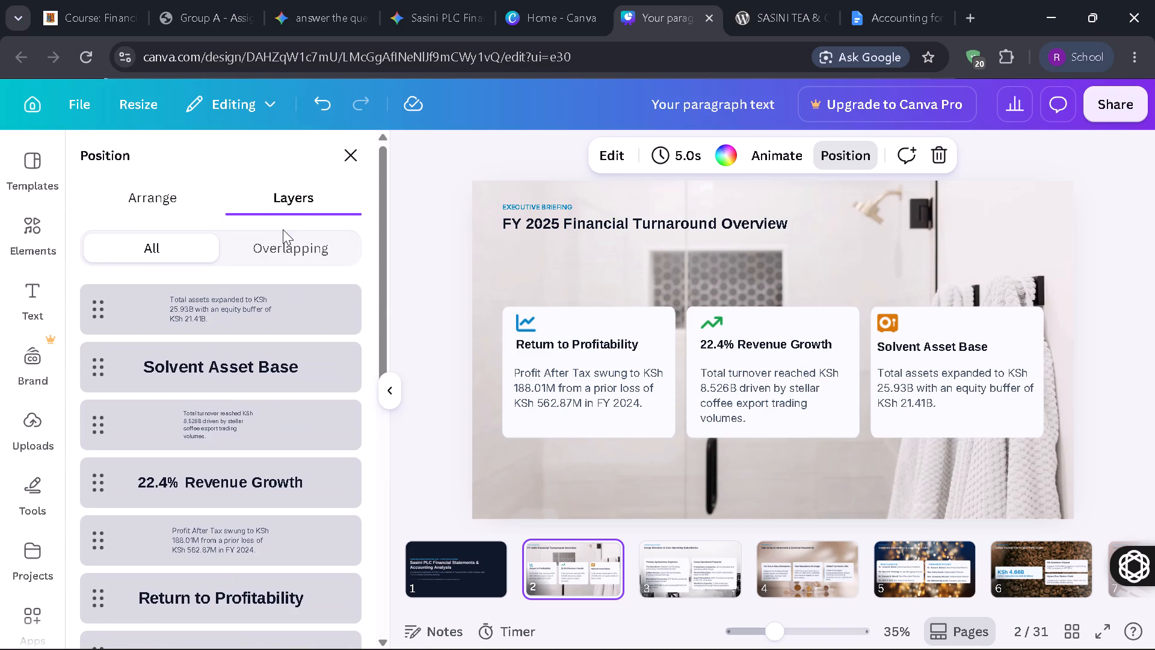
click(275, 251)
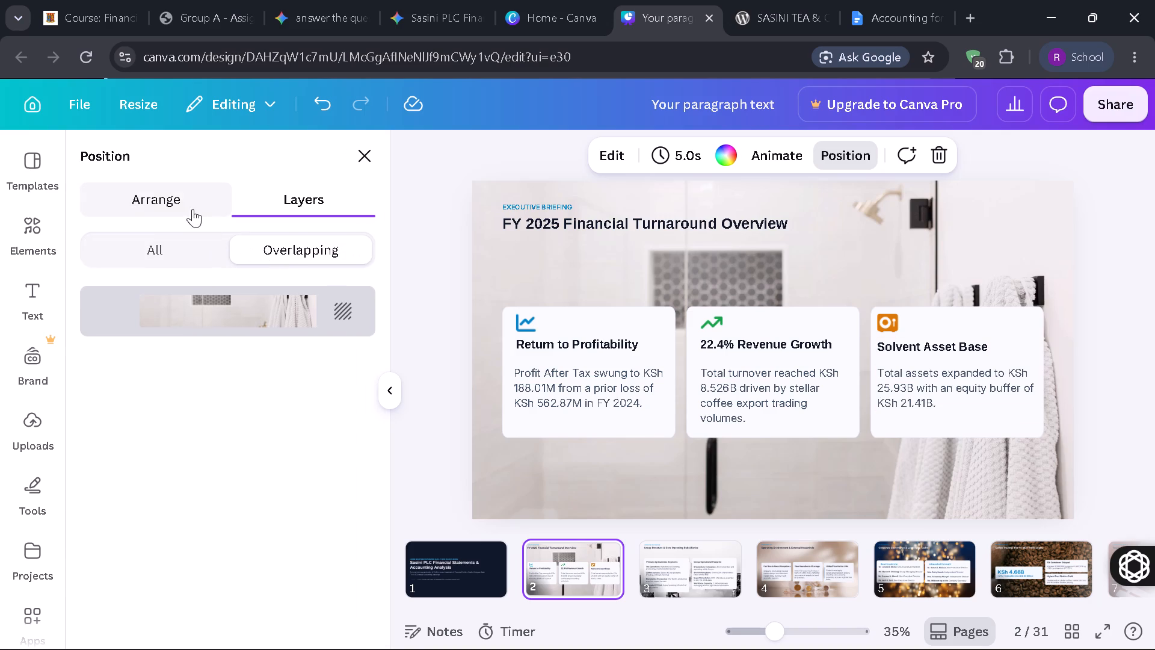
click(188, 205)
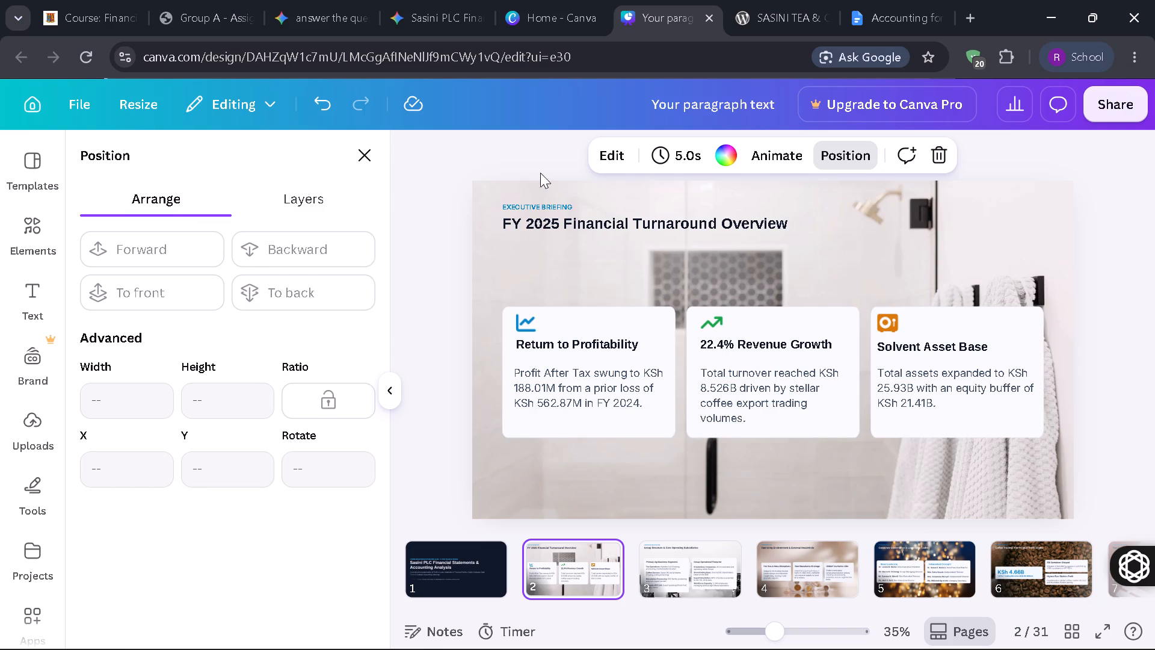
Apply the Breathe page animation to slide 2 and try choosing the Out scale direction.
click(765, 158)
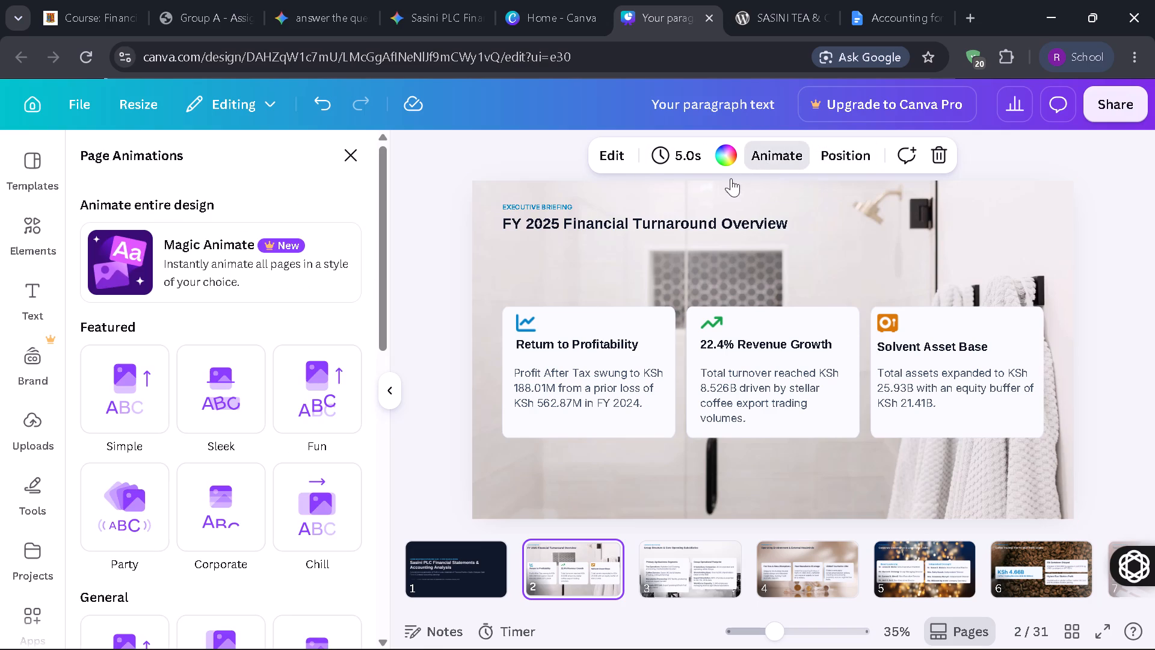
scroll(241, 283, down, 5)
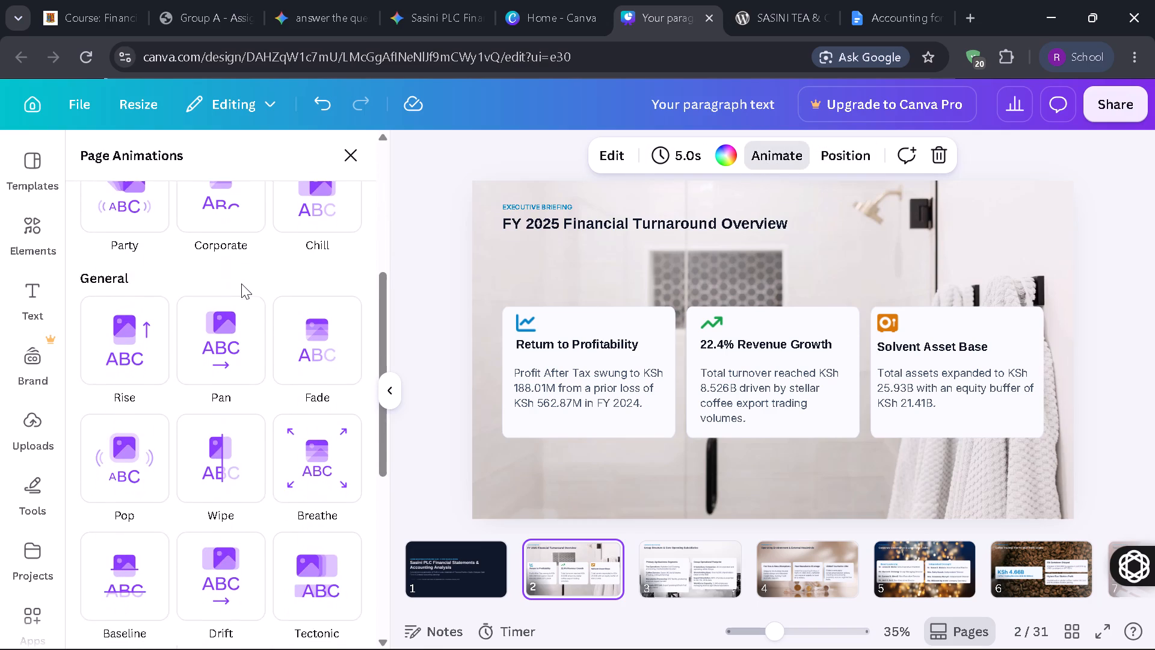
scroll(241, 283, down, 2)
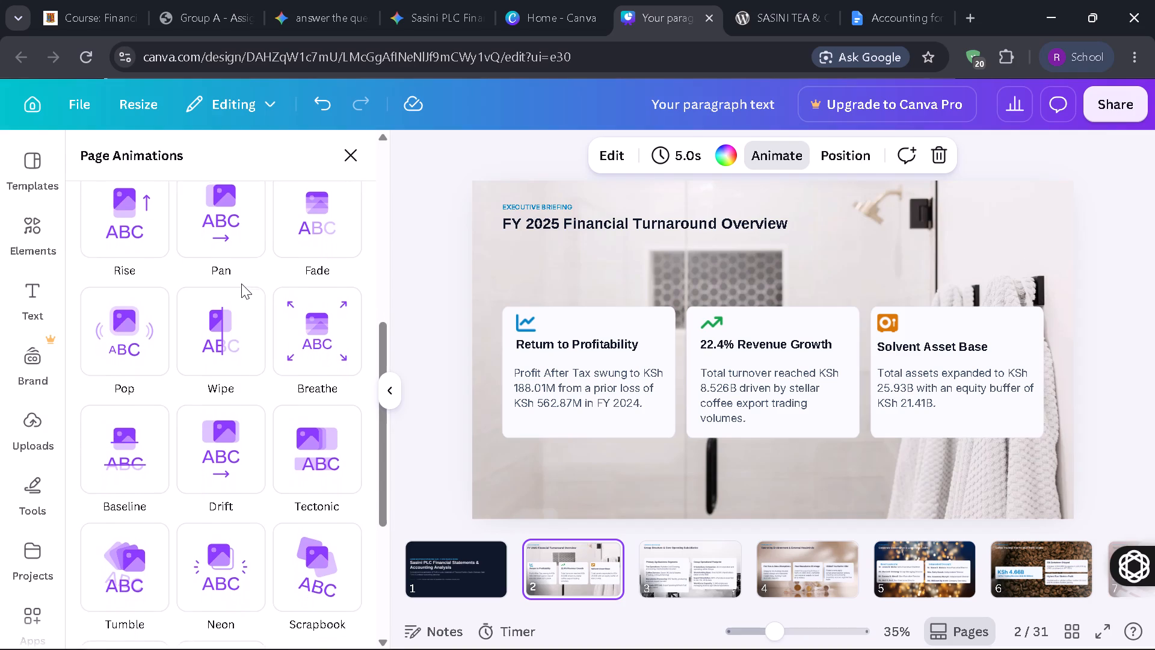
scroll(241, 283, down, 2)
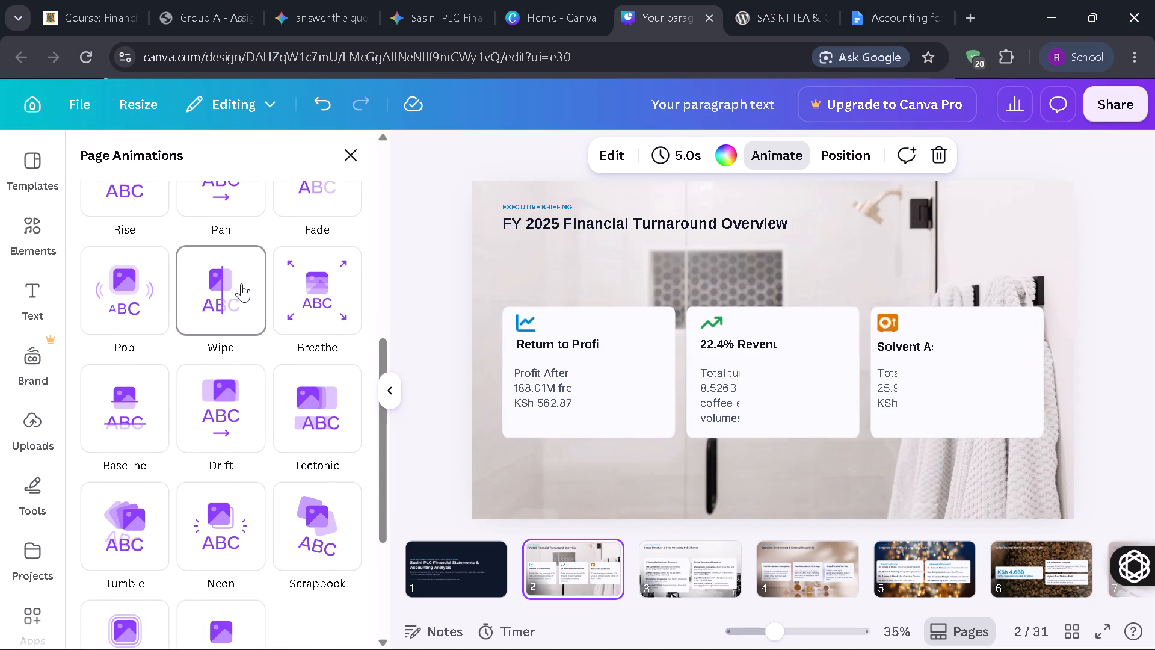
click(318, 300)
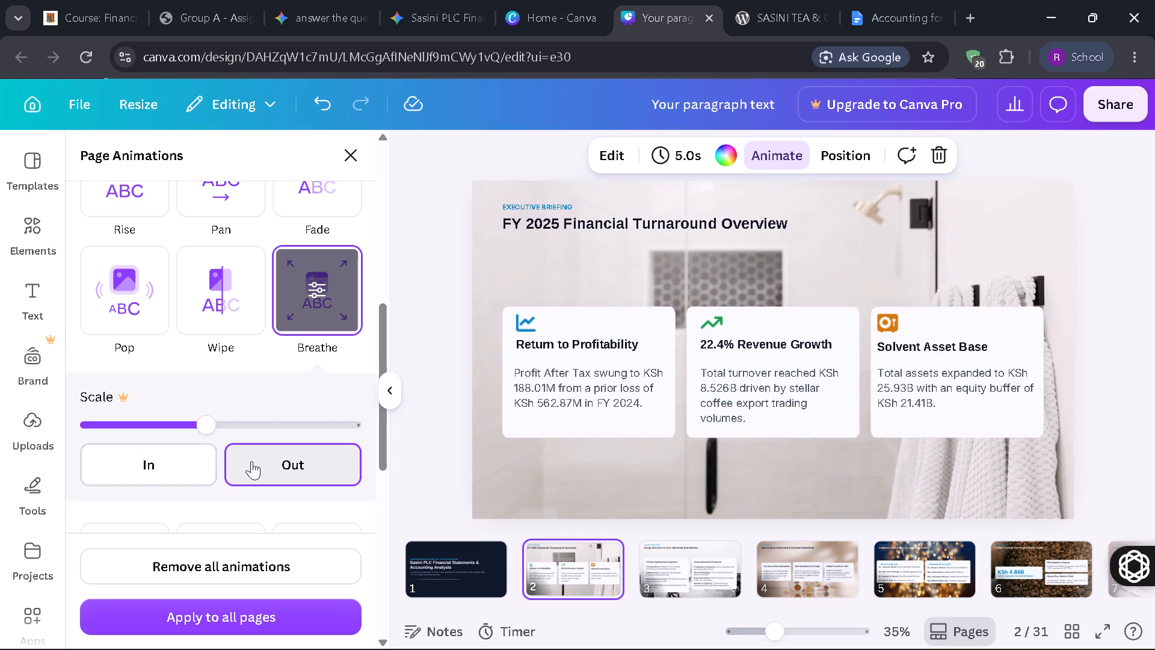
click(251, 461)
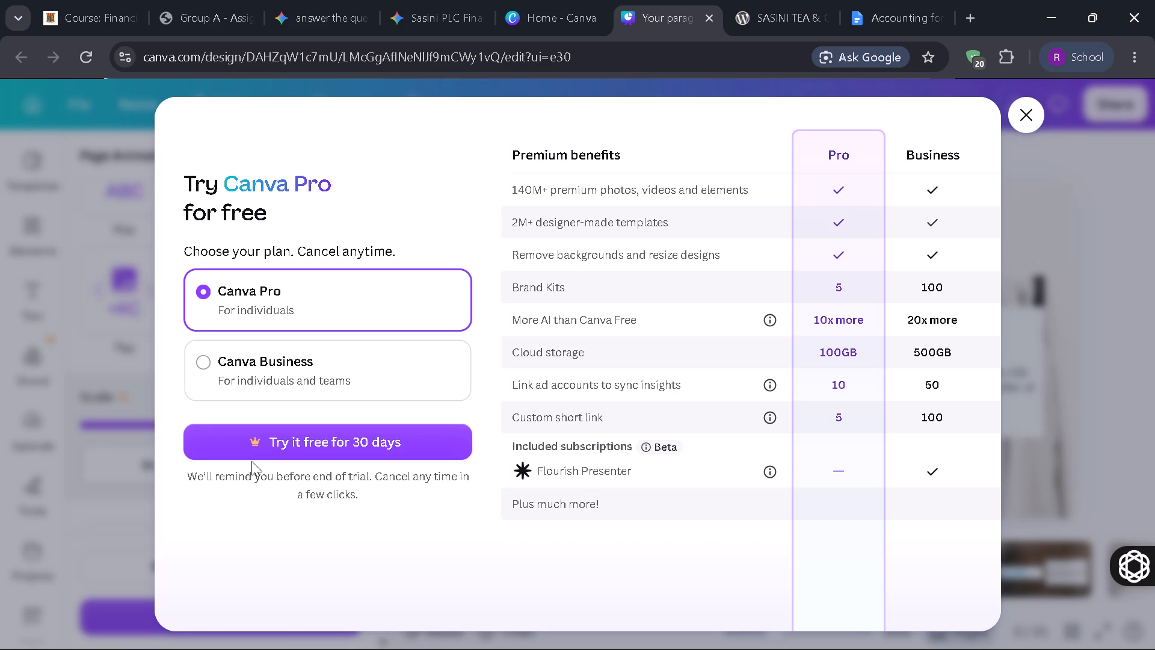
click(1026, 117)
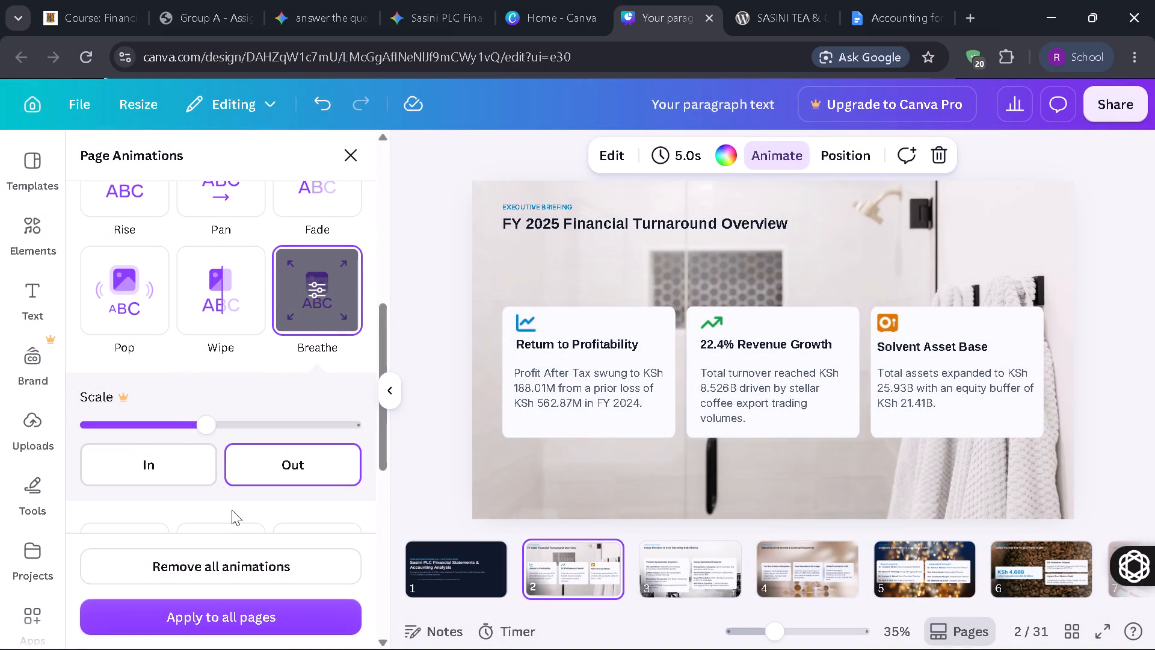
Look through the other page animations for slide 2 and preview Breathe again.
scroll(232, 510, up, 7)
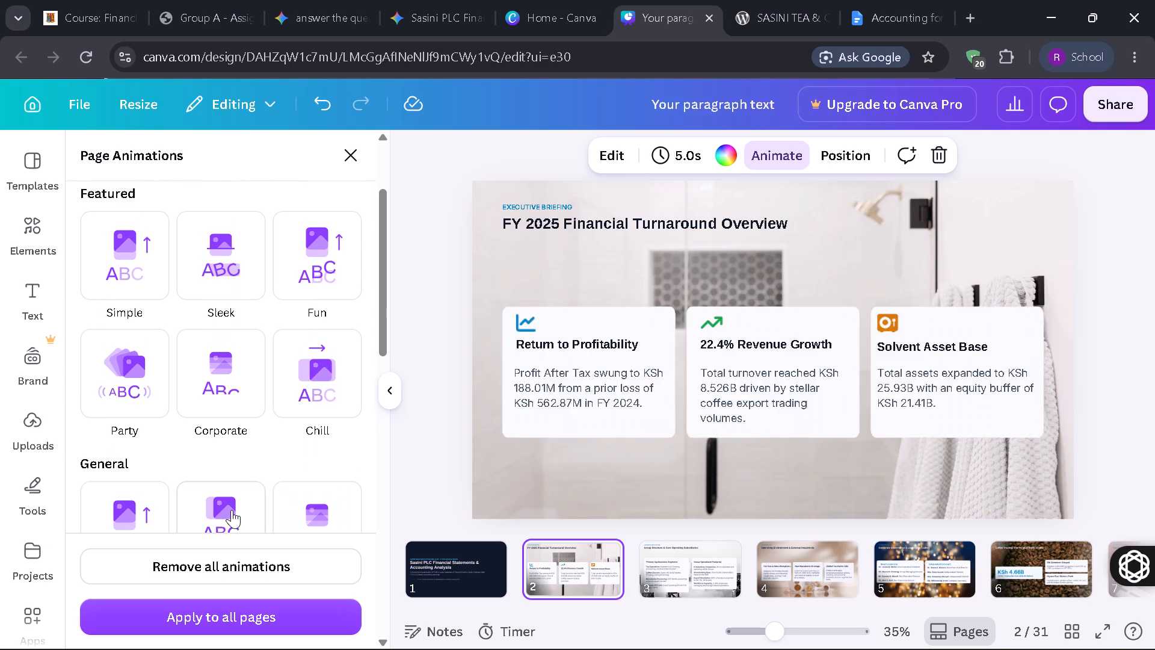
scroll(232, 510, down, 5)
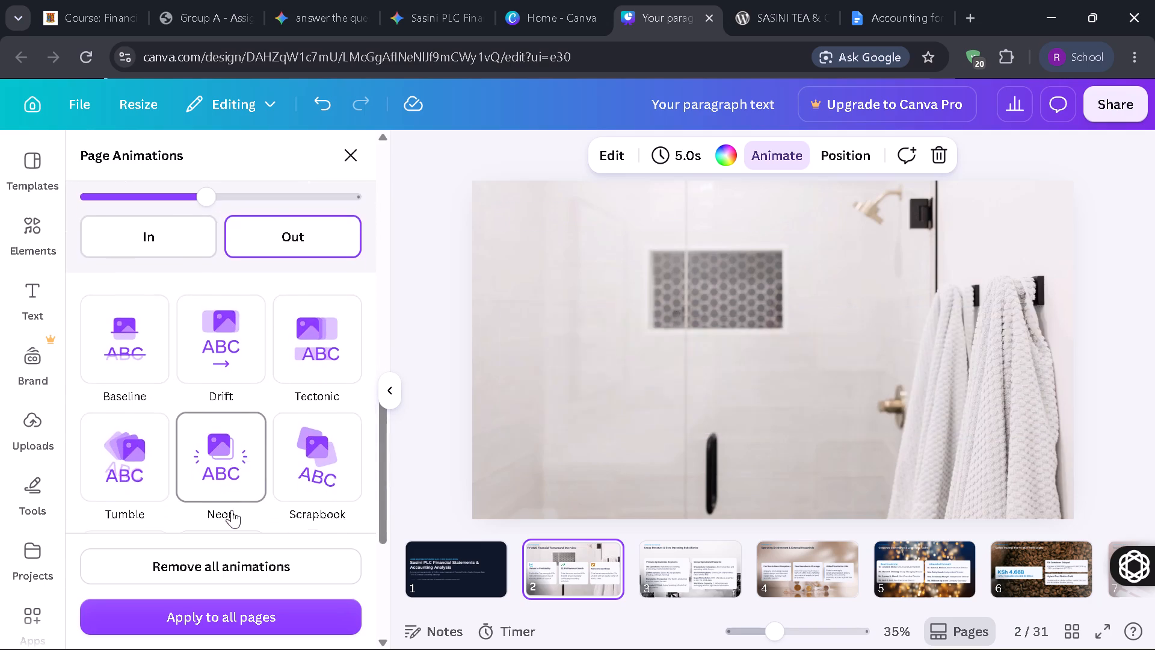
scroll(232, 510, down, 4)
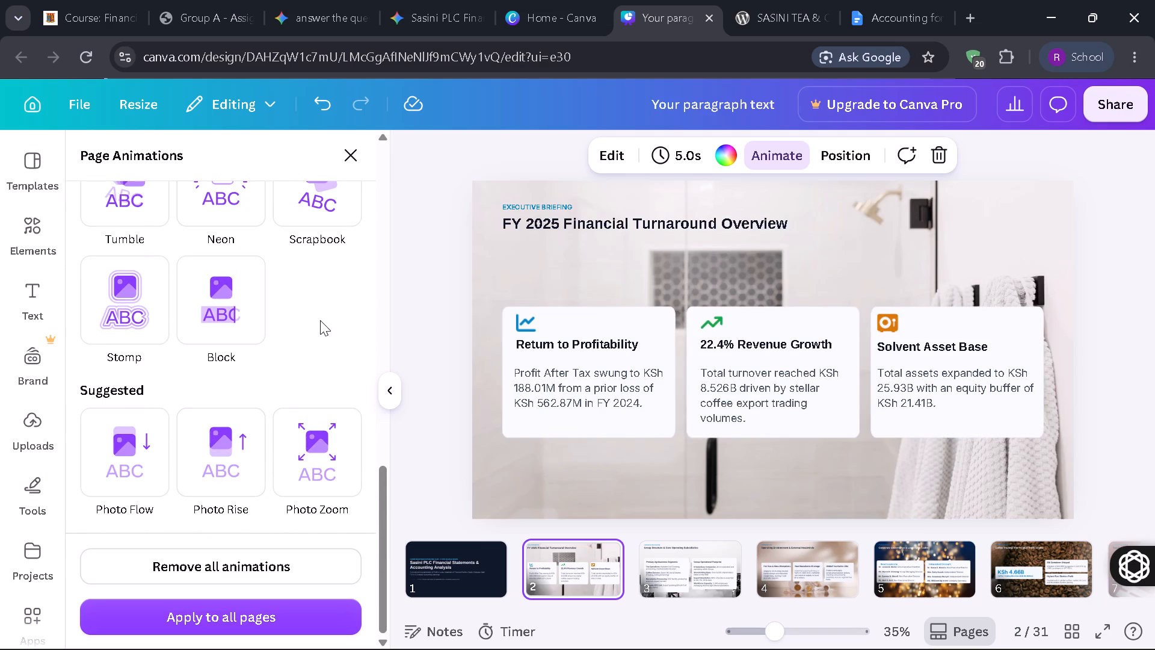
scroll(320, 320, up, 4)
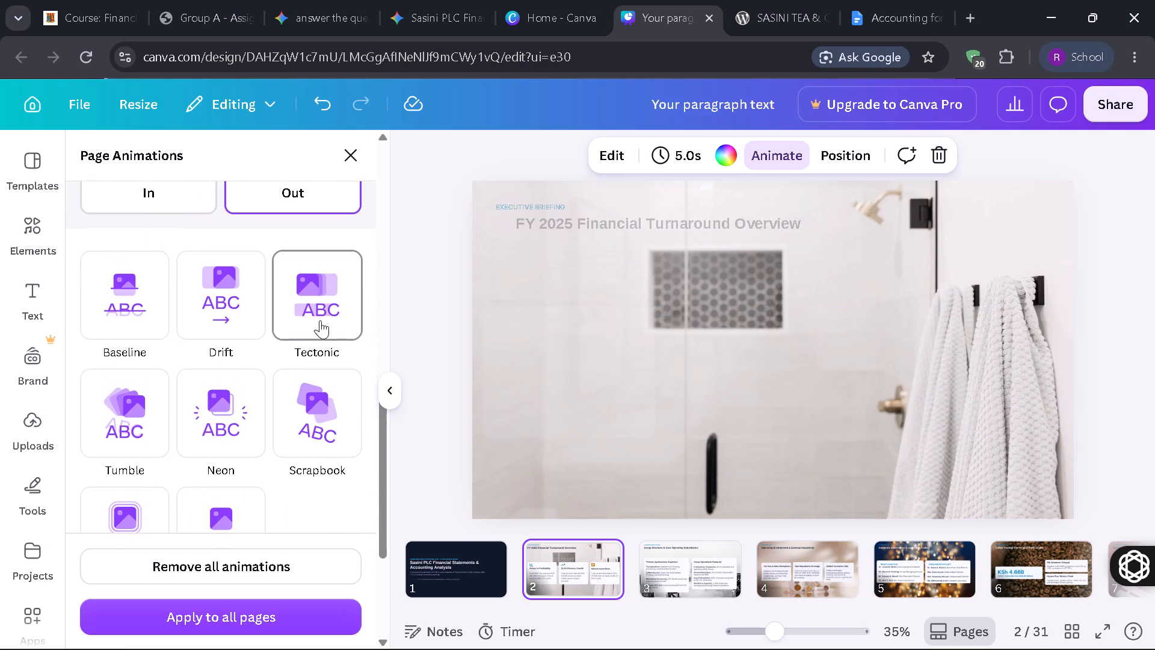
scroll(320, 320, up, 3)
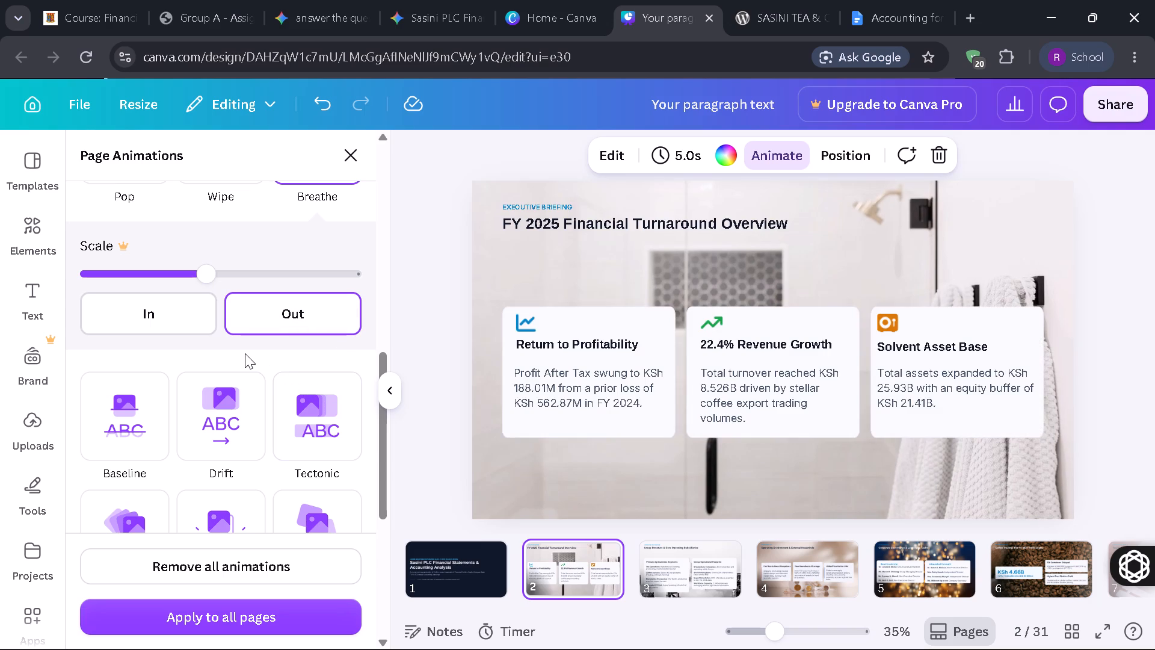
scroll(245, 353, down, 1)
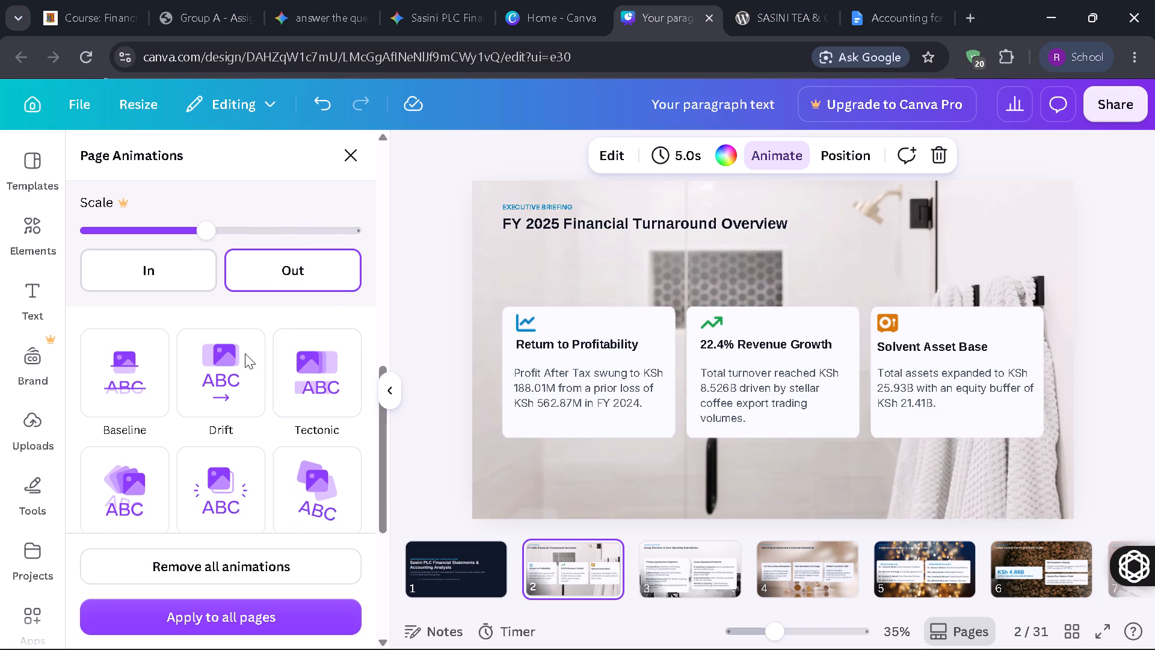
scroll(245, 353, down, 7)
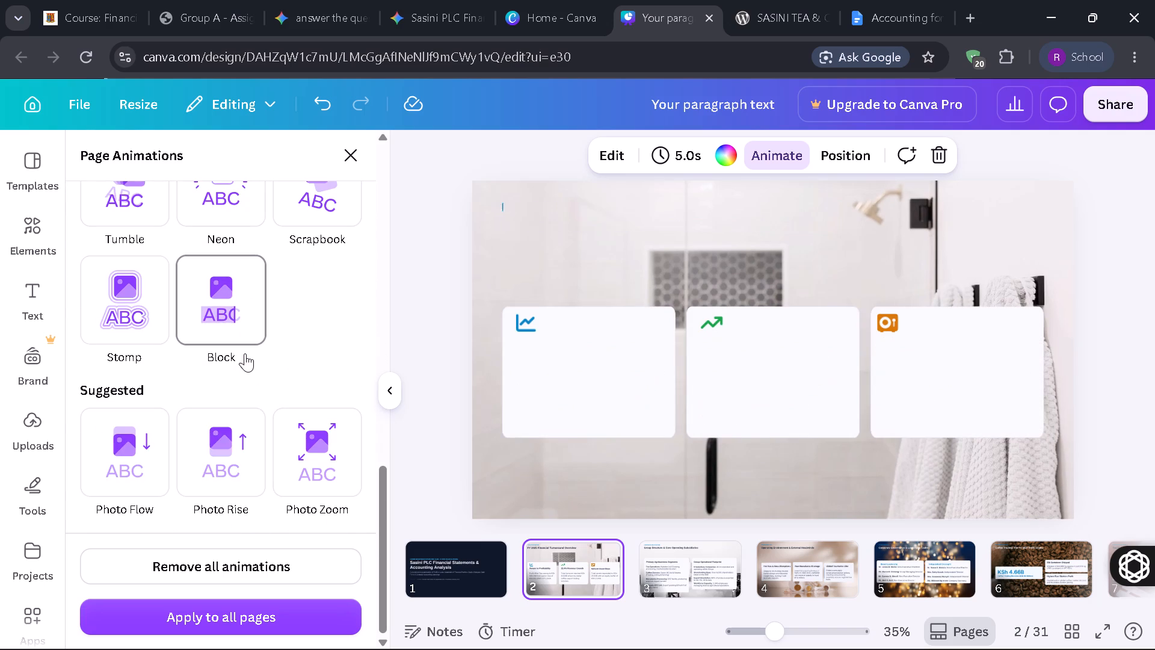
scroll(245, 353, down, 3)
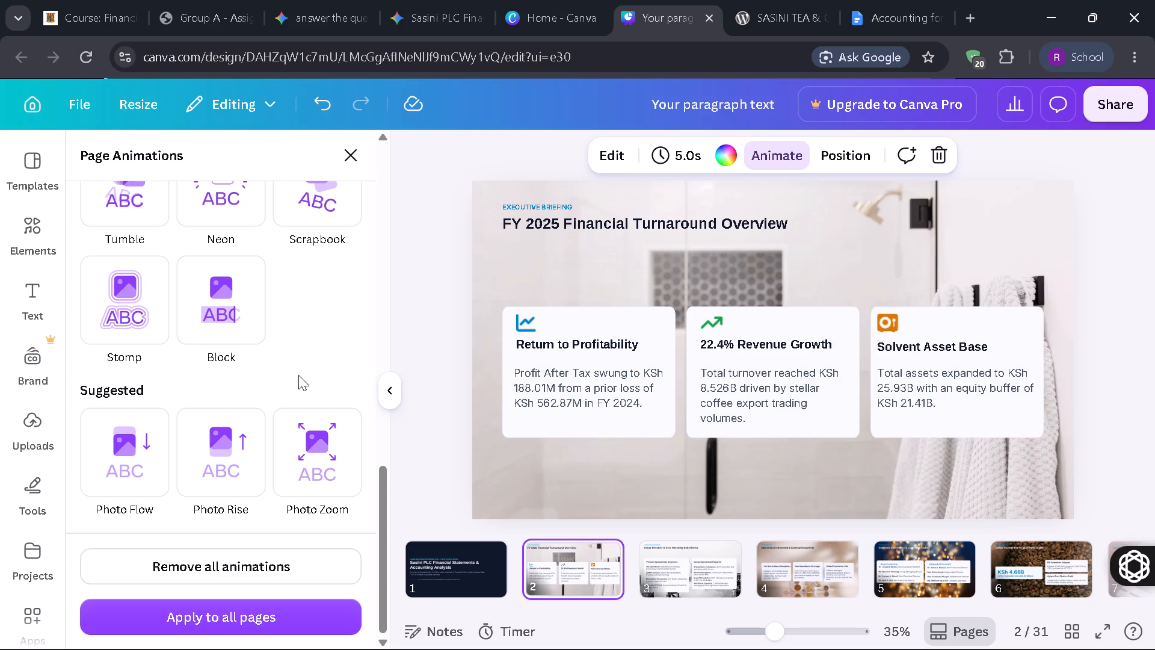
scroll(294, 367, up, 5)
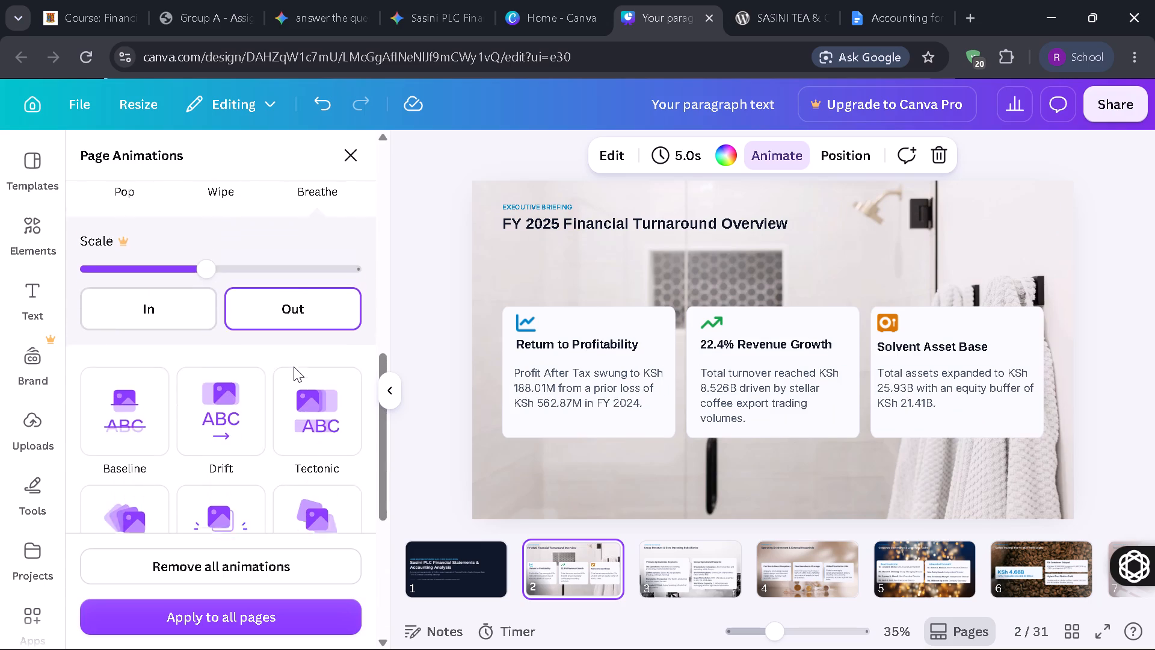
scroll(294, 367, up, 4)
scroll(294, 367, down, 3)
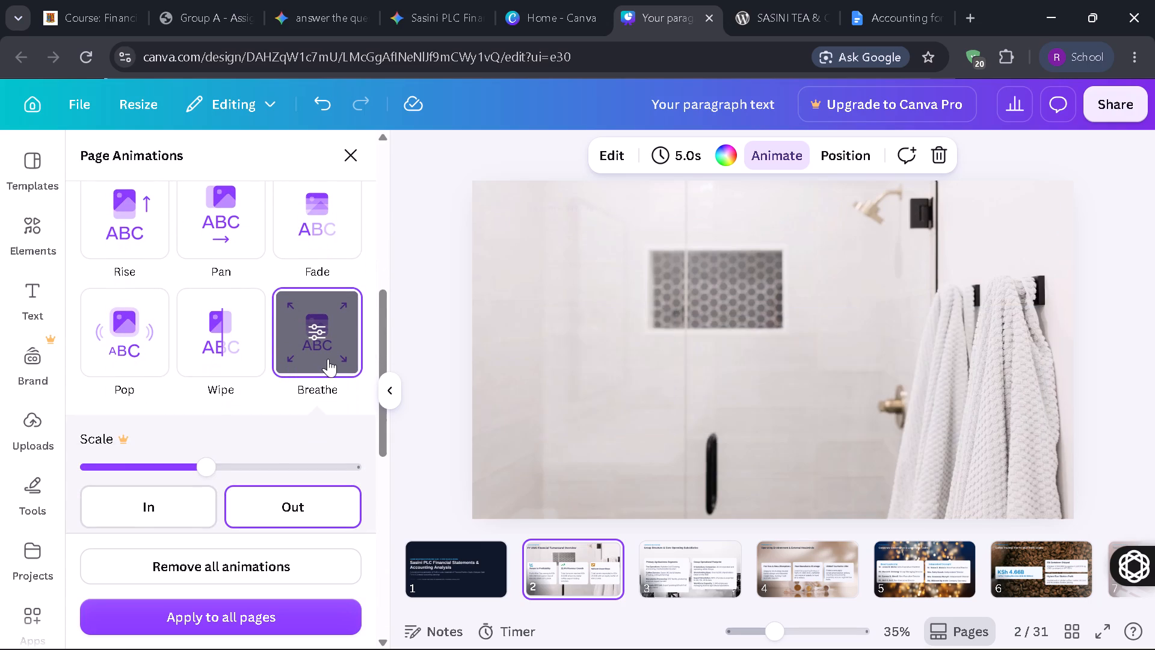
click(328, 357)
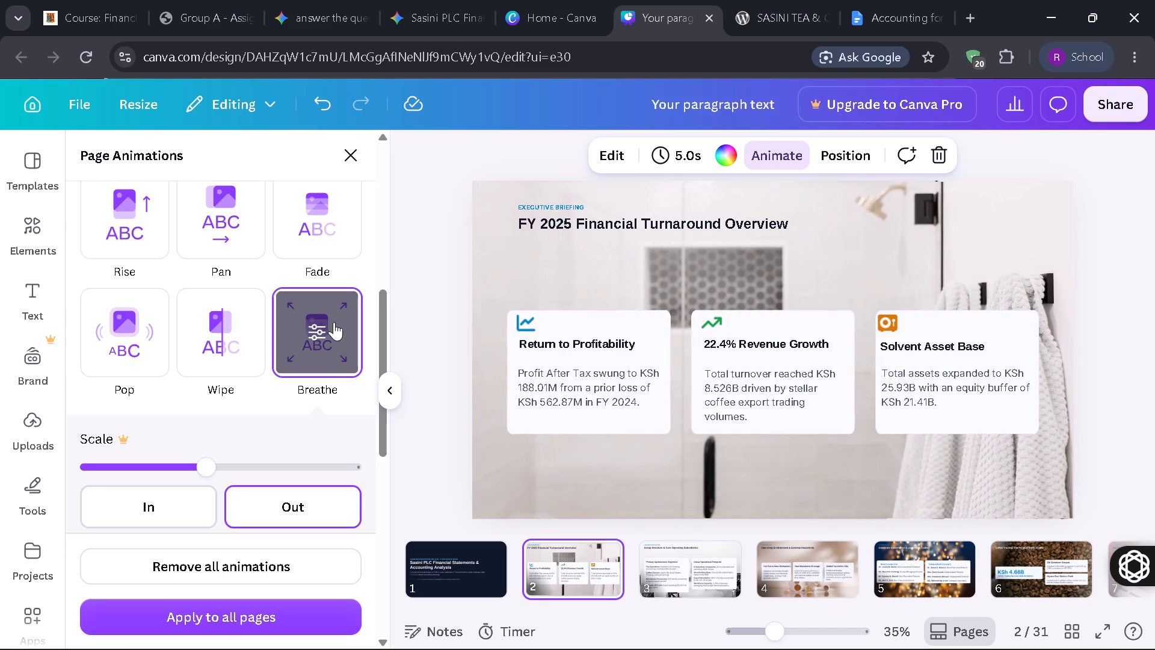
click(349, 162)
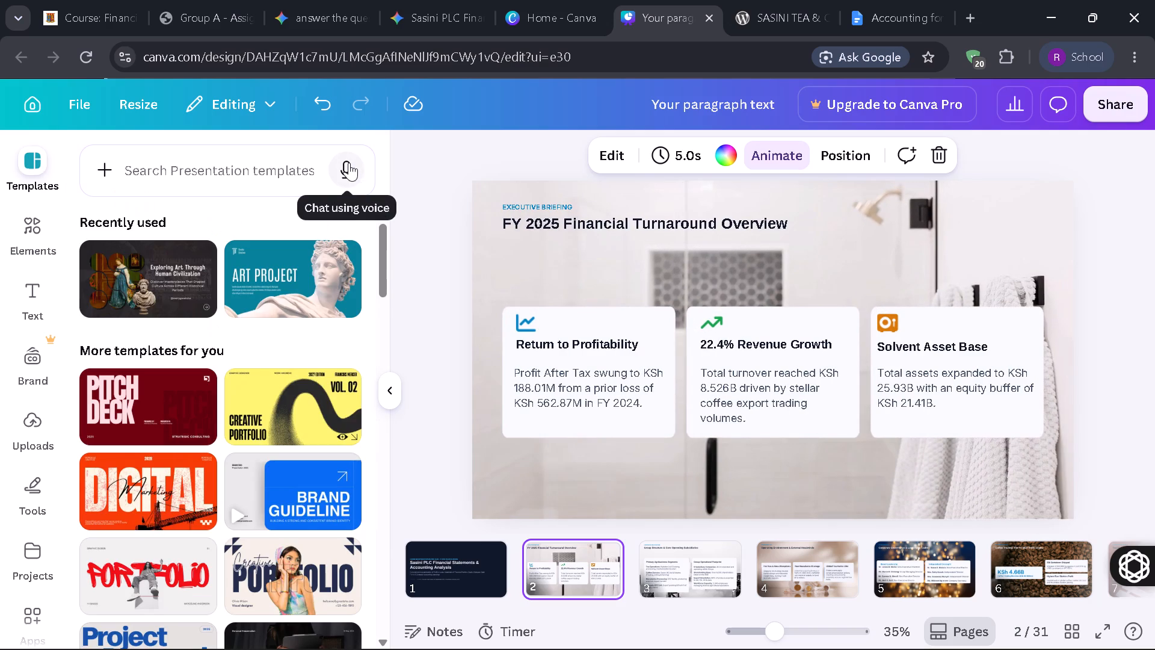
Play the move from slide 1 to slide 2 and check slide 2 in full-screen presentation.
click(458, 549)
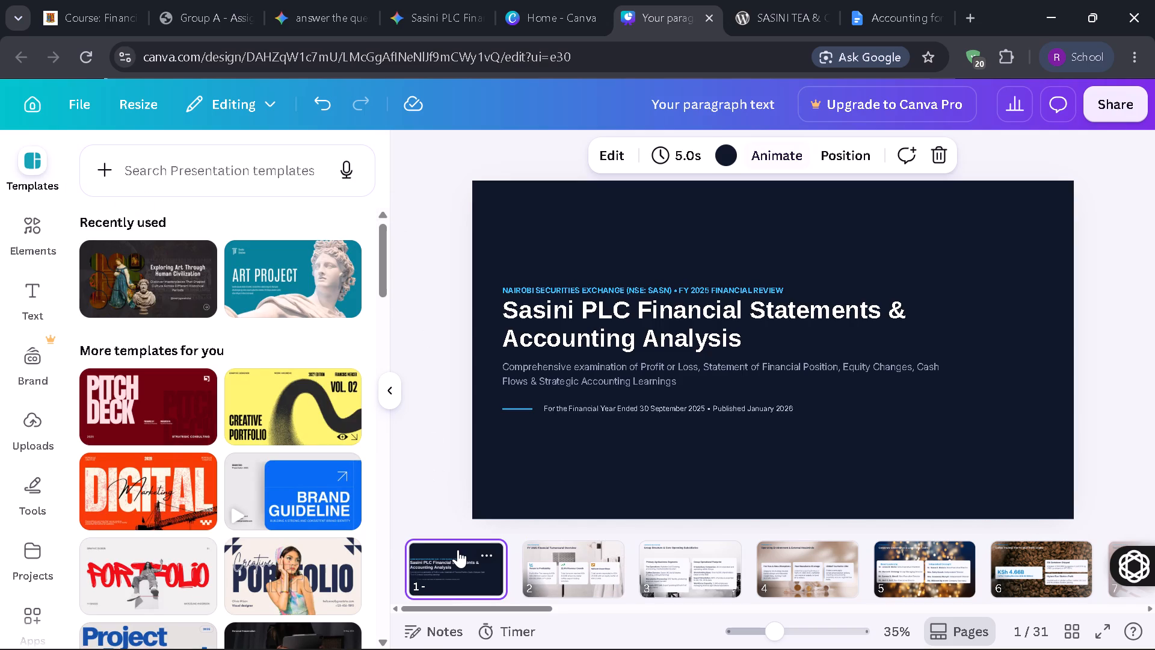
key(Right)
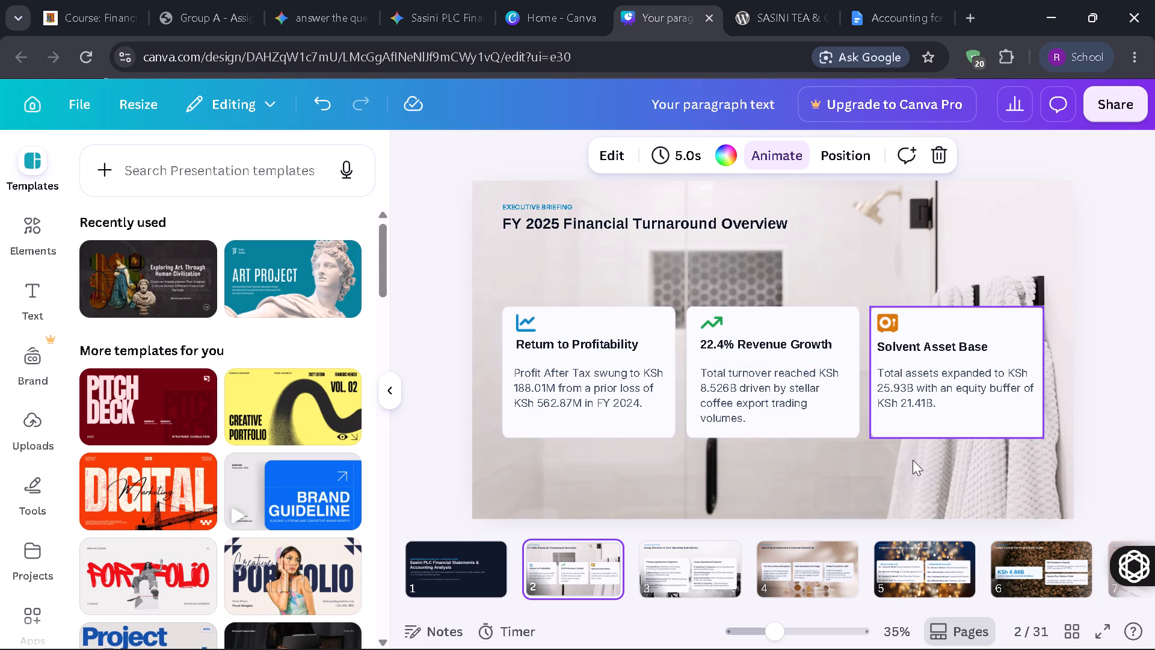
click(1110, 637)
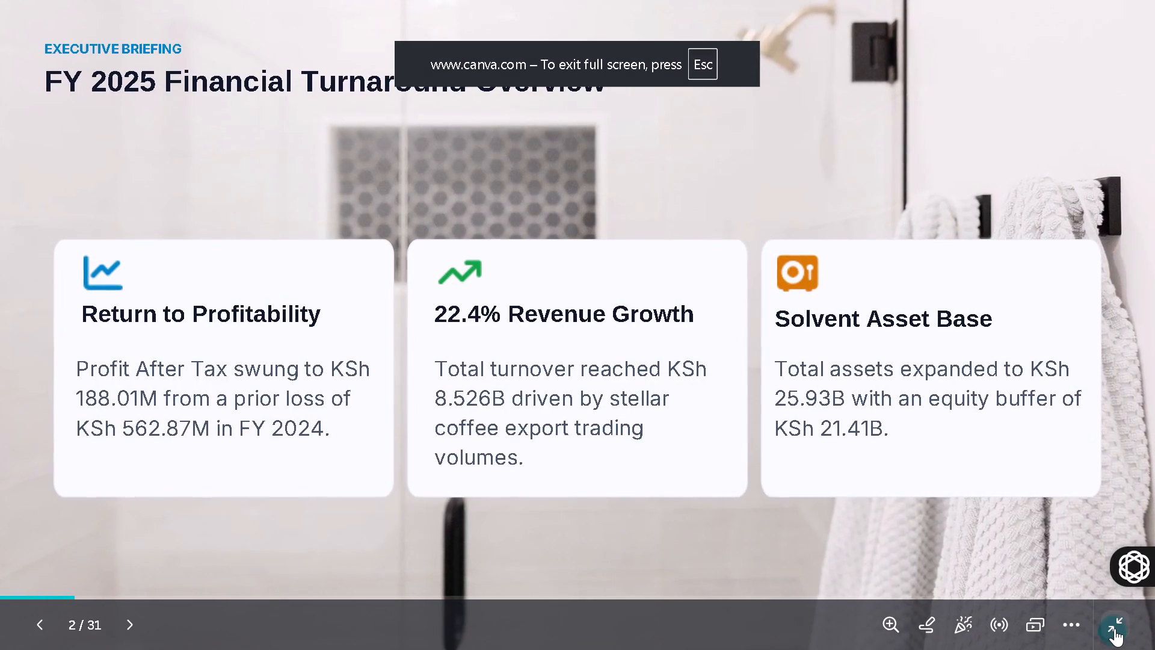
click(1115, 628)
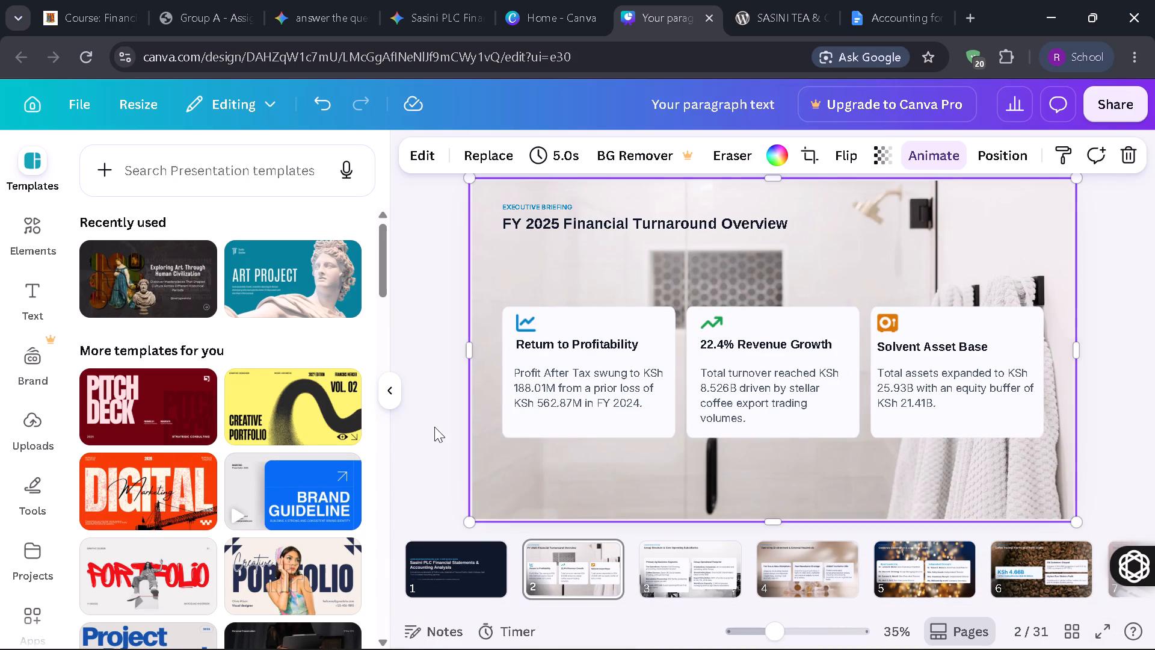
click(403, 426)
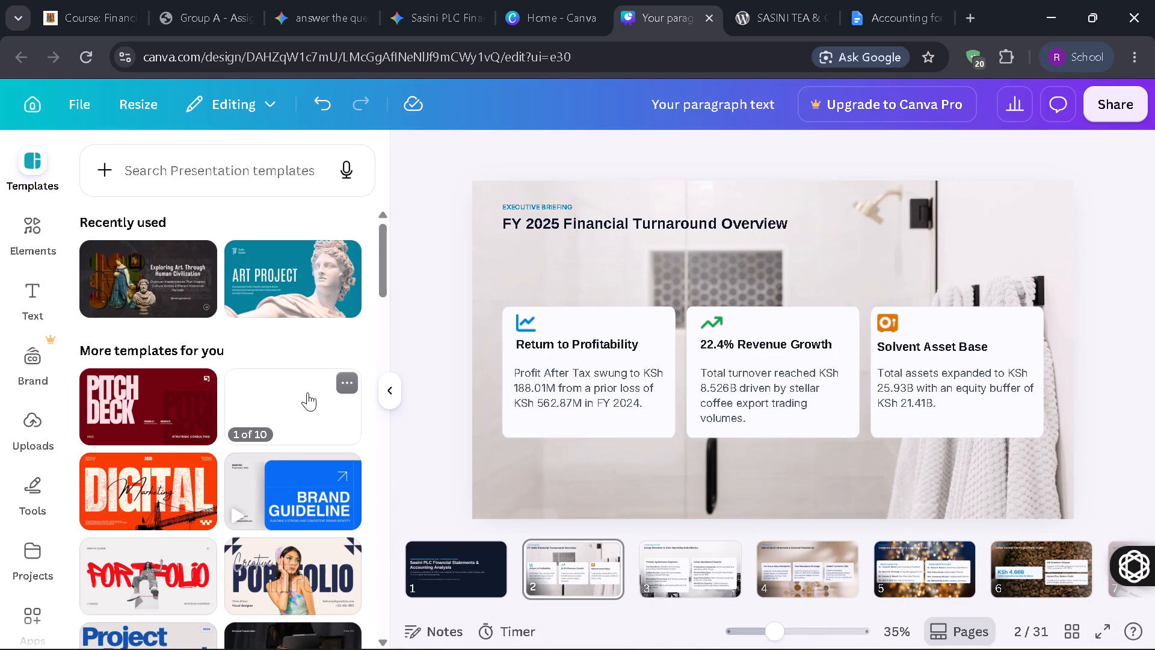
Open the page animation options for slide 3, Group Structure & Core Operating Subsidiaries.
key(Right)
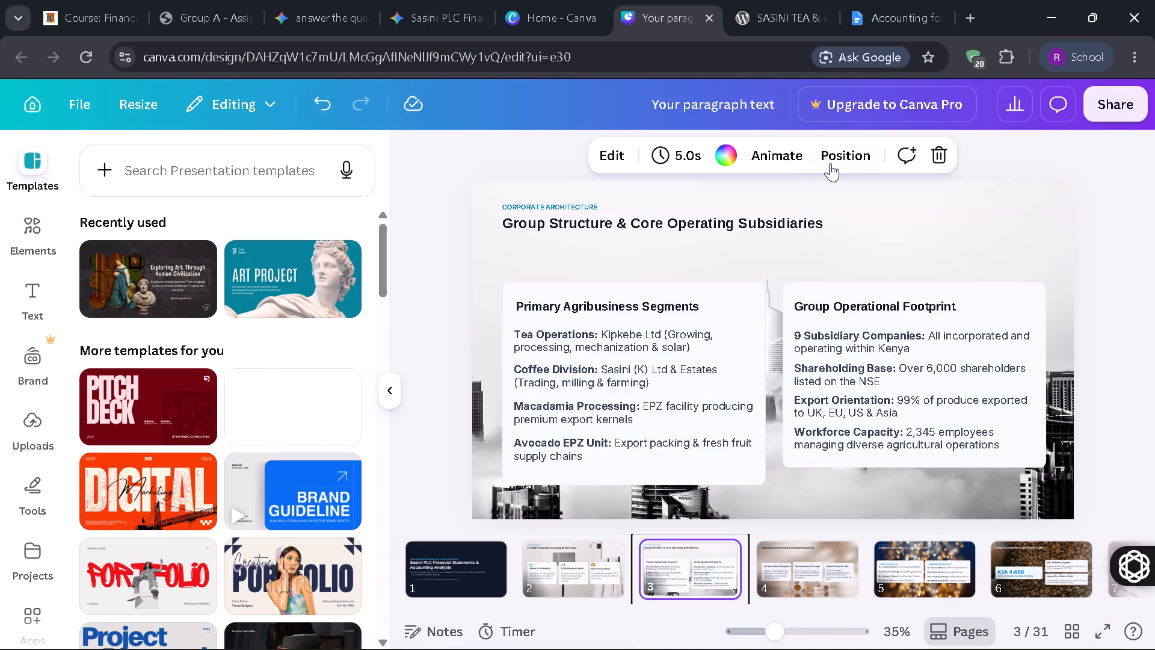
click(786, 155)
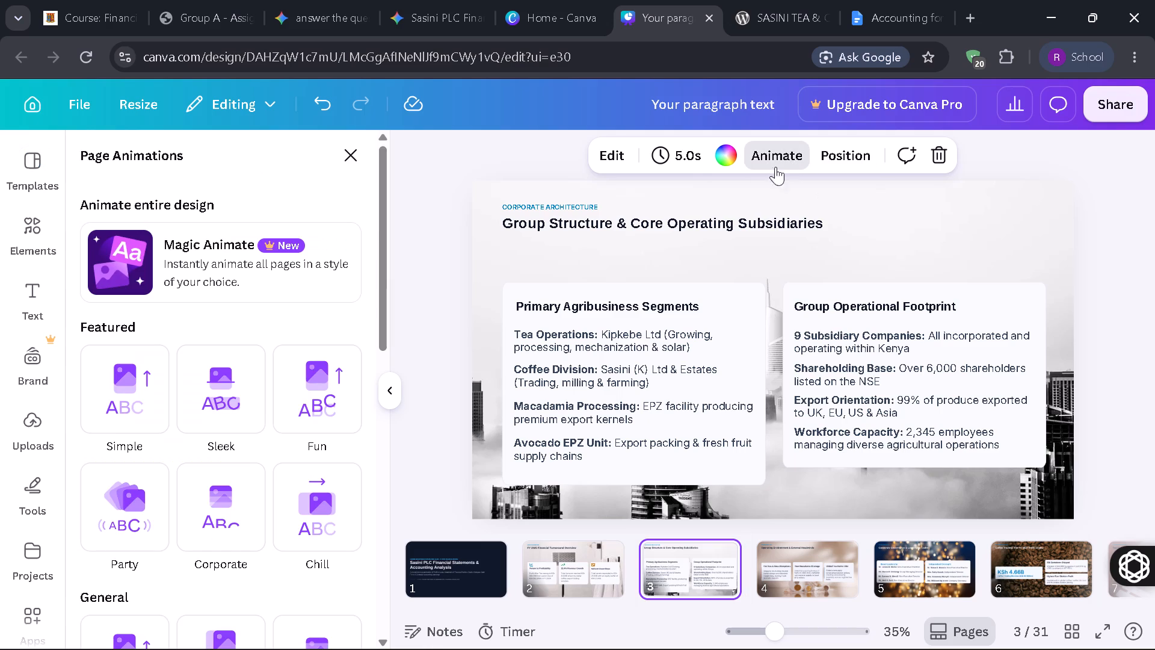
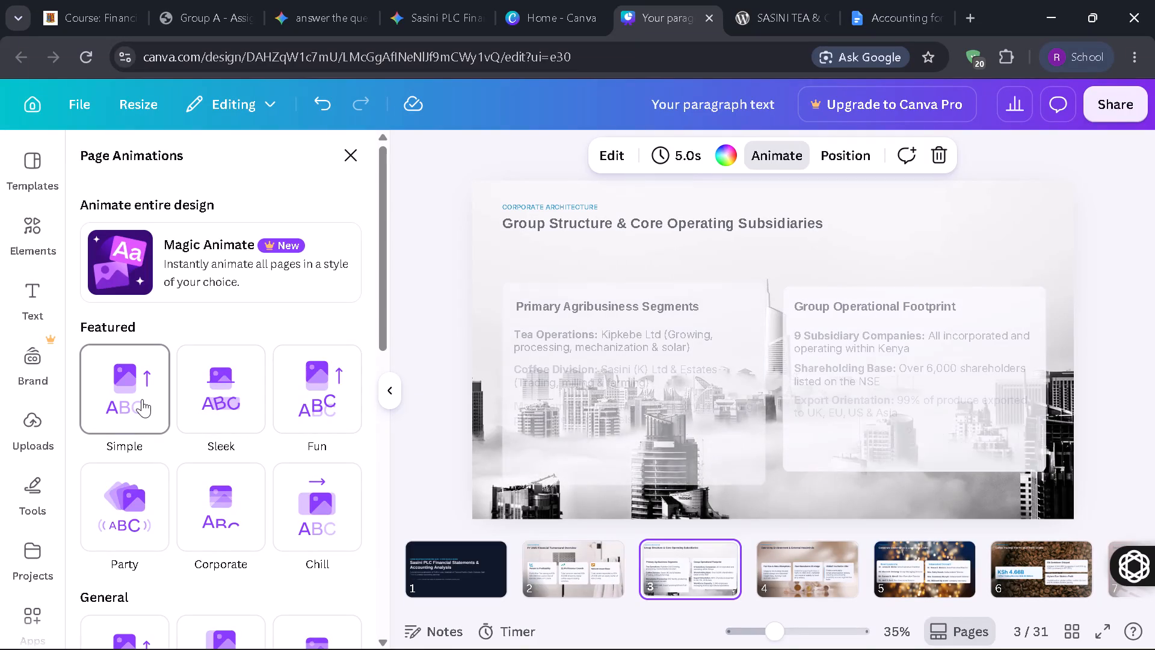
Apply the Fun page animation to slide 3, Group Structure & Core Operating Subsidiaries.
click(310, 398)
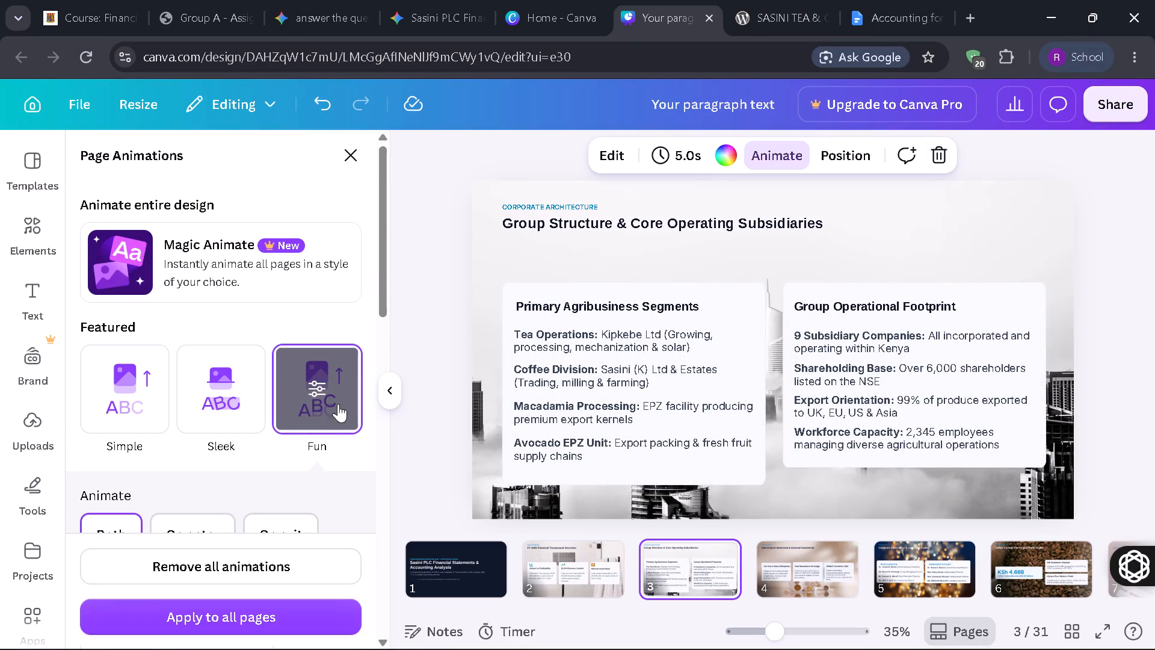
key(Right)
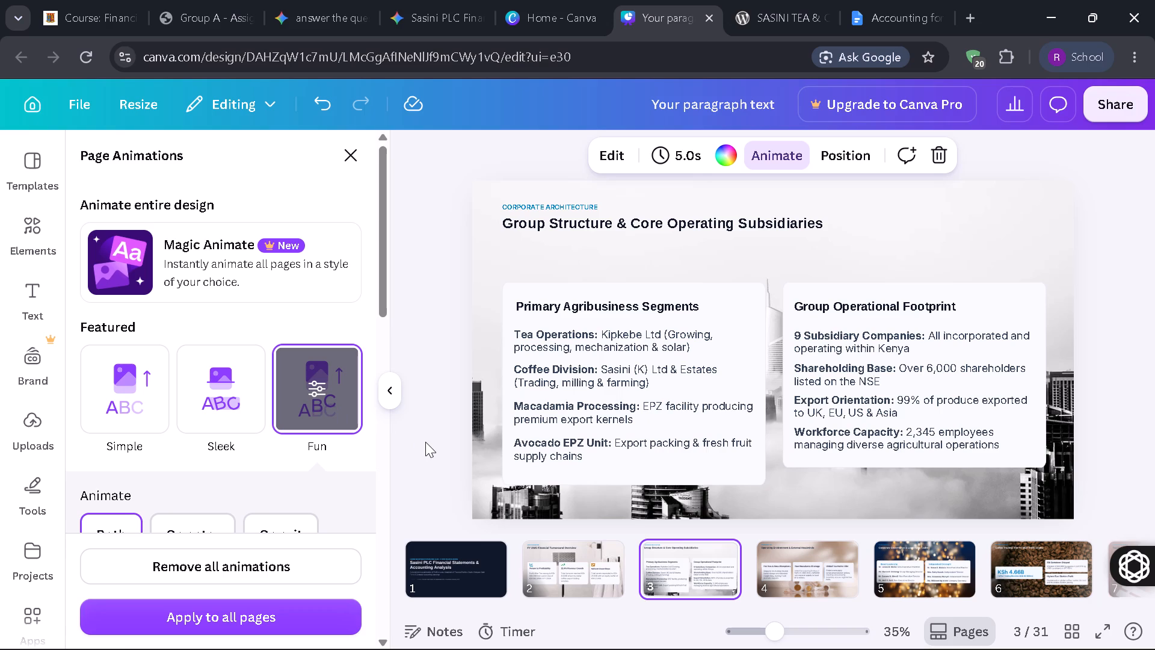
click(425, 442)
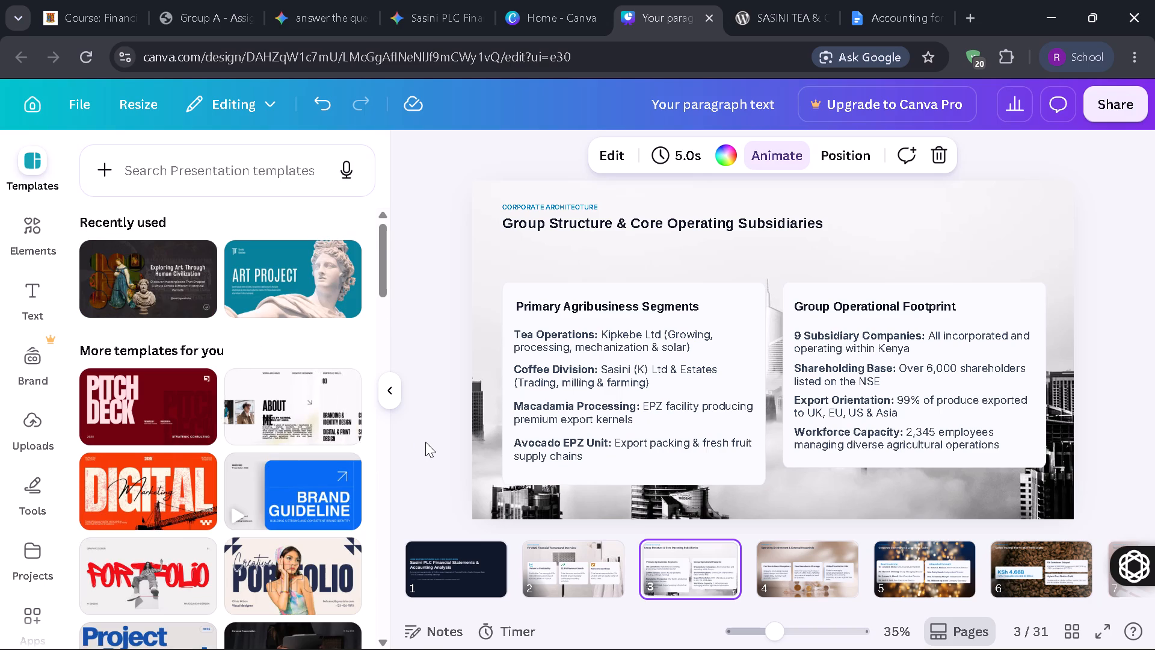
key(Right)
key(Right)
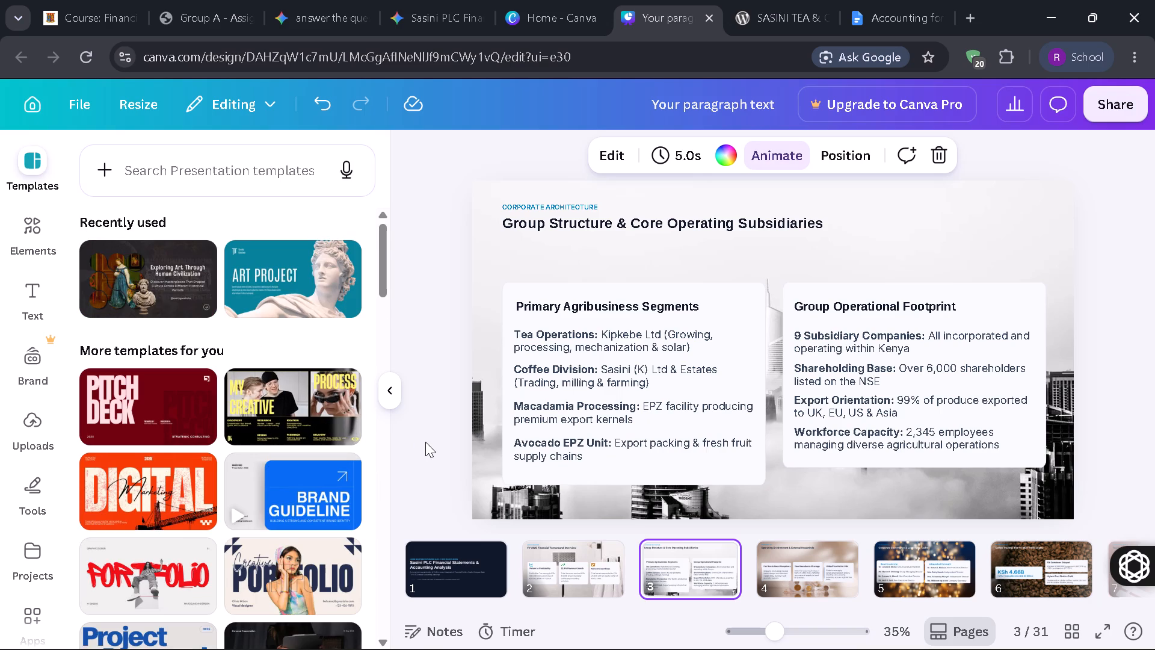
click(425, 442)
Apply the Pan page animation to slide 4, Operating Environment & External Headwinds.
key(Right)
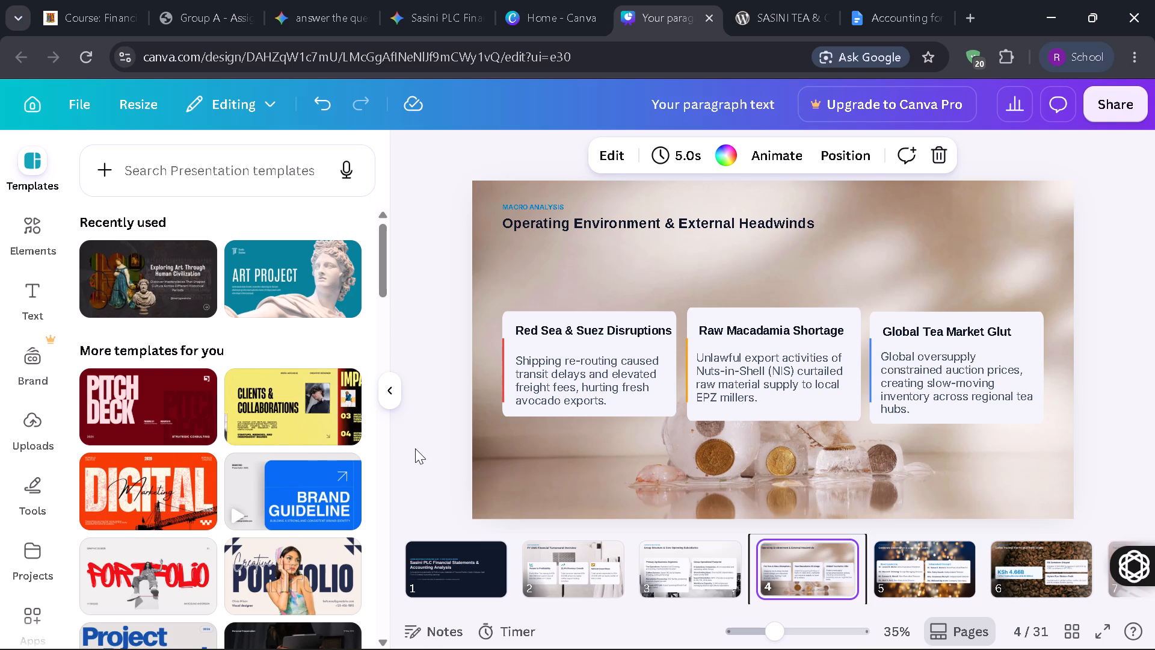
click(796, 161)
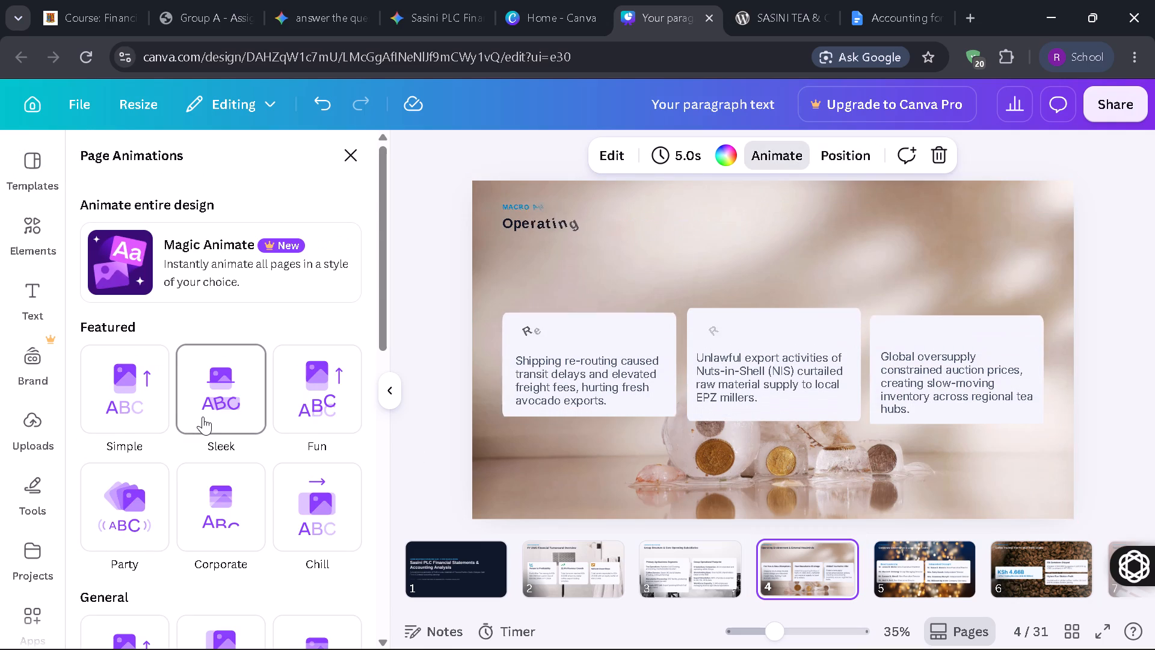
scroll(203, 416, down, 3)
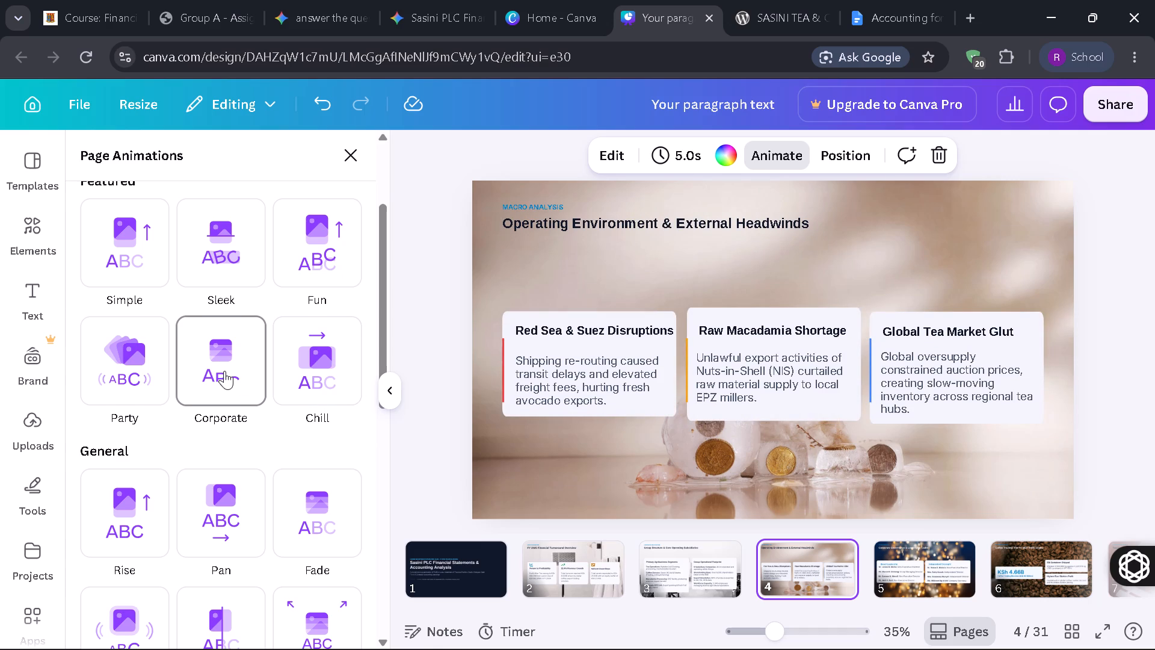
scroll(224, 371, up, 1)
scroll(224, 371, down, 2)
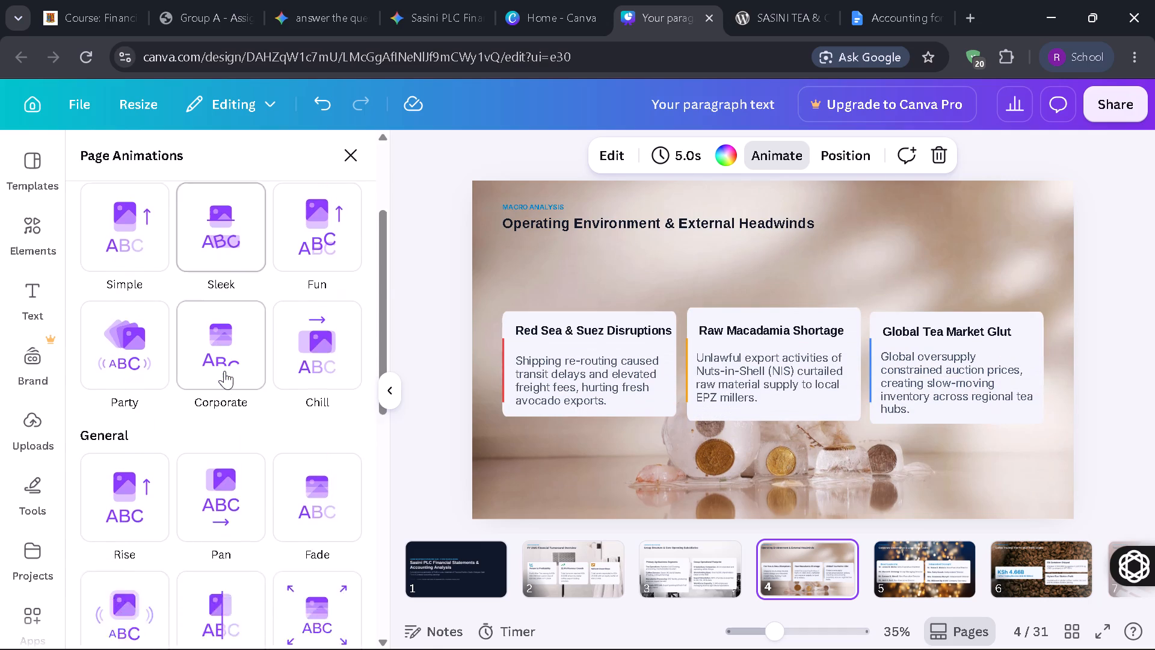
scroll(224, 371, down, 3)
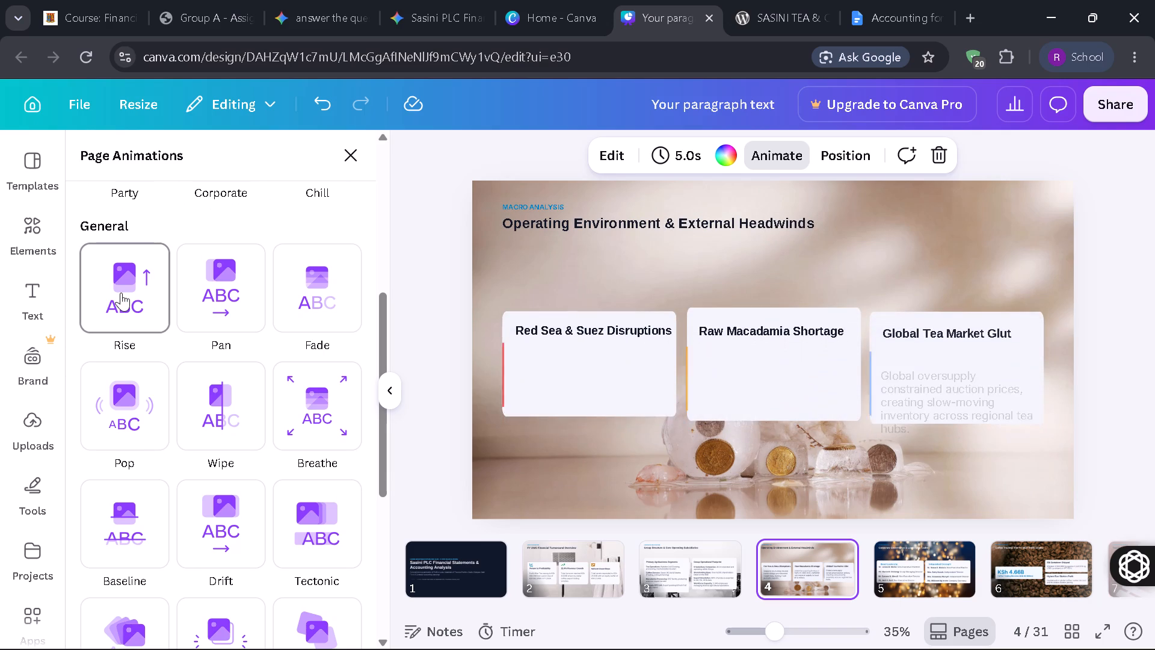
click(206, 300)
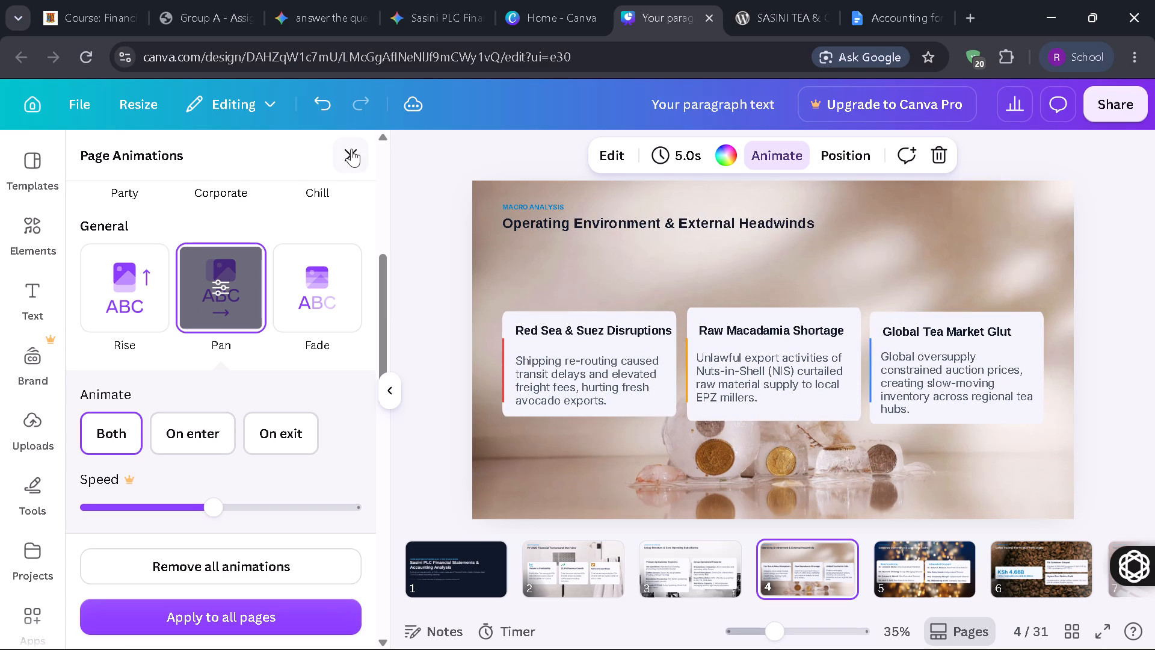
click(426, 336)
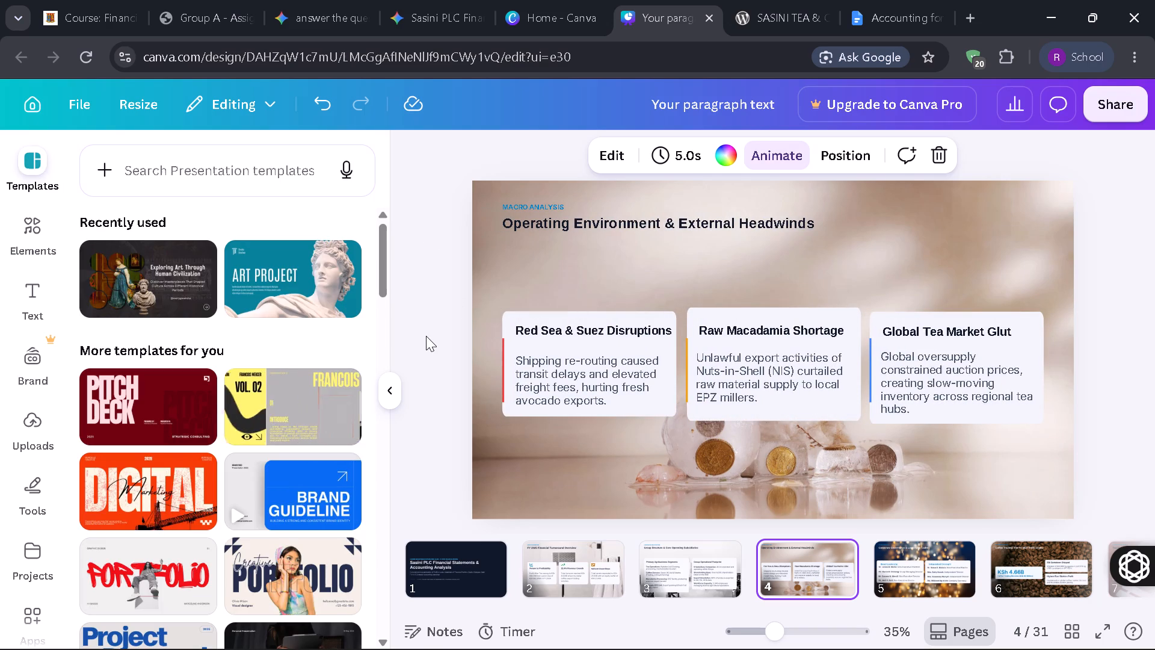
click(426, 336)
Apply the Wipe page animation to slide 5, Corporate Governance & Leadership Cadre.
key(Right)
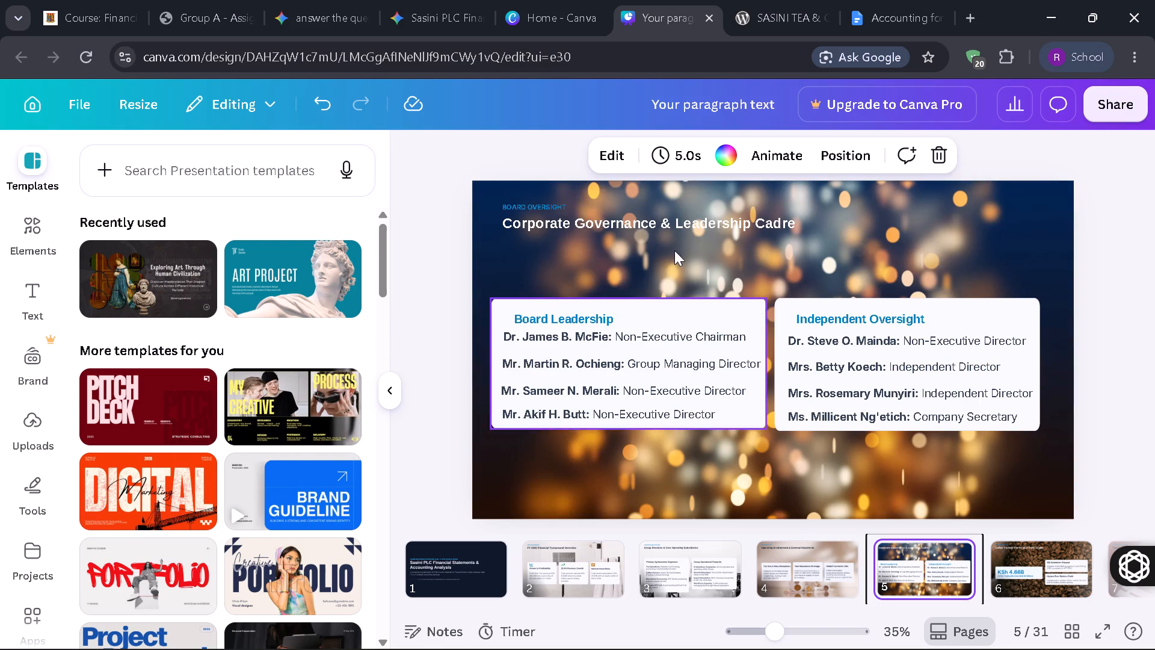
click(775, 159)
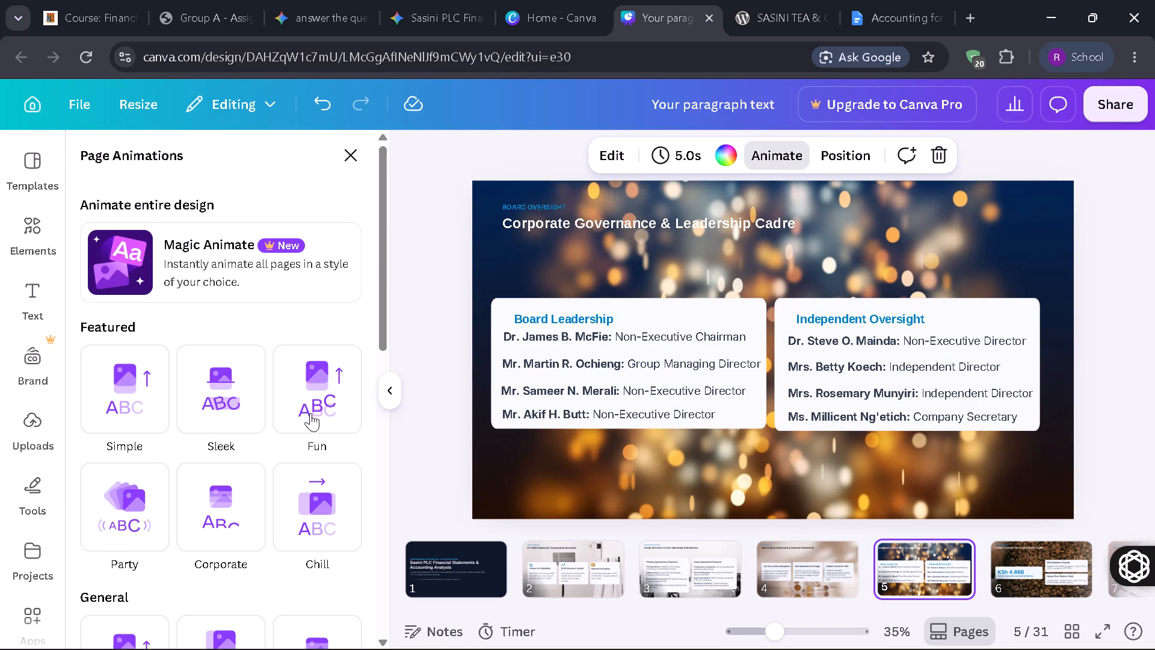
scroll(229, 441, down, 6)
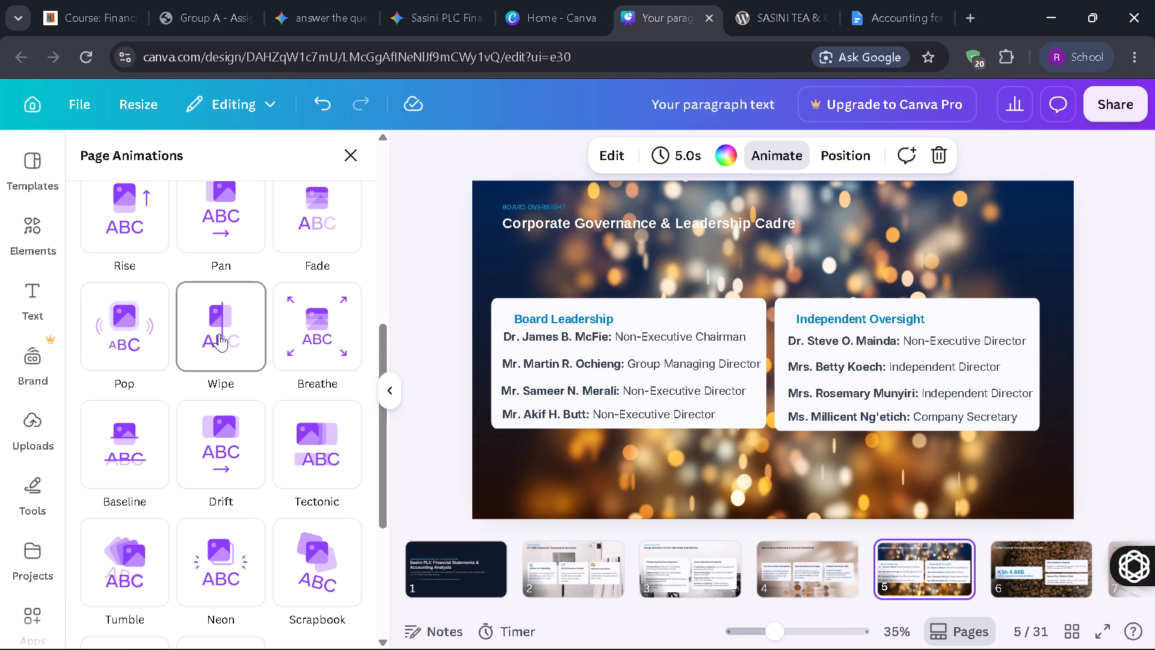
click(219, 333)
click(428, 338)
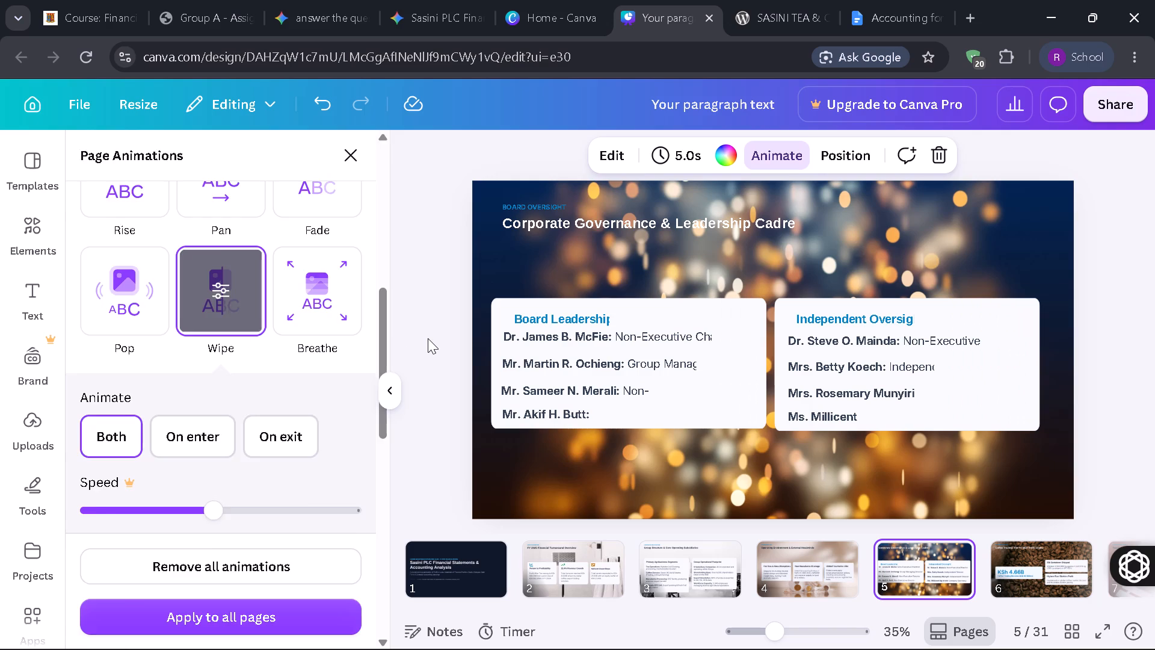
click(428, 338)
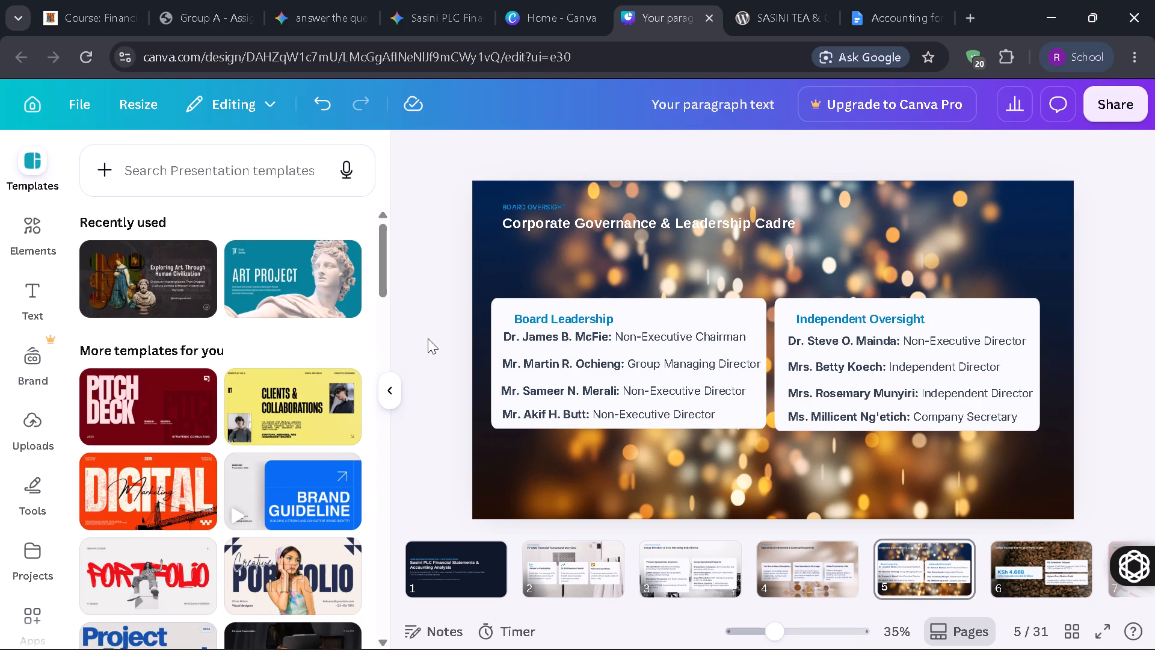
Apply the Breathe page animation to slide 6, Coffee Trading: The FY 2025 Profit Engine.
key(Right)
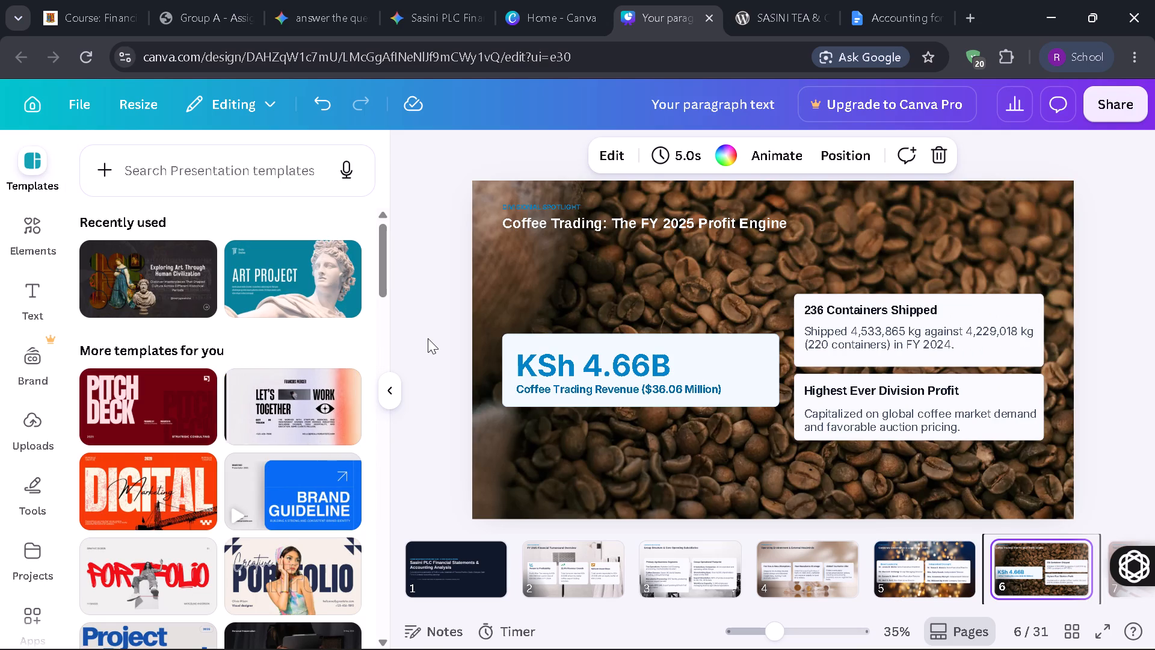
click(771, 155)
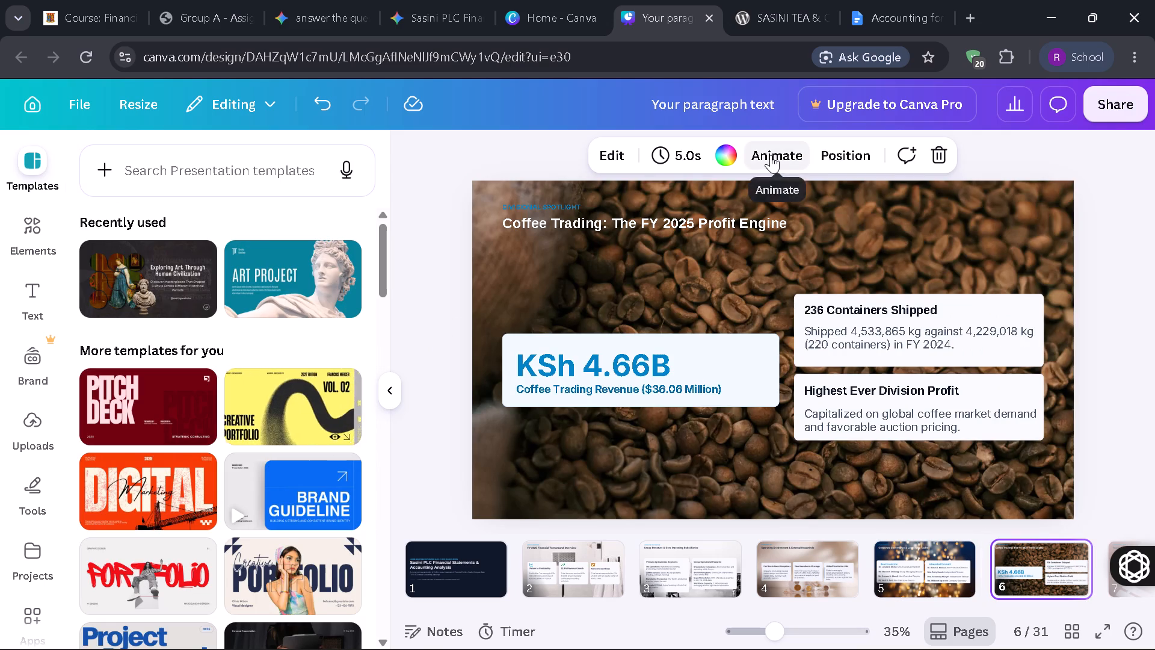
scroll(236, 418, down, 5)
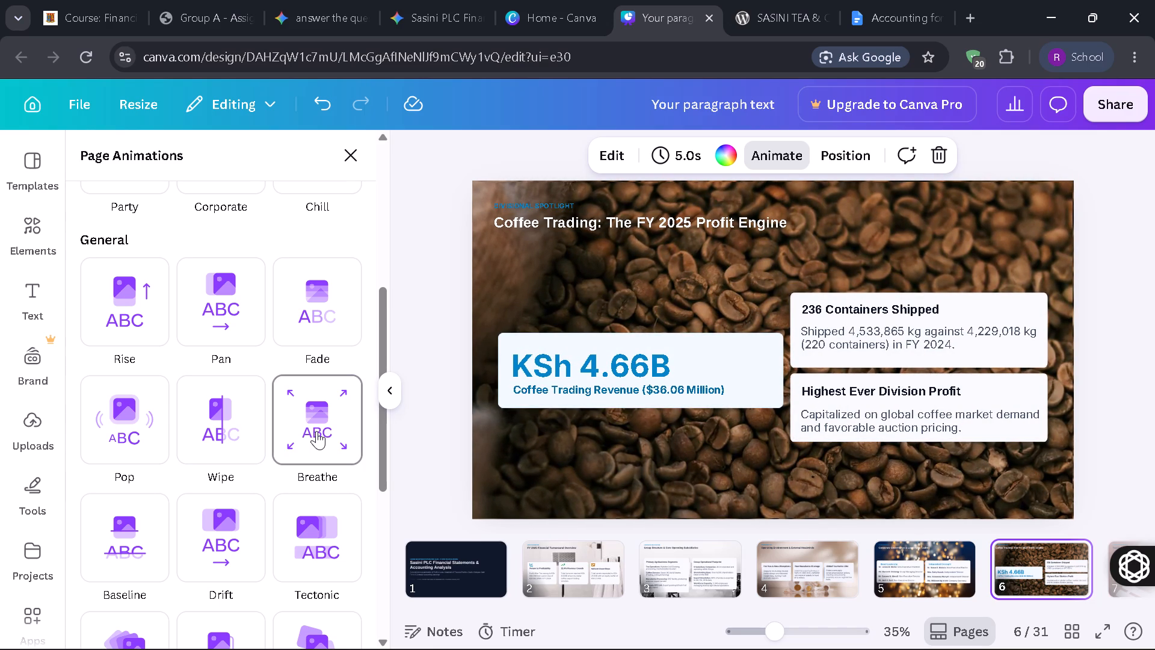
click(316, 431)
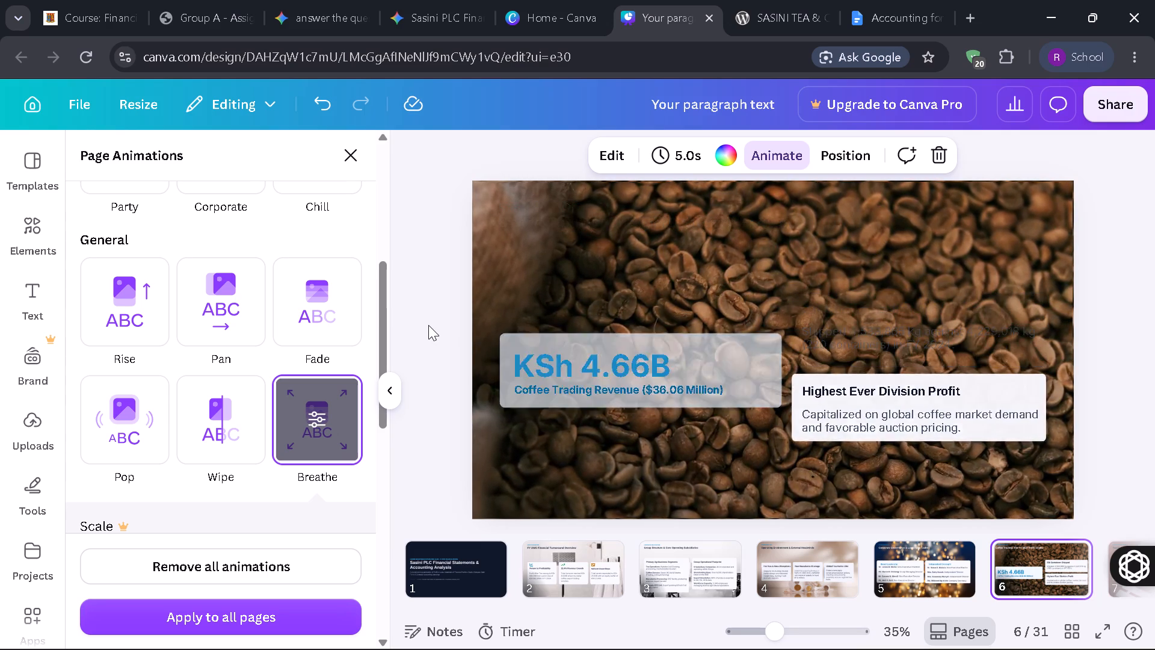
click(428, 325)
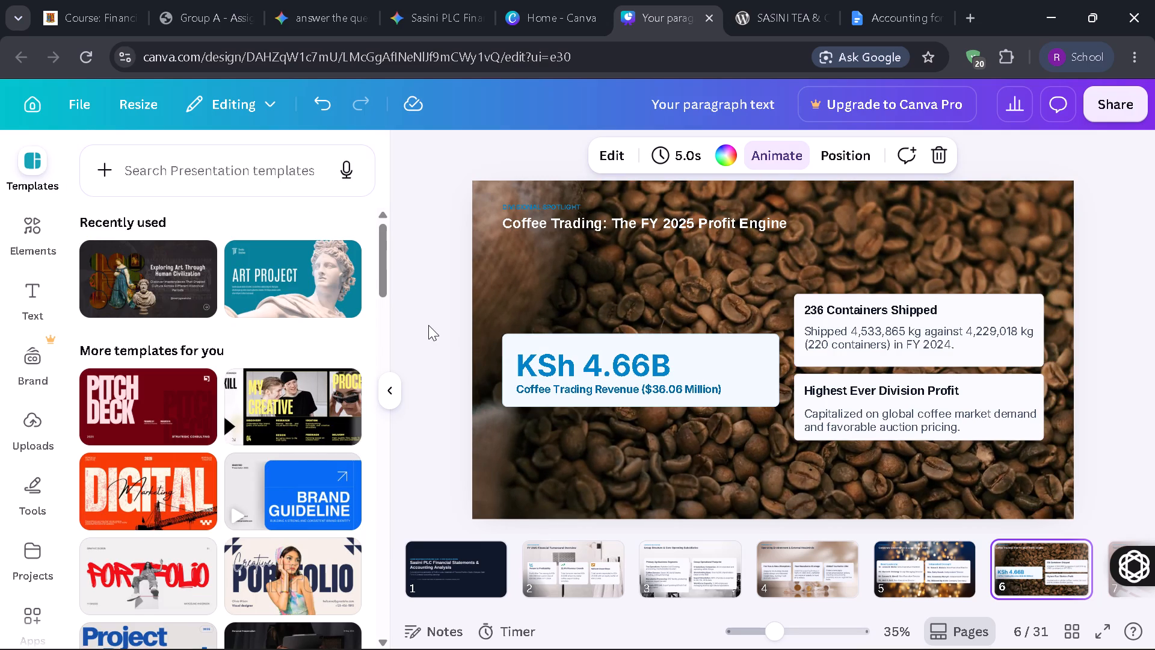
click(428, 325)
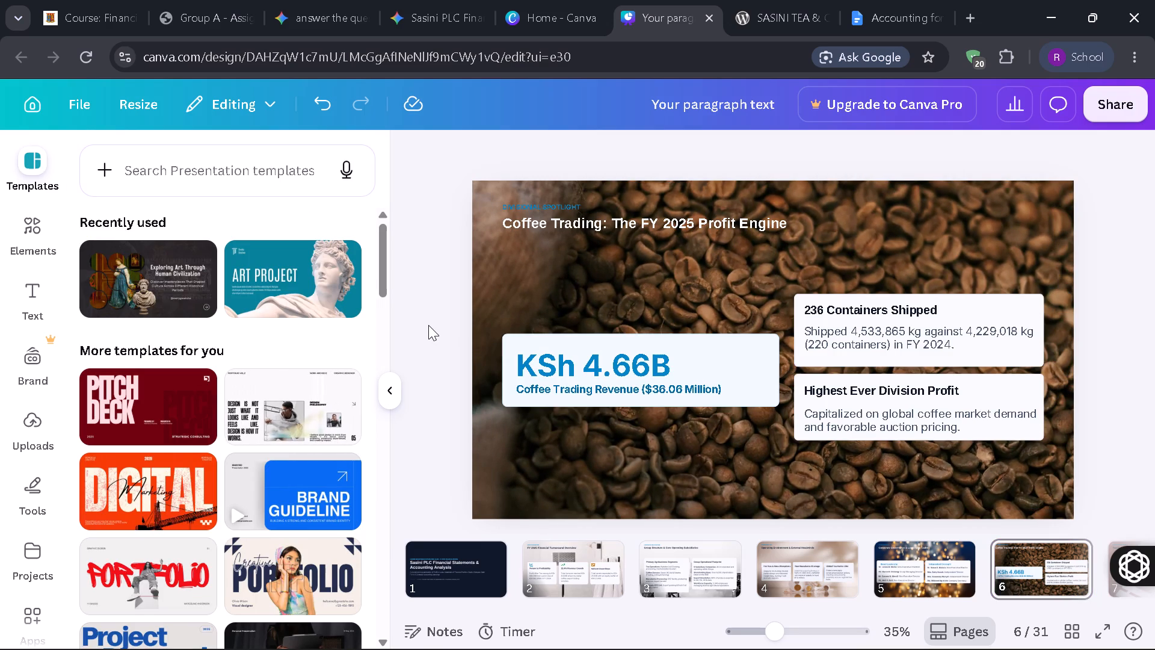
Apply the Stomp page animation to slide 7, Tea Division: Operational Overhaul & Breakeven.
key(Right)
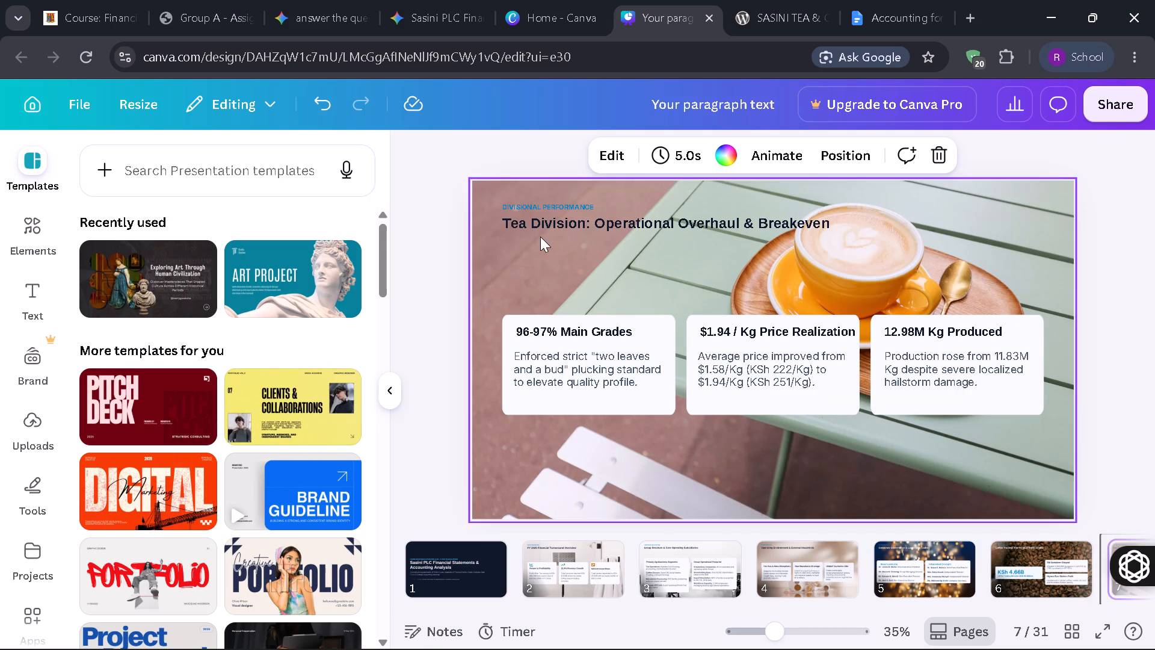
click(767, 152)
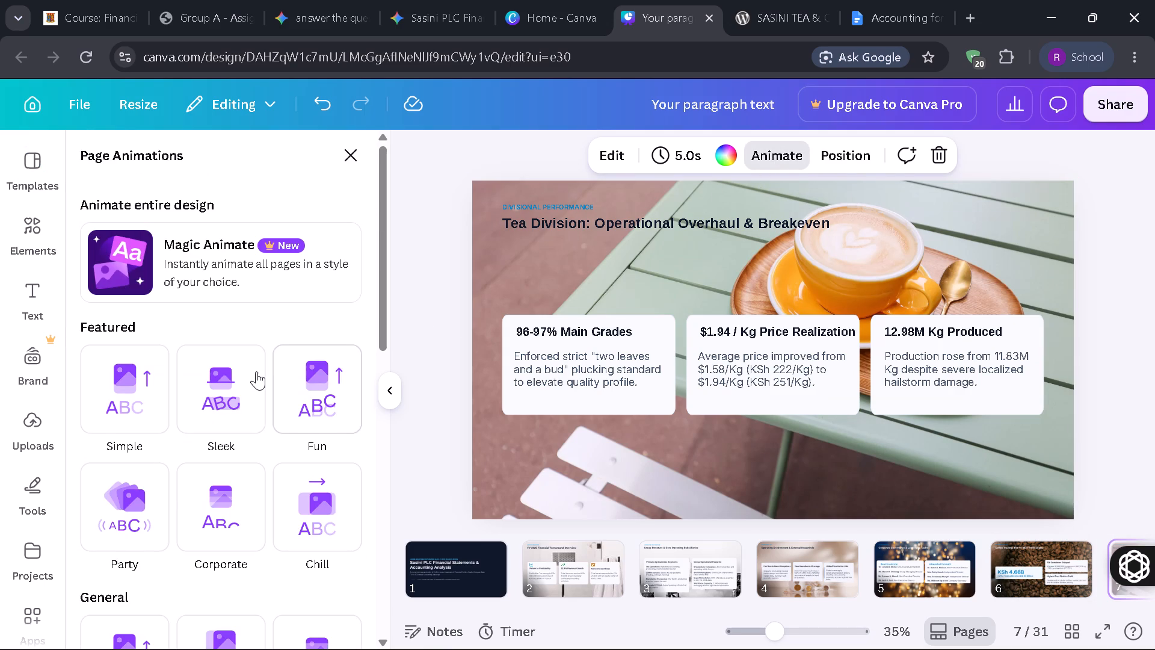
scroll(256, 371, down, 8)
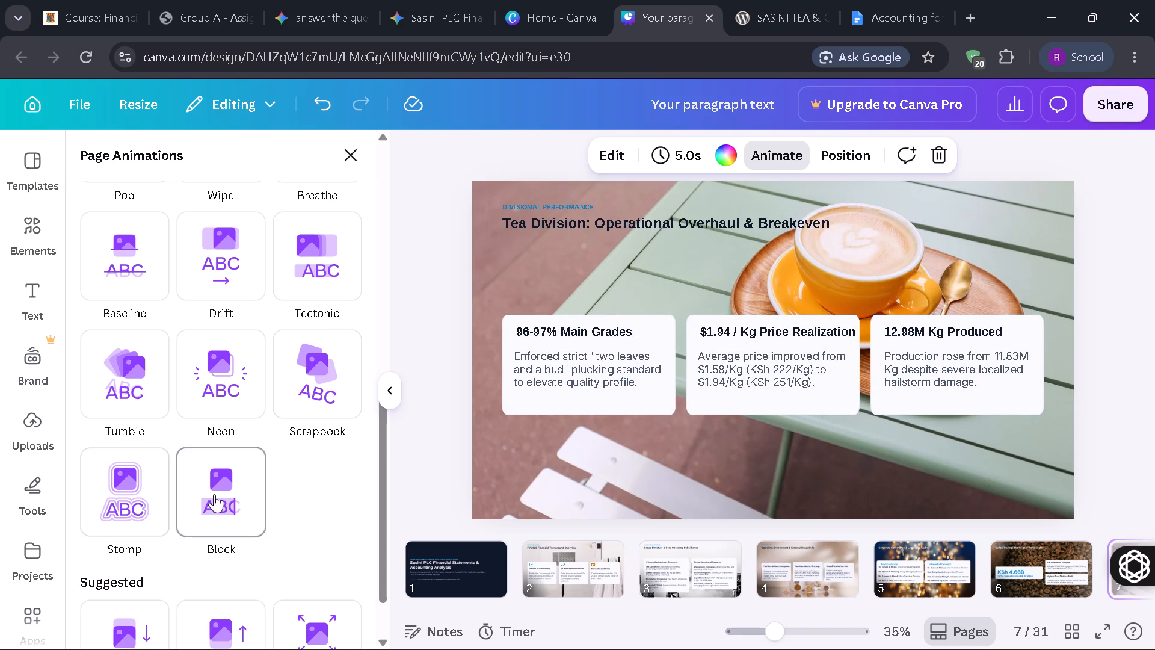
click(126, 497)
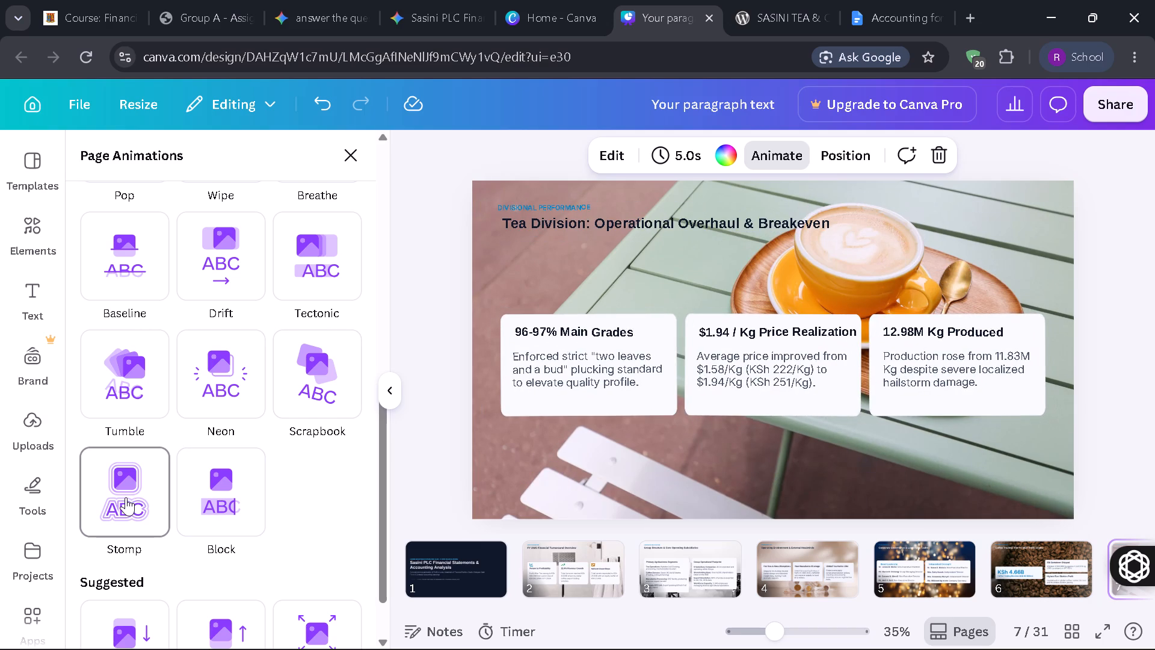
click(446, 366)
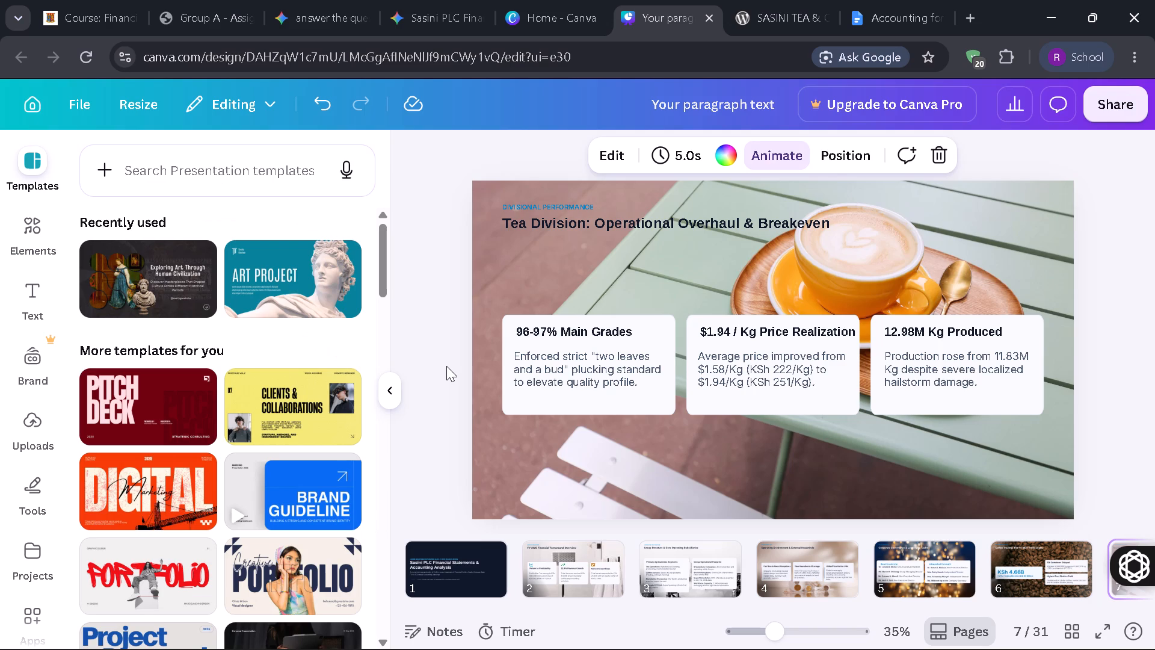
click(446, 366)
Apply the Block page animation to slide 8, Coffee Estates: Realizations vs Weather & Sector Reforms.
key(Right)
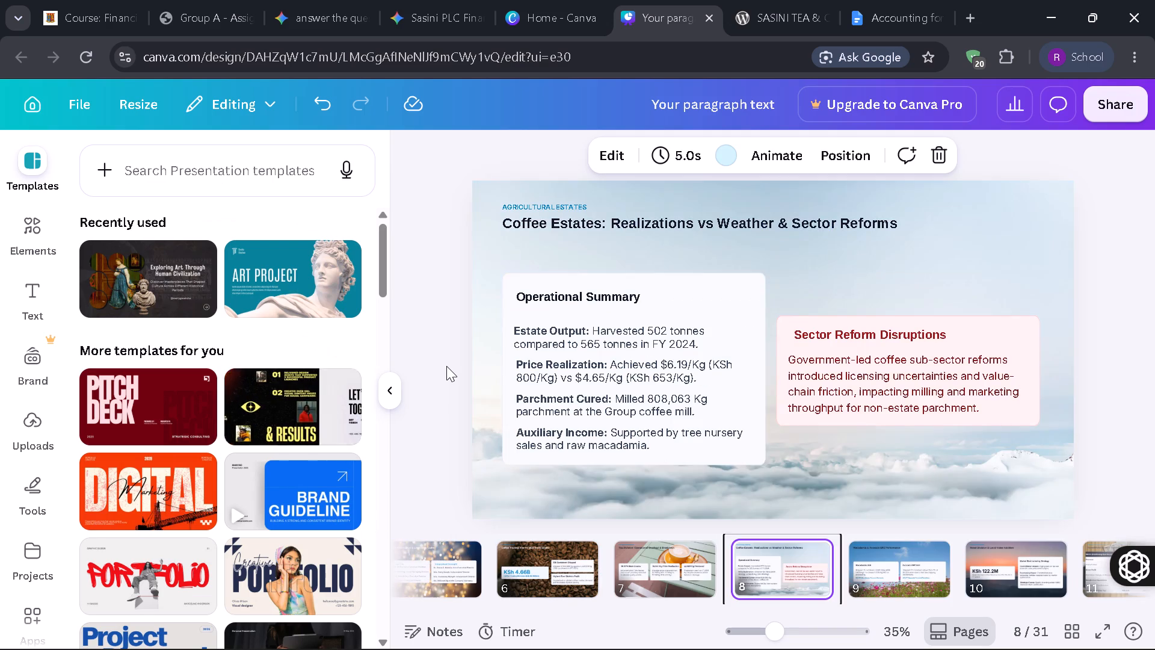
click(784, 151)
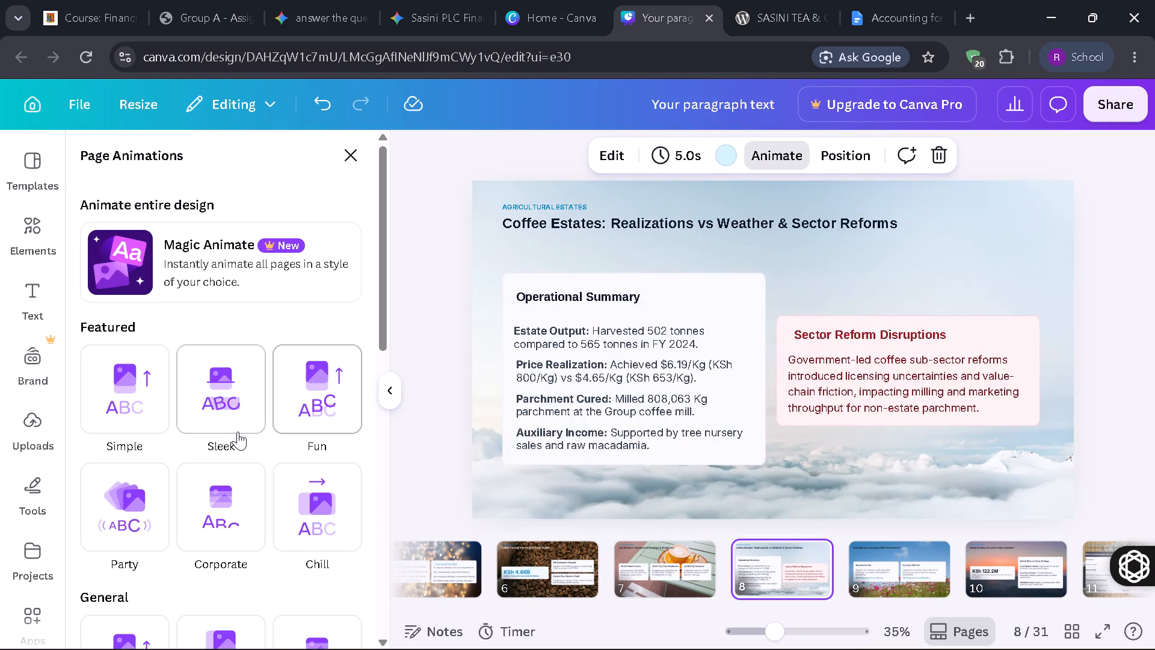
scroll(238, 430, down, 9)
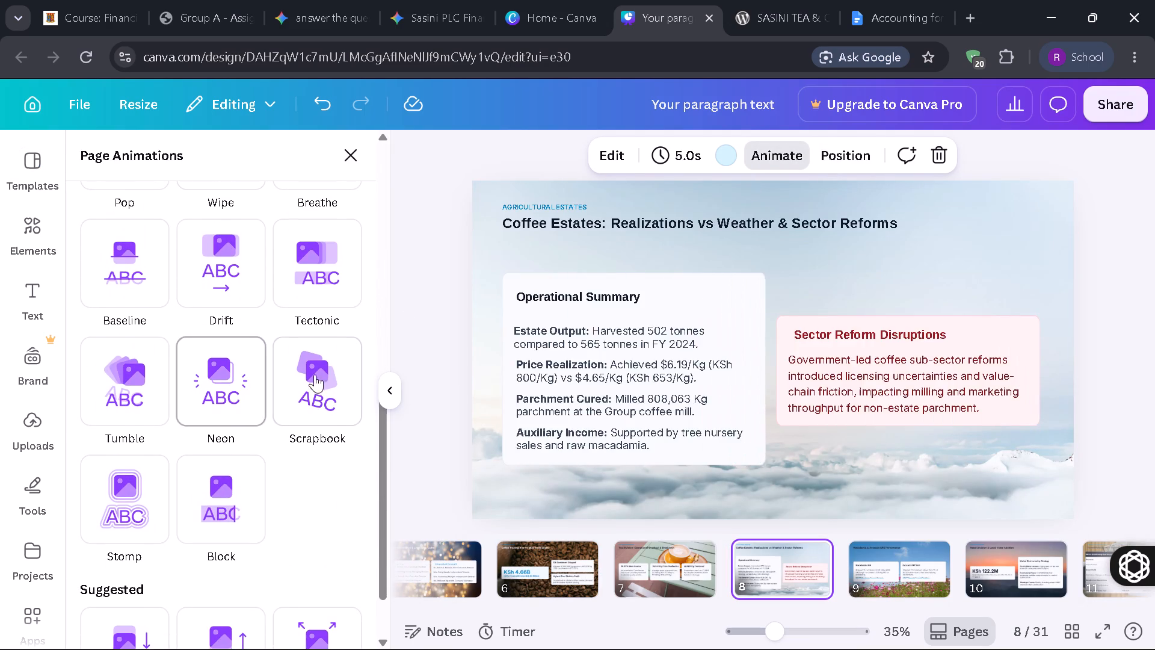
scroll(324, 367, down, 1)
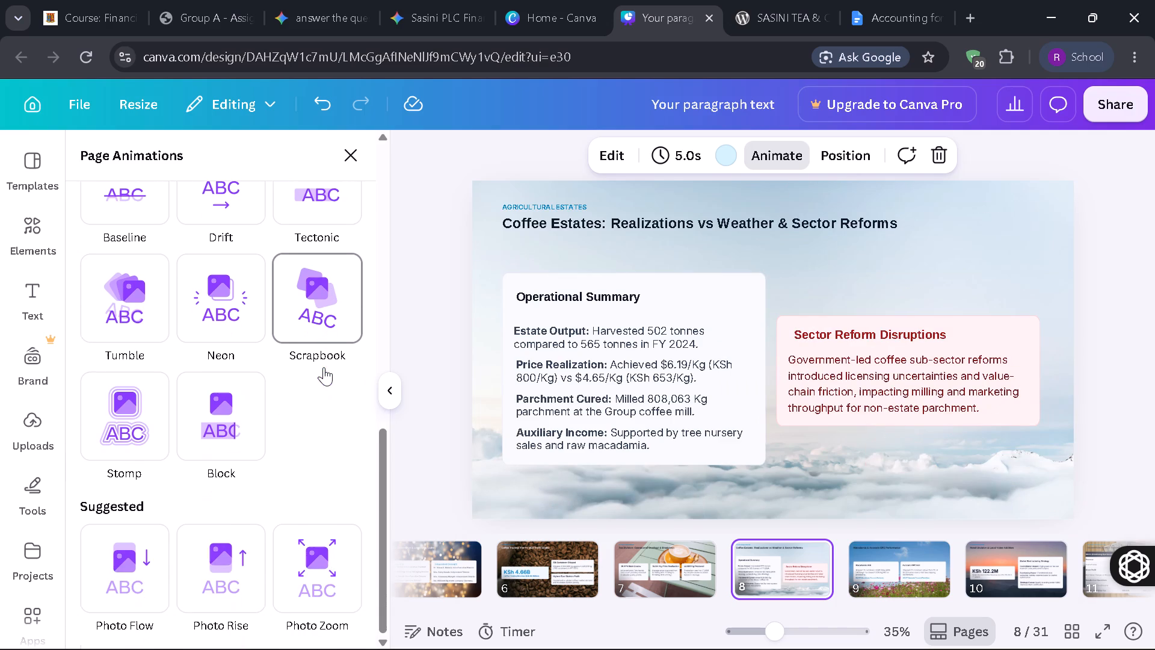
scroll(324, 367, down, 1)
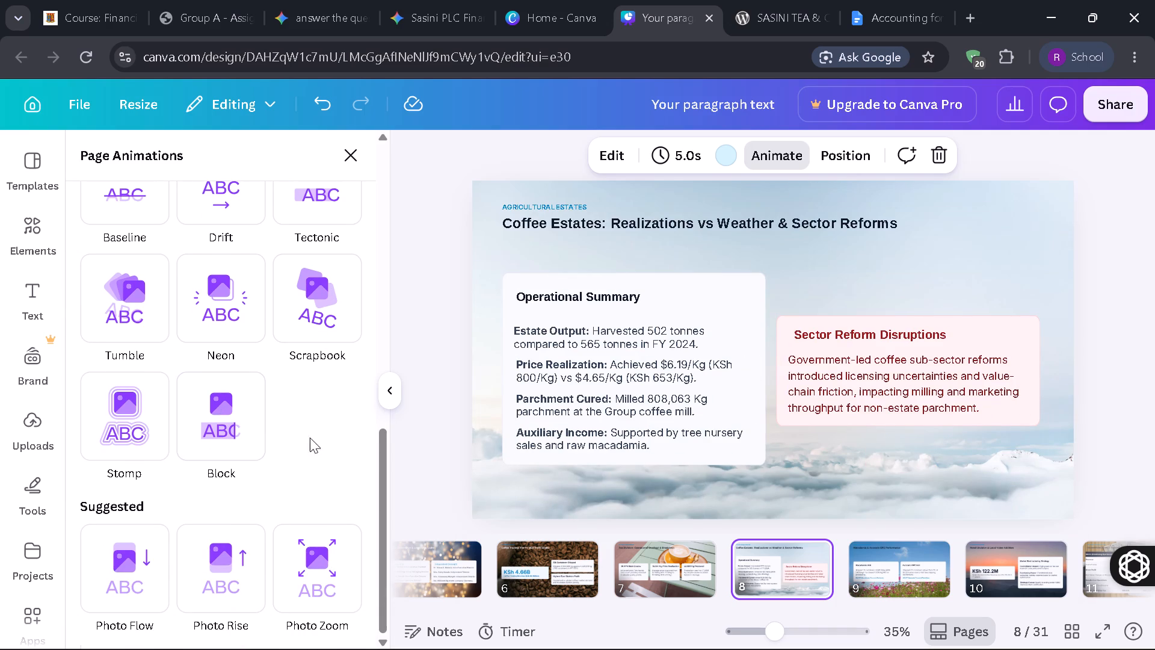
click(251, 418)
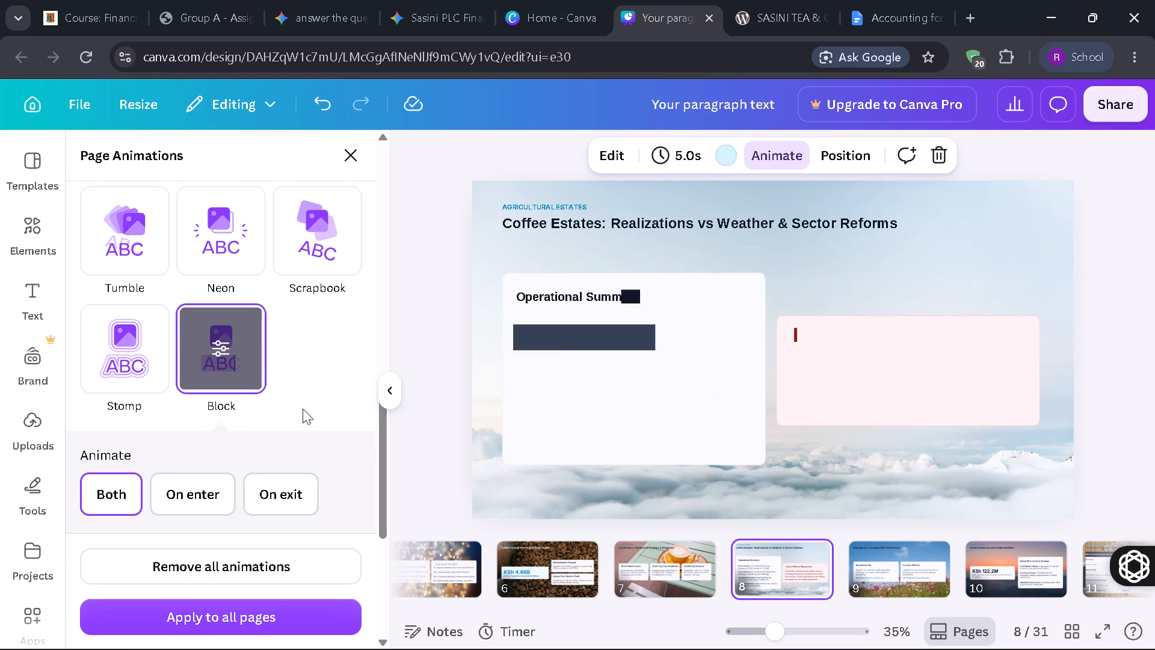
click(427, 334)
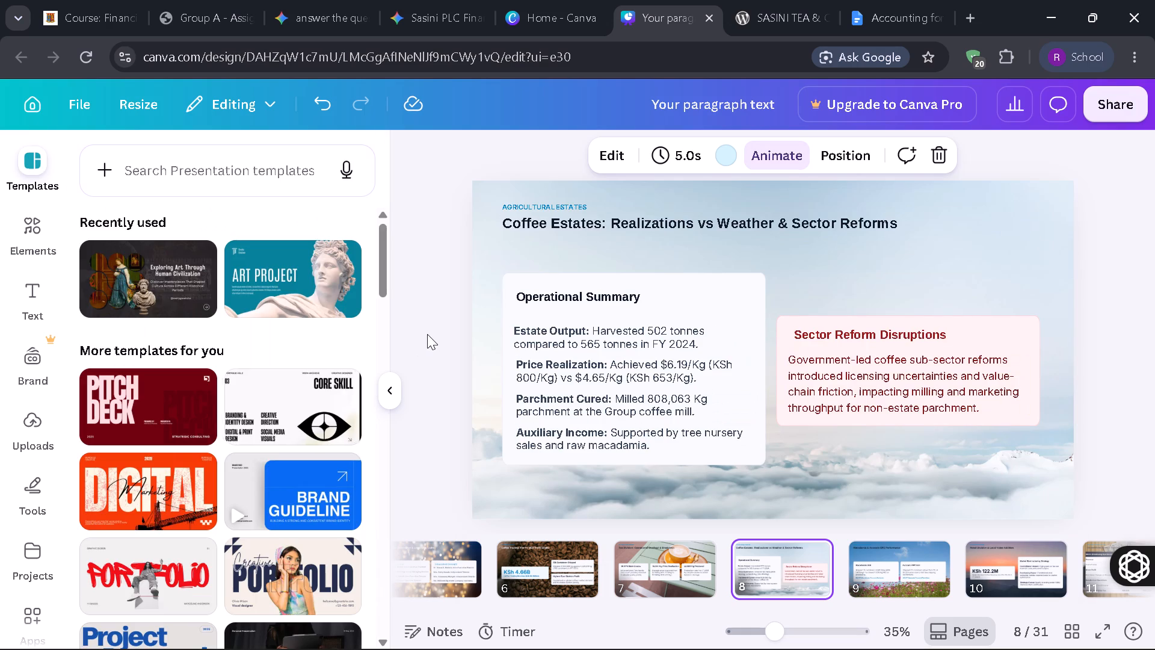
key(Right)
click(427, 334)
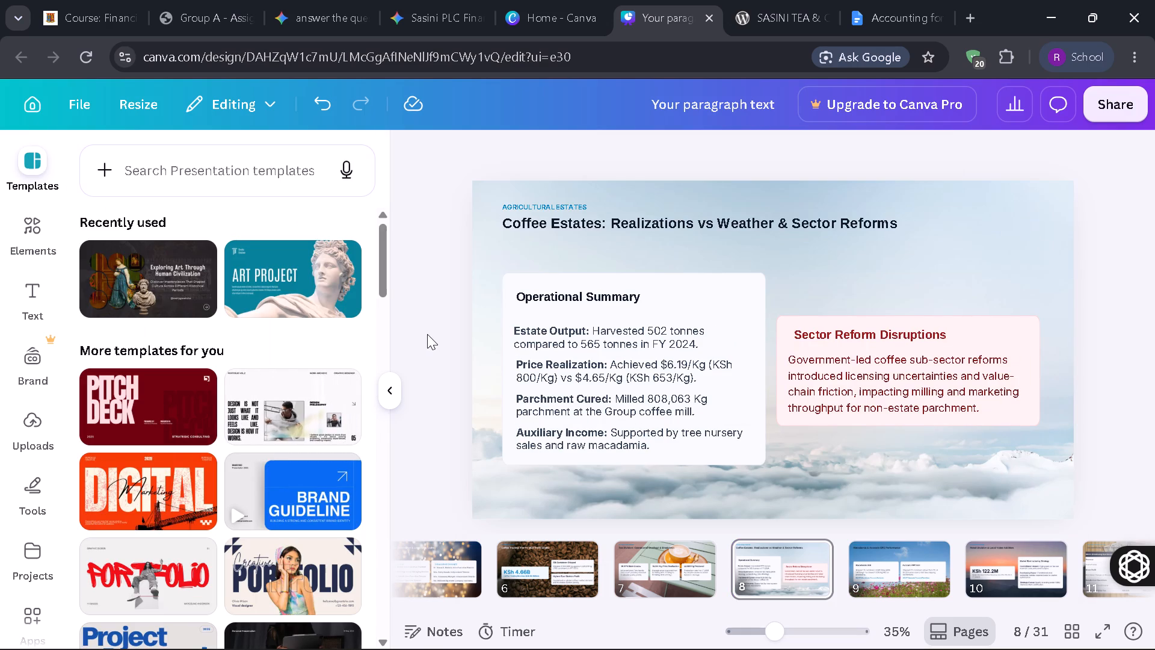
Apply the Photo Flow page animation to slide 9, Macadamia & Avocado EPZ Performance.
key(Right)
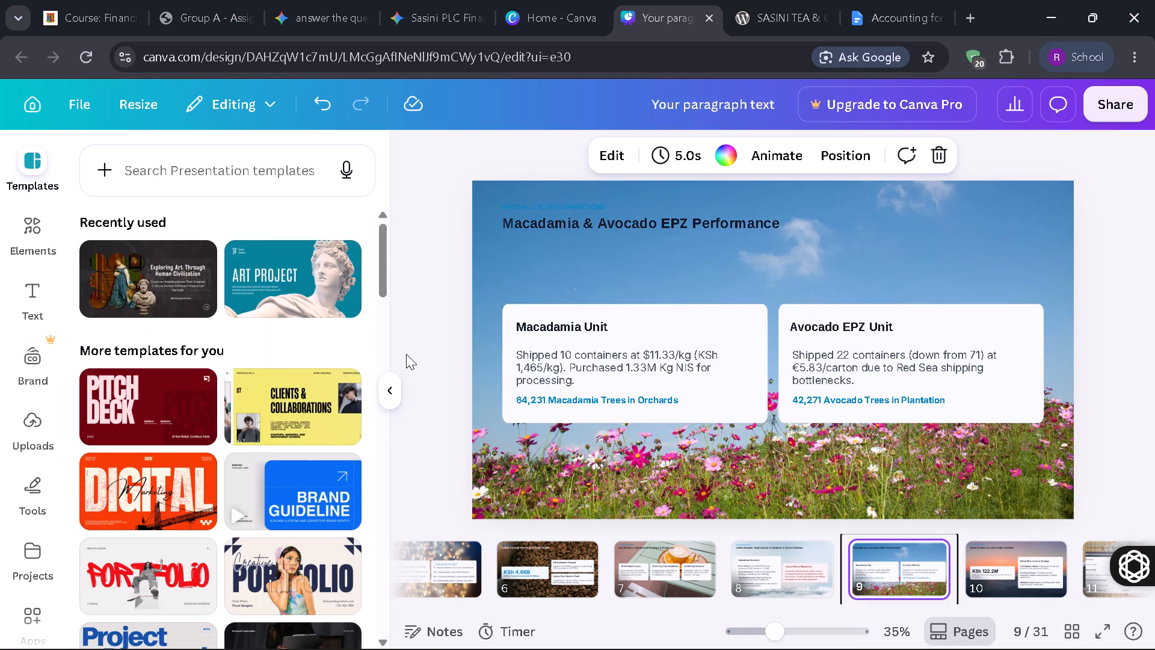
click(753, 149)
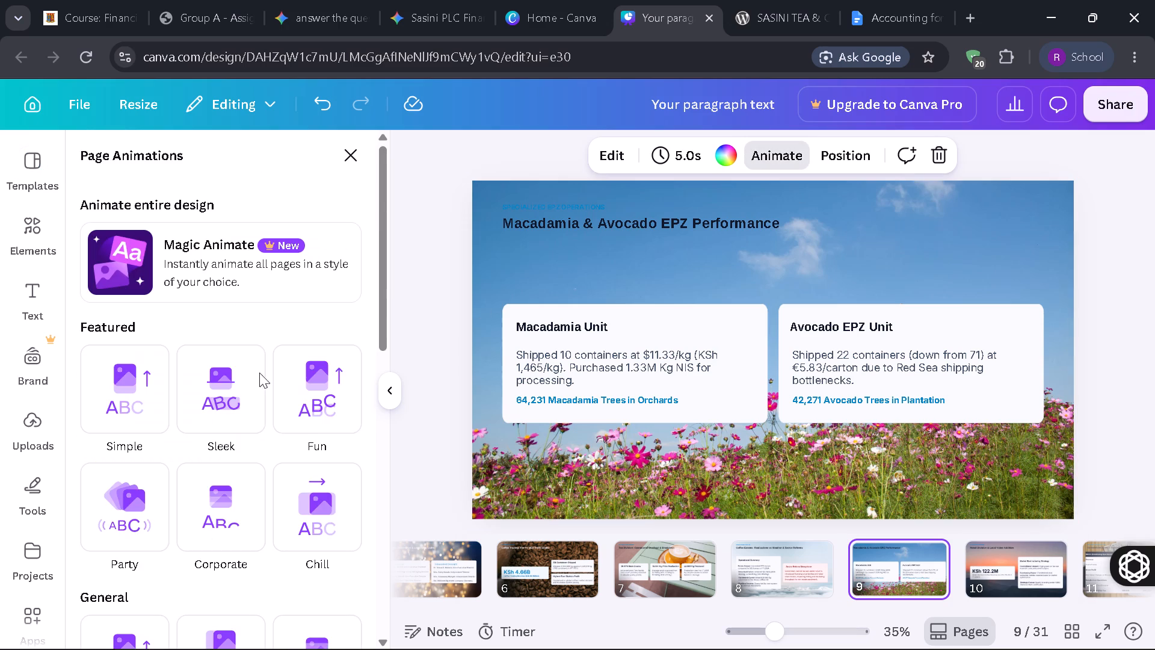
scroll(236, 380, down, 9)
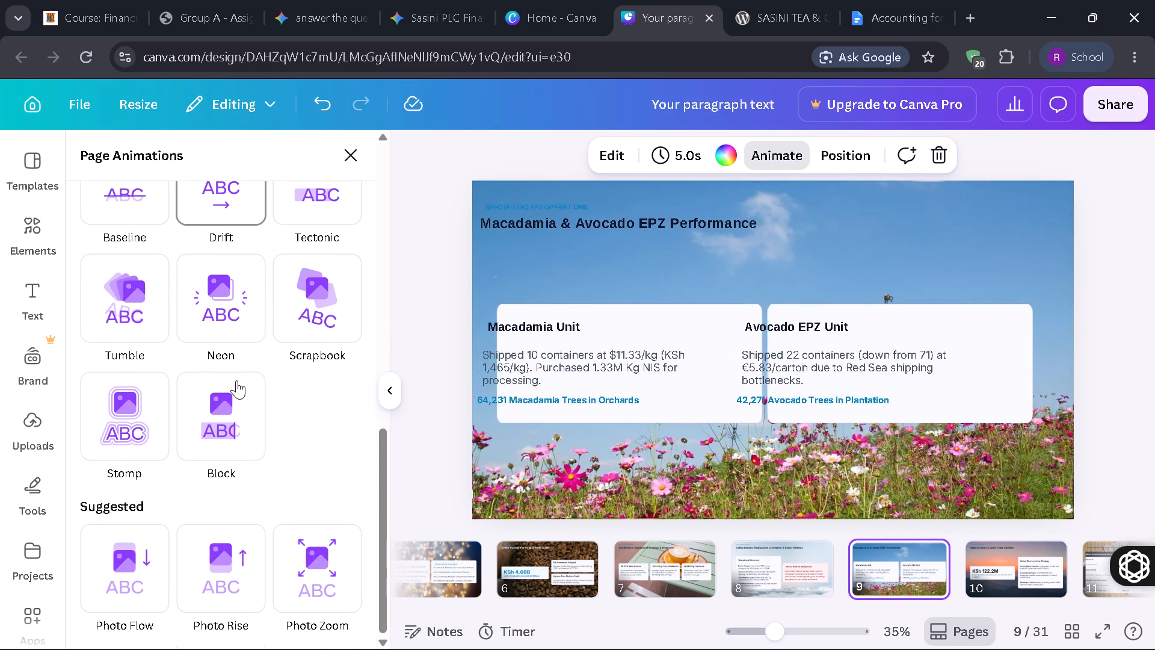
click(120, 569)
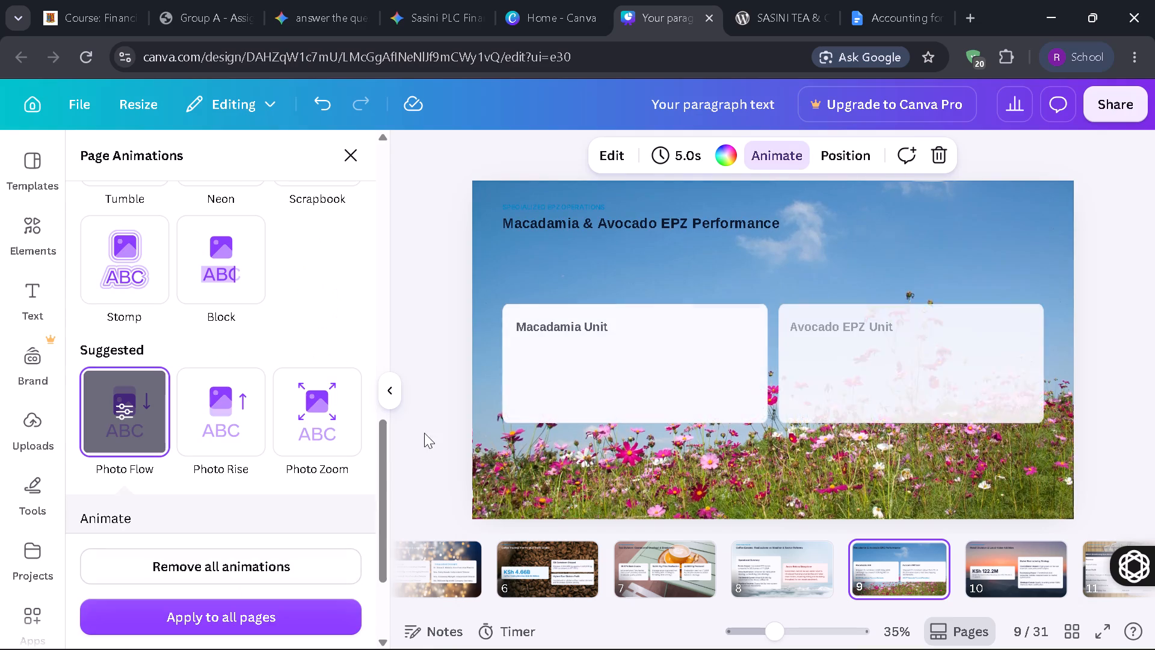
click(431, 369)
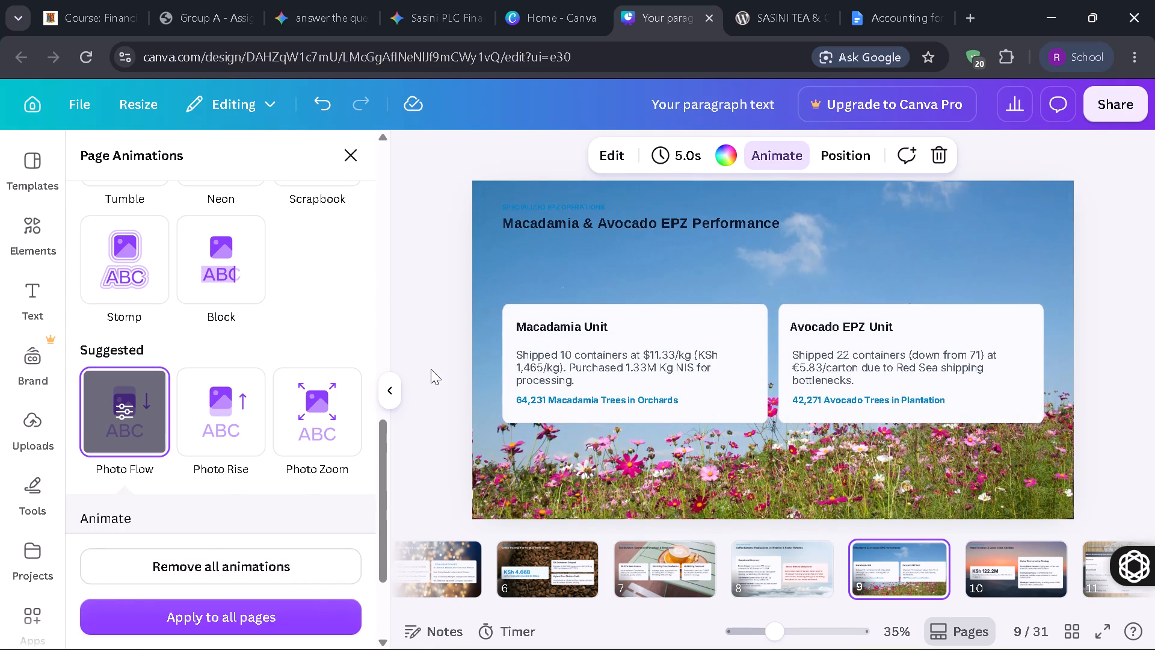
click(431, 369)
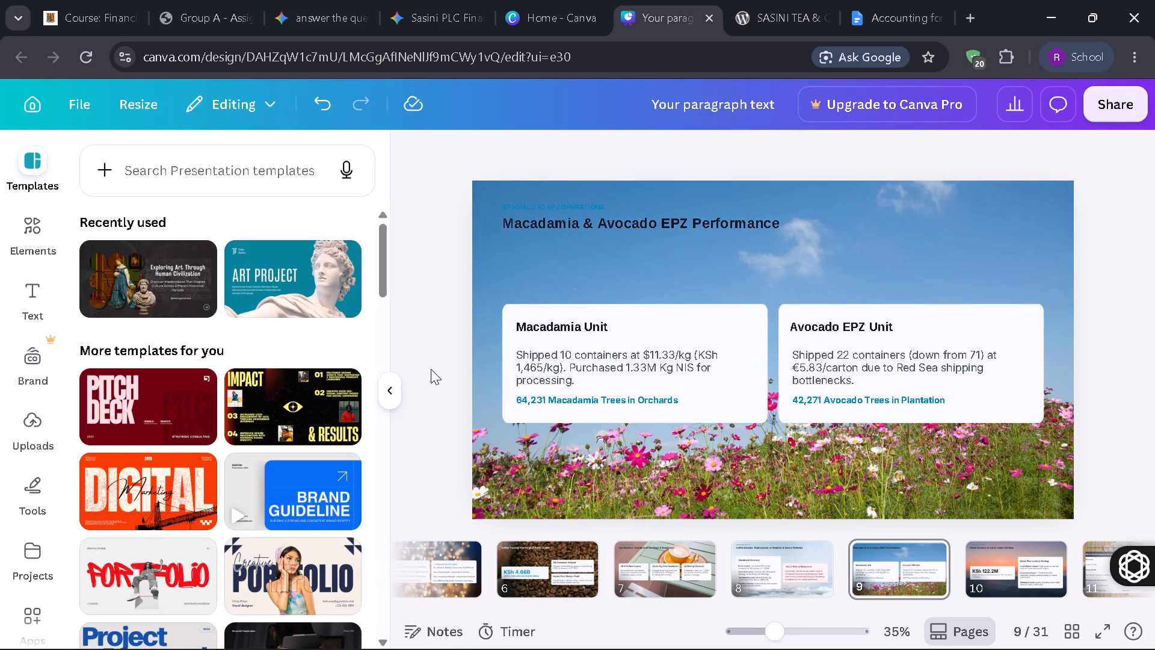
Apply the Photo Rise page animation to slide 10, Retail Division & Local Value-Addition.
key(Right)
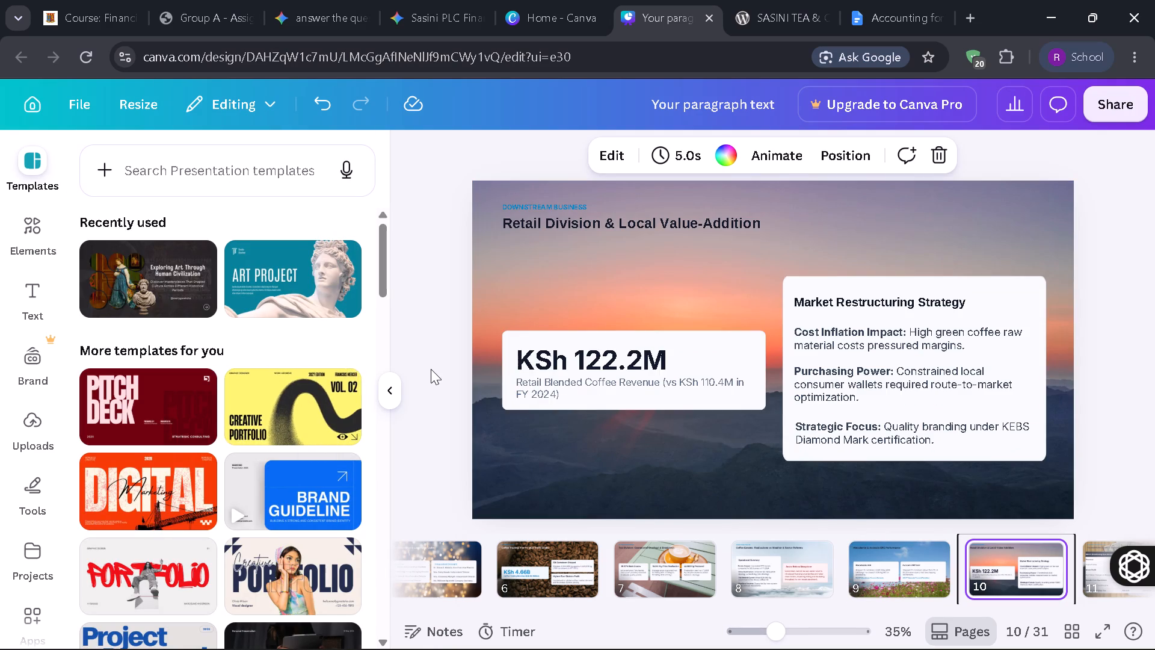
click(767, 152)
scroll(274, 438, down, 6)
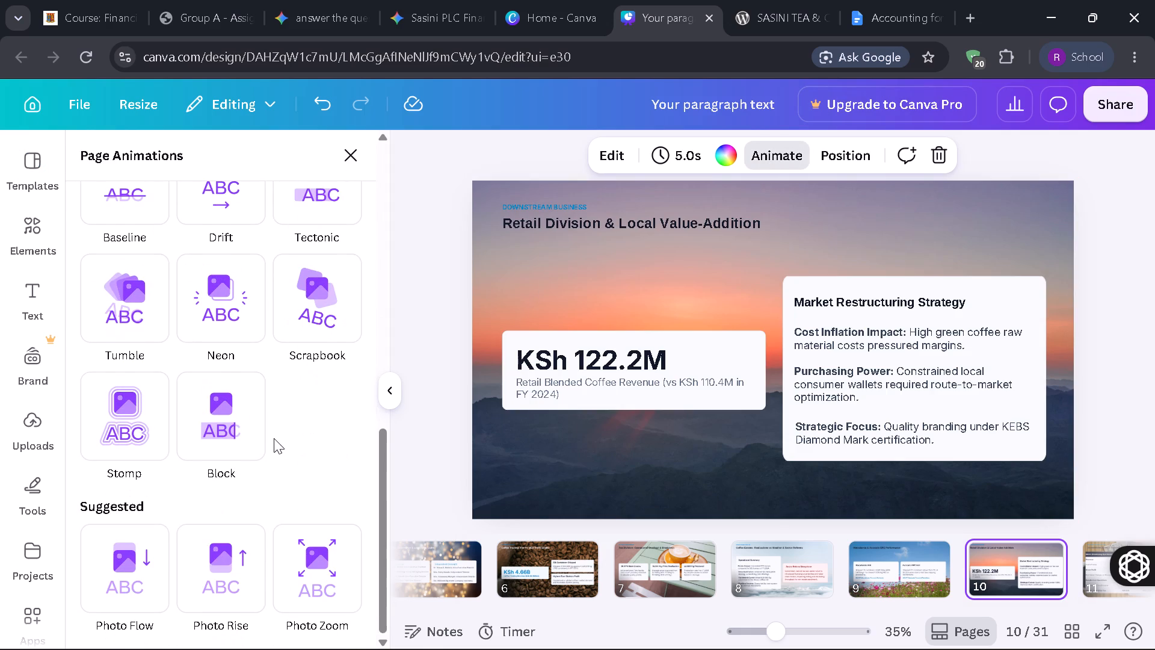
click(221, 568)
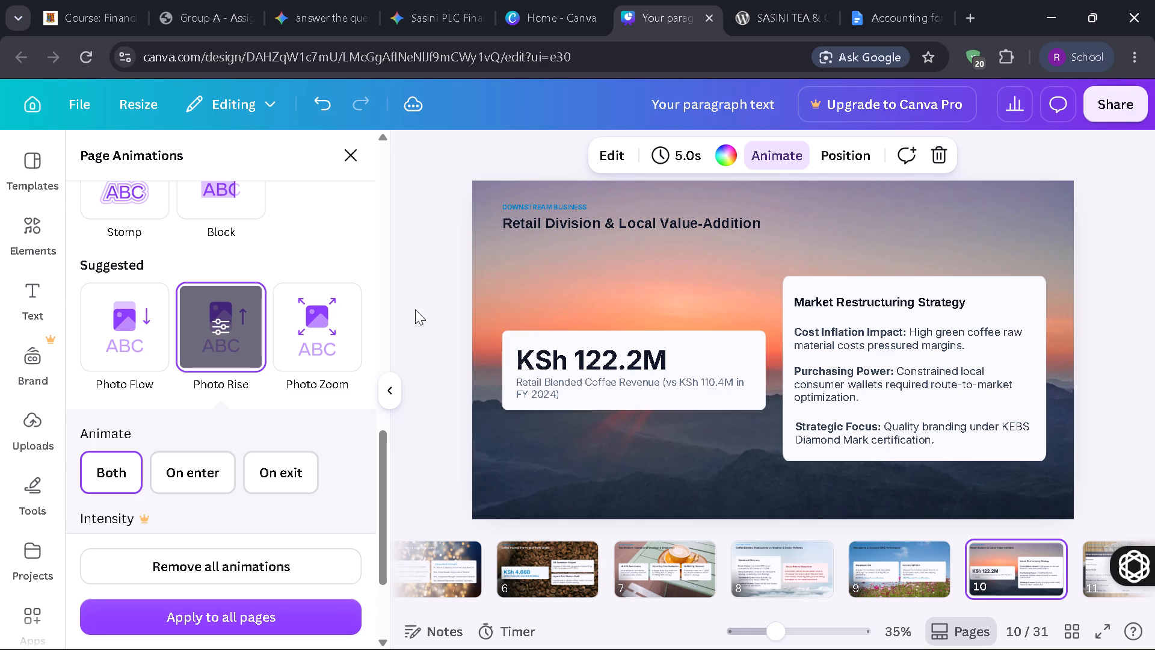
click(415, 309)
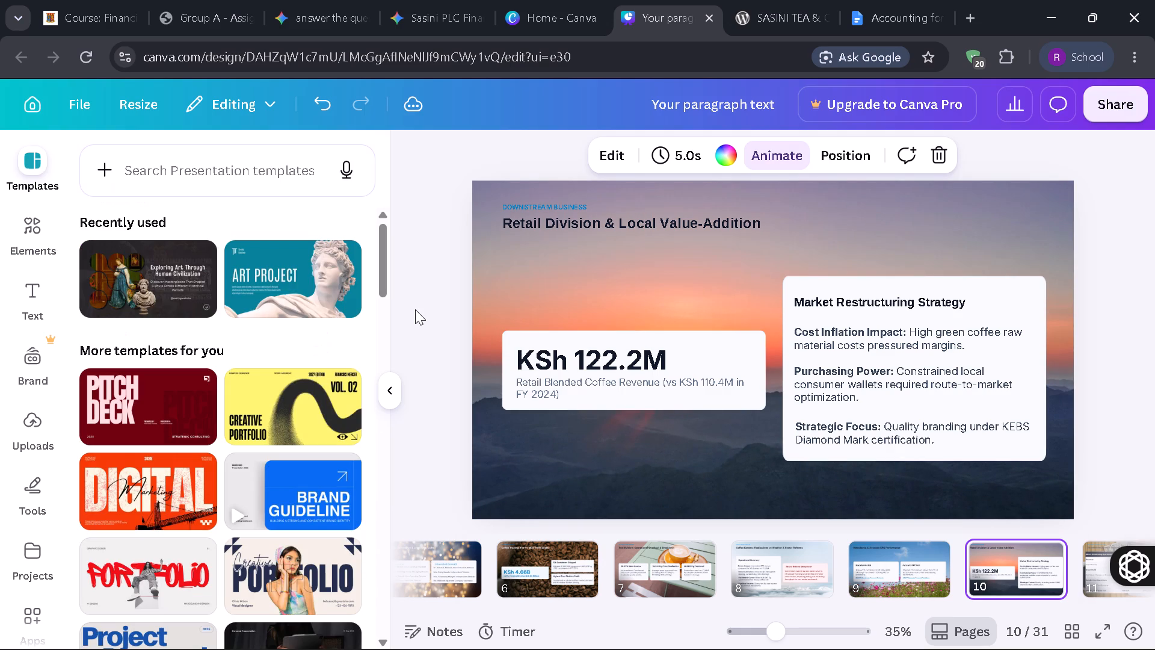
click(415, 309)
Apply the Photo Zoom page animation to slide 11, Consolidated Income Statement Summary.
key(Right)
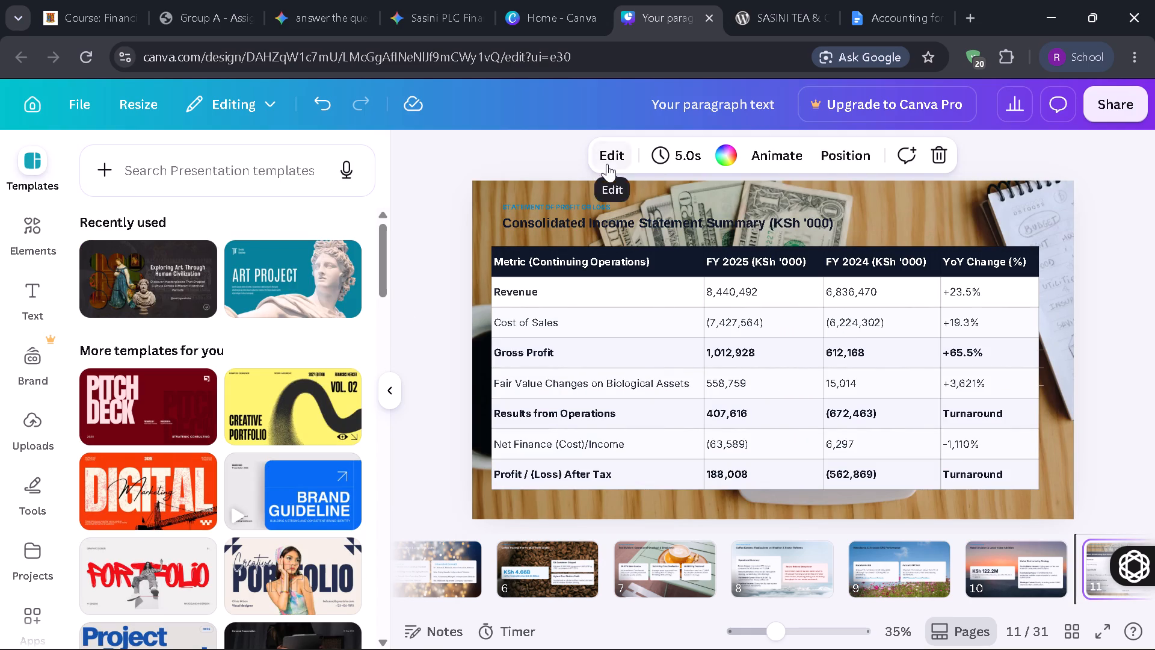
click(774, 144)
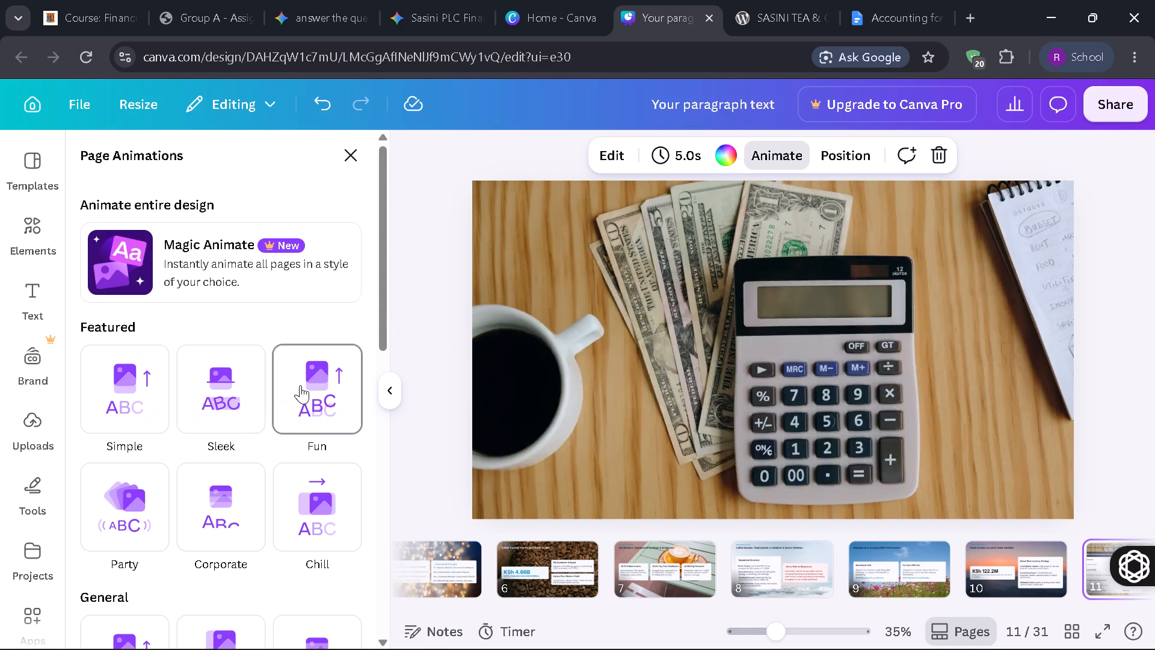
scroll(300, 385, down, 6)
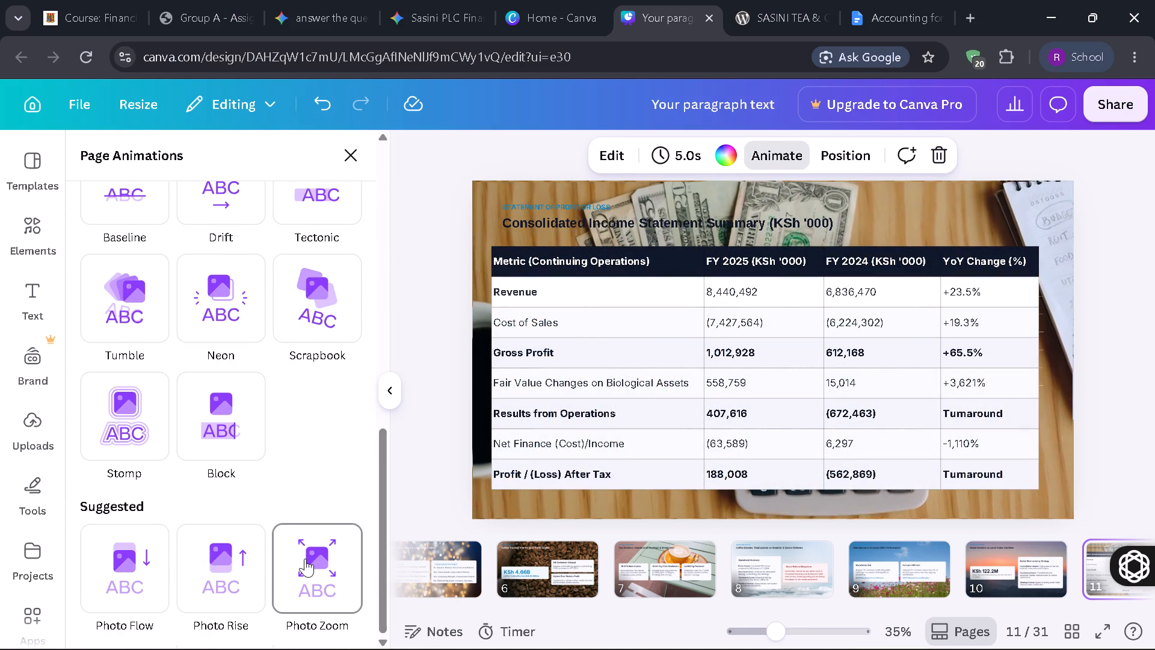
click(305, 559)
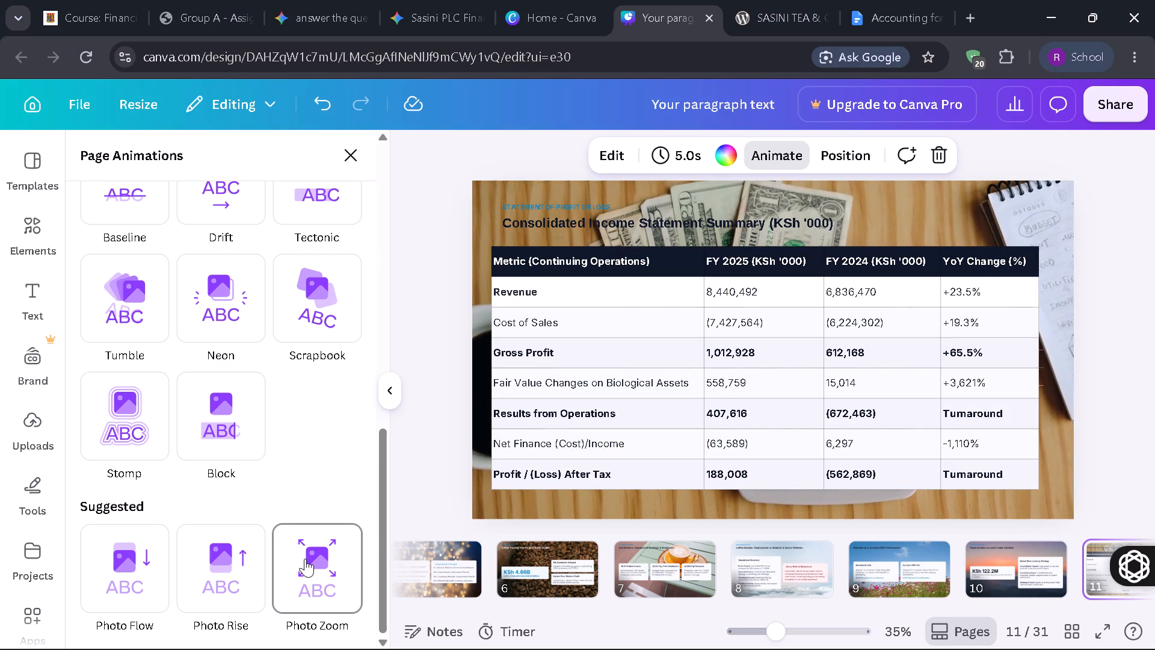
click(442, 290)
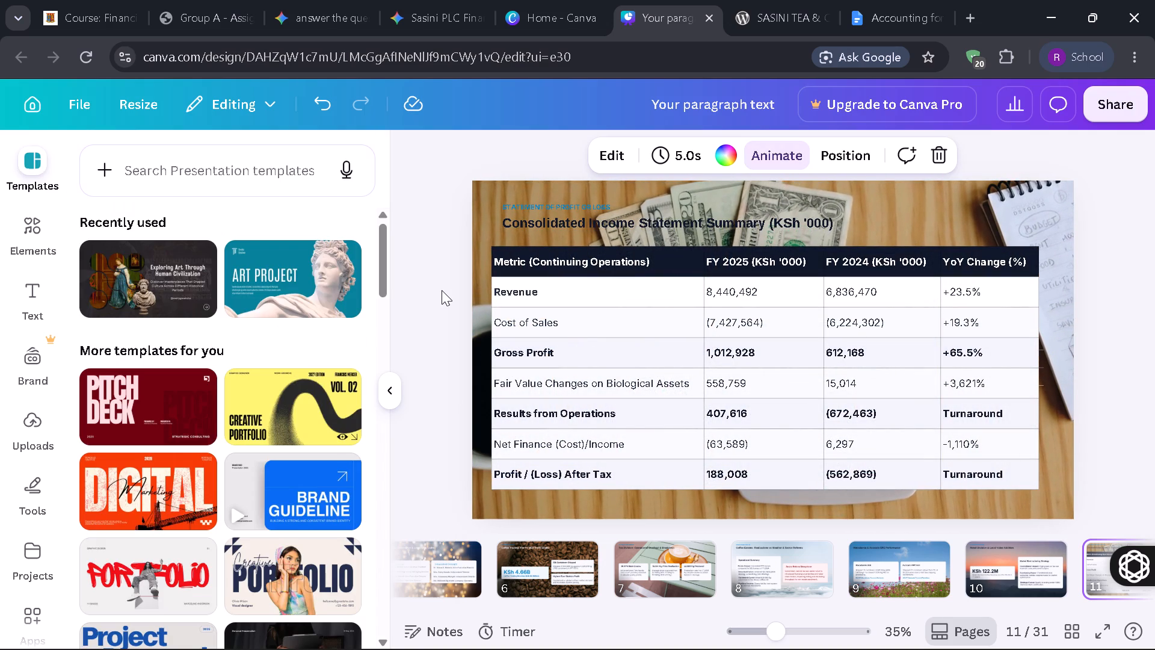
click(442, 290)
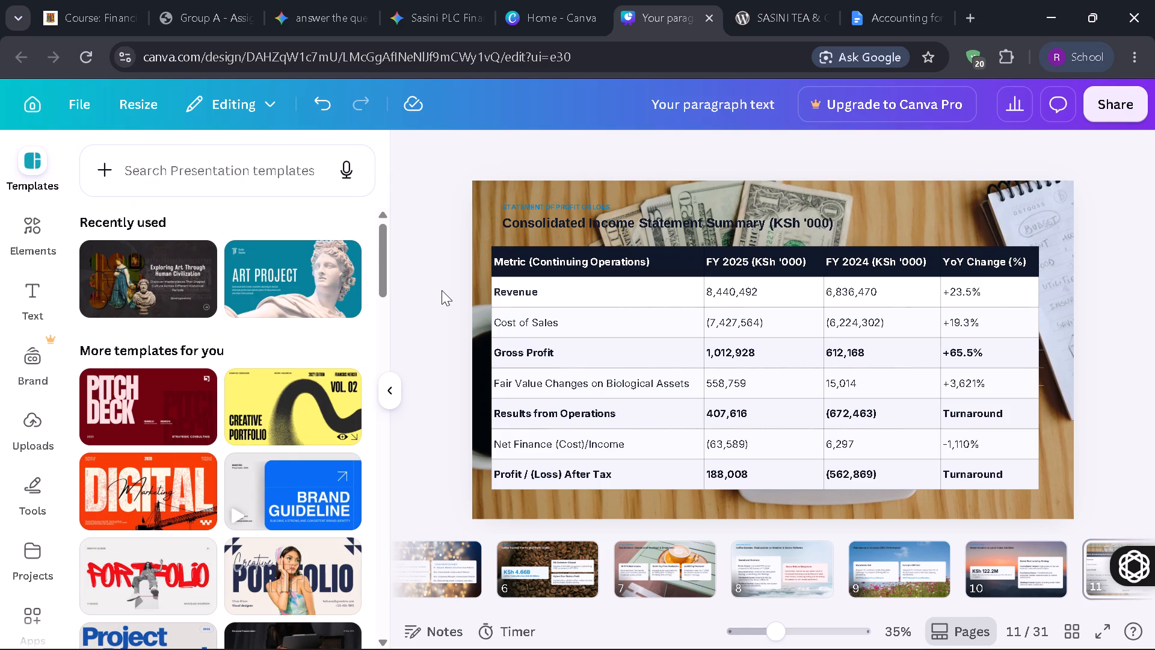
Apply the Photo Flow page animation to slide 12, Segmental Revenue Breakdown.
key(Right)
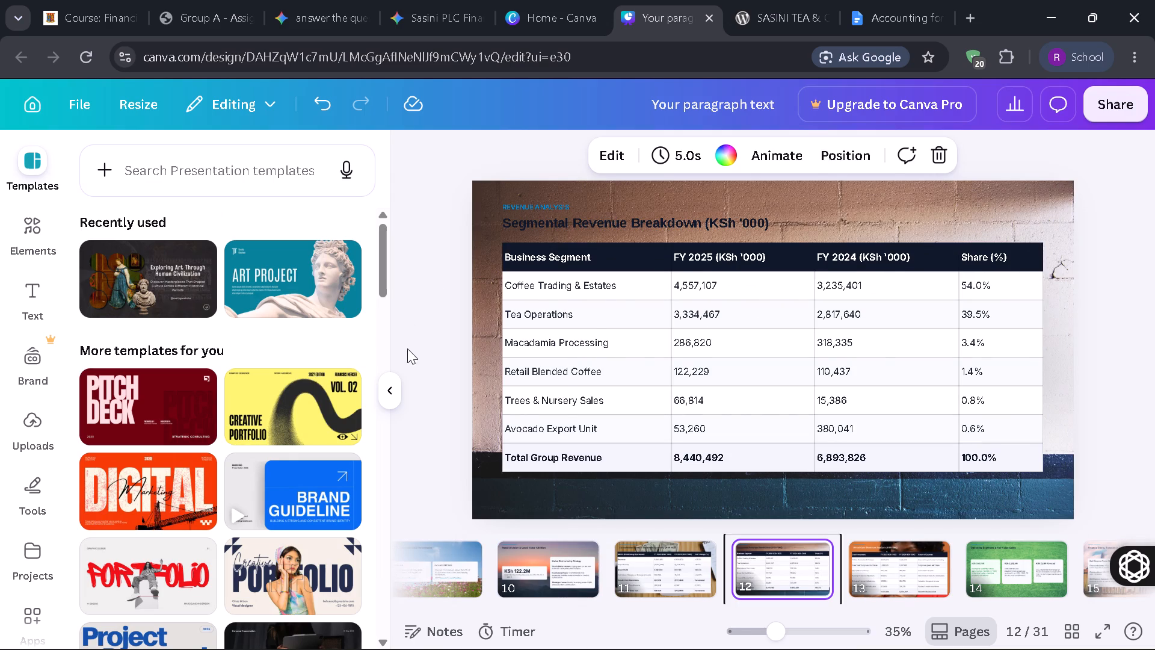
click(790, 159)
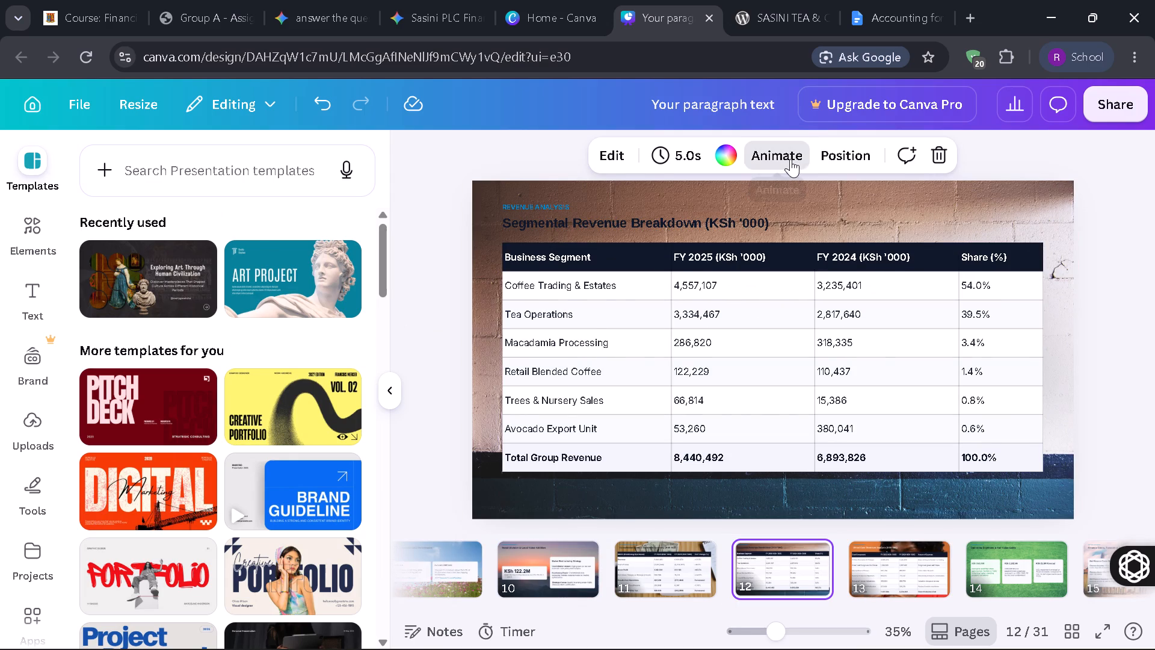
scroll(278, 460, down, 5)
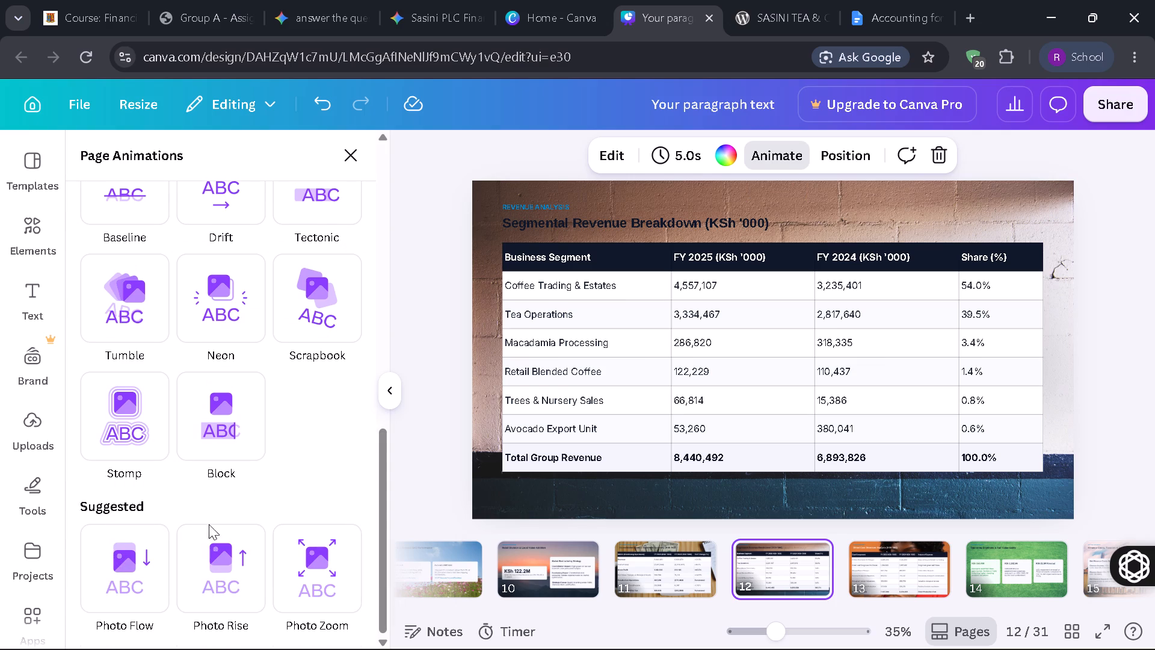
click(111, 578)
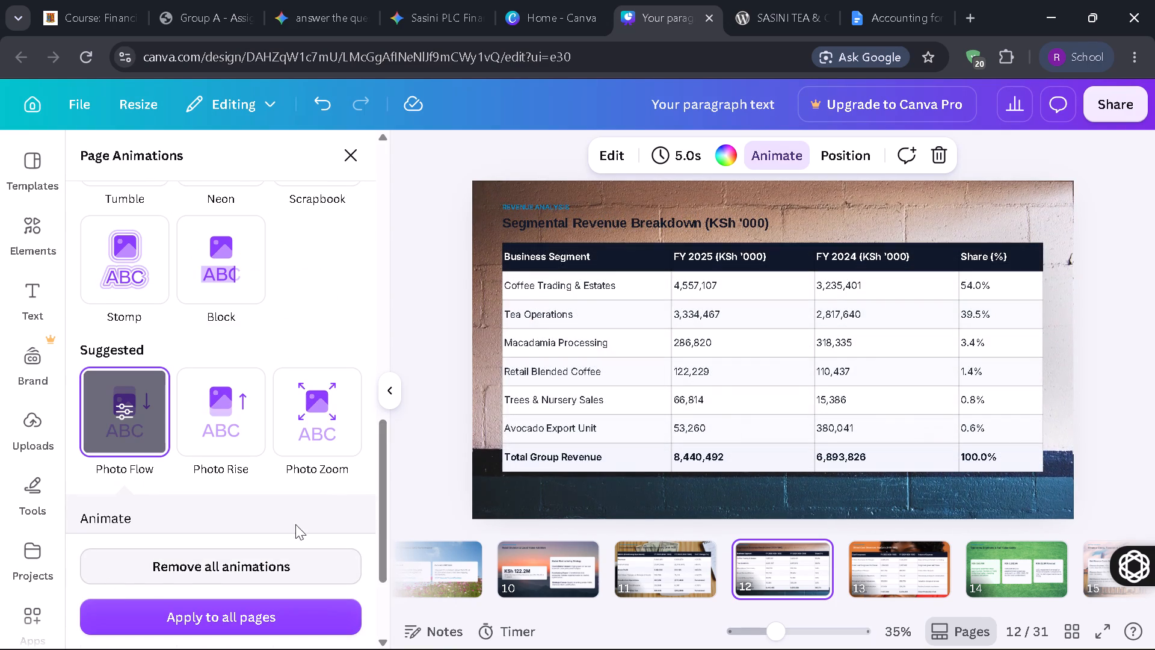
click(435, 379)
click(435, 379)
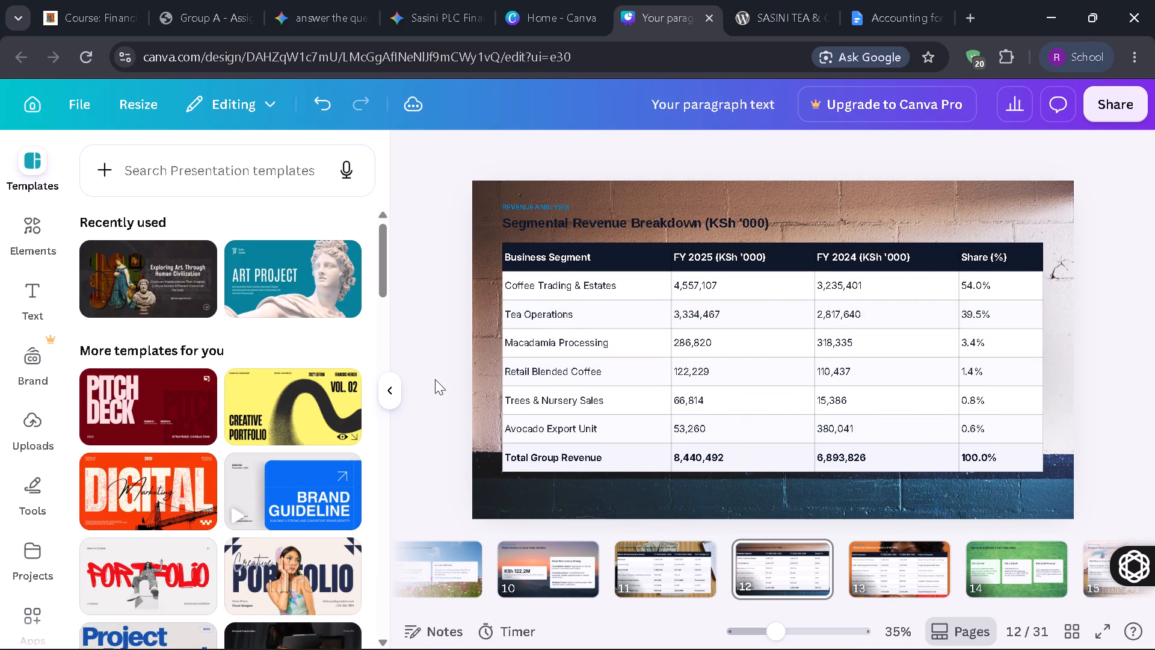
Apply the Photo Rise page animation to slide 13, Direct Cost Structure Analysis.
key(Right)
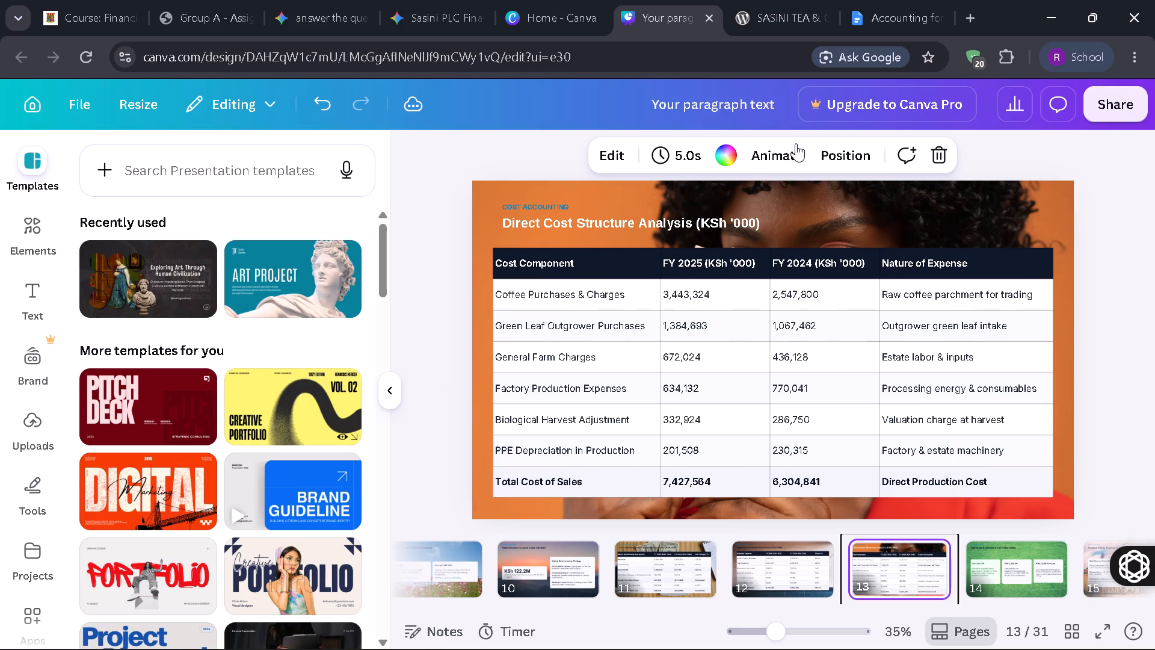
click(750, 156)
scroll(222, 458, down, 5)
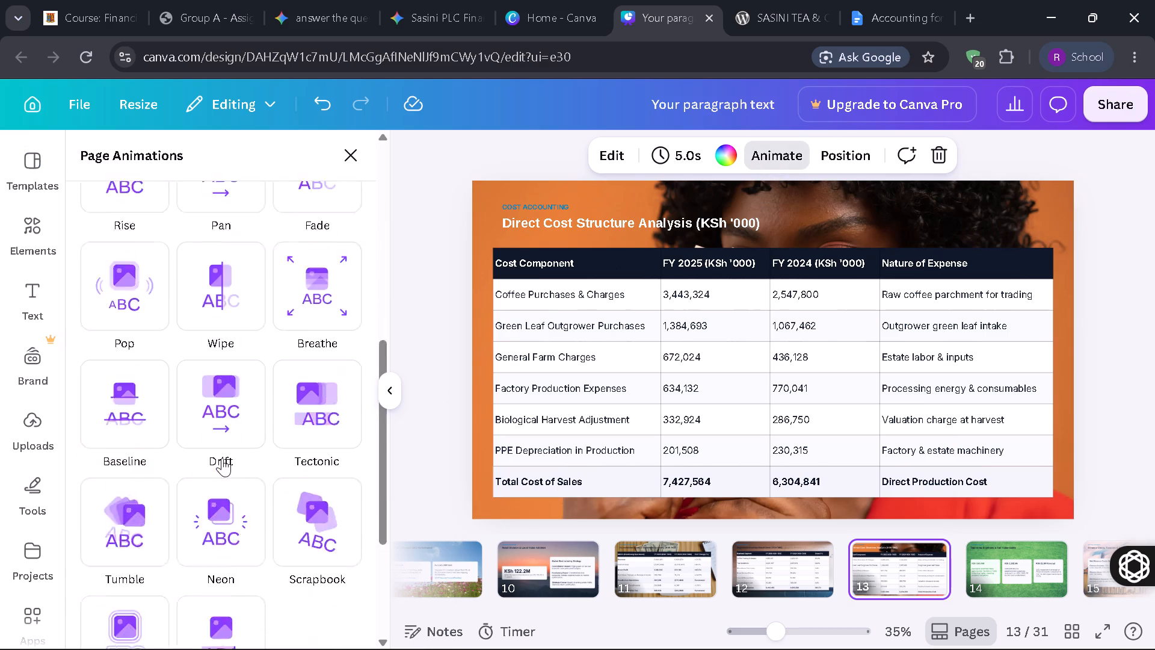
click(223, 552)
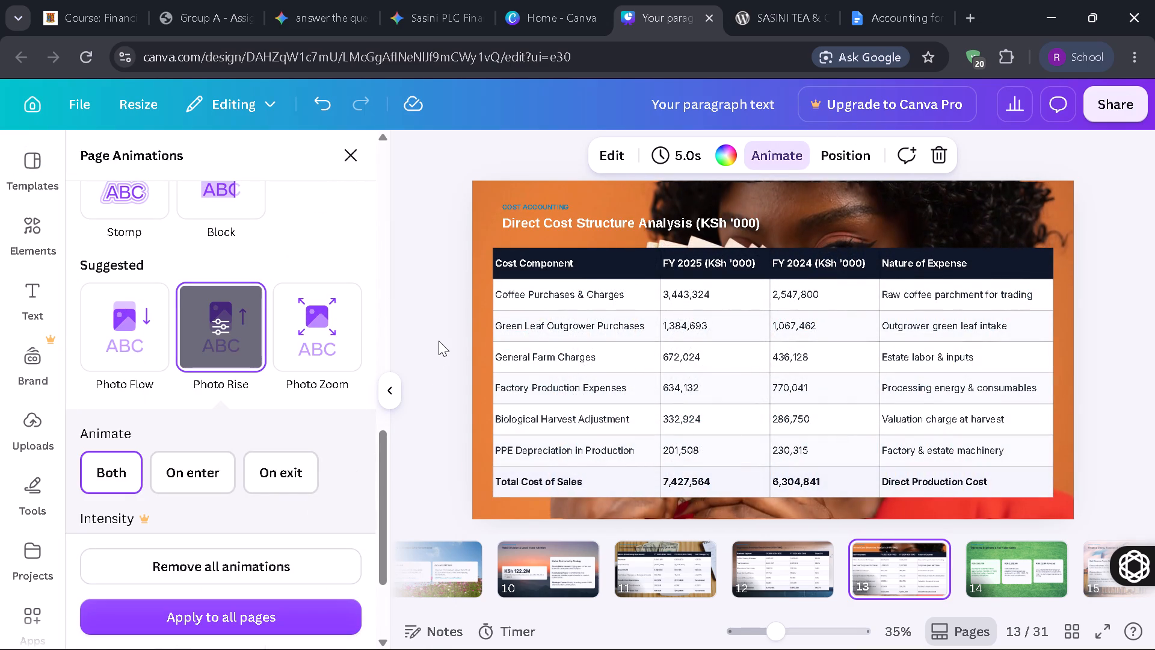
click(439, 339)
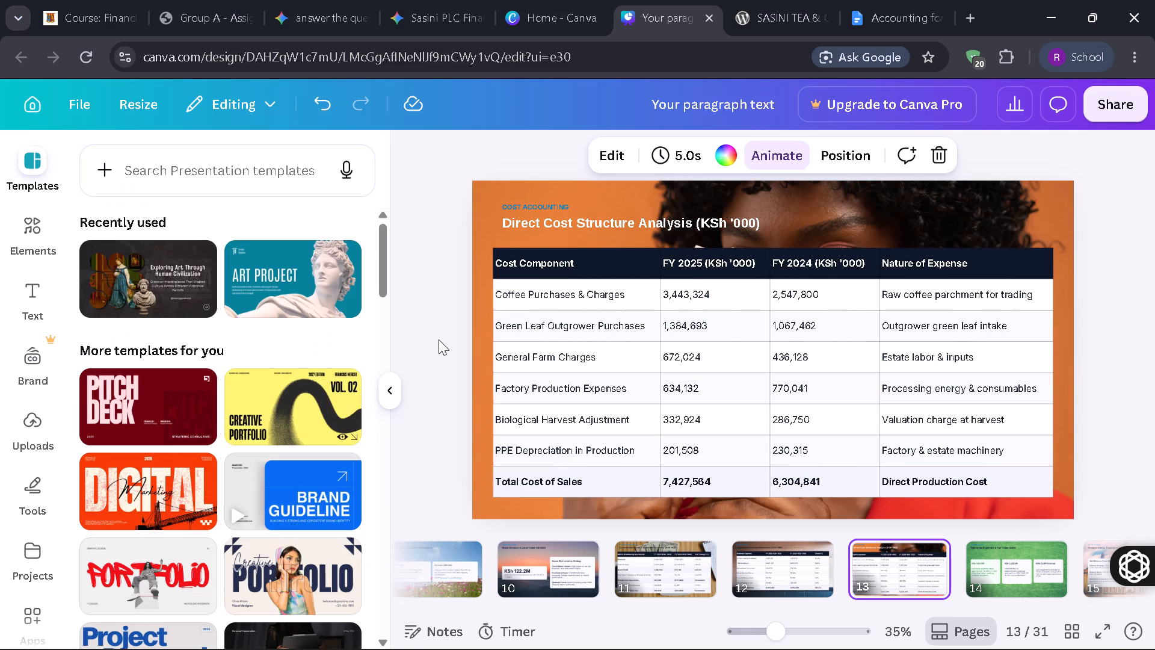
click(439, 339)
Apply the Photo Zoom page animation to slide 14, Operating Expenses & Fair Value Gains.
key(Right)
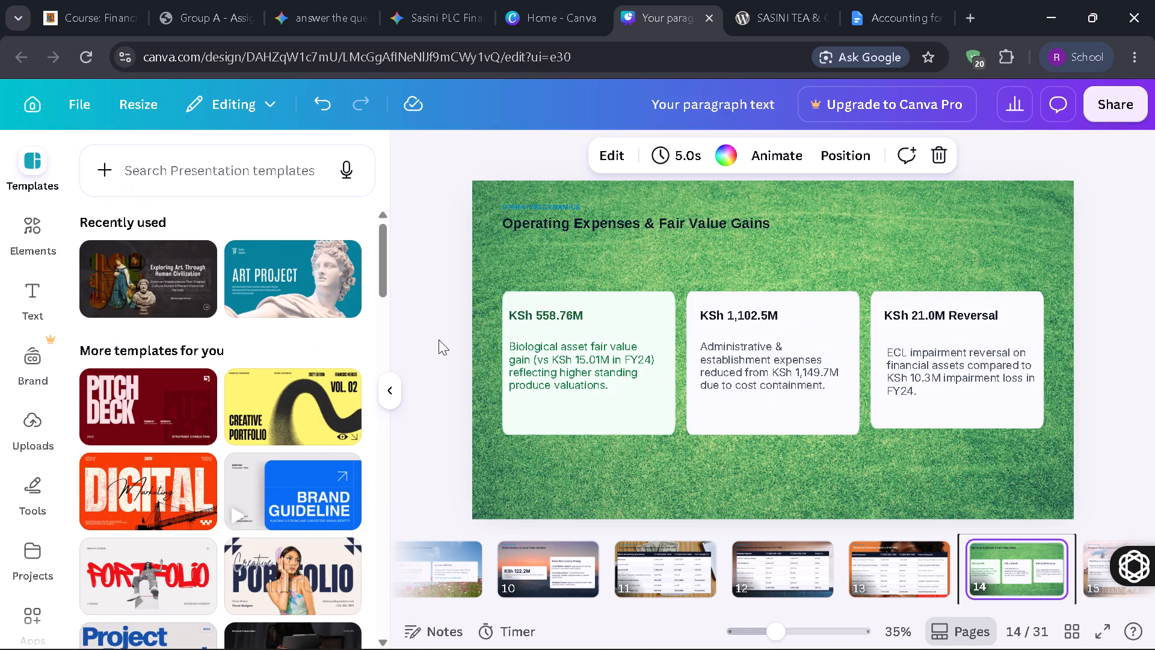
click(788, 159)
scroll(308, 524, down, 5)
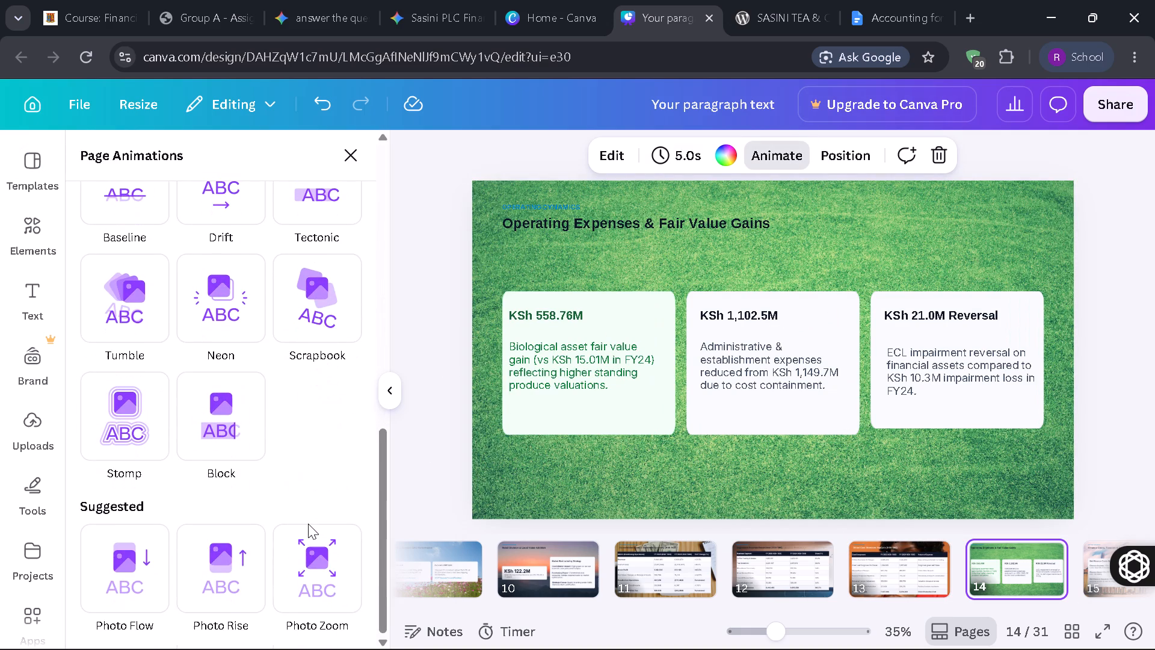
click(304, 558)
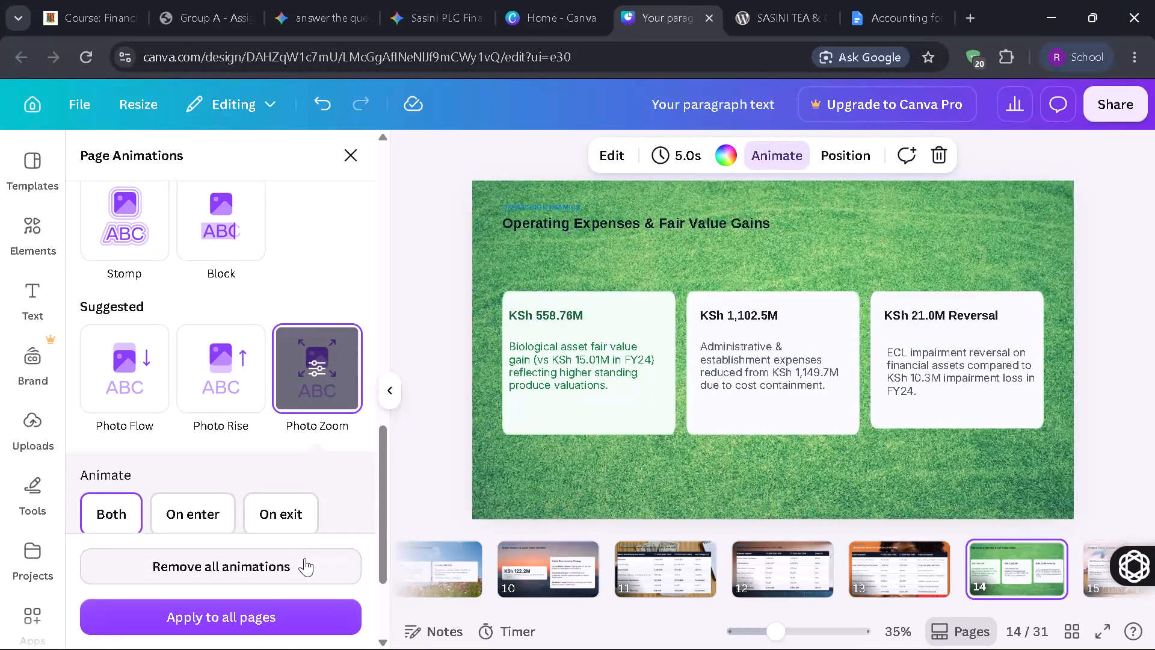
click(442, 316)
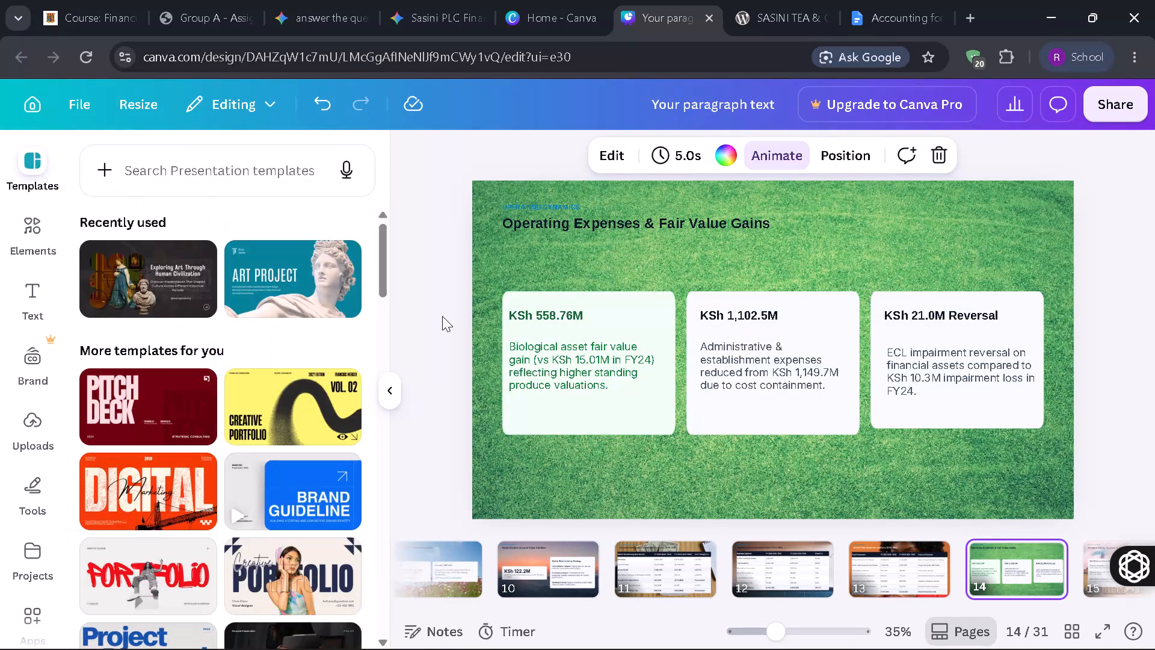
click(442, 316)
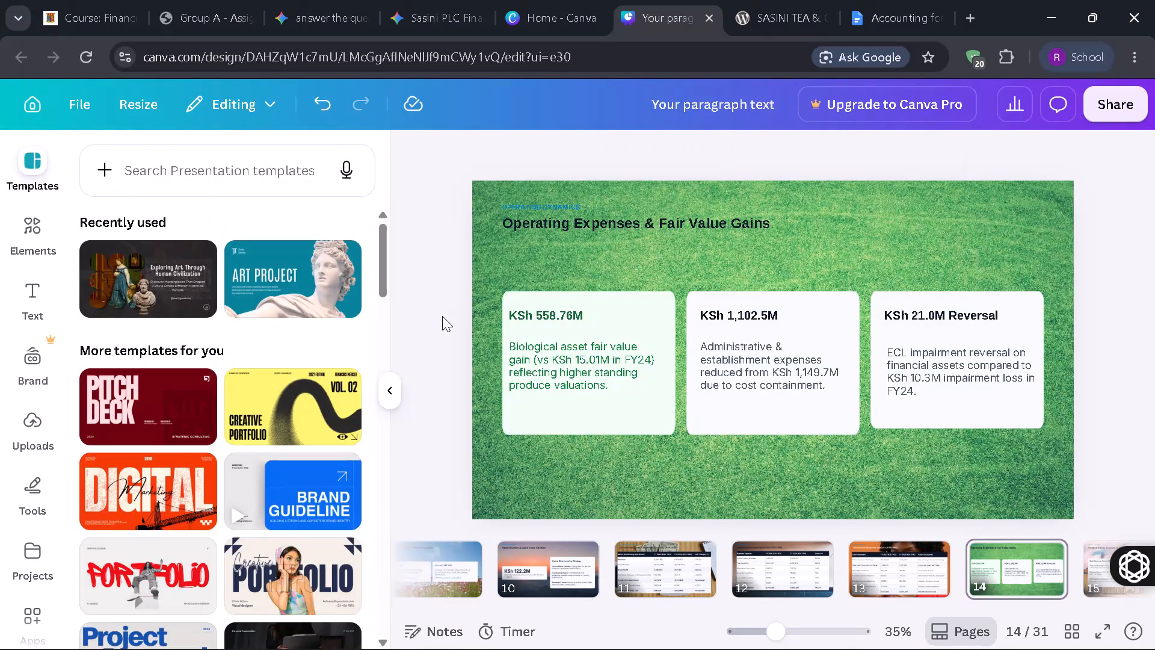
Apply the Photo Flow page animation to slide 15, Finance Costs, Taxation & Net Profit Attributable.
key(Right)
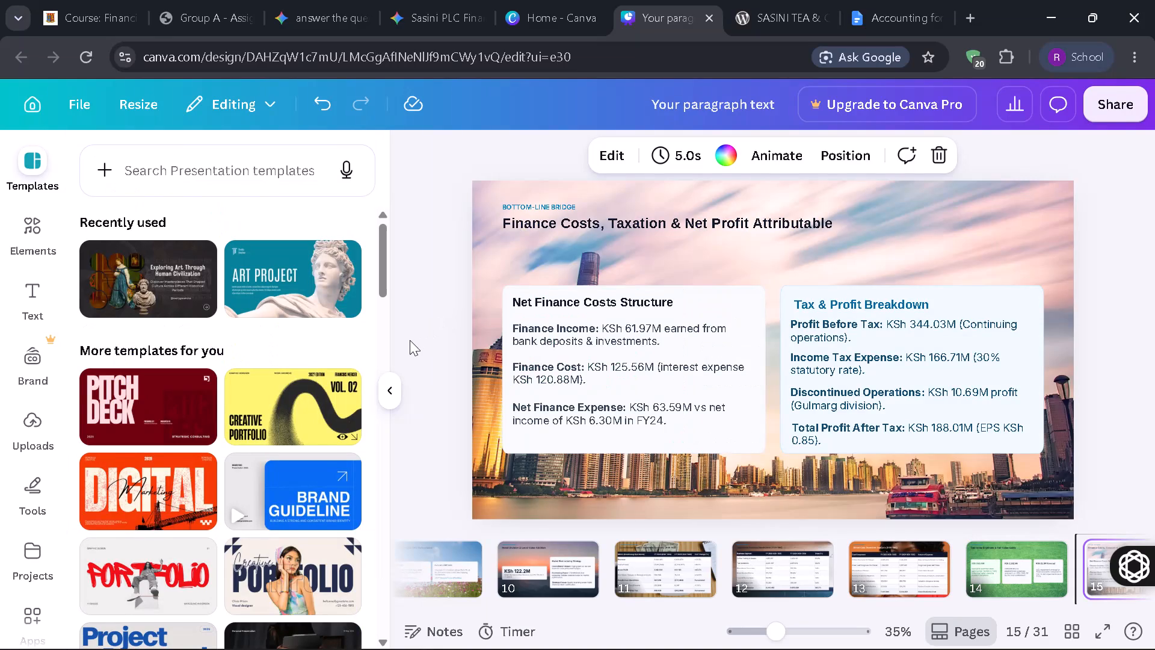
click(759, 153)
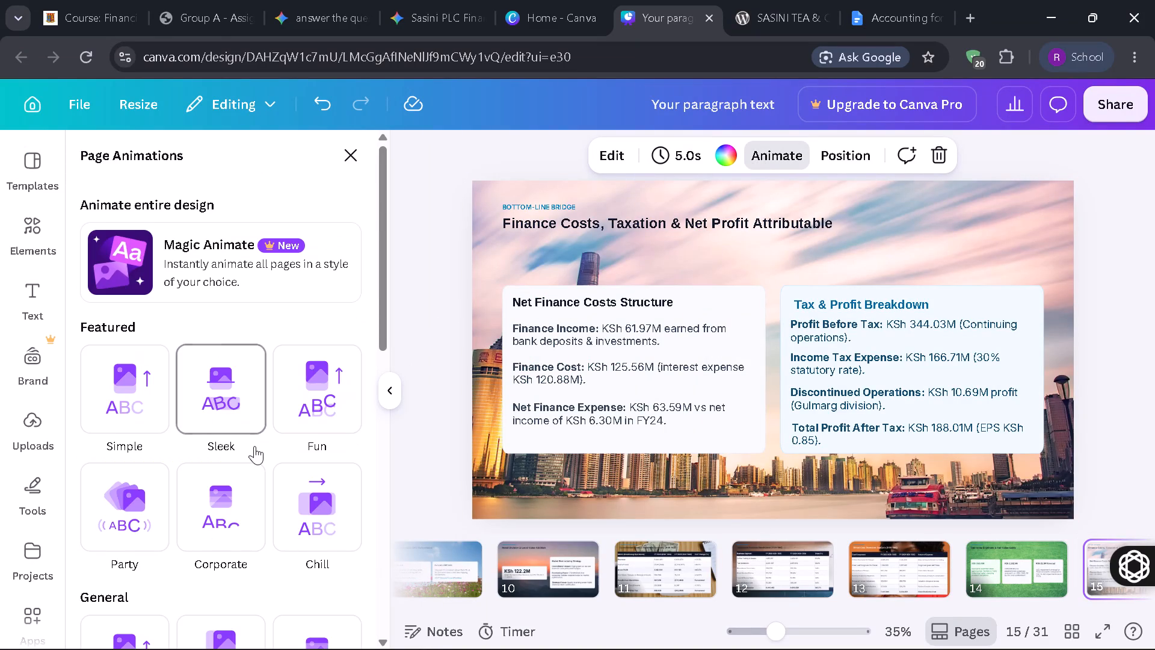
scroll(254, 446, down, 5)
click(80, 560)
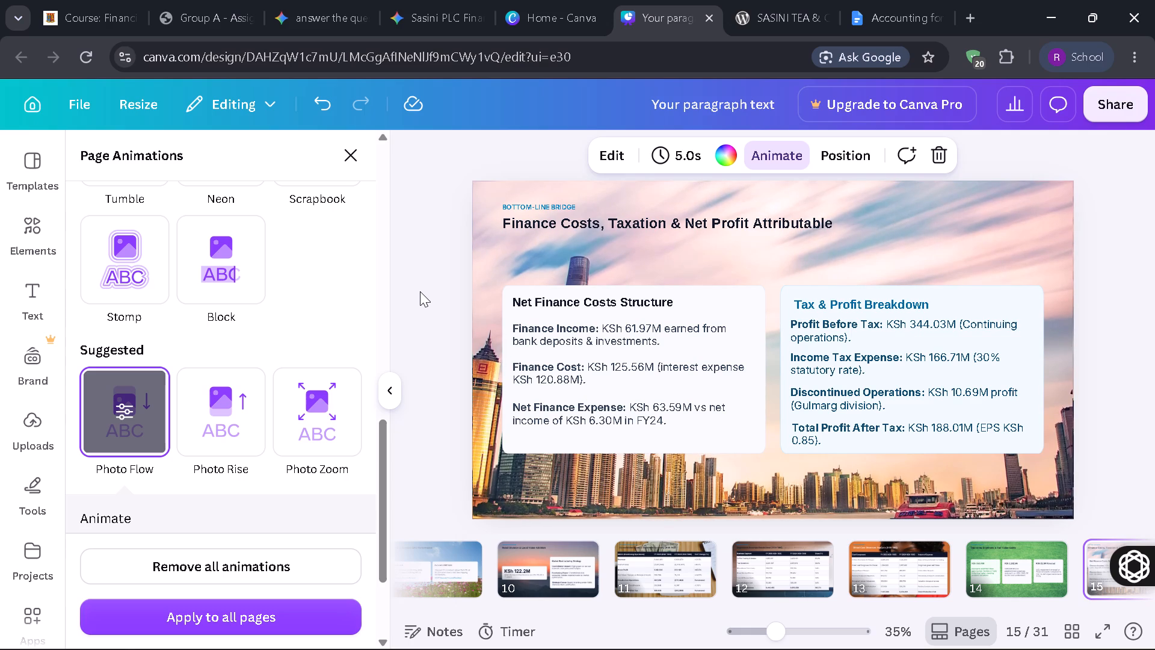
click(420, 291)
click(420, 291)
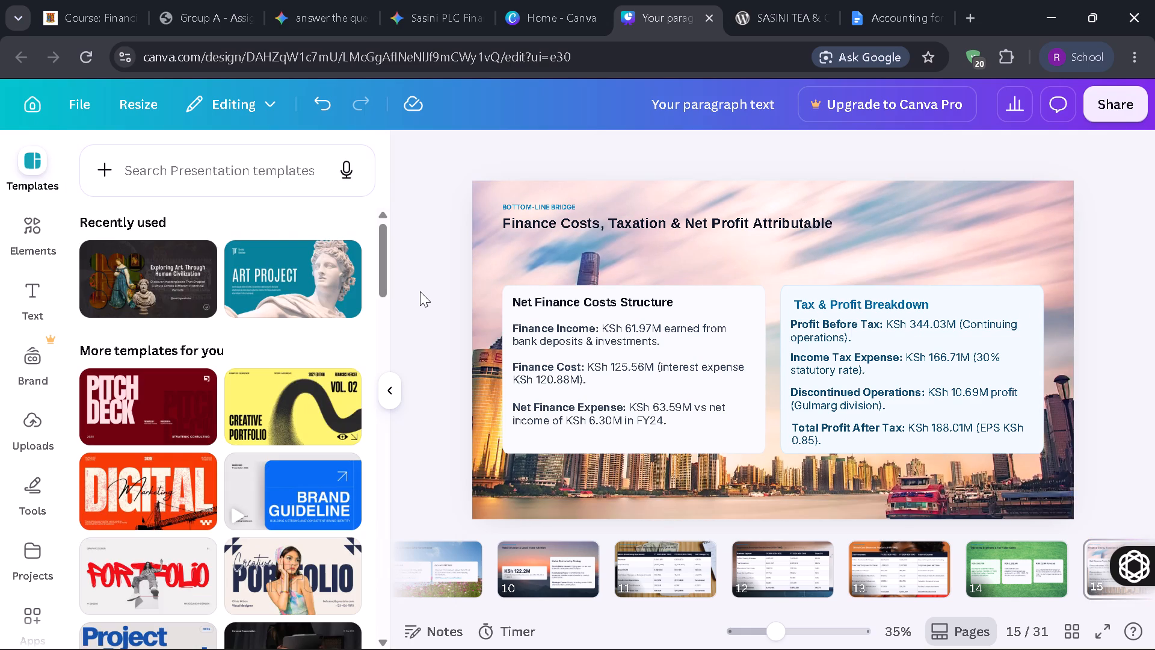
Apply the Photo Rise page animation to slide 16, Consolidated Balance Sheet Summary.
key(Right)
click(766, 149)
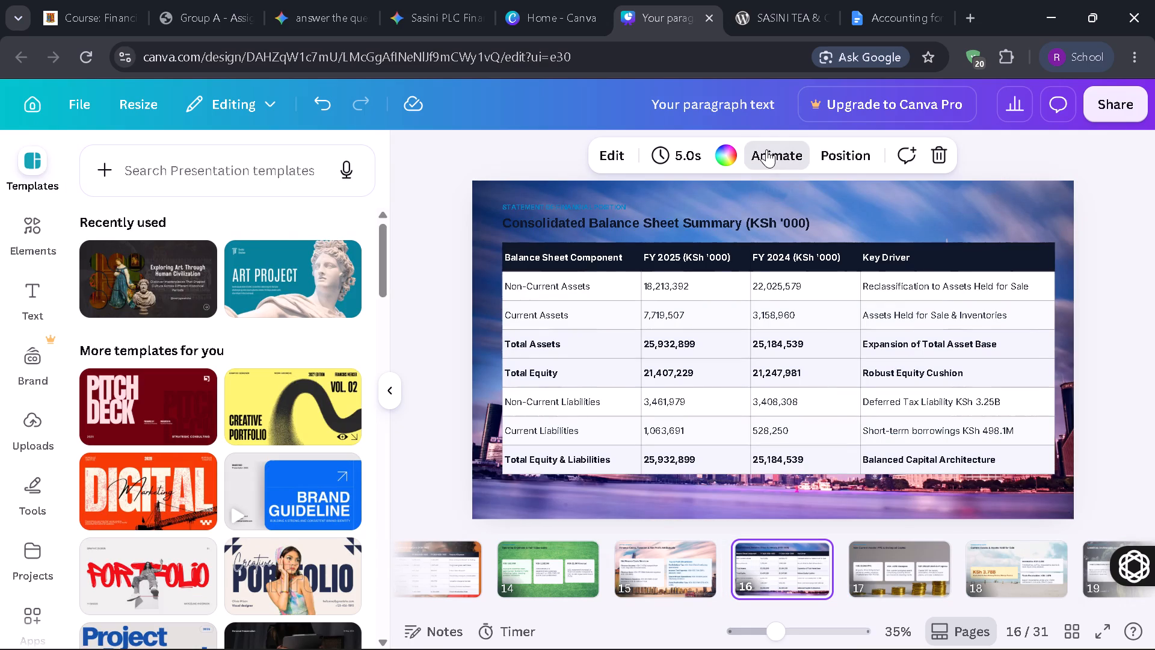
scroll(250, 464, down, 7)
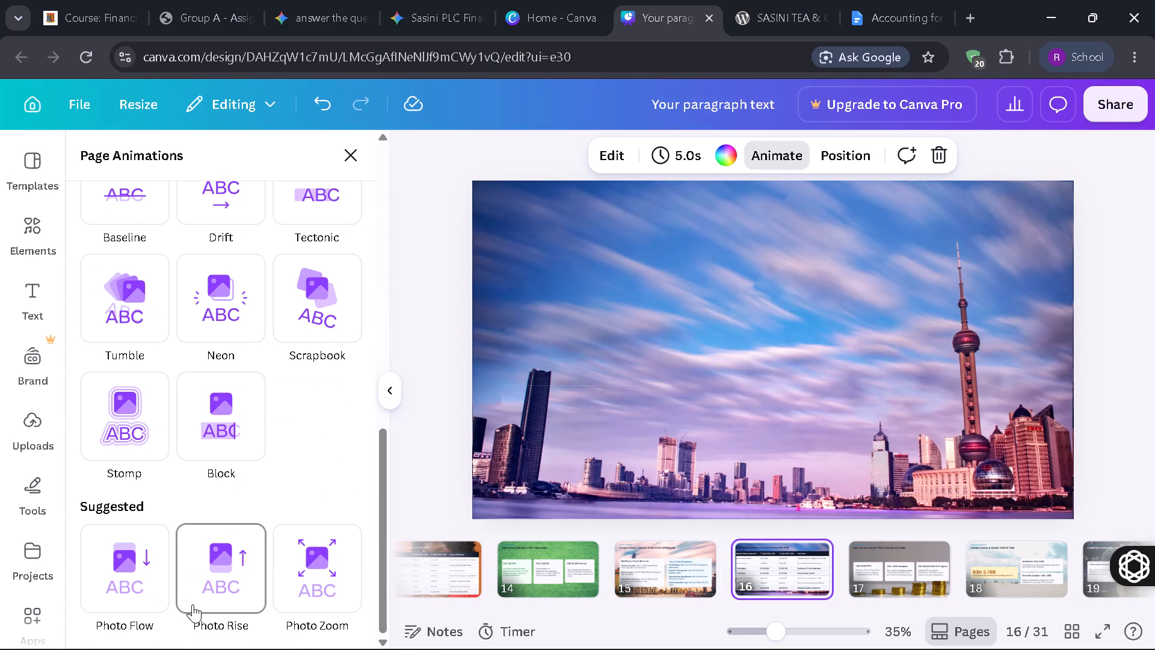
click(217, 581)
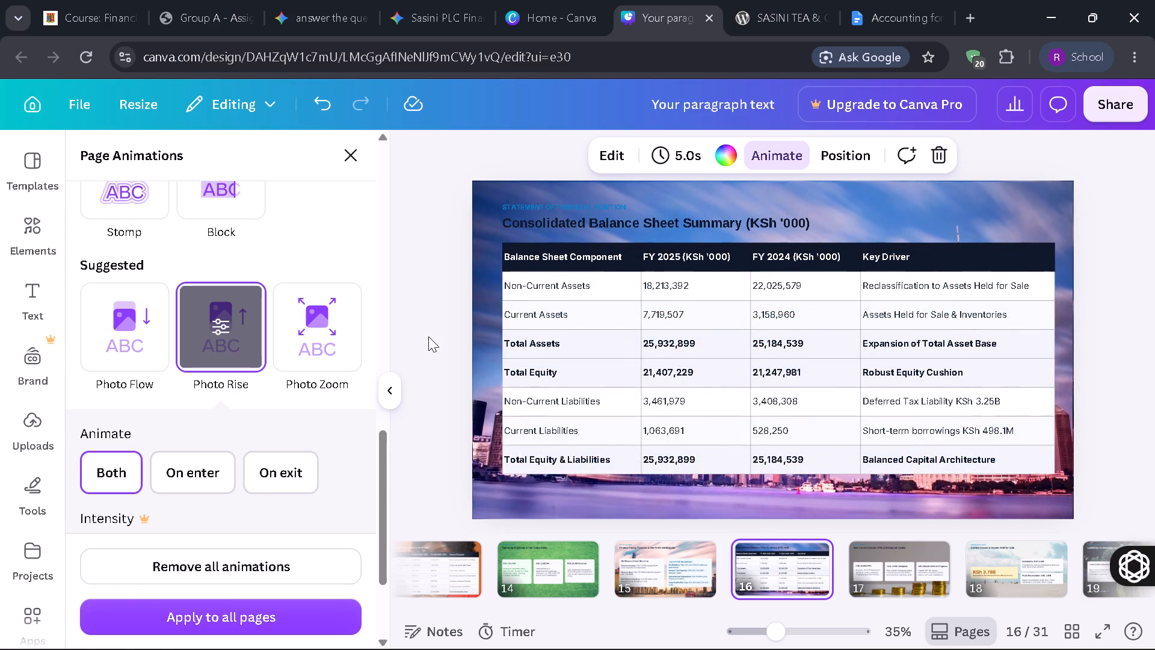
click(428, 336)
click(428, 336)
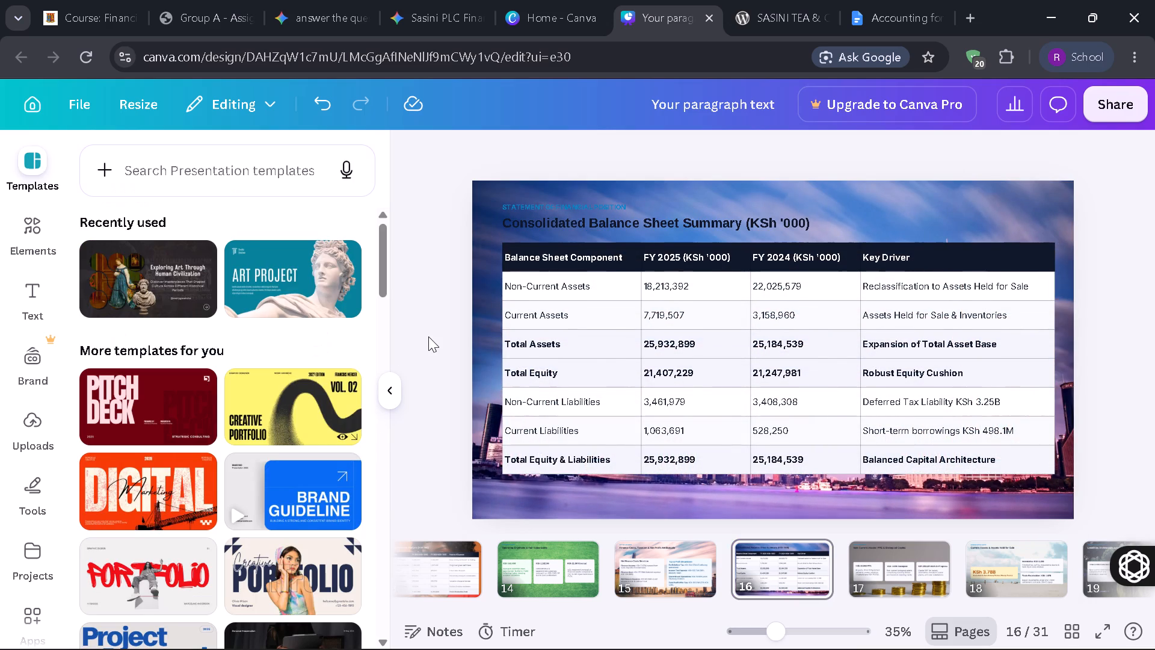
Apply the Photo Zoom page animation to slide 17, Non-Current Assets: PPE & Biological Capital.
key(Right)
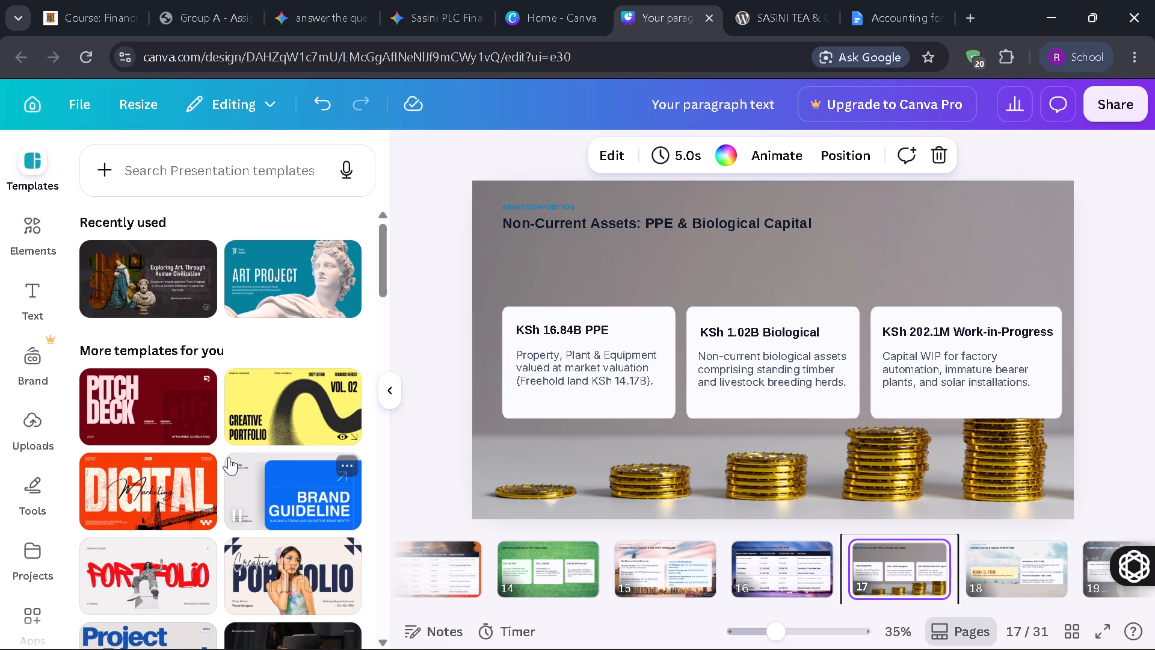
click(753, 147)
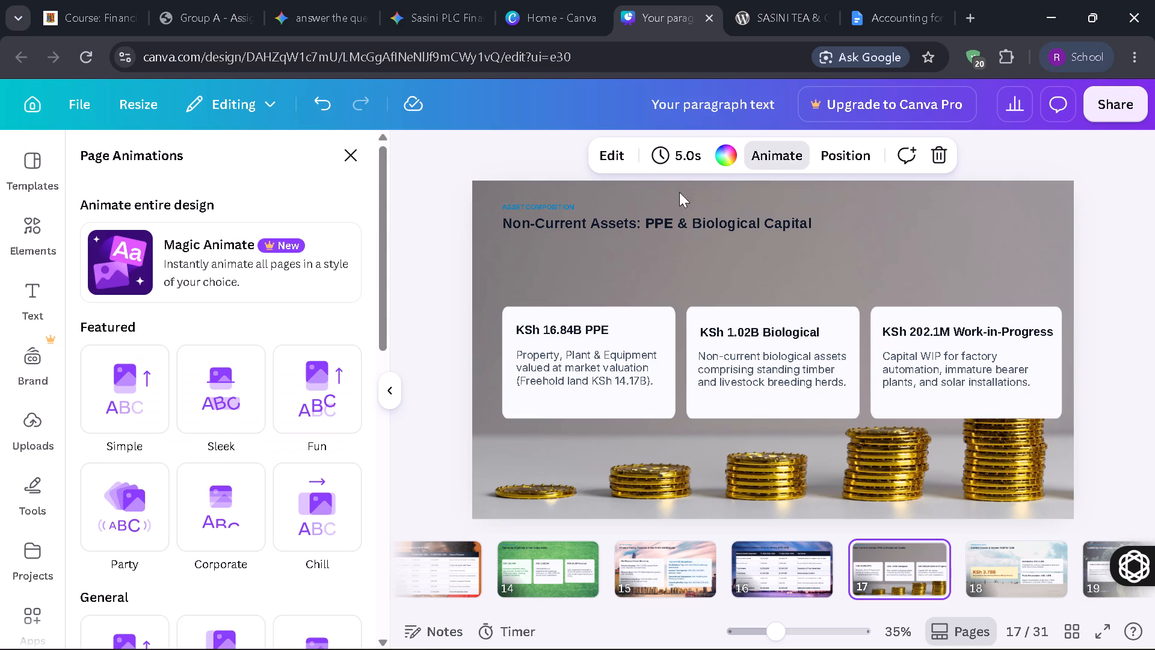
scroll(244, 371, down, 8)
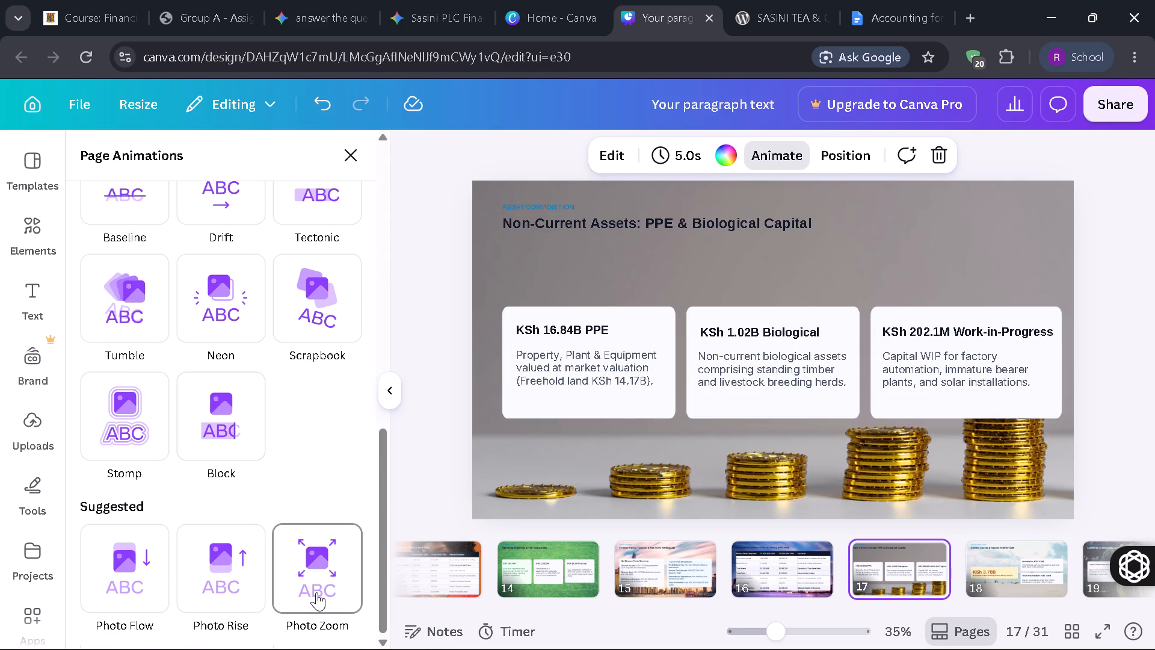
click(316, 592)
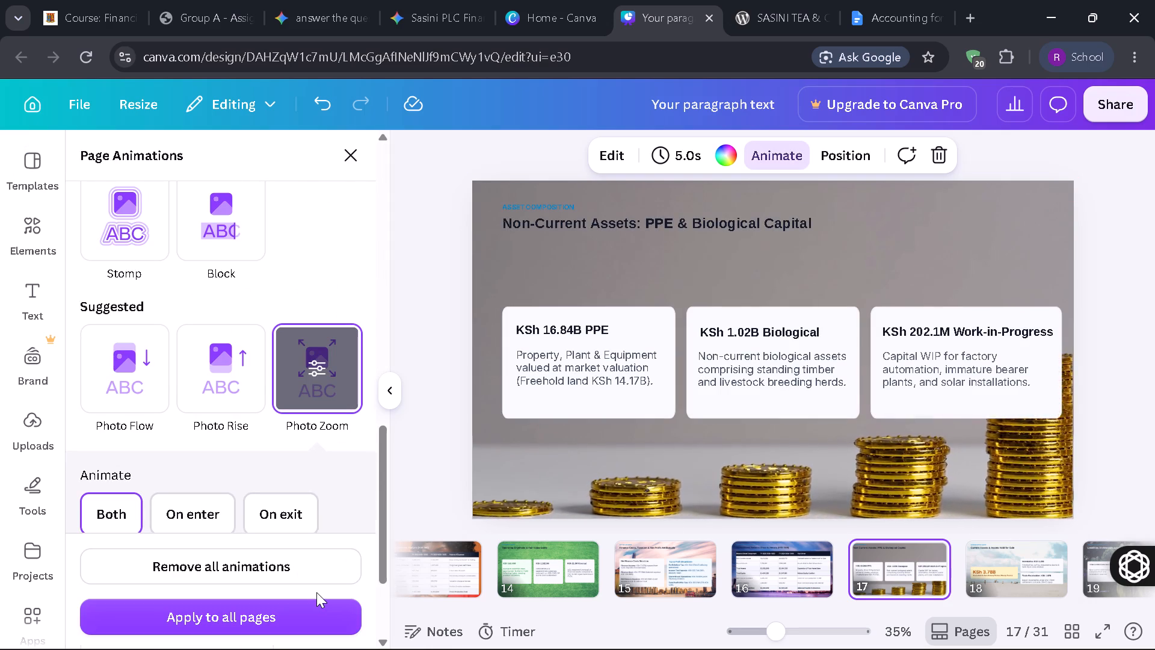
click(442, 370)
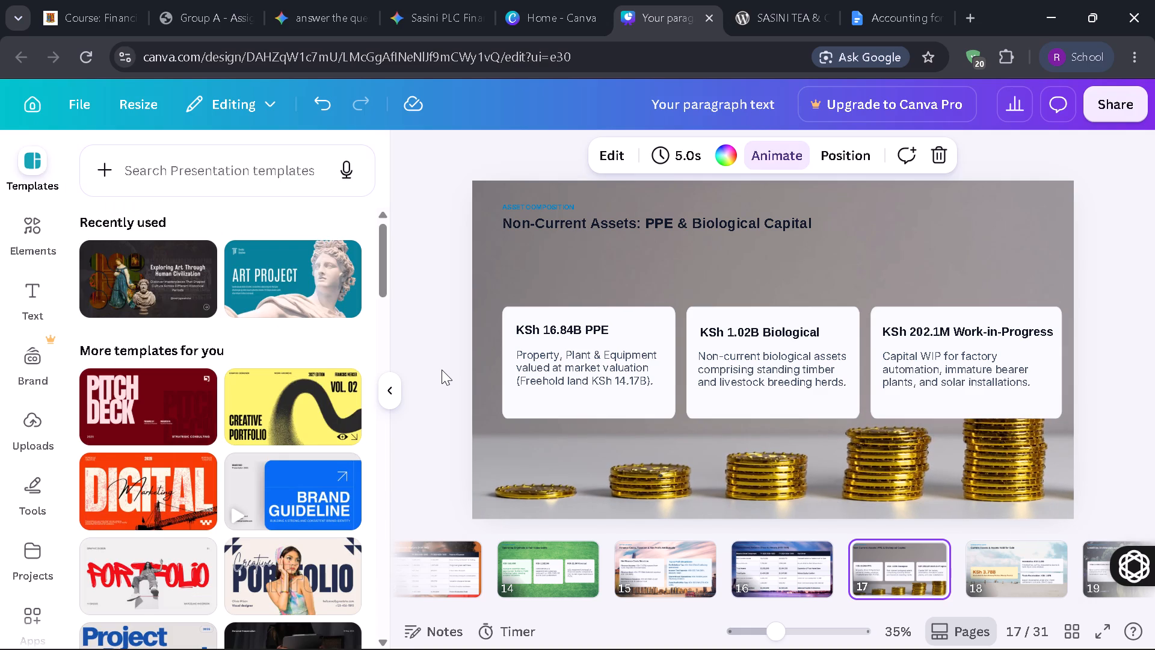
click(442, 370)
Apply the Photo Flow page animation to slide 18, Current Assets & Assets Held for Sale.
key(Right)
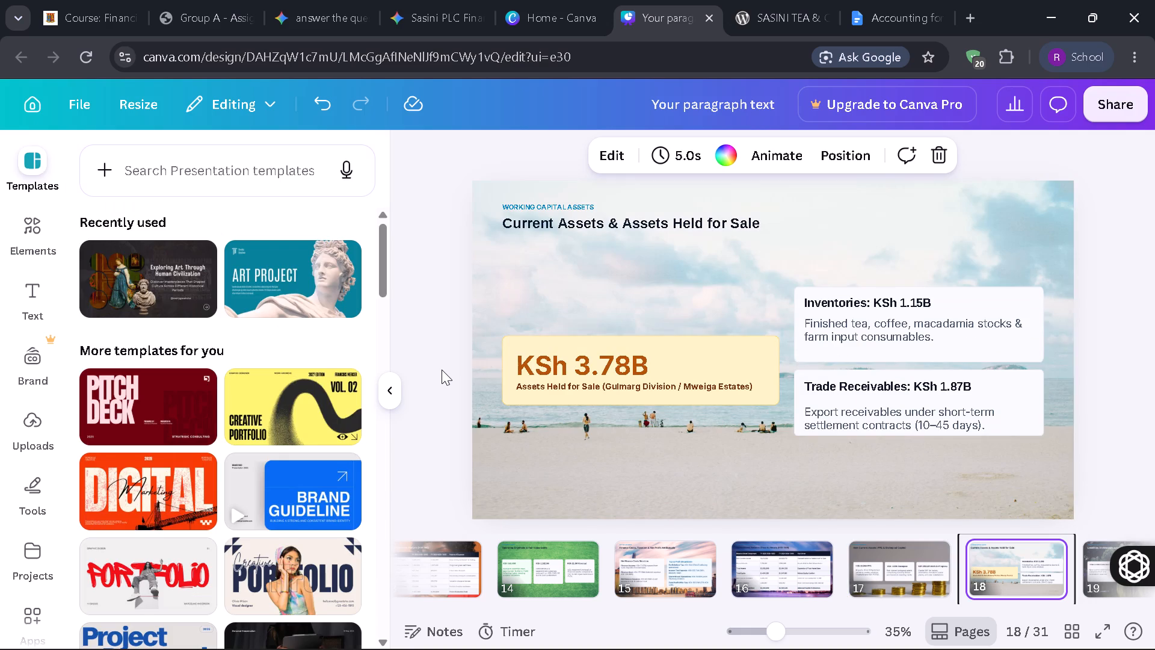
click(787, 147)
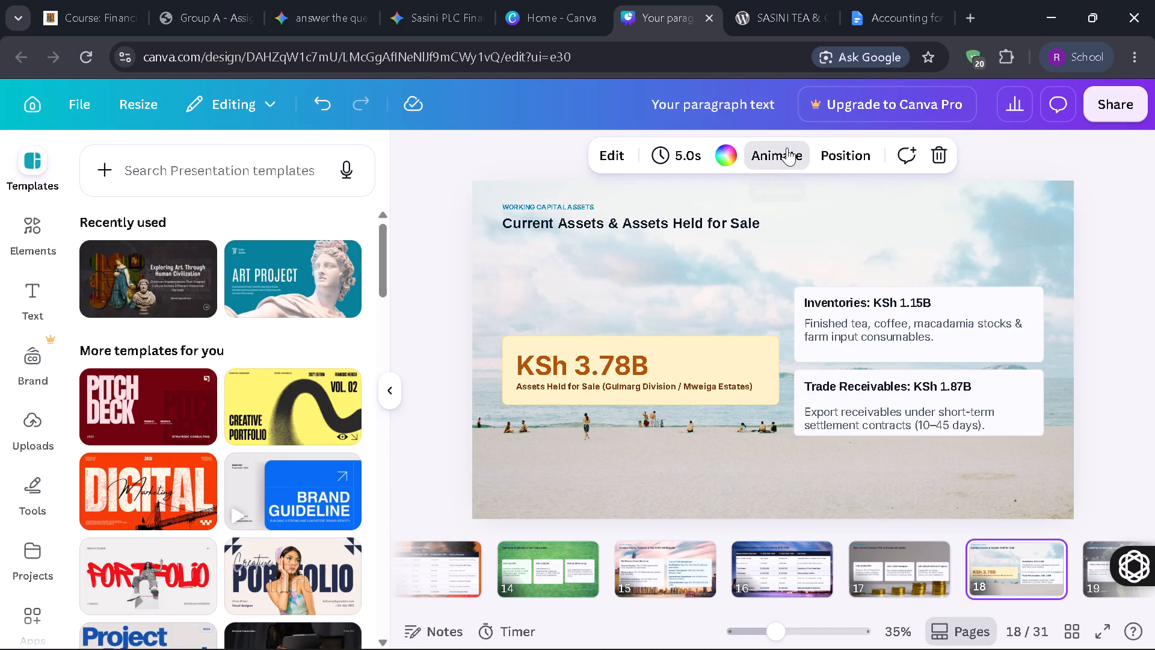
scroll(261, 438, down, 6)
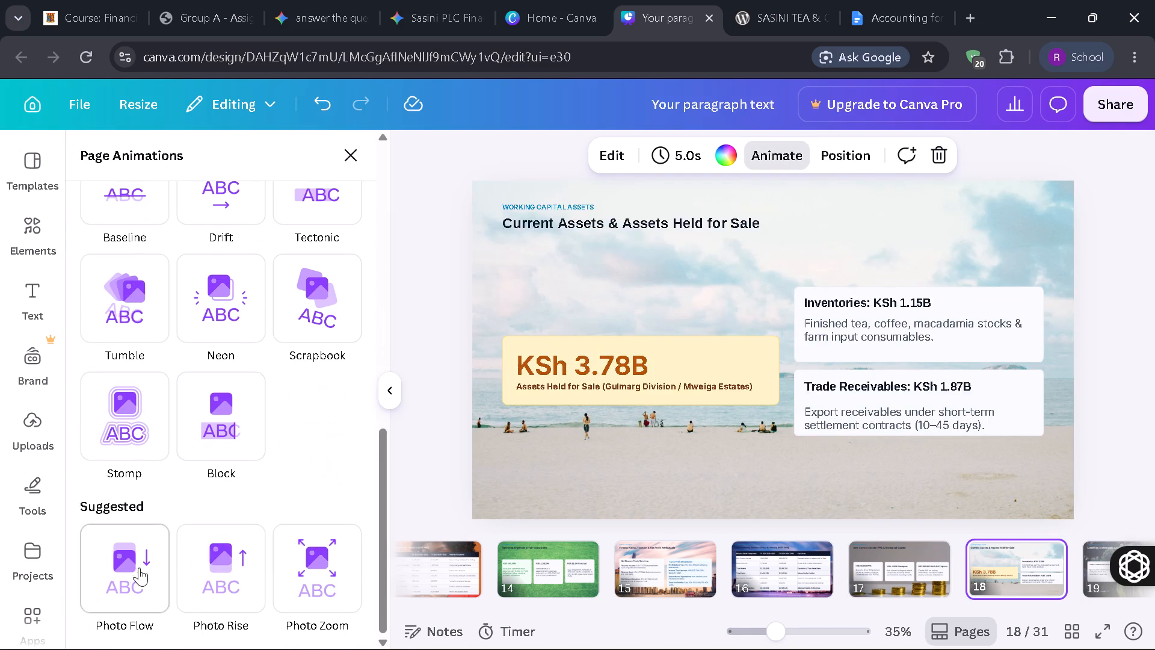
click(137, 569)
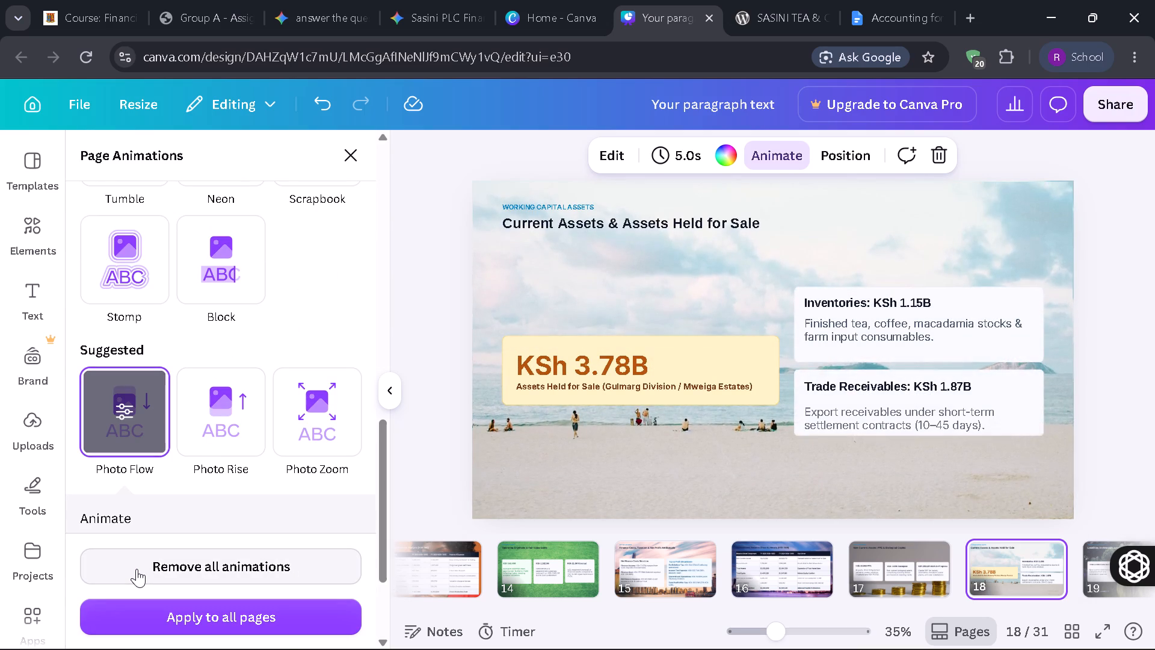
click(435, 312)
click(435, 312)
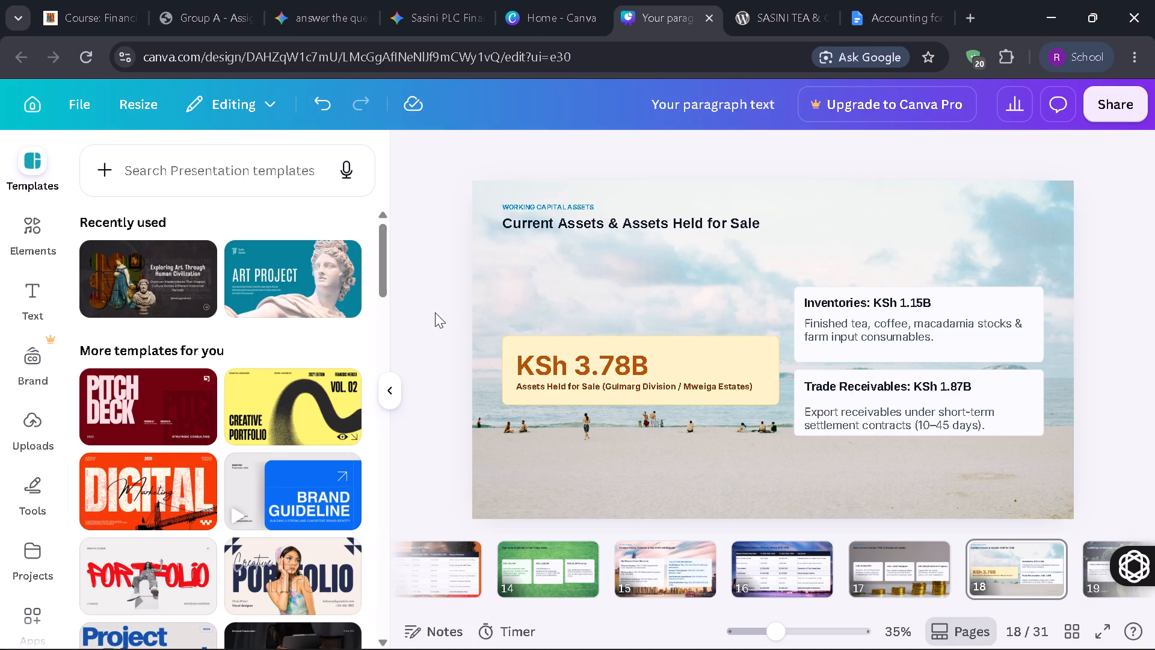
Apply the Photo Rise page animation to slide 19, Liabilities Architecture & Debt Management.
key(Right)
click(766, 162)
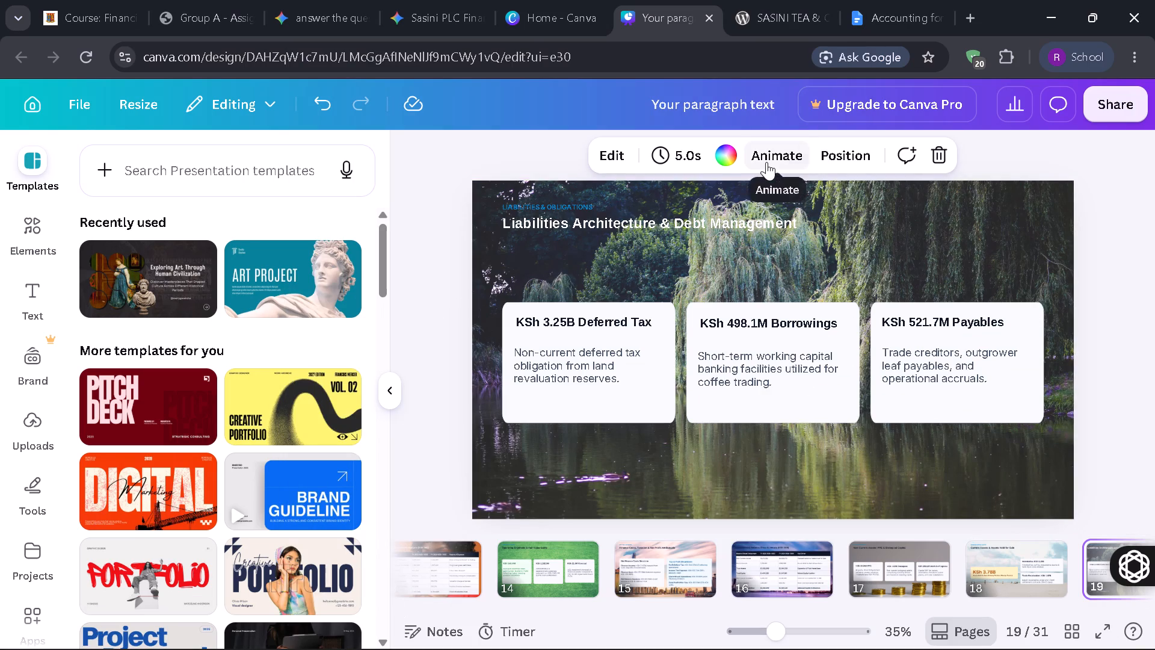
scroll(238, 407, down, 7)
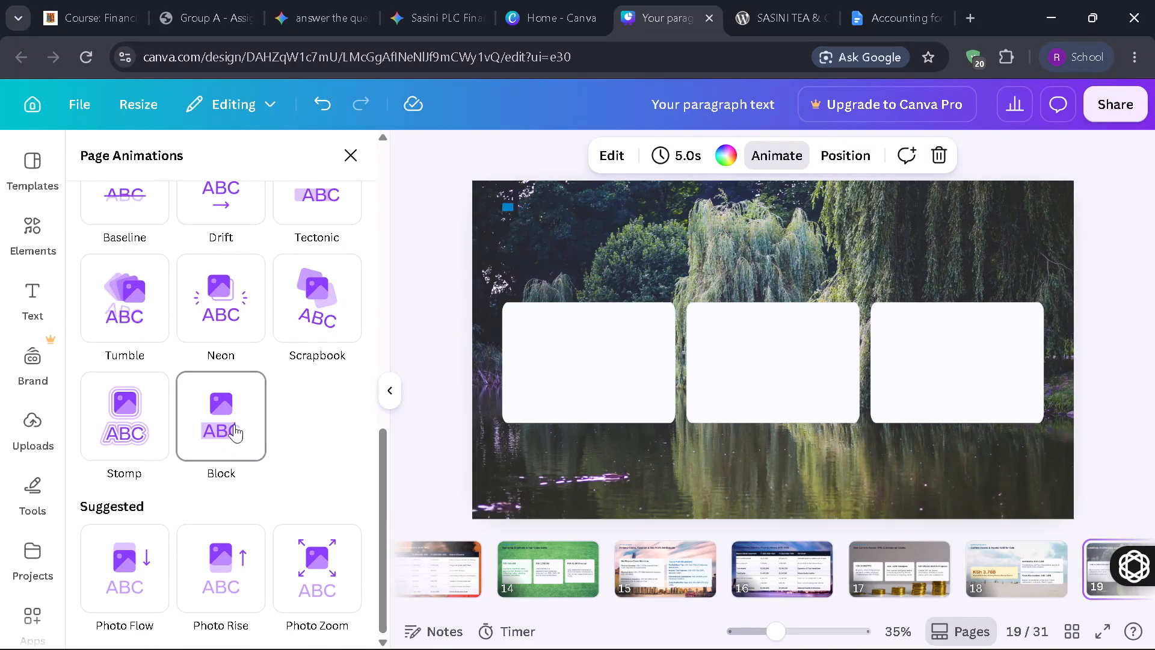
click(217, 567)
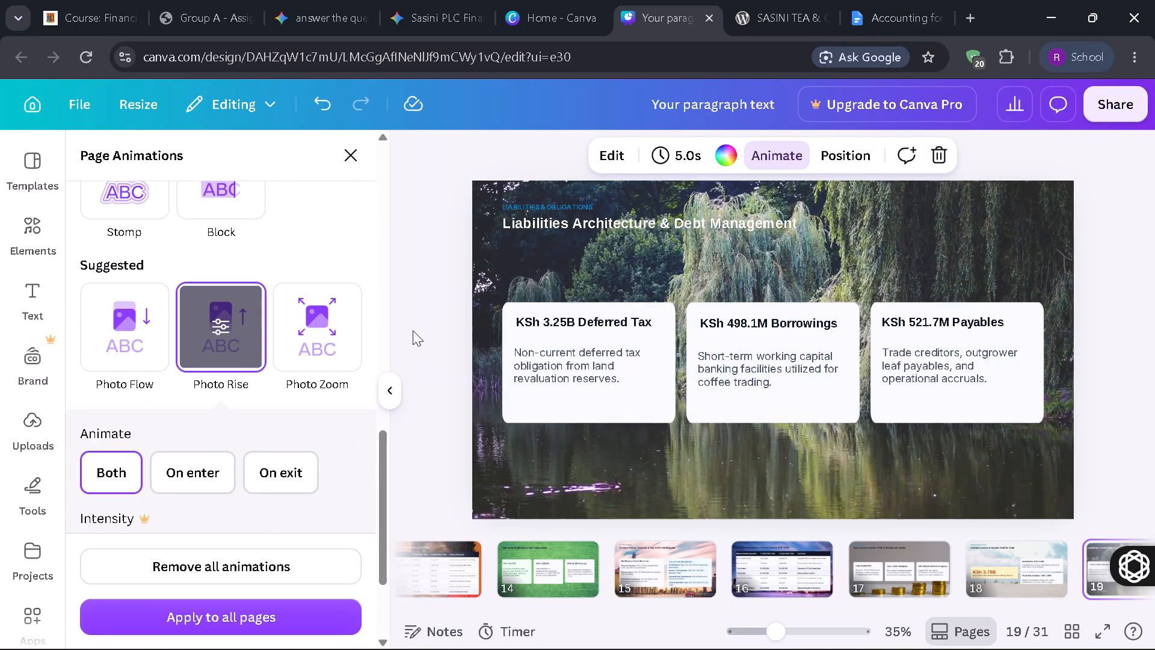
click(413, 330)
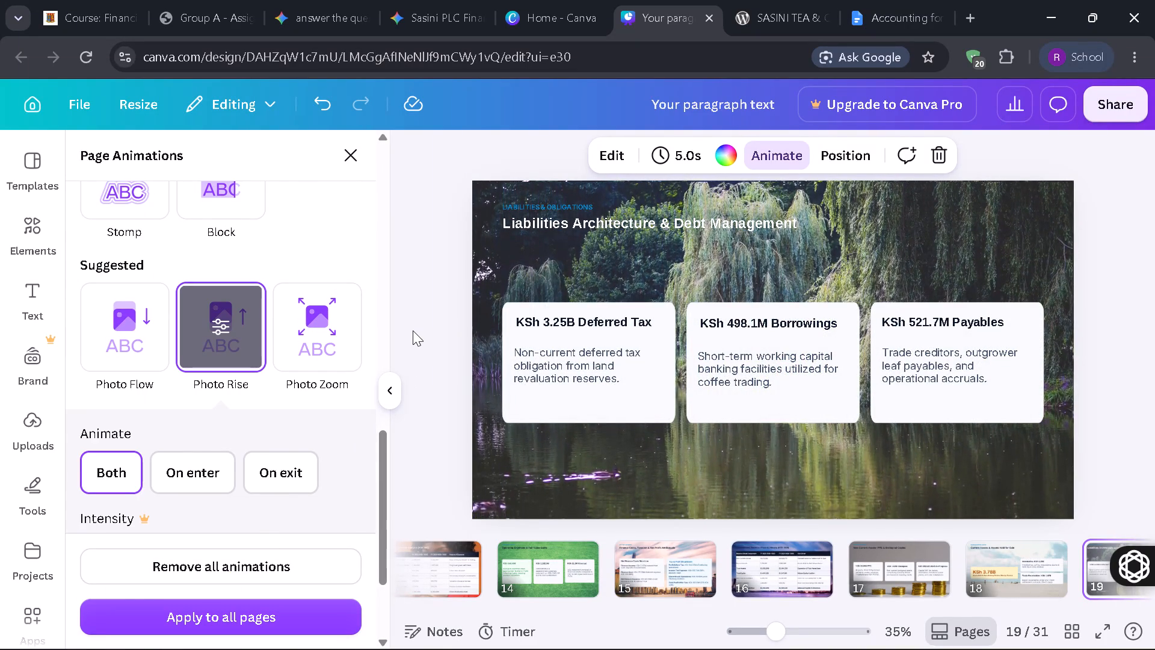
click(413, 330)
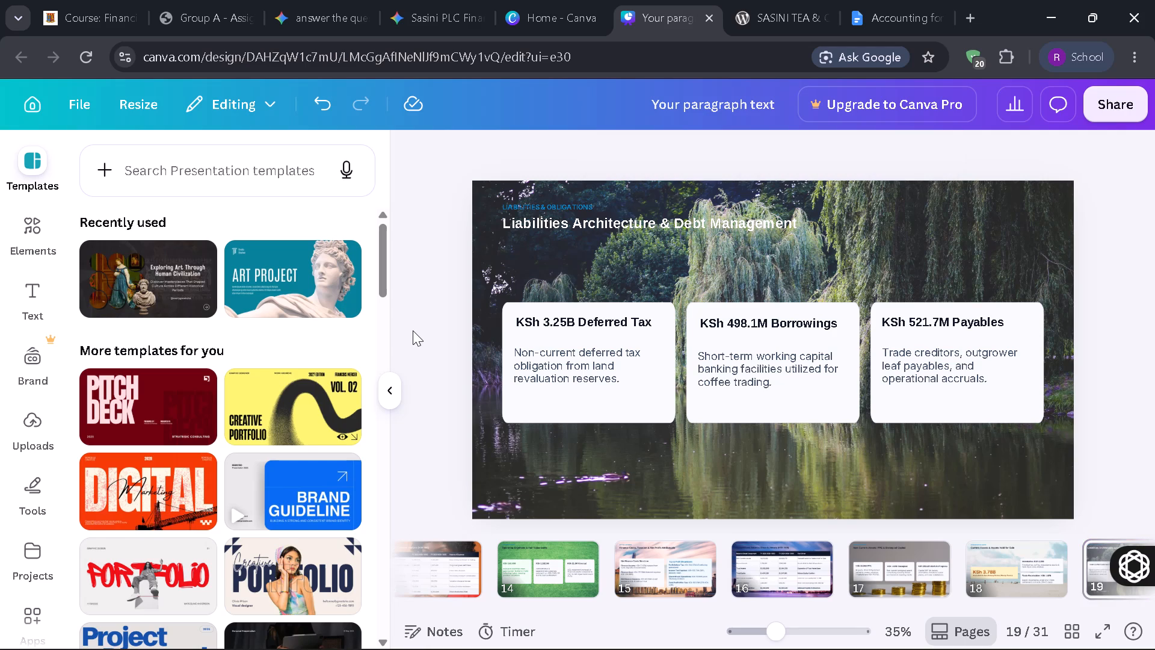
Apply the Photo Zoom page animation to slide 20, Capital Structure & Low Gearing Profile.
key(Right)
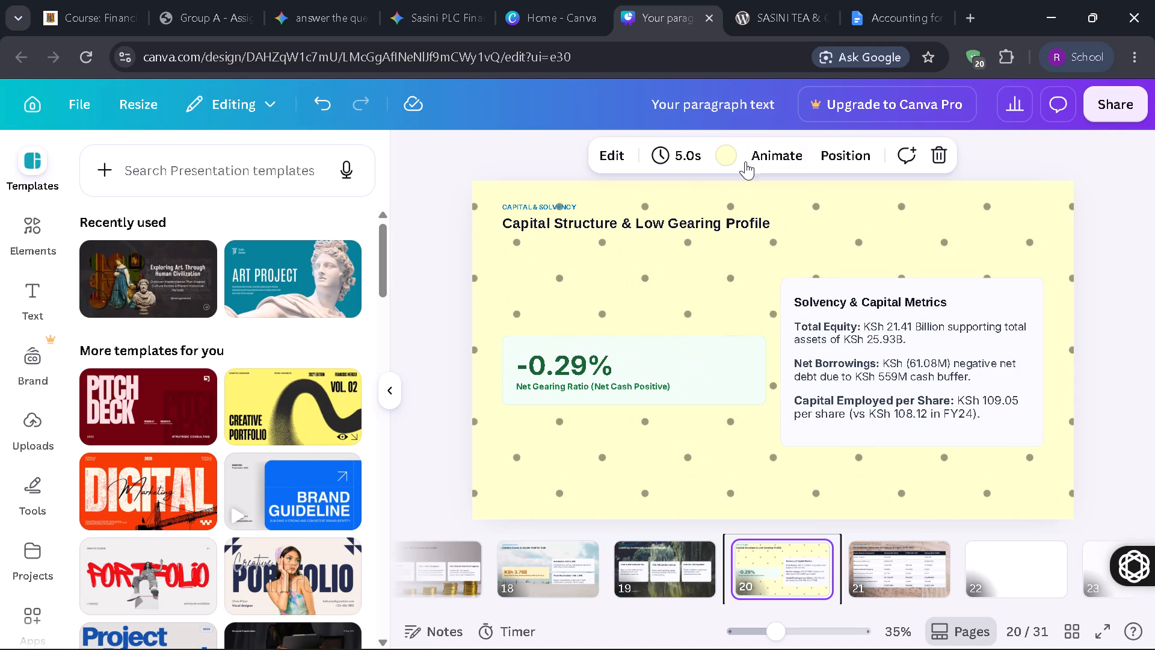
click(768, 144)
scroll(303, 410, down, 7)
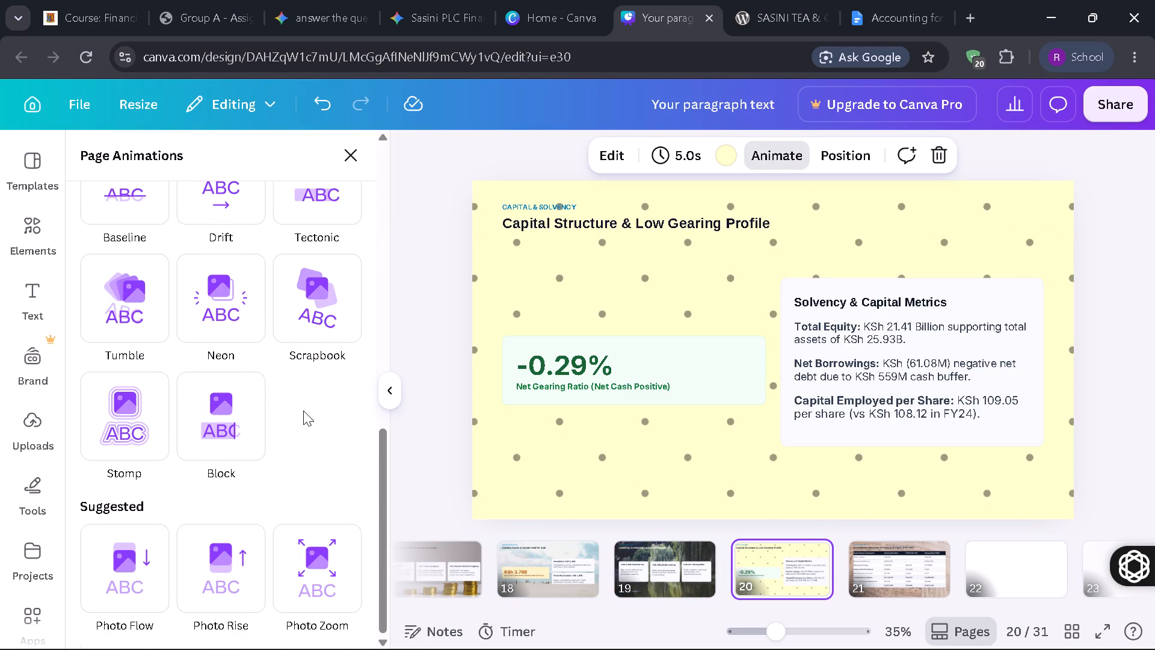
click(301, 565)
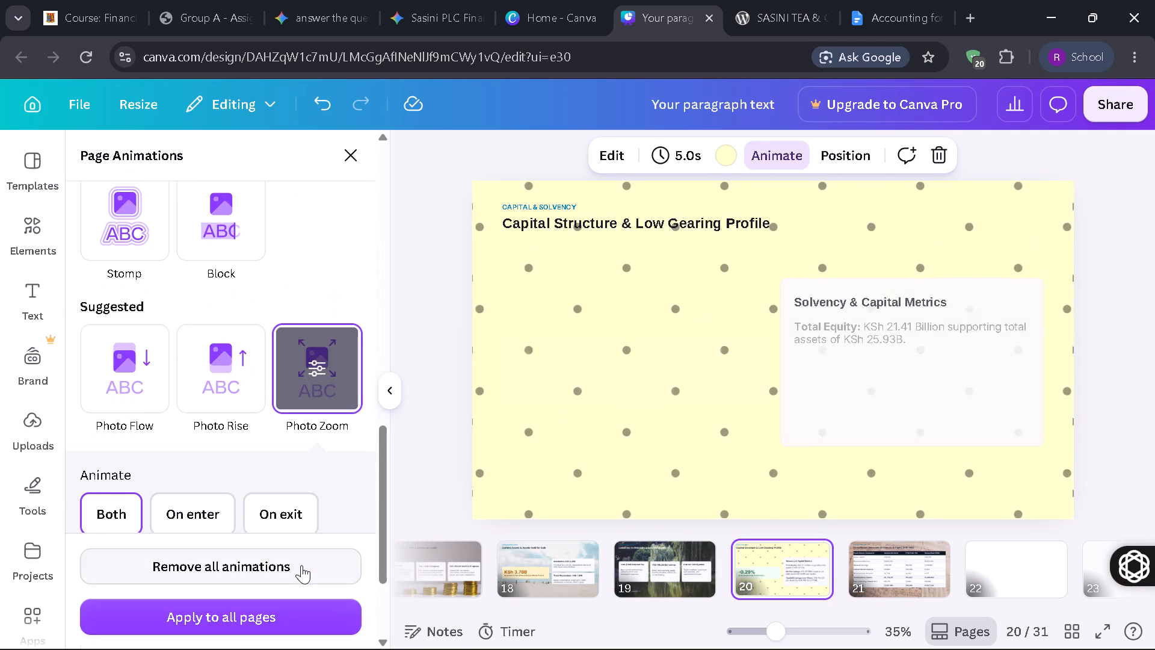
click(430, 342)
click(430, 342)
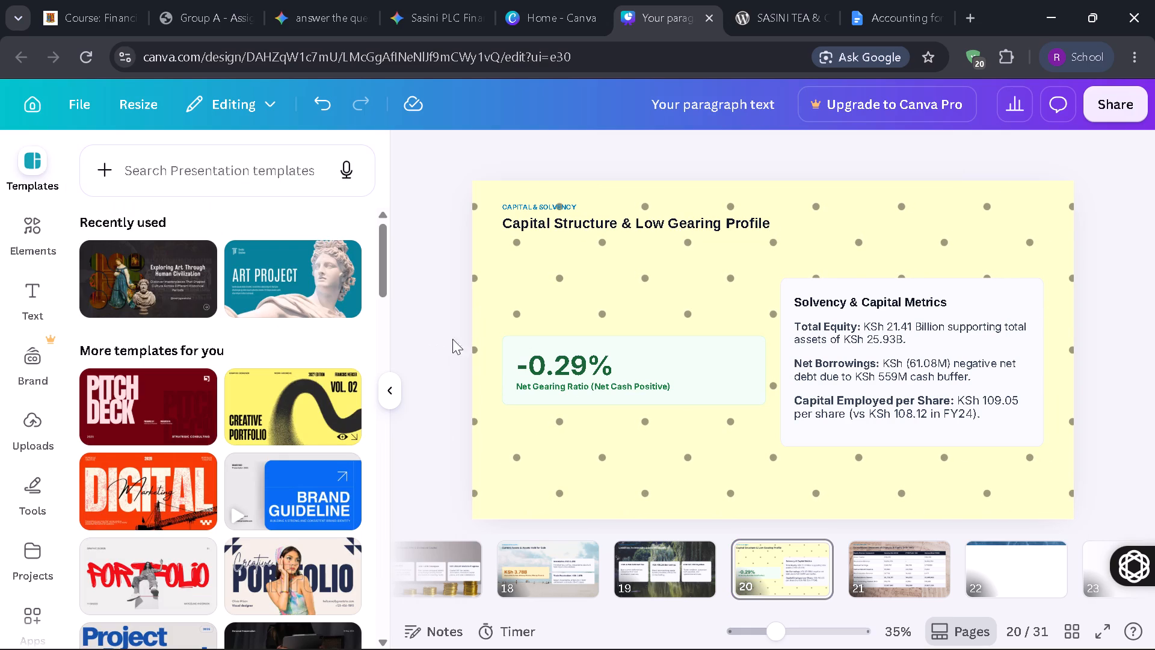
Apply the Photo Flow page animation to slide 21, Consolidated Statement of Changes in Equity.
key(Right)
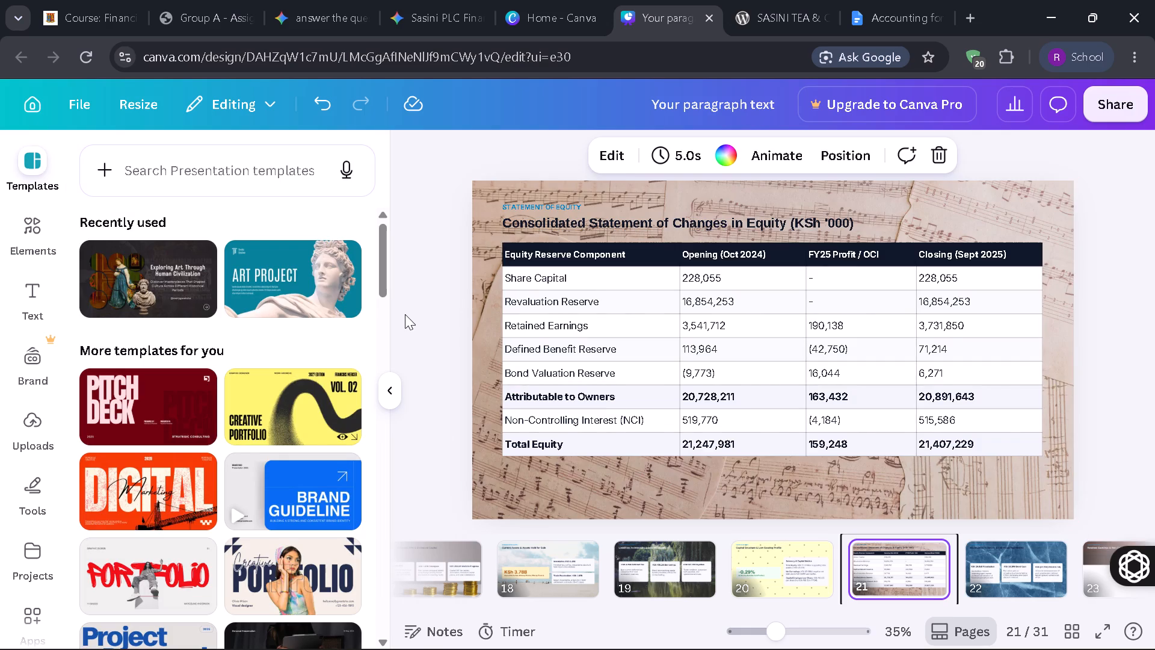
click(775, 154)
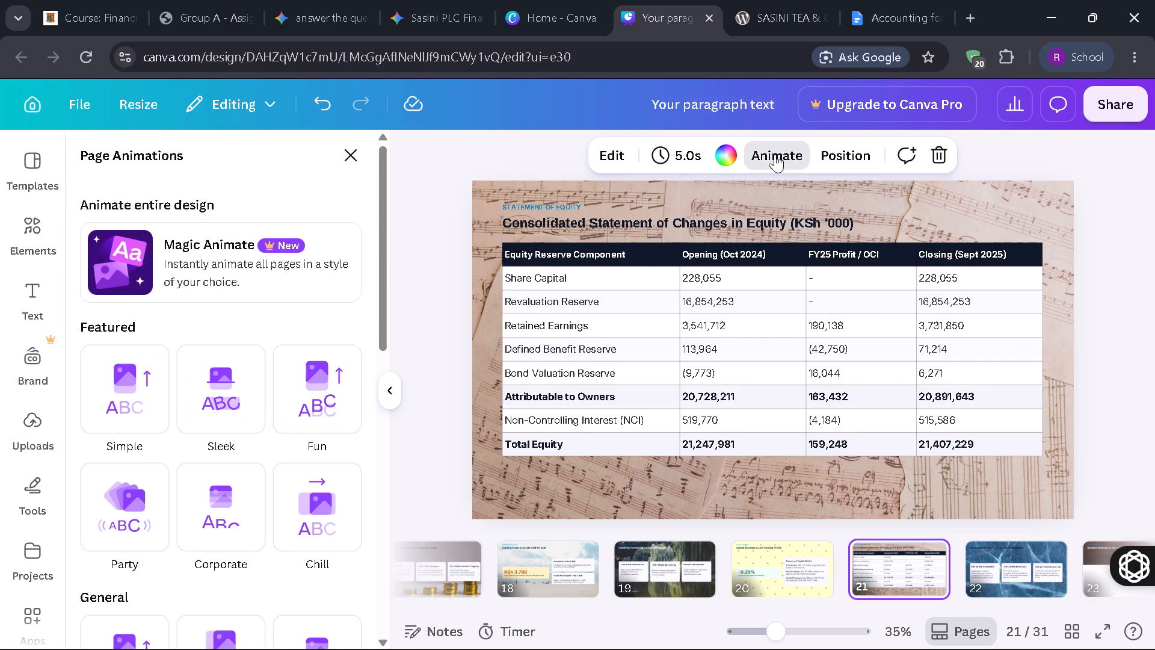
scroll(265, 416, down, 4)
click(94, 585)
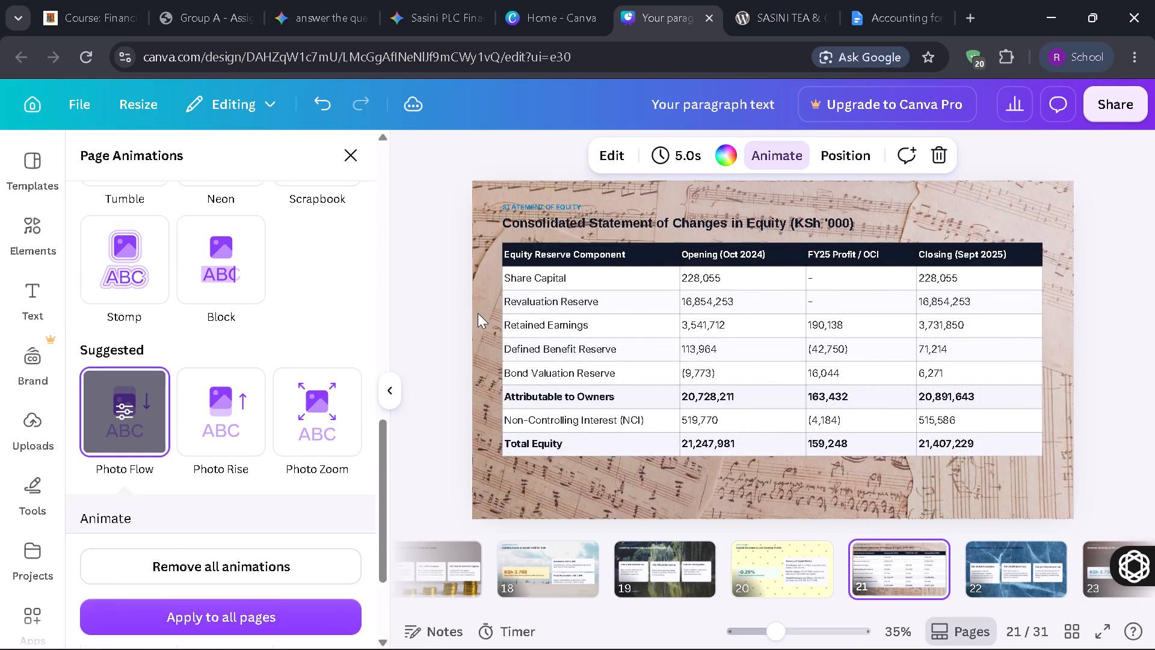
click(457, 324)
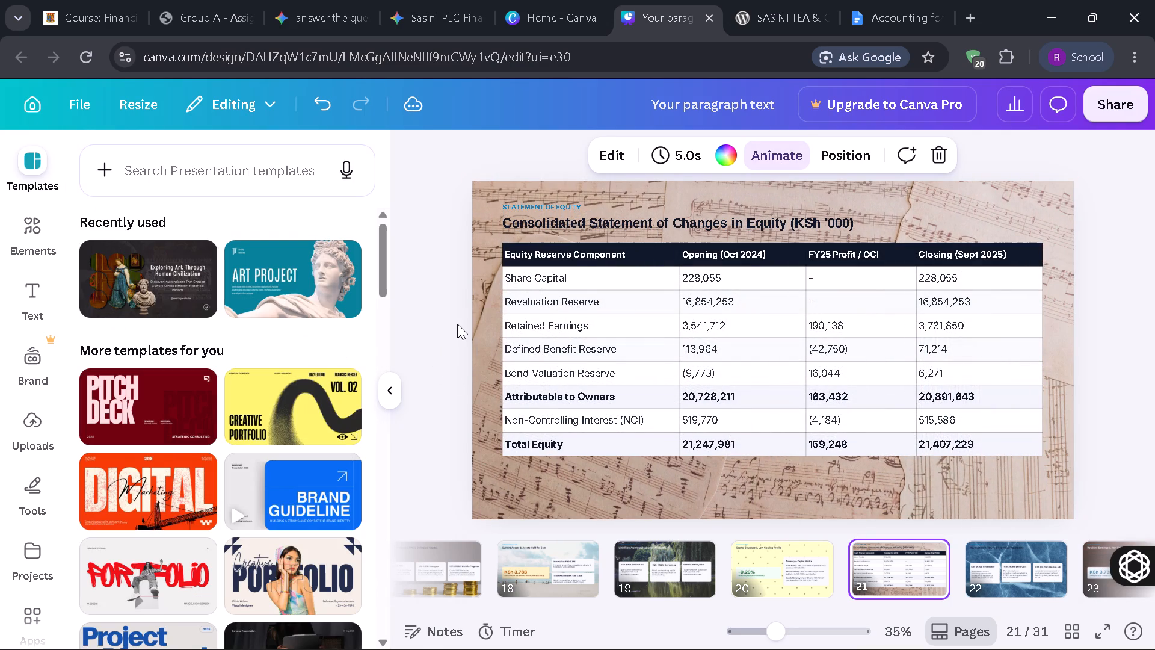
click(457, 324)
Apply the Photo Rise page animation to slide 22, Revaluation Reserves & Fair Value Movements.
key(Right)
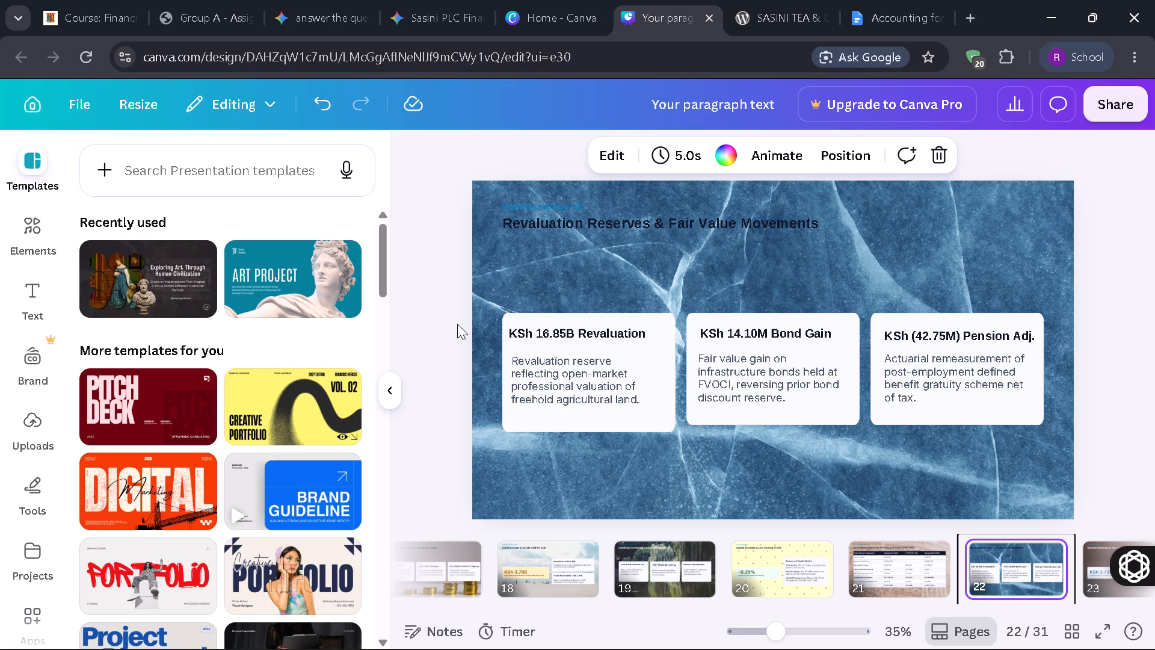
click(772, 166)
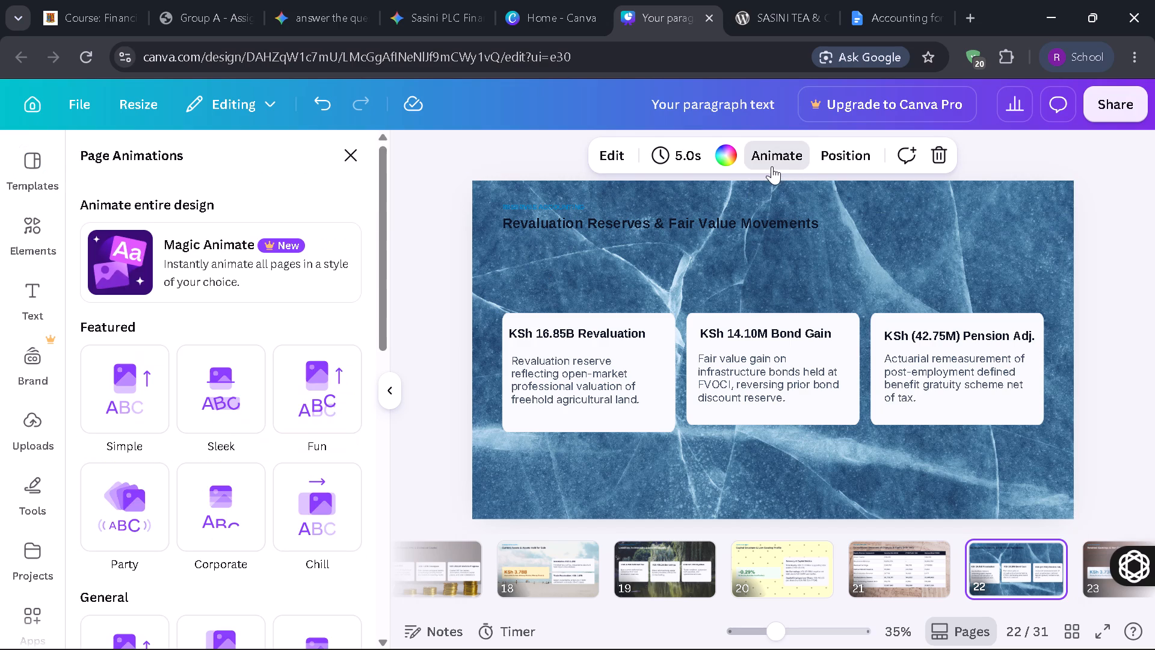
scroll(257, 455, down, 4)
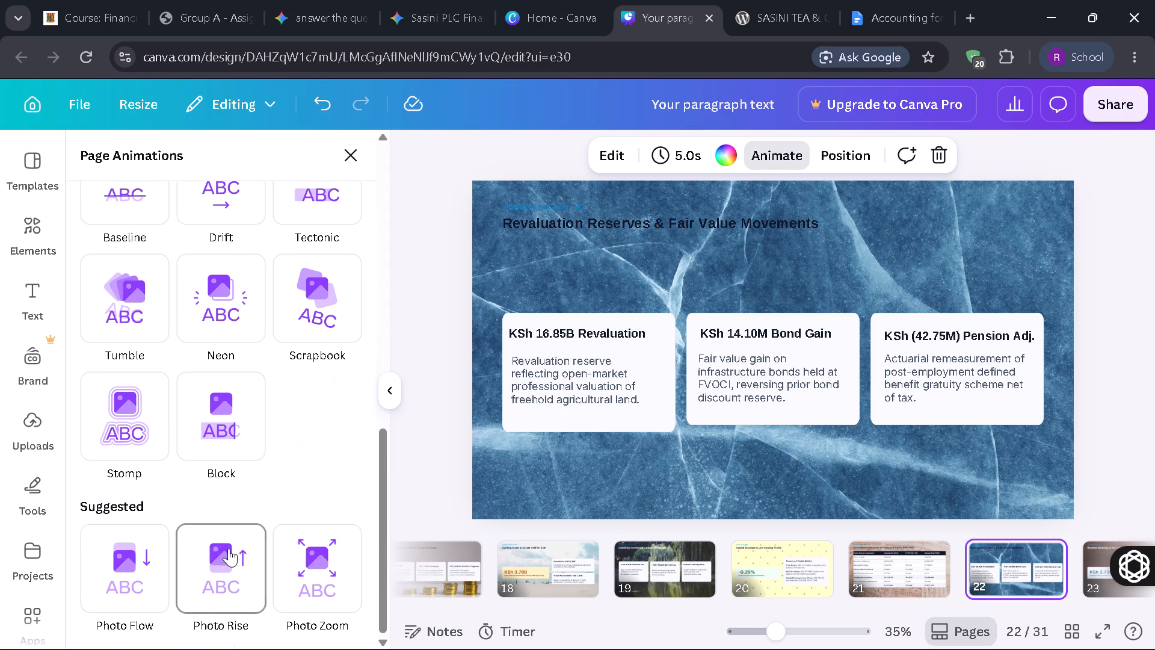
click(227, 555)
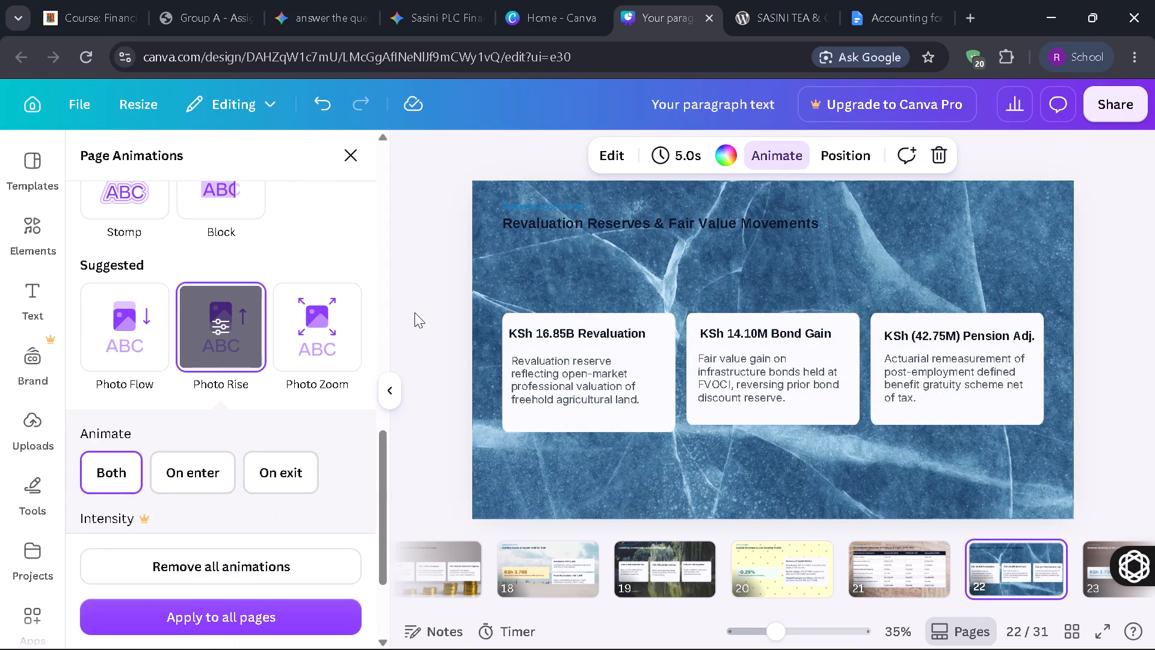
click(414, 312)
key(Right)
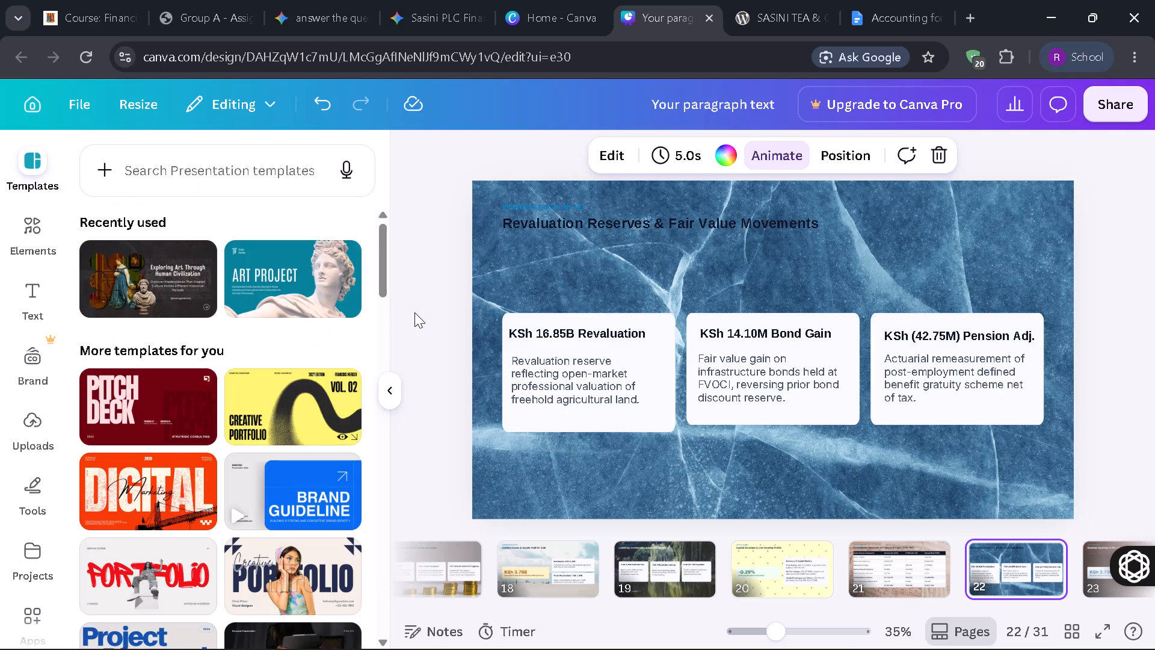
key(Right)
click(414, 312)
Apply the Photo Zoom page animation to slide 23, Retained Earnings & Non-Controlling Interest.
key(Right)
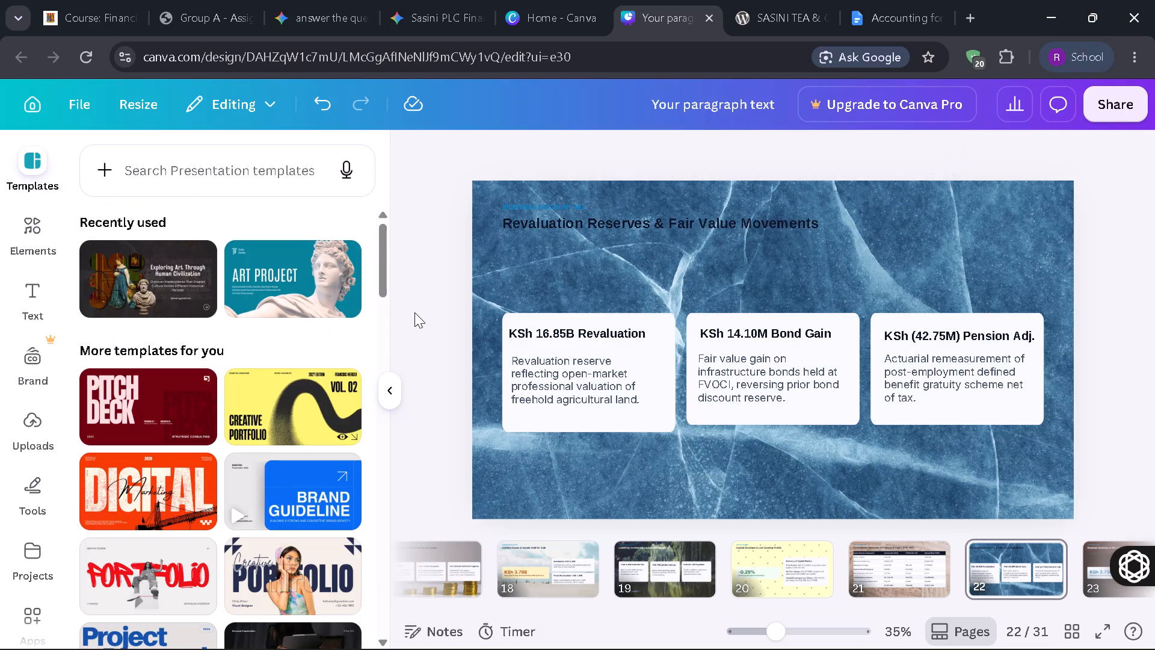
click(774, 149)
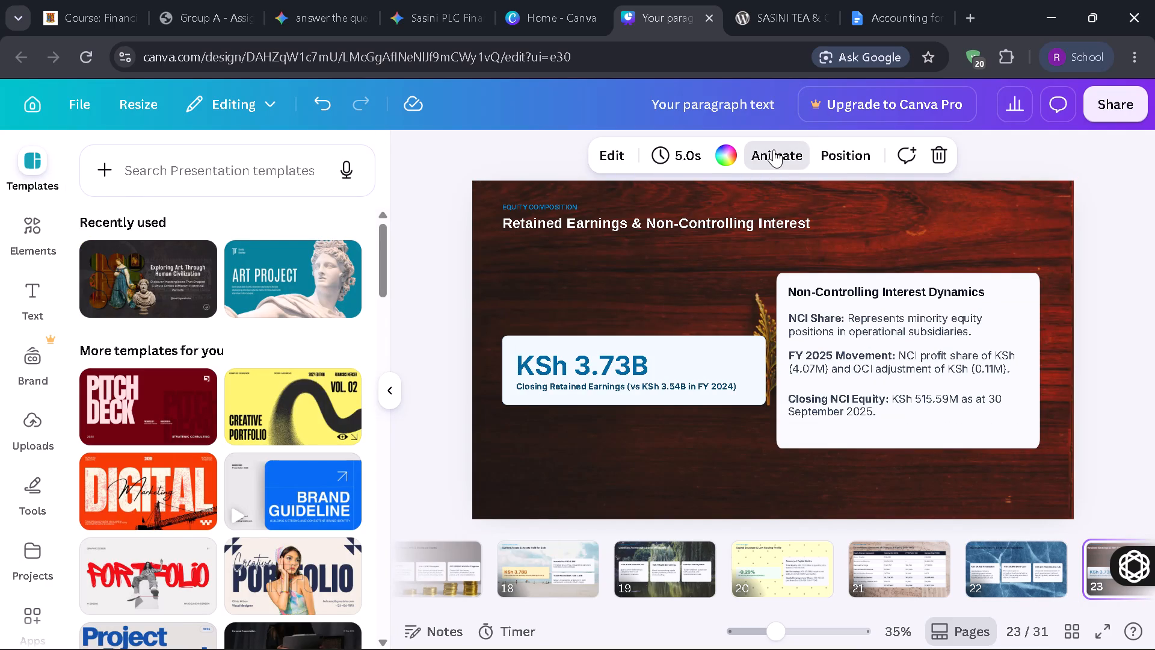
scroll(227, 467, down, 8)
click(289, 545)
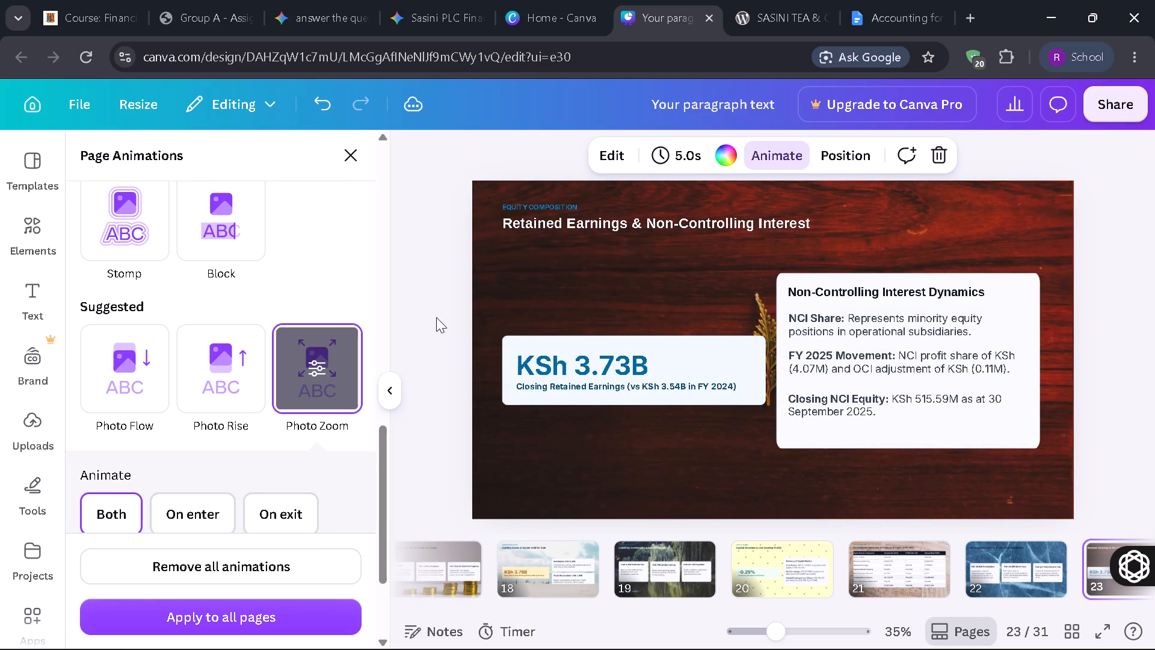
click(436, 317)
click(436, 317)
Apply the Photo Flow page animation to slide 24, Dividend Policy & Cash Preservation Rationale.
key(Right)
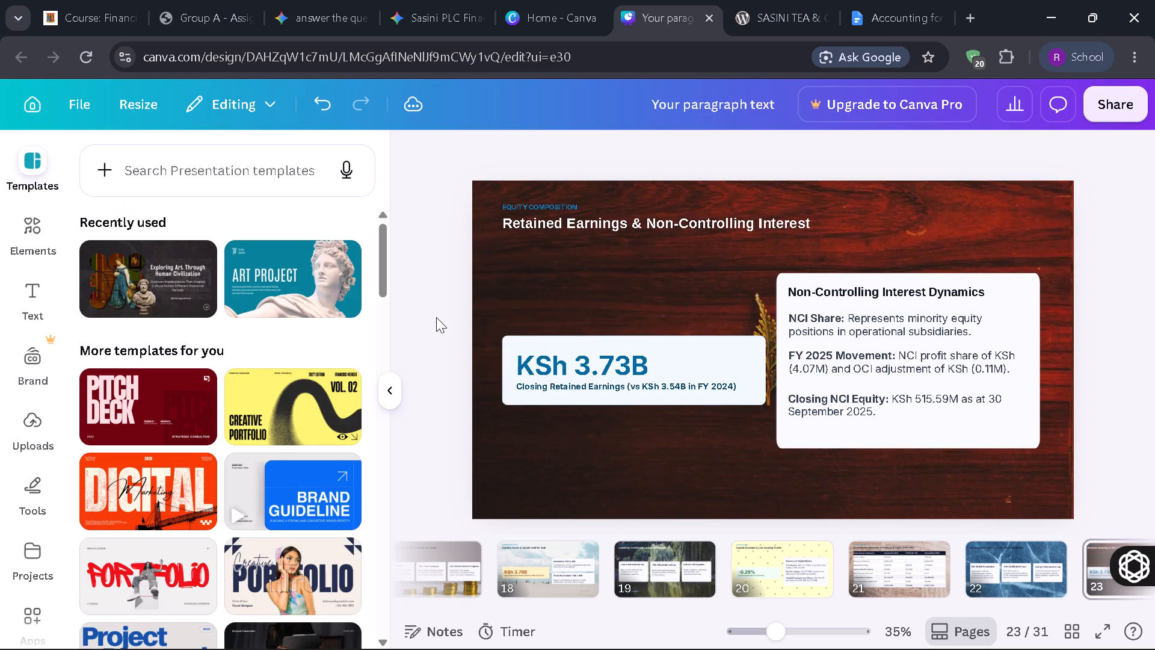
click(787, 144)
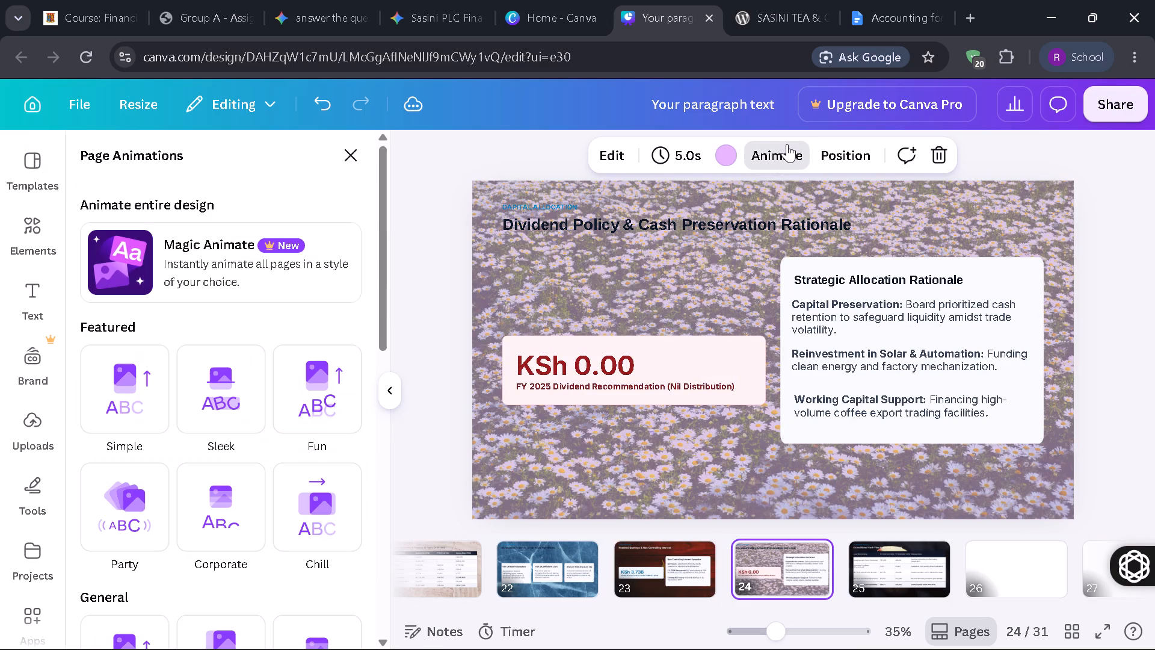
scroll(211, 400, down, 8)
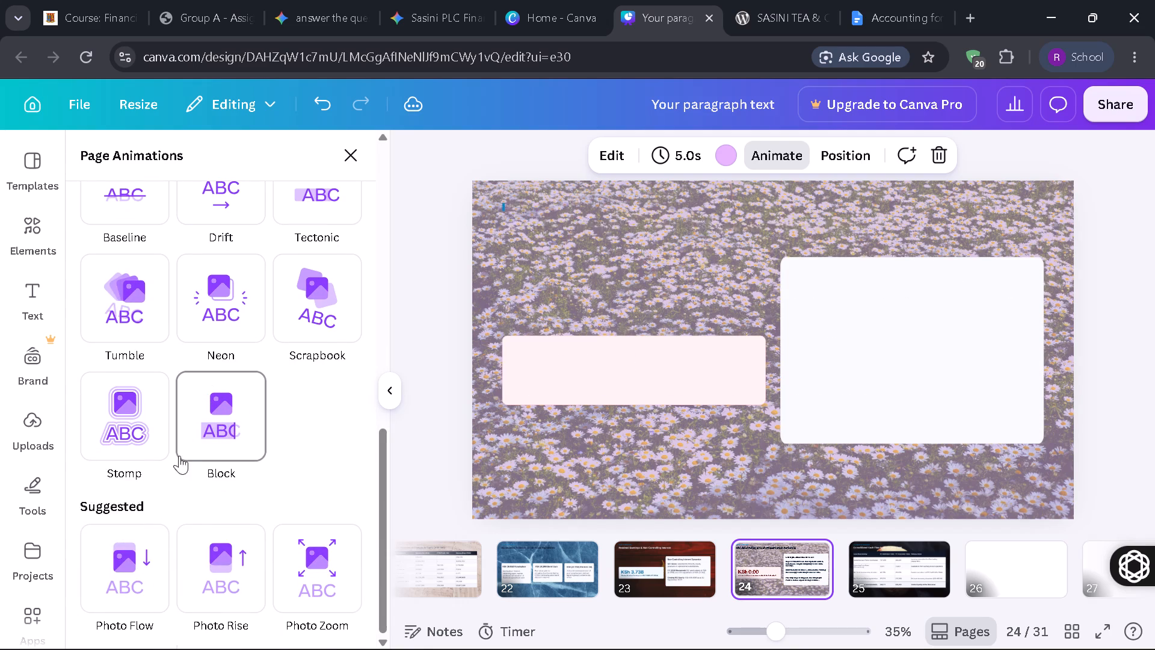
click(115, 571)
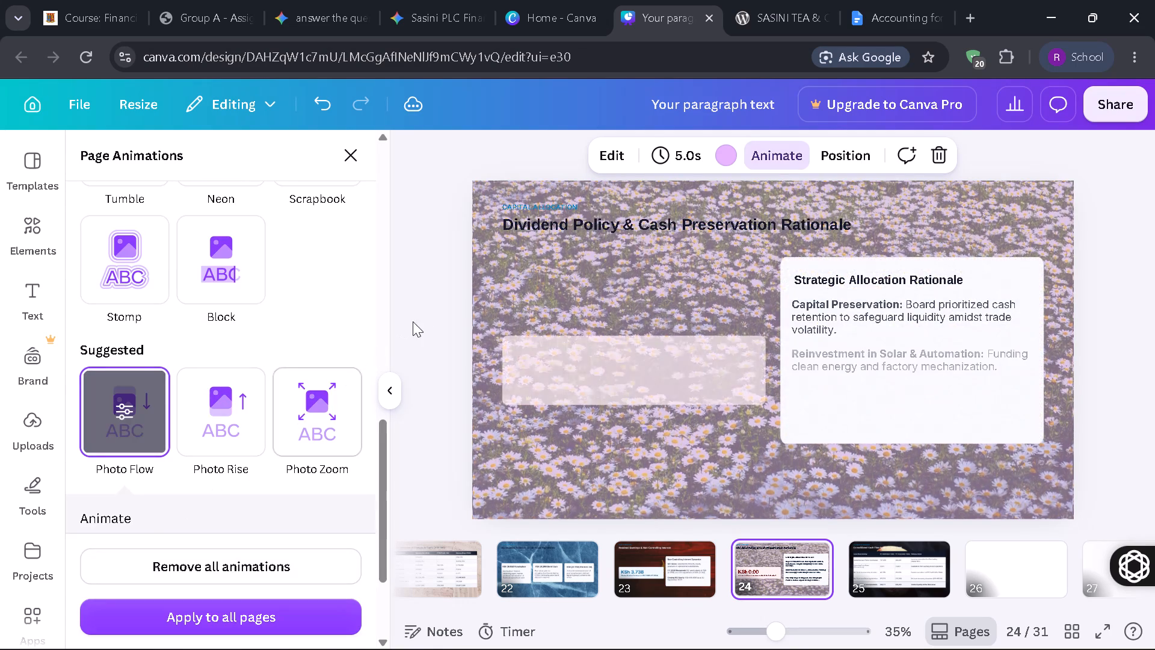
click(423, 314)
click(423, 314)
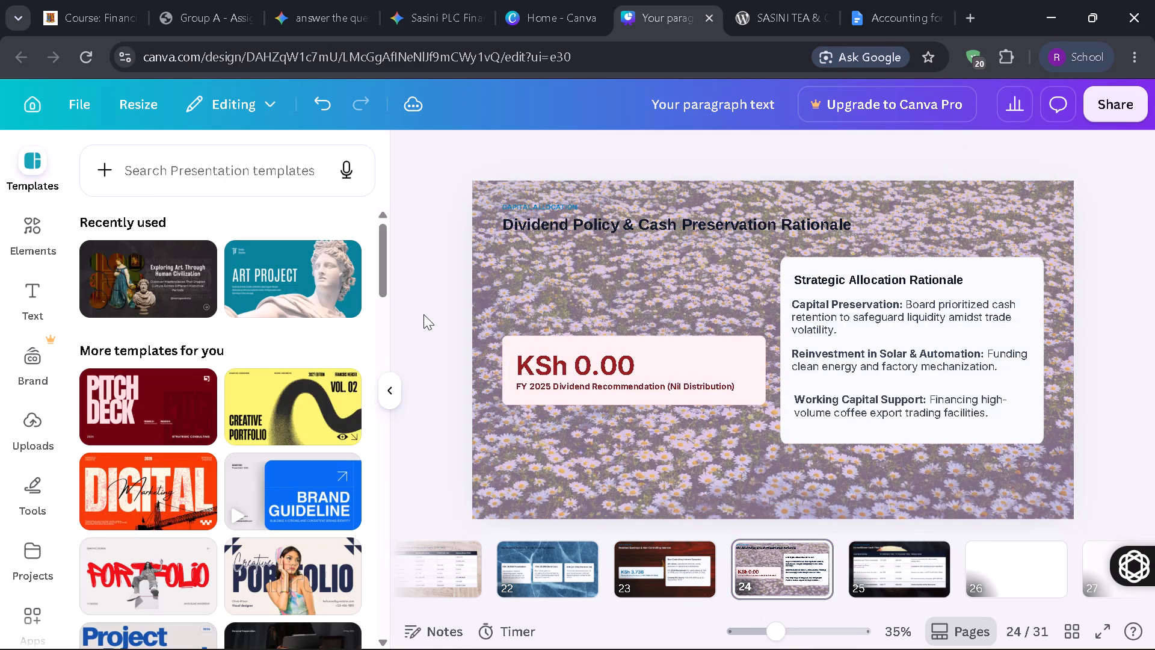
Apply the Photo Rise page animation to slide 25, Consolidated Cash Flow Summary.
key(Right)
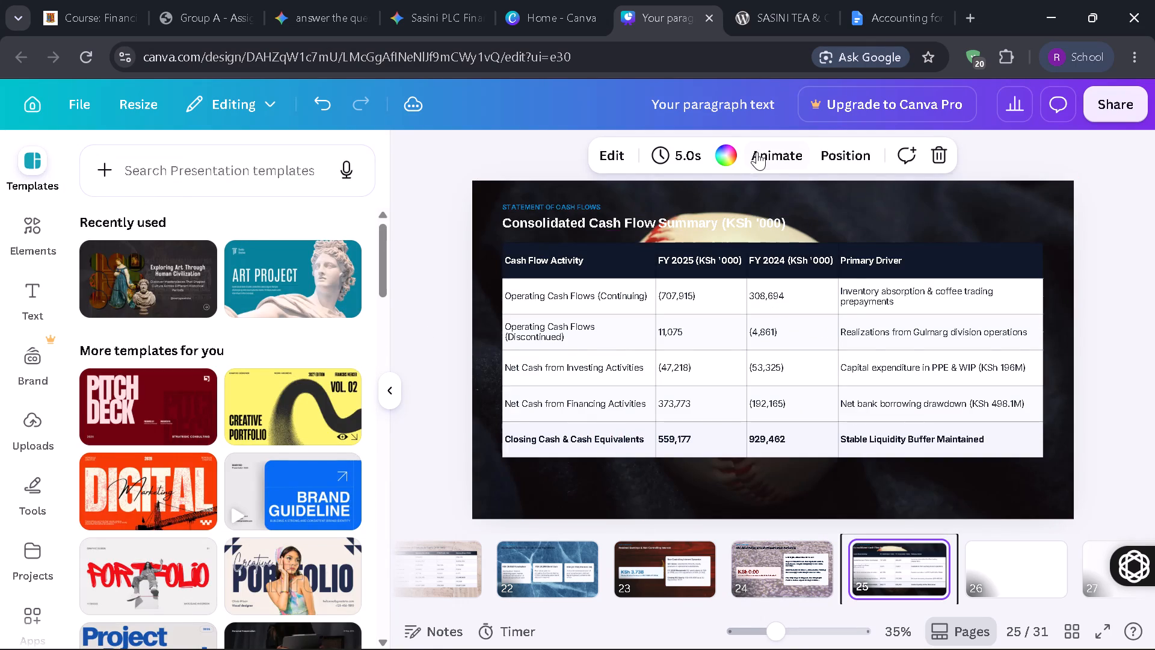
click(757, 152)
scroll(238, 438, down, 4)
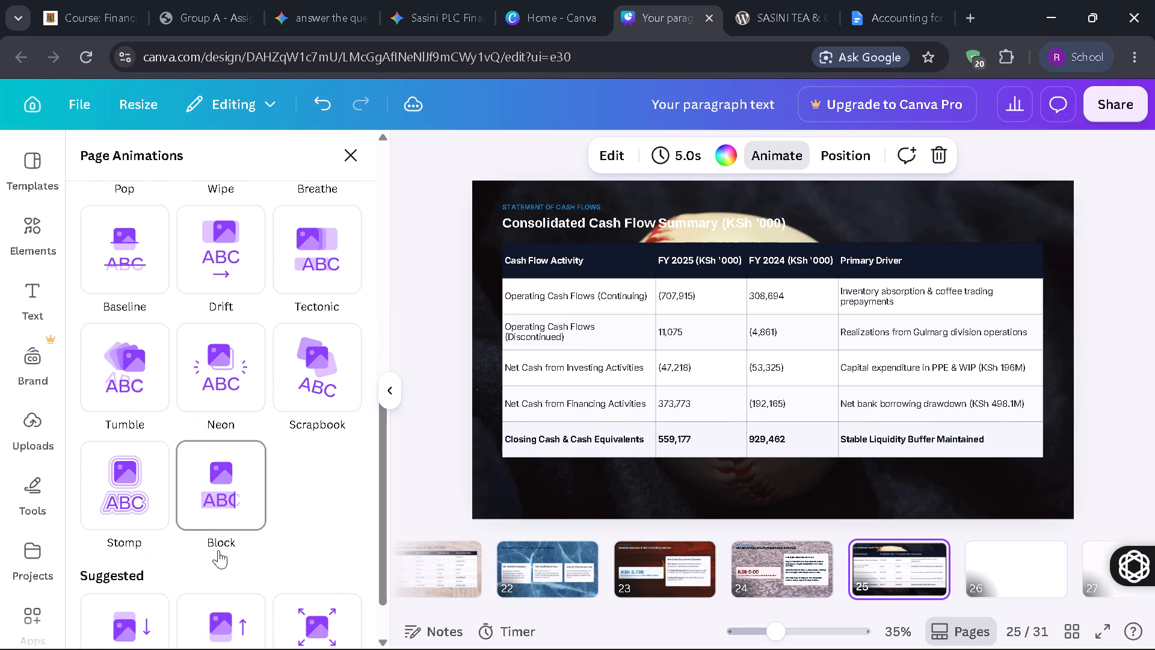
scroll(212, 573, down, 3)
click(219, 566)
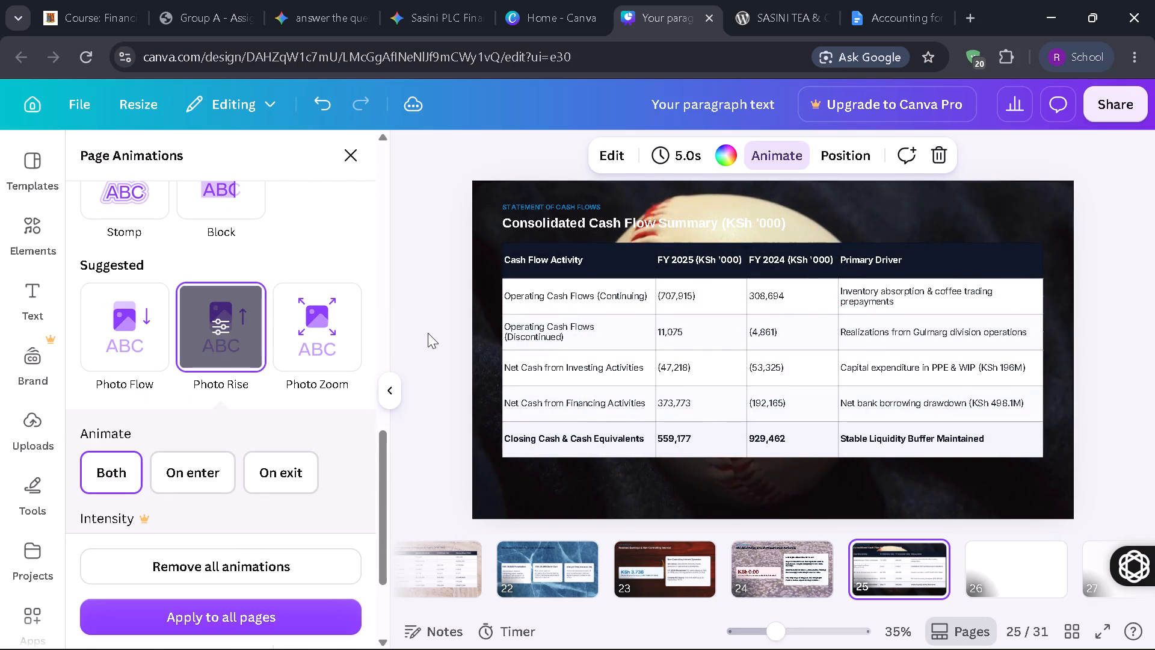
click(428, 333)
click(428, 333)
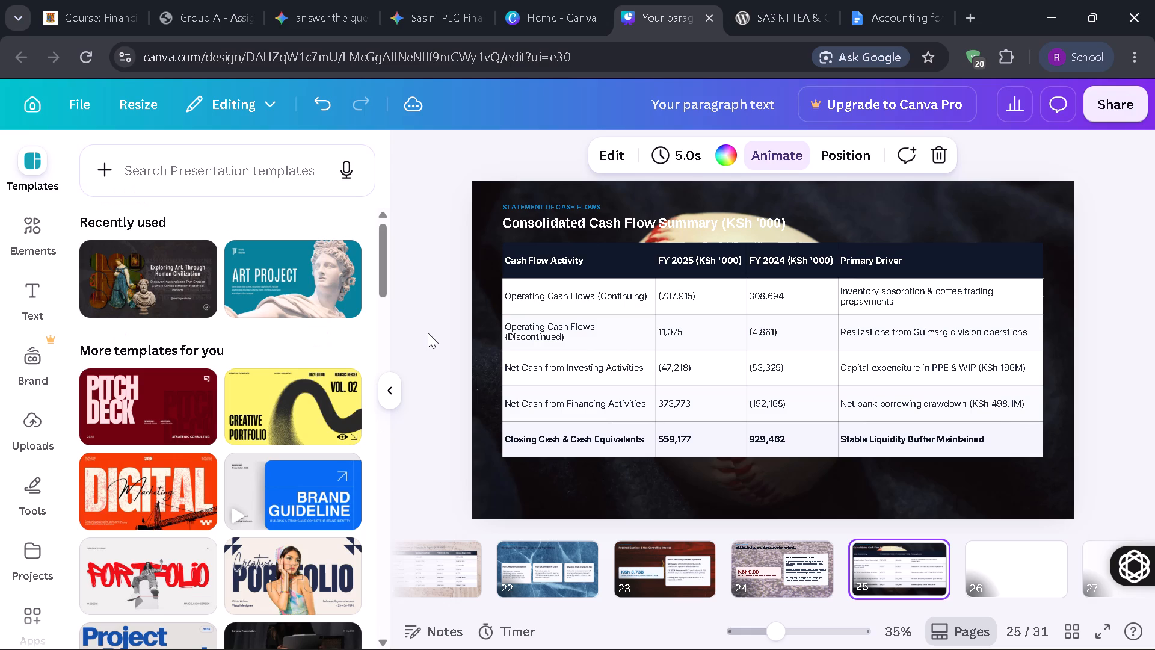
Apply the Photo Flow page animation to slide 26, Cash Reserves & Money Market Allocation.
key(Right)
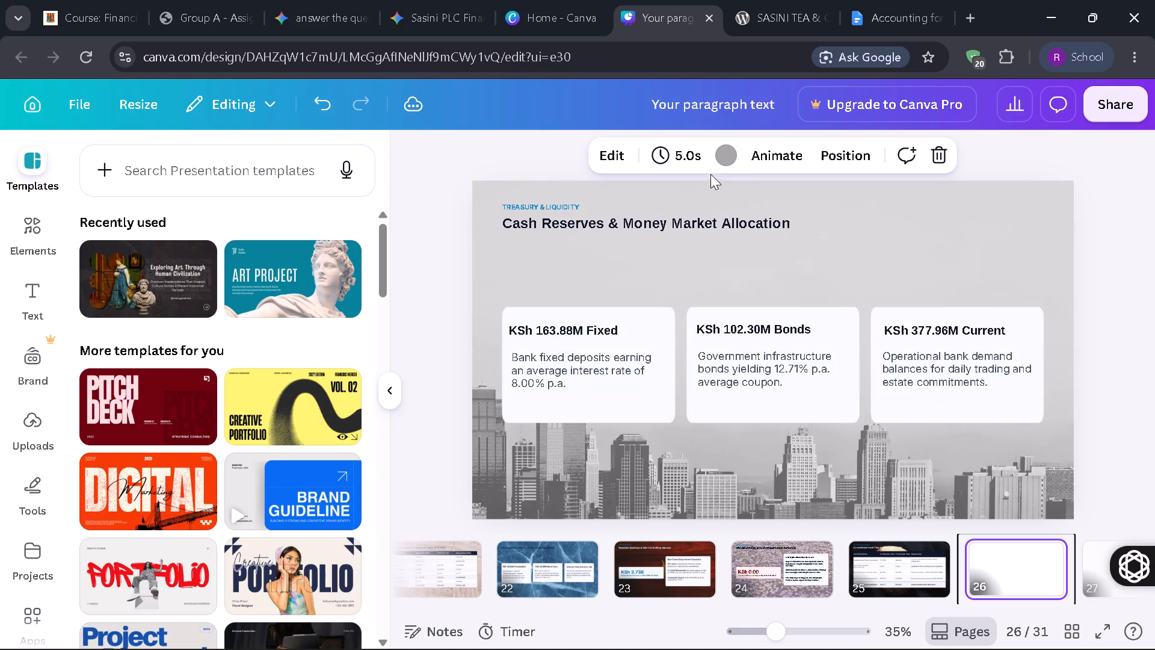
click(742, 161)
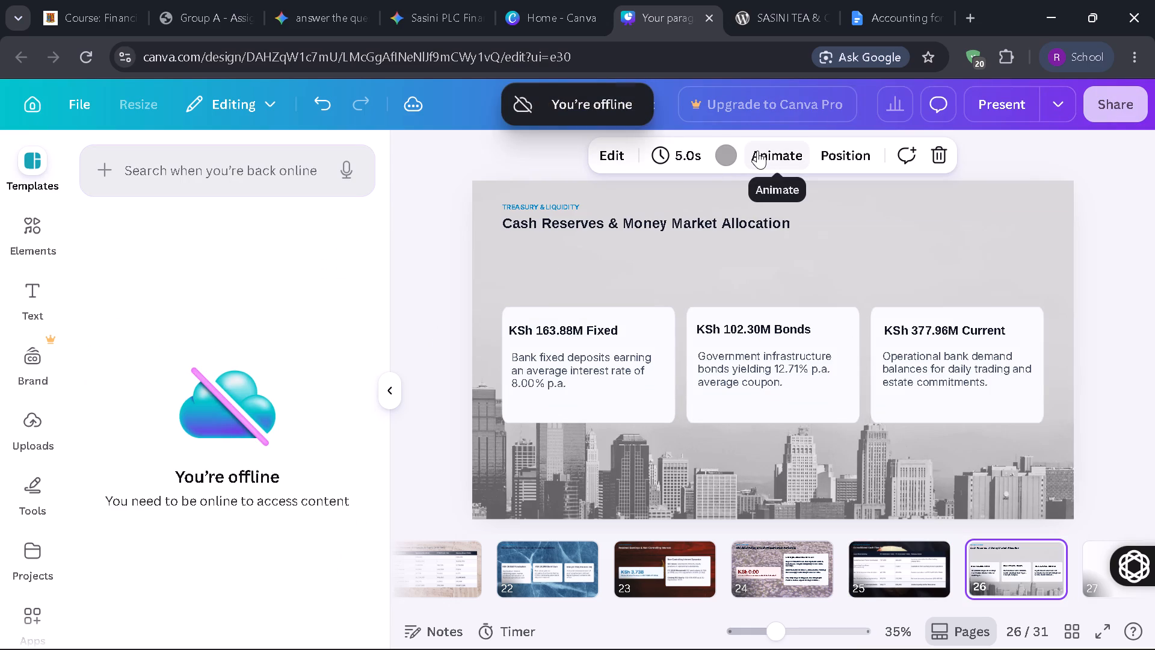
click(770, 160)
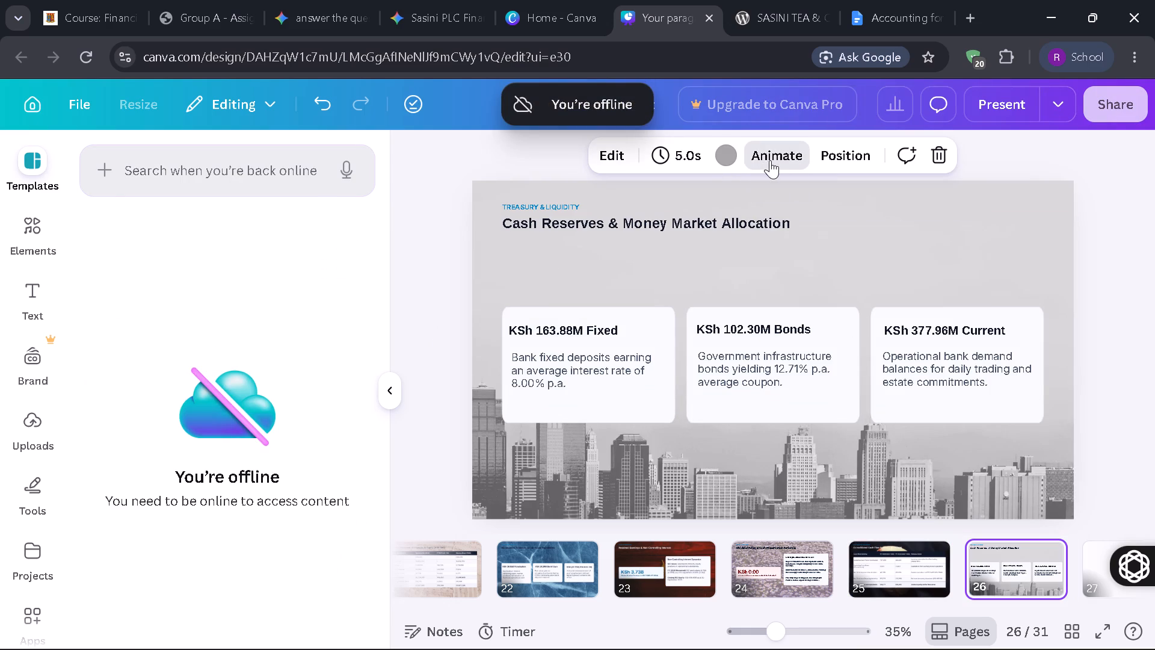
scroll(212, 504, down, 6)
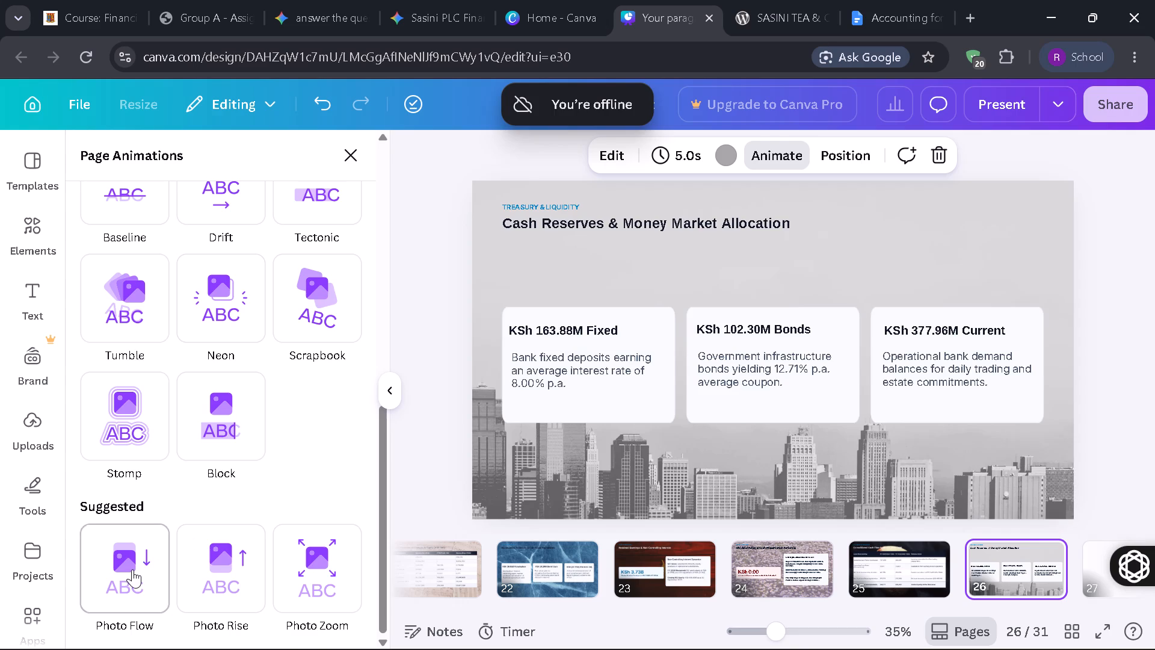
click(132, 570)
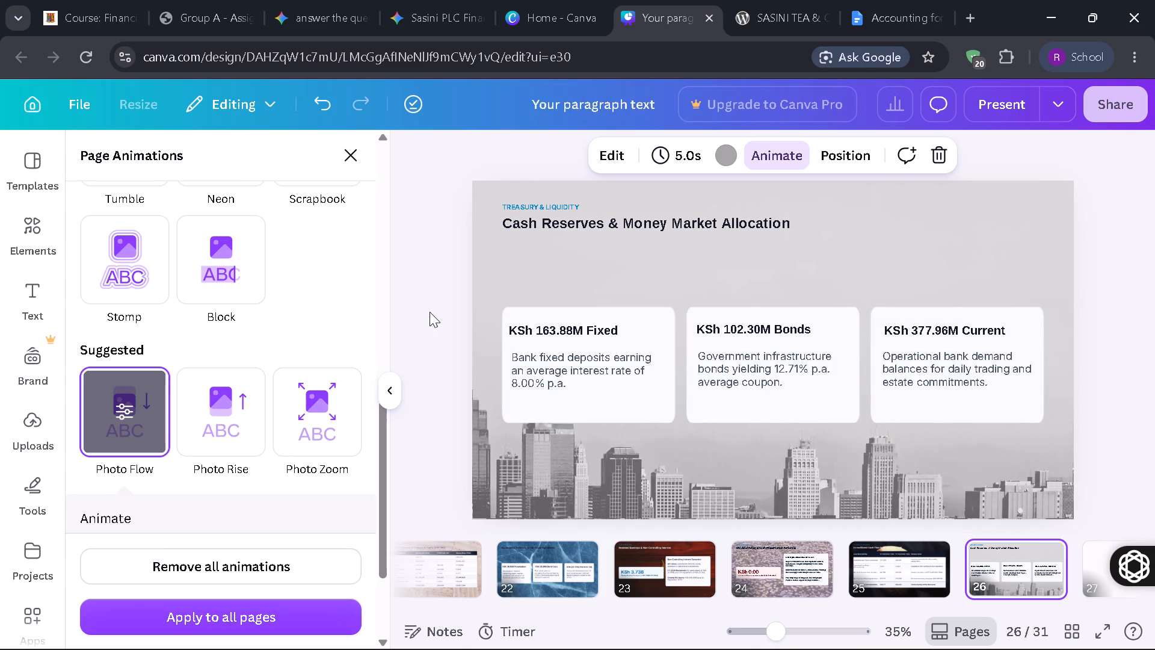
click(430, 312)
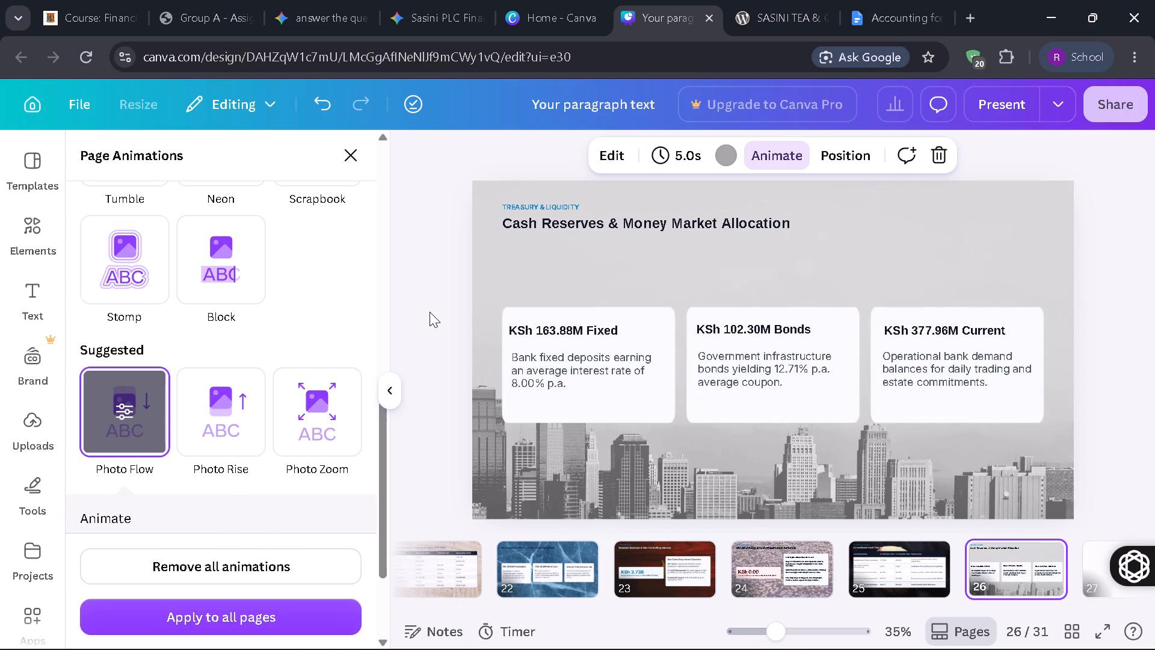
click(430, 312)
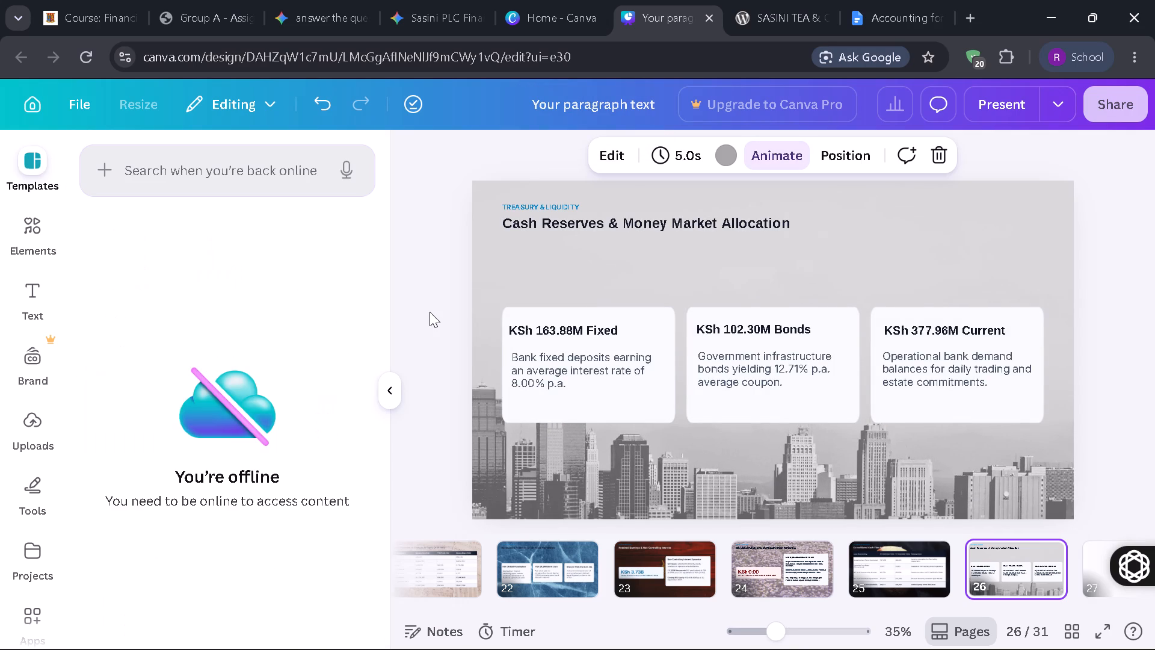
Apply the Photo Rise page animation to slide 27, ESG Mainstreaming & Net Zero Roadmap.
key(Right)
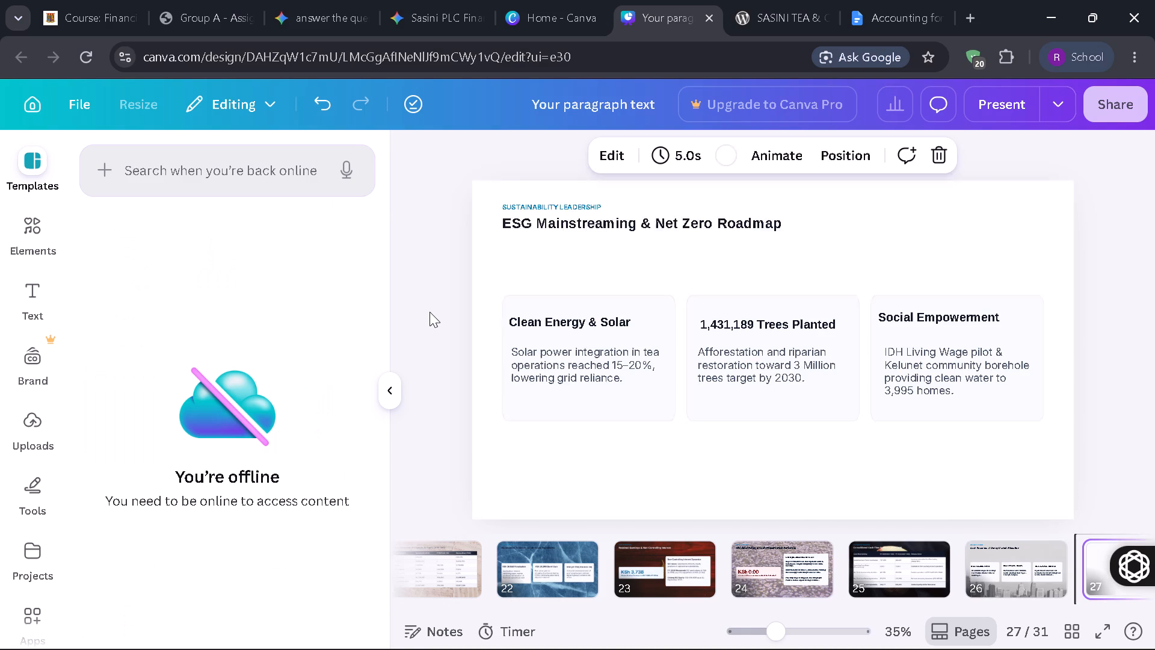
click(771, 142)
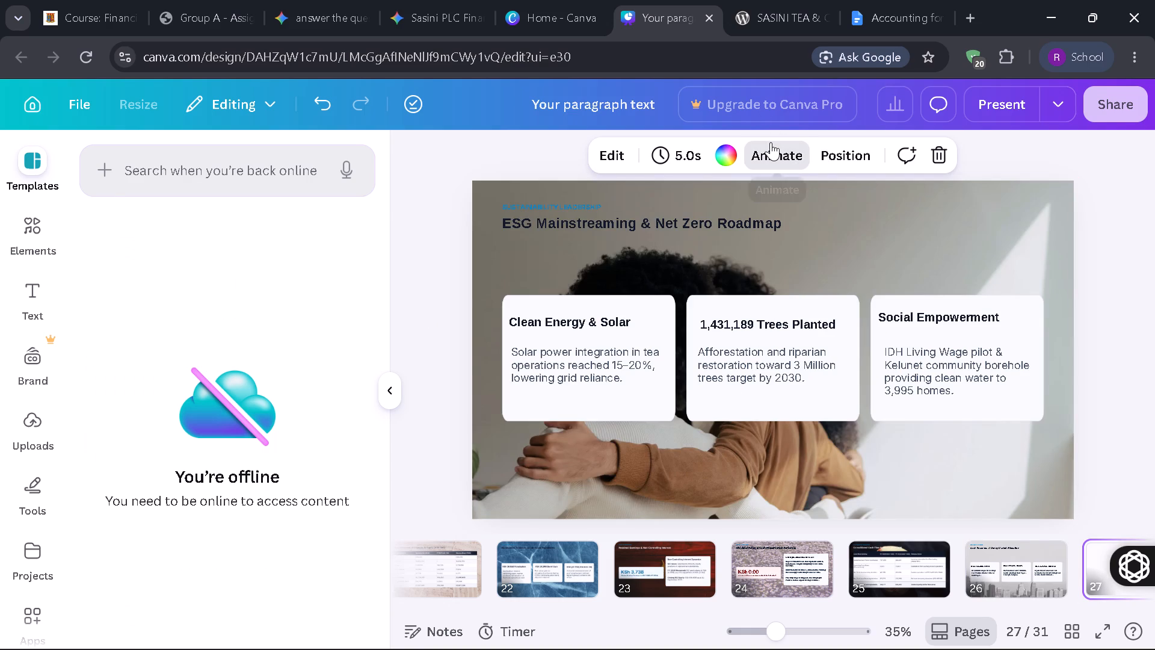
scroll(241, 461, down, 6)
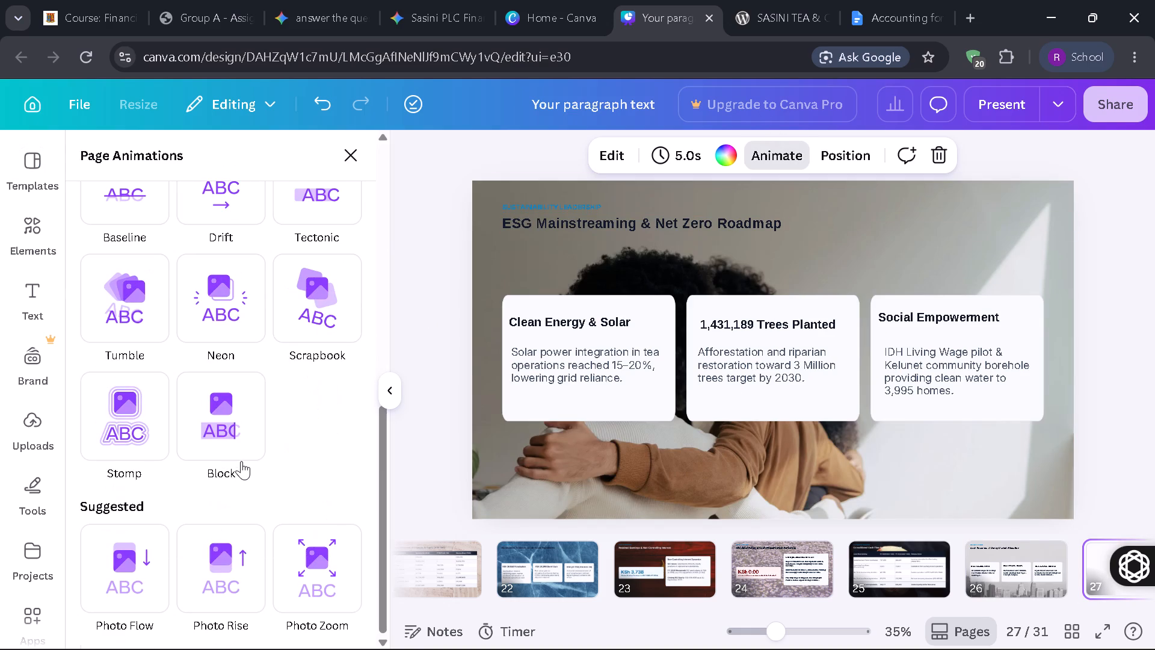
click(218, 576)
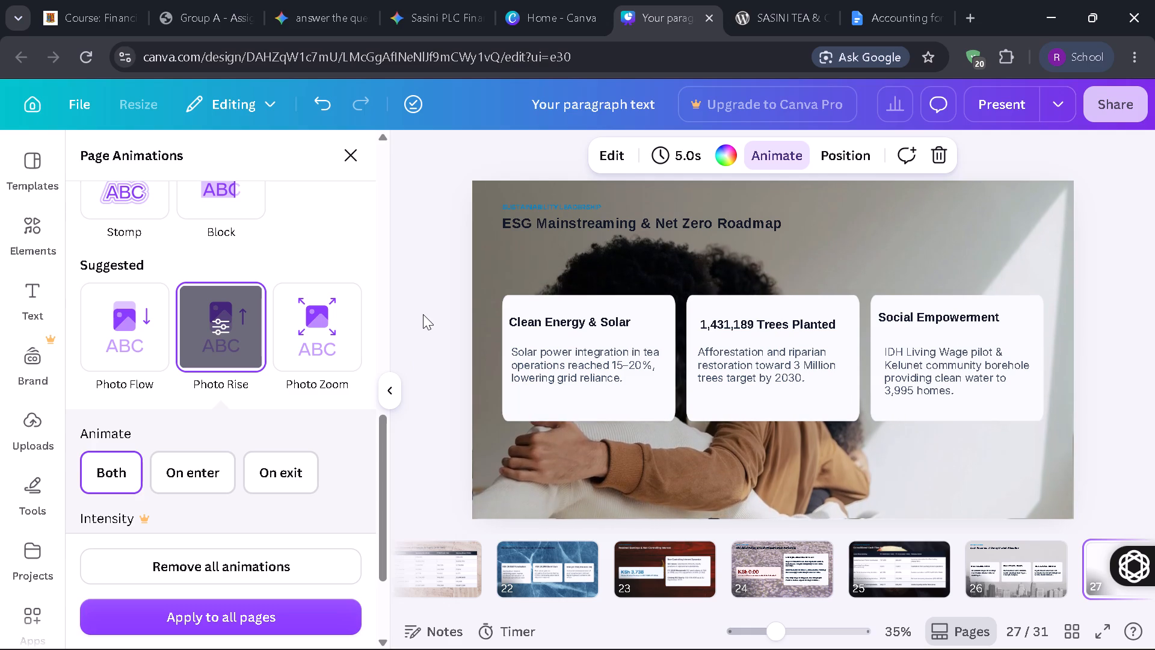
click(423, 314)
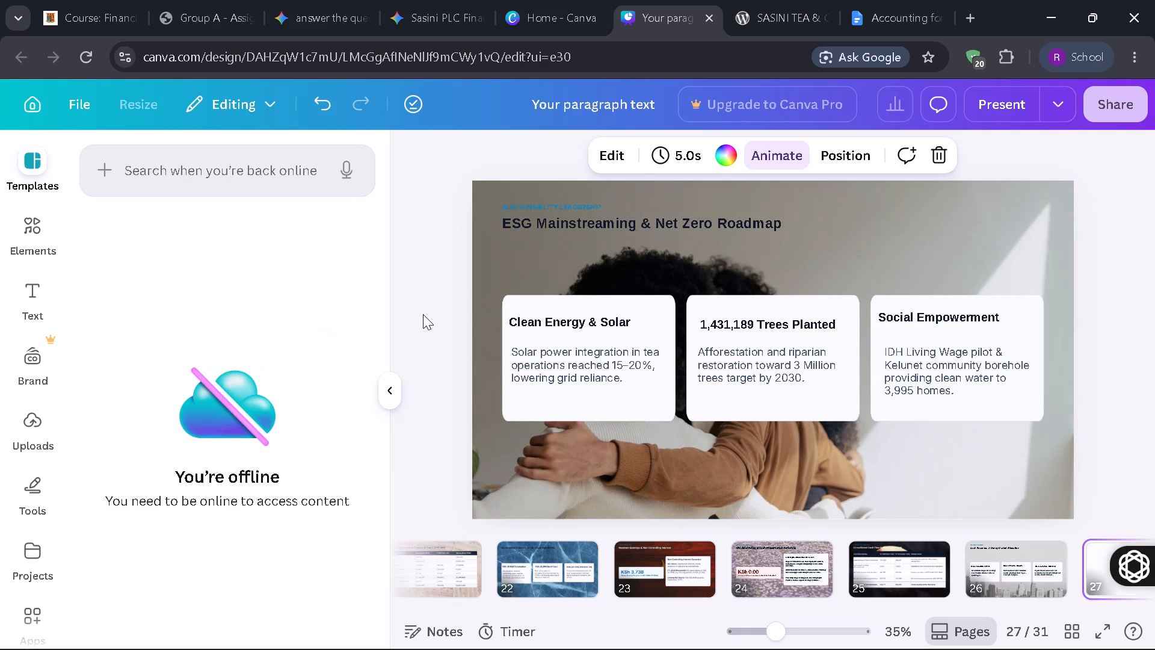
click(423, 314)
Apply the Photo Zoom page animation to slide 28, Key Learnings from FY 2025 Financials.
key(Right)
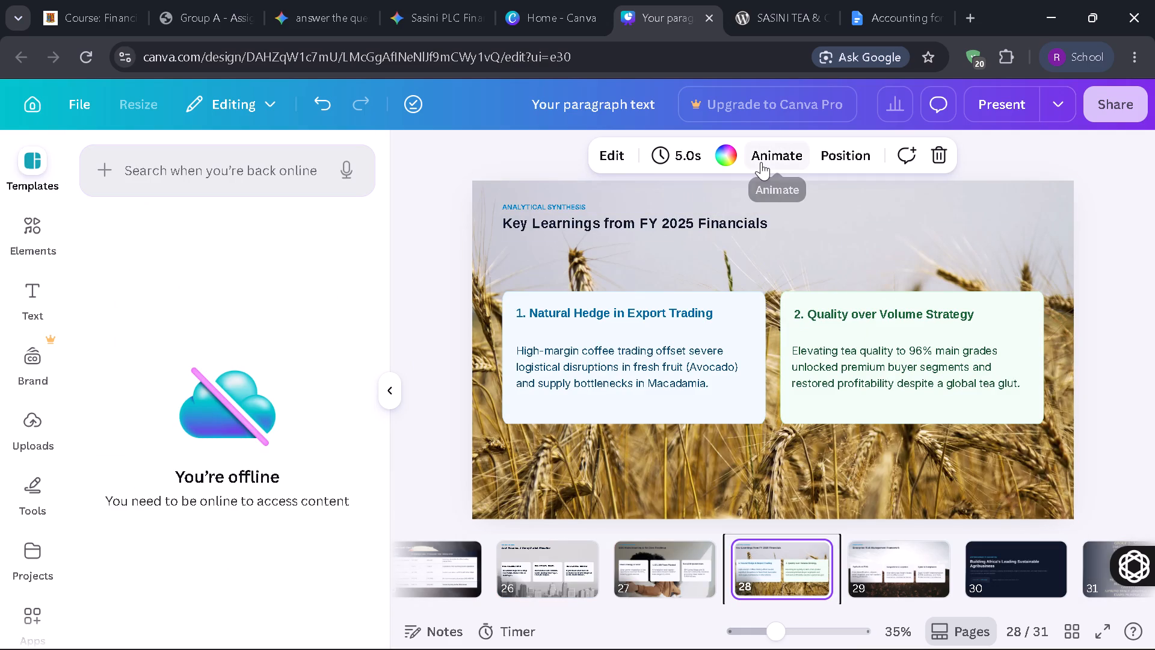
click(761, 162)
scroll(224, 409, down, 7)
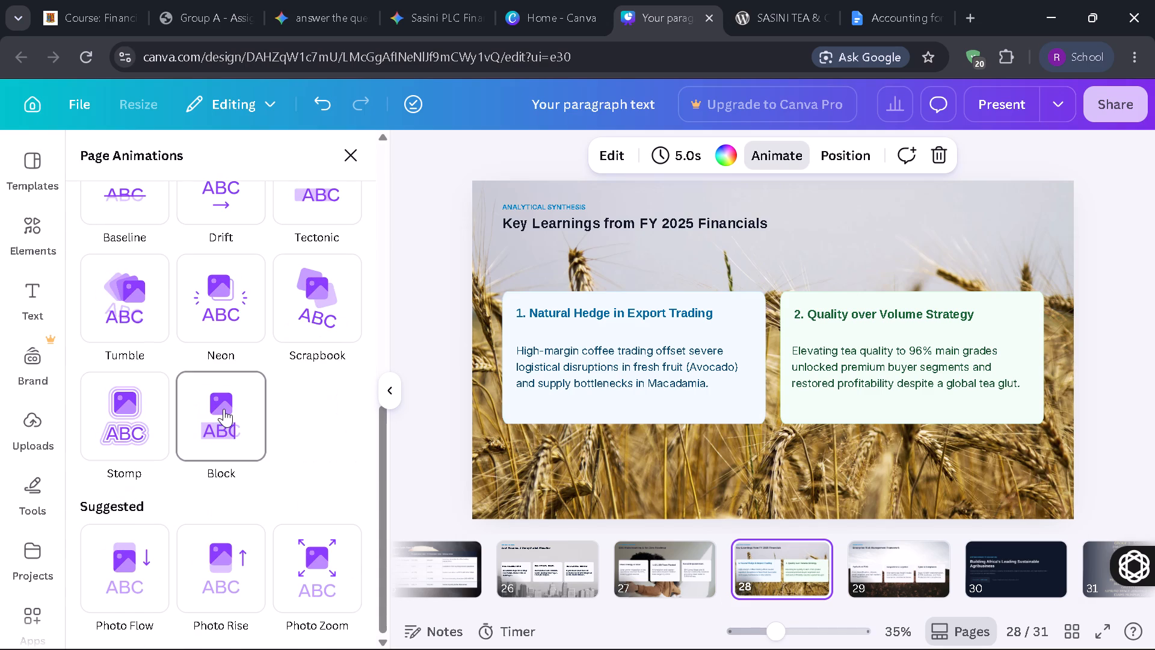
click(294, 561)
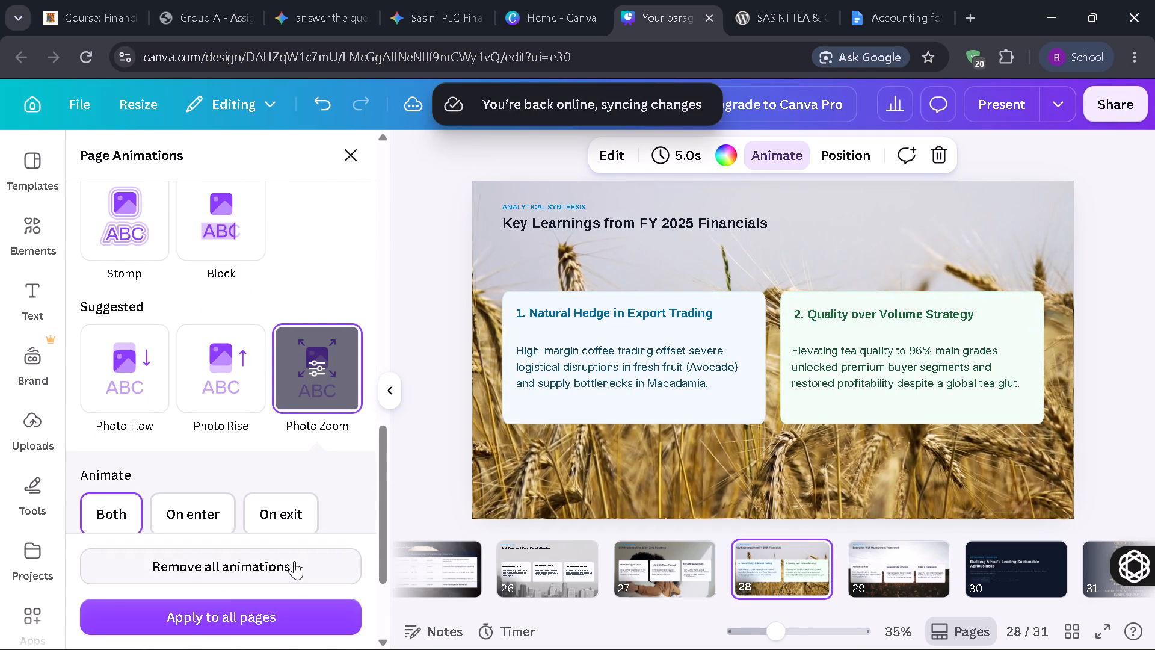
click(425, 327)
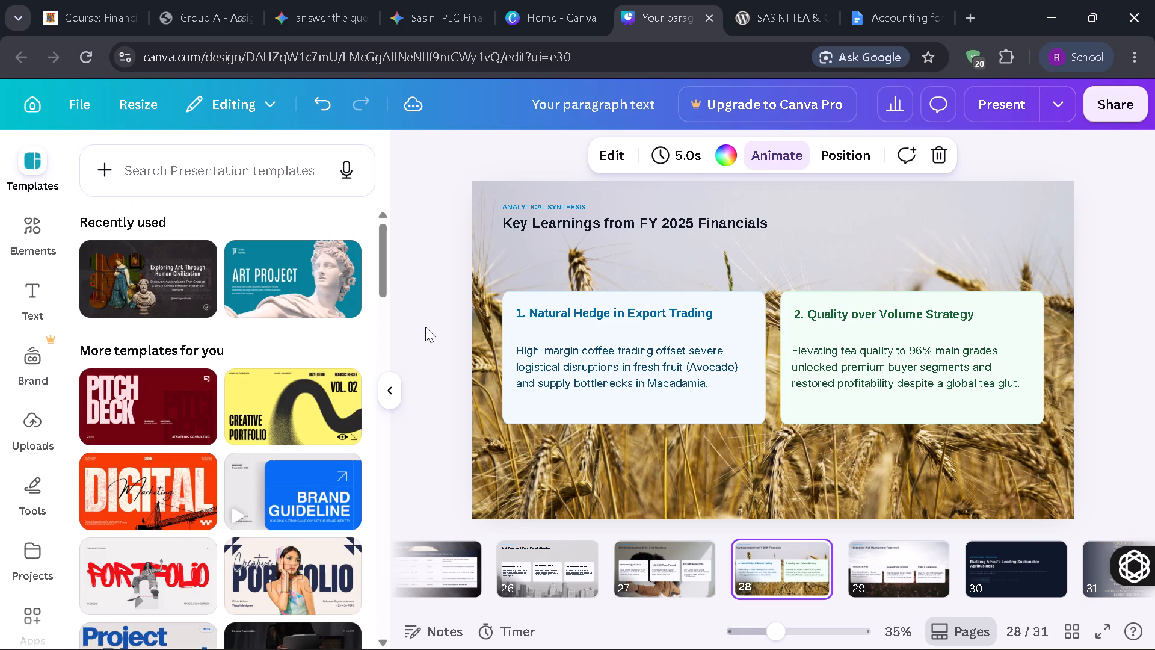
click(425, 327)
Apply the Photo Flow page animation to slide 29, Enterprise Risk Management Framework.
key(Right)
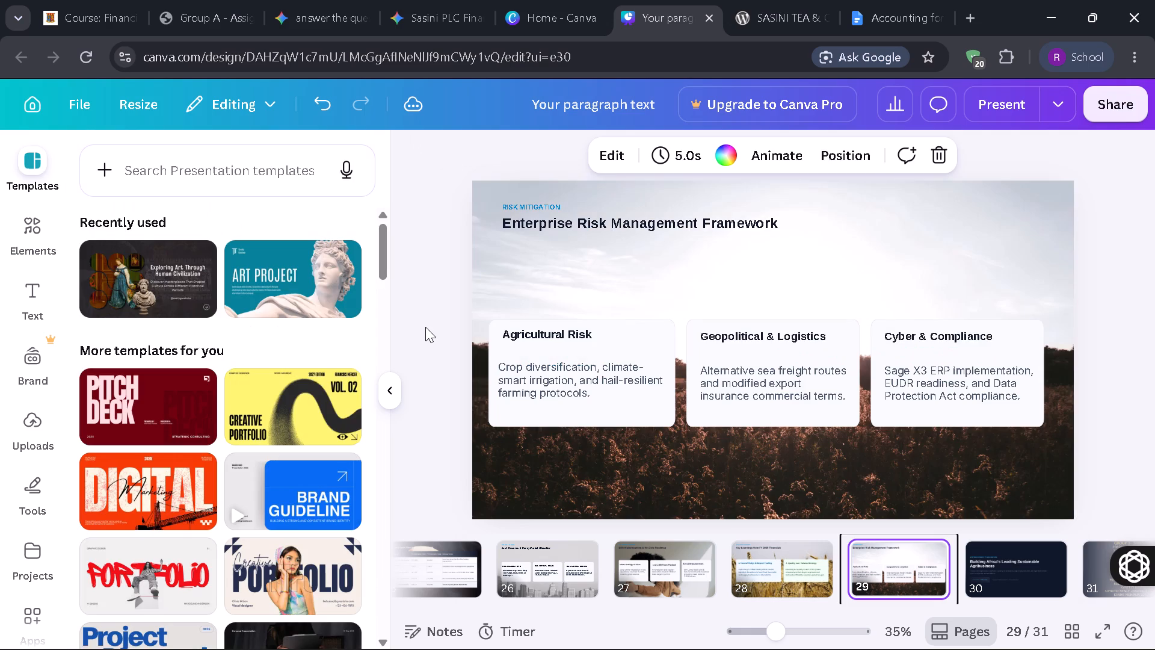
click(770, 158)
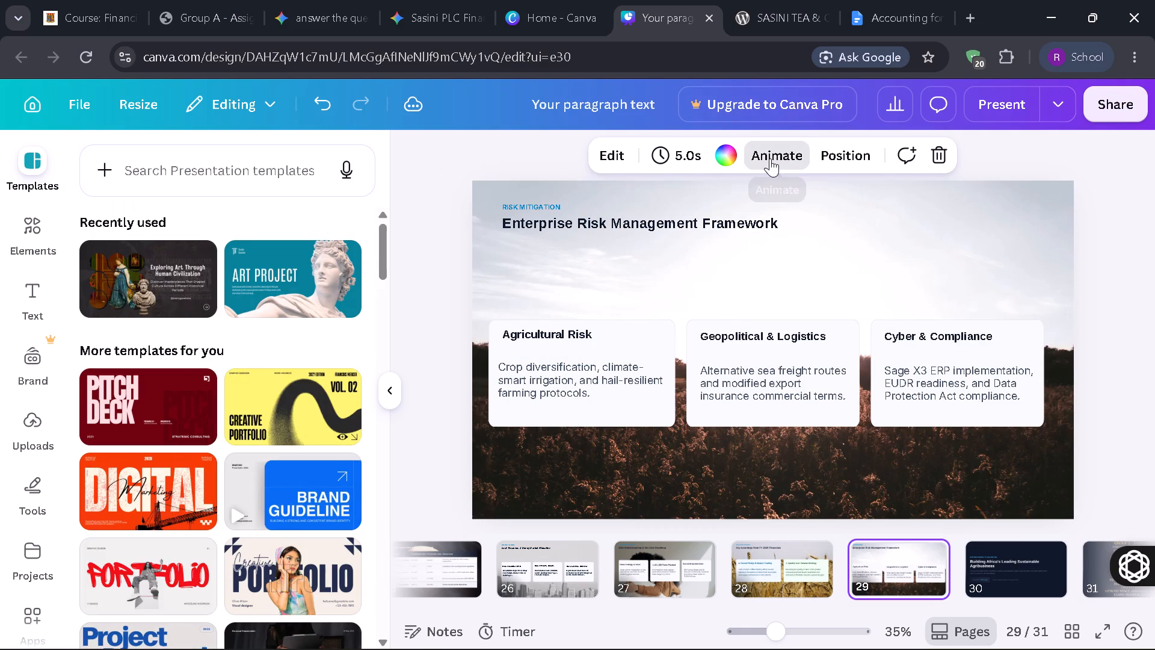
scroll(266, 453, down, 6)
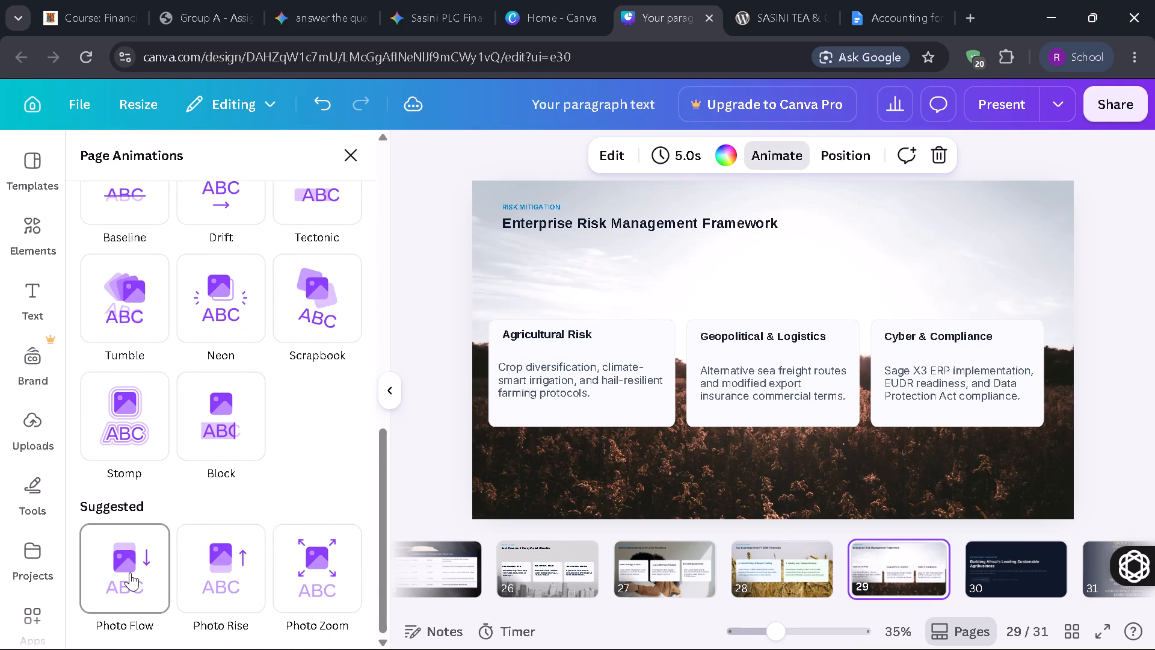
click(130, 572)
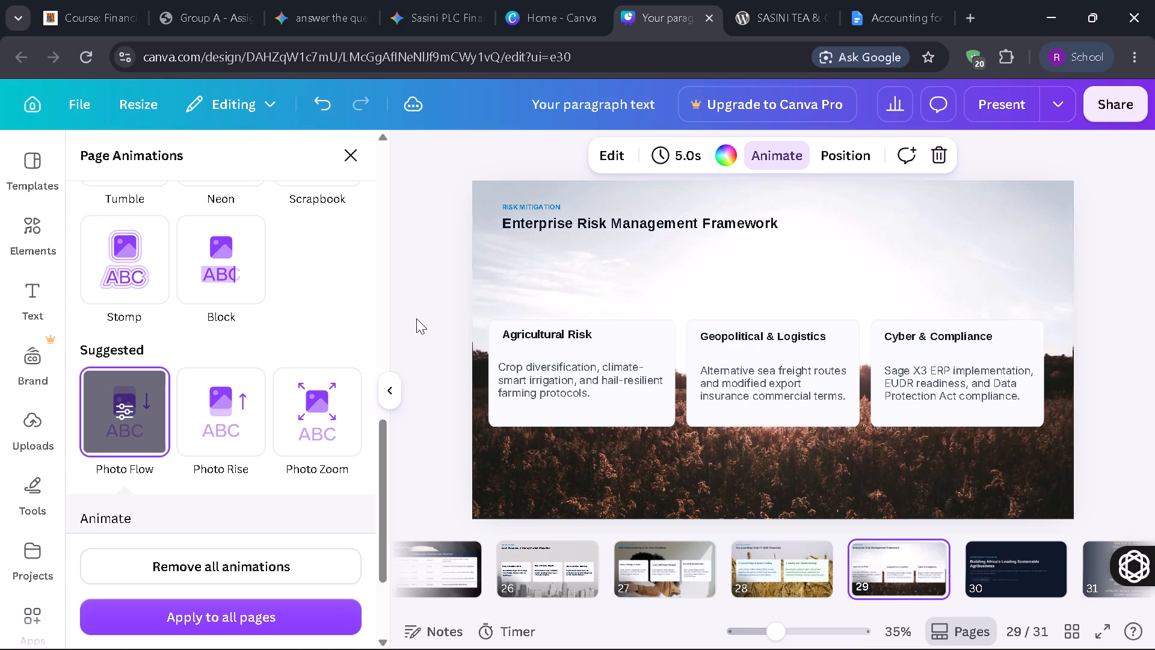
click(416, 318)
click(416, 318)
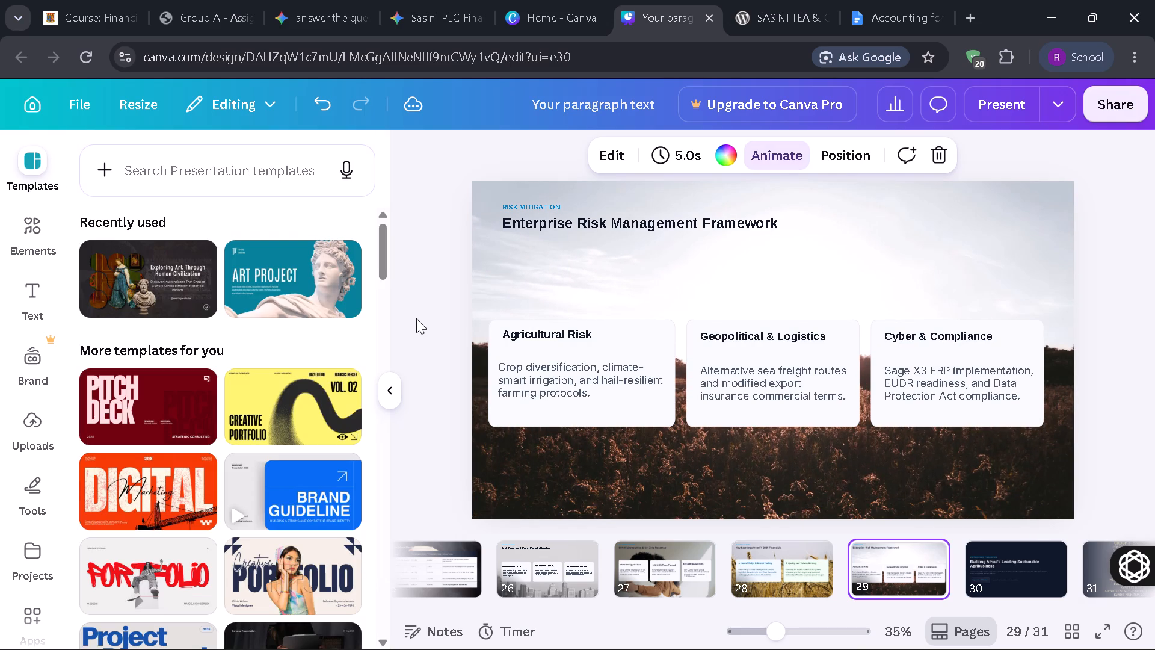
Resume editing and apply the Corporate page animation to slide 30, Building Africa's Leading Sustainable Agribusiness.
key(Right)
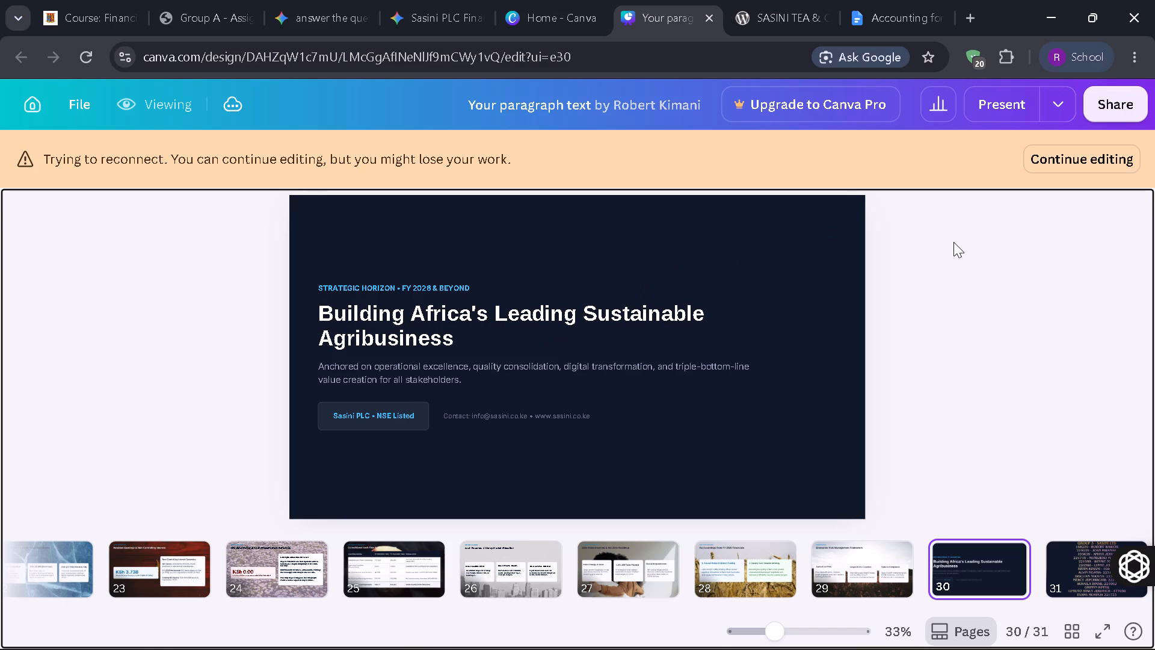
click(1094, 158)
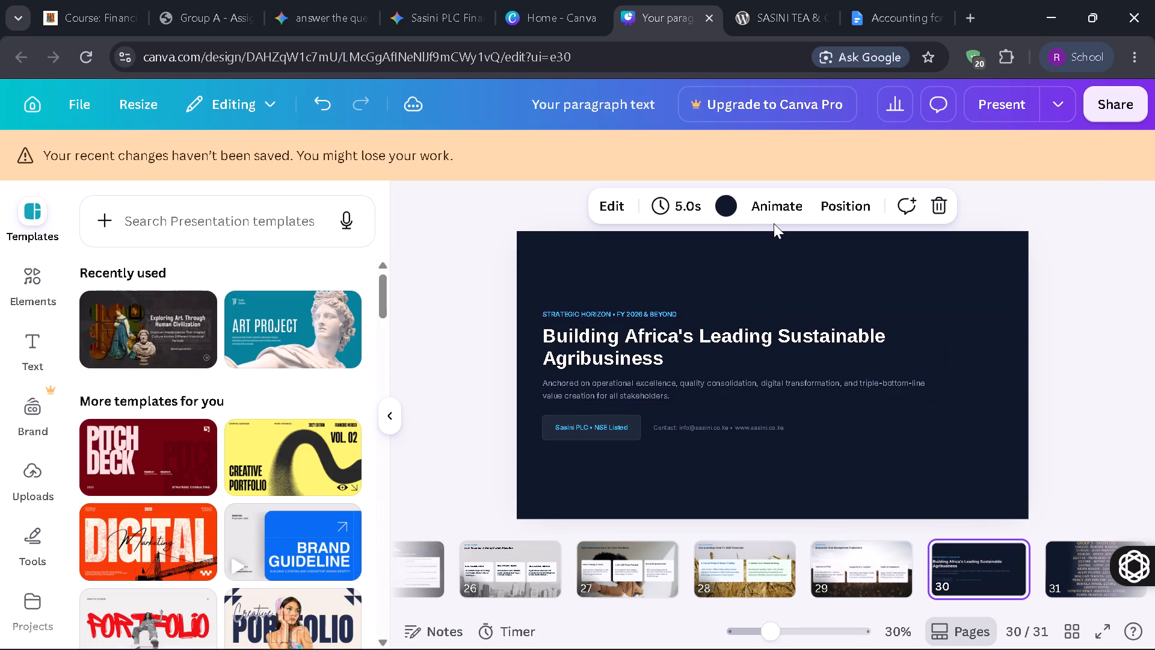
click(782, 203)
scroll(188, 427, down, 2)
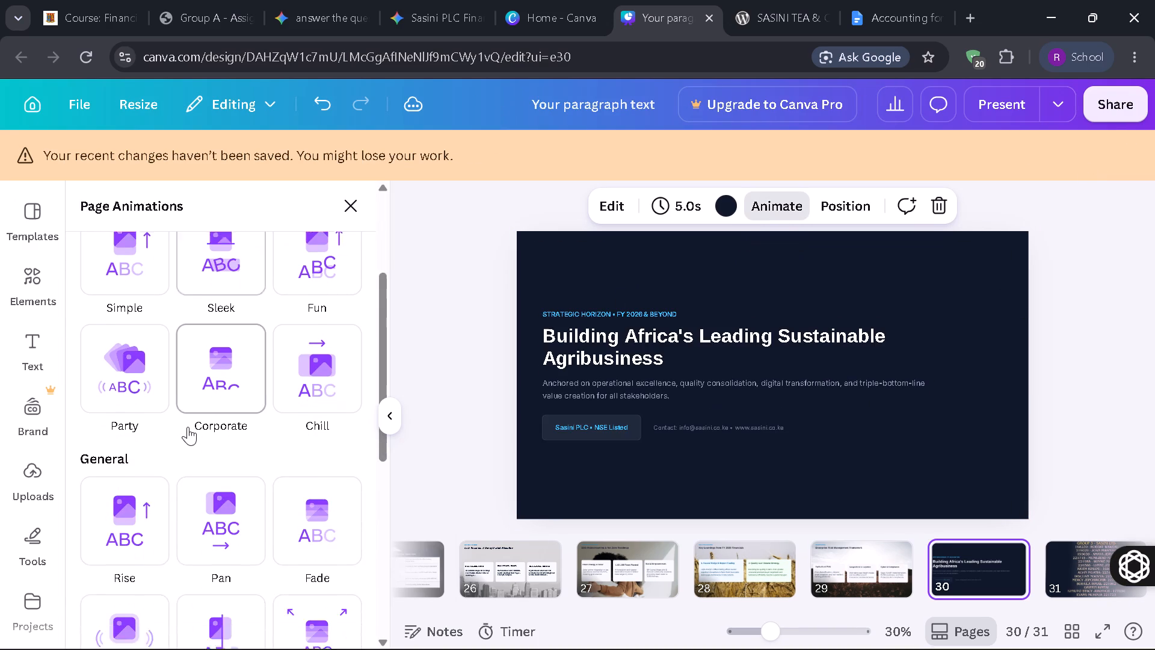
scroll(188, 427, down, 1)
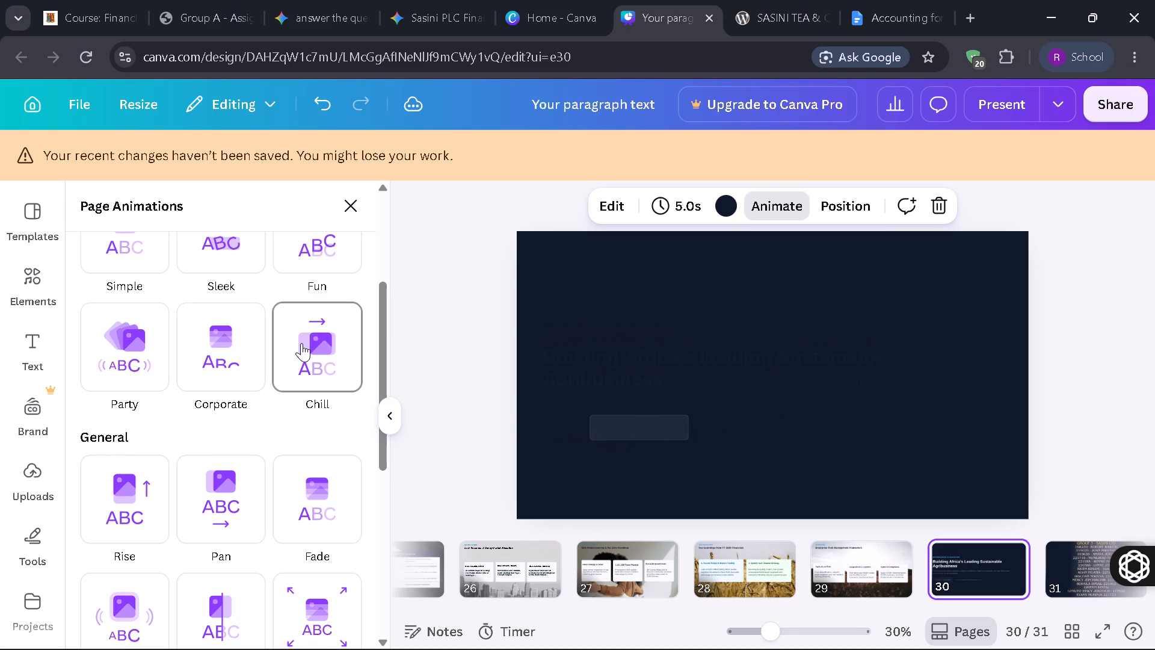
click(221, 345)
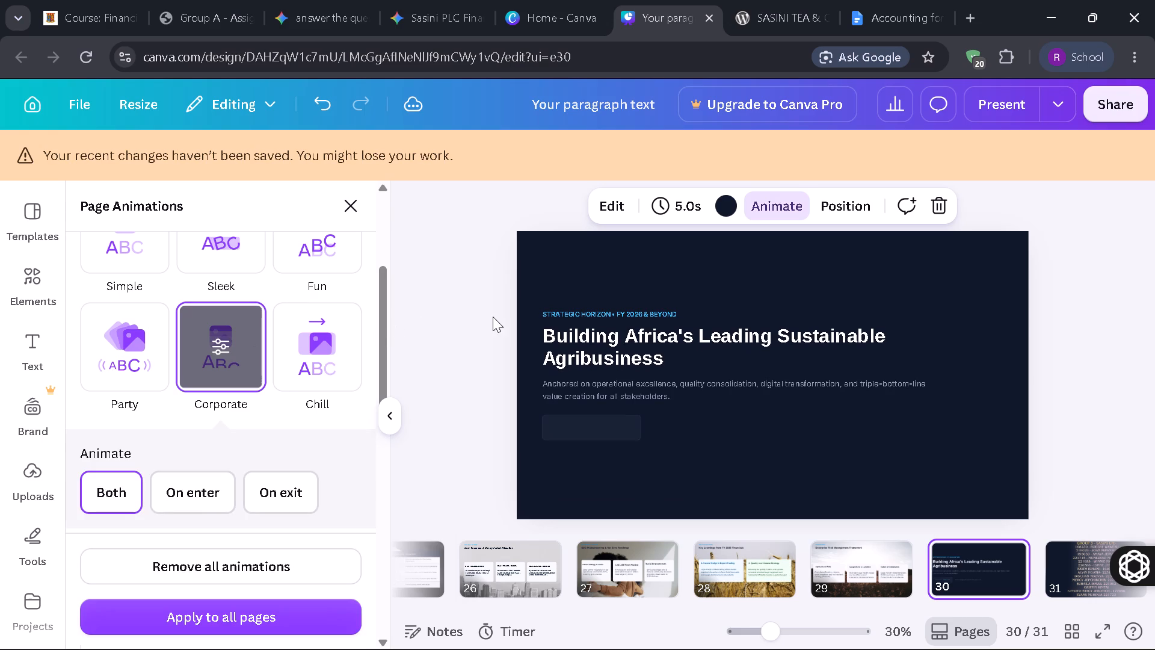
click(472, 340)
click(472, 340)
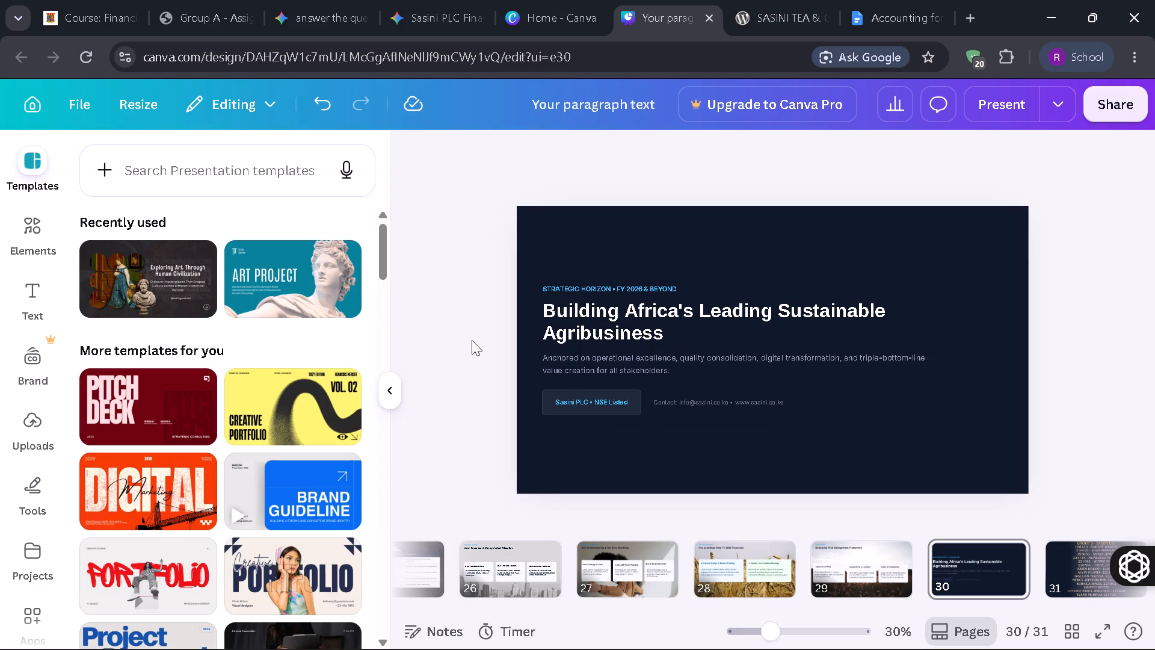
Apply the Drift page animation to slide 31, the Group 3 - Sasini Ltd member list.
key(Right)
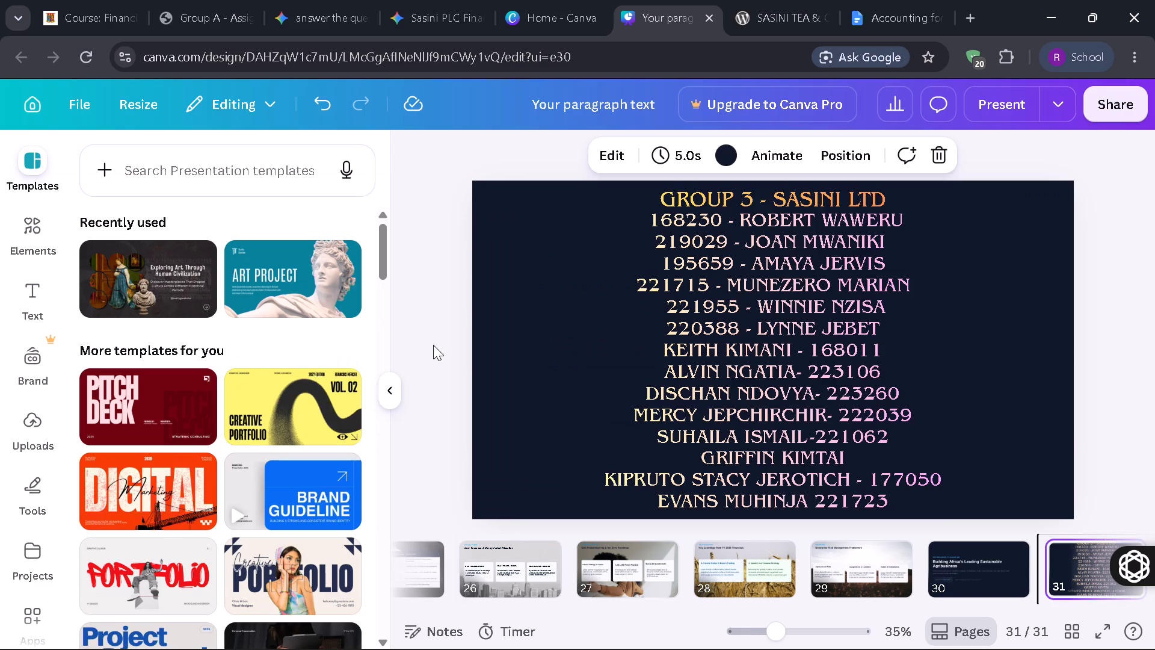
click(775, 150)
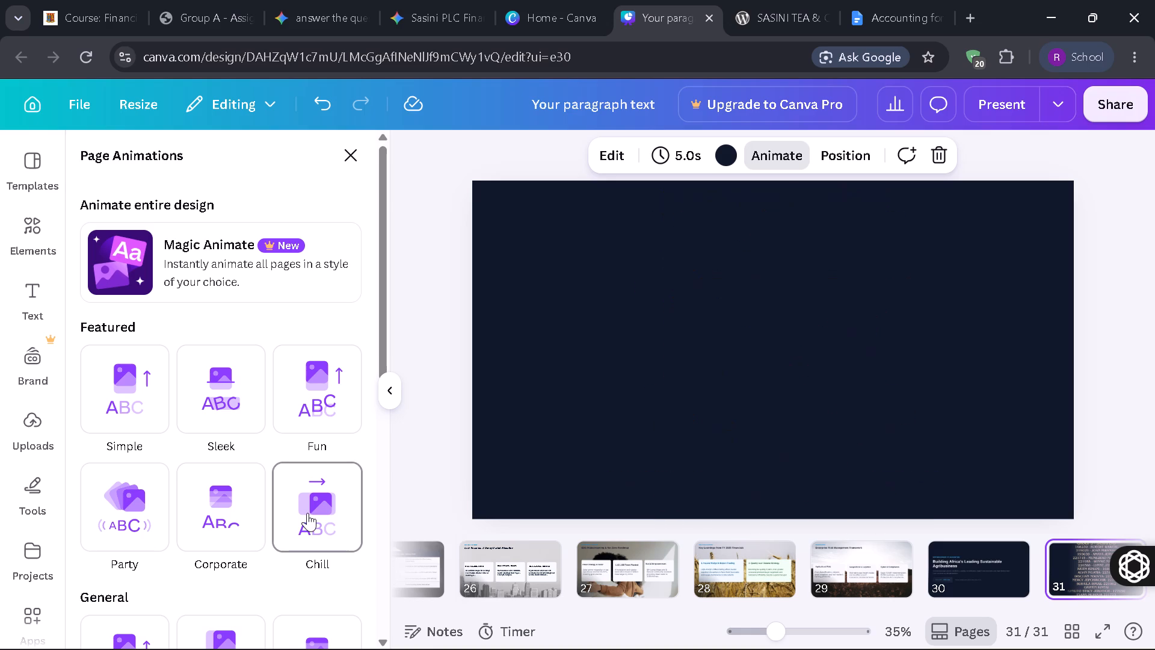
scroll(307, 513, down, 3)
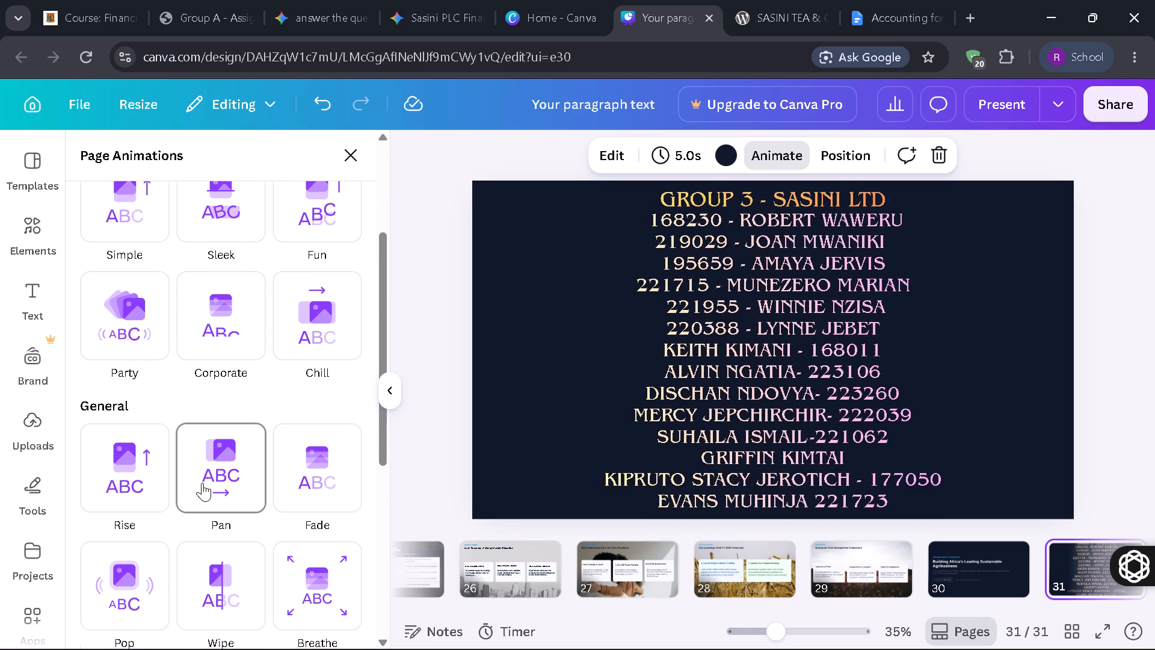
scroll(309, 468, down, 3)
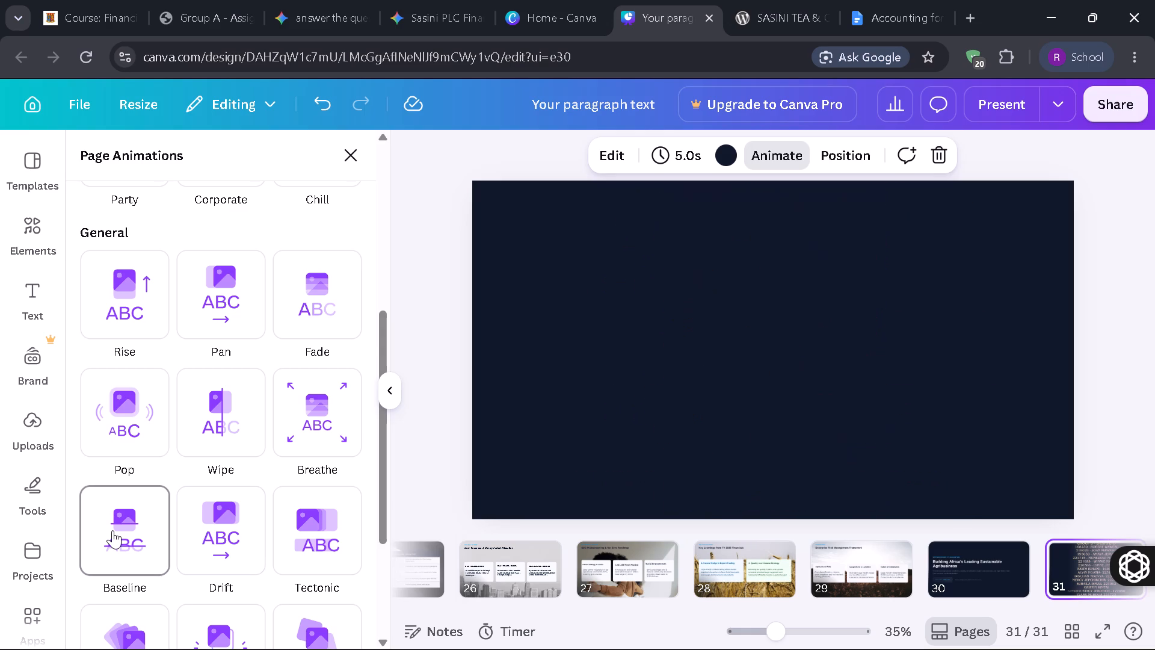
scroll(112, 530, down, 4)
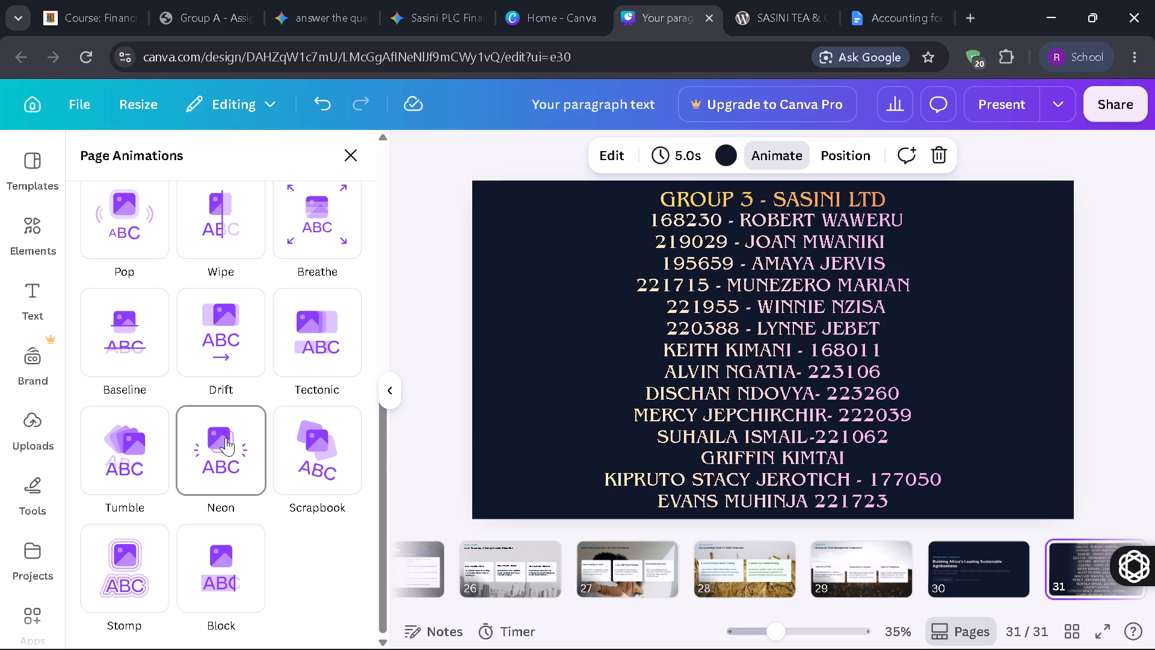
click(242, 324)
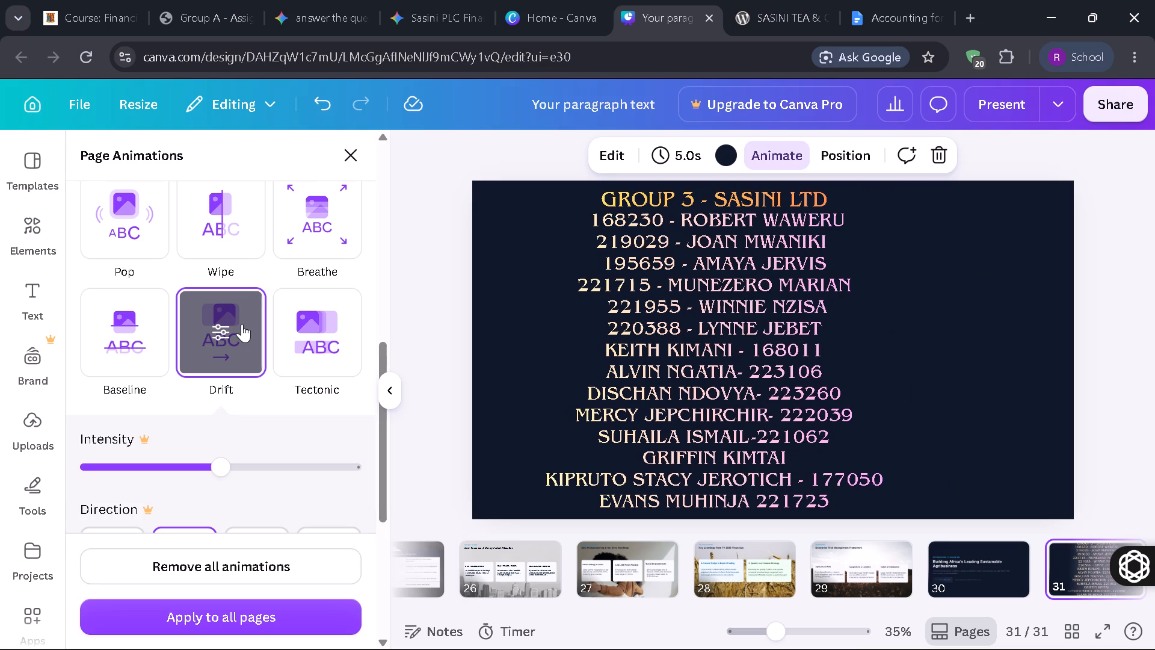
click(446, 331)
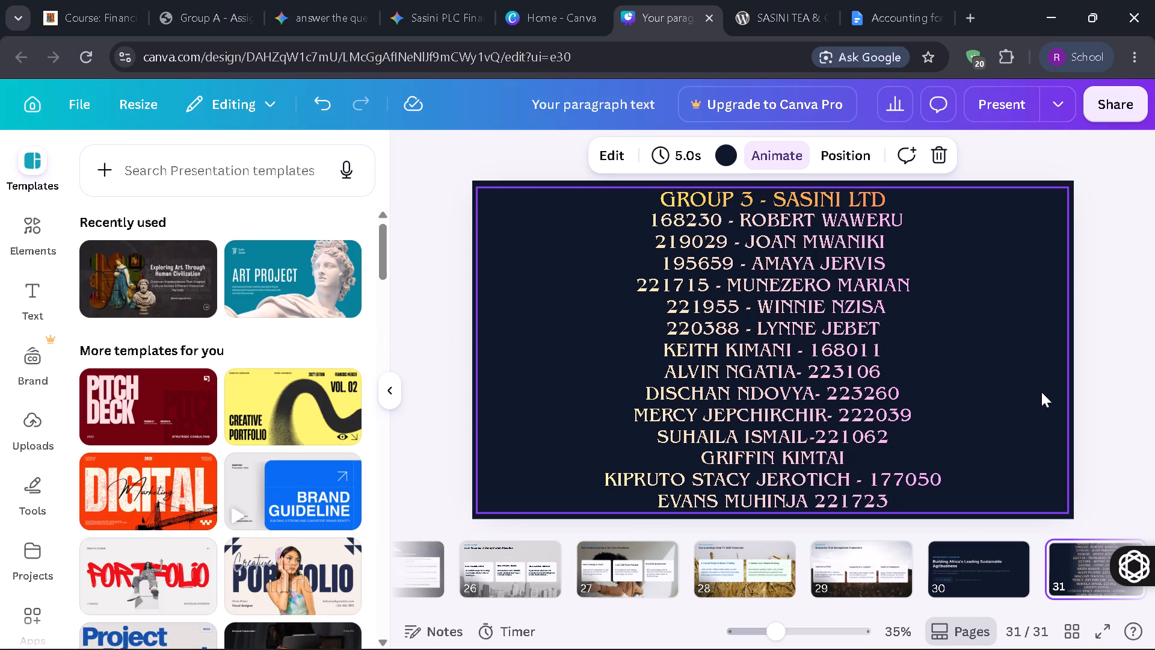
click(1120, 362)
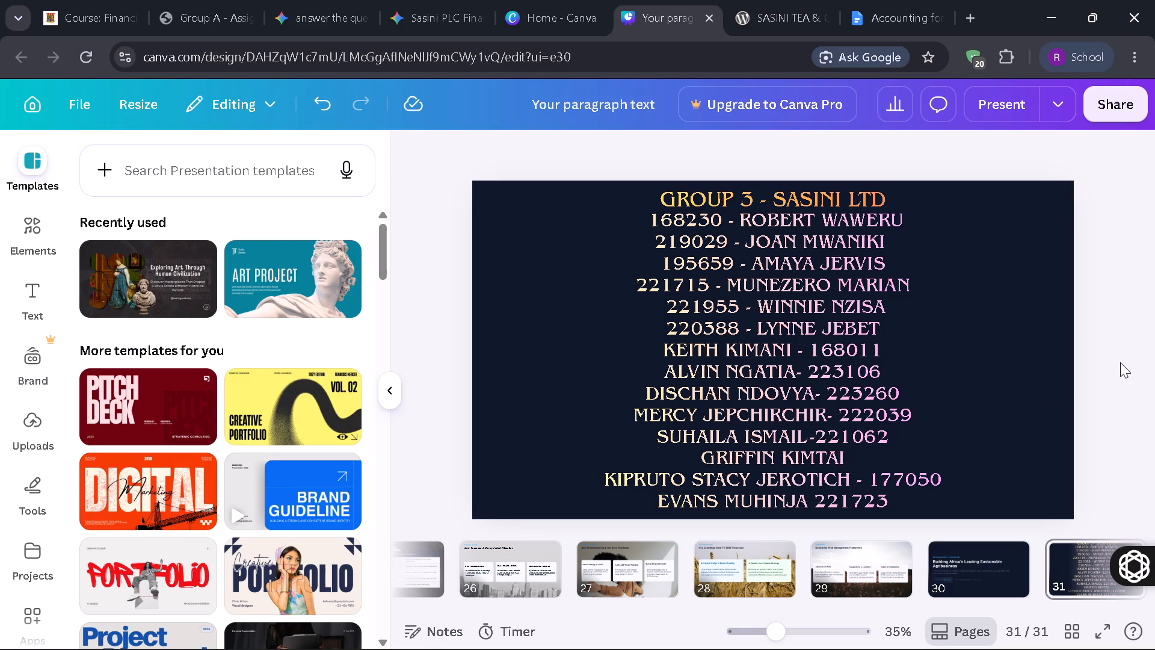
Add a new blank slide 32 at the end of the presentation.
scroll(1120, 362, left, 4)
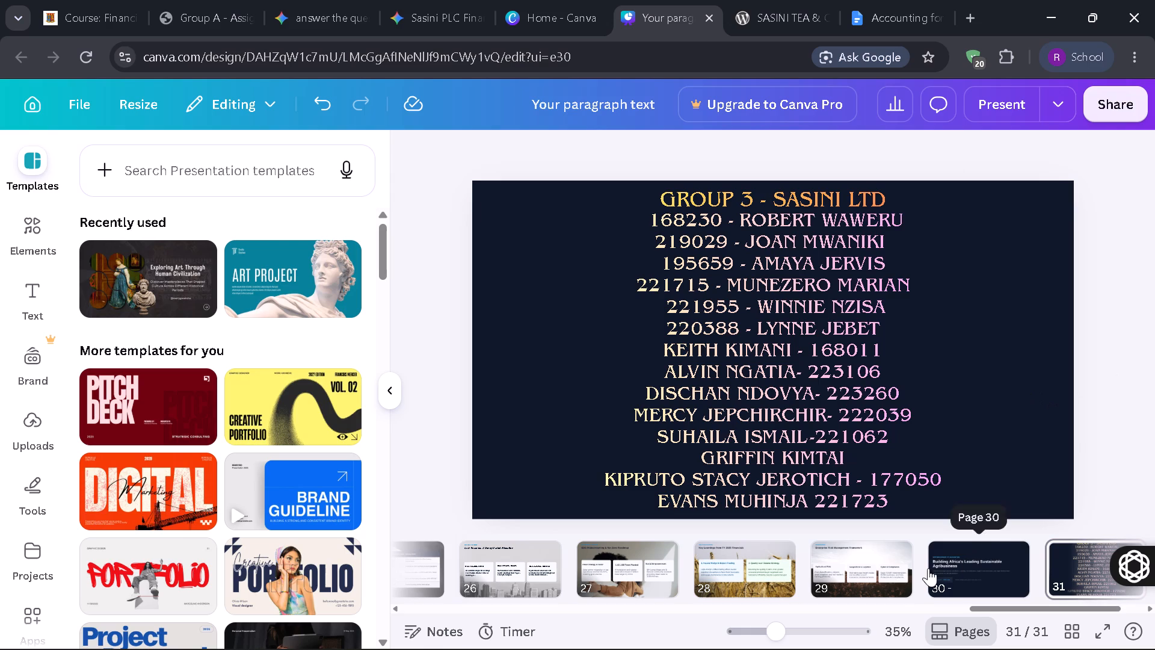
scroll(928, 568, left, 3)
click(1077, 560)
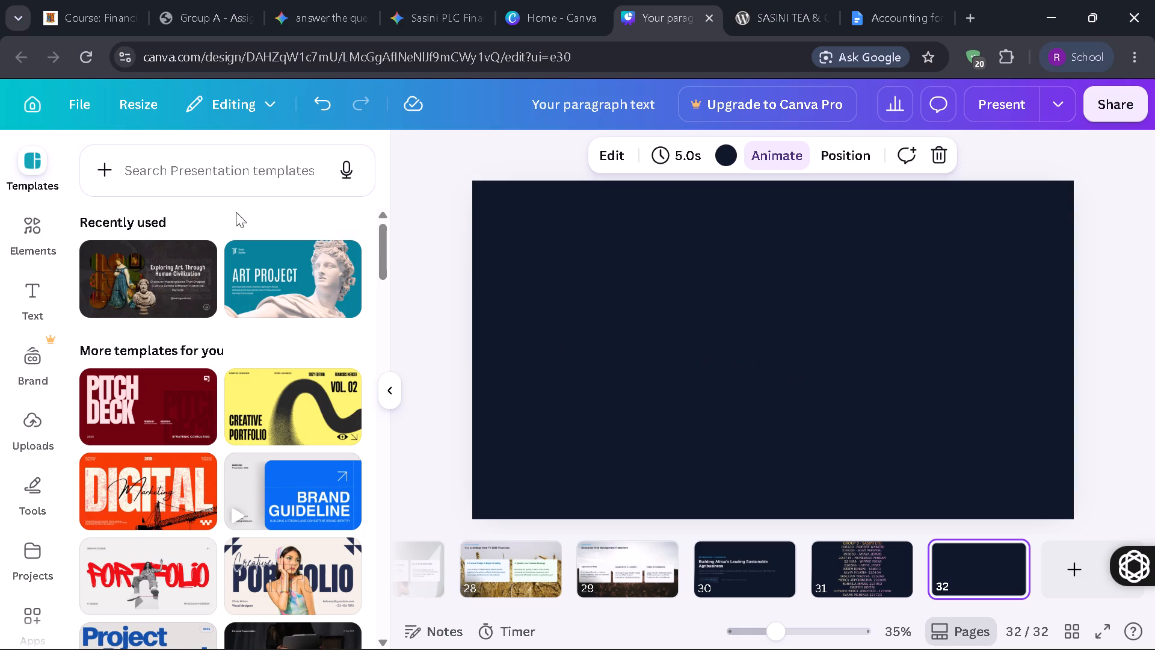
Look through the page editing options for slide 32, including the Decorate tool, layouts and styles.
click(601, 141)
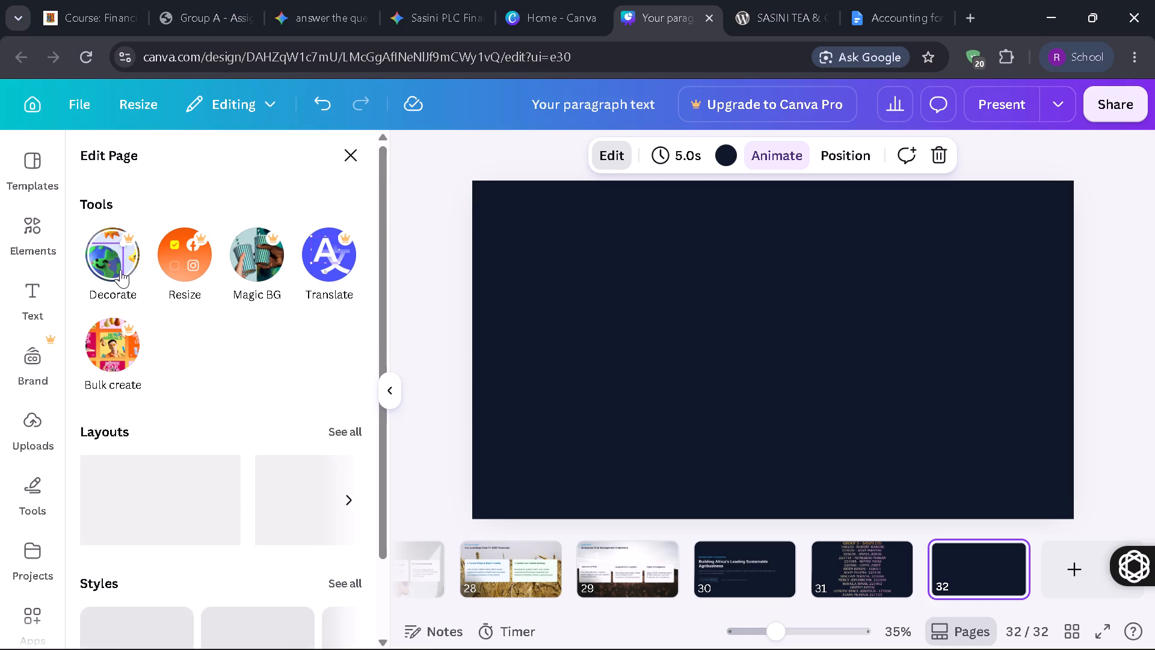
scroll(248, 363, down, 5)
scroll(248, 363, up, 5)
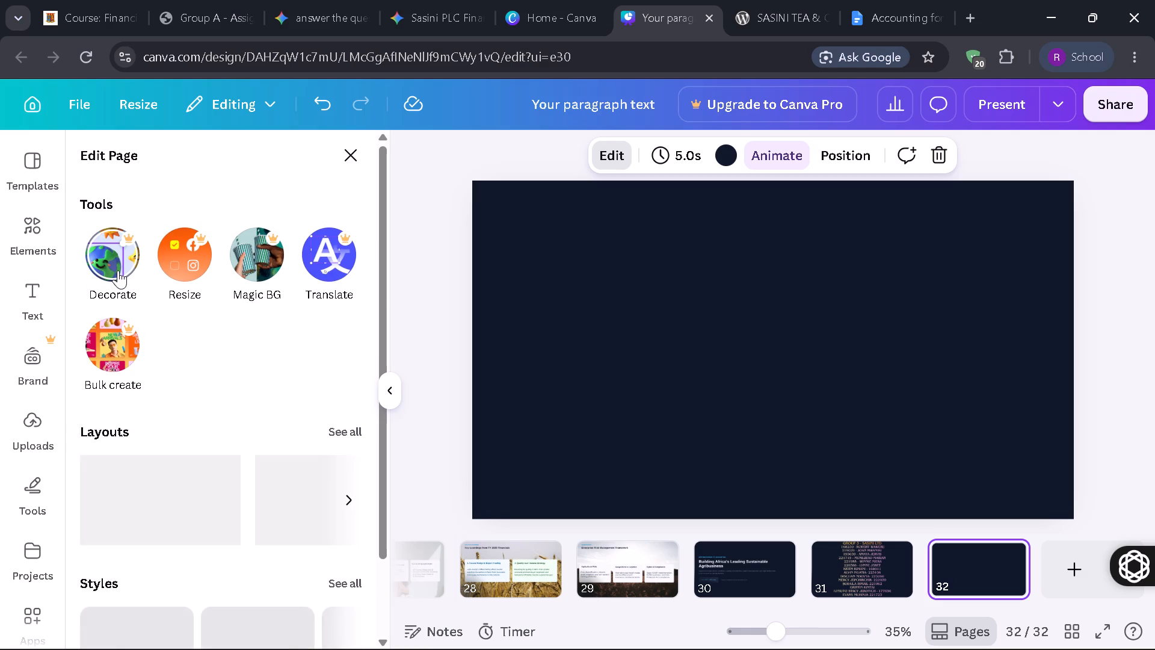
click(118, 270)
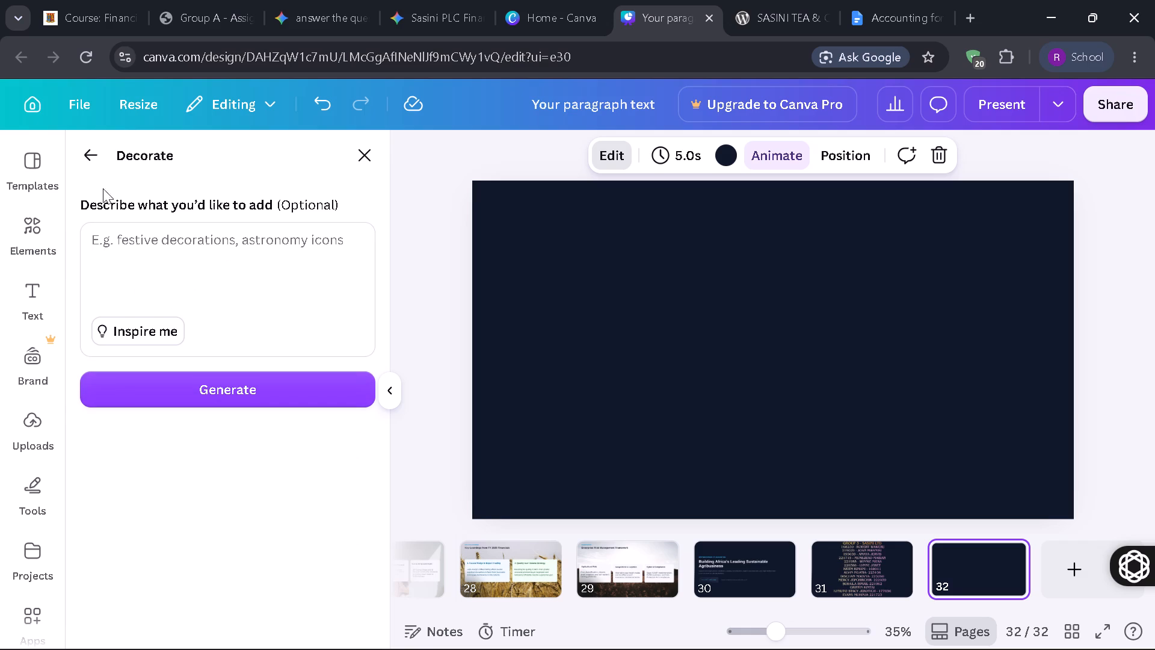
click(90, 153)
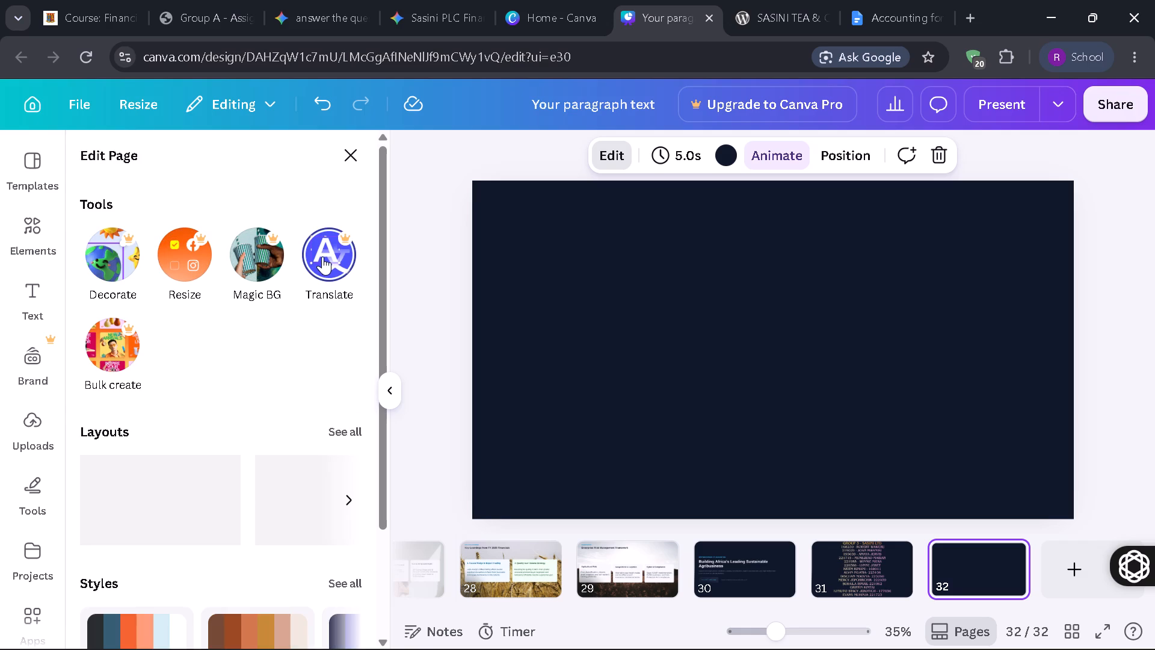
scroll(242, 374, down, 4)
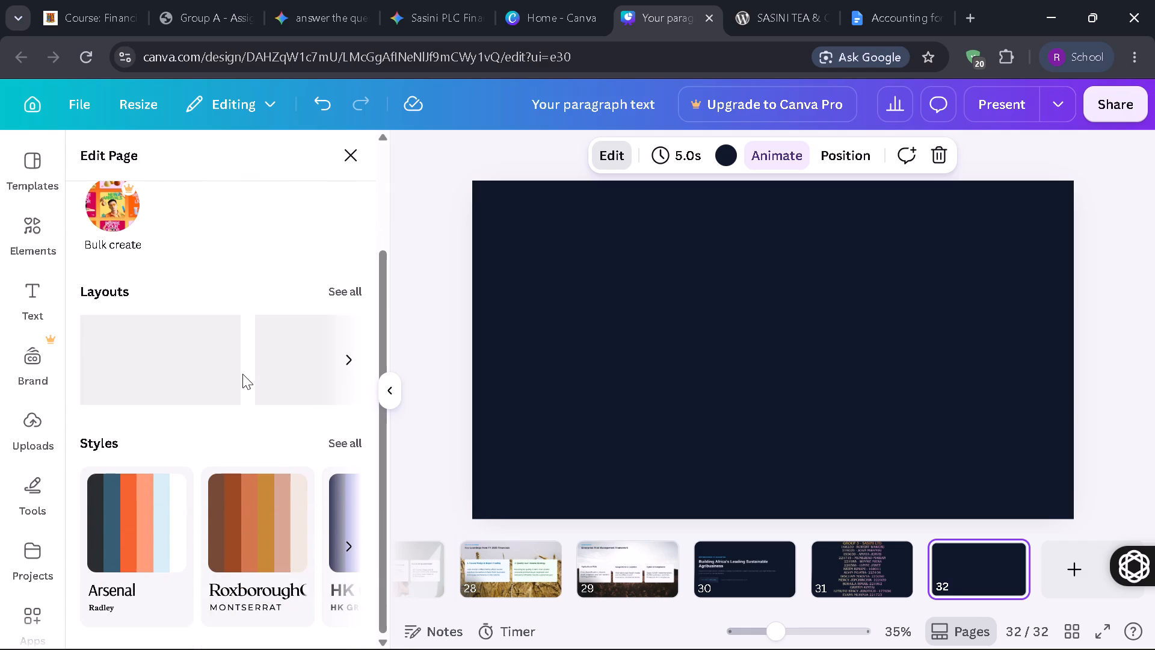
scroll(0, 492, down, 3)
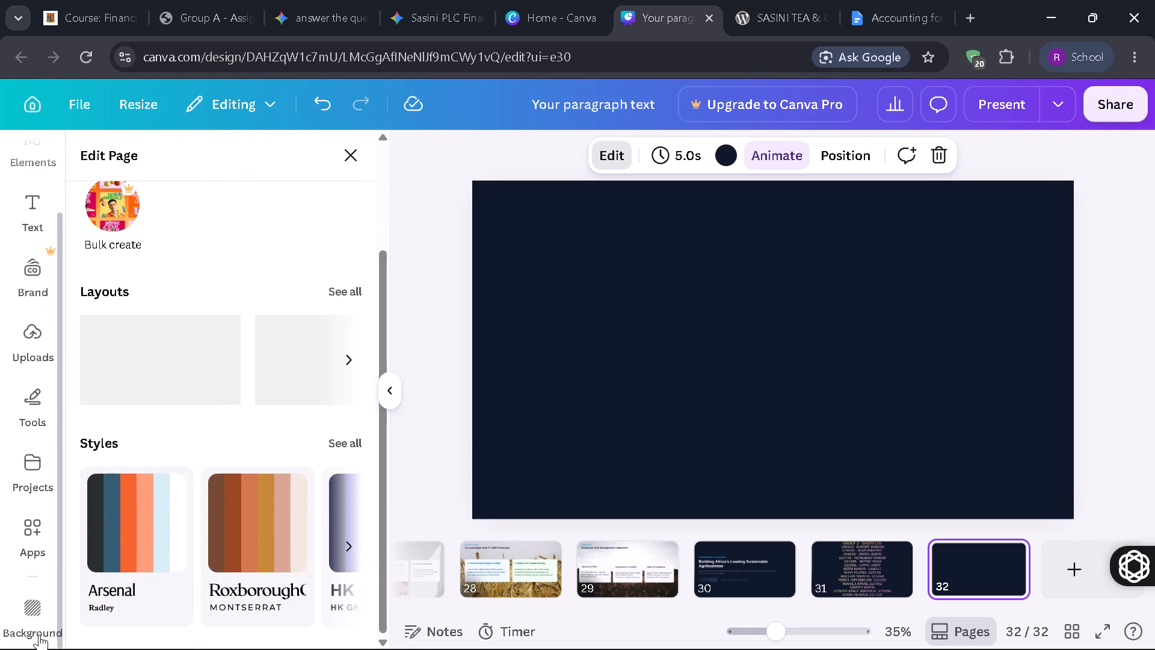
Search the backgrounds for "thanks and goodbye" for the blank slide 32.
click(31, 619)
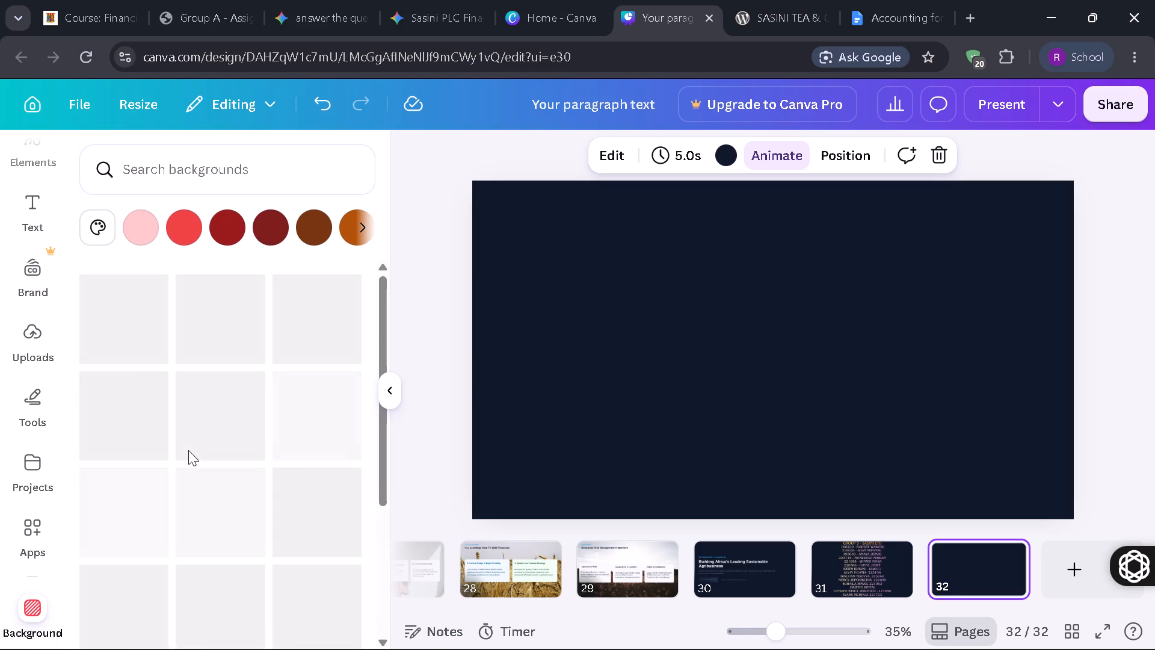
click(212, 178)
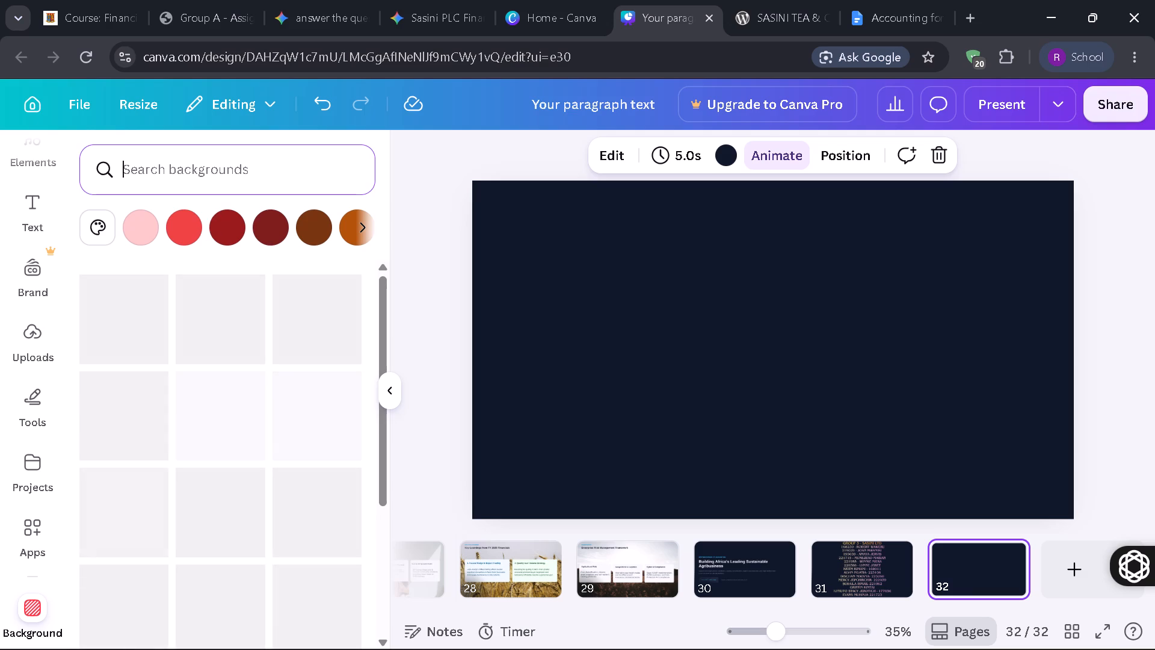
text(thanks and)
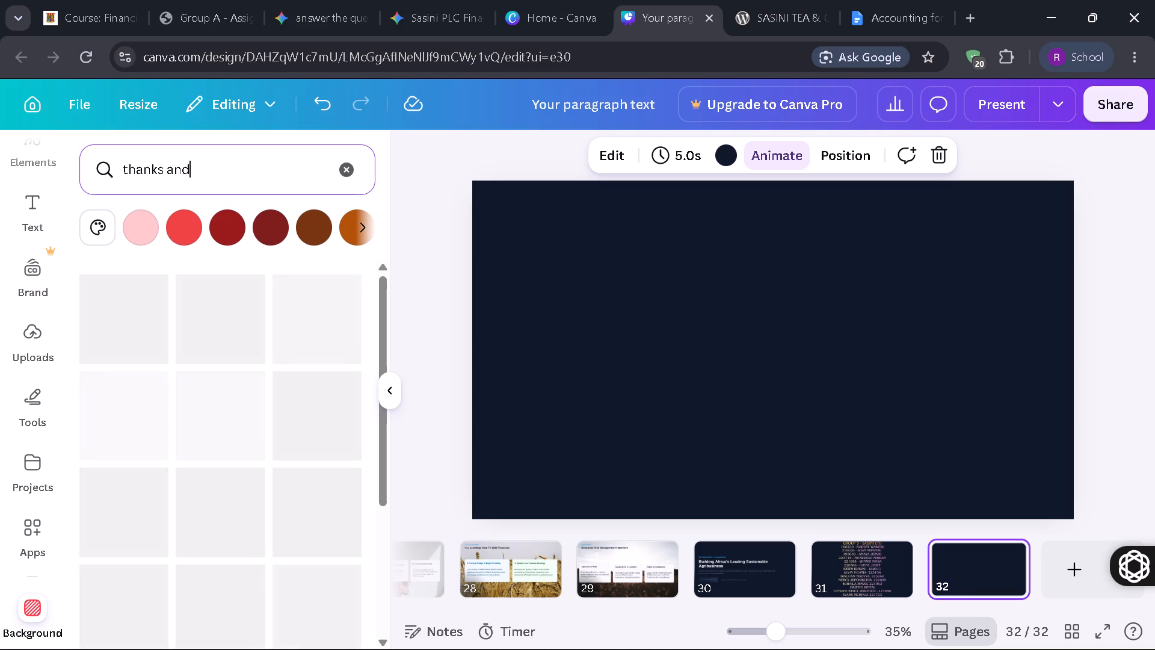
key(space)
text(good)
text(bye)
key(Return)
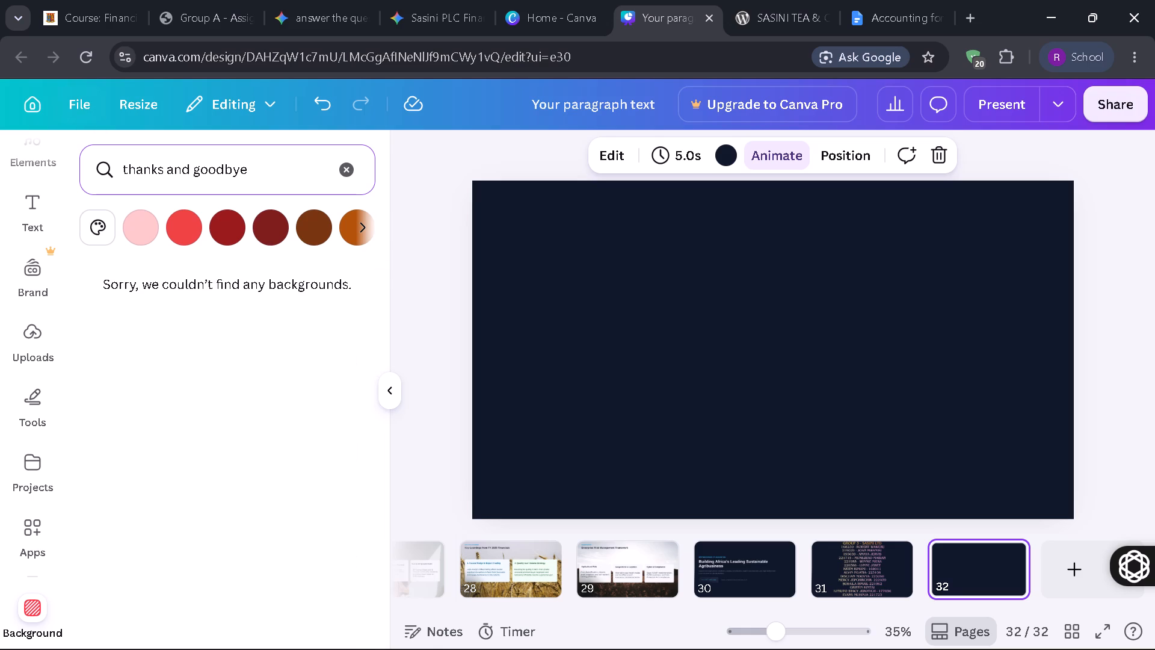
Shorten the background search to "thanks" and run it again.
drag(252, 173, 169, 178)
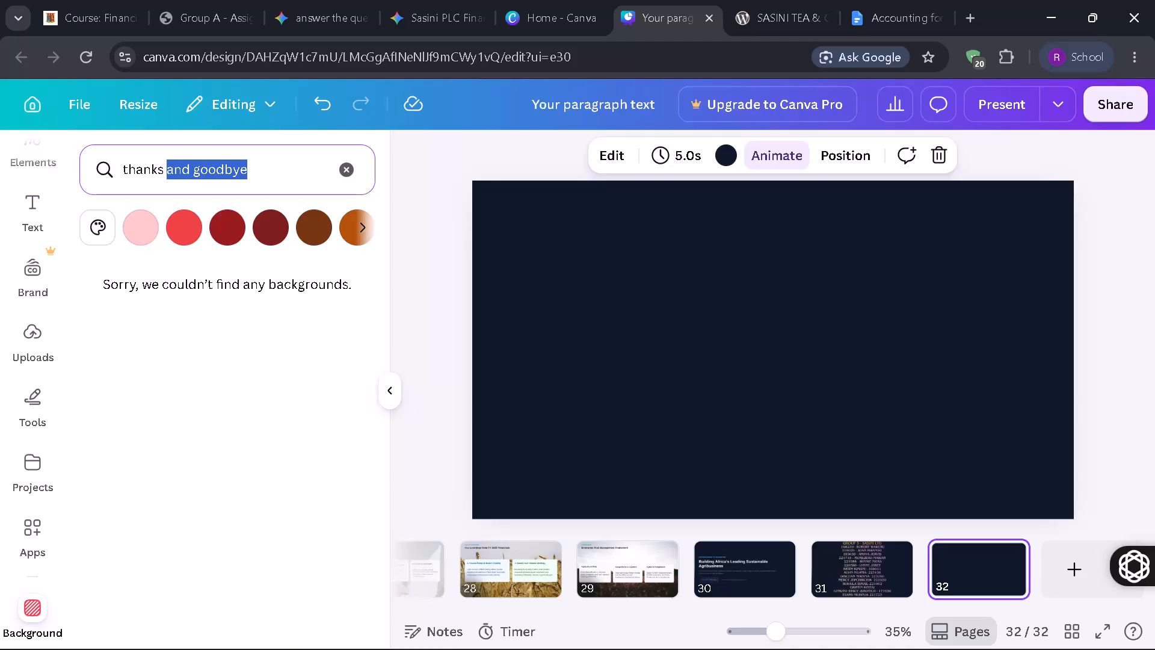
key(BackSpace)
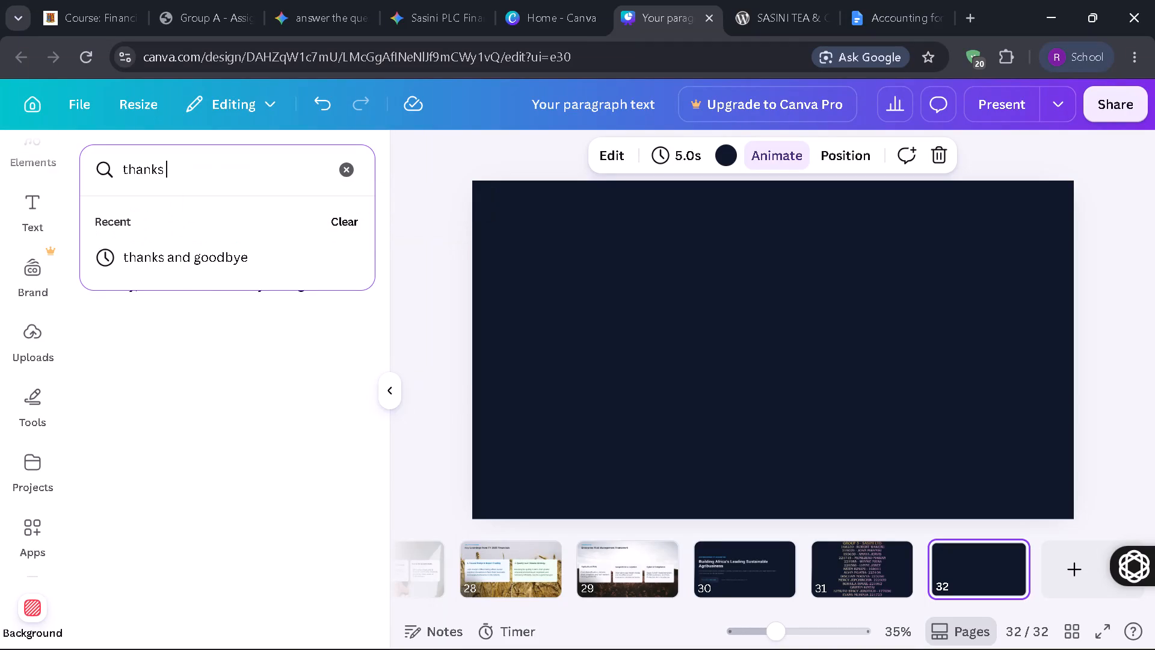
key(BackSpace)
key(Return)
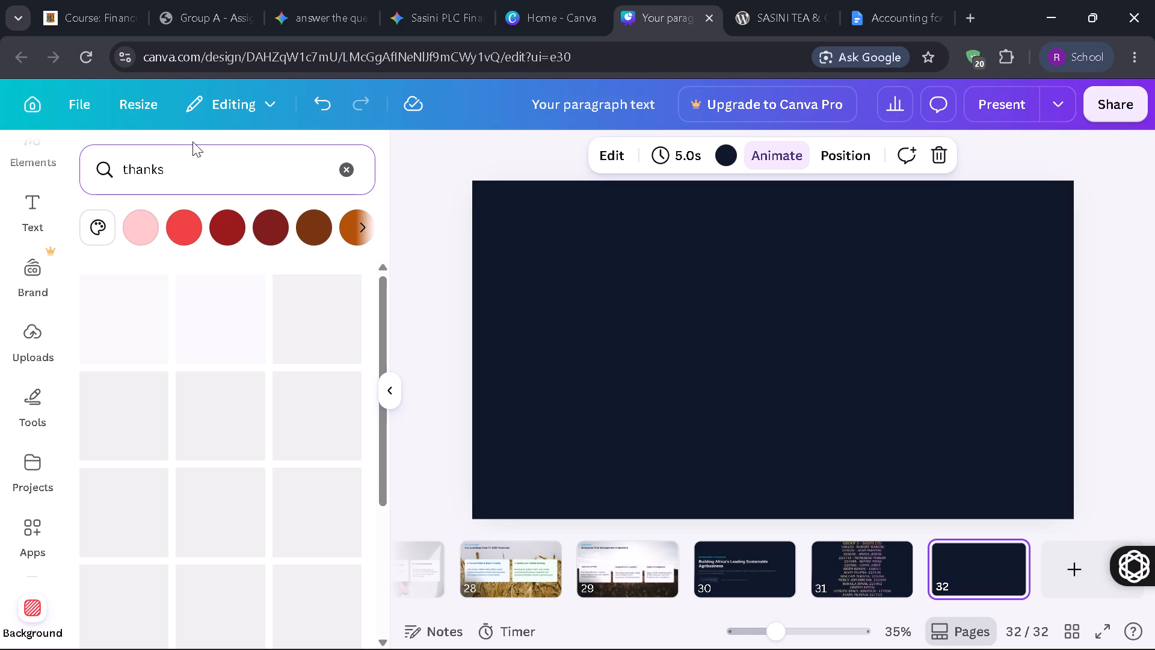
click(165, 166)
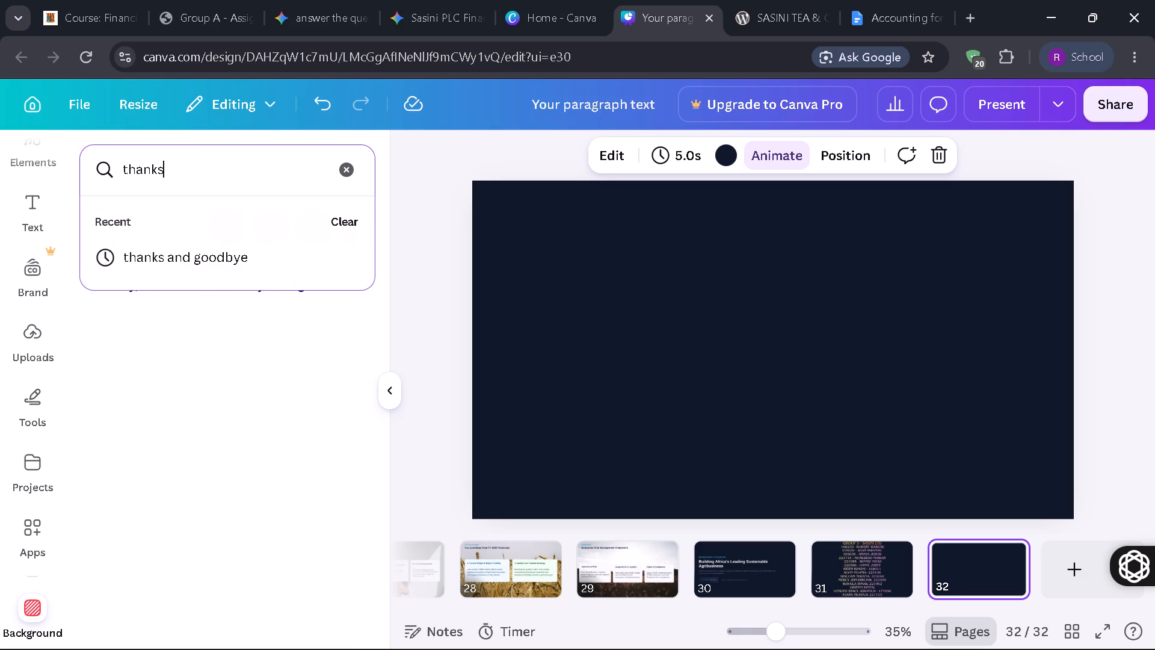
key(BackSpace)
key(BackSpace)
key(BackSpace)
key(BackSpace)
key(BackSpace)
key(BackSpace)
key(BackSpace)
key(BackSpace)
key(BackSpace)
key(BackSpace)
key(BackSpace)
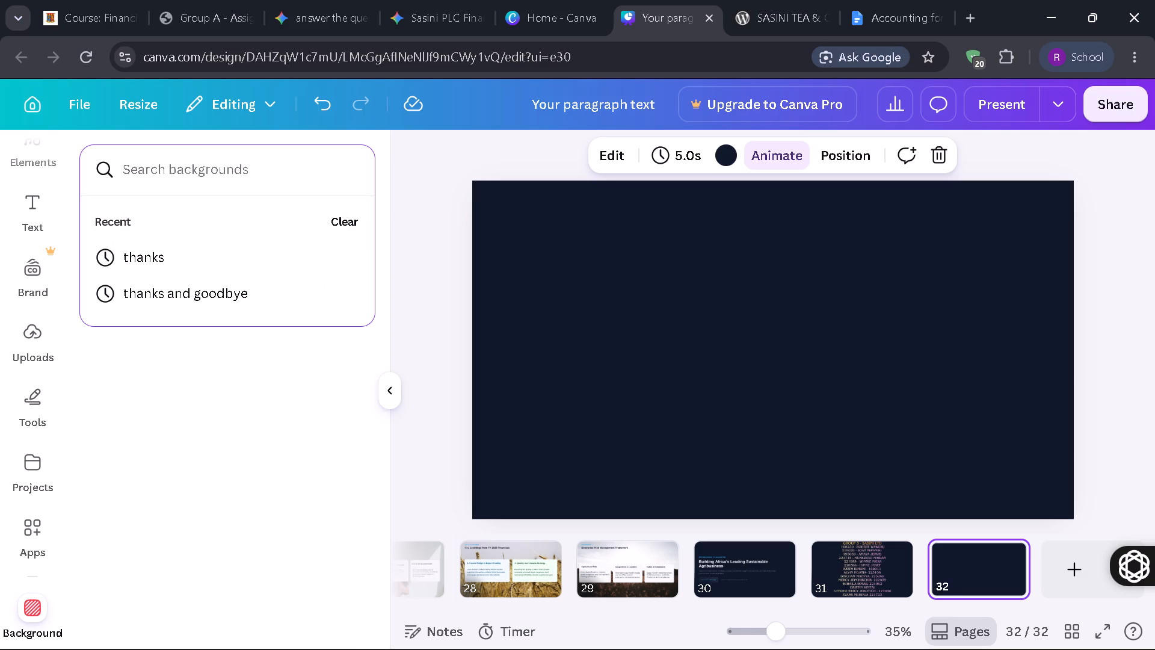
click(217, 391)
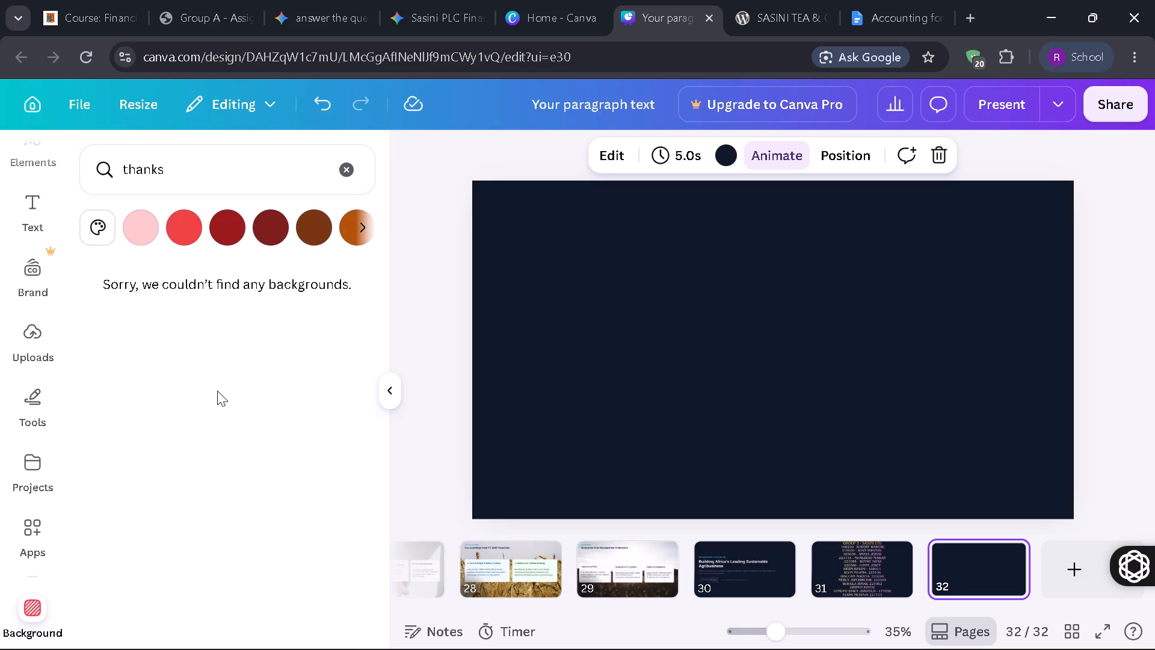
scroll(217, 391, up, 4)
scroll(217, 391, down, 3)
Look through the design colours and the default solid and gradient colours available as a background for slide 32.
click(103, 231)
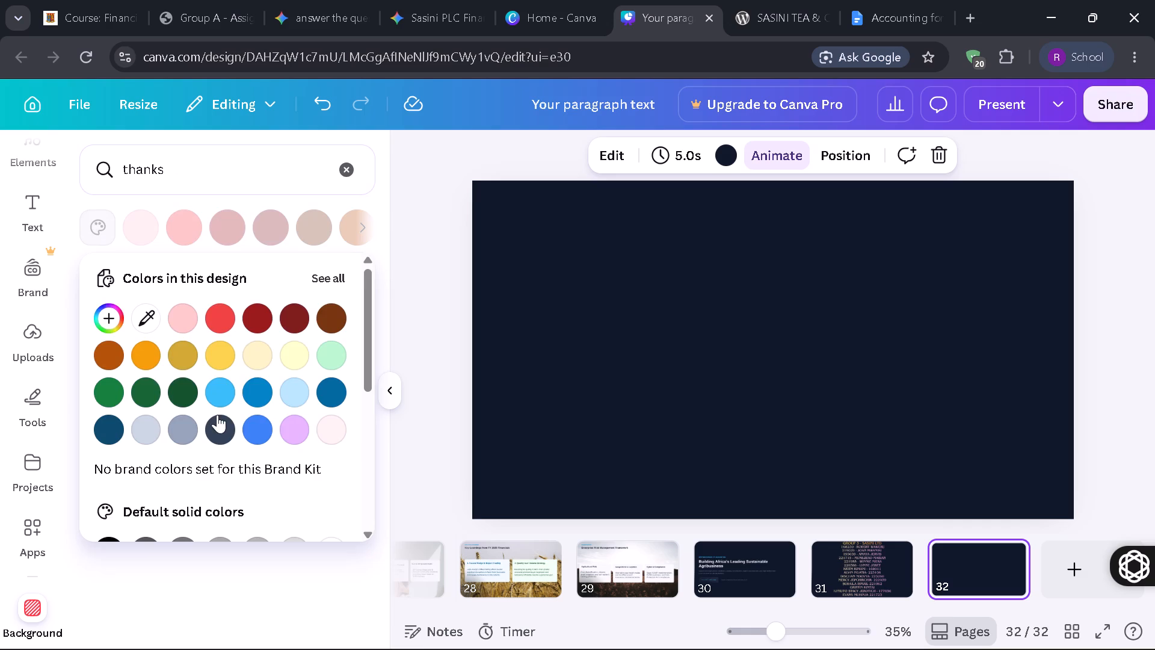
scroll(217, 415, down, 8)
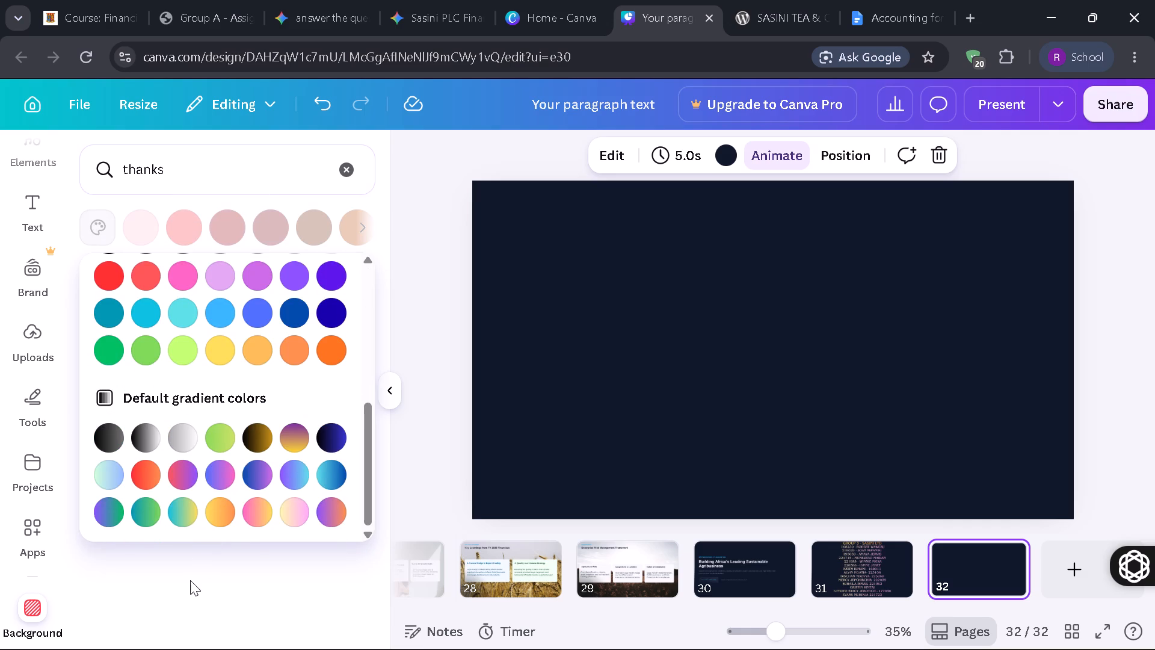
click(190, 580)
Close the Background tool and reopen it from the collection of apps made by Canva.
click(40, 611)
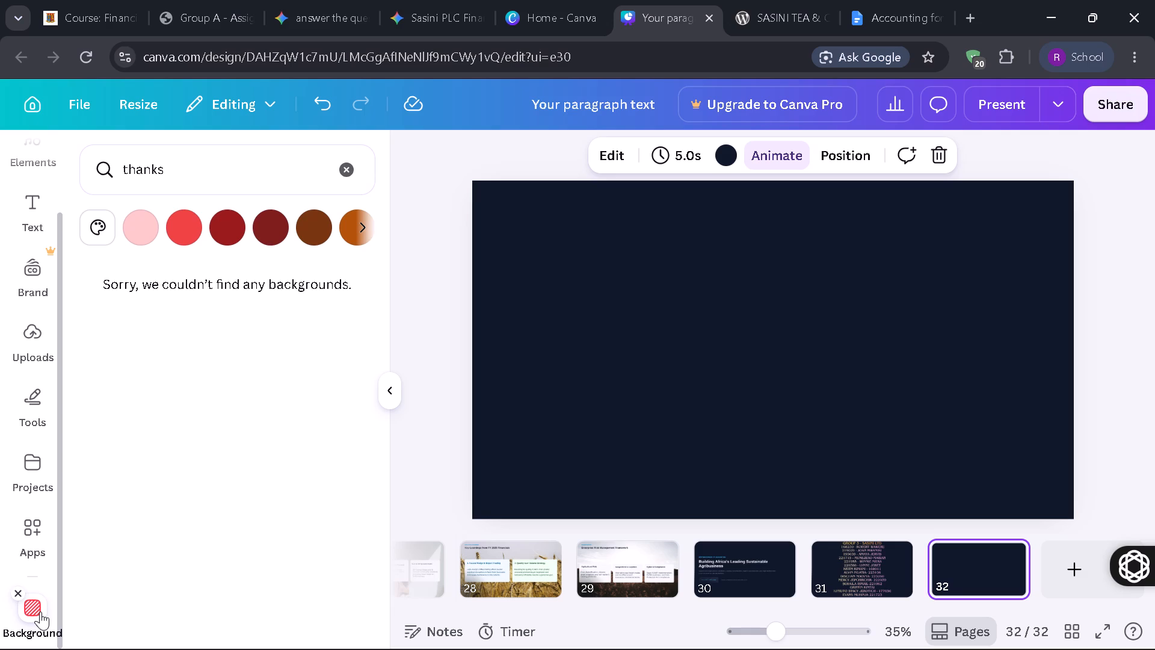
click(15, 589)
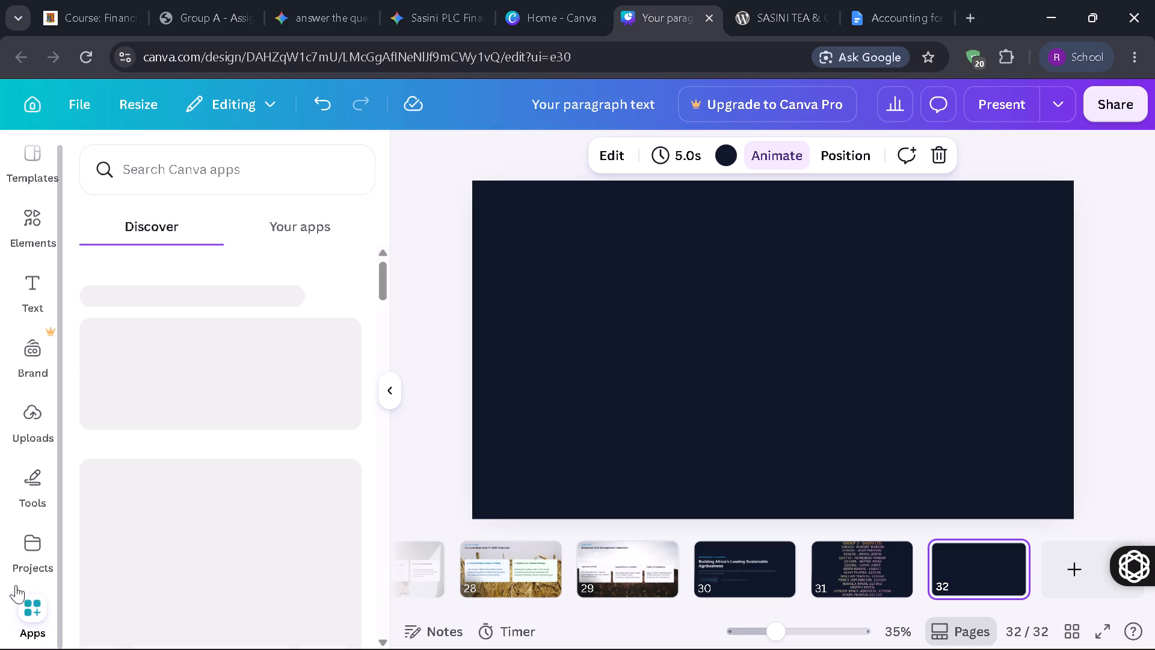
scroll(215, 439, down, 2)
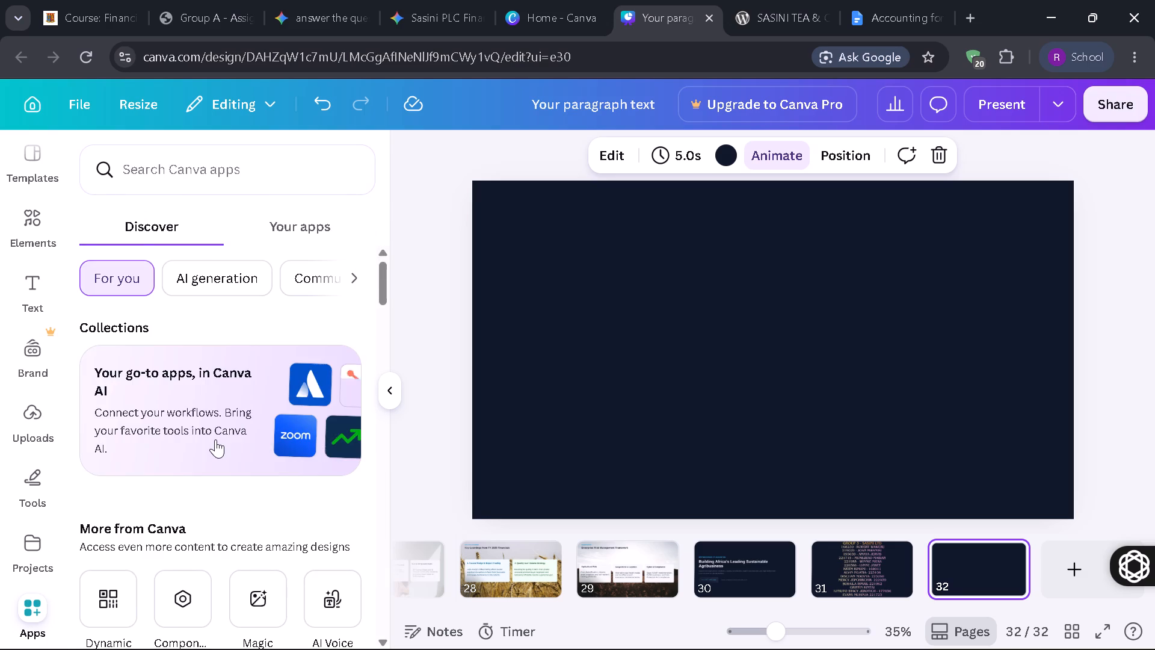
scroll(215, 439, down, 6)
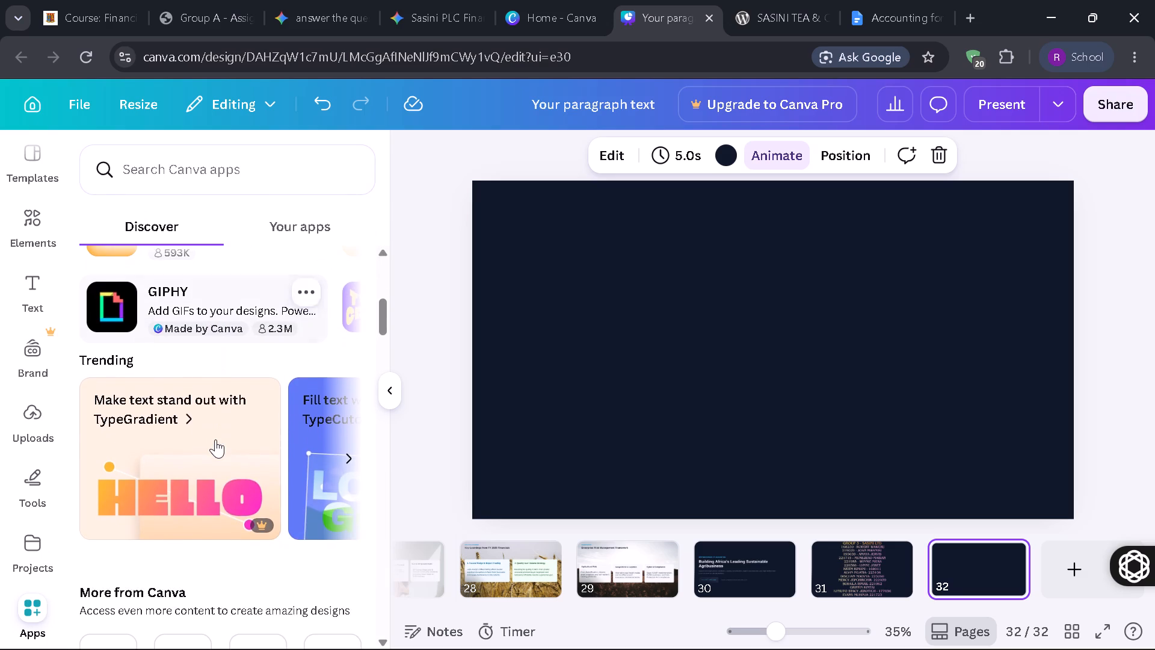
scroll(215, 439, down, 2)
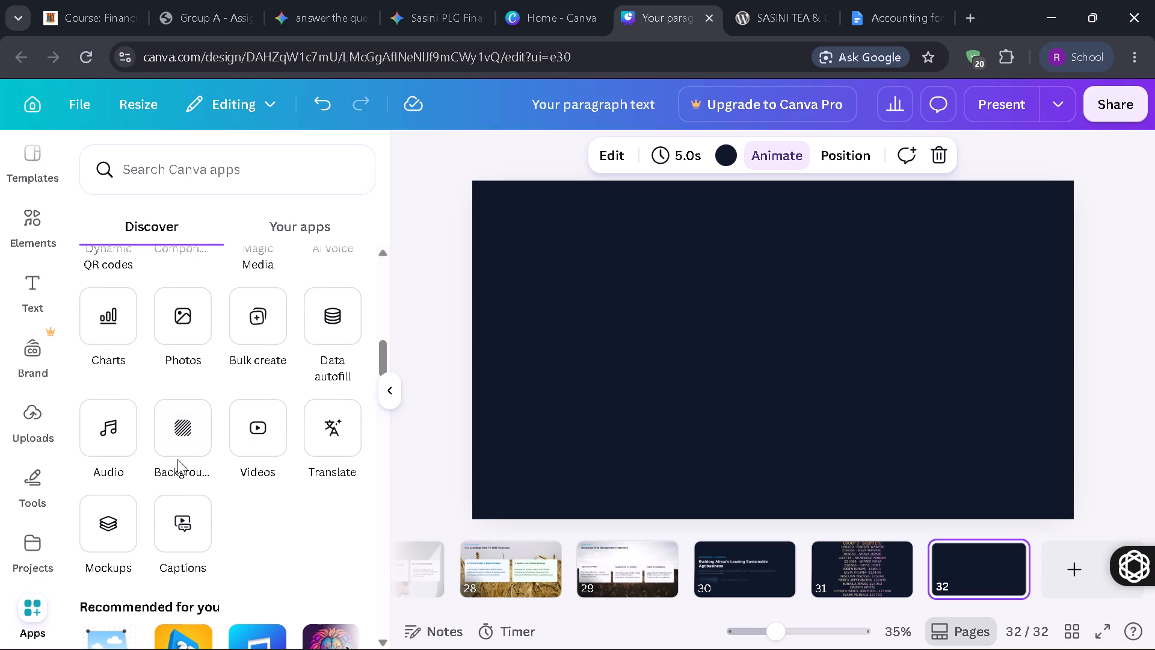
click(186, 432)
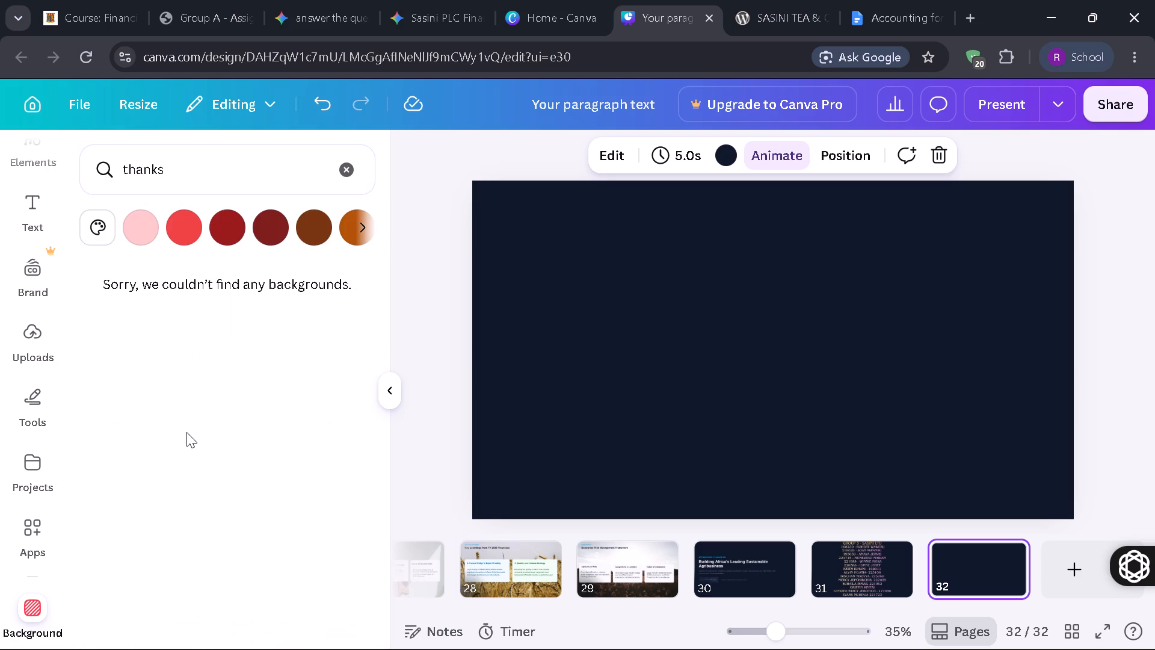
Clear the "thanks" background search and browse all background images for one that suits the closing slide.
scroll(186, 432, up, 4)
scroll(288, 200, left, 3)
click(341, 173)
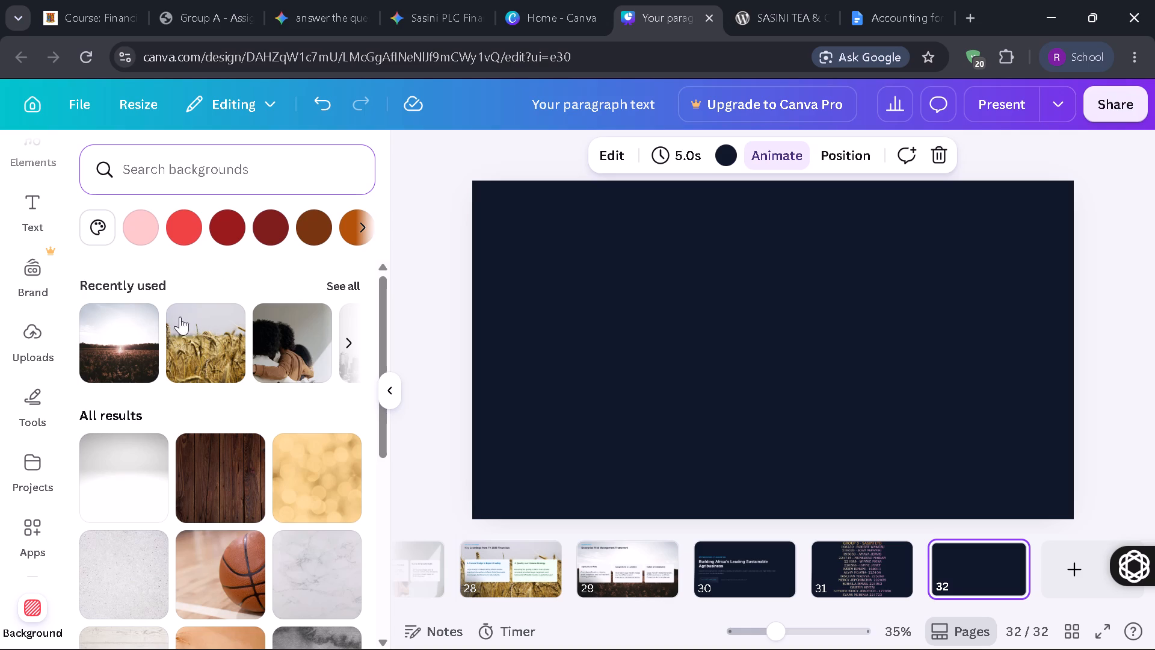
scroll(206, 411, down, 7)
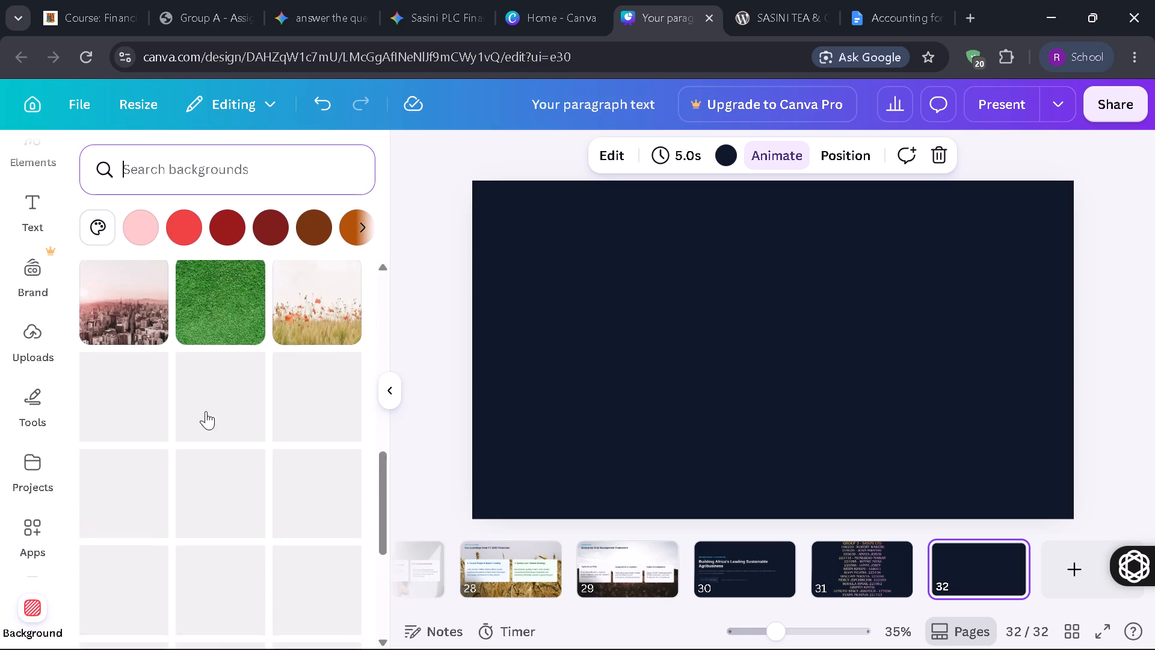
scroll(206, 411, down, 5)
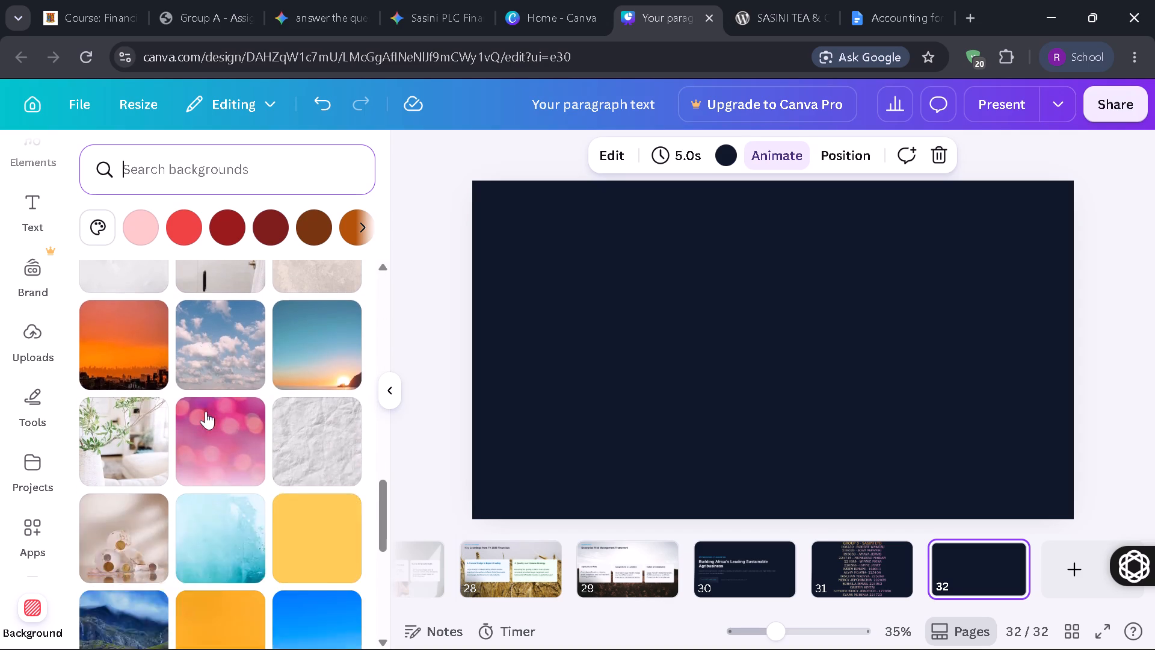
scroll(206, 411, down, 5)
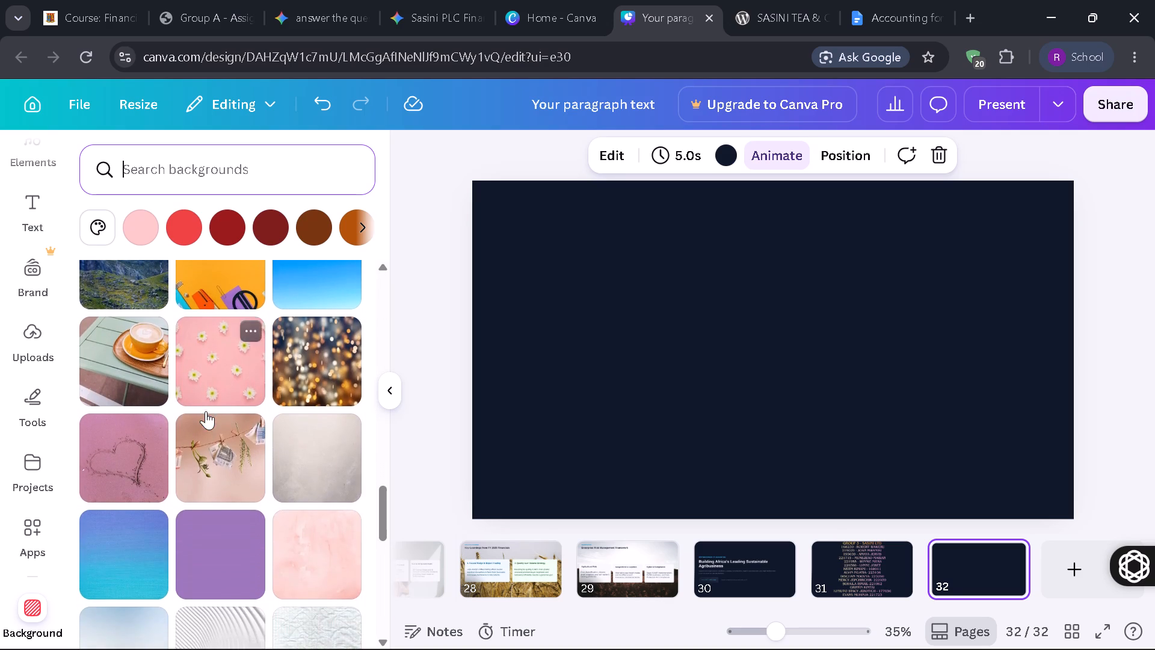
scroll(206, 411, down, 10)
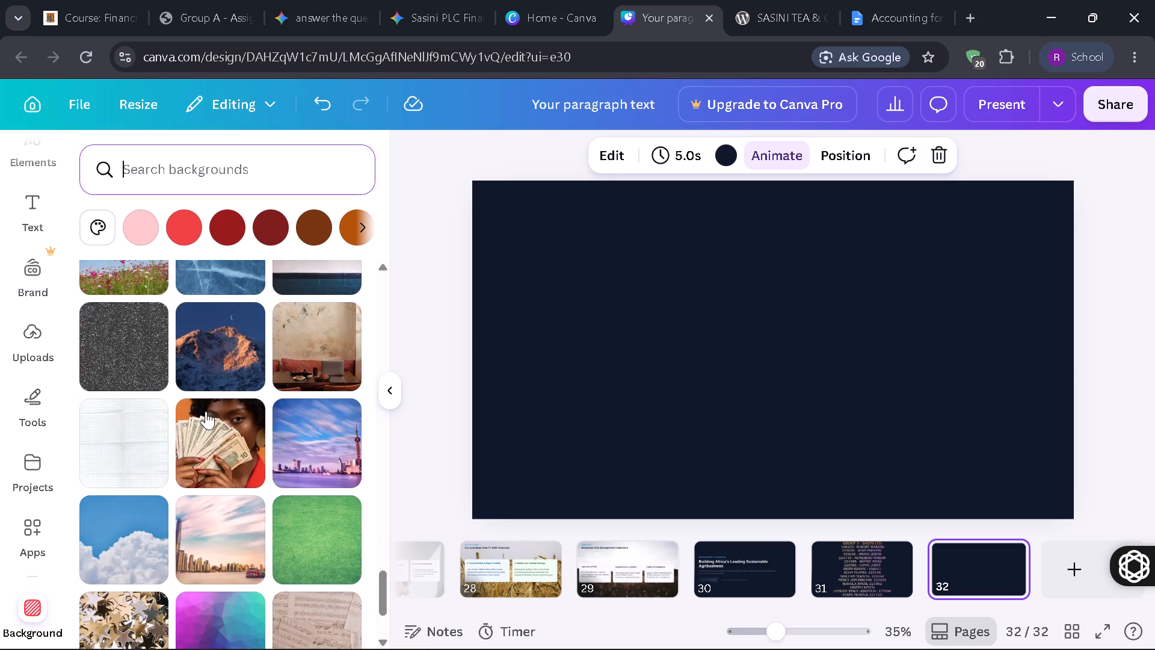
scroll(206, 411, down, 6)
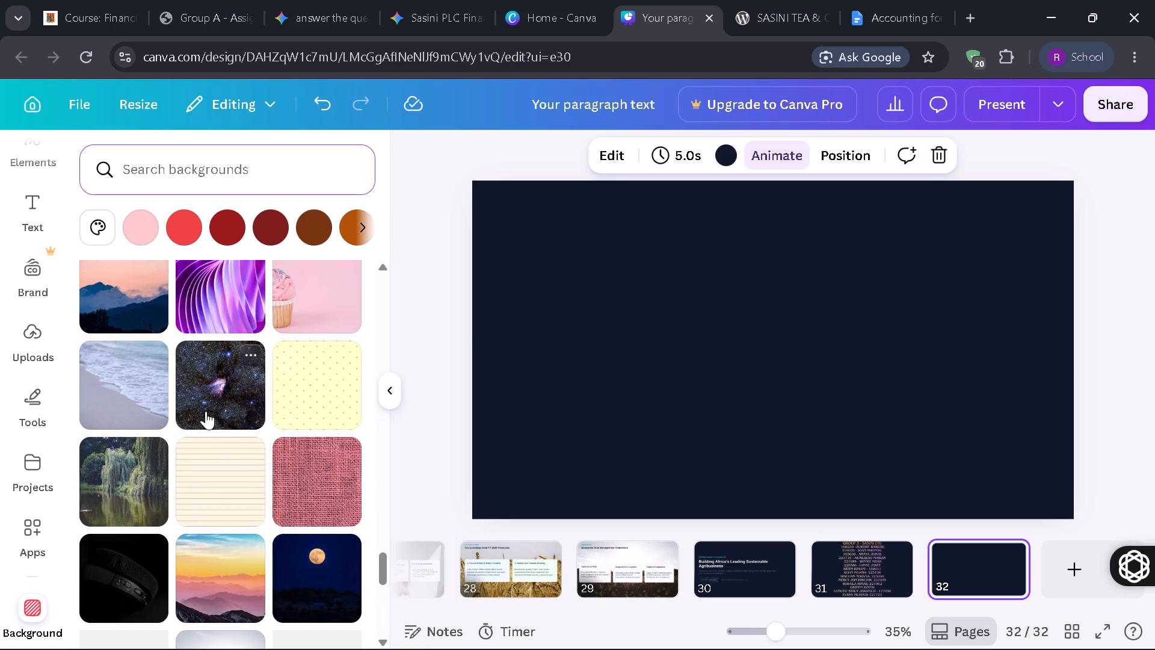
Search the backgrounds for "thanks" again.
text(thanks)
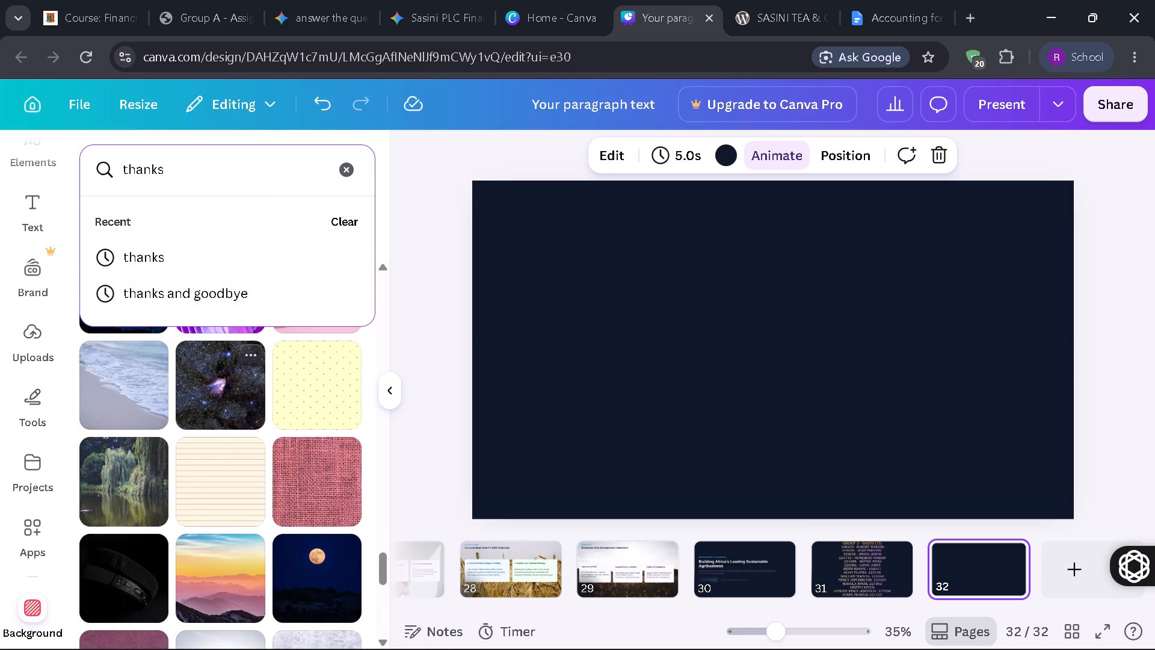
key(Return)
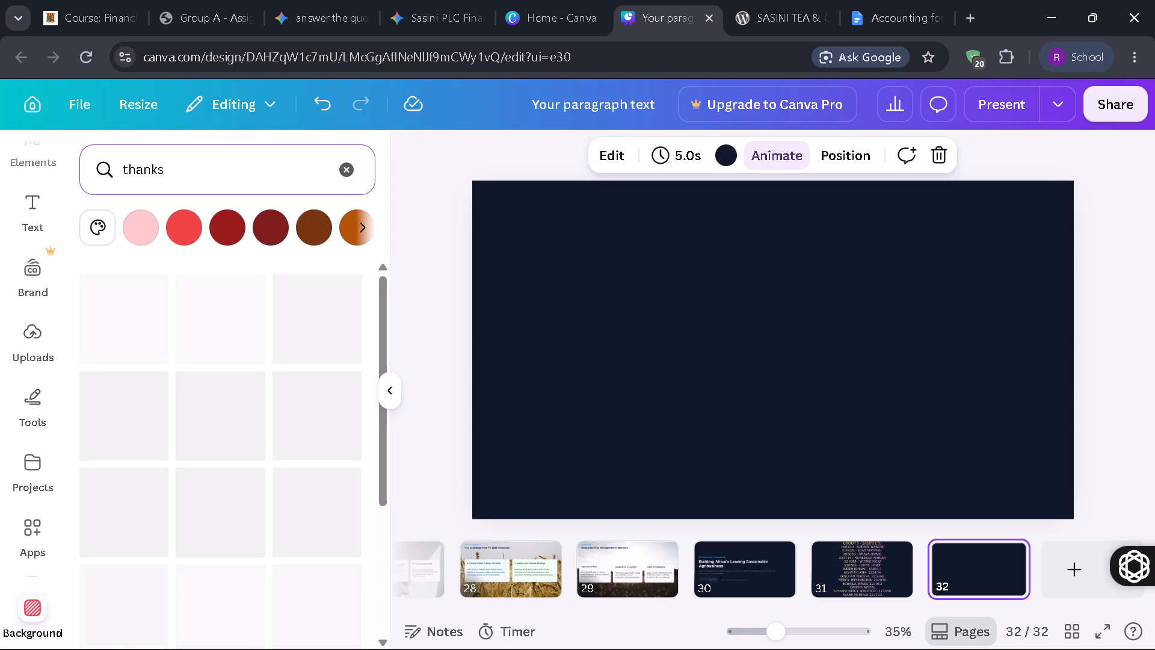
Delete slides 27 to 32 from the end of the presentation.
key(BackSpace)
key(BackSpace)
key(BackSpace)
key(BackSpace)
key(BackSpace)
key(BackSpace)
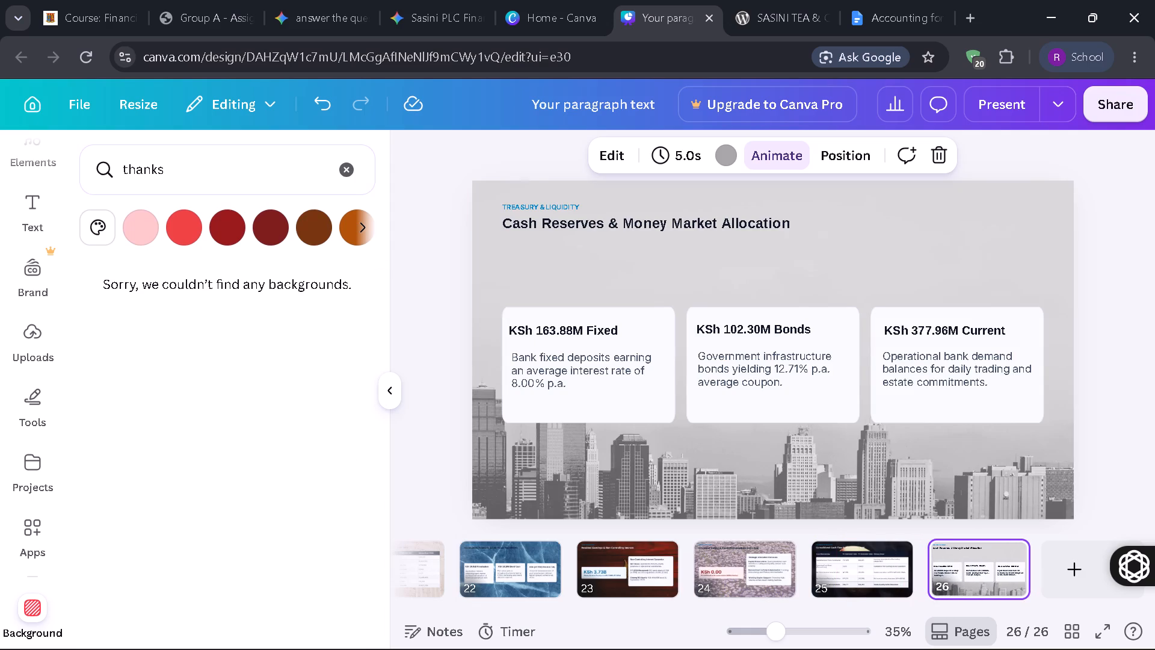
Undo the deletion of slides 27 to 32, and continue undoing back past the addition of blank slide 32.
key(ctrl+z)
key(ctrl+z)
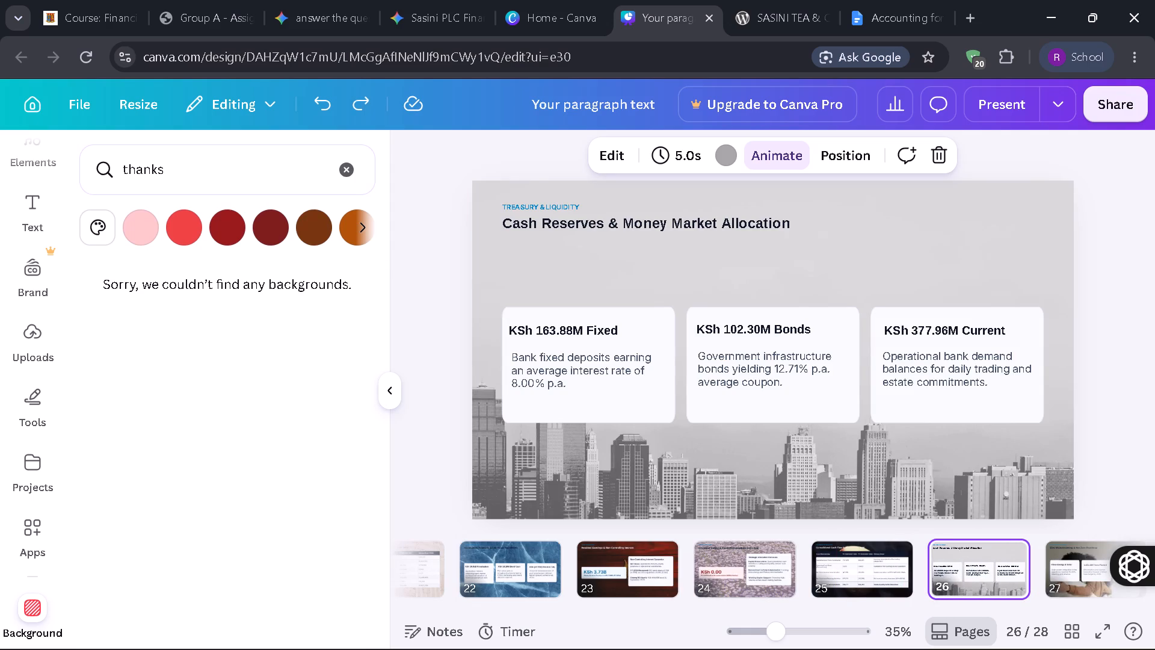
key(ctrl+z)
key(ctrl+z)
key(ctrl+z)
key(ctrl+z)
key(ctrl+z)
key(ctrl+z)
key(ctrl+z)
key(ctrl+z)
Add a new blank slide 32 at the end of the presentation.
scroll(674, 581, left, 4)
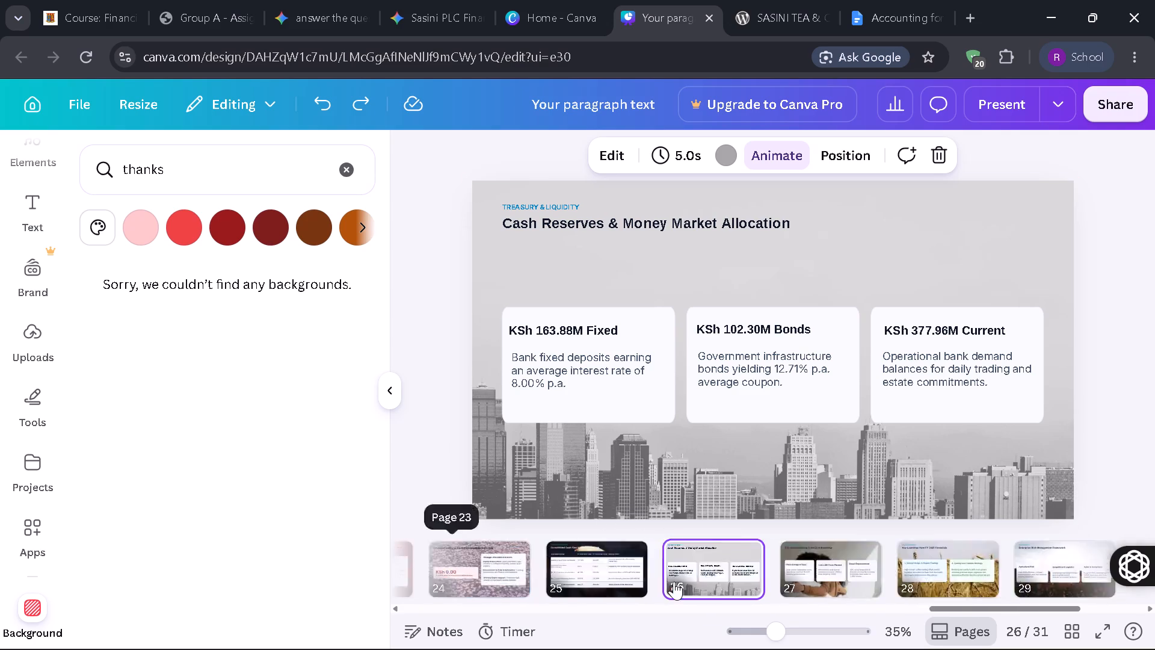
scroll(674, 581, left, 3)
click(1071, 583)
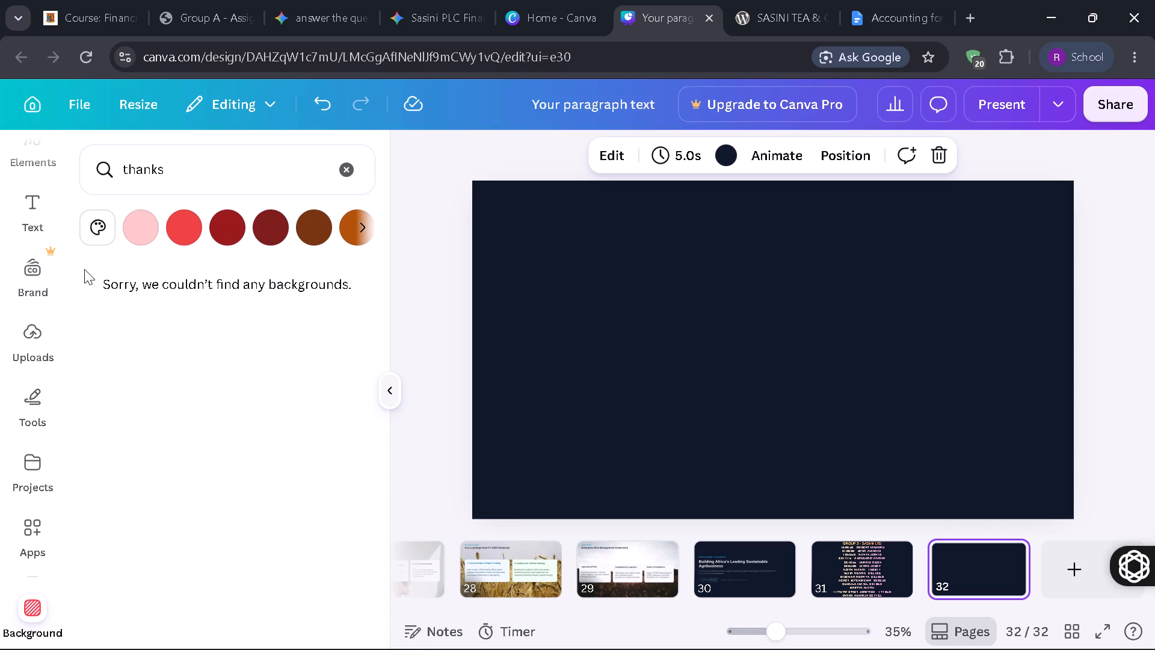
Clear the background search and apply the photo of two businesspeople climbing outdoor steps as slide 32's background.
click(351, 166)
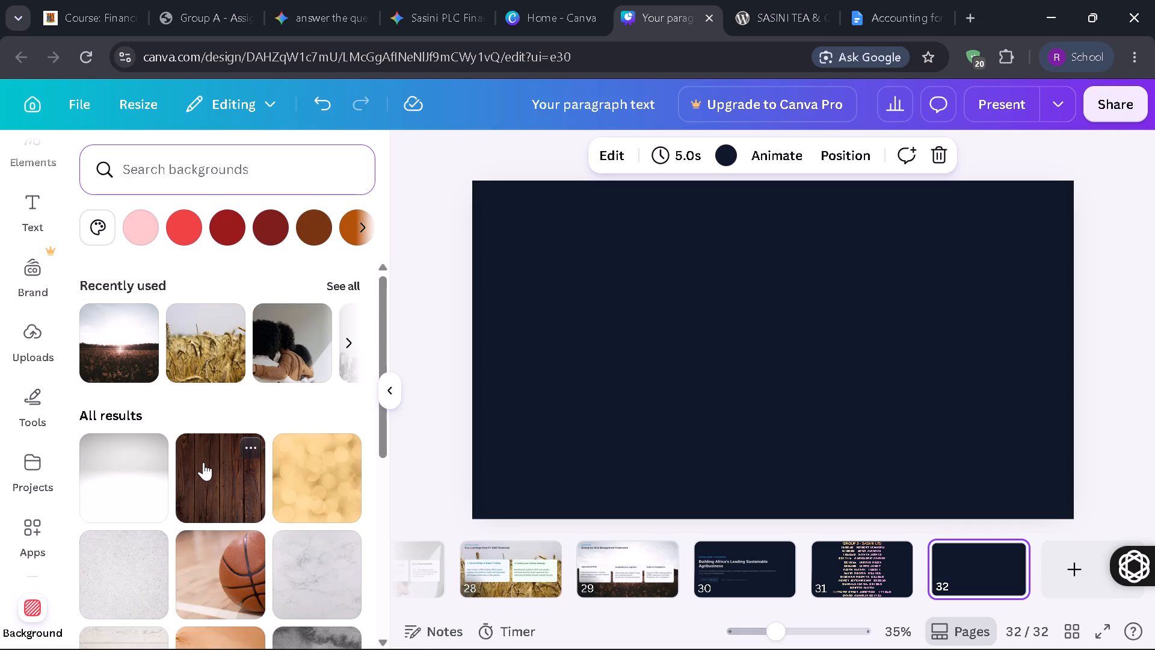
scroll(203, 462, down, 8)
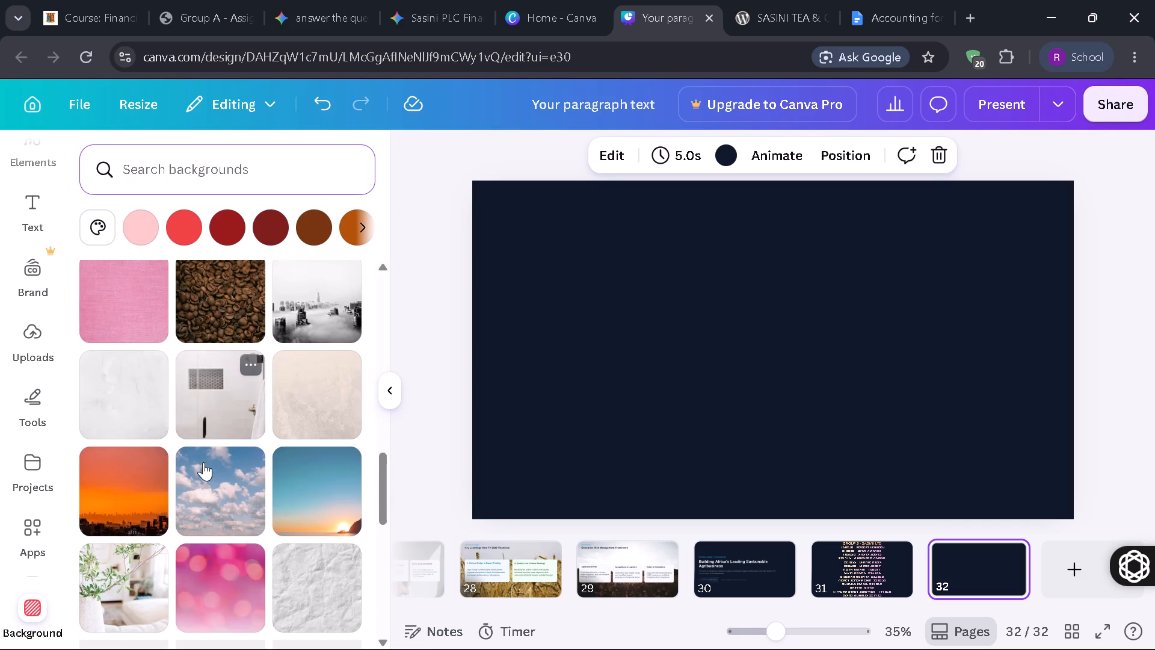
scroll(203, 462, down, 9)
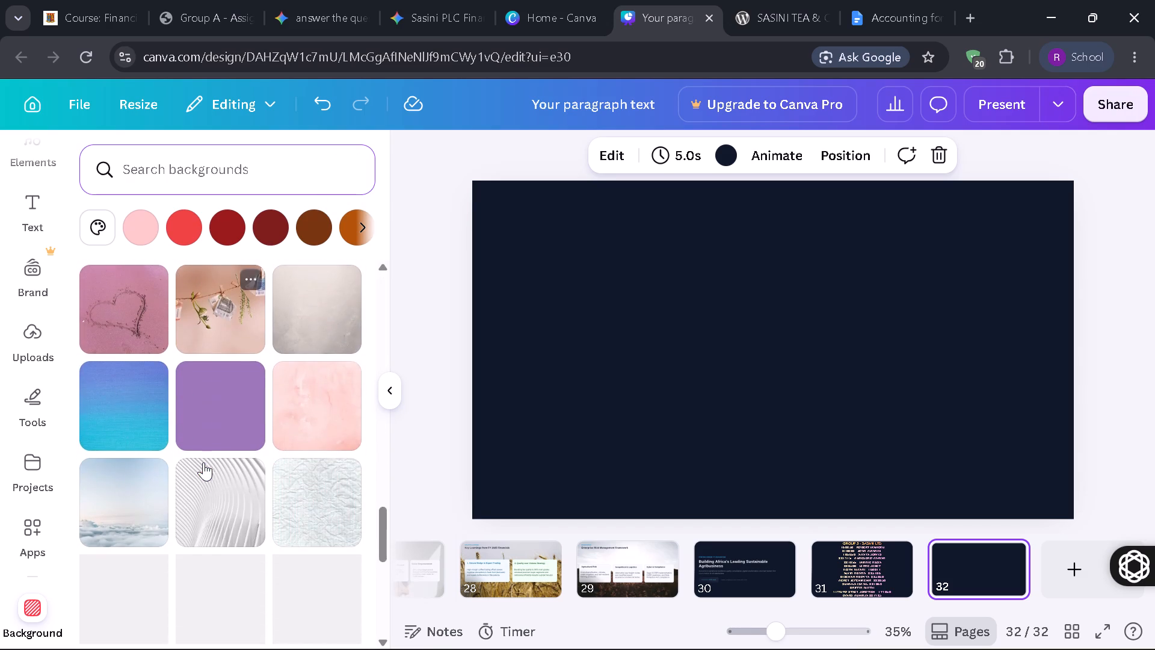
scroll(203, 462, down, 3)
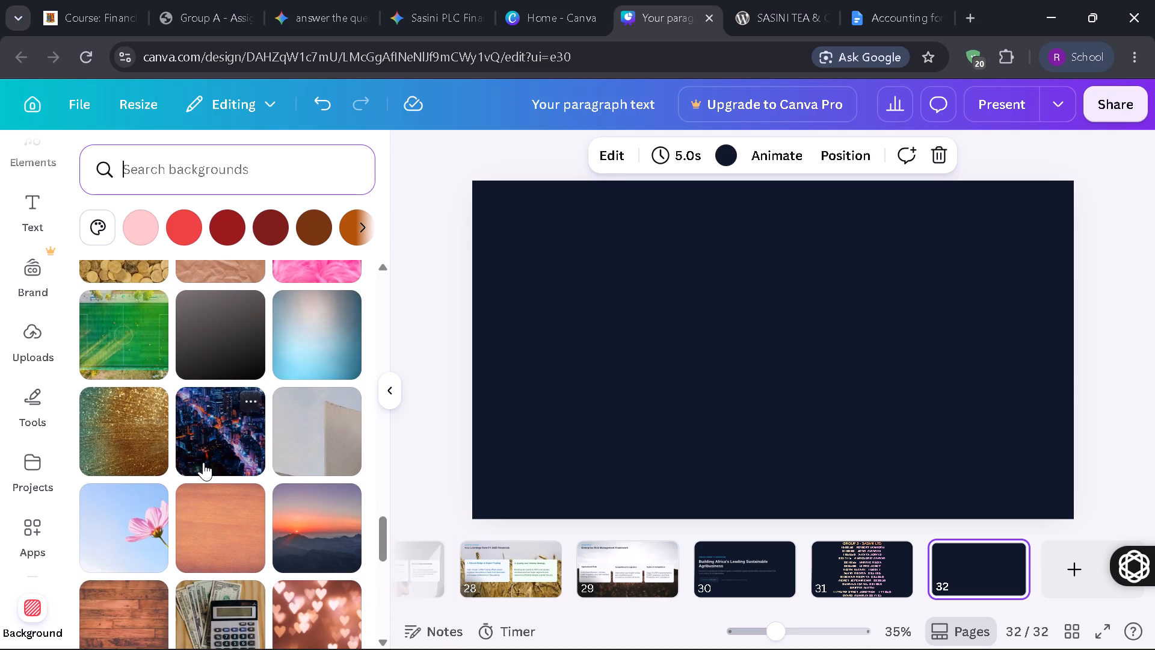
scroll(203, 462, down, 6)
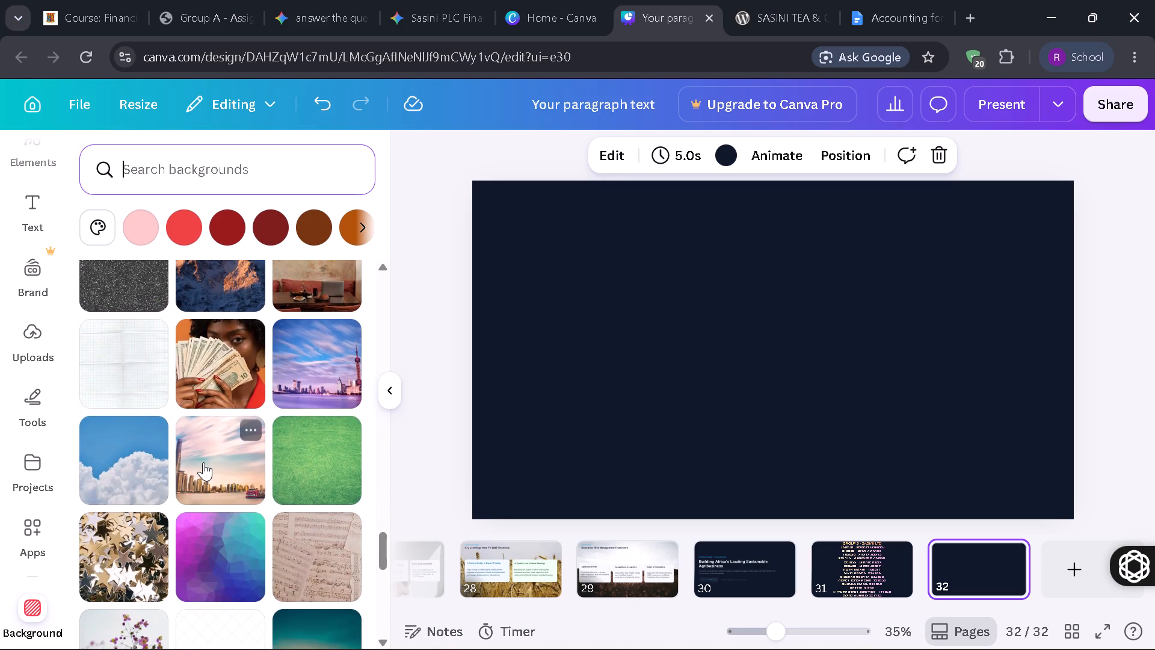
scroll(203, 462, down, 3)
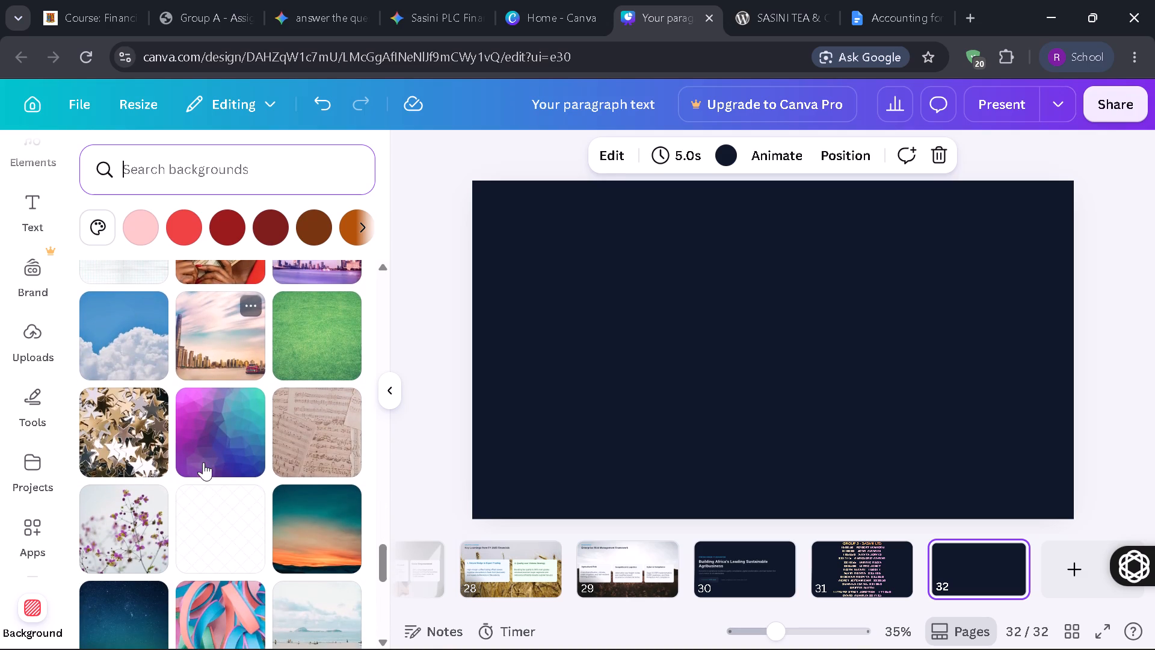
scroll(203, 462, down, 9)
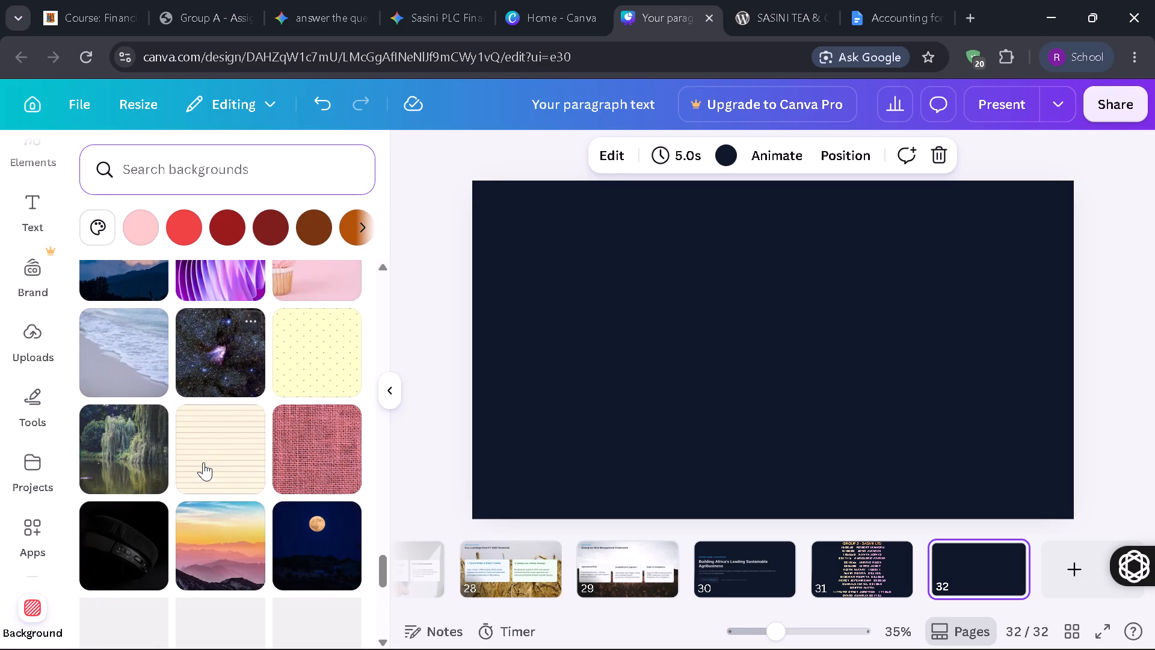
scroll(203, 462, down, 8)
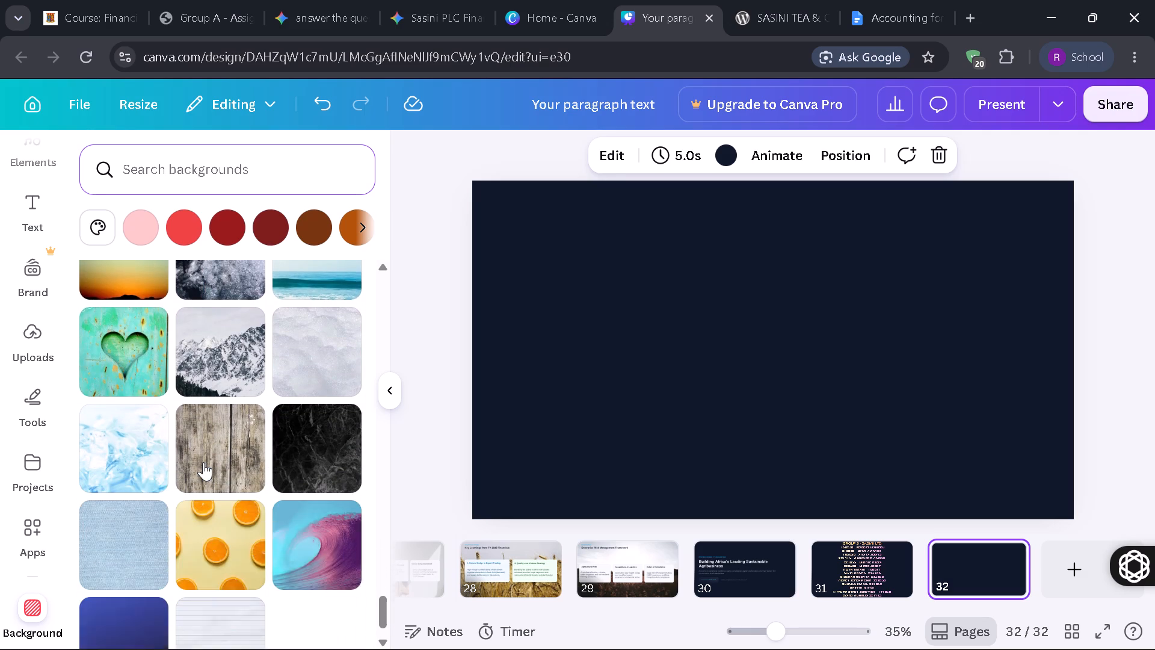
scroll(203, 462, down, 6)
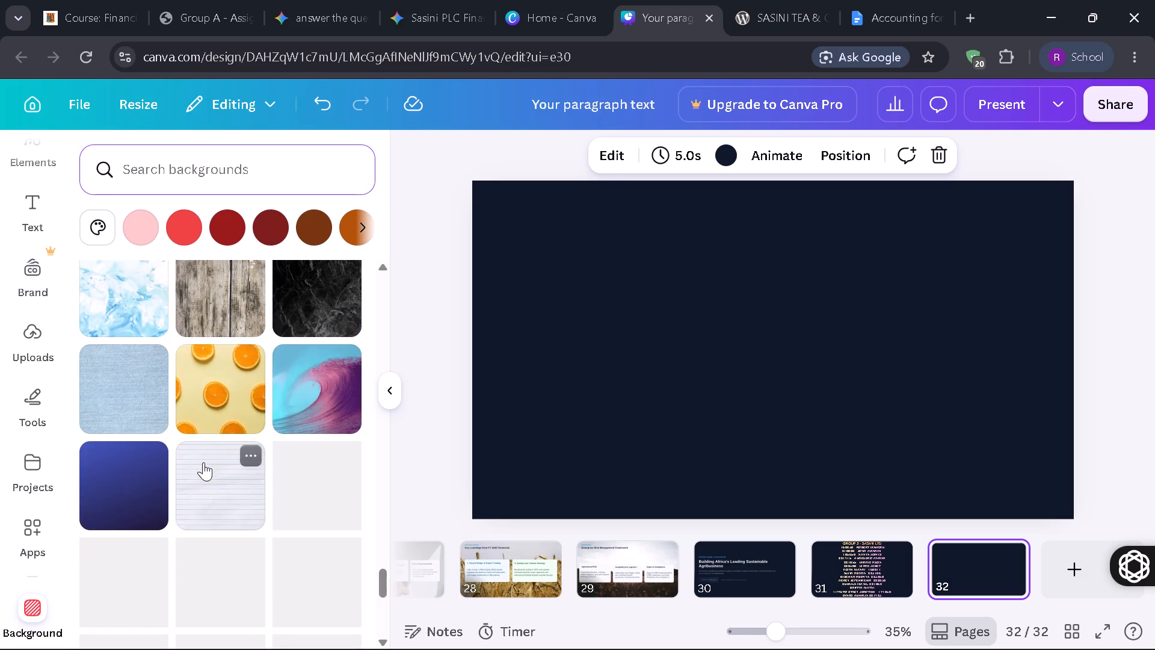
scroll(203, 462, down, 3)
scroll(203, 462, up, 5)
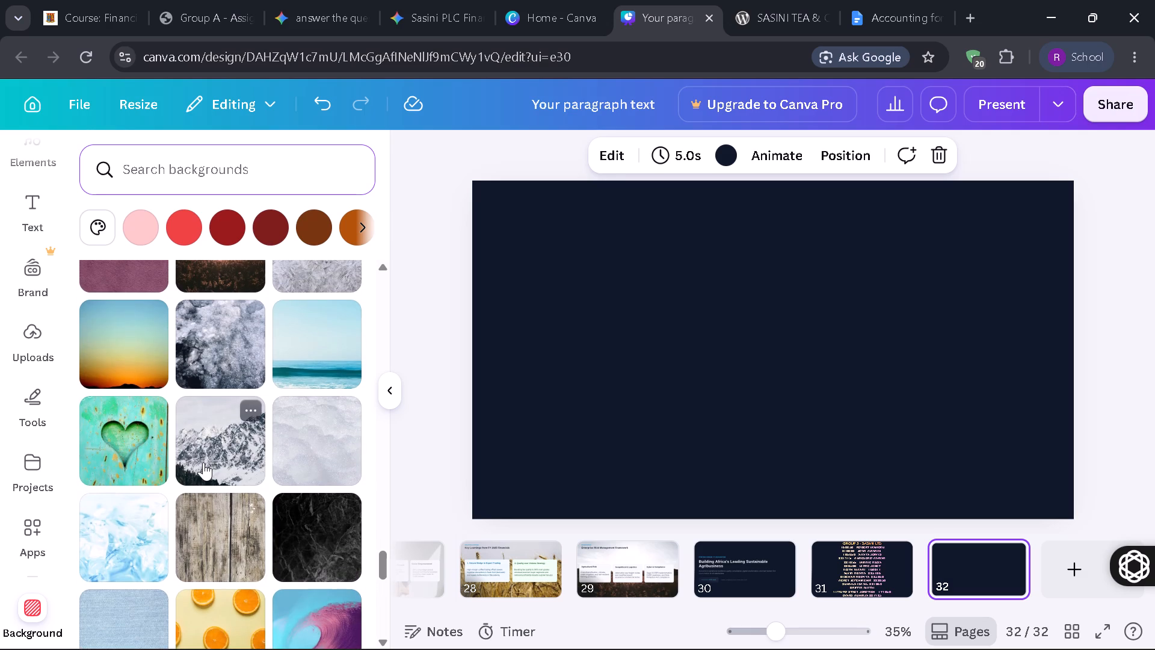
scroll(203, 462, down, 6)
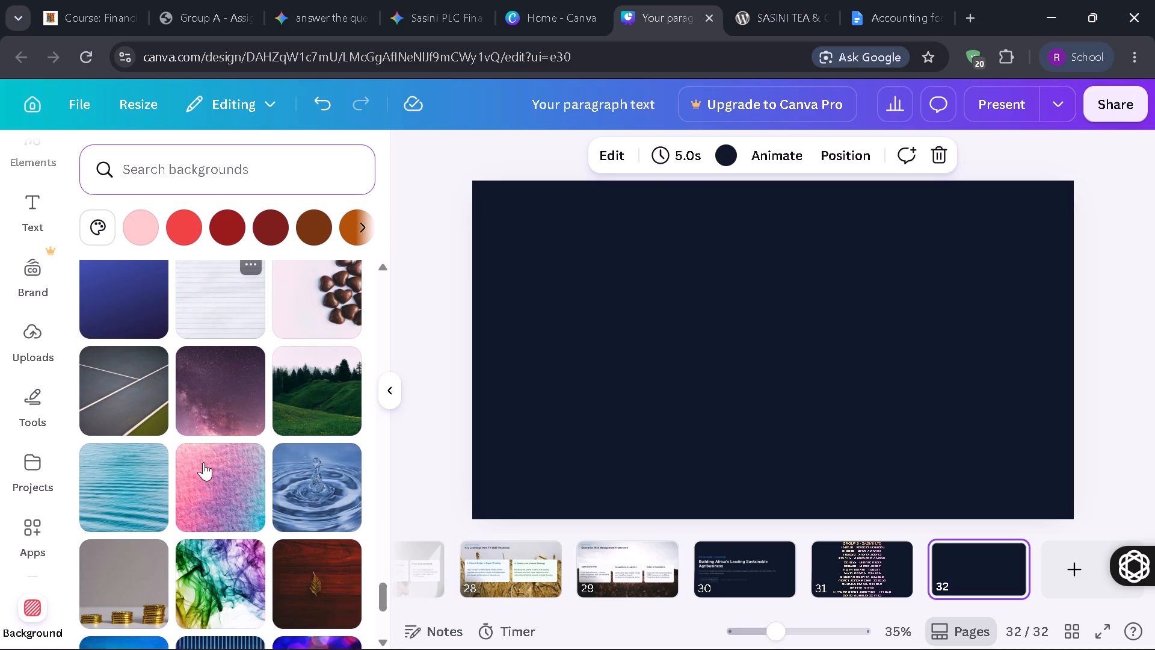
scroll(203, 462, down, 2)
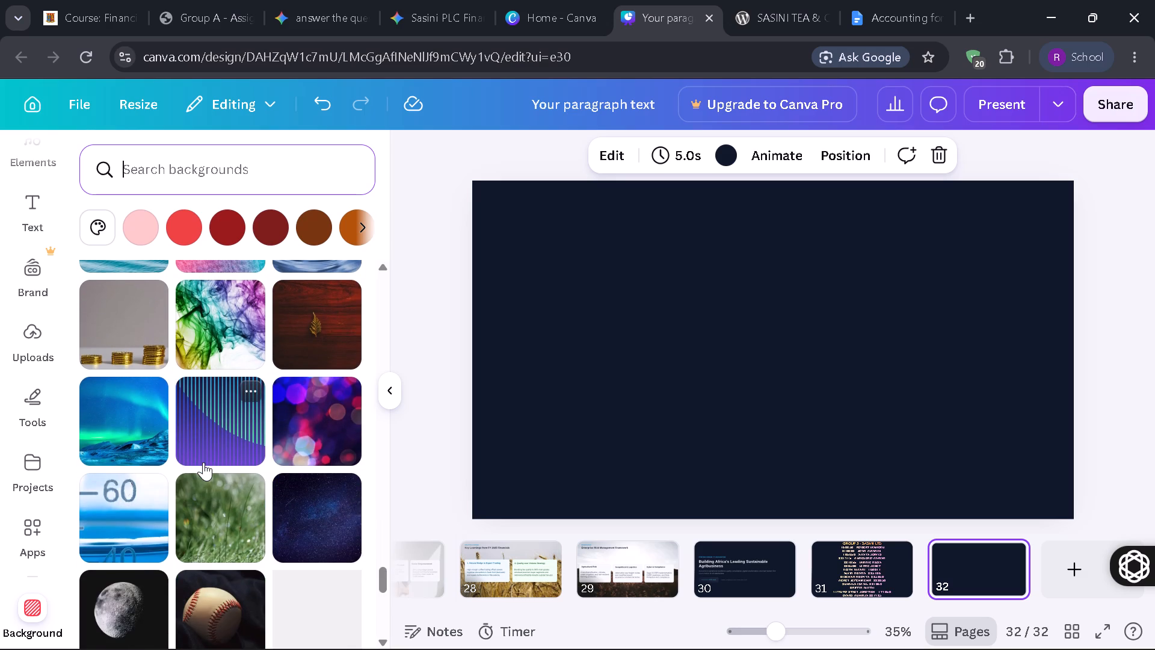
scroll(203, 462, down, 4)
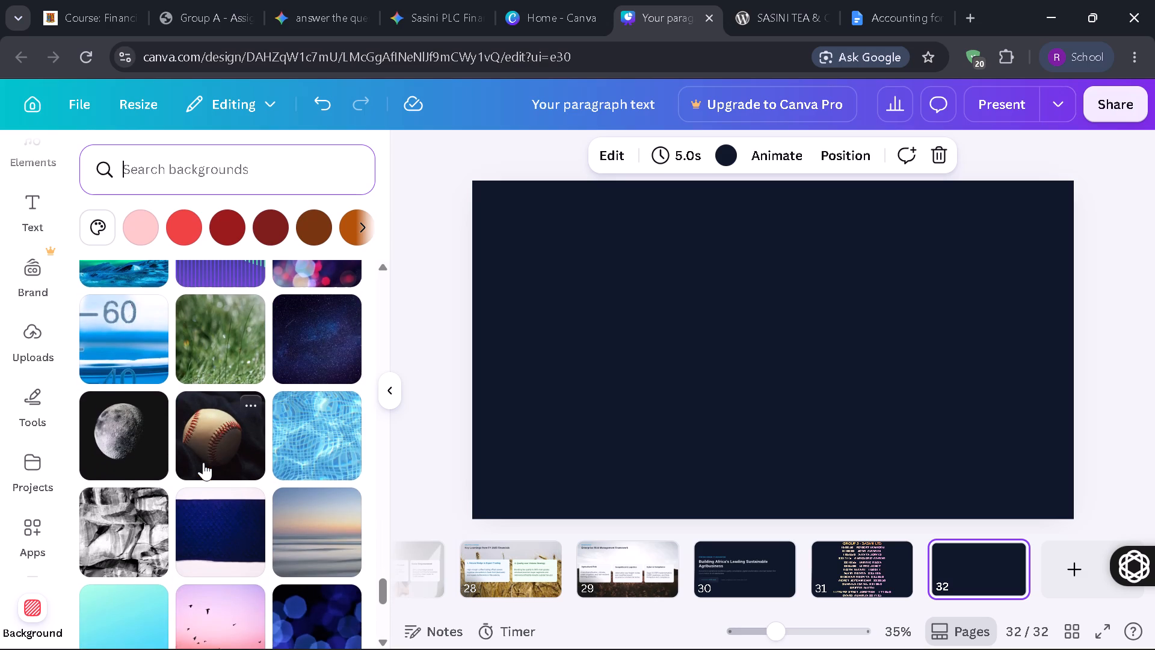
scroll(203, 462, down, 8)
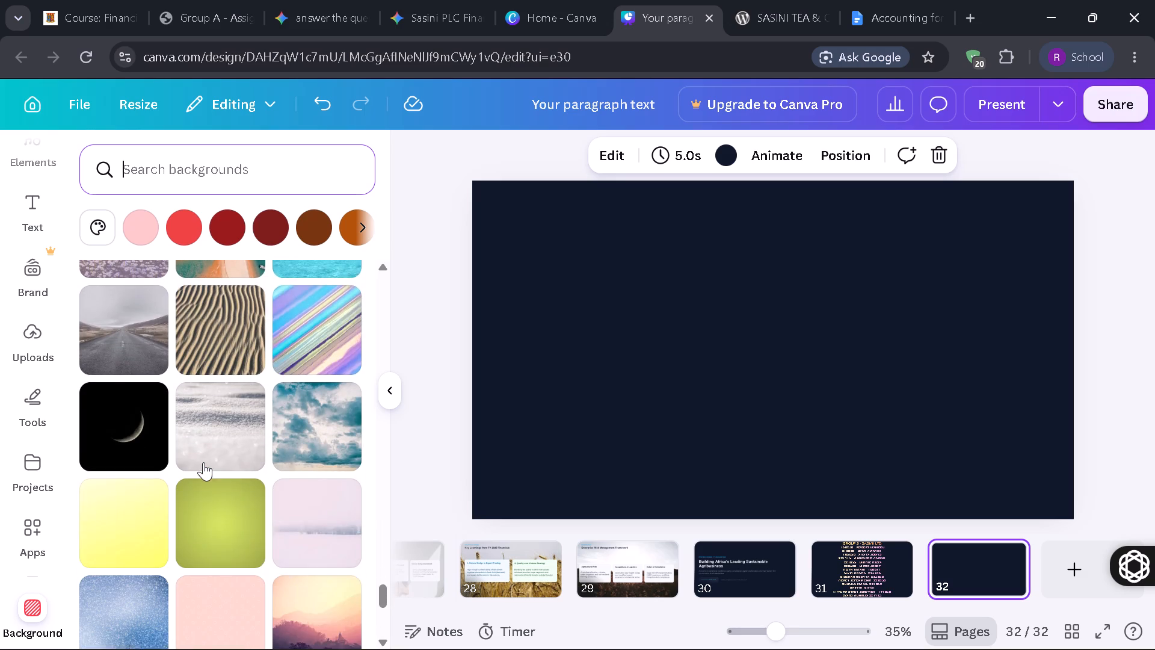
scroll(203, 462, down, 6)
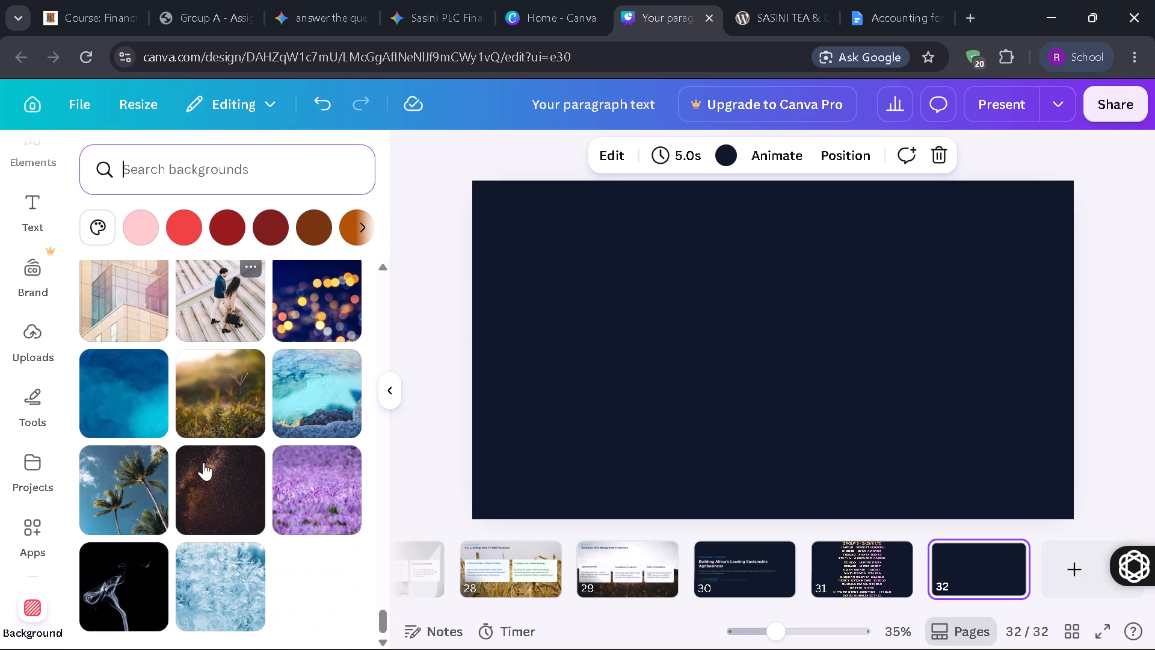
scroll(203, 462, down, 2)
scroll(203, 462, right, 1)
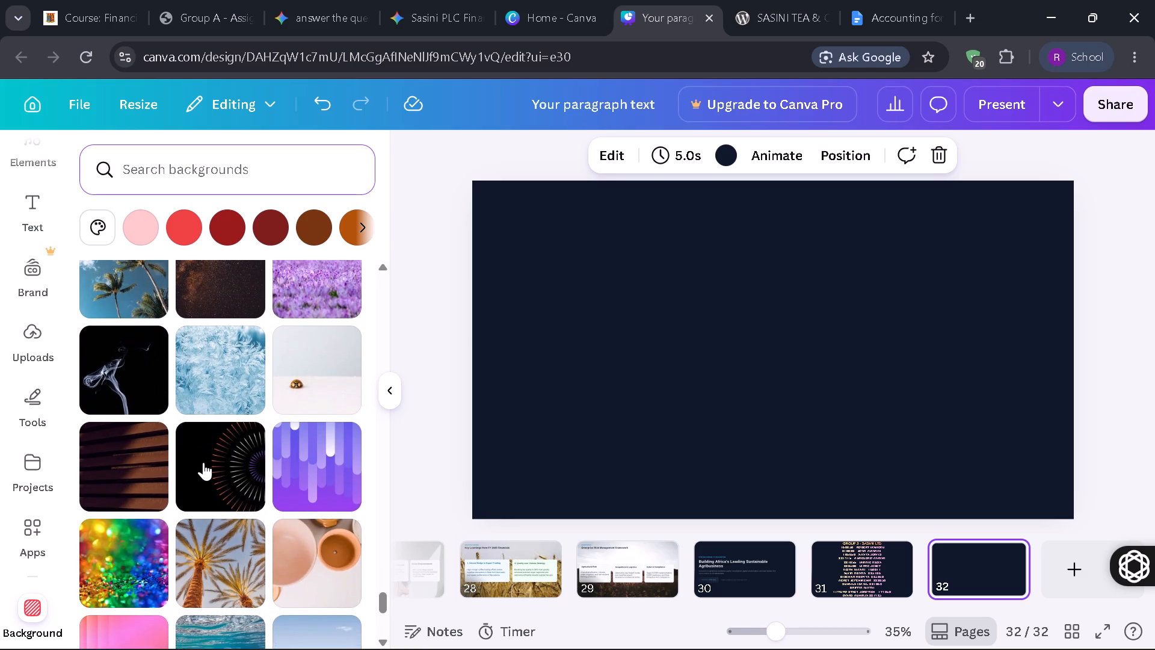
scroll(203, 462, right, 1)
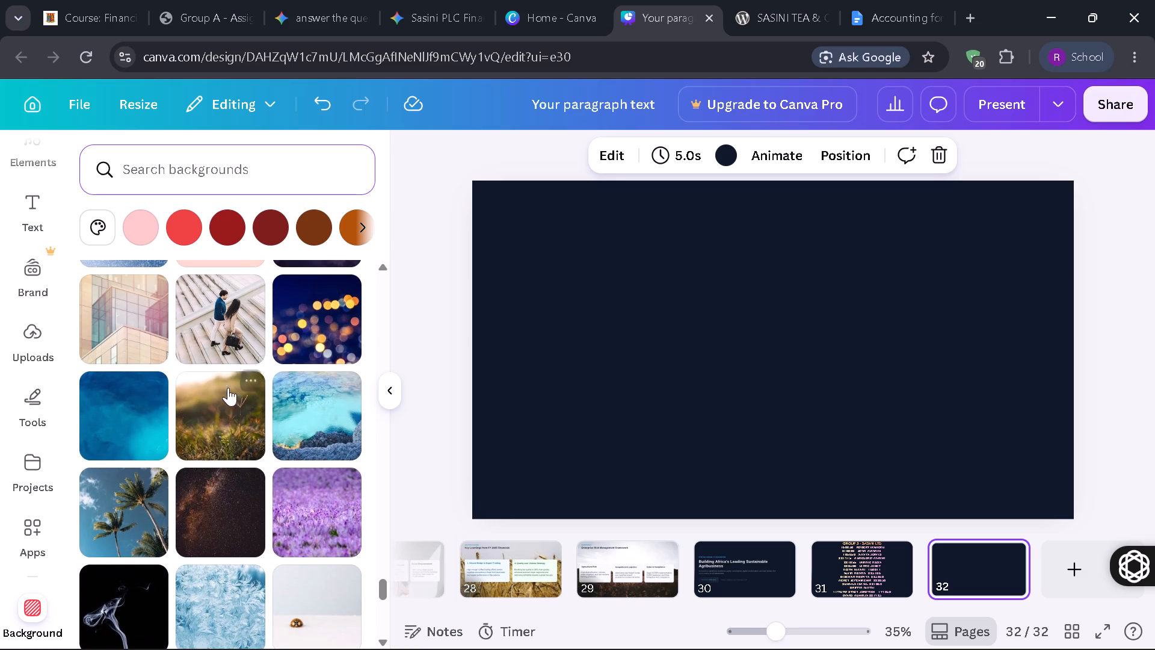
click(237, 326)
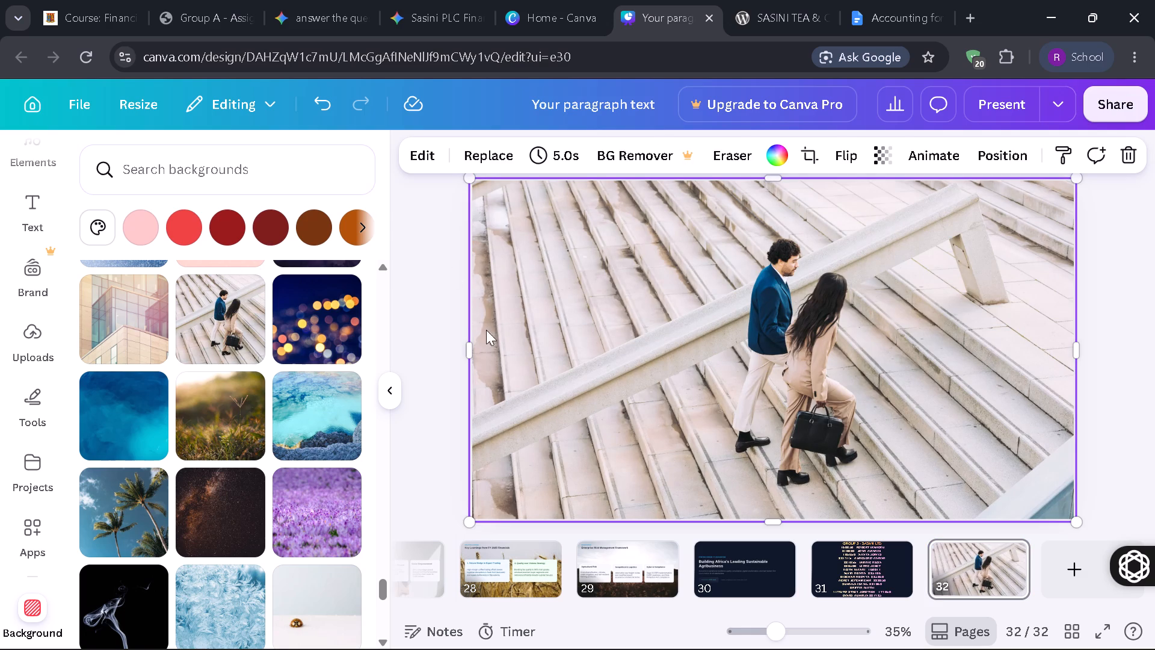
click(439, 326)
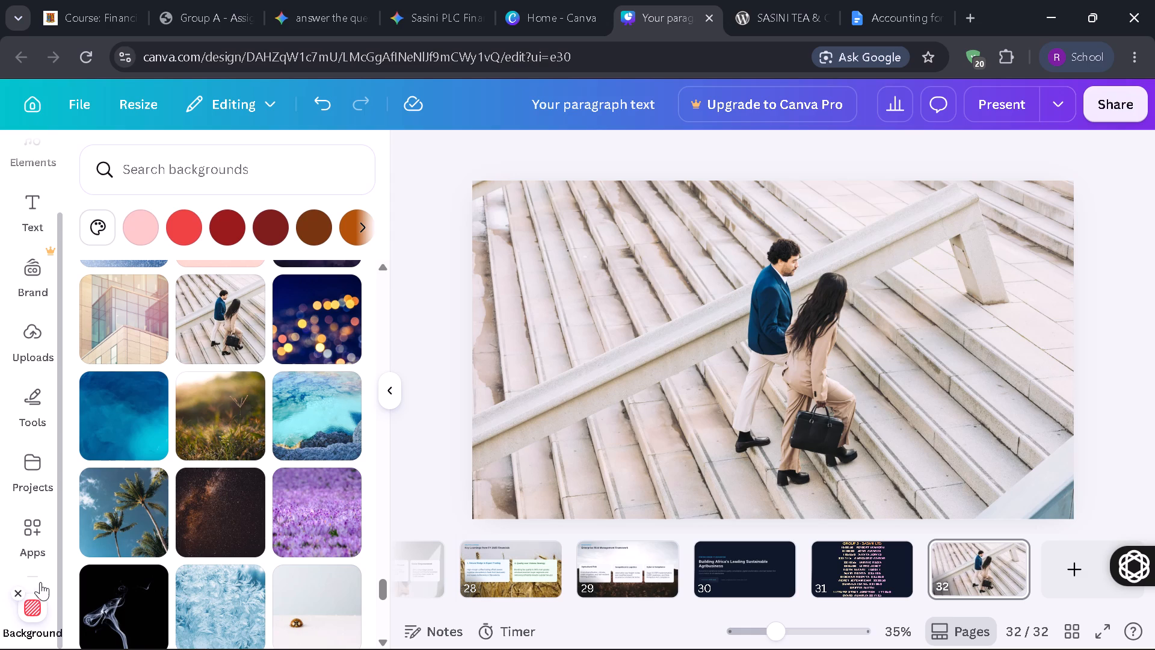
Add a text box to slide 32 reading "THANK YOU".
click(33, 221)
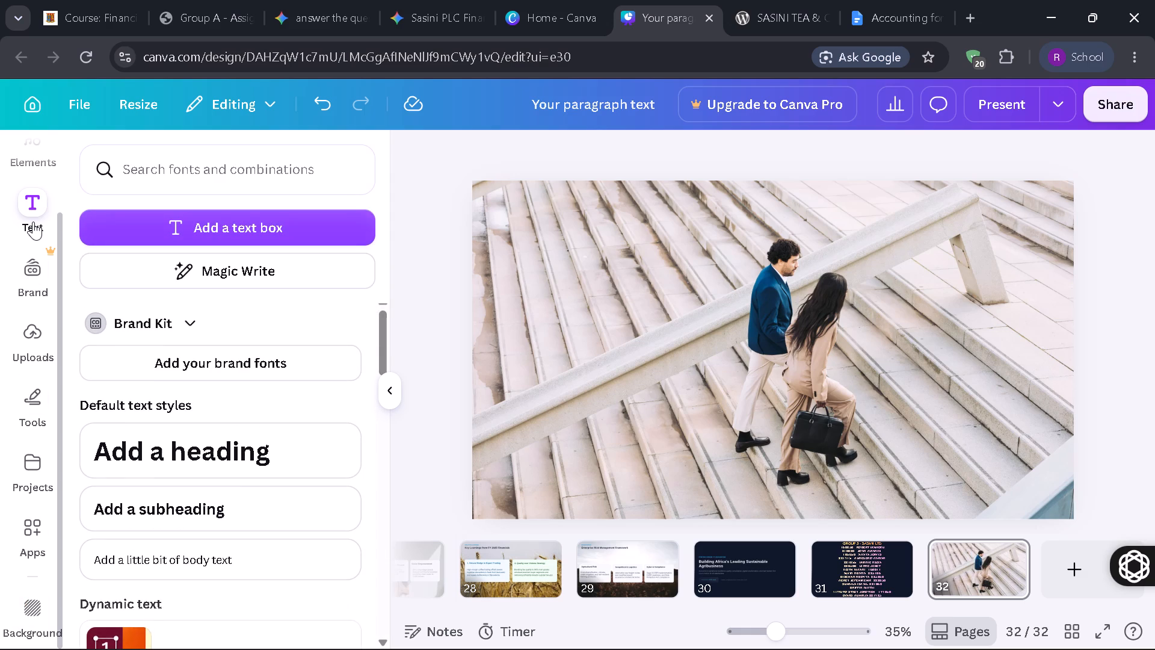
click(266, 223)
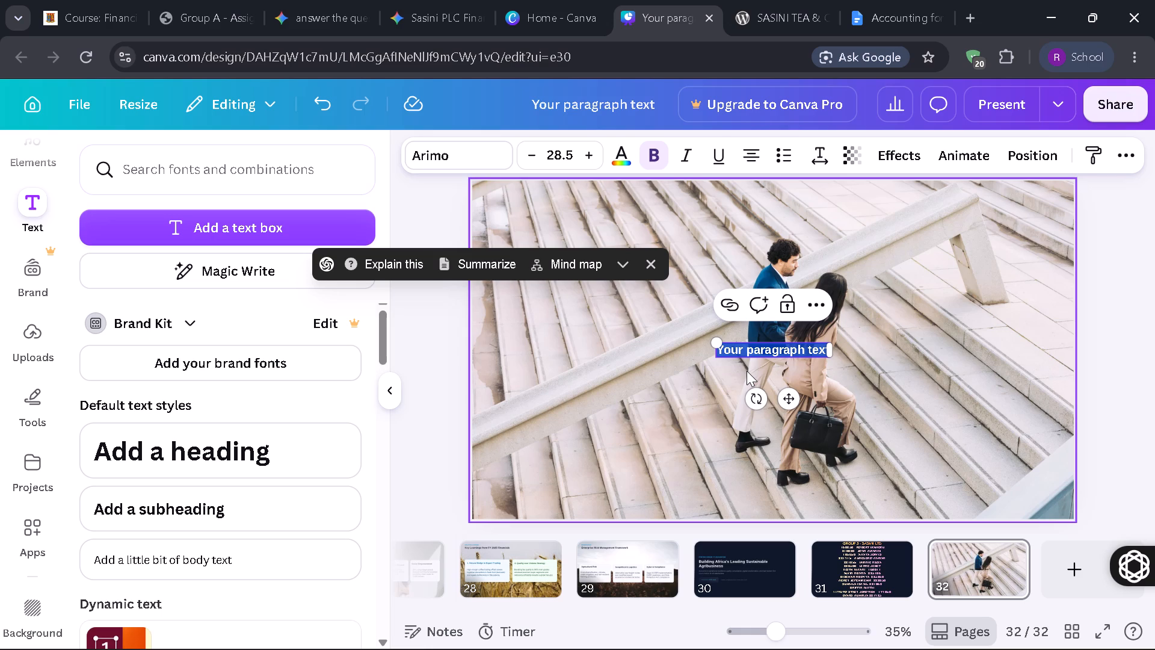
text(THANK)
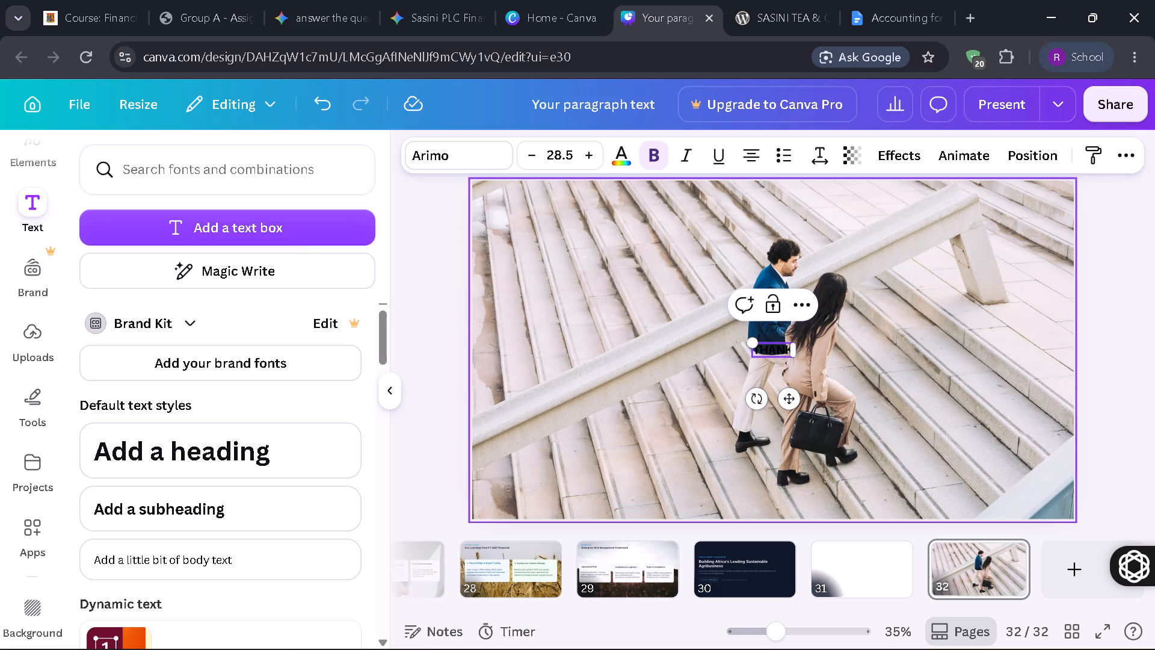
key(space)
text(YOU)
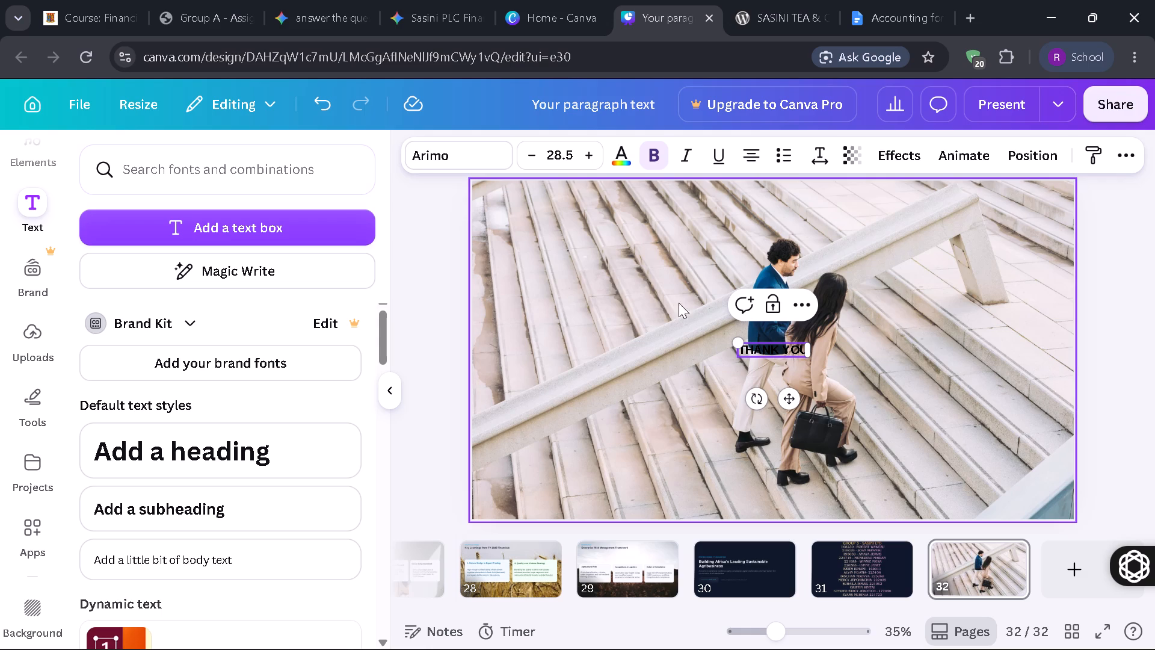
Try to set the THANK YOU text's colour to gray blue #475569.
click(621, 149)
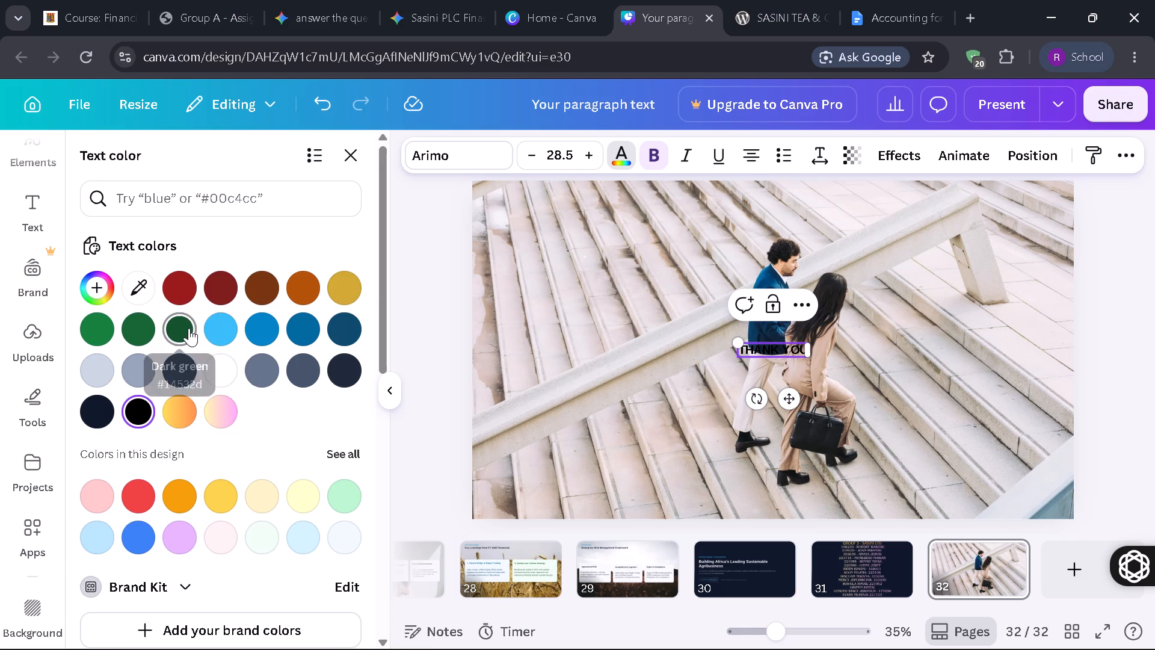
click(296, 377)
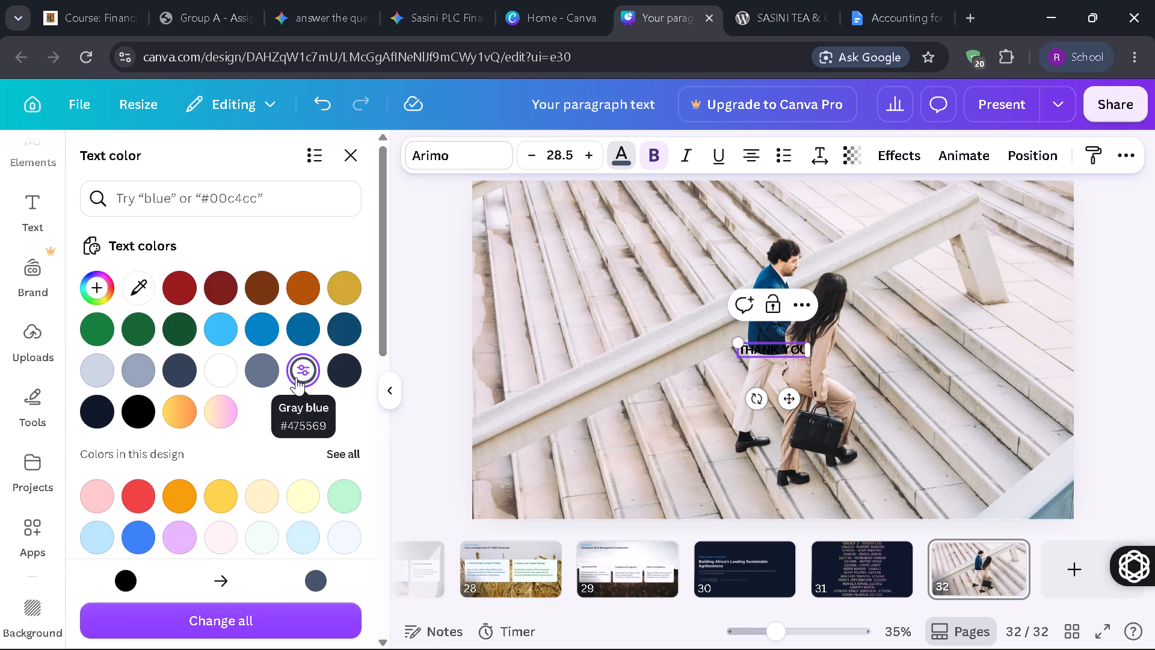
Increase the THANK YOU text's font size to 68.5.
triple_click(591, 154)
triple_click(591, 154)
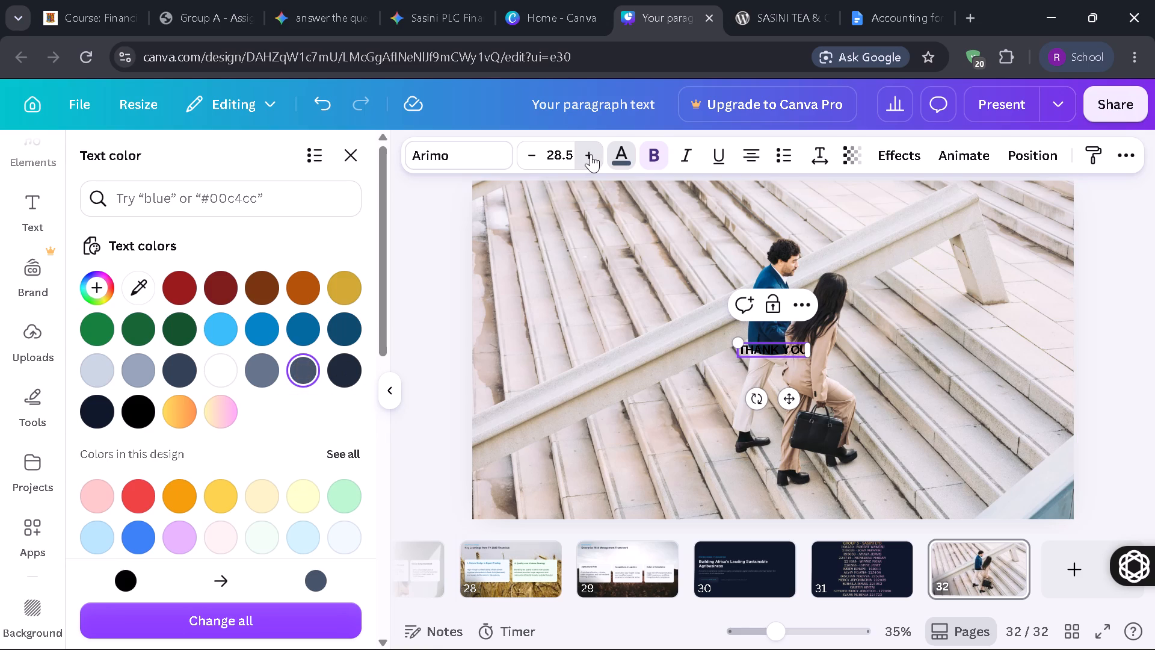
triple_click(591, 154)
triple_click(591, 154)
triple_click(591, 154)
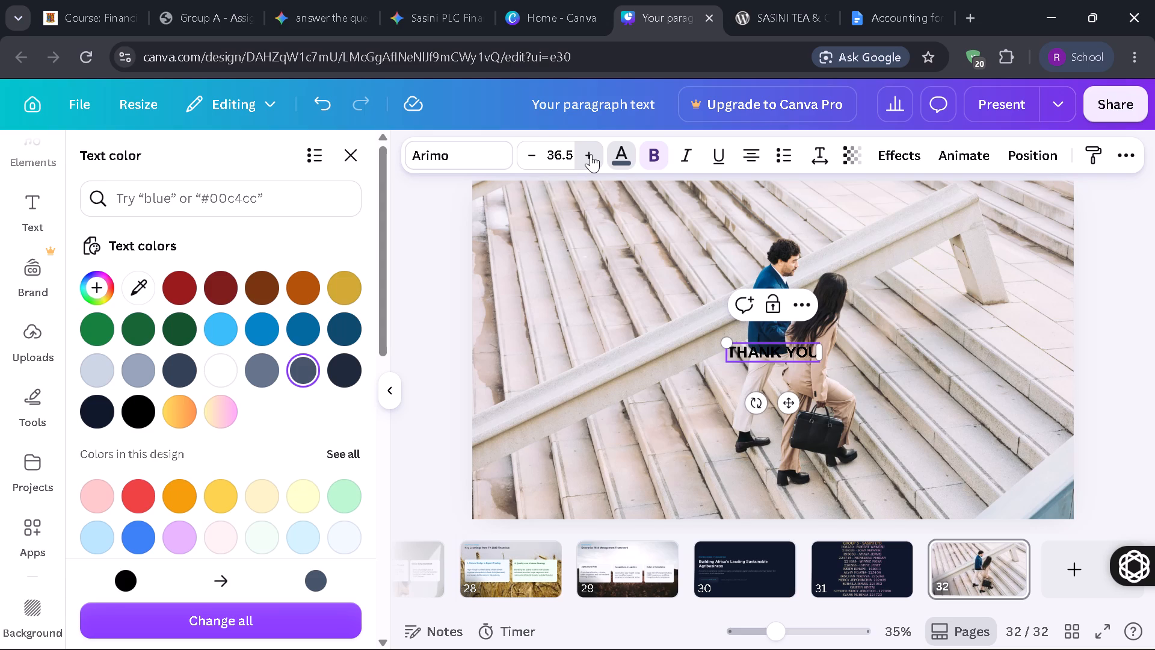
click(591, 154)
double_click(591, 154)
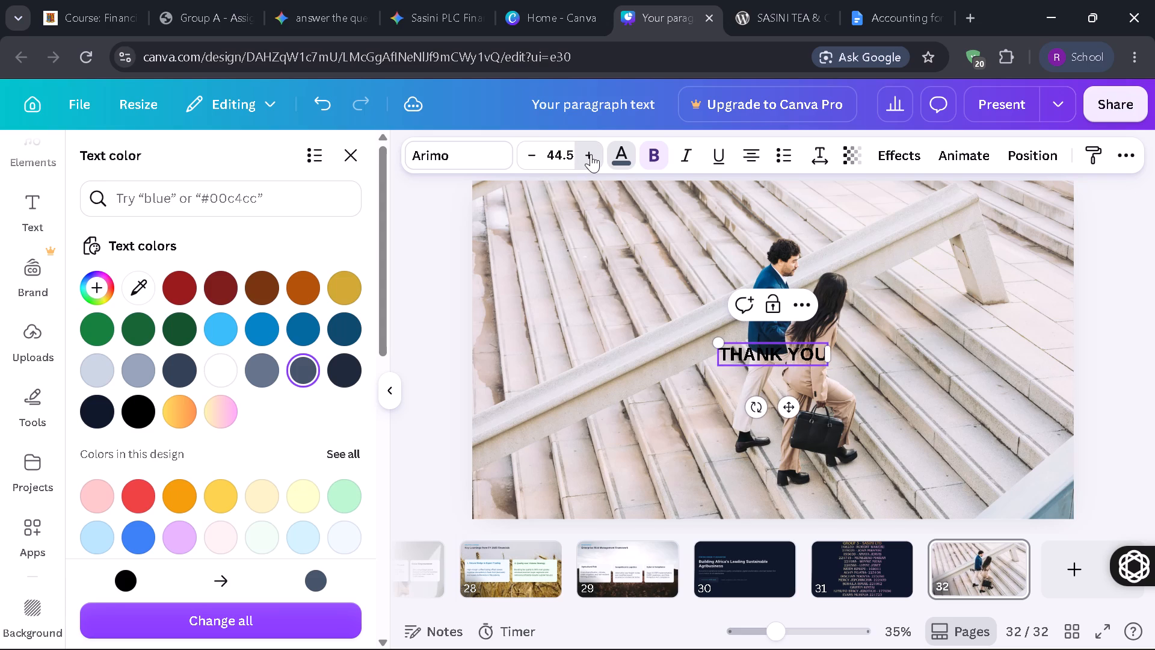
triple_click(591, 154)
triple_click(591, 154)
triple_click(591, 154)
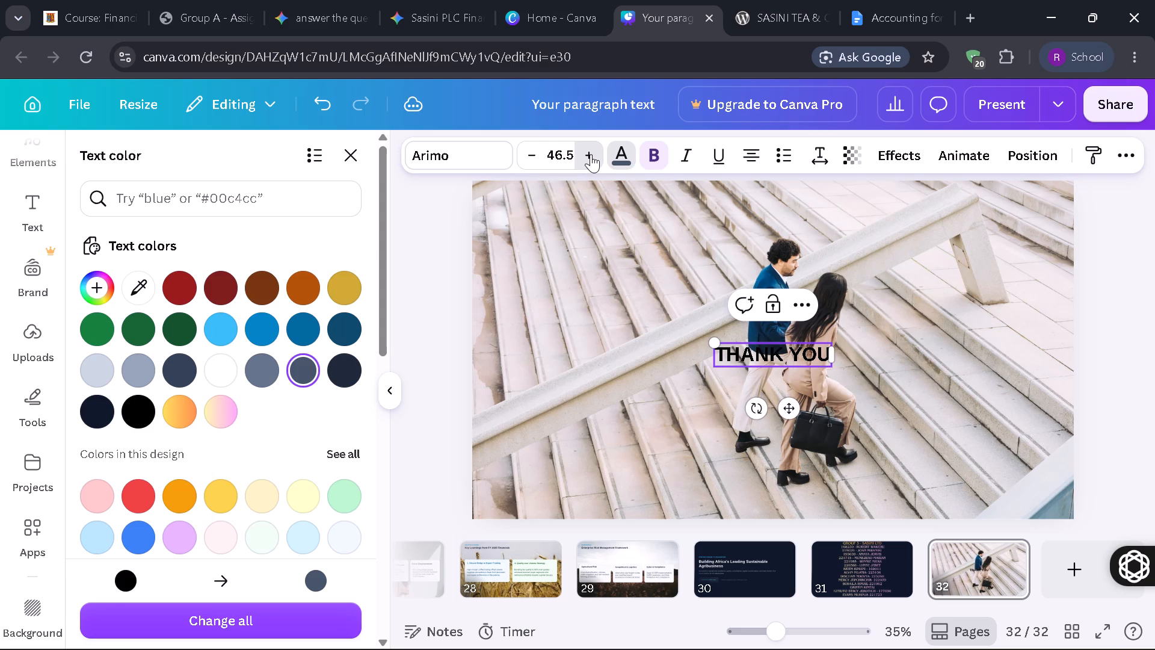
triple_click(591, 154)
triple_click(591, 154)
triple_click(591, 154)
click(591, 154)
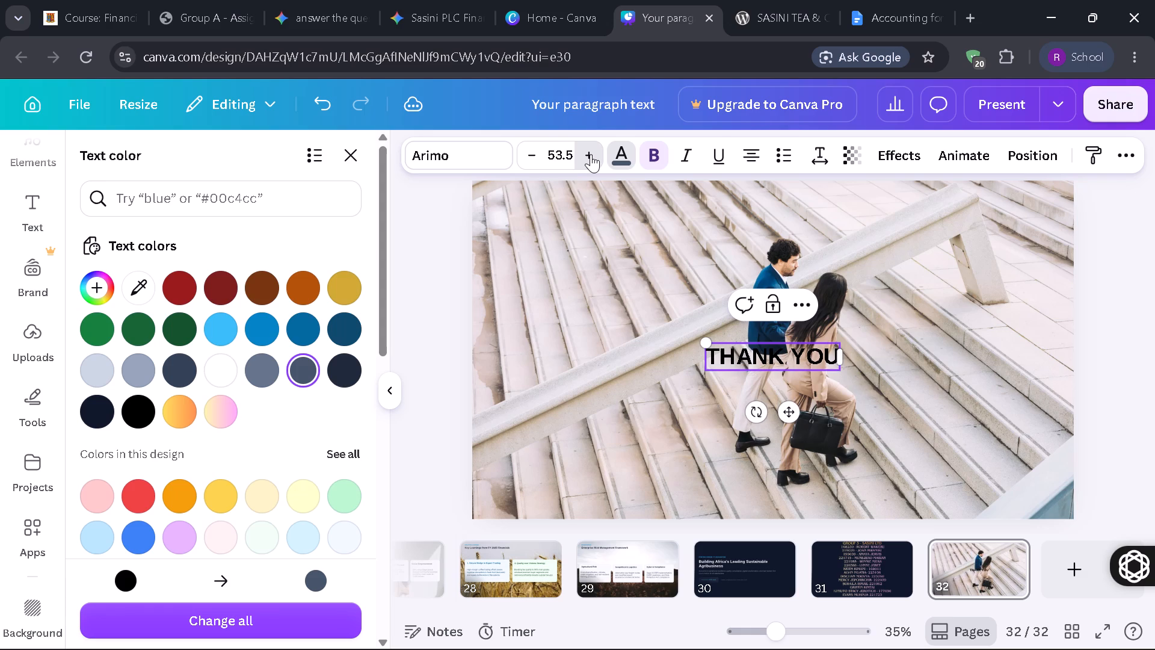
triple_click(591, 154)
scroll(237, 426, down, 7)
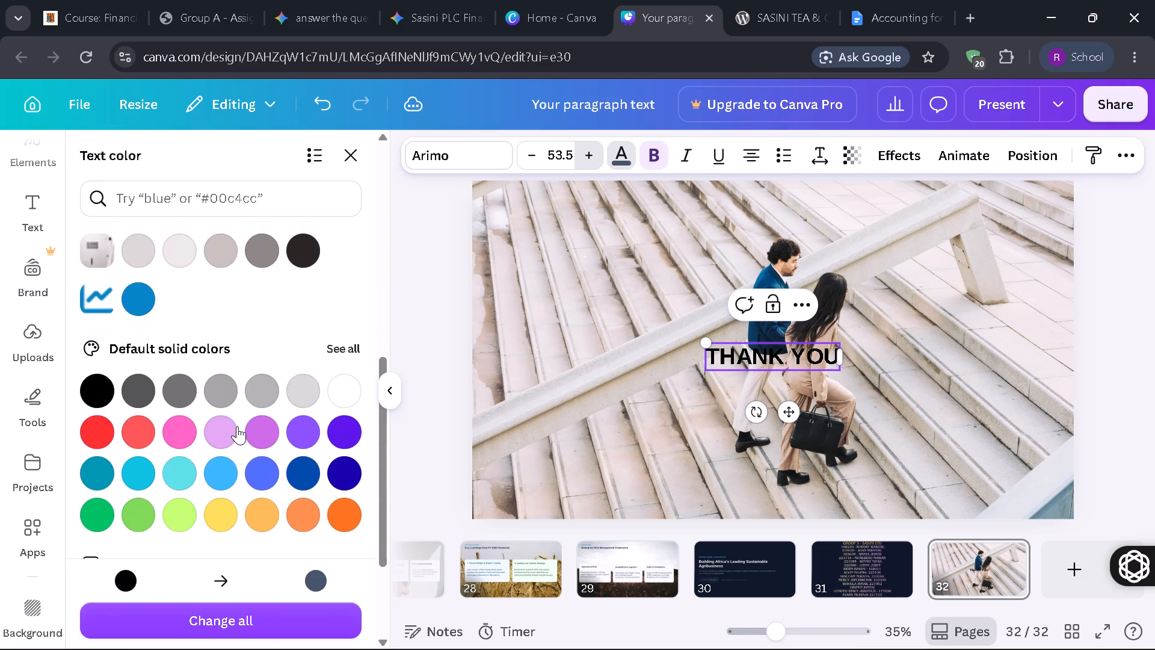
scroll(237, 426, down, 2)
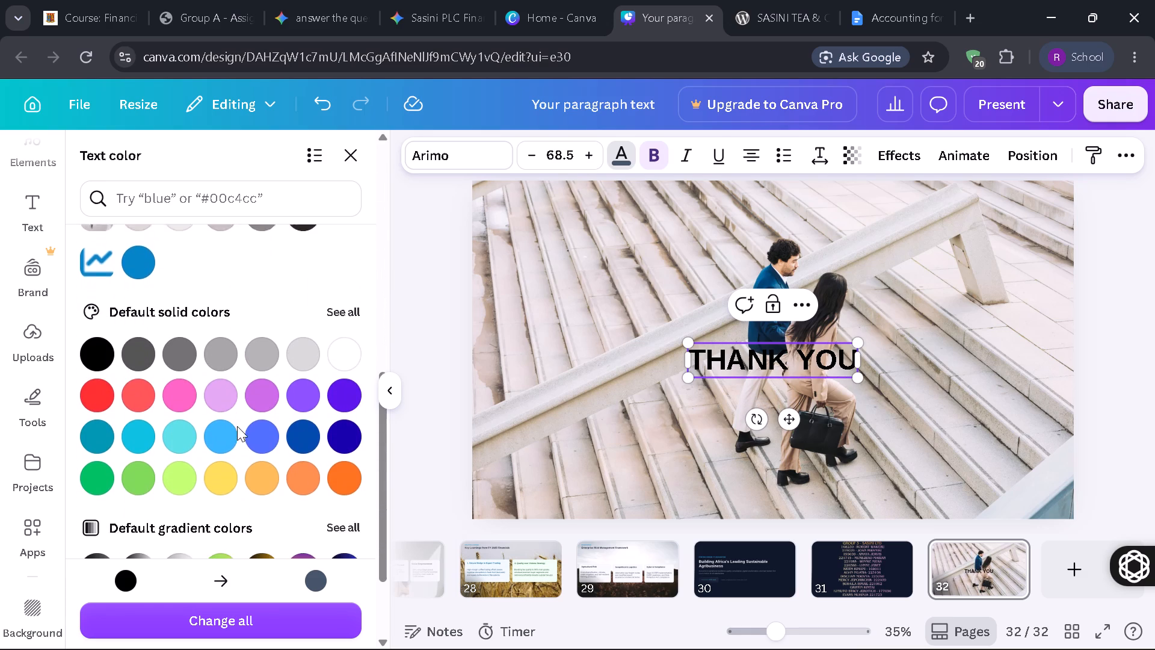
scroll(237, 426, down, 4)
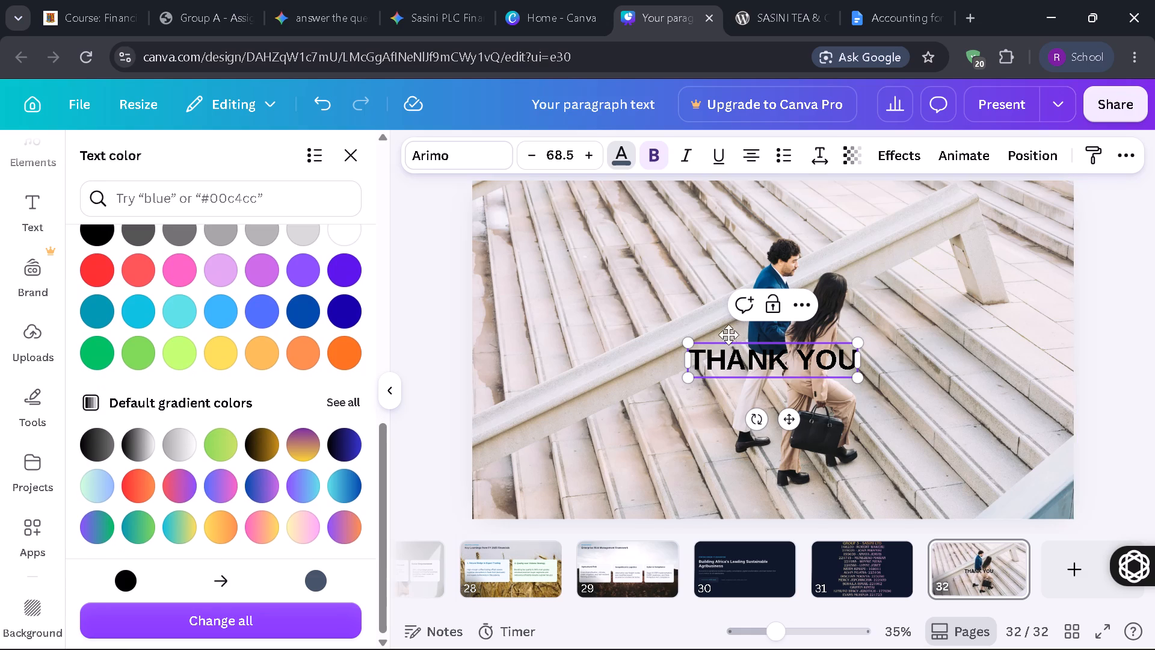
Add "QUESTIONS?" below THANK YOU in slide 32's text box, leaving one blank line between them.
click(825, 358)
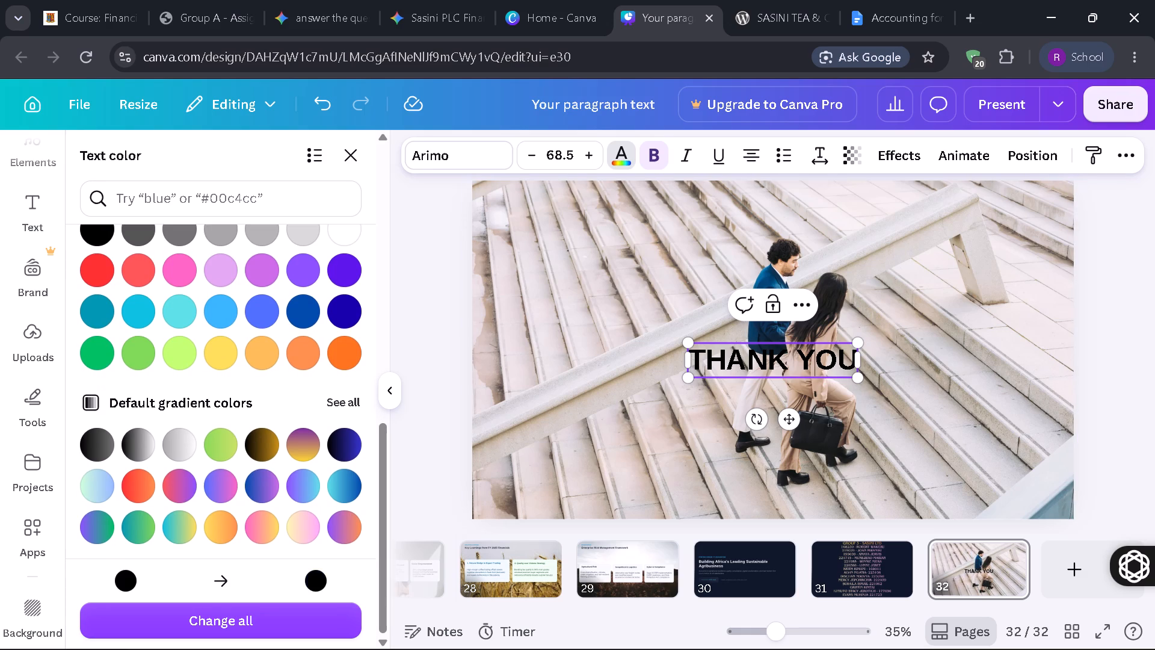
click(849, 357)
key(Return)
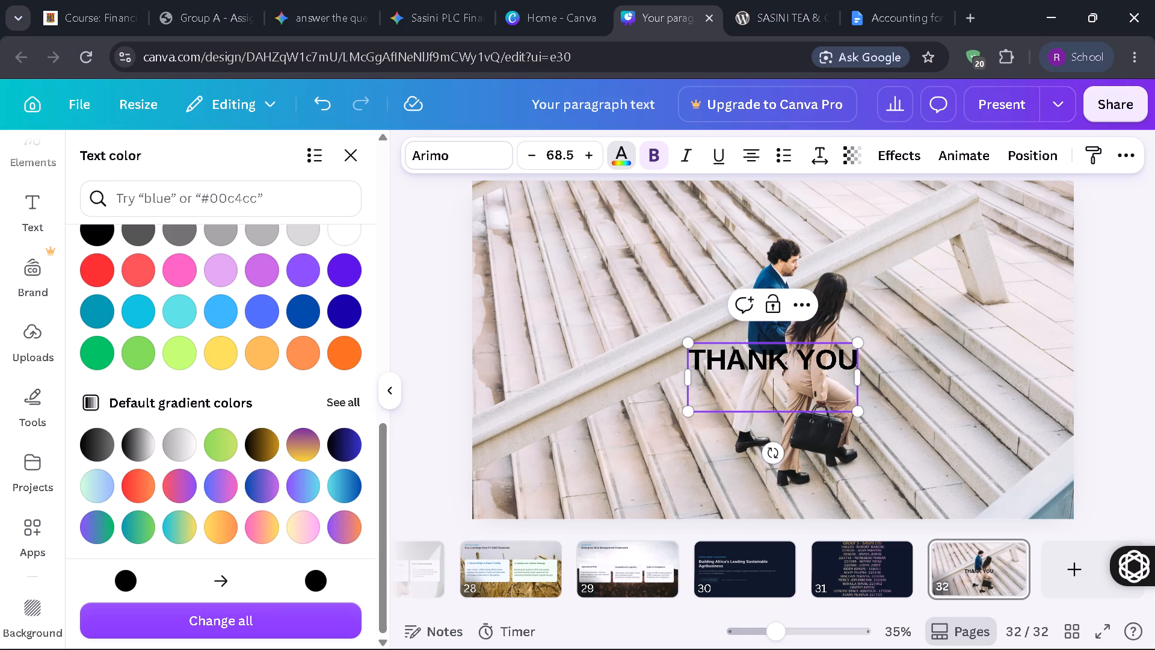
key(Return)
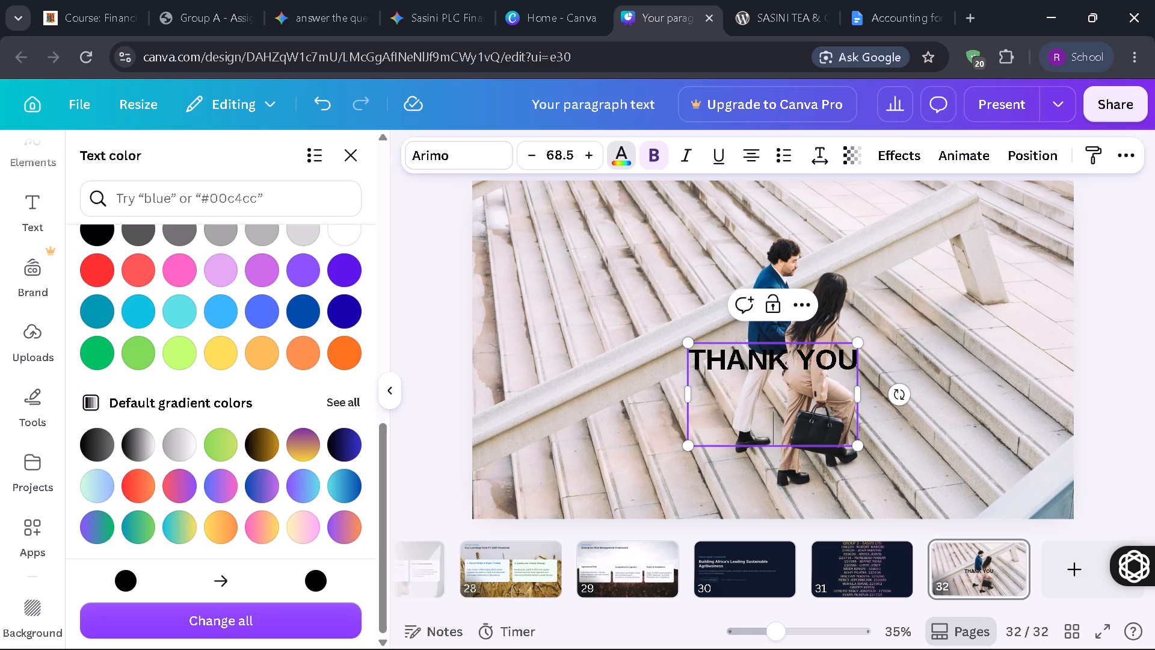
text(QUESTIONS)
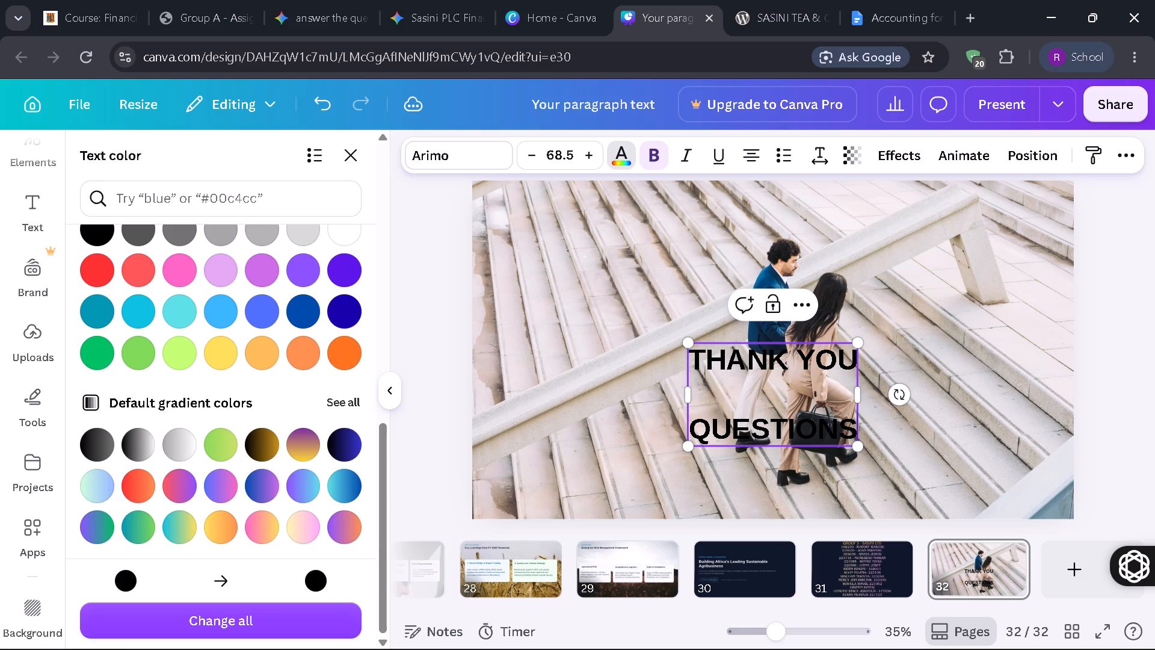
key(shift+question)
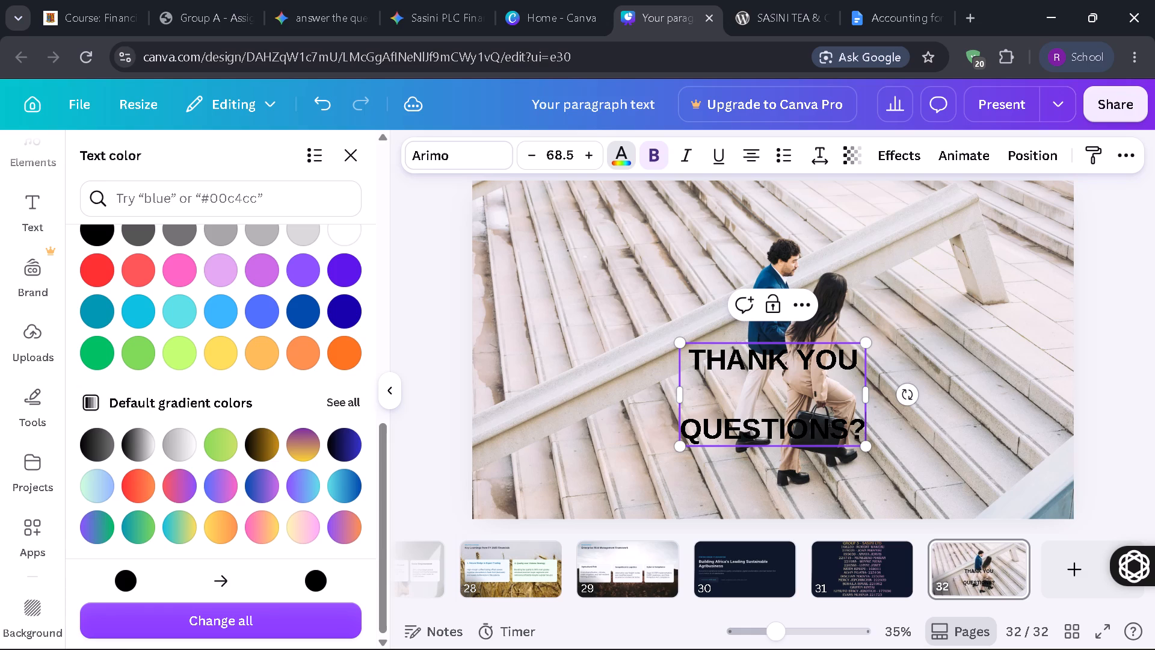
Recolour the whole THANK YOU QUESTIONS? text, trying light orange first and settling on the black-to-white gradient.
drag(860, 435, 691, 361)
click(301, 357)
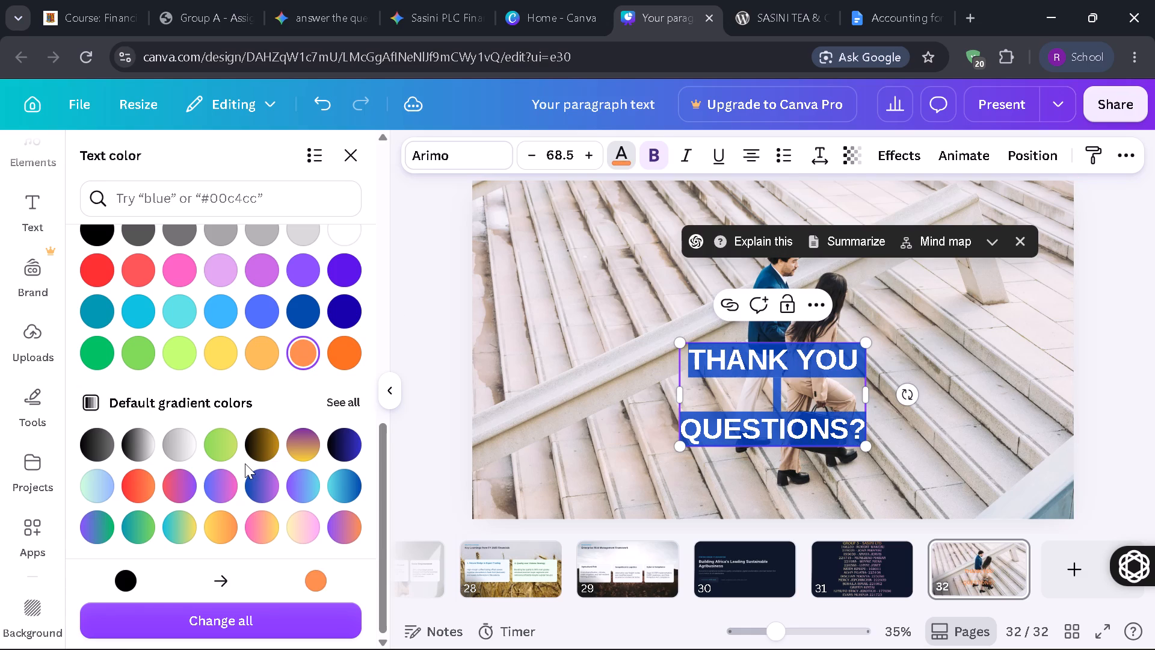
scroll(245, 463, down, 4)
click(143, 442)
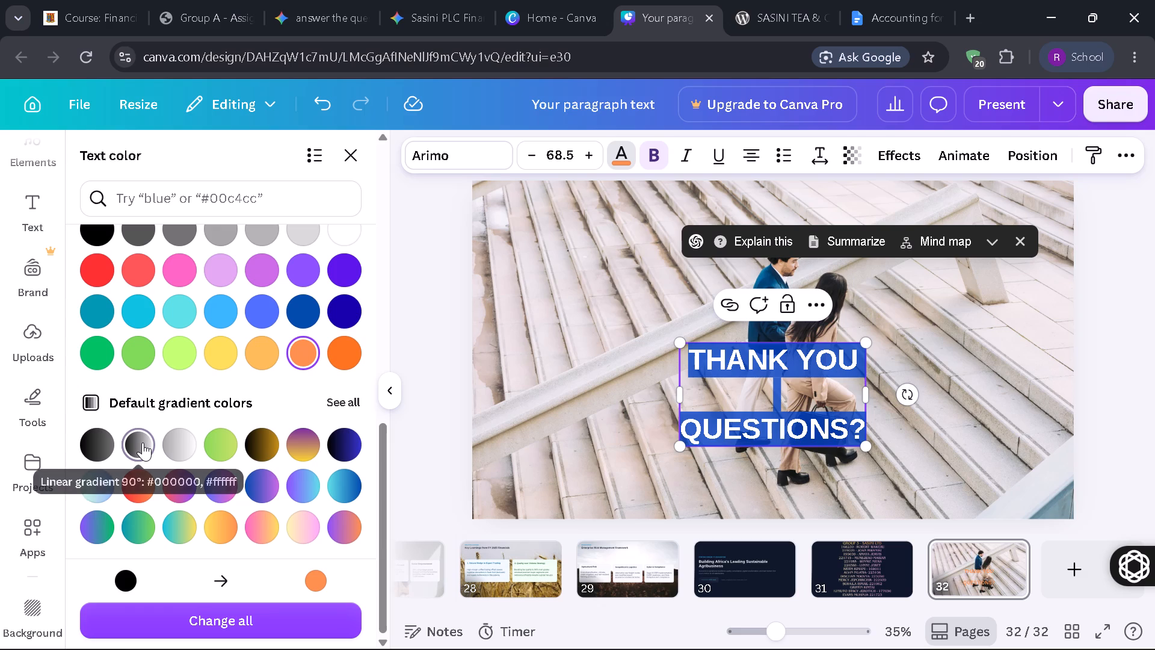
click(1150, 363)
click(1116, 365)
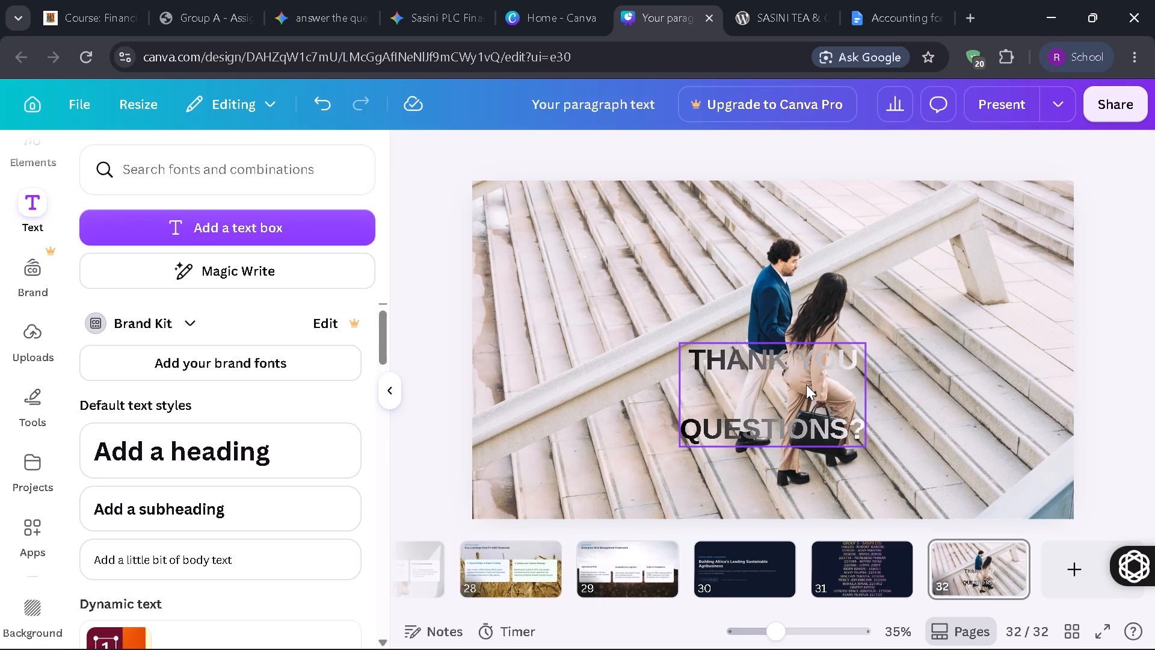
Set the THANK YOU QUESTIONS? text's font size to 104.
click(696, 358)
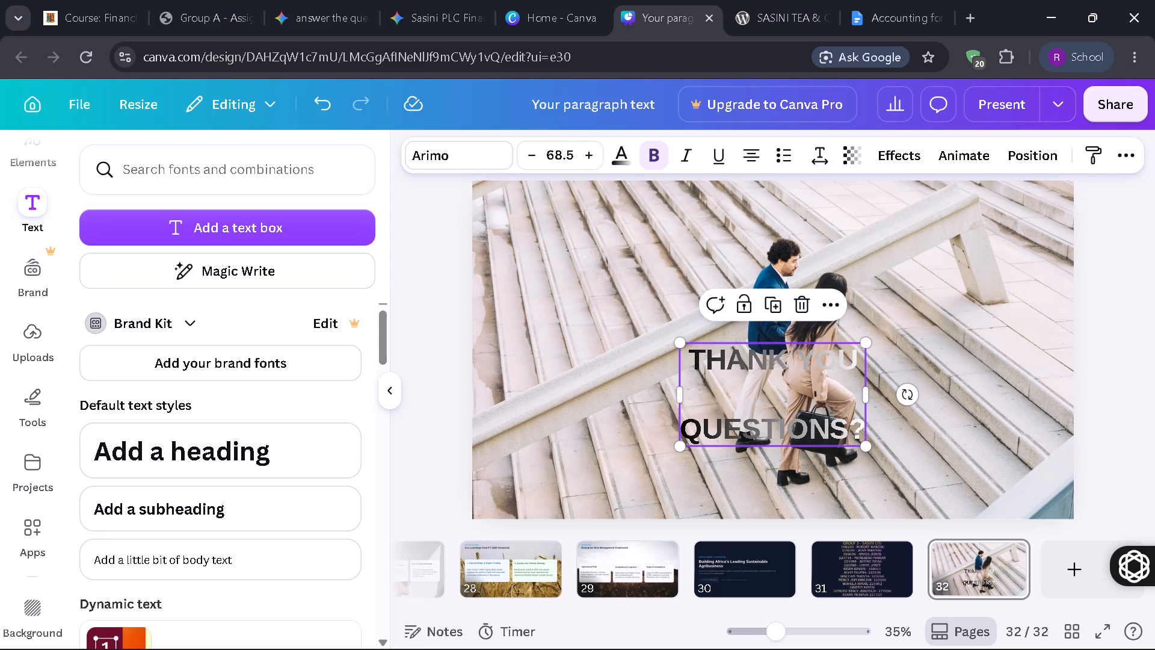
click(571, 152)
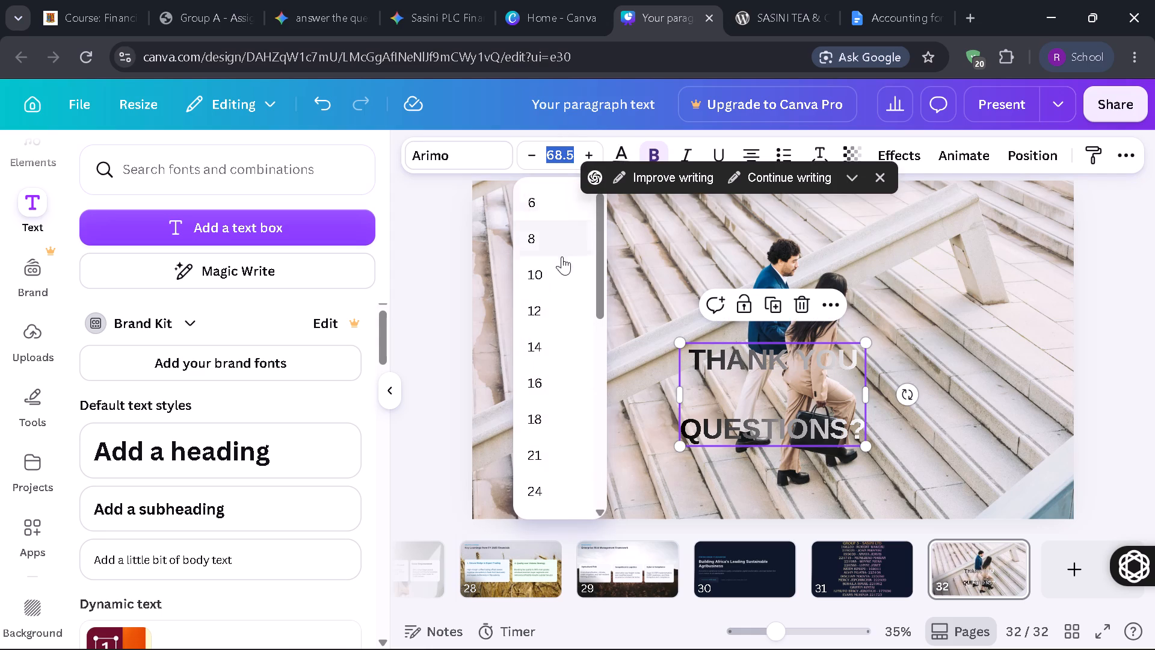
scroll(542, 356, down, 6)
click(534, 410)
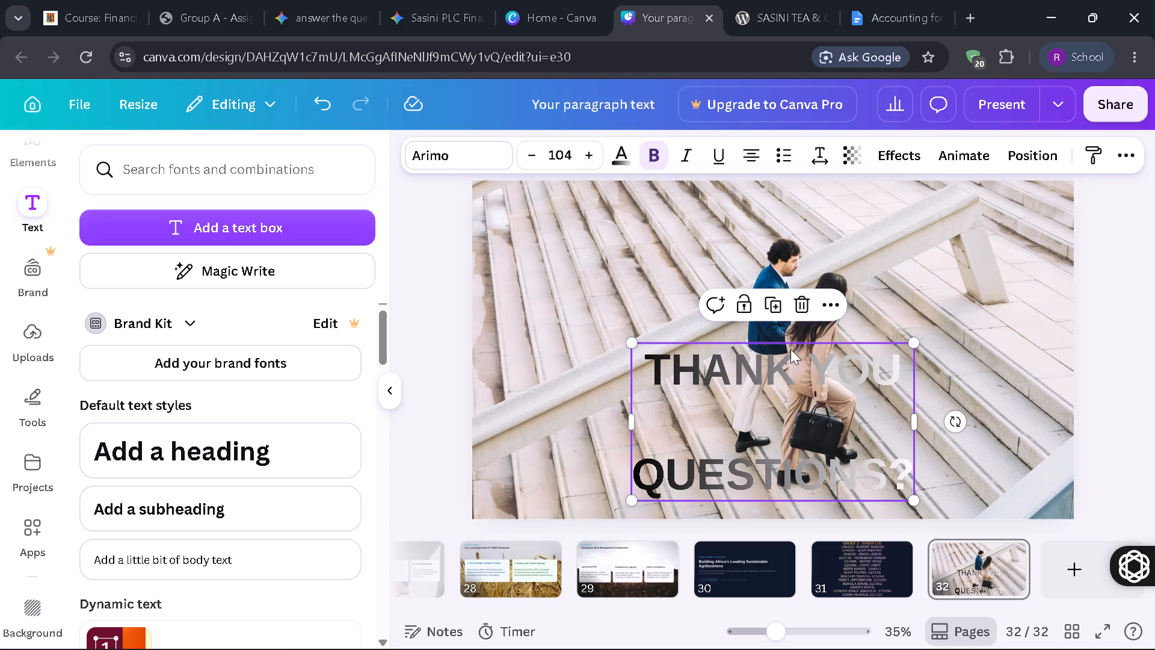
Move the THANK YOU QUESTIONS? text box to the upper-left area of slide 32.
drag(793, 343, 797, 200)
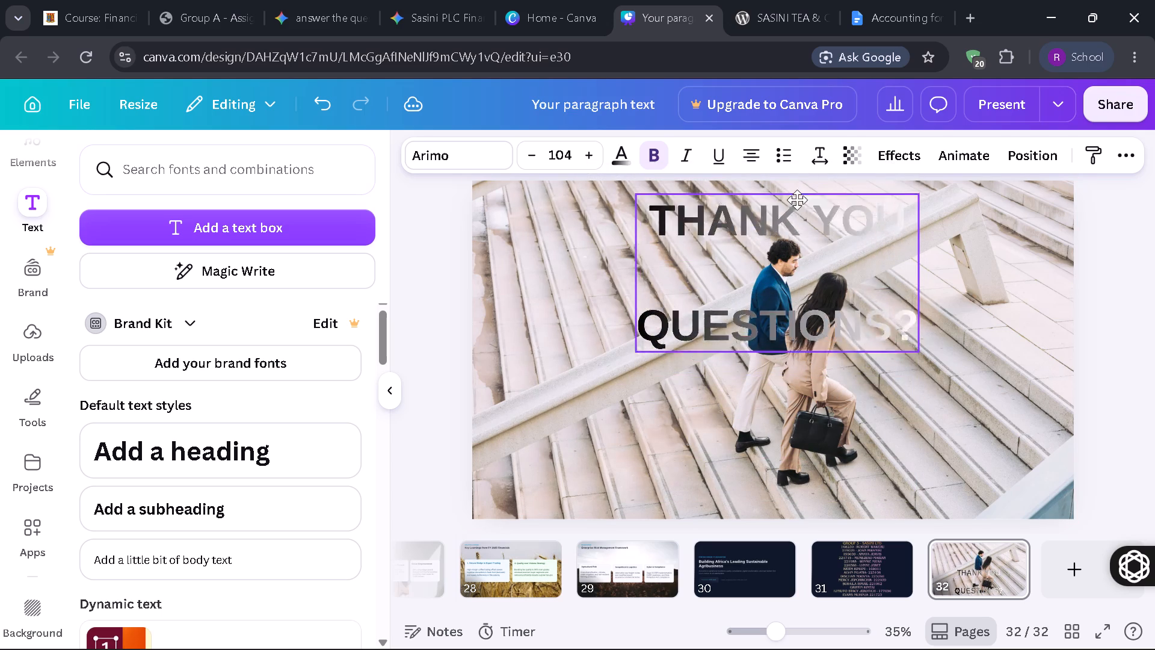
drag(797, 200, 691, 240)
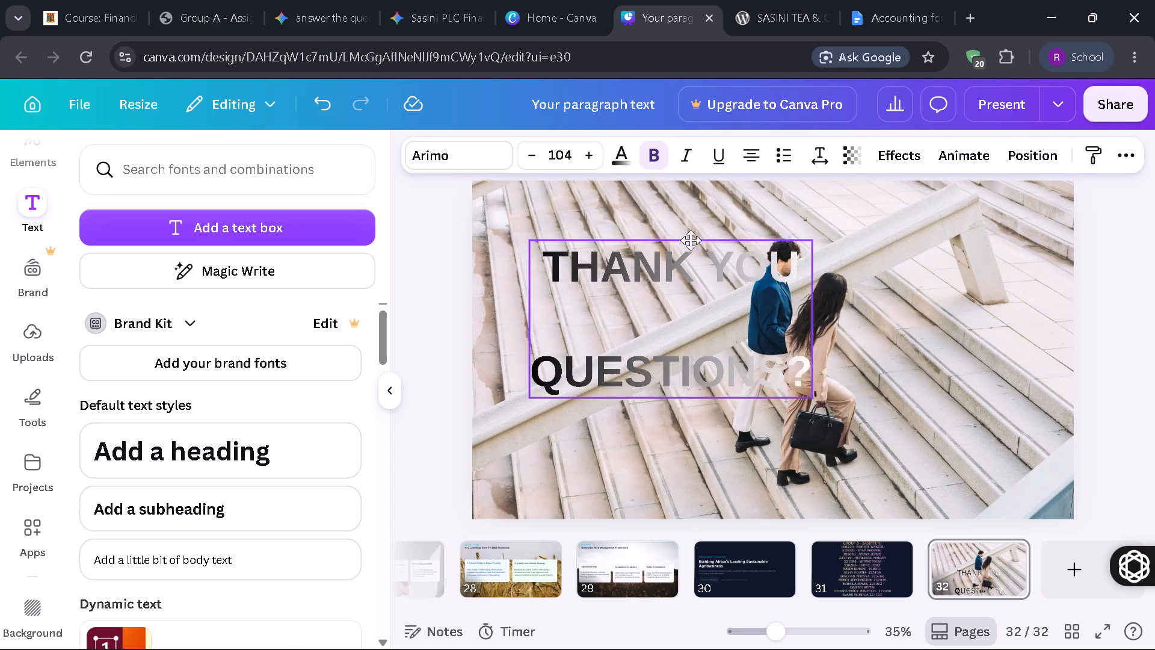
drag(691, 240, 659, 195)
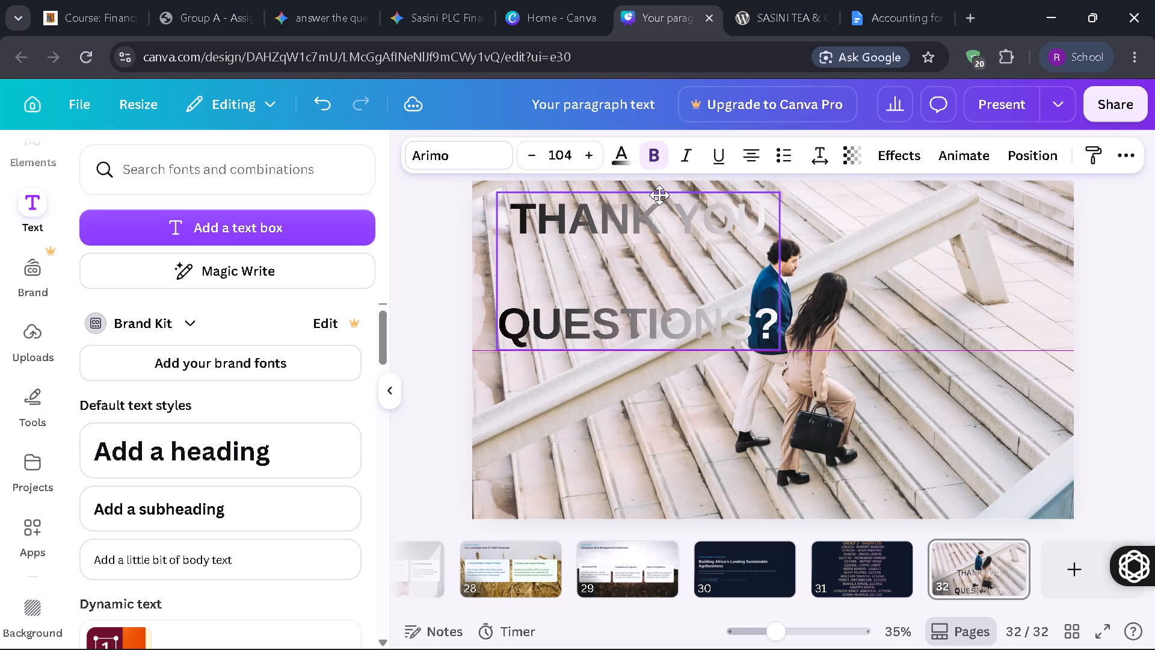
Set the THANK YOU QUESTIONS? text's colour to dark blue #0f172a.
click(625, 159)
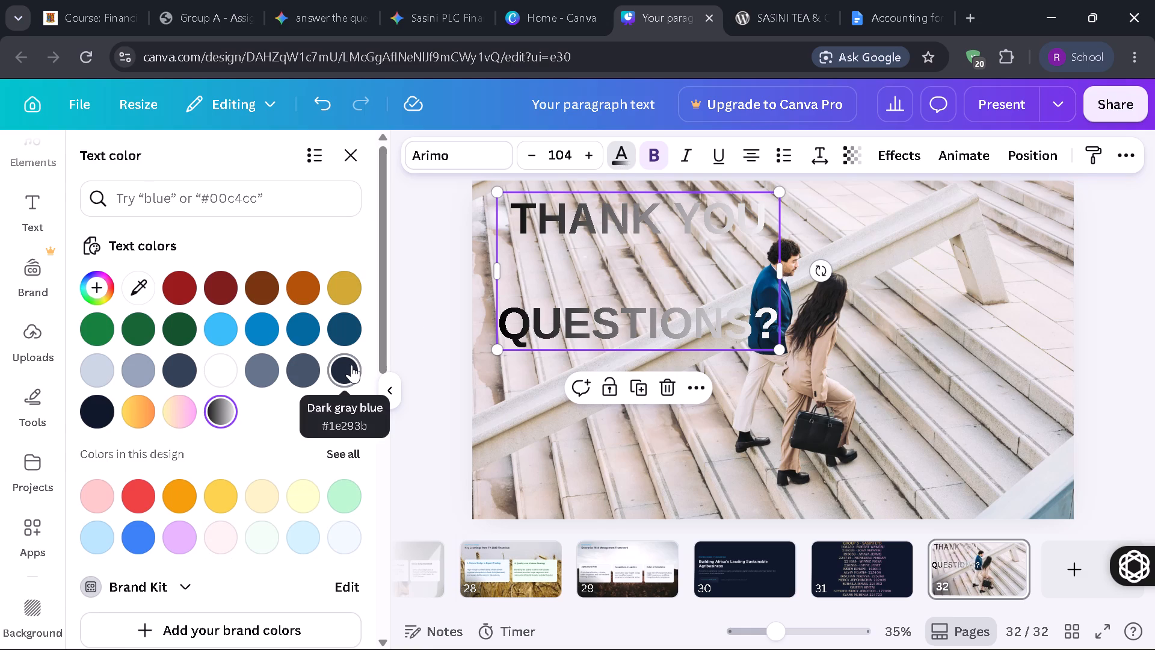
click(103, 410)
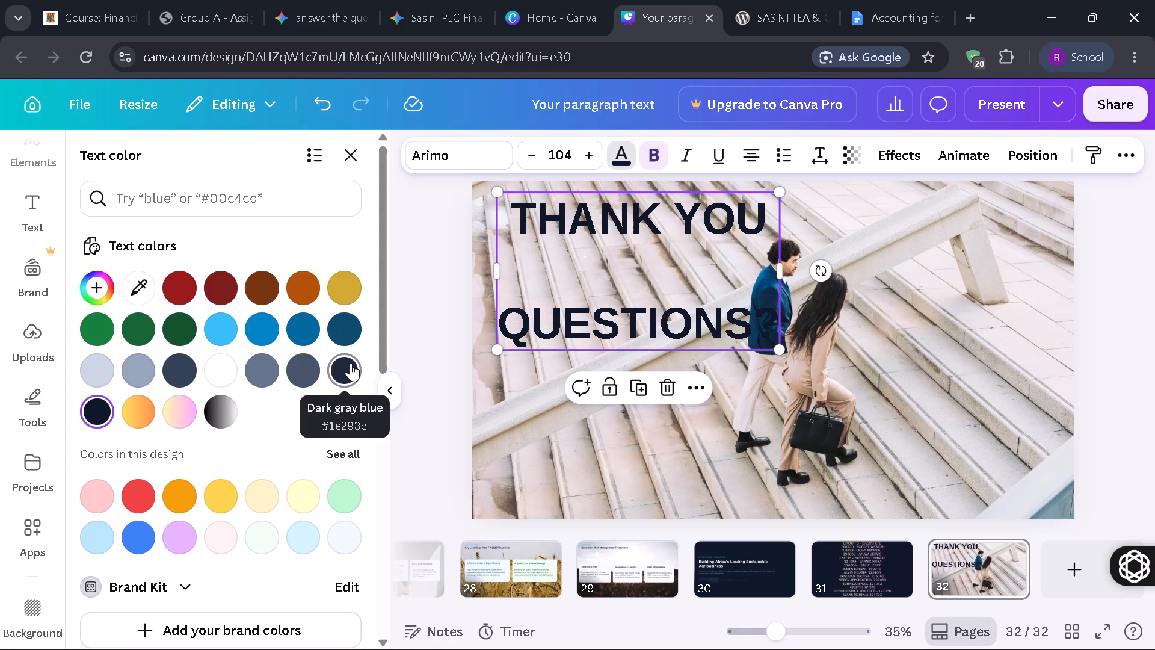
Enlarge the THANK YOU QUESTIONS? text box to font size 200 so it spans most of slide 32.
drag(780, 354, 937, 371)
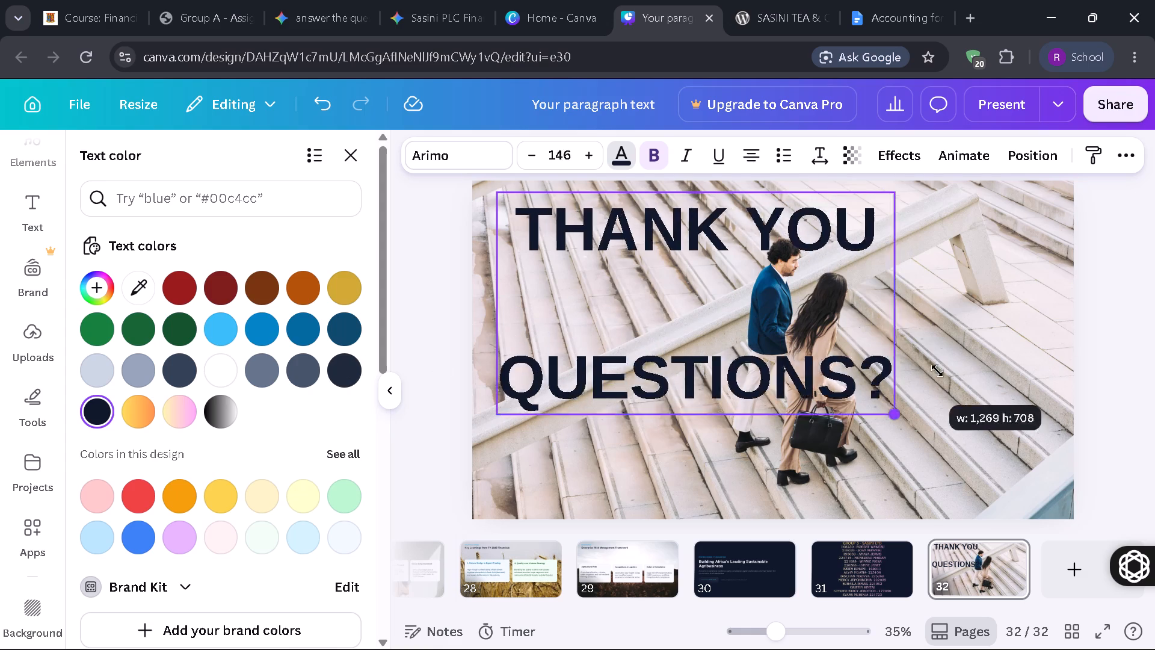
drag(937, 371, 1059, 466)
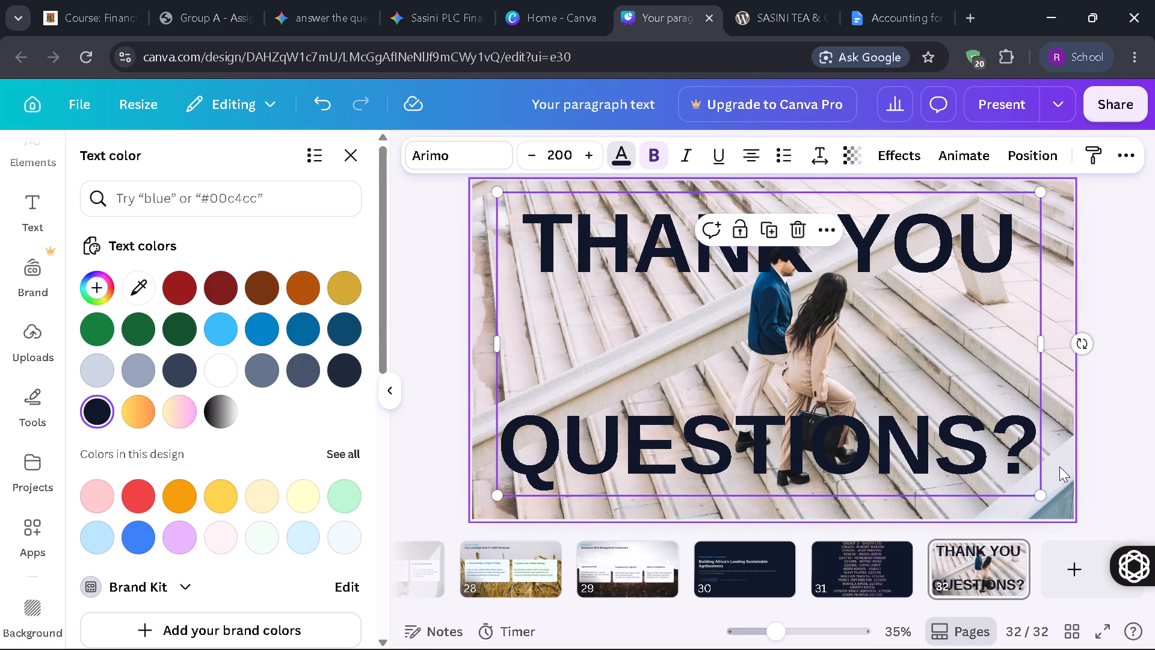
click(1130, 363)
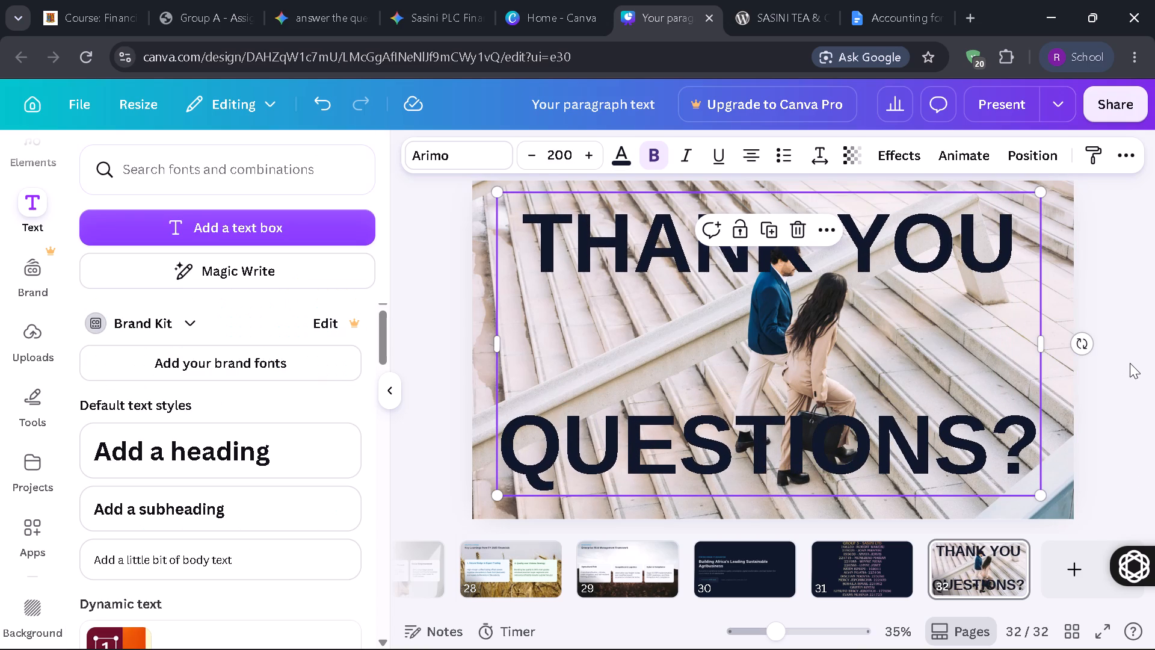
click(1130, 363)
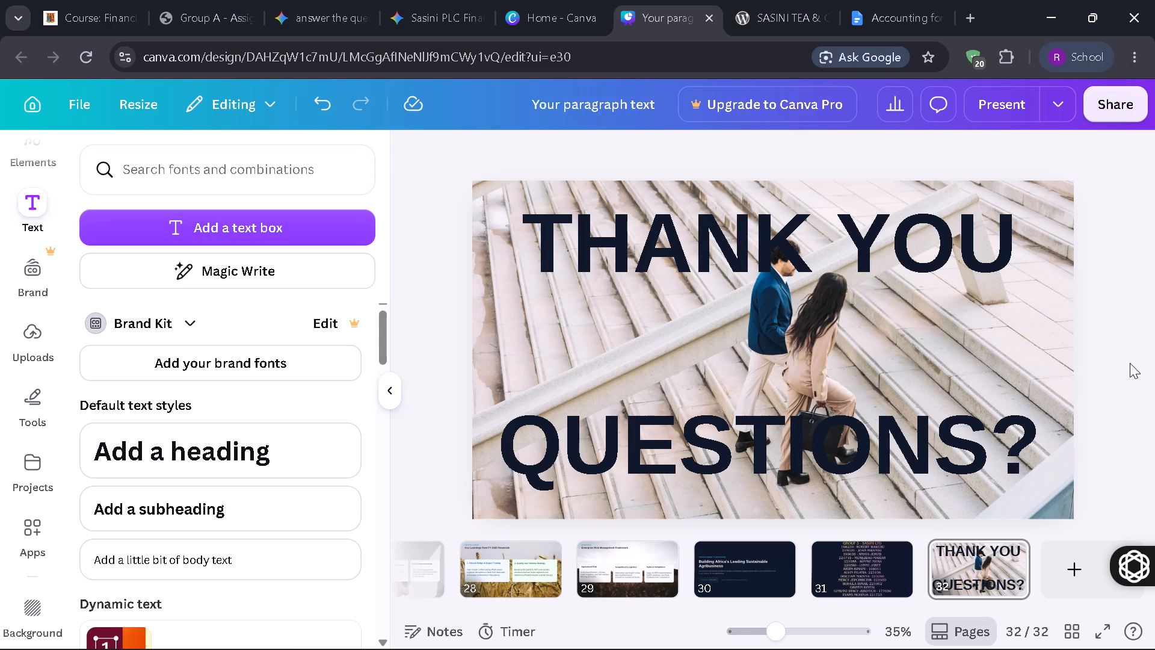
Remove the space between THANK and YOU so the first line reads "THANKYOU".
click(842, 241)
click(830, 258)
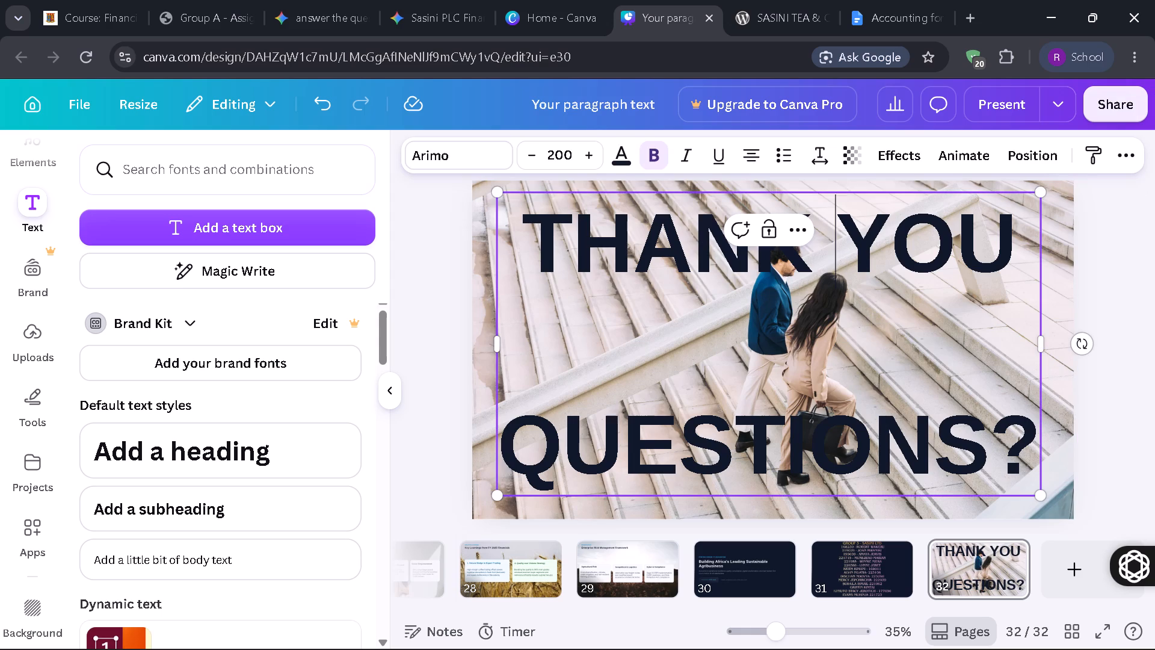
key(BackSpace)
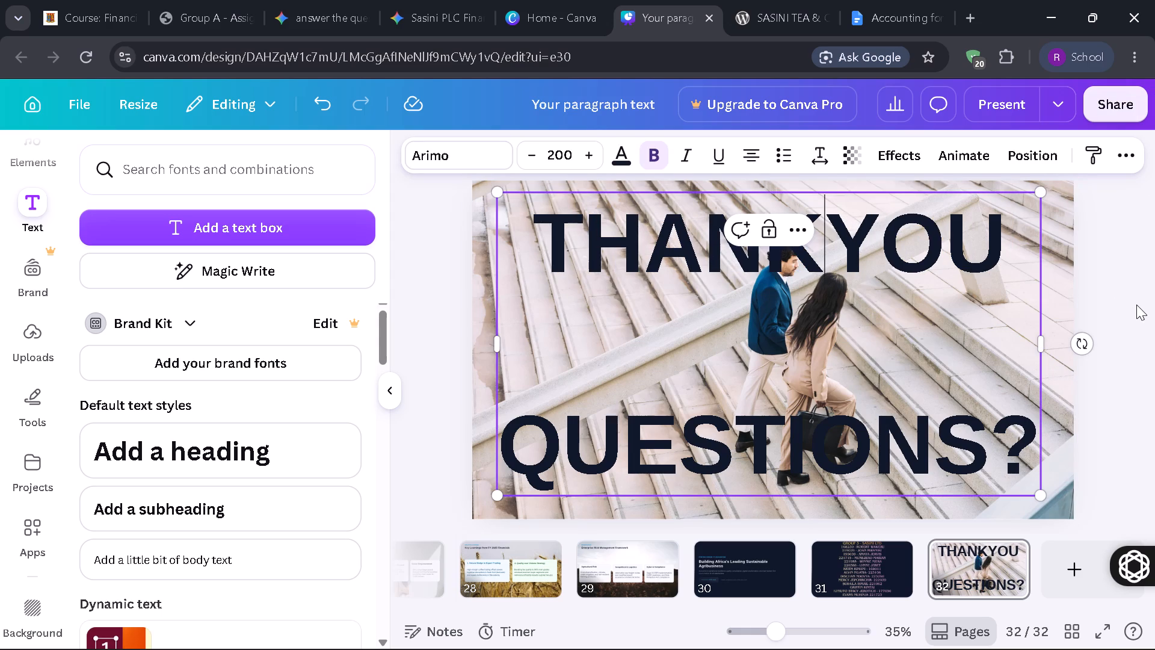
click(1136, 305)
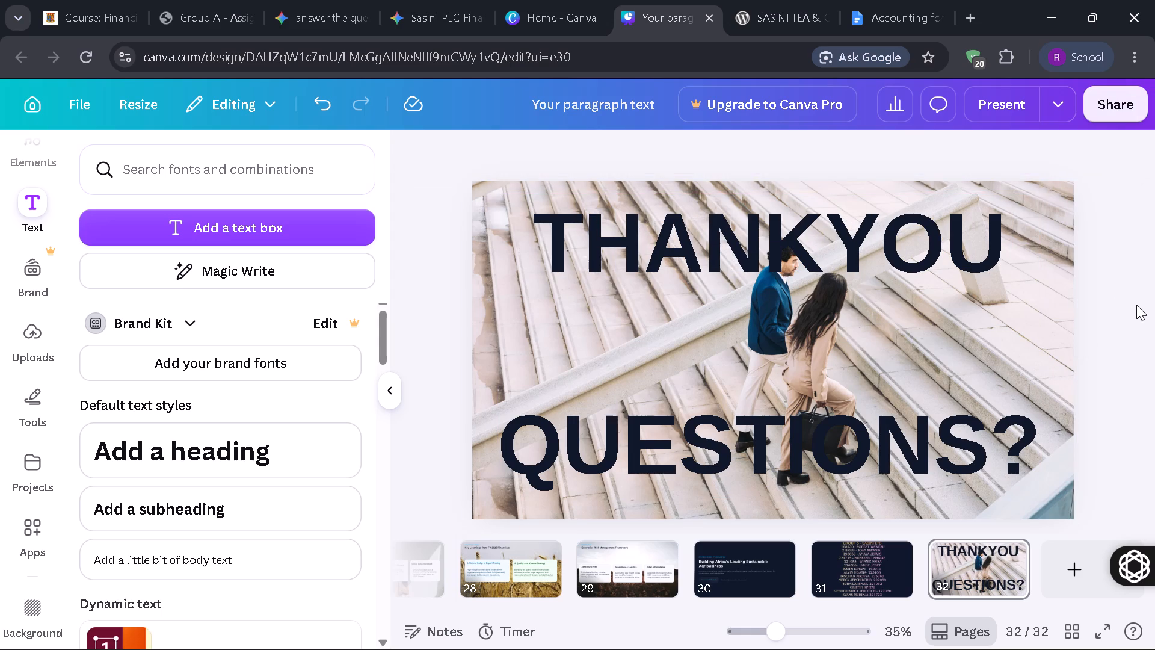
Check the design's save status.
click(415, 100)
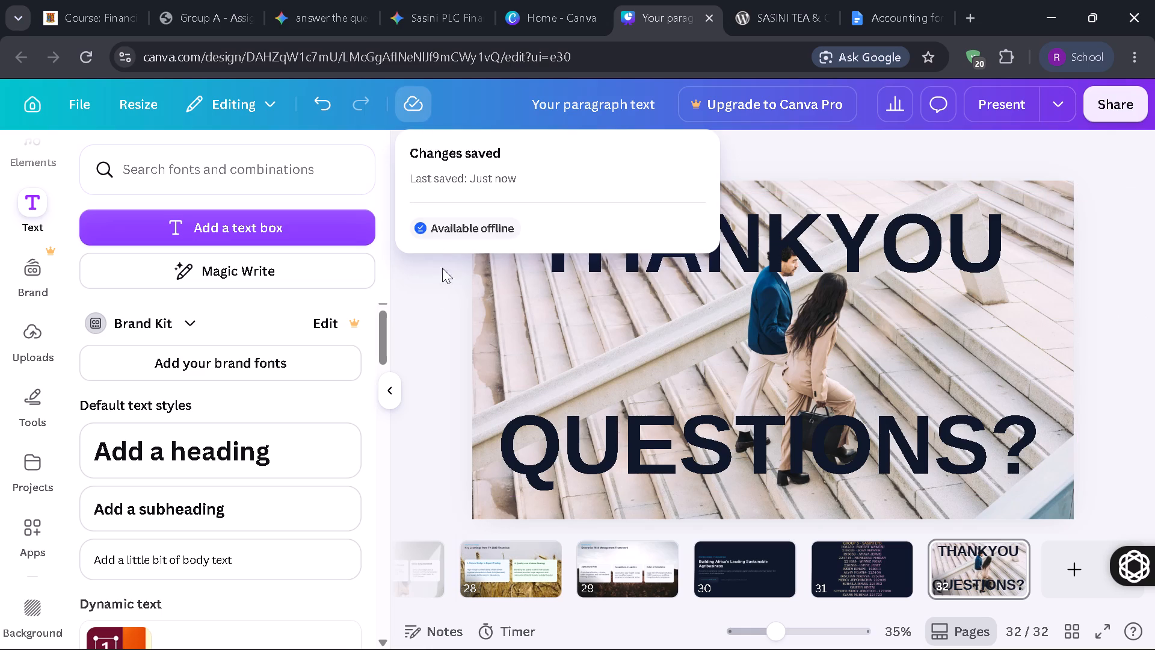
click(1111, 105)
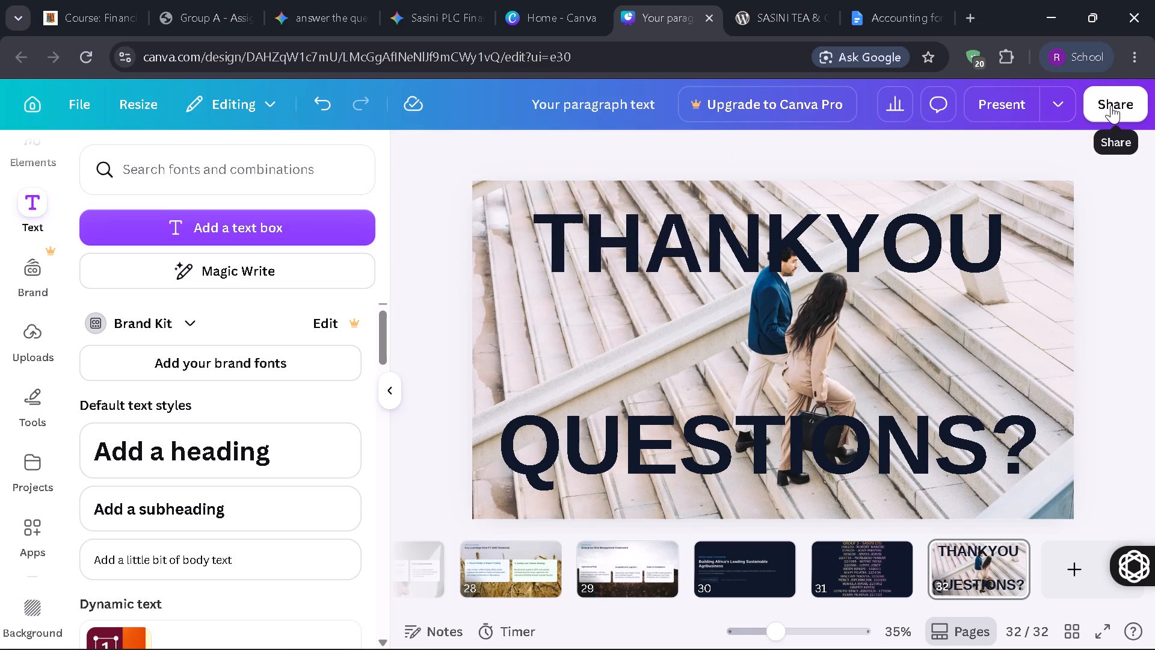
Download all pages of the presentation as a PPTX file.
click(1111, 105)
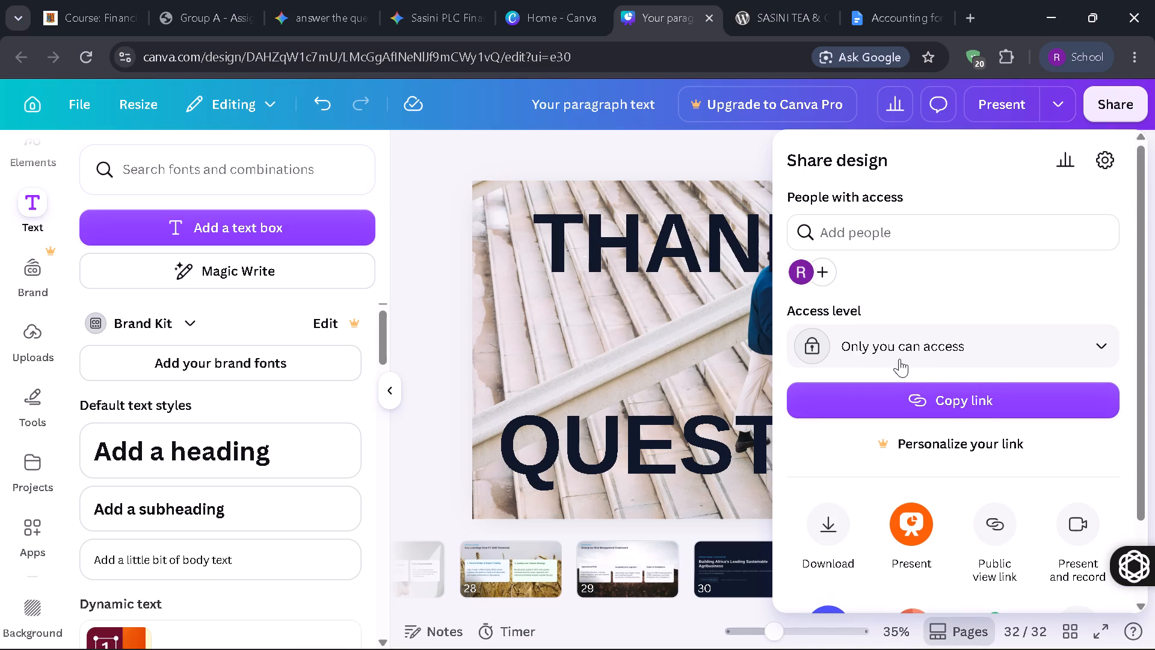
scroll(899, 359, down, 2)
click(827, 427)
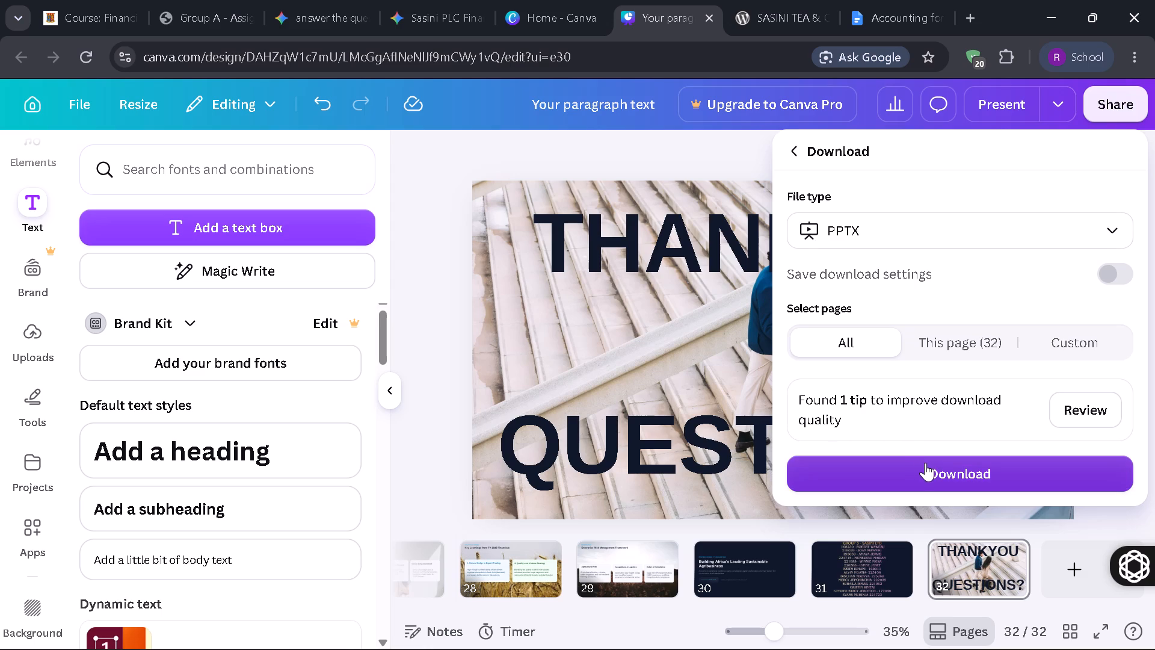
click(925, 463)
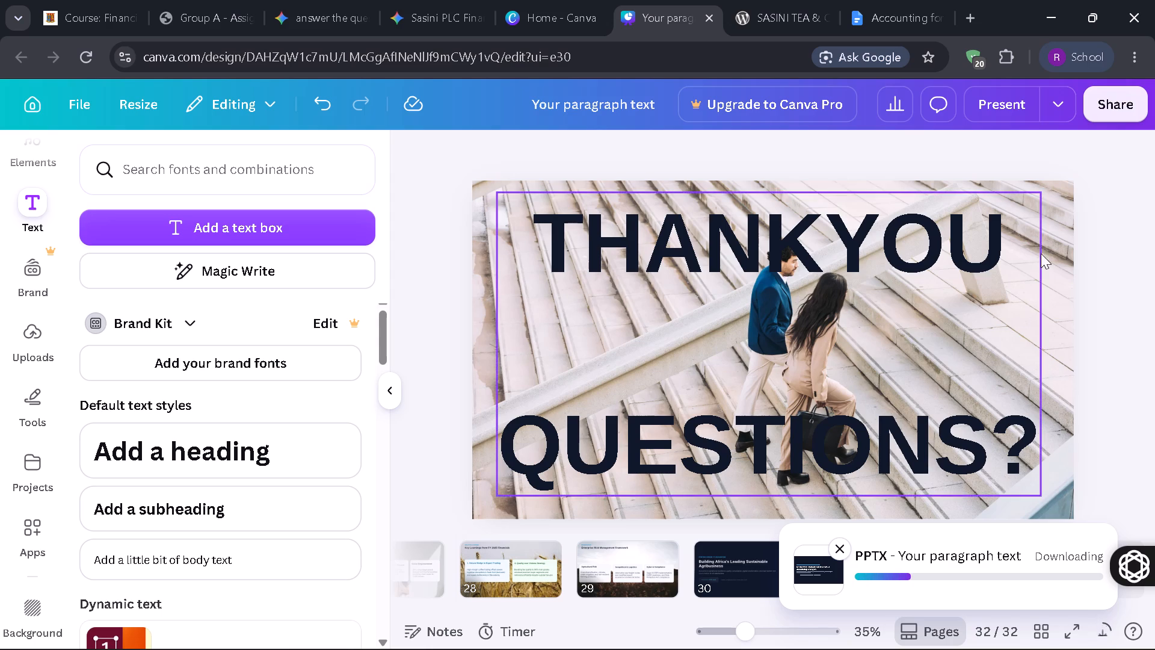
Reopen the PPTX download options and review the tip for improving download quality.
click(1120, 113)
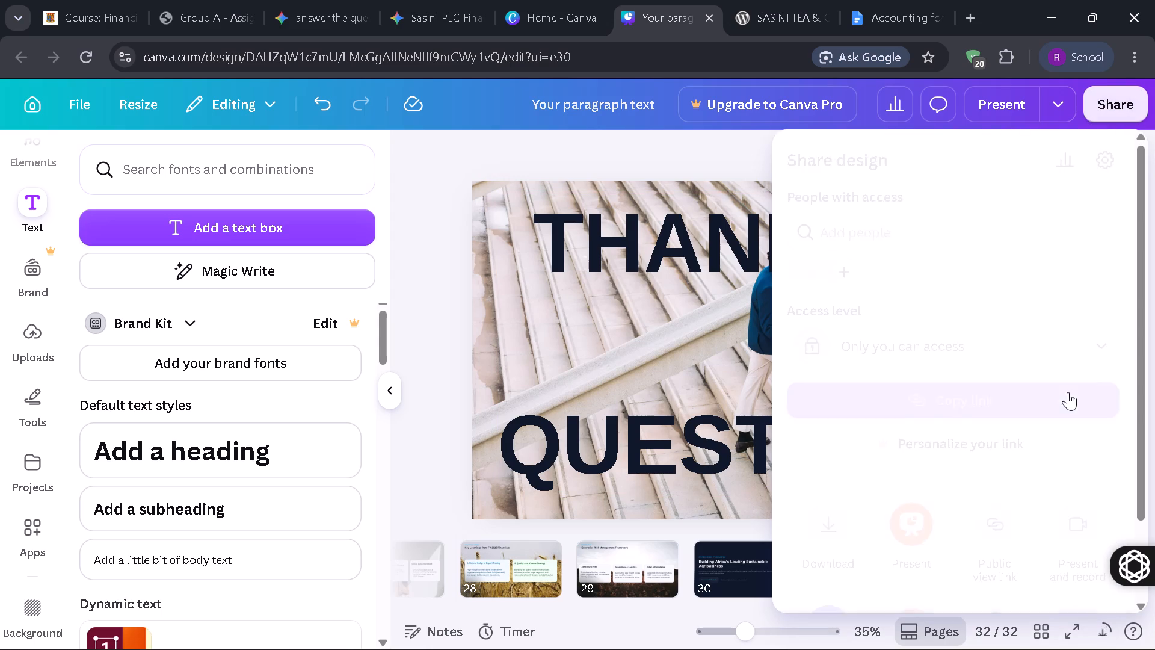
scroll(1030, 448, down, 3)
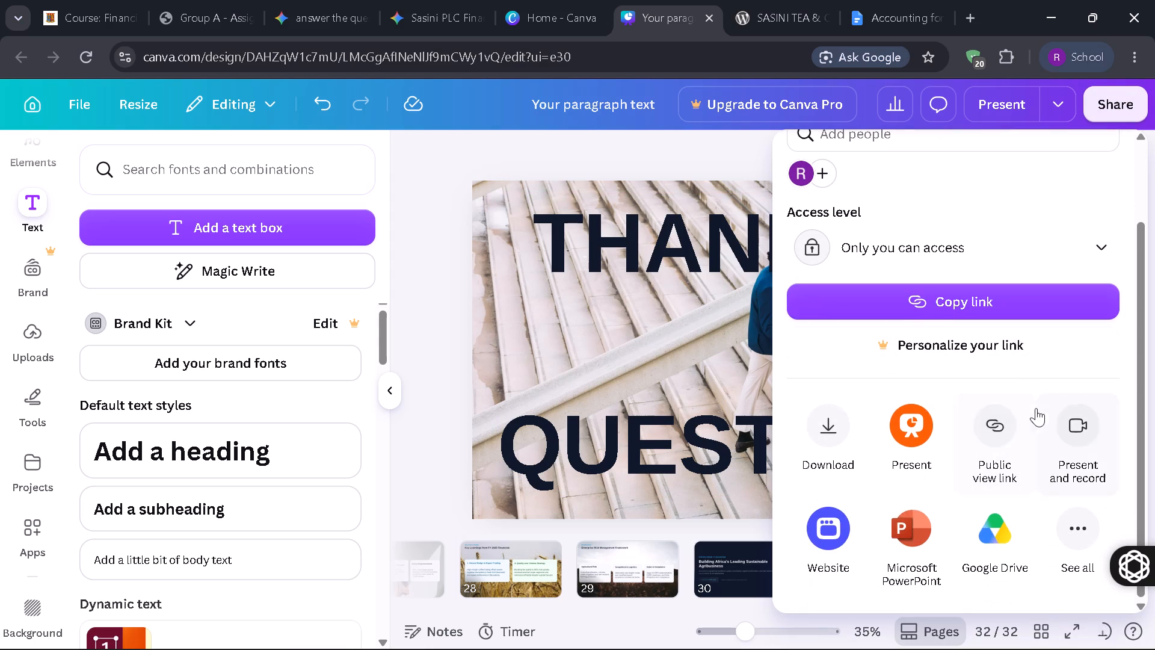
click(804, 458)
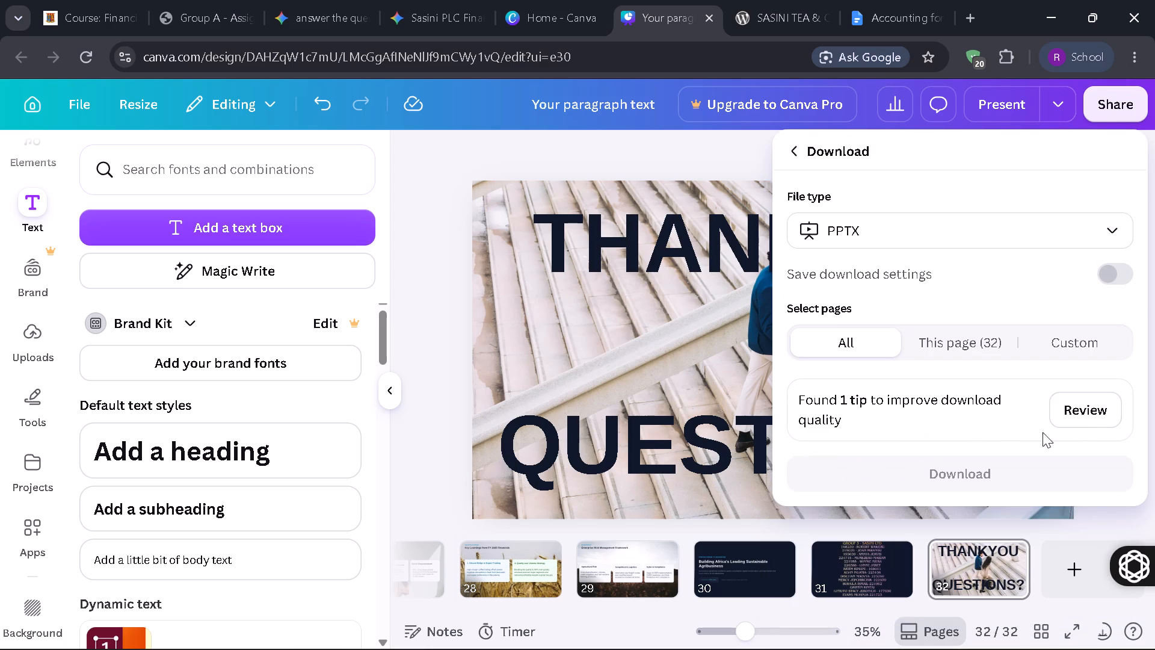
click(1092, 405)
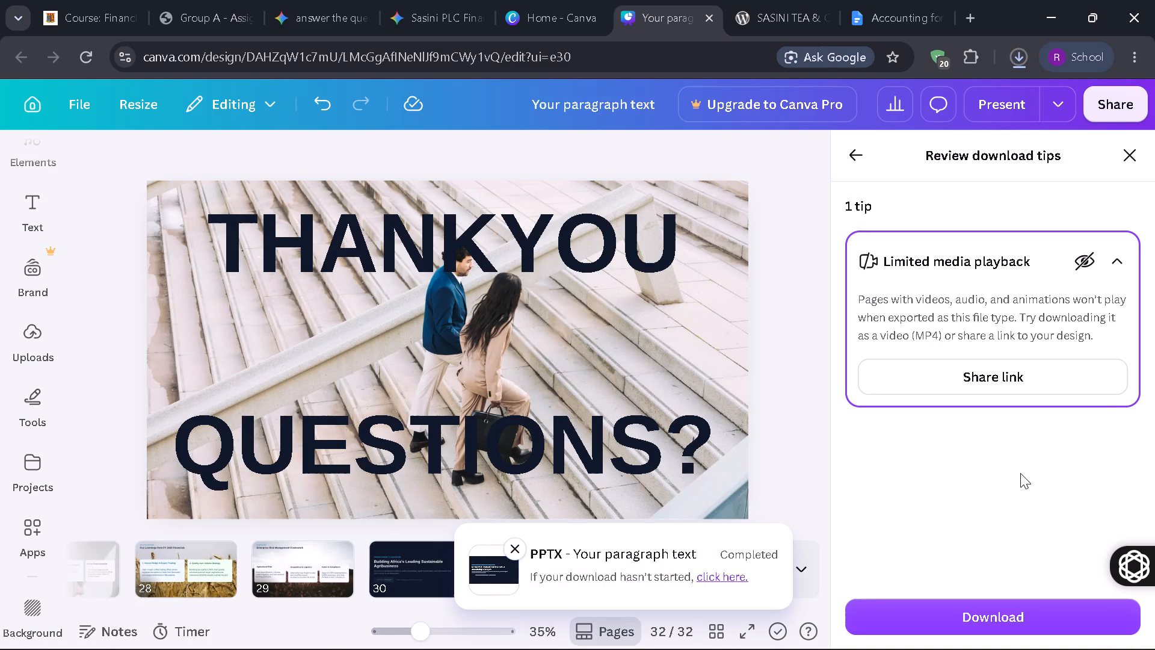
Finish reviewing the download tip and close the download options without exporting again.
scroll(1020, 473, down, 2)
click(1125, 162)
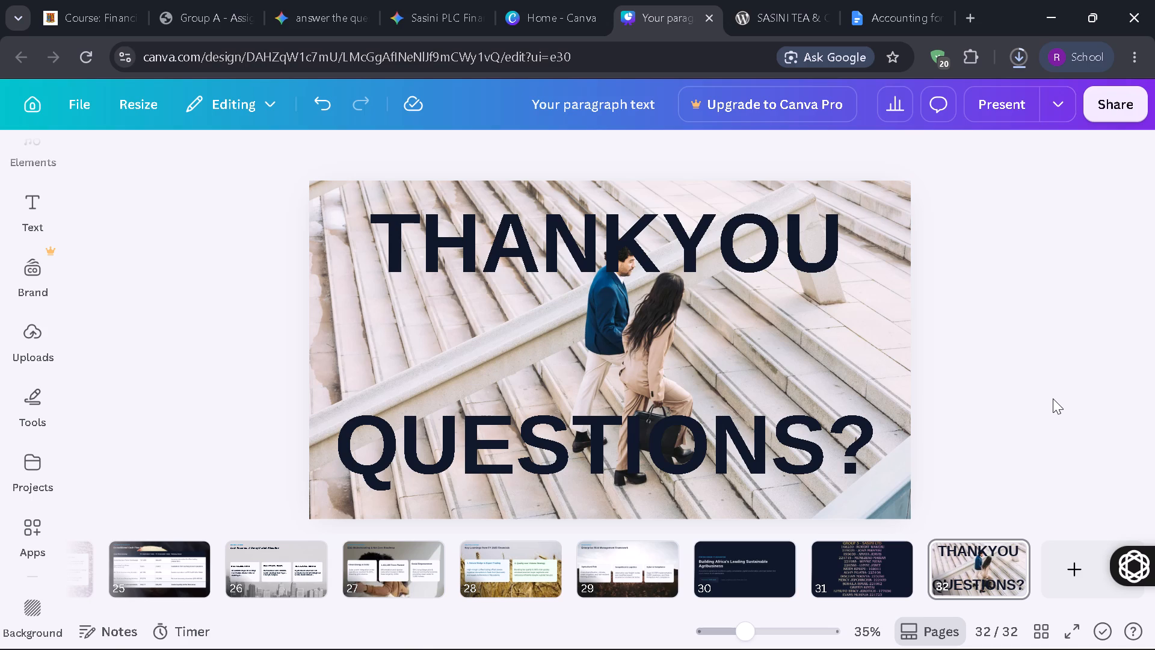
Review the finished presentation in reverse order, from closing slide 32 back to title slide 1.
key(Left)
click(1053, 398)
key(Left)
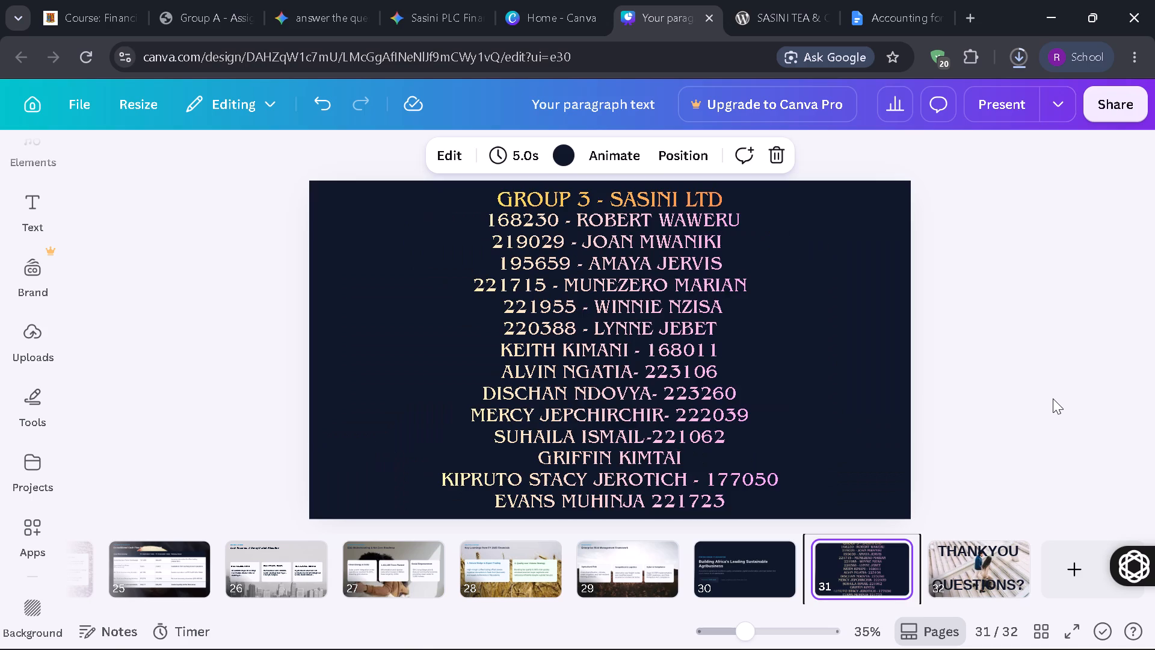
key(Left)
key(Left)
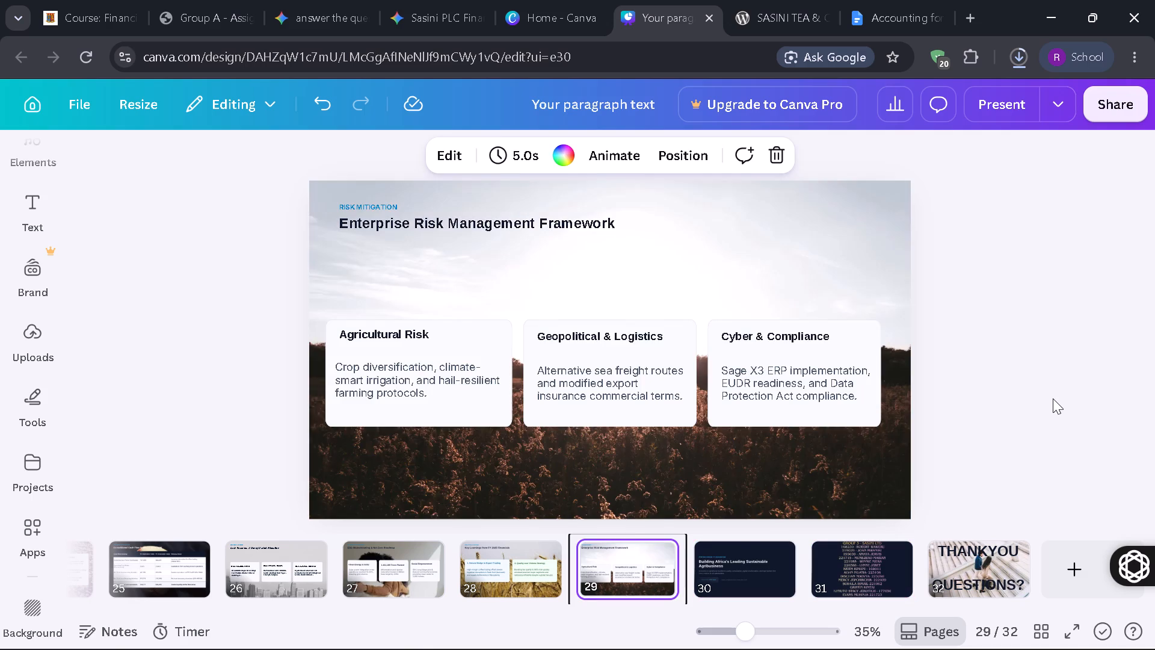
key(Left)
key(Left)
key(Left)
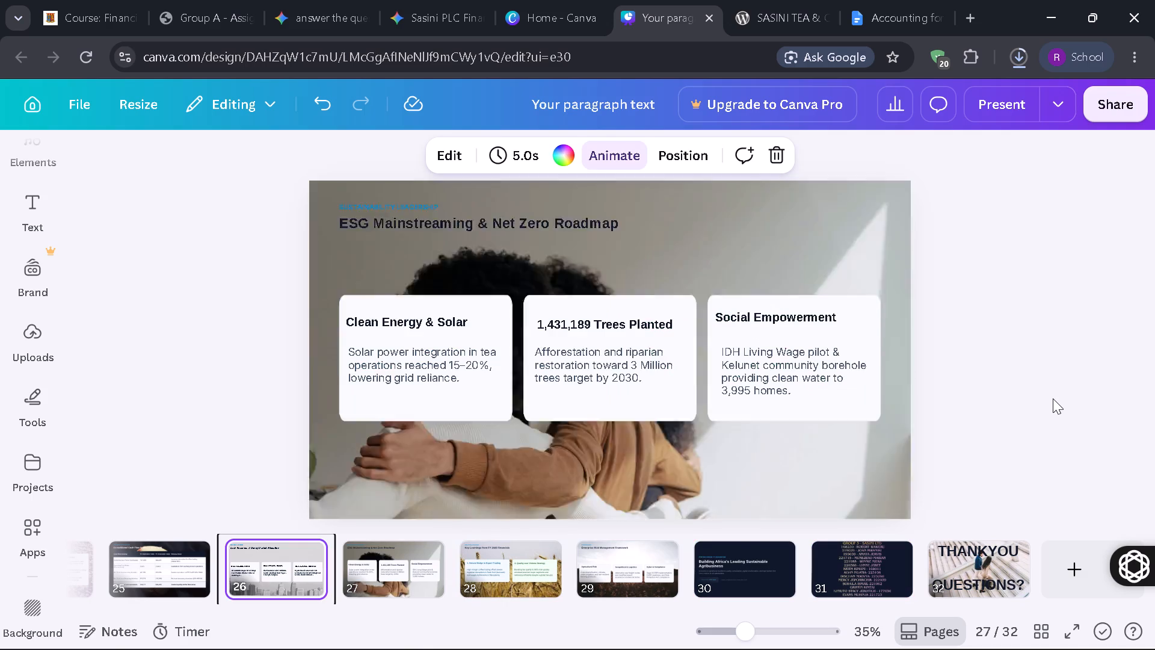
key(Left)
key(Left)
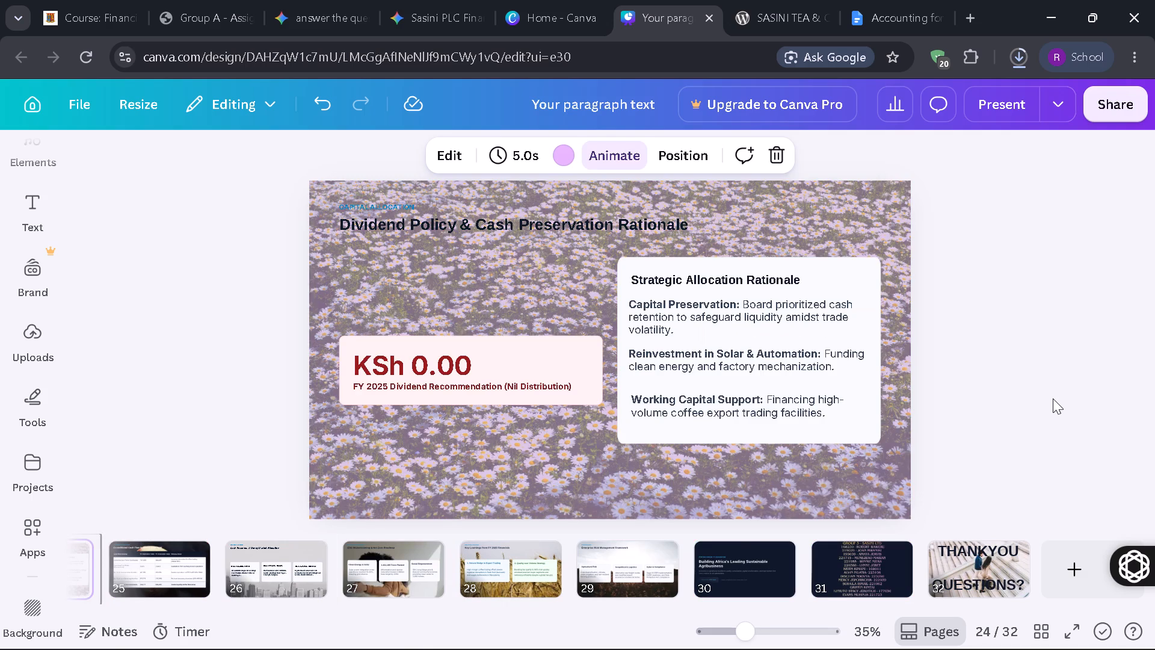
key(Left)
key(Left)
key(Left)
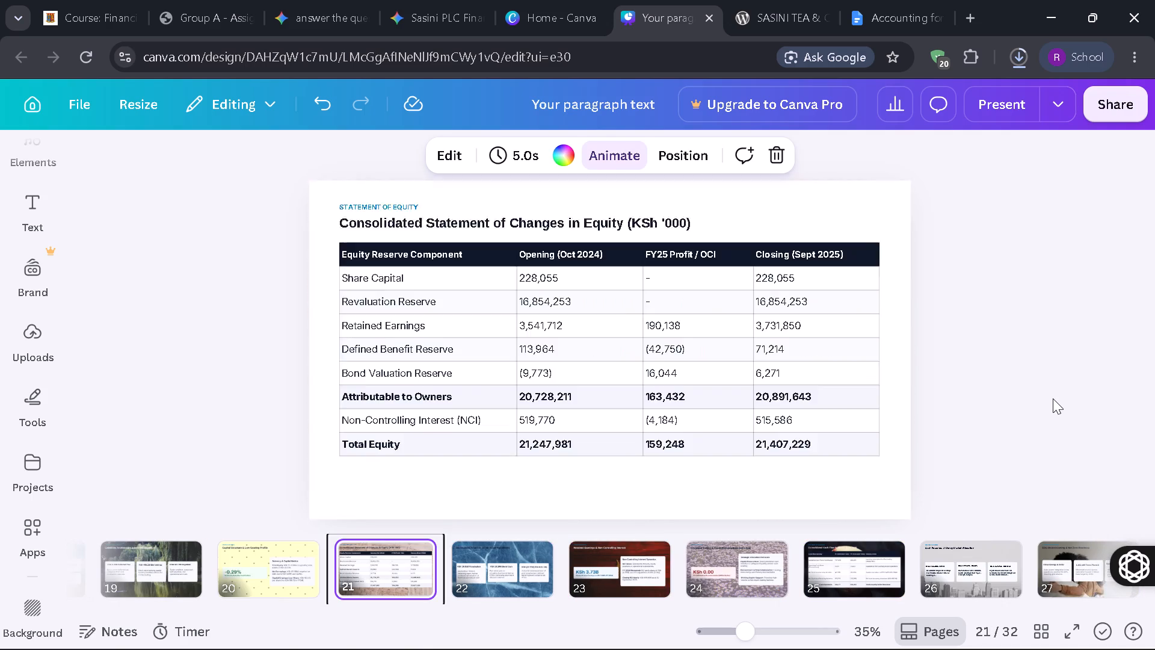
key(Left)
key(Left)
key(Left)
key(Left)
key(Left)
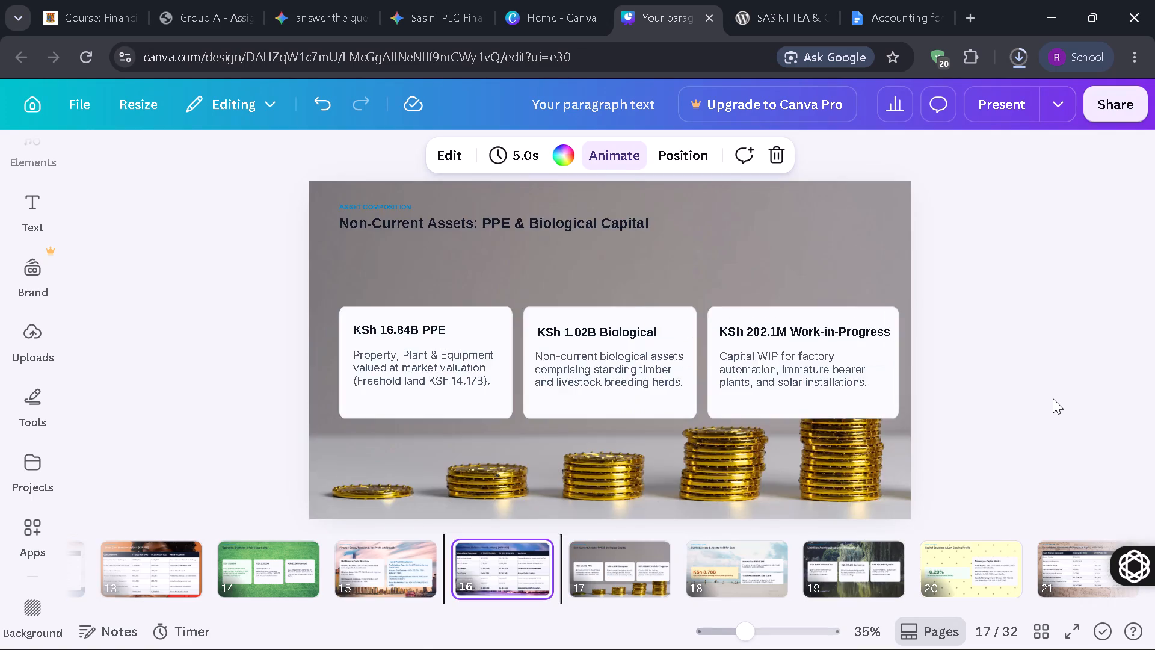
key(Left)
key(Left)
key(Left)
key(Left)
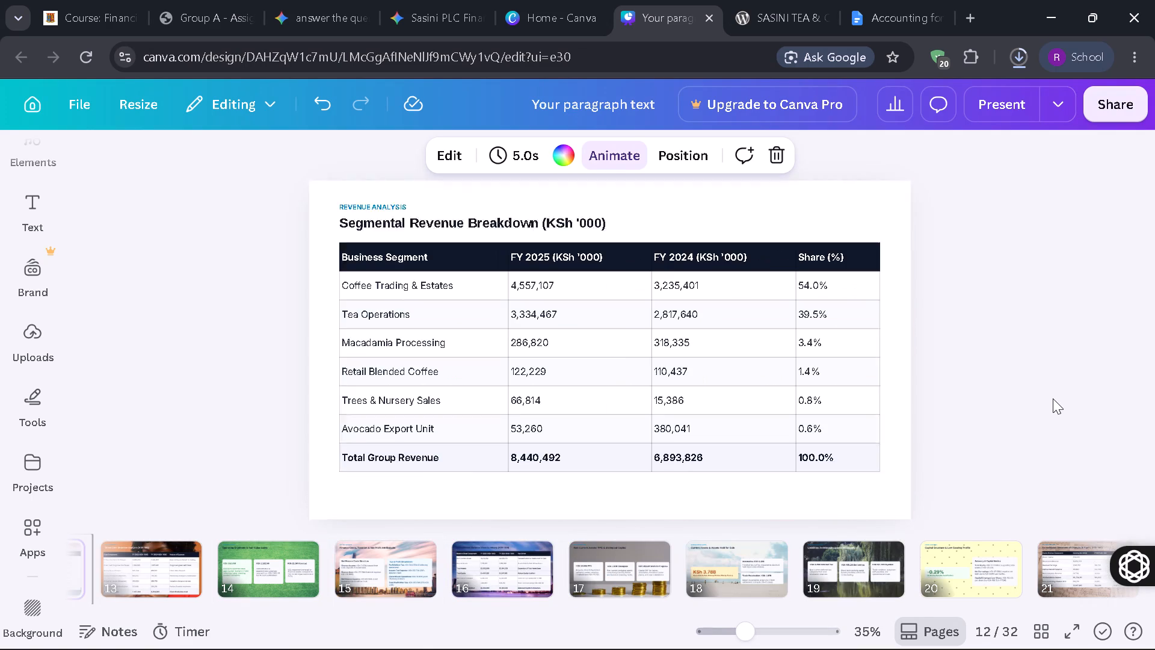
key(Left)
key(Left)
key(Left)
key(Left)
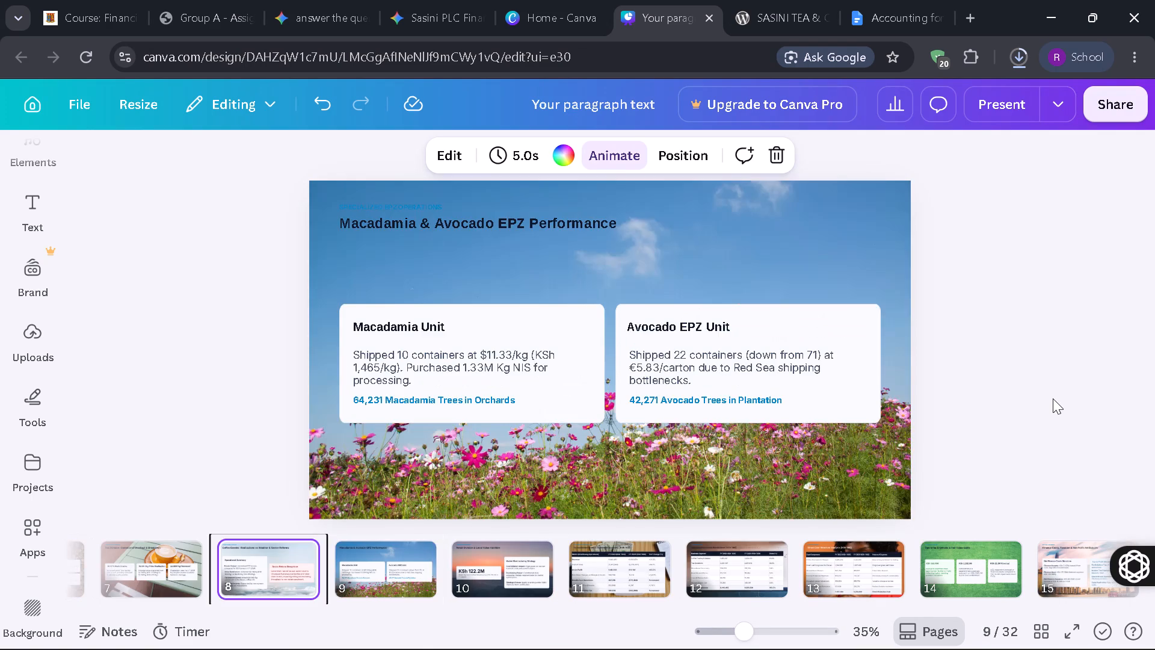
key(Left)
key(Left)
key(Left)
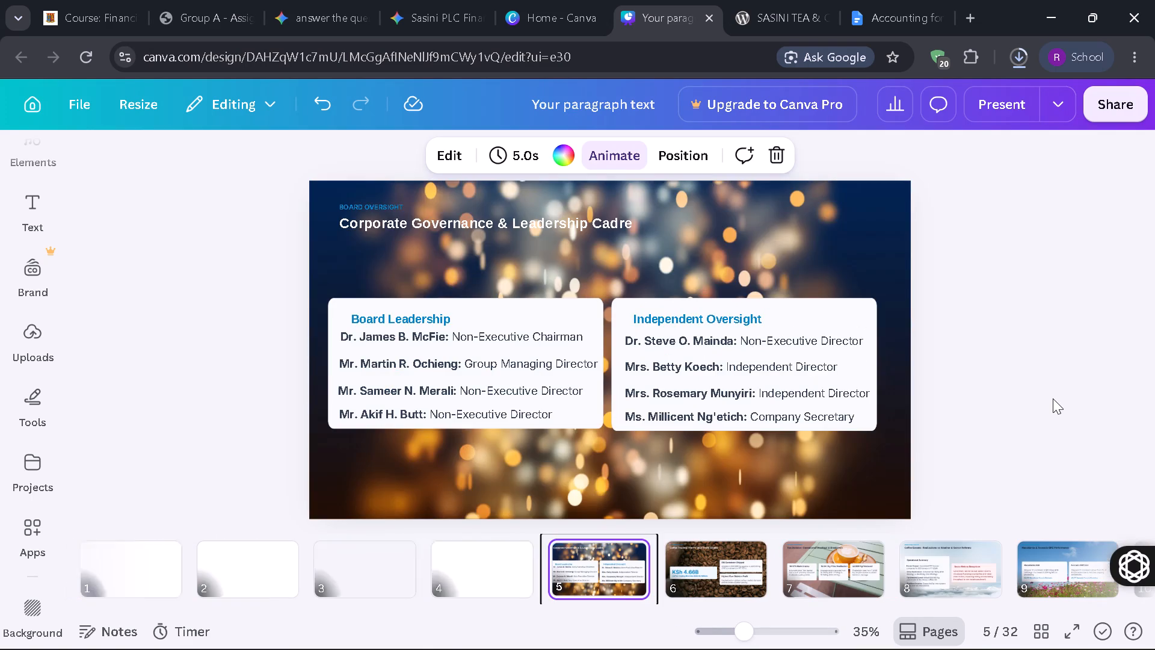
key(Left)
key(Left)
key(Left)
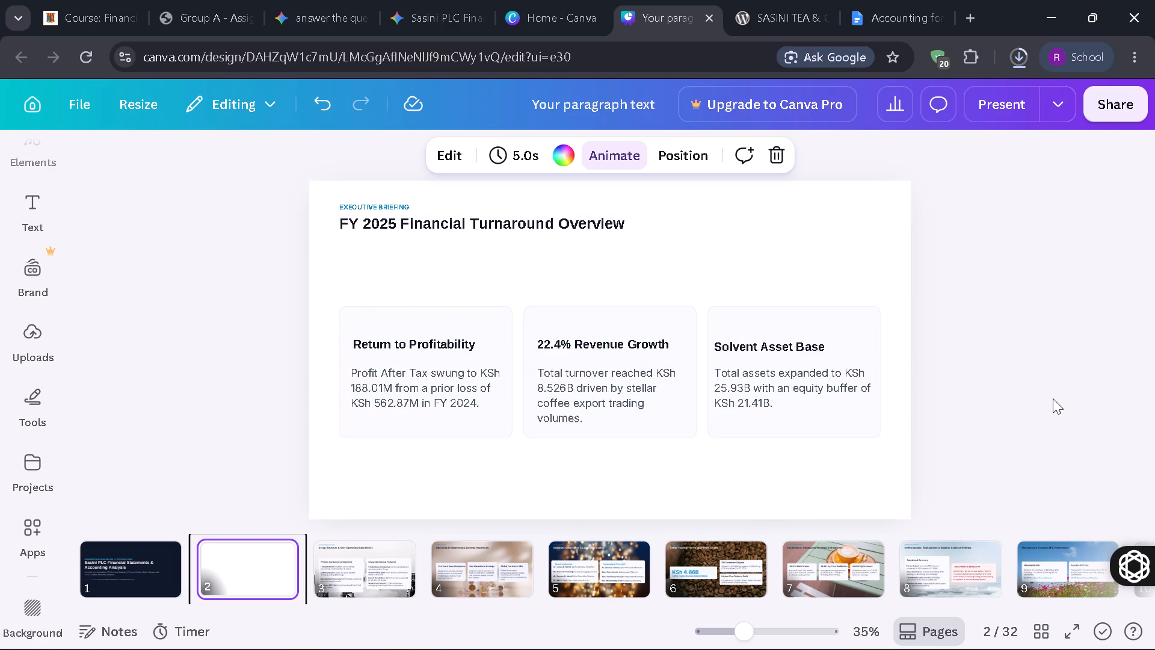
key(Left)
key(Left)
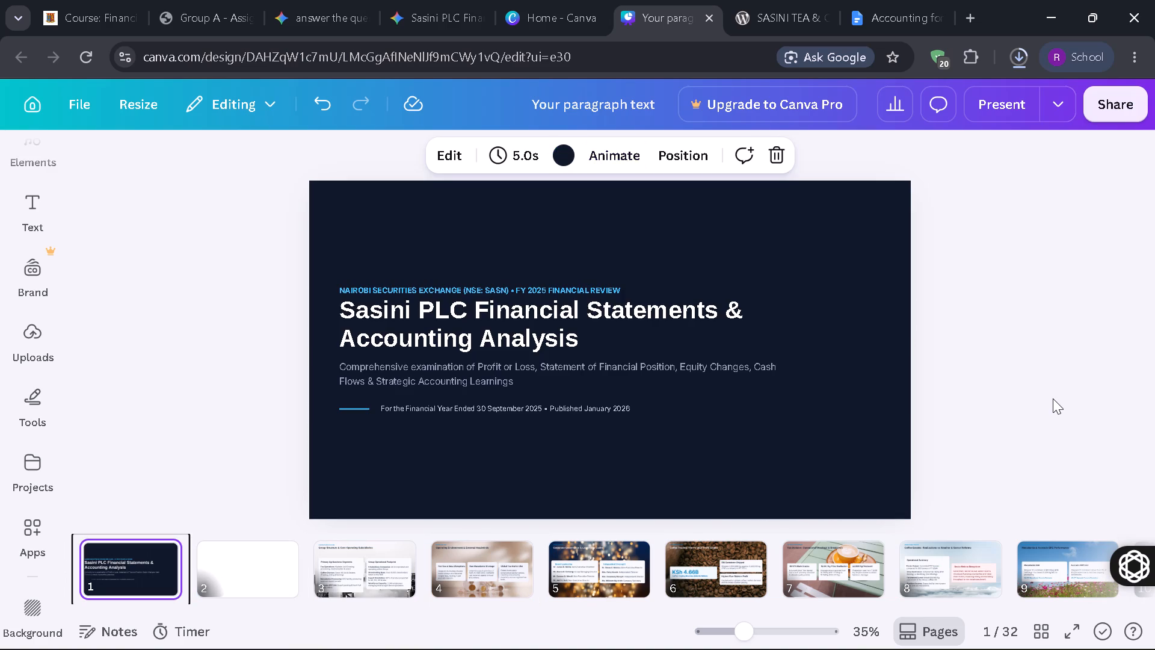
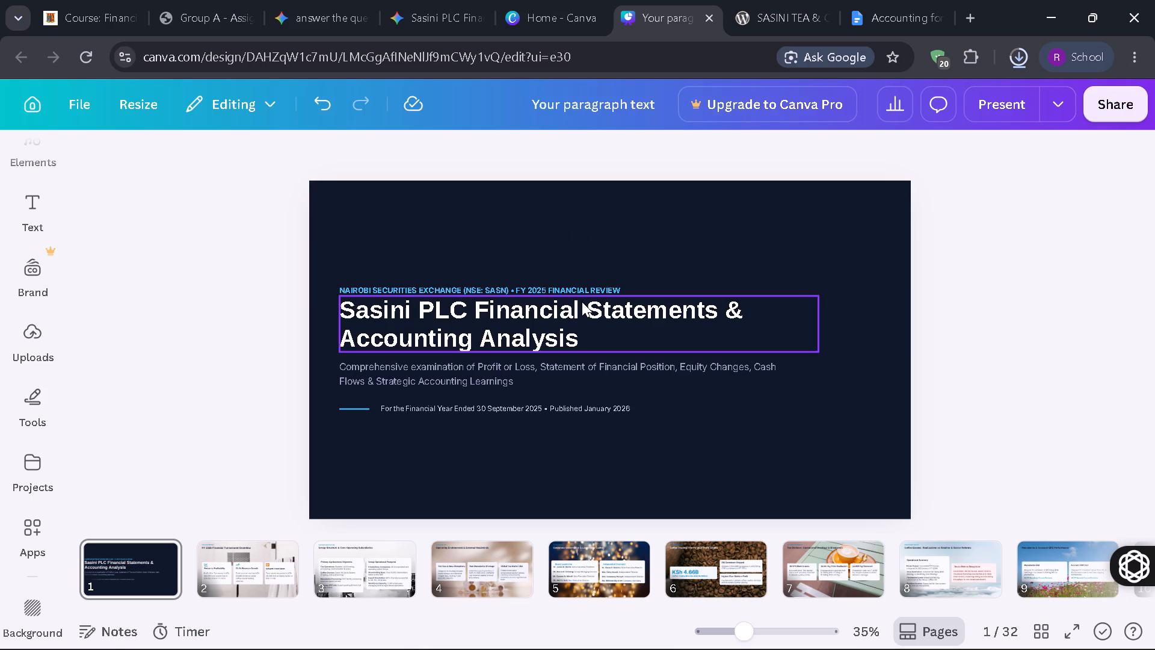
Cancel the ongoing download of "Your paragraph text.pptx" and dismiss the download history.
click(1017, 51)
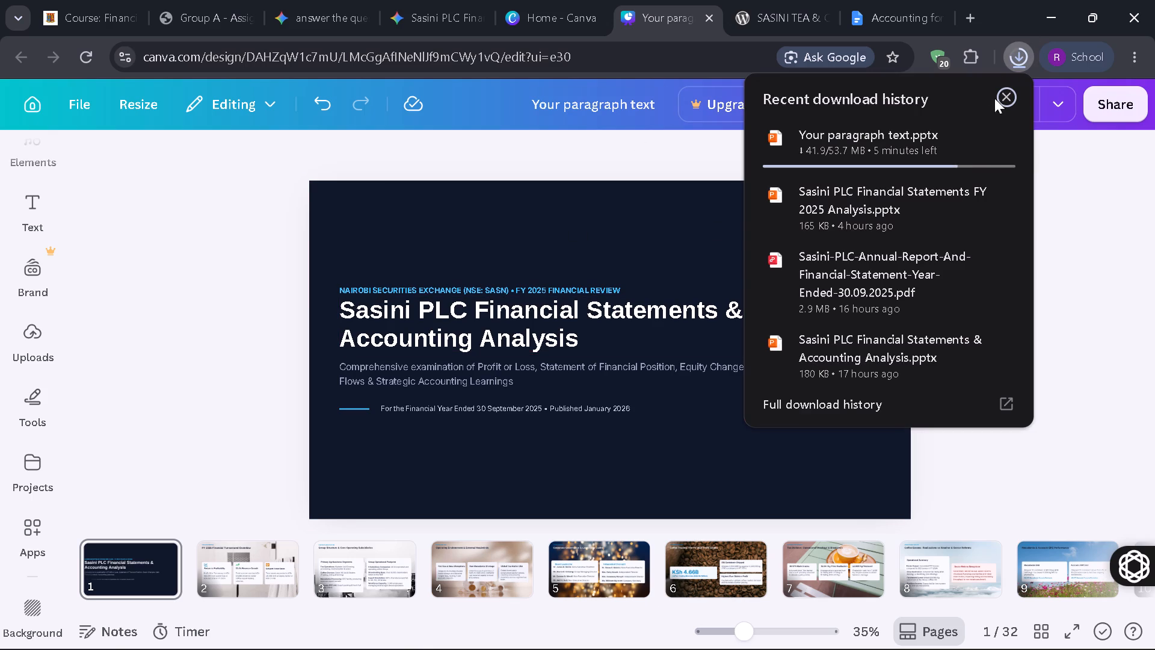
click(996, 140)
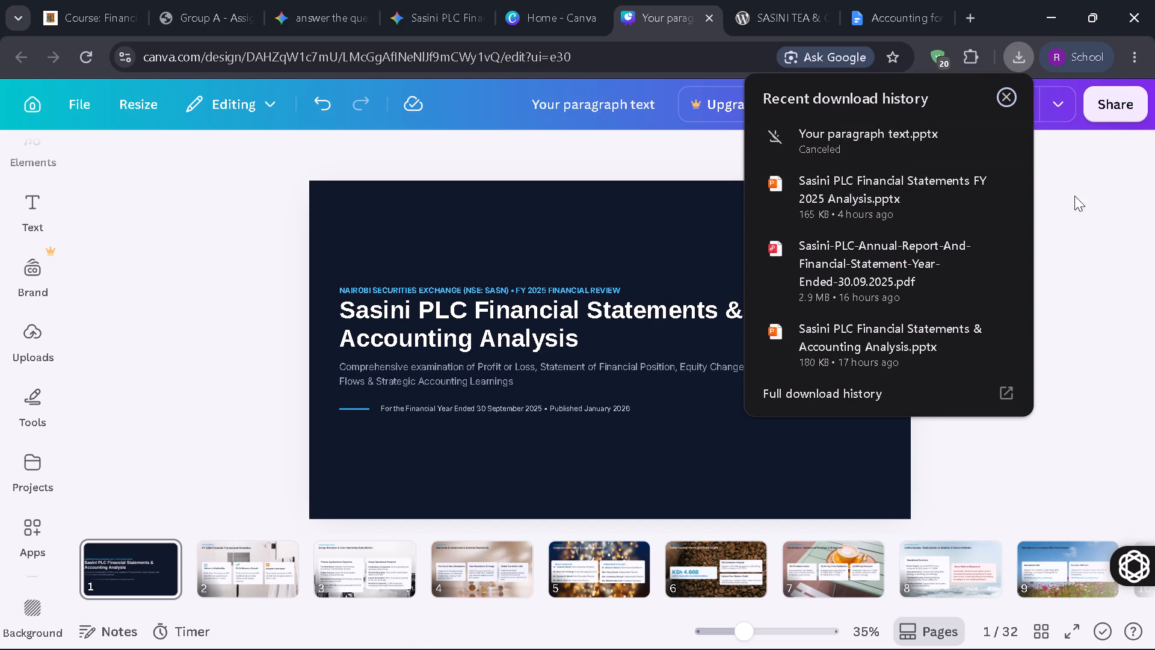
click(1088, 217)
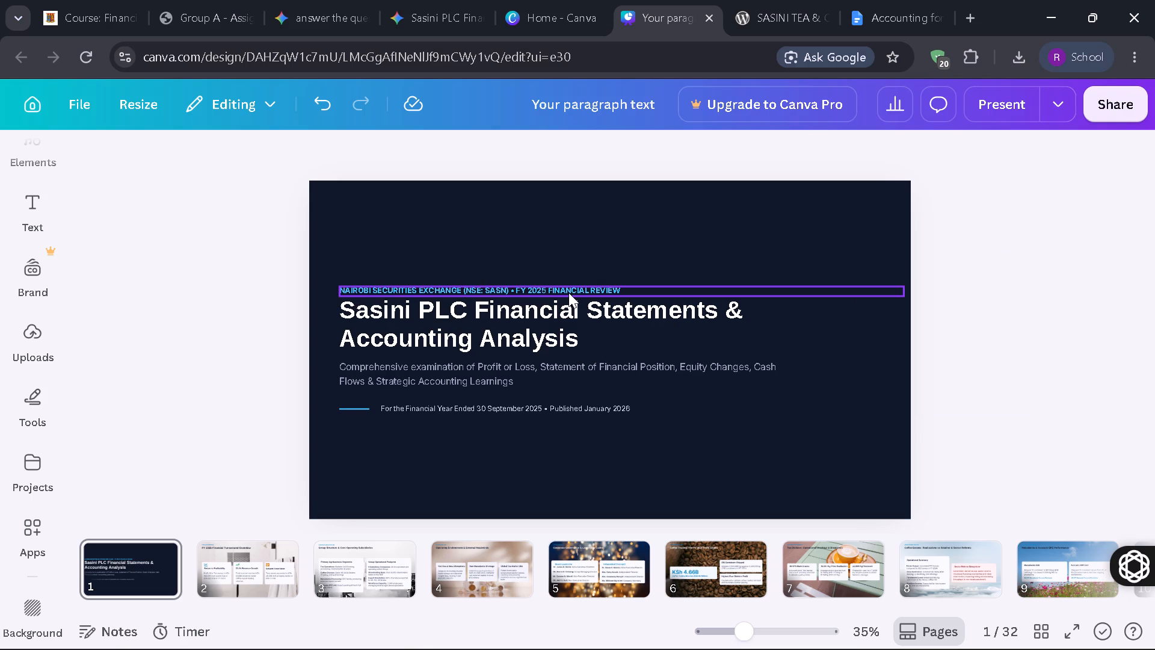
Delete the "Nairobi Securities Exchange (NSE: SASN)" heading line above the title on slide 1.
click(568, 292)
key(BackSpace)
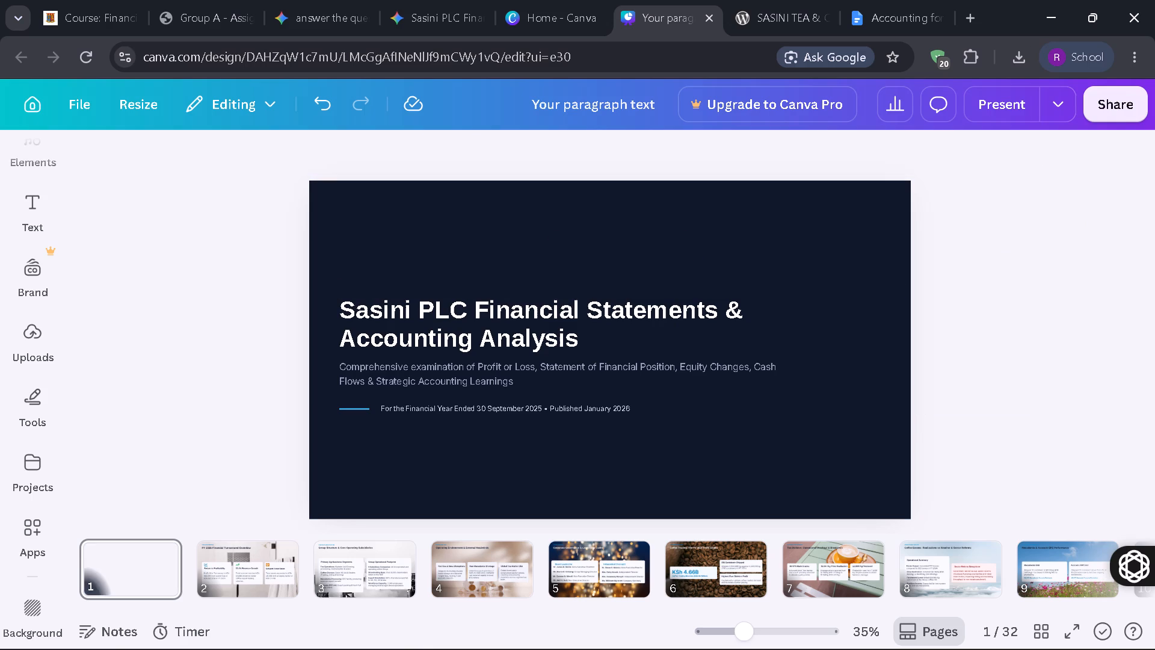
Shorten the title on slide 1 to "Sasini PLC" by removing "Financial Statements & Accounting Analysis".
click(641, 314)
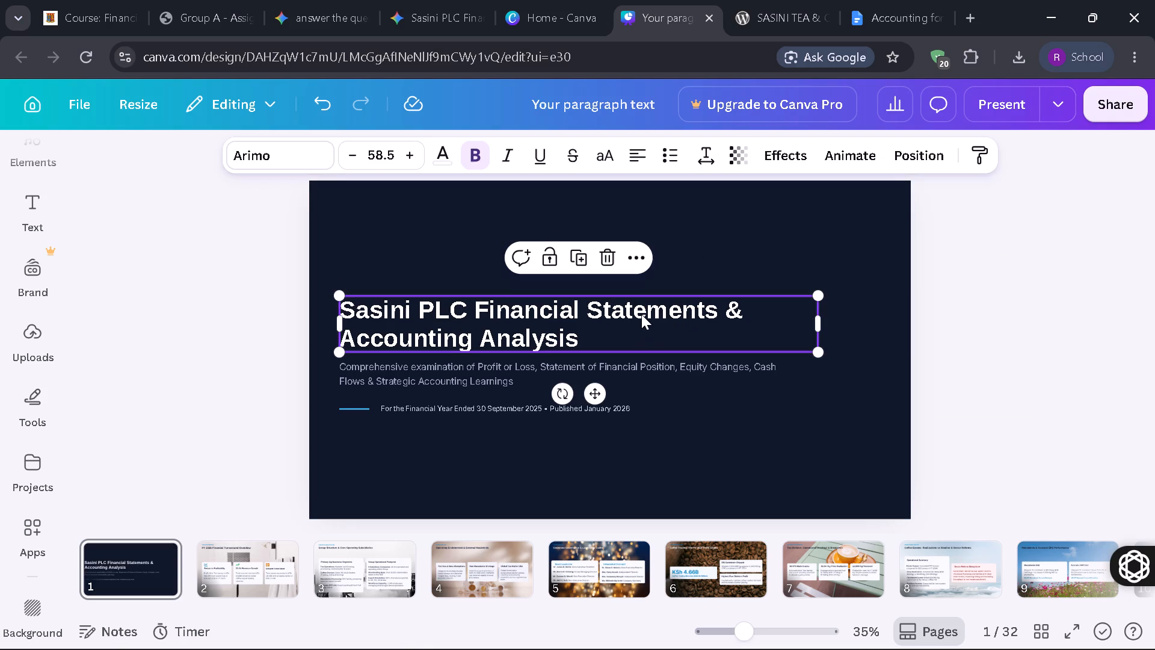
click(581, 340)
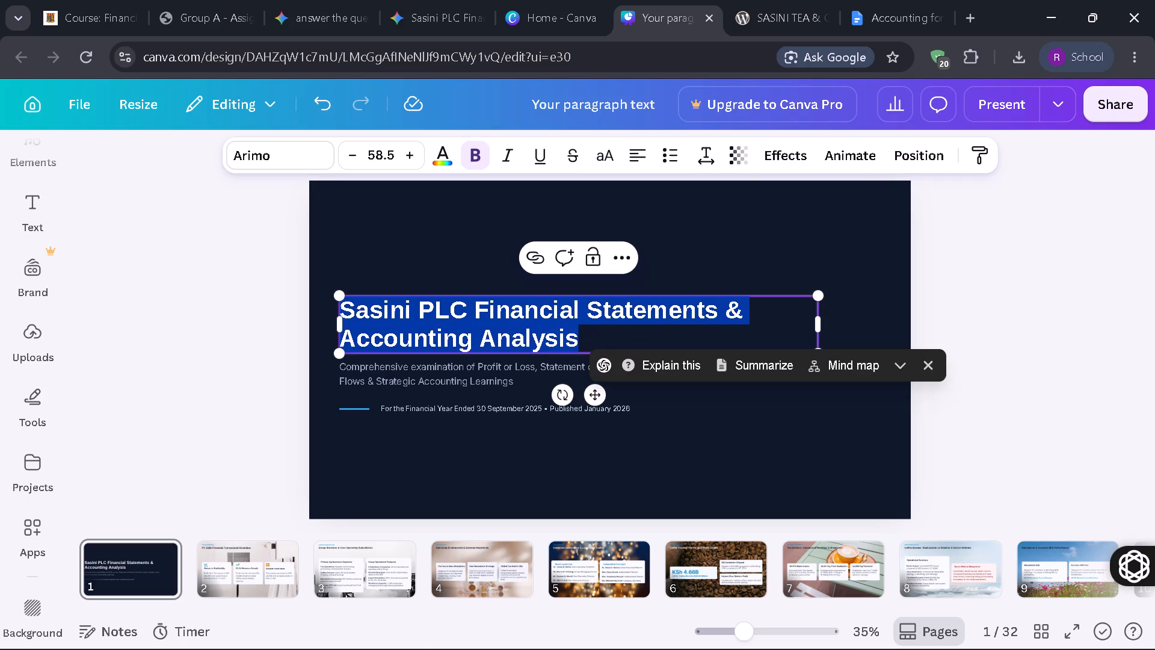
click(578, 340)
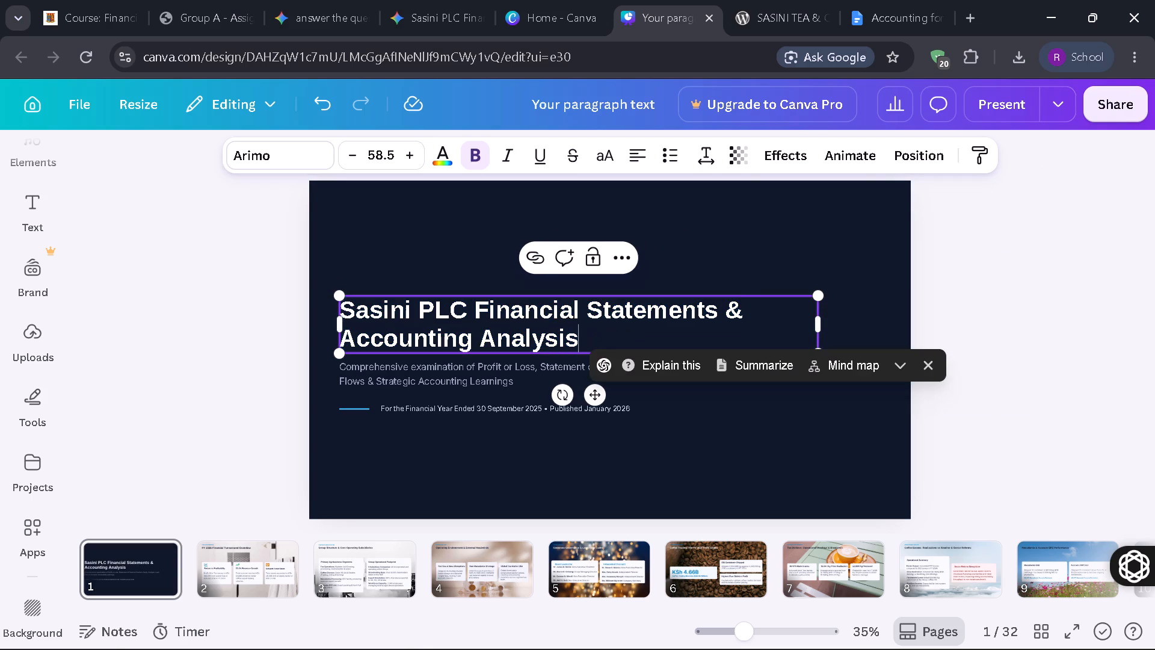
drag(472, 306, 593, 339)
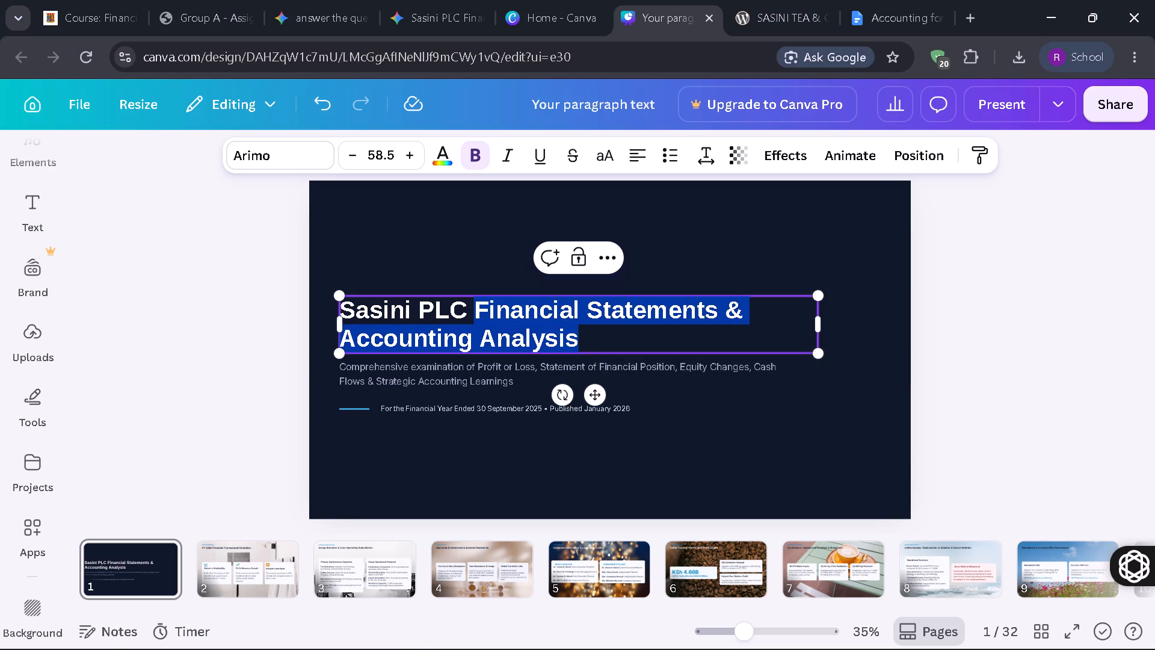
key(BackSpace)
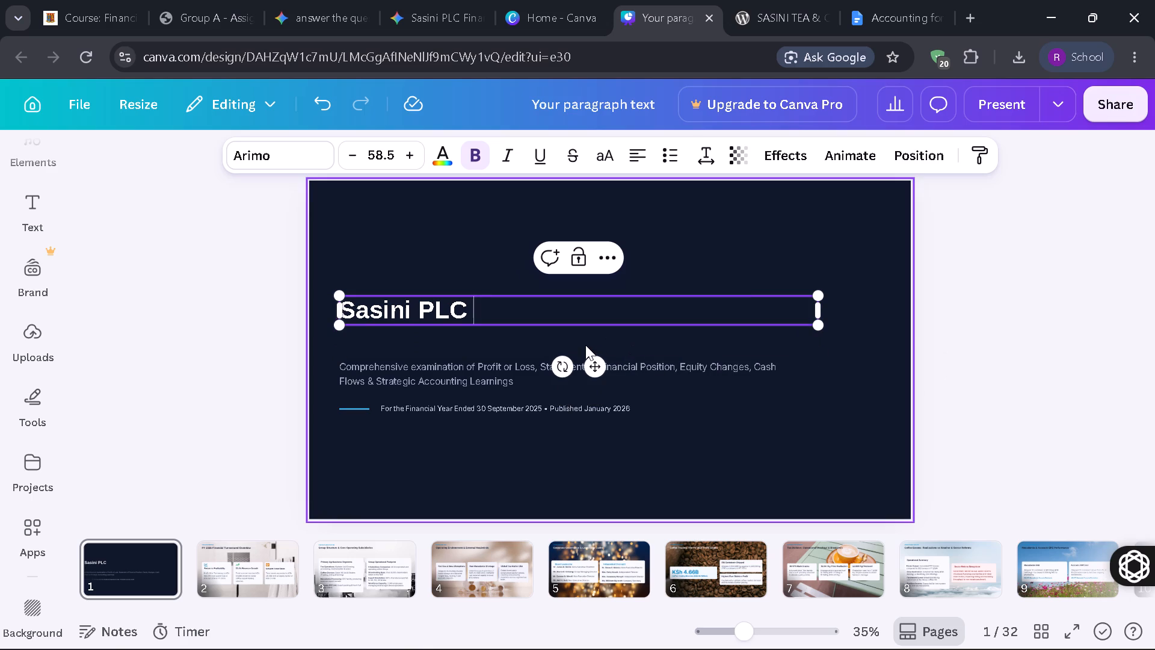
Delete the "Comprehensive examination" subtitle and the financial year and publication date line from slide 1.
click(435, 385)
key(BackSpace)
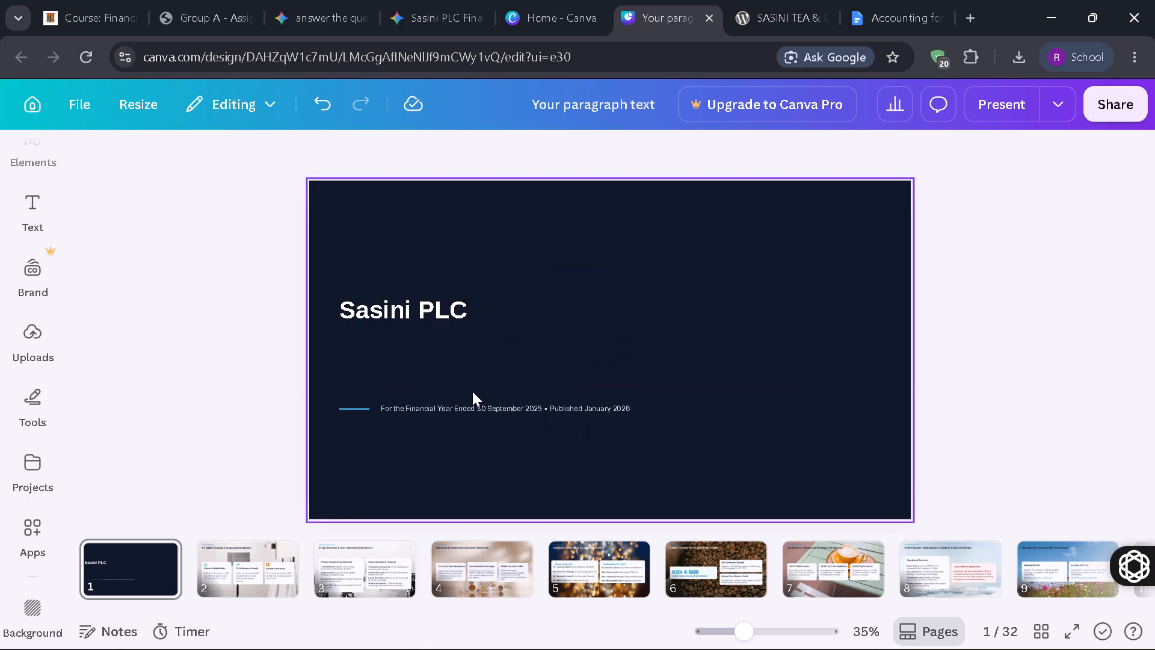
click(467, 411)
key(BackSpace)
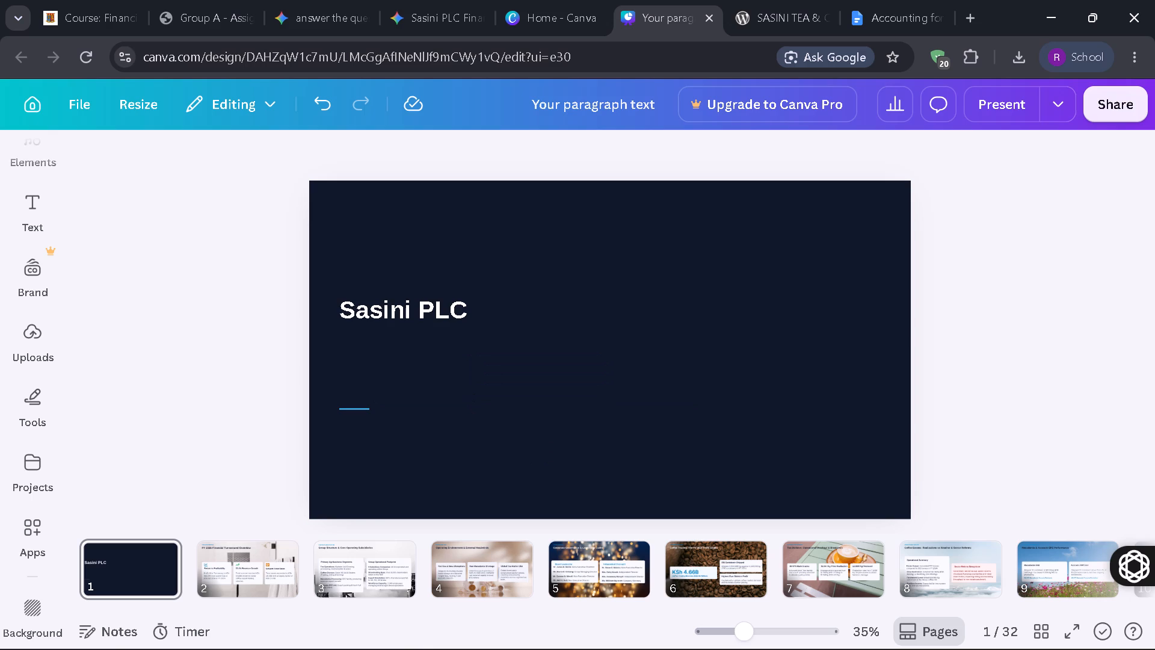
Look through the recent designs on the Canva home page.
click(555, 17)
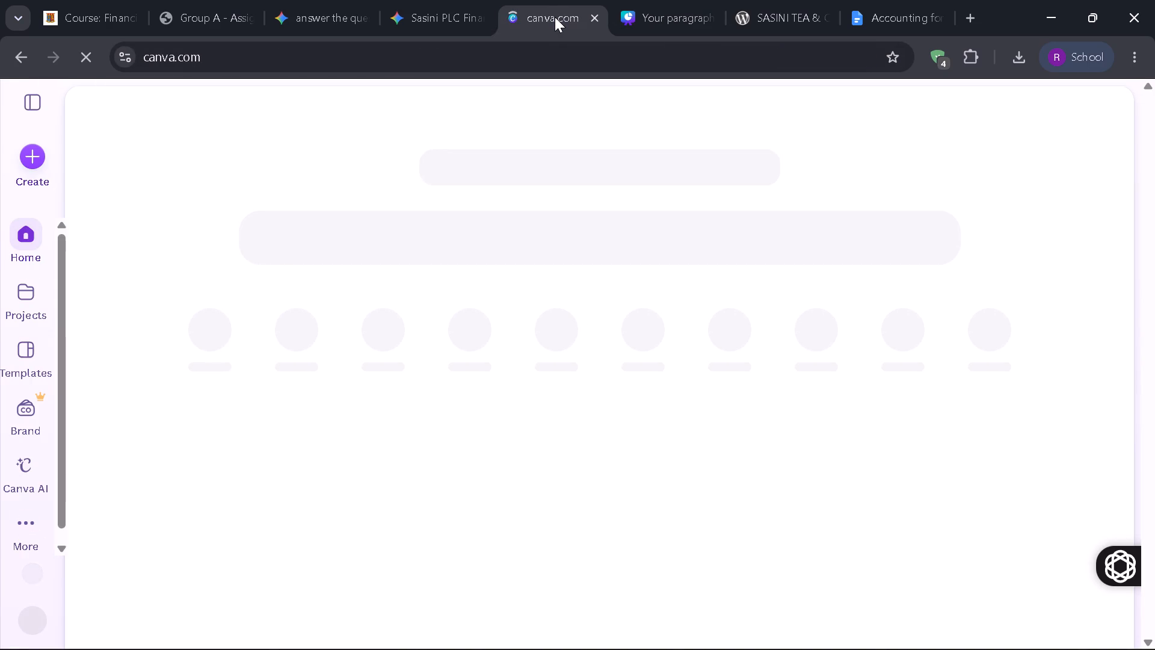
scroll(202, 270, down, 2)
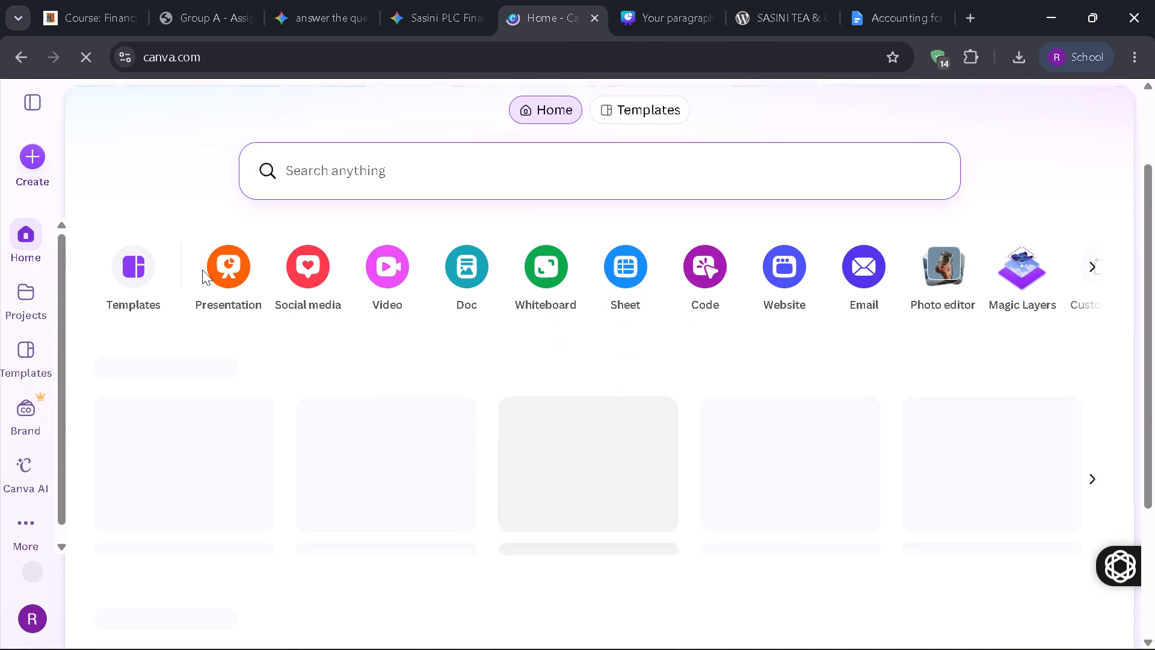
scroll(202, 270, down, 2)
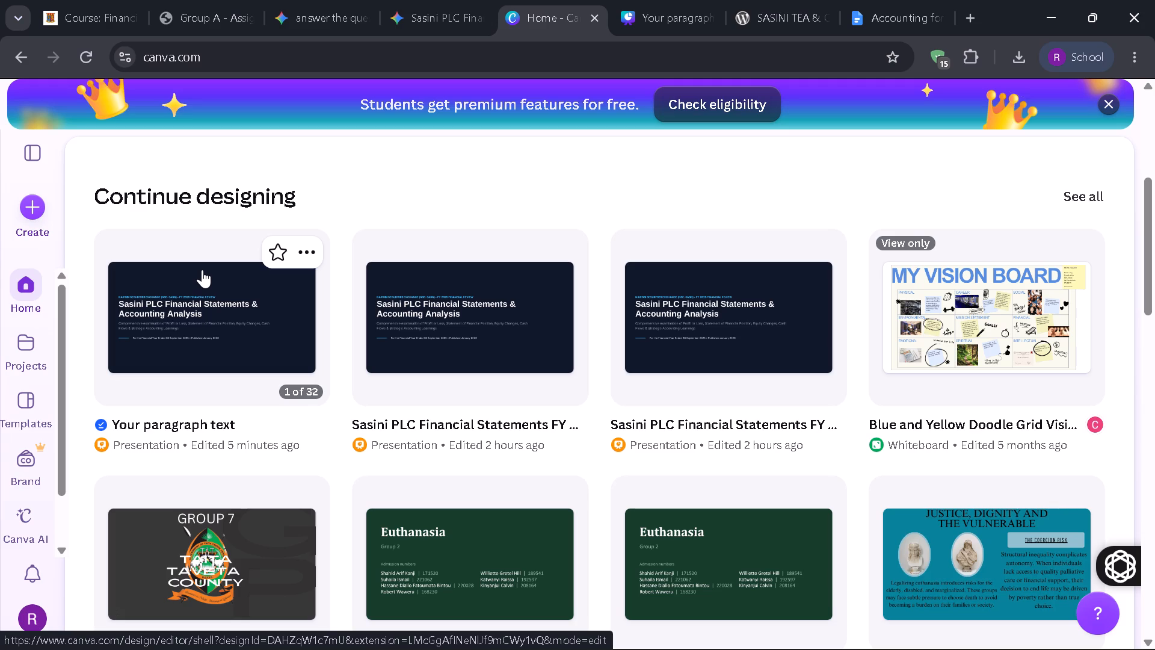
Open the Prezi website in a new browser tab.
click(966, 21)
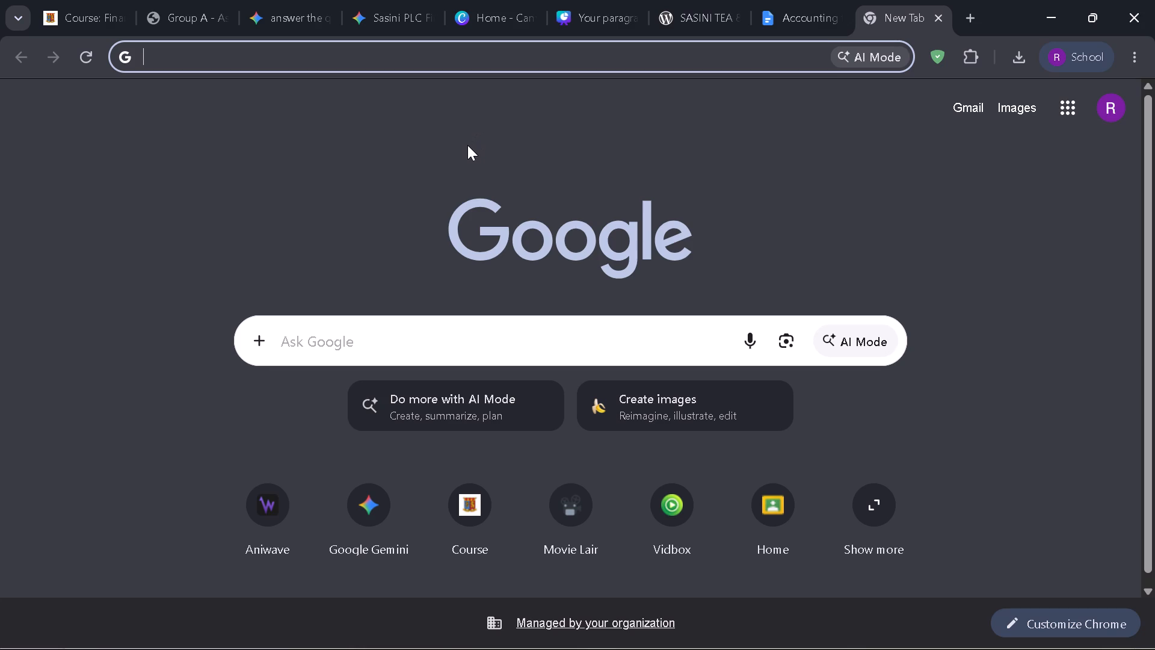
key(p)
text(rezi)
key(Return)
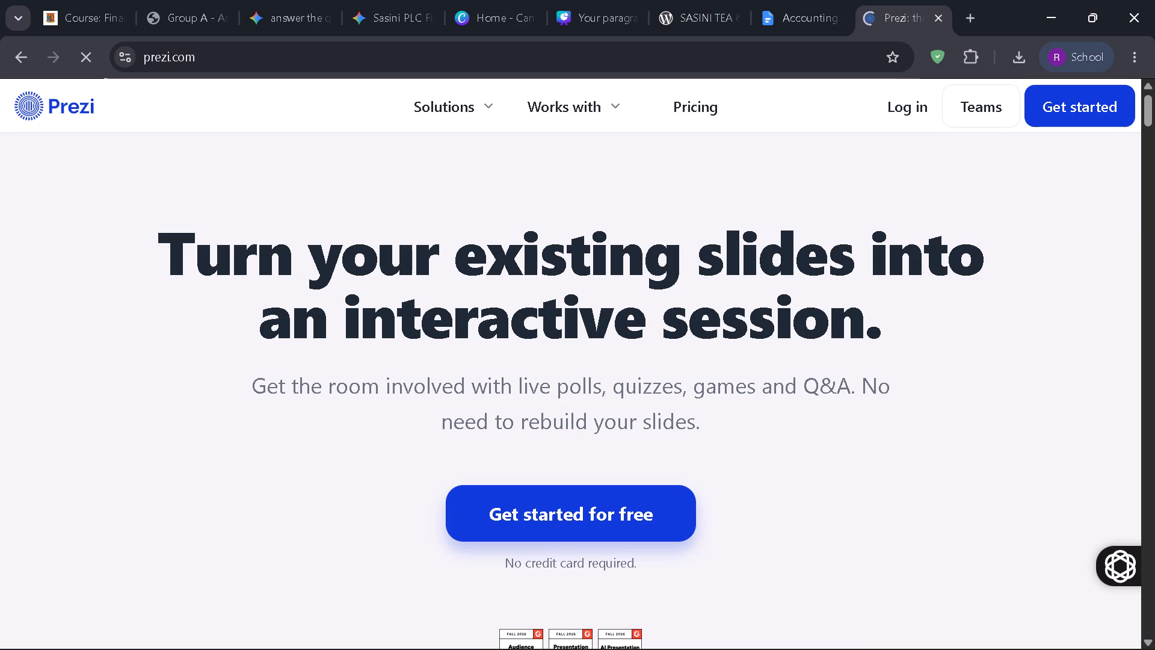
scroll(620, 416, right, 1)
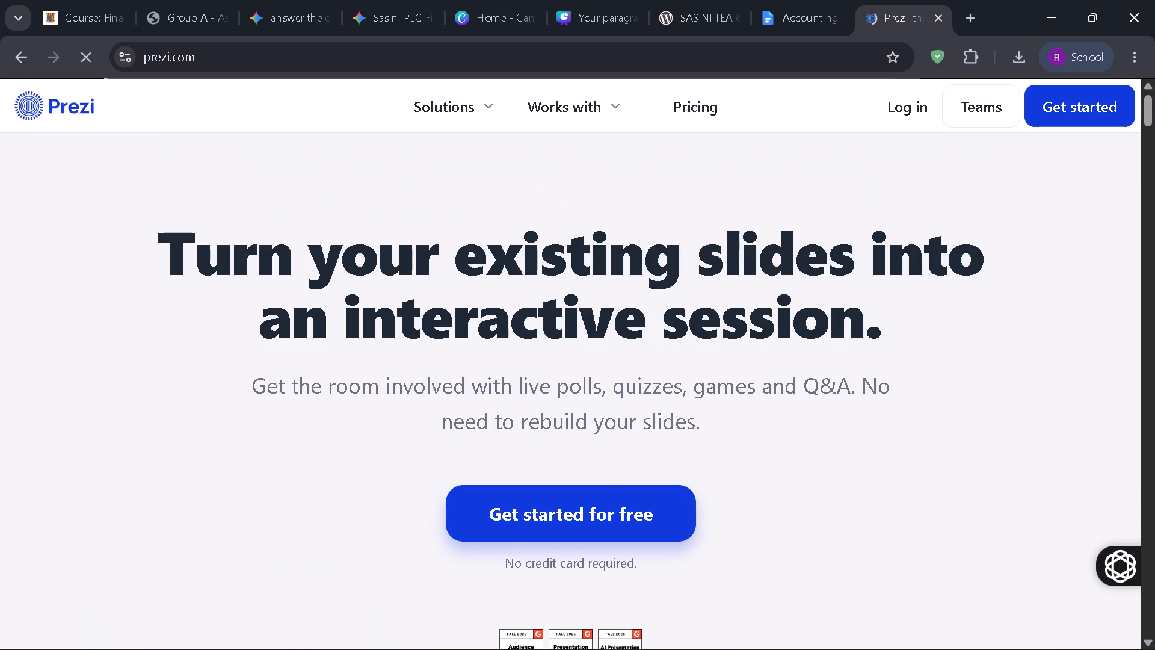
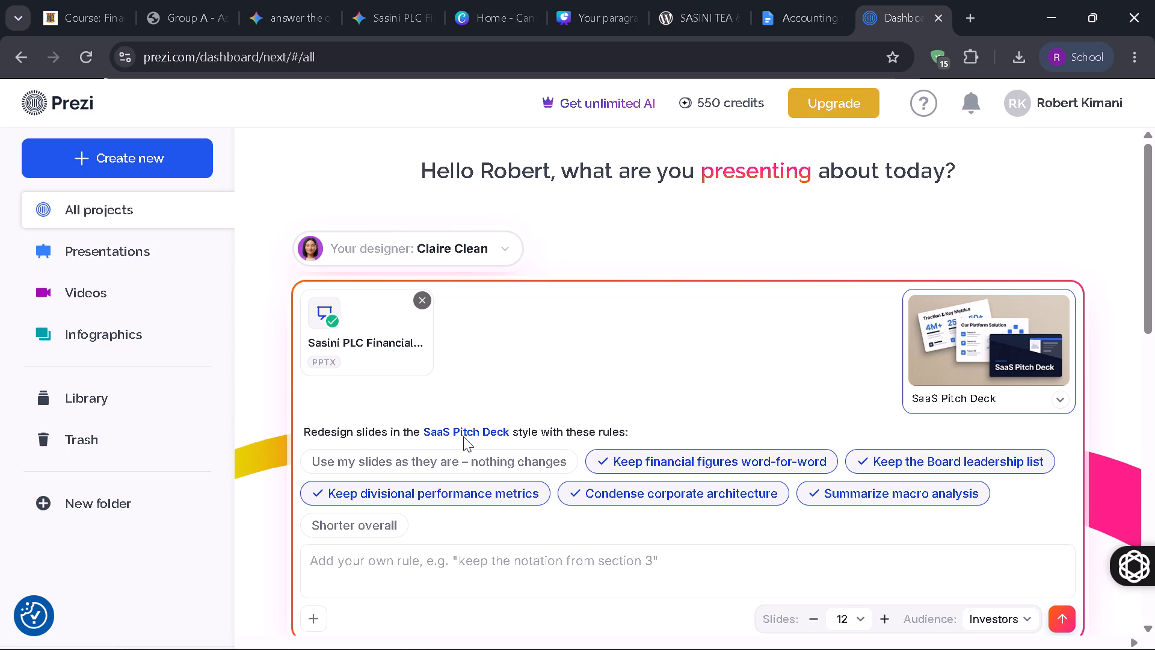
Generate the redesign of the uploaded Sasini PLC financial presentation in the SaaS Pitch Deck style with the slide count set to 15.
scroll(805, 635, down, 3)
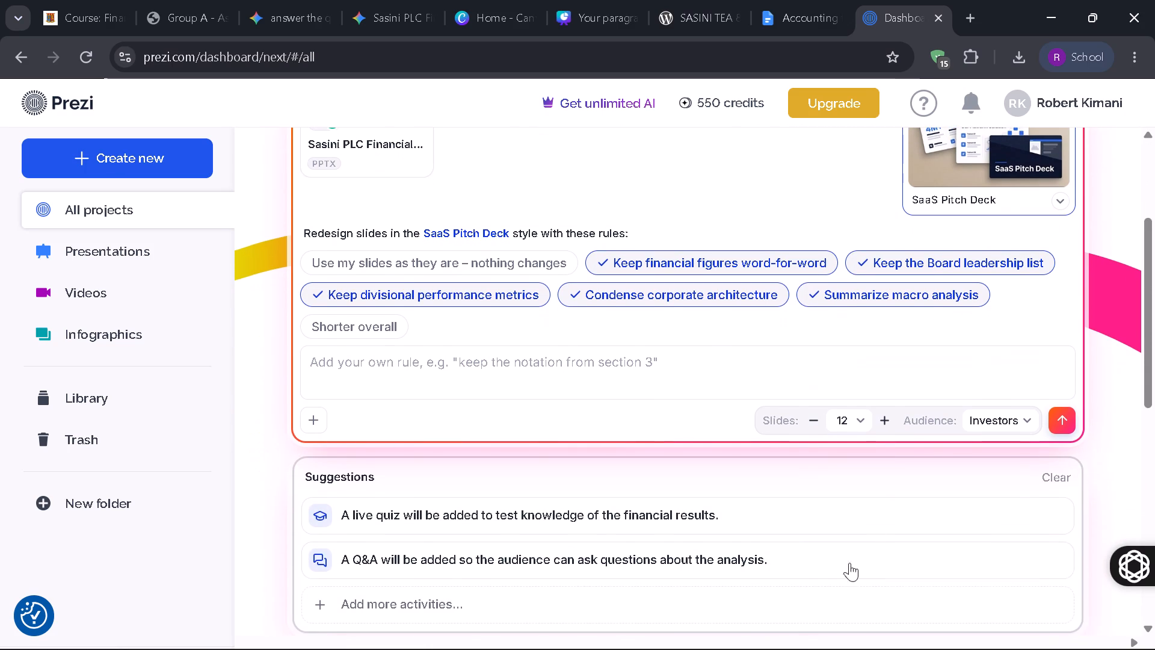
triple_click(889, 424)
triple_click(889, 424)
triple_click(889, 424)
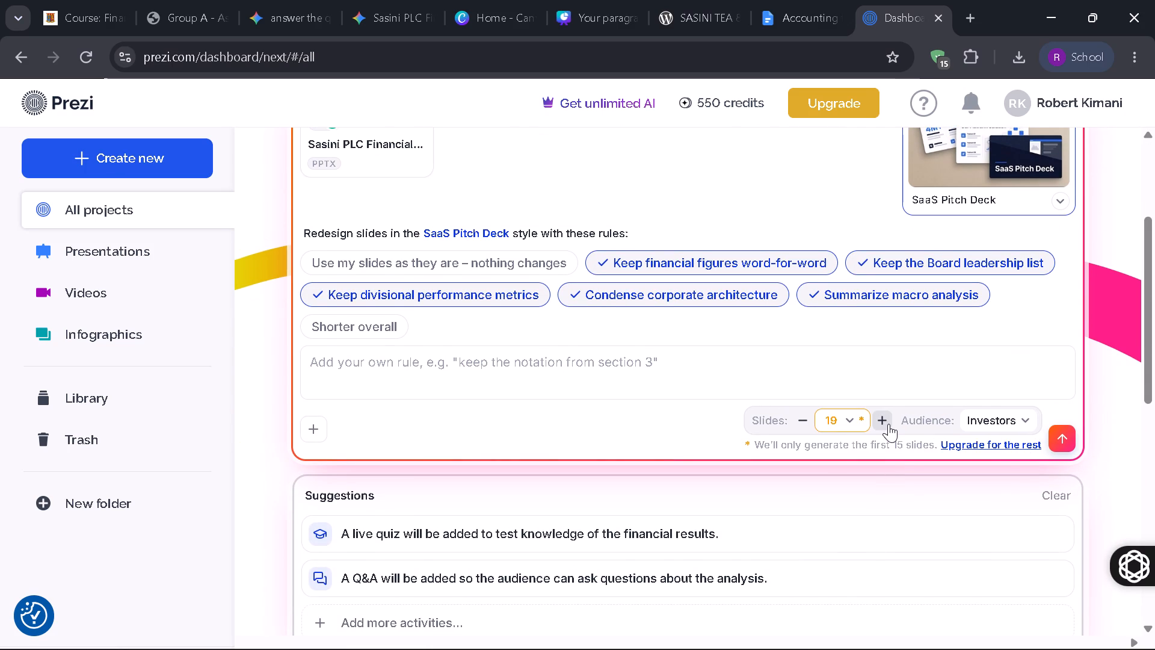
click(889, 424)
triple_click(798, 420)
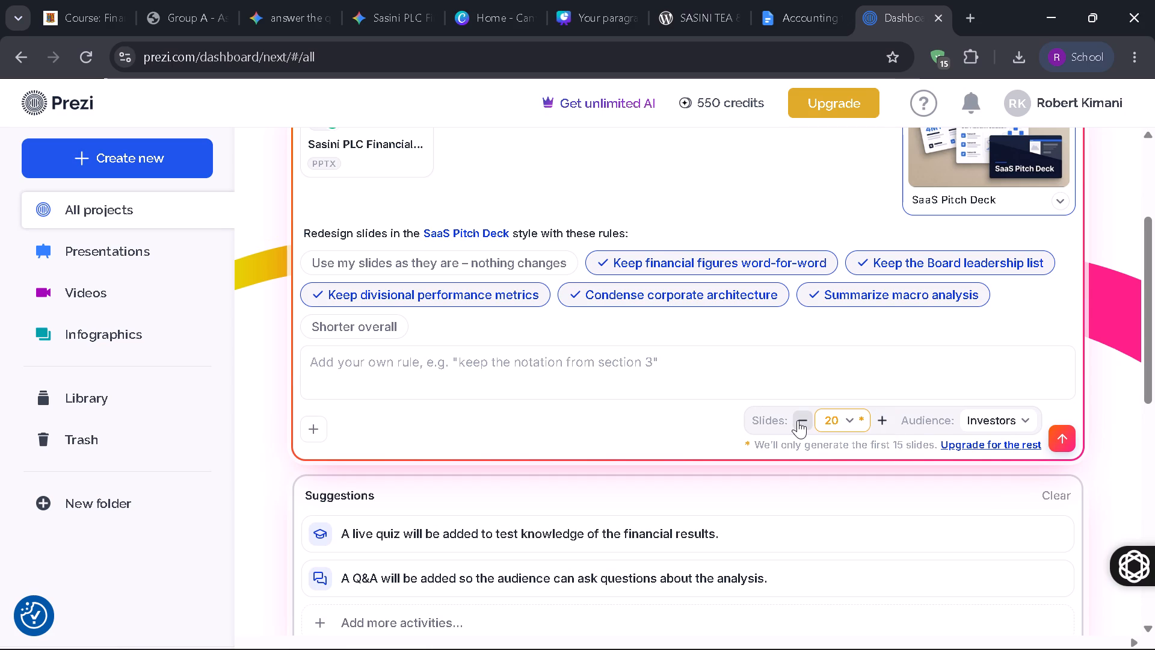
click(798, 420)
click(798, 420)
click(798, 420)
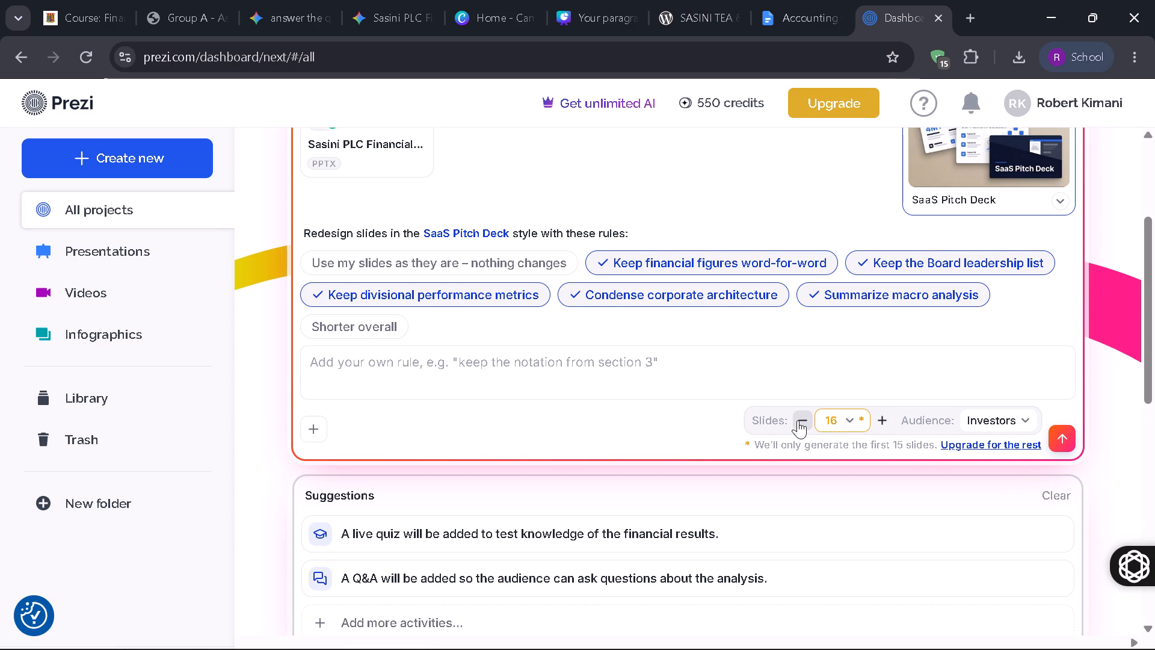
click(798, 420)
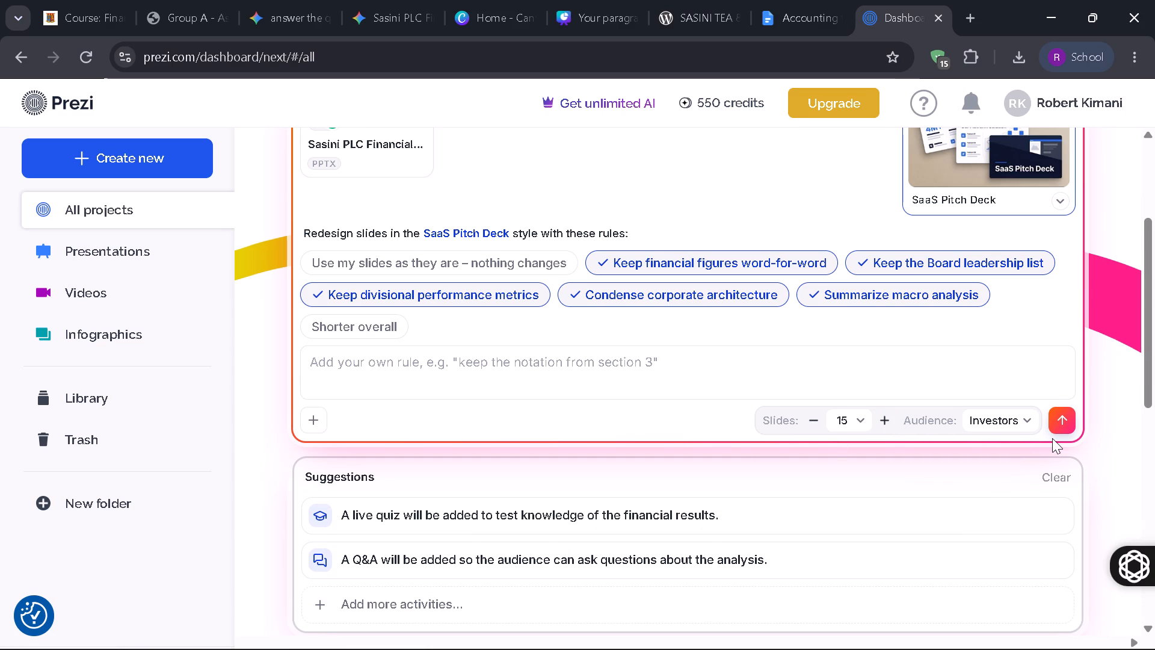
click(1064, 416)
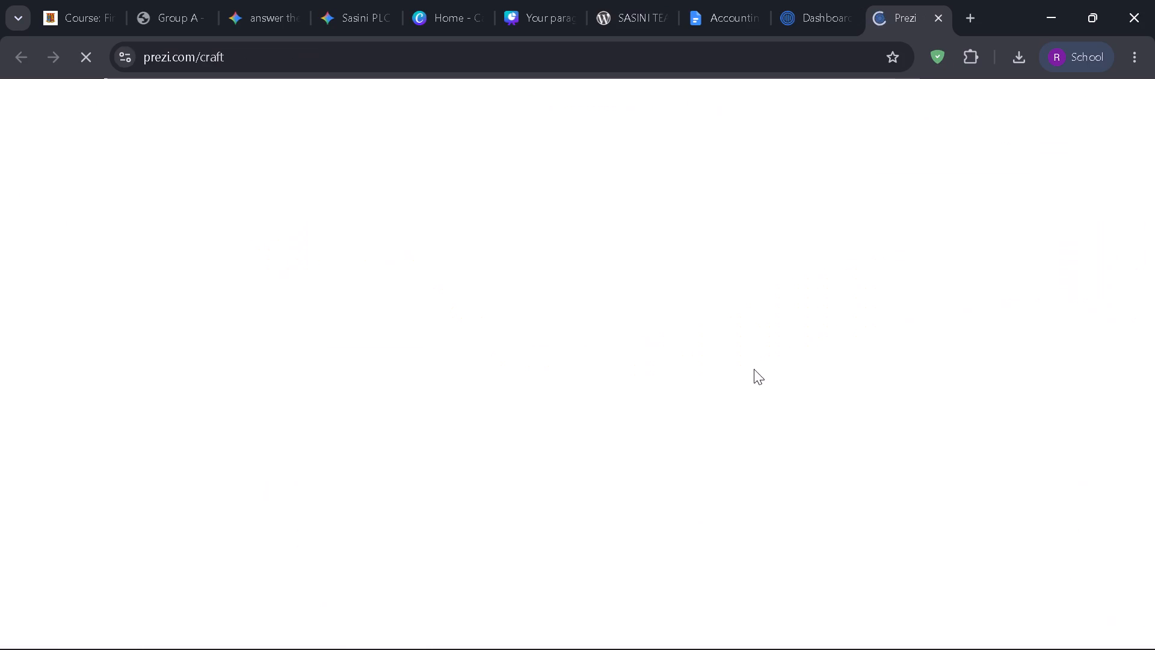
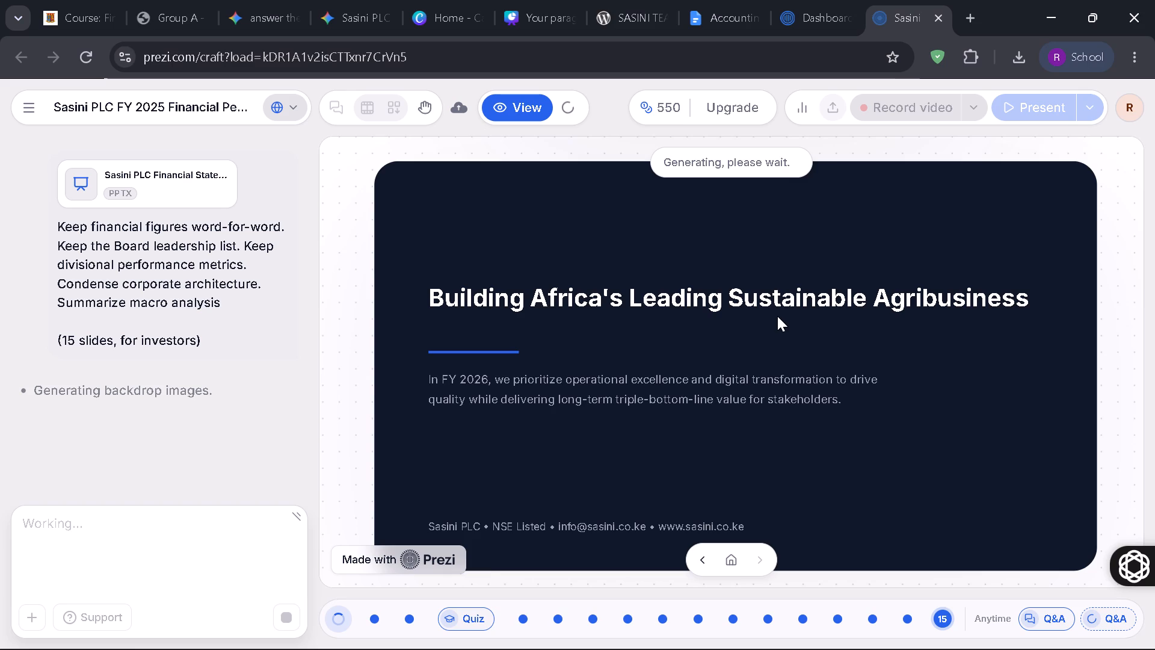
Close the two Prezi tabs and the Accounting for equities company assignment document.
click(940, 16)
click(937, 15)
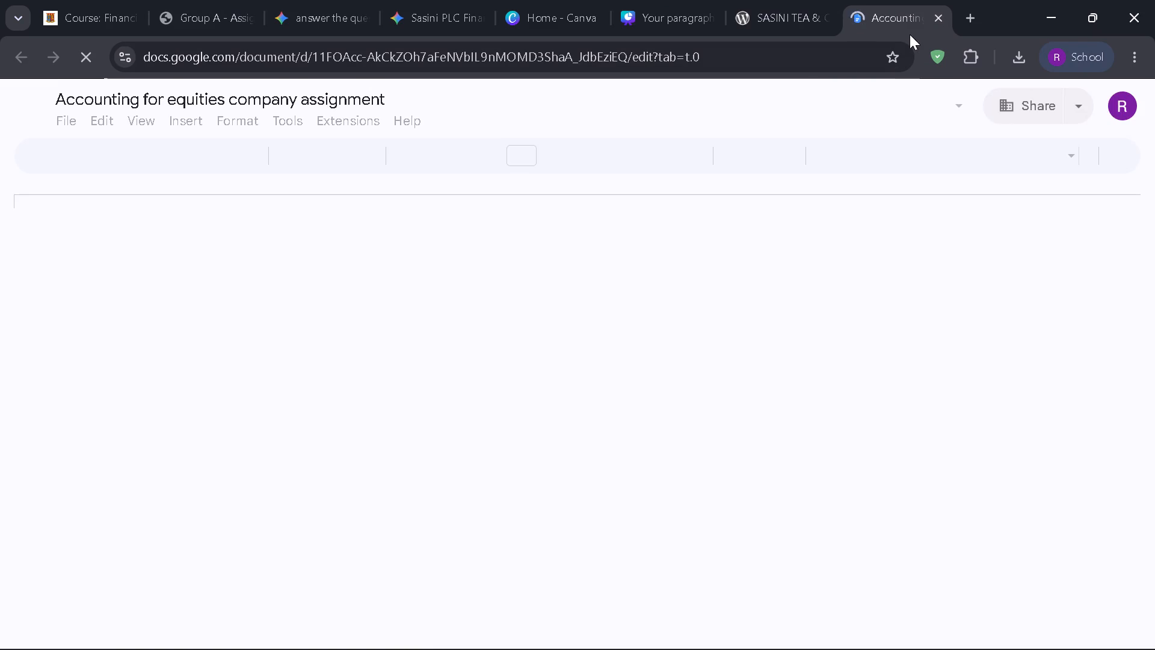
scroll(637, 345, down, 3)
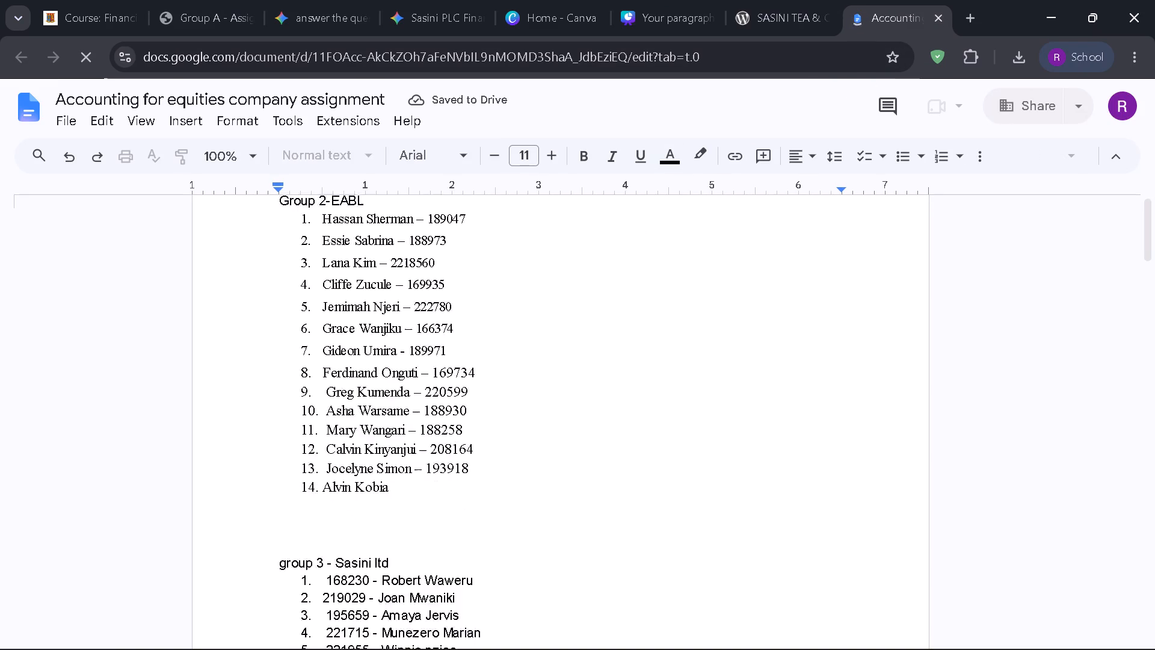
scroll(637, 345, right, 1)
scroll(637, 345, down, 3)
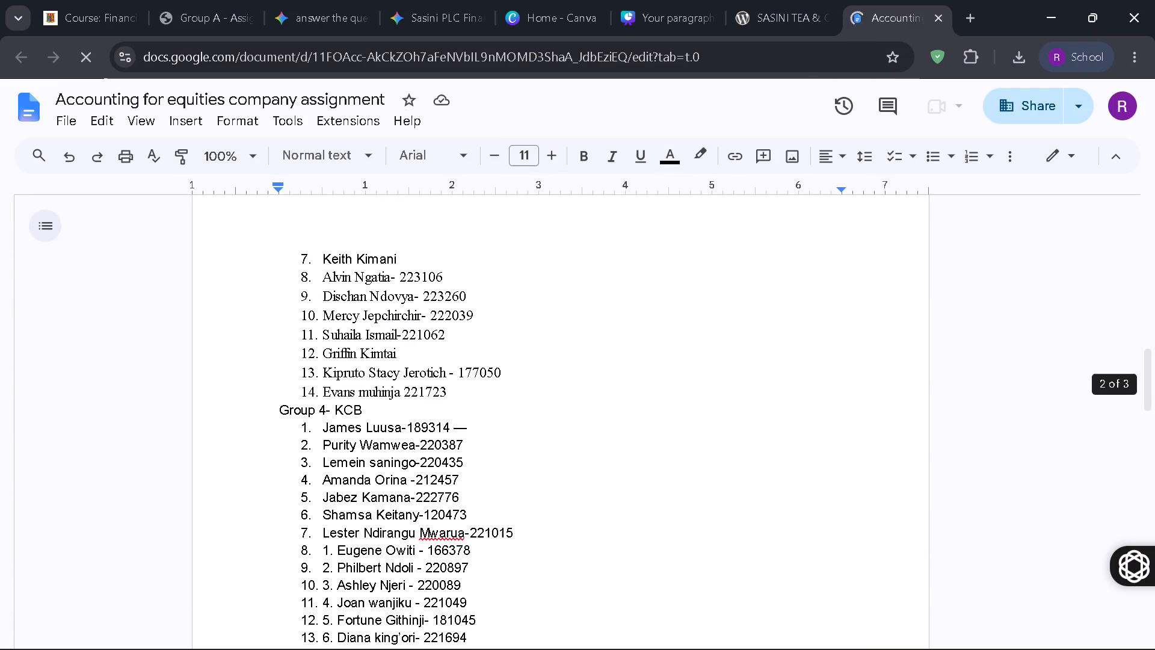
click(937, 14)
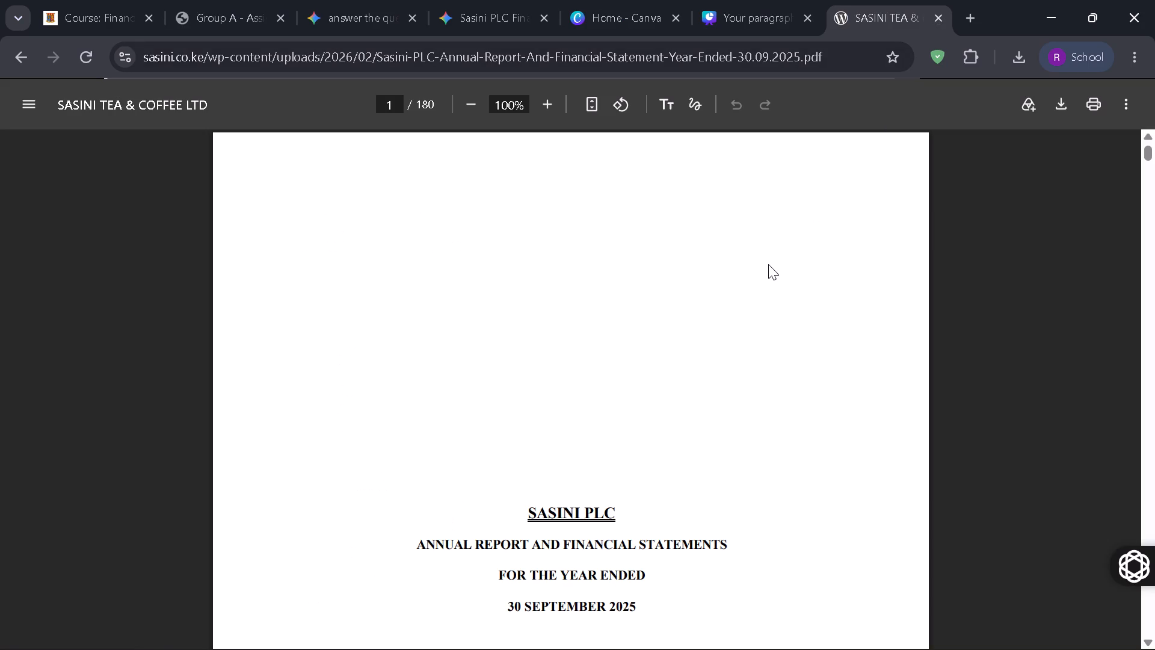
scroll(768, 264, down, 3)
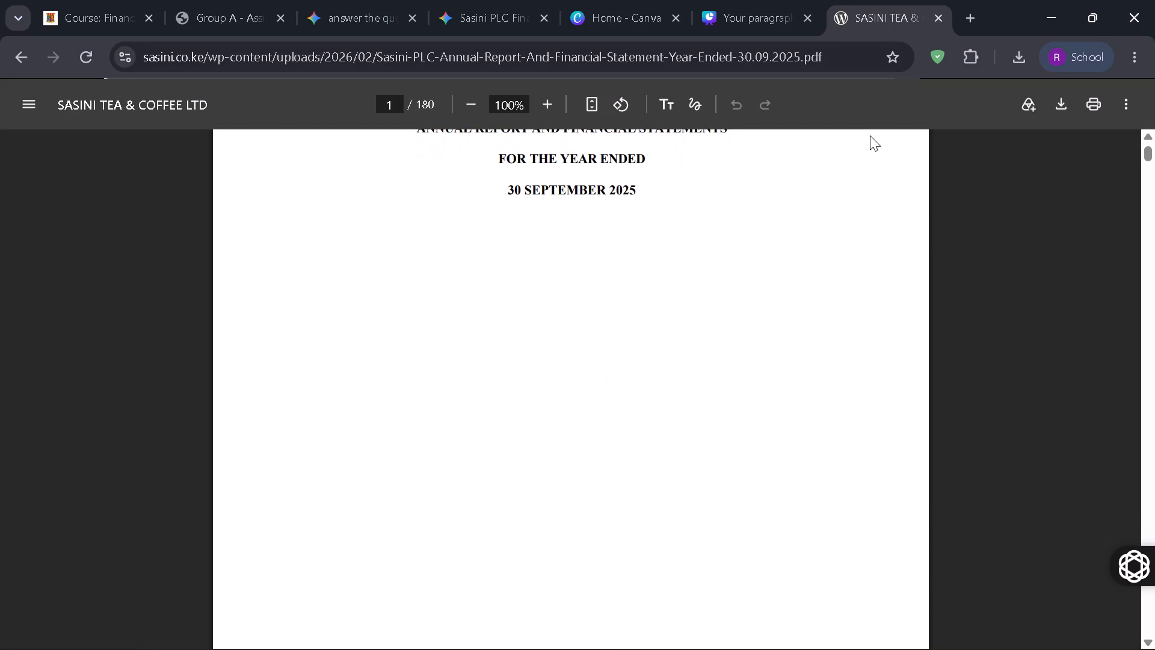
In the Canva presentation, add a text box reading "BY GROUP 3" to the title slide.
click(753, 23)
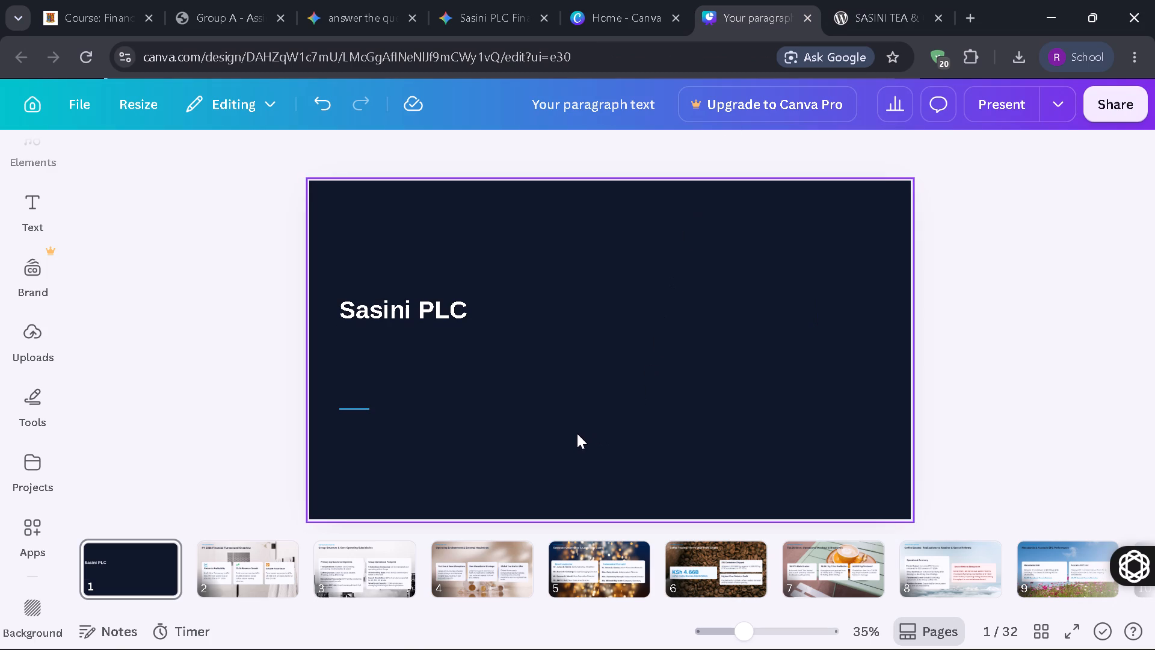
click(437, 385)
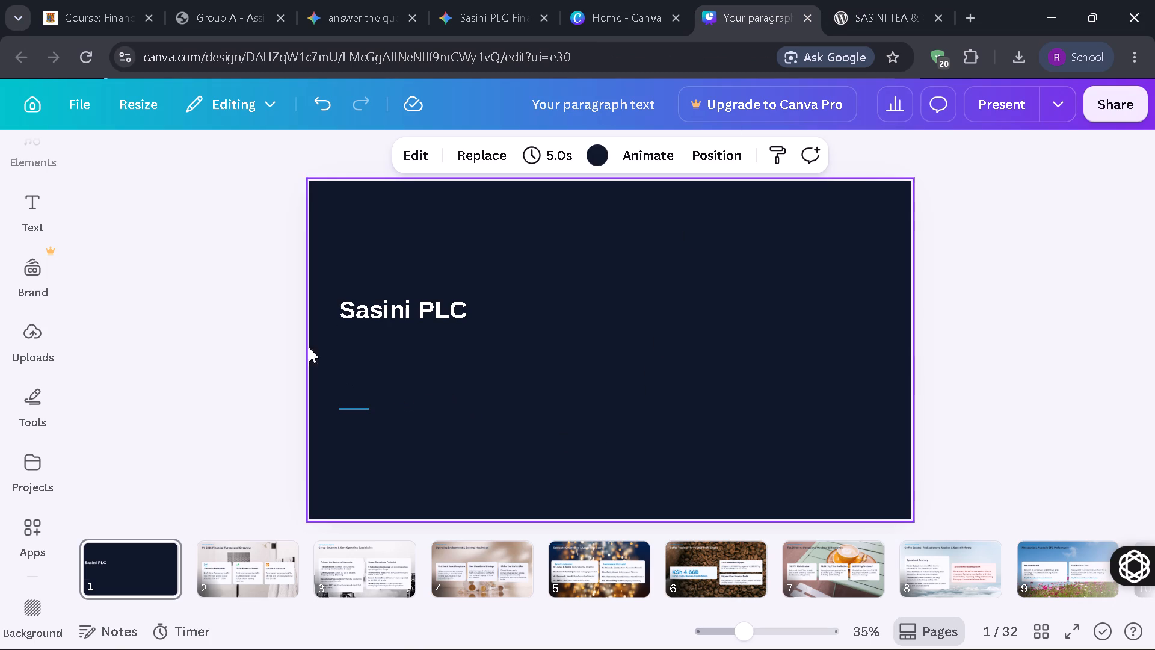
click(42, 212)
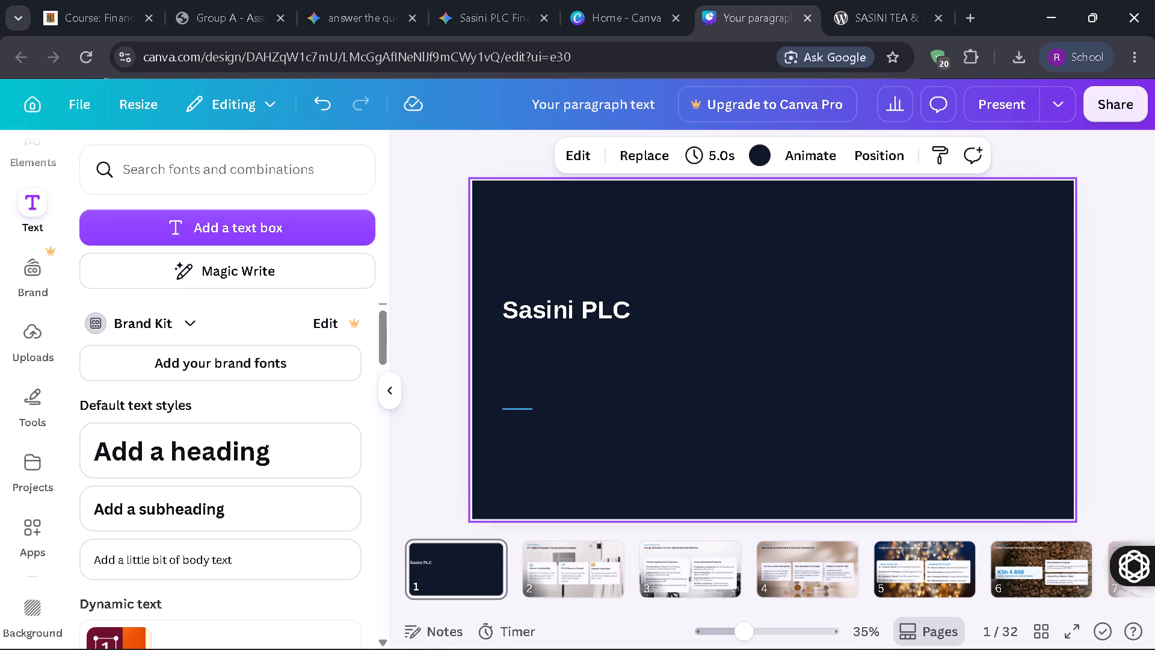
click(246, 231)
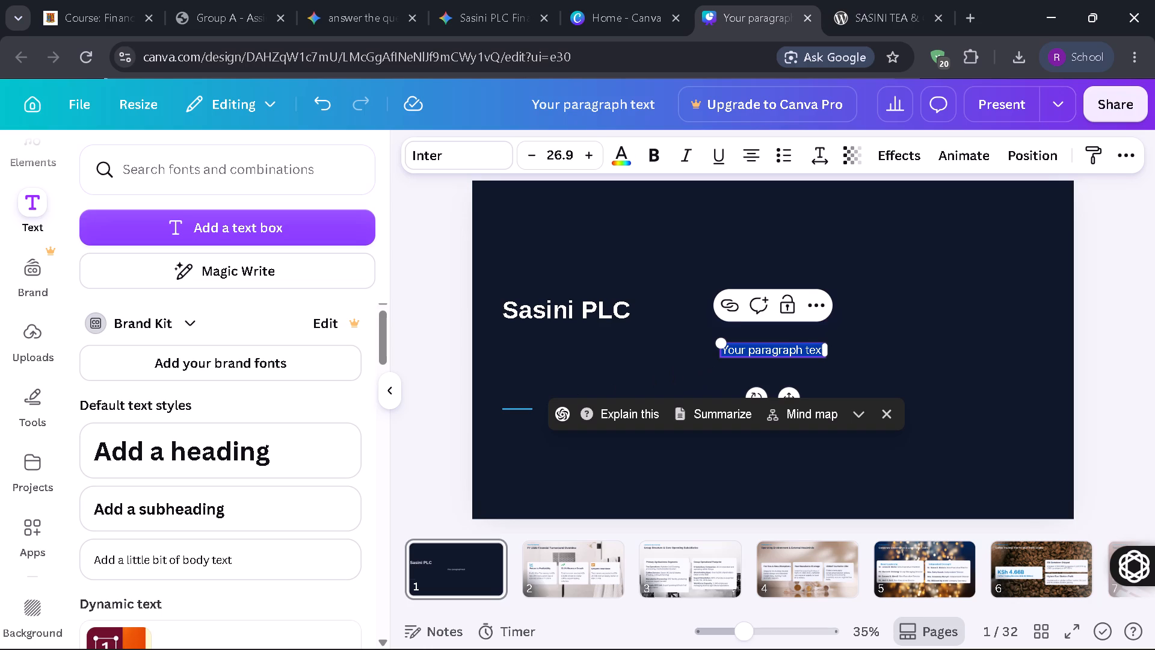
text(by)
key(space)
key(BackSpace)
key(BackSpace)
key(BackSpace)
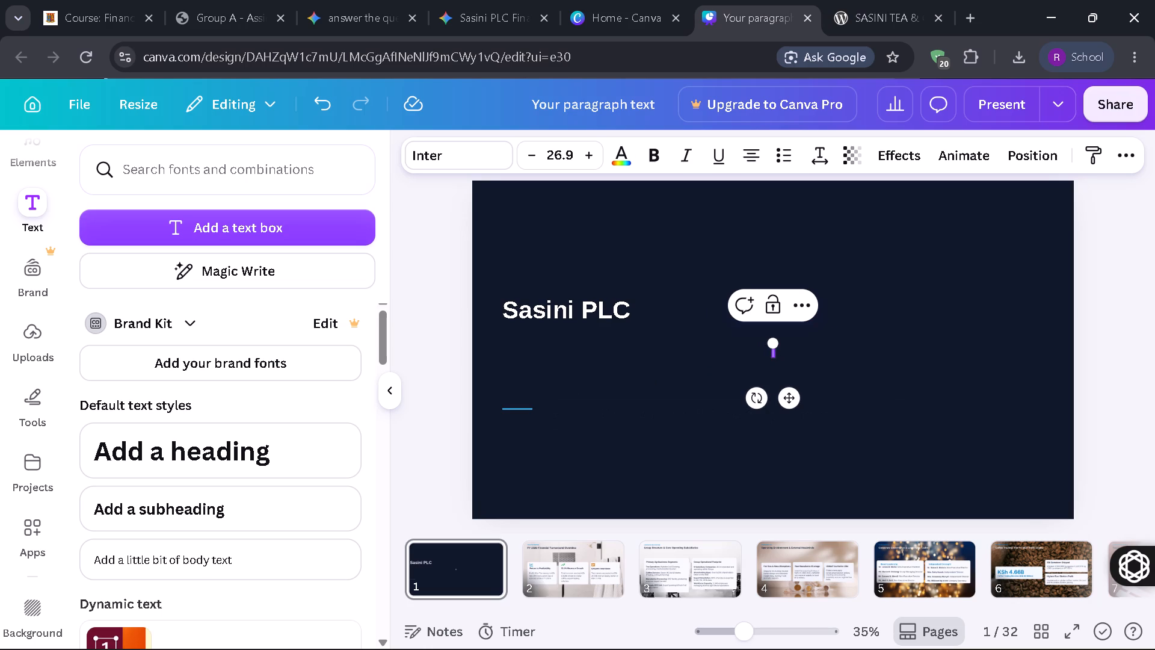
text(BY)
key(space)
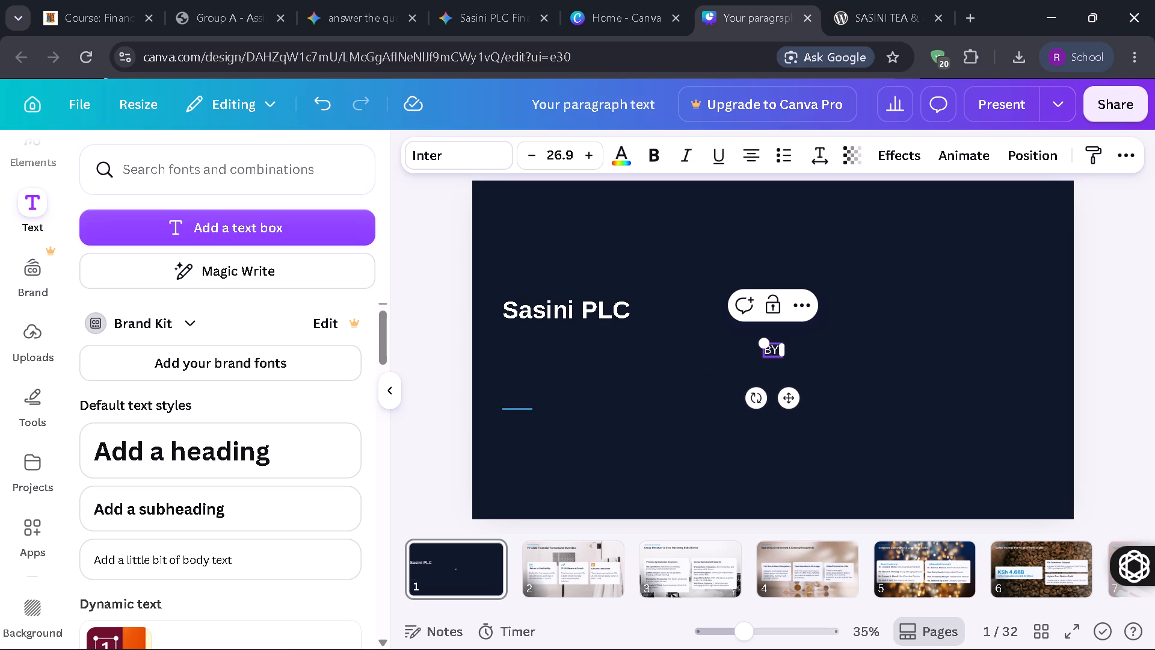
text(GROU)
key(space)
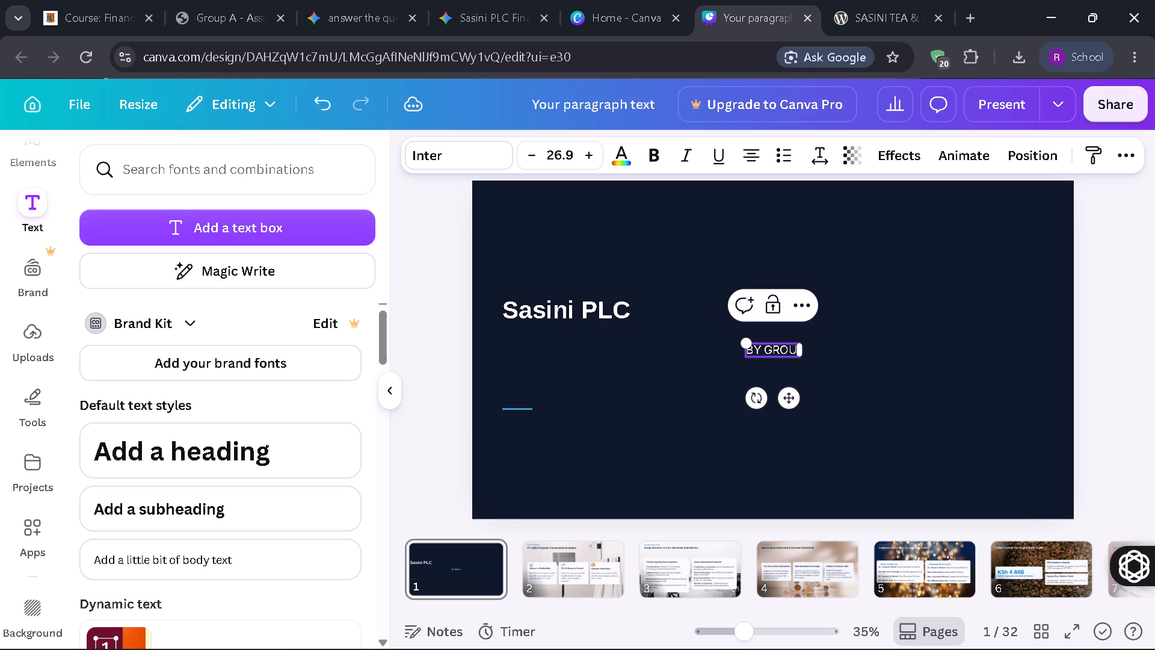
key(BackSpace)
text(P)
key(space)
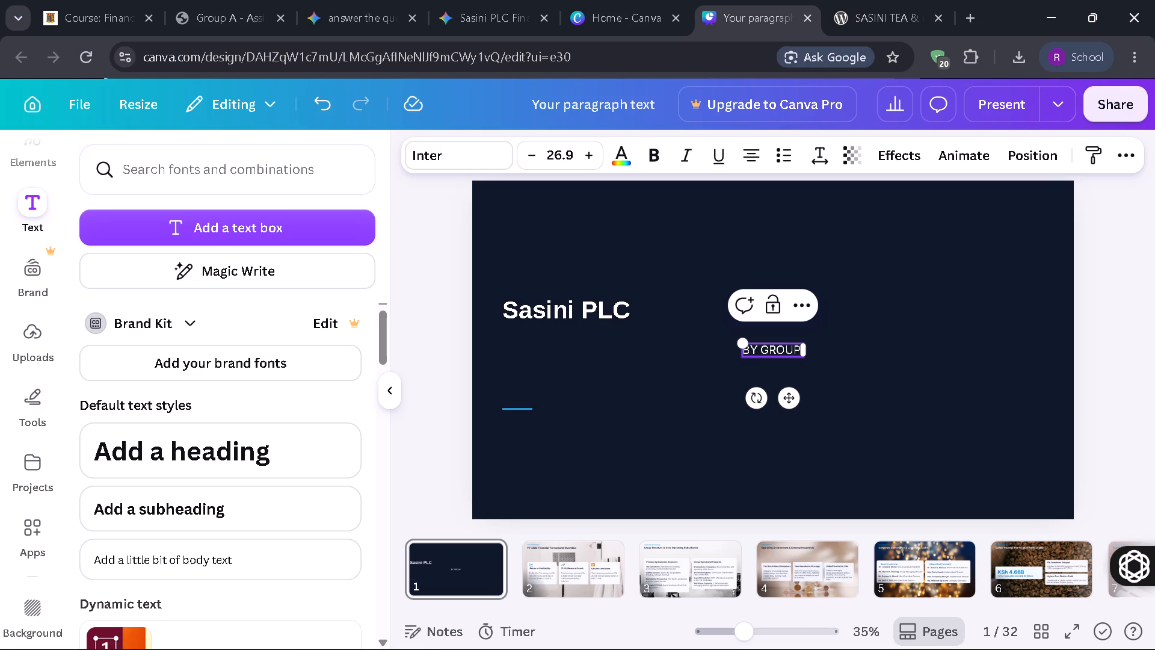
key(3)
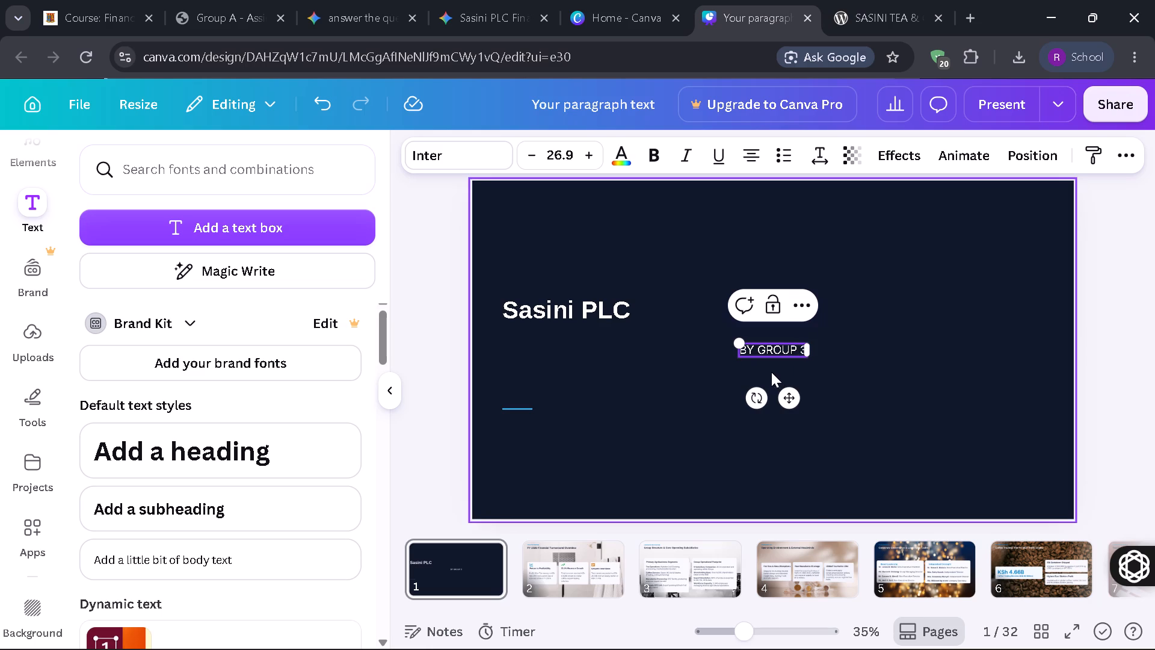
Move the "BY GROUP 3" text below the Sasini PLC title, left-aligned with it and just above the blue accent line.
drag(772, 346, 679, 384)
click(859, 353)
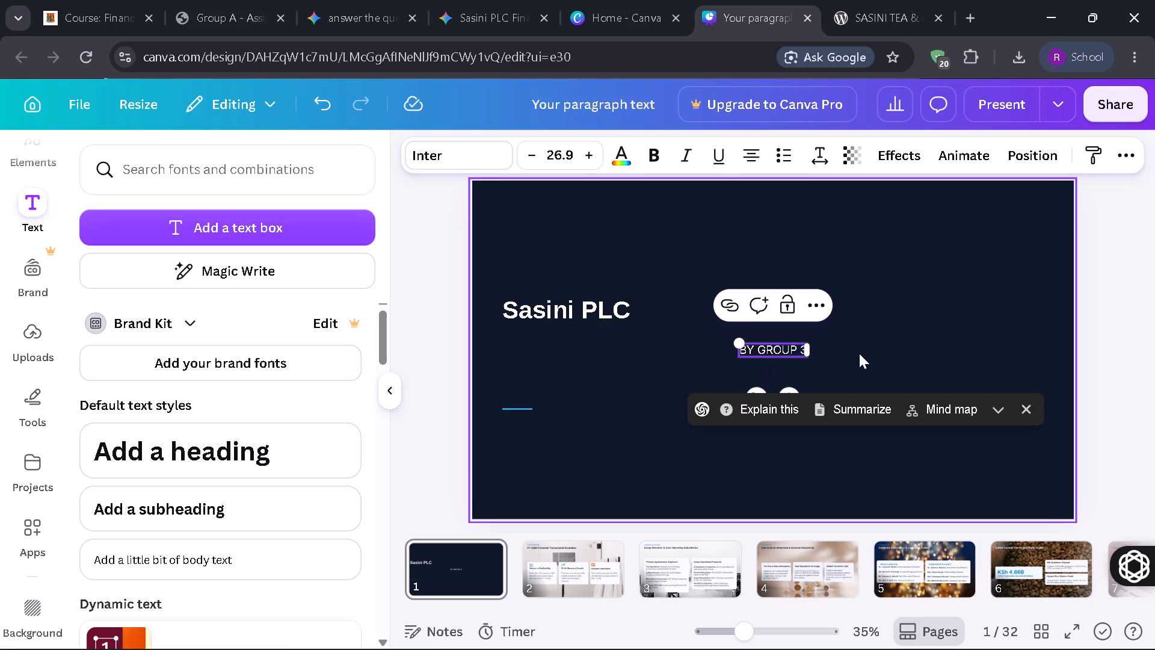
click(859, 350)
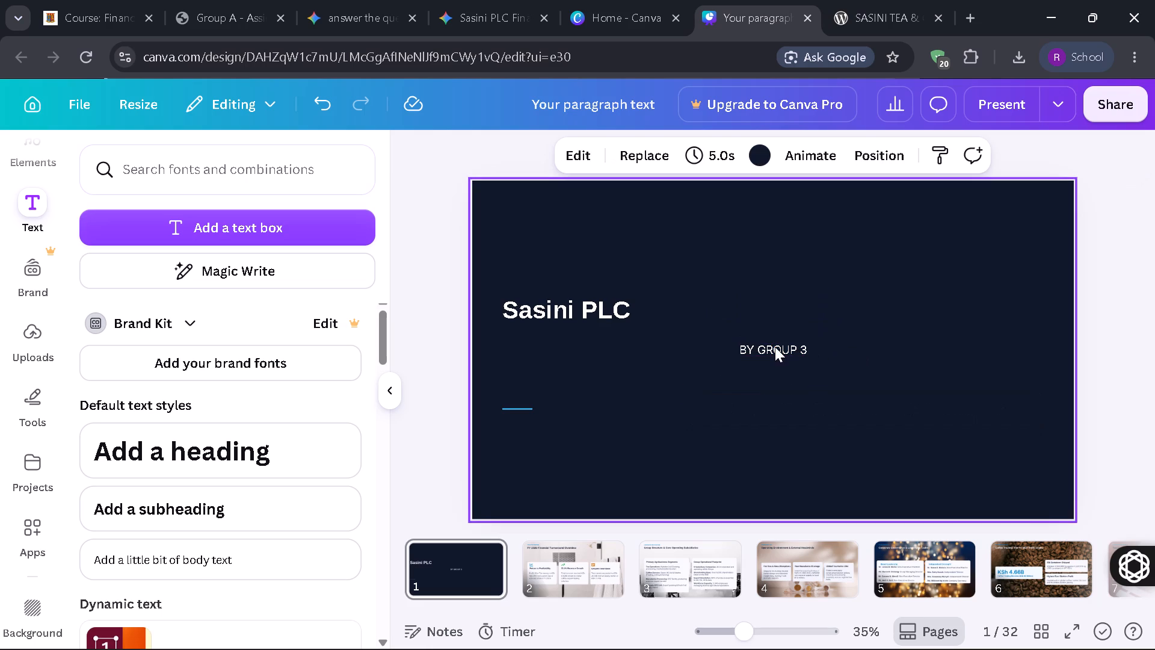
click(774, 346)
drag(774, 346, 569, 385)
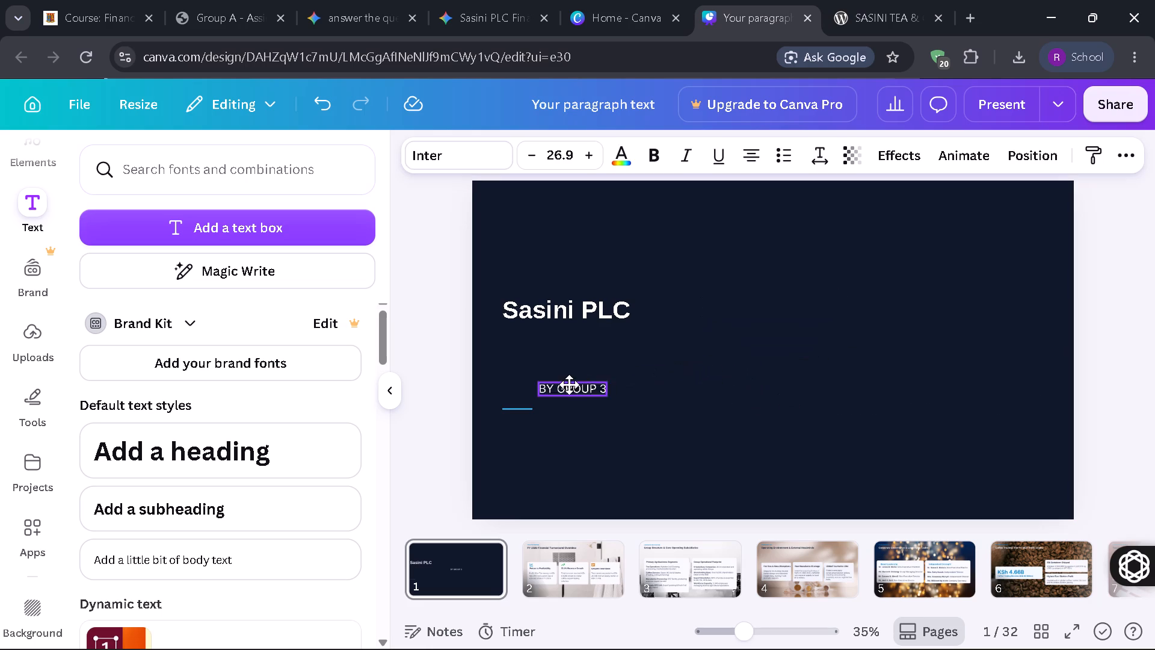
drag(569, 385, 537, 392)
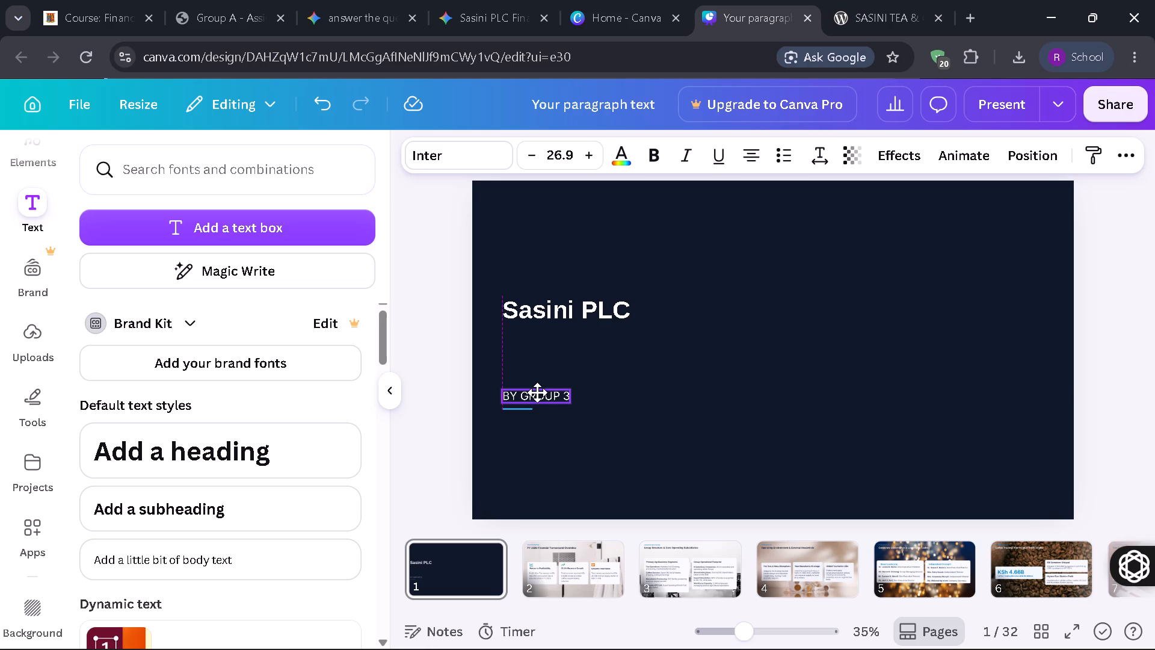
drag(537, 392, 537, 394)
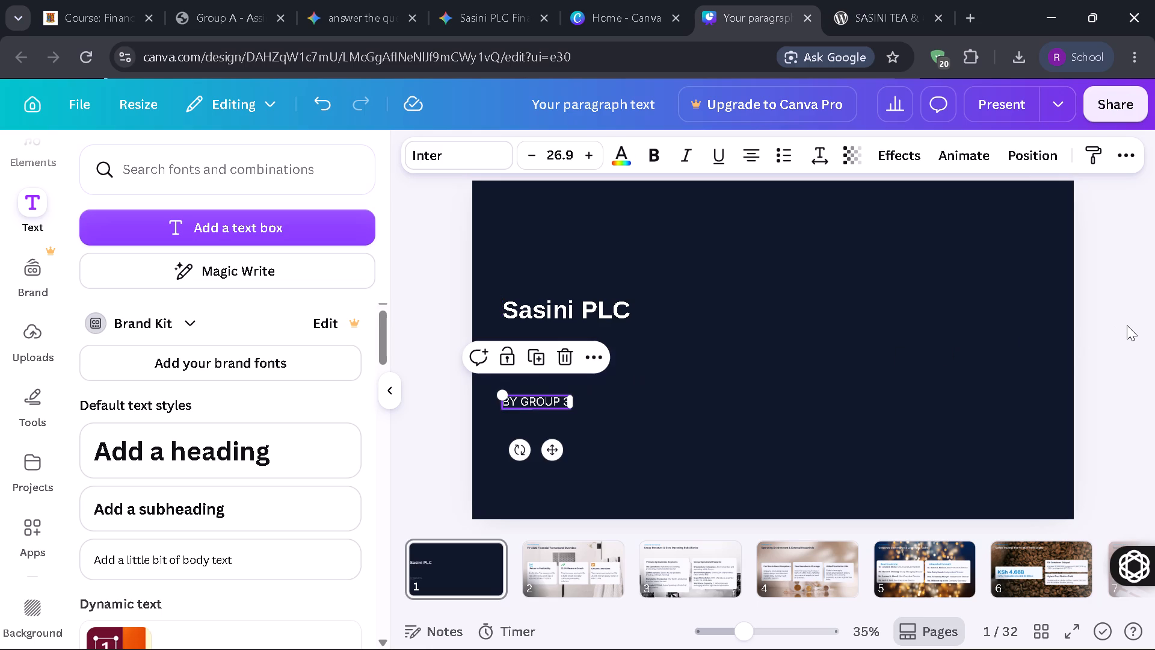
click(1127, 325)
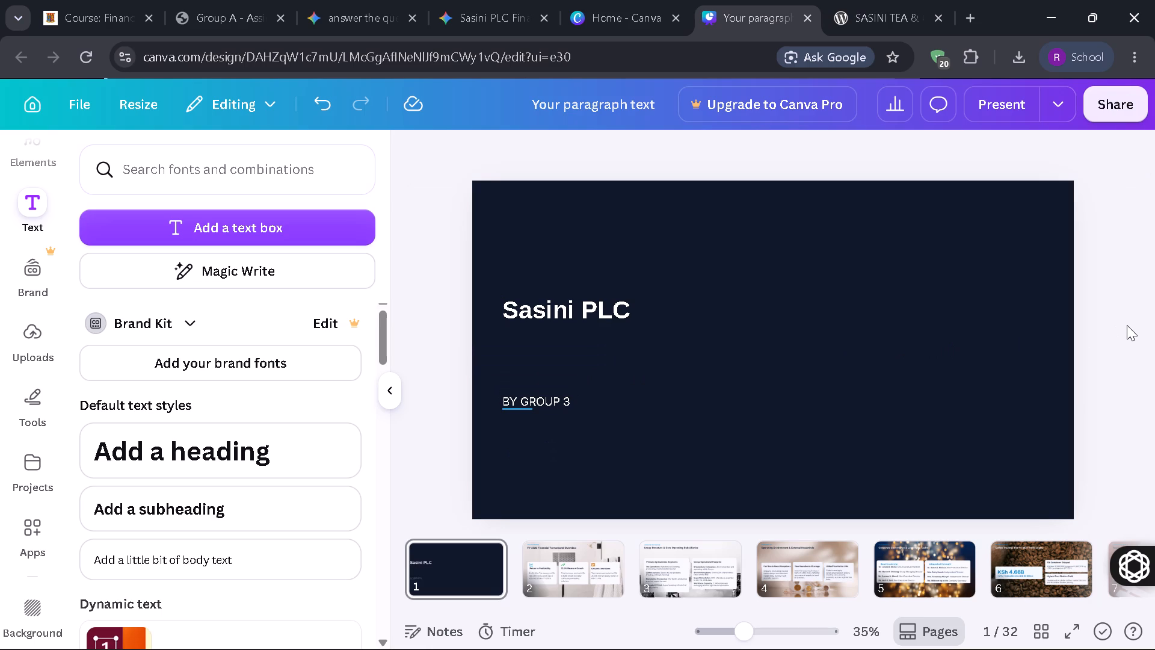
Export all pages of the presentation as a PPTX download.
key(Right)
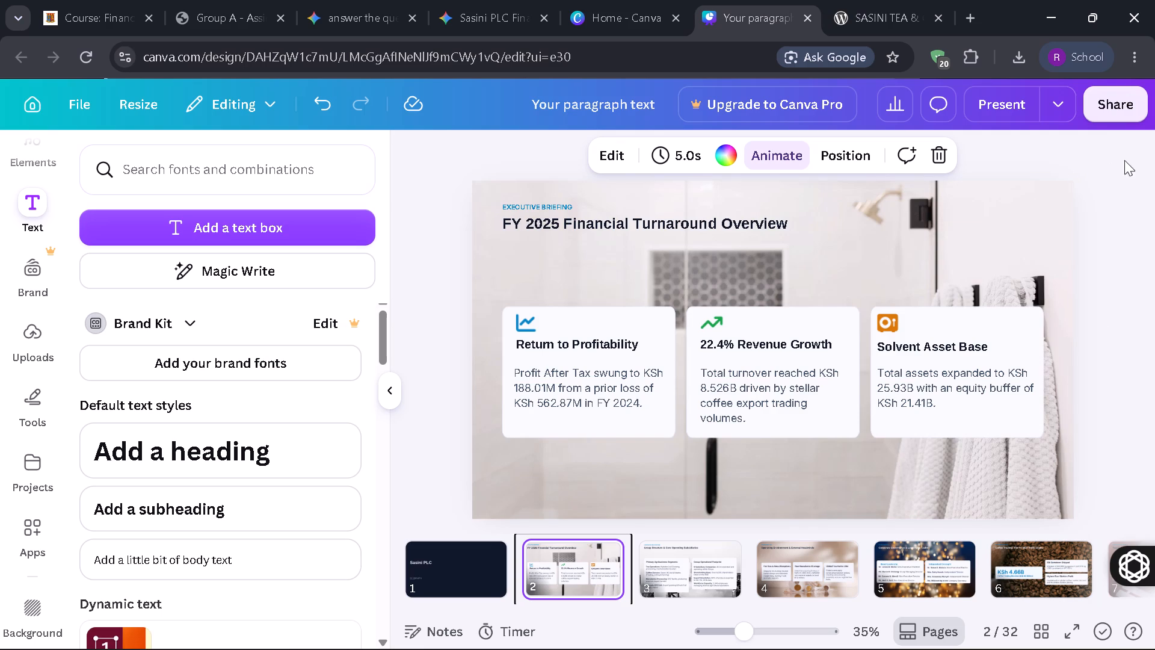
click(1123, 109)
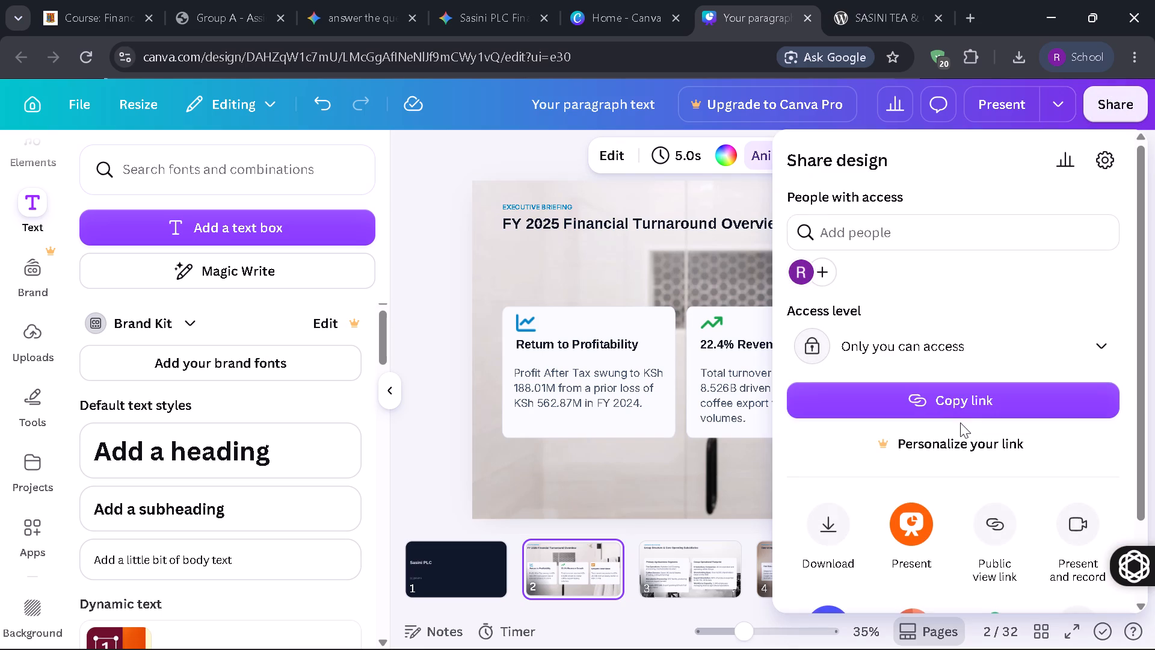
click(852, 501)
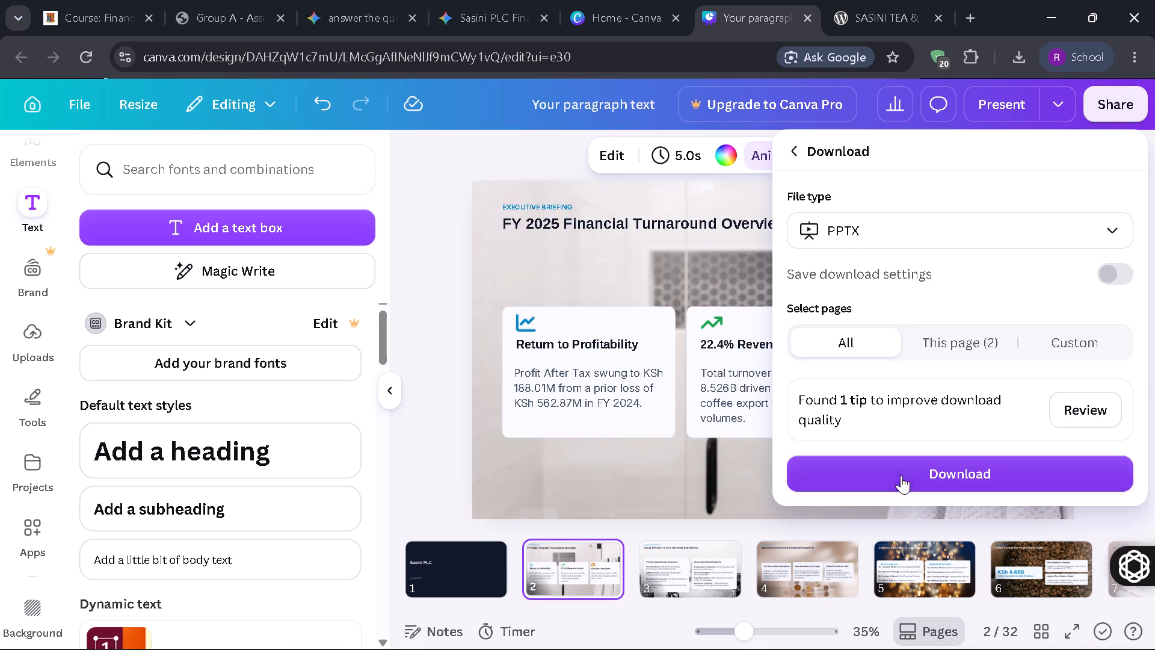
click(964, 471)
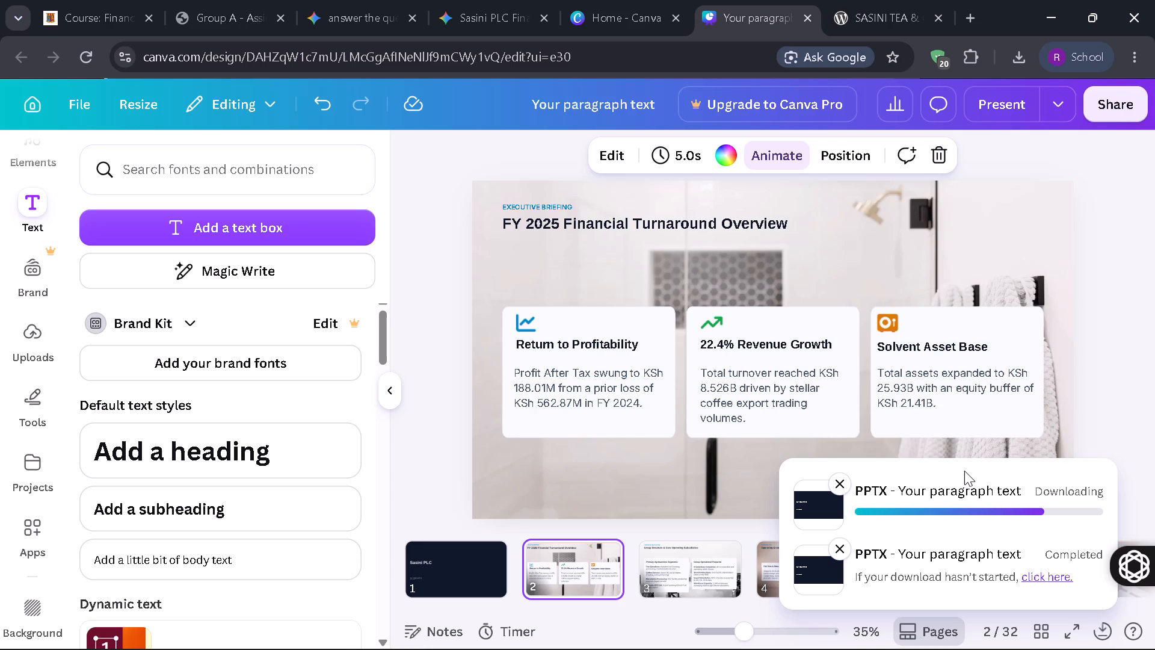
Restart the file download of the completed PPTX export and check its progress in the browser's download history.
click(389, 389)
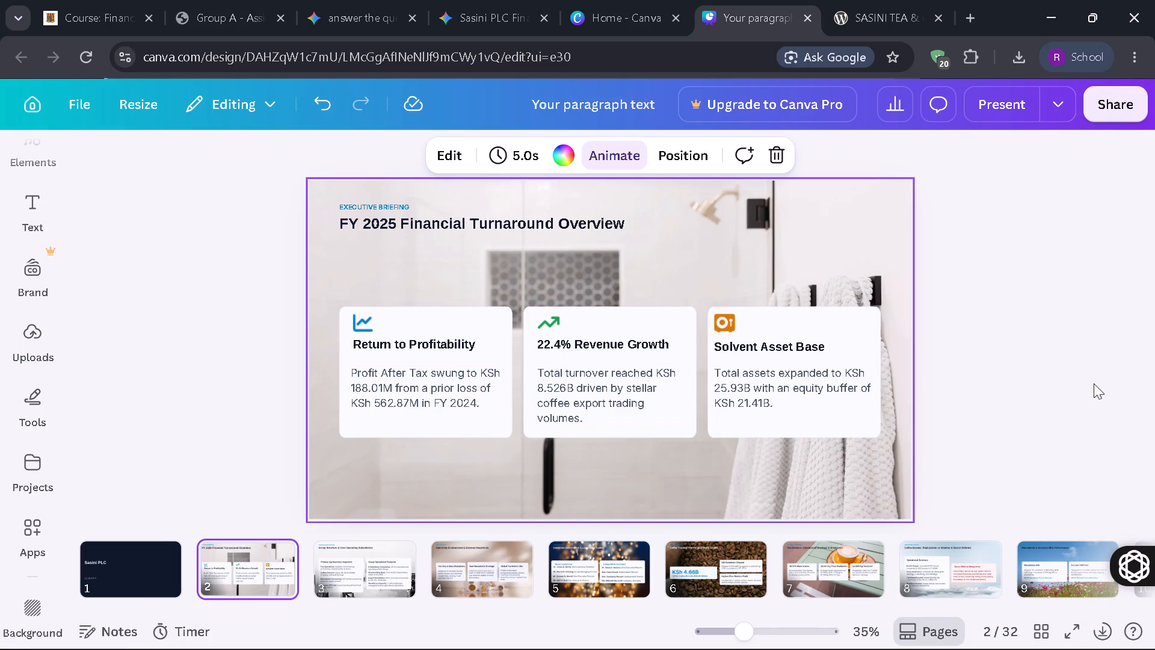
click(1008, 70)
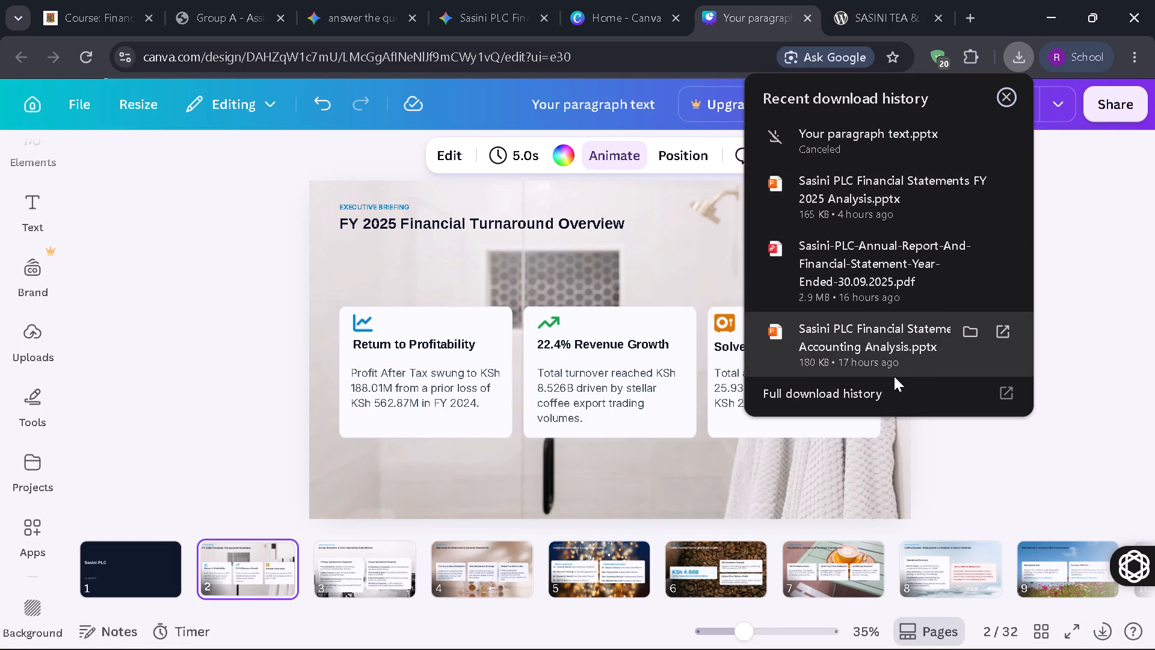
click(1098, 638)
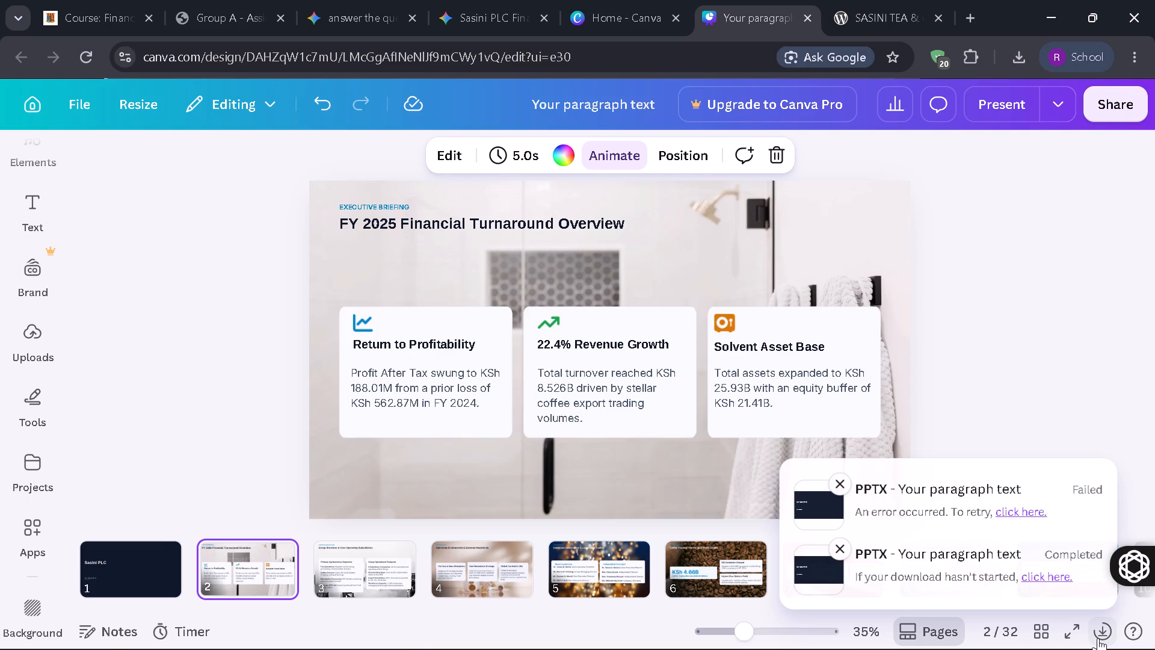
click(1039, 581)
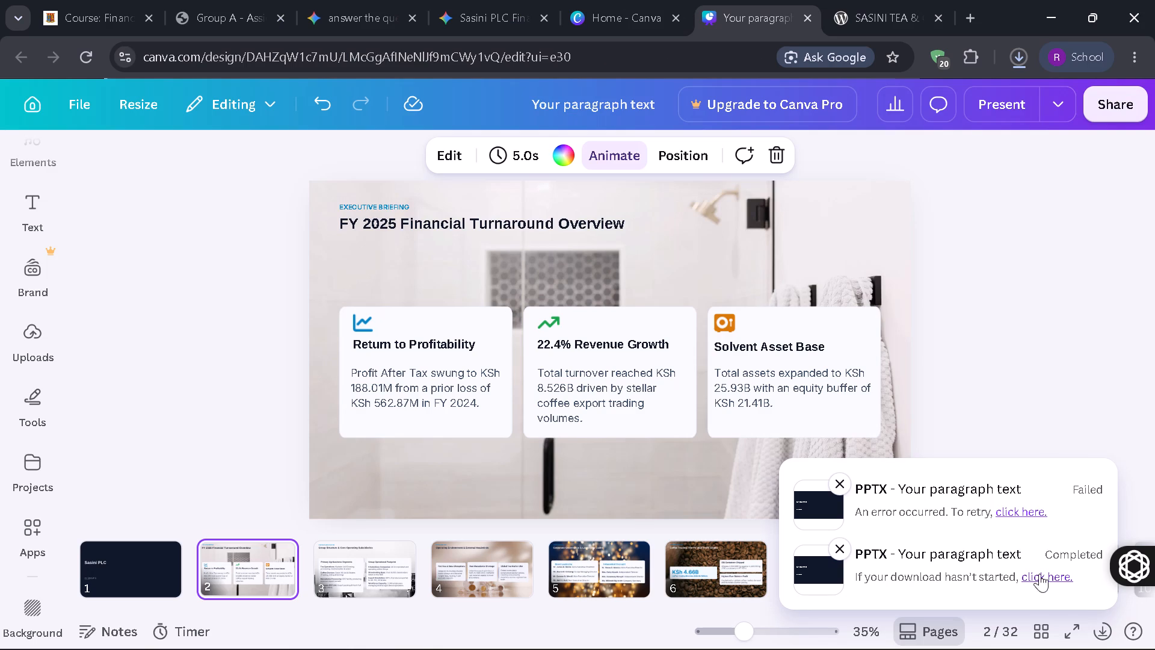
click(1045, 297)
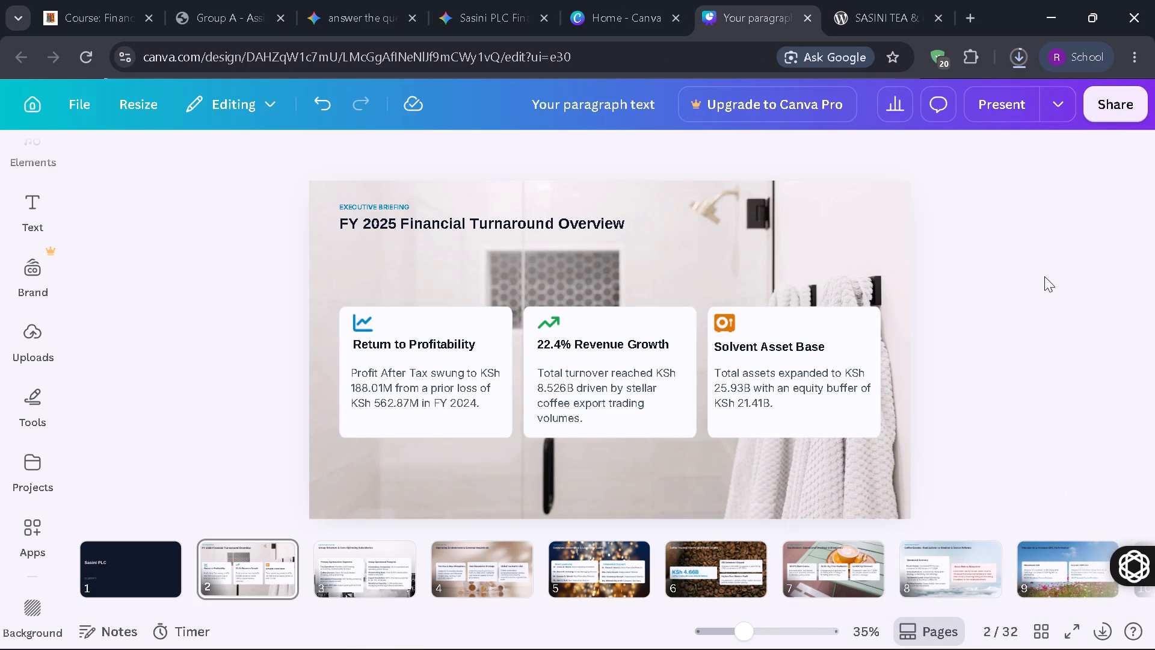
click(1019, 46)
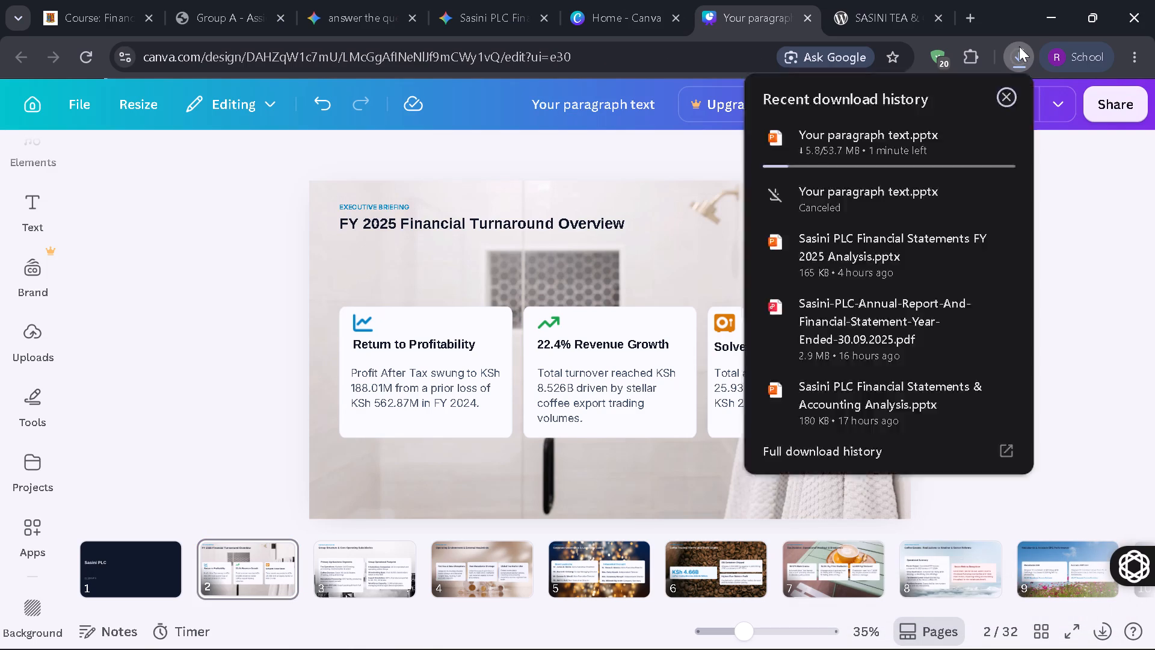
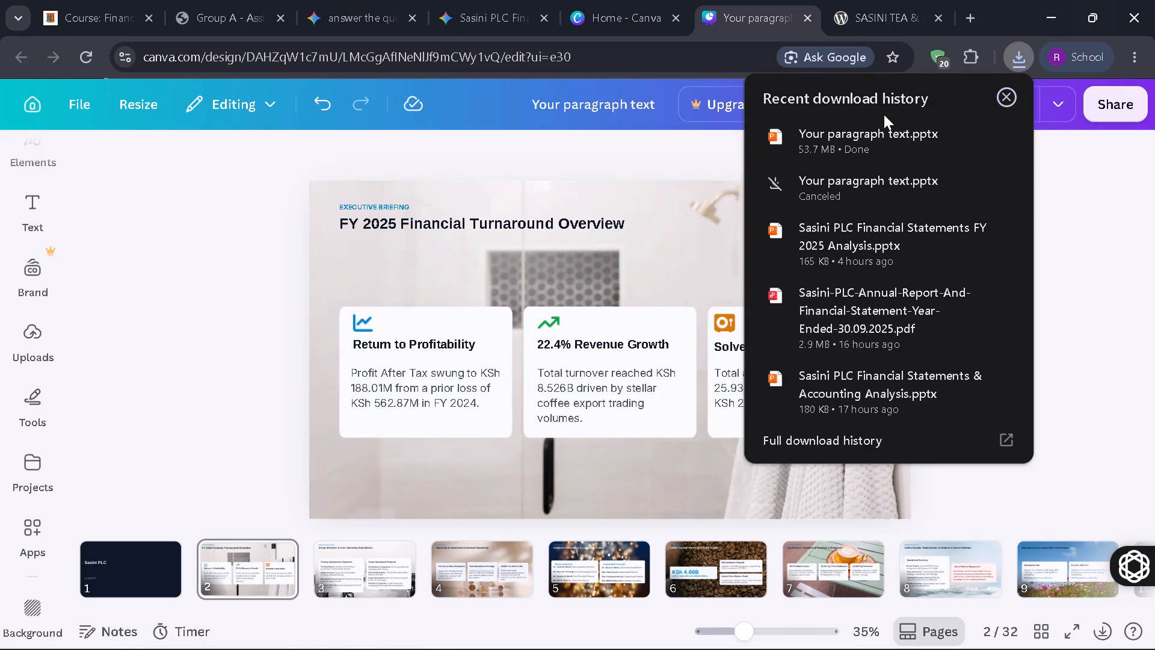
Open the downloaded Your paragraph text.pptx in WPS Office to check its title slide, and close it along with the older Sasini presentations.
click(876, 143)
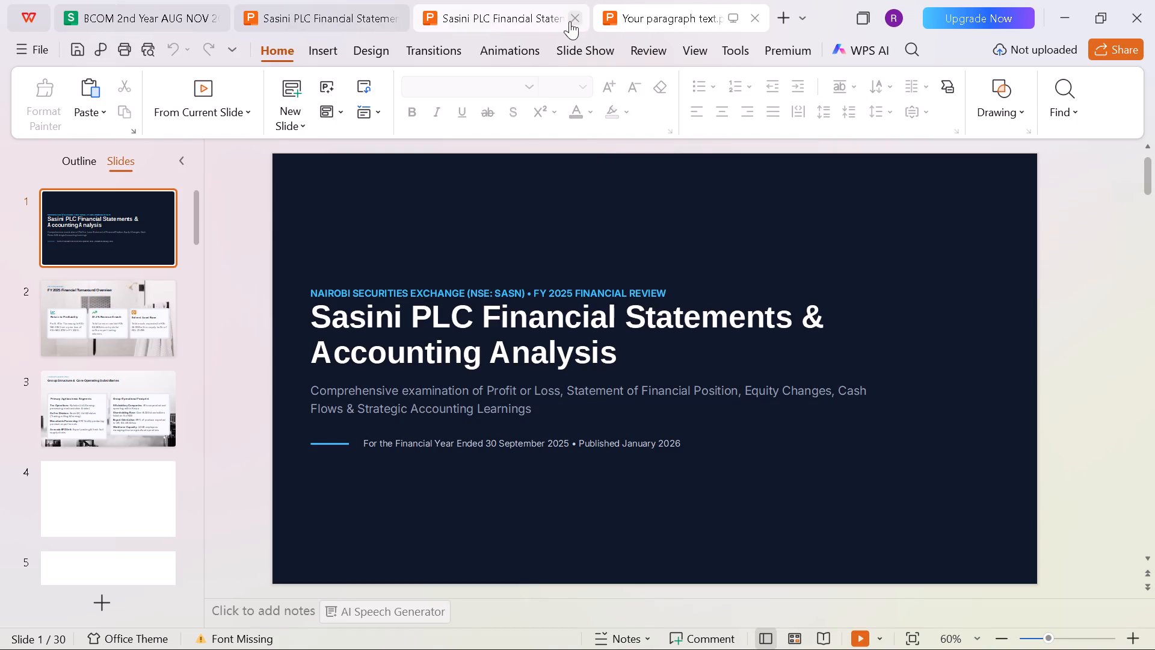
click(578, 18)
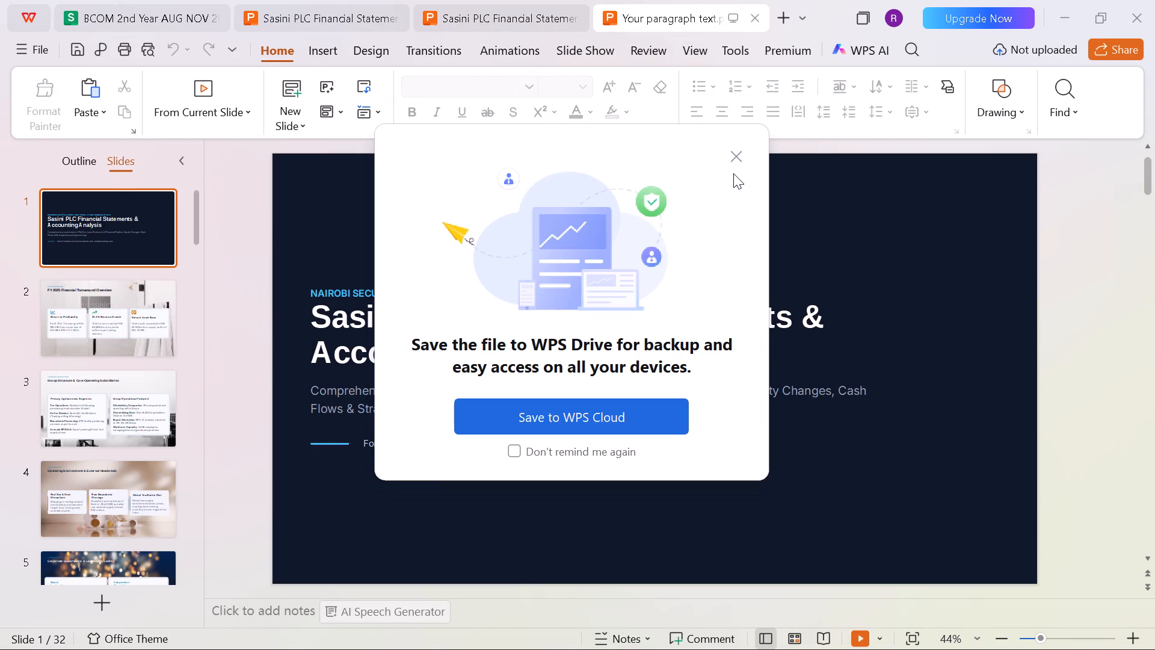
click(741, 154)
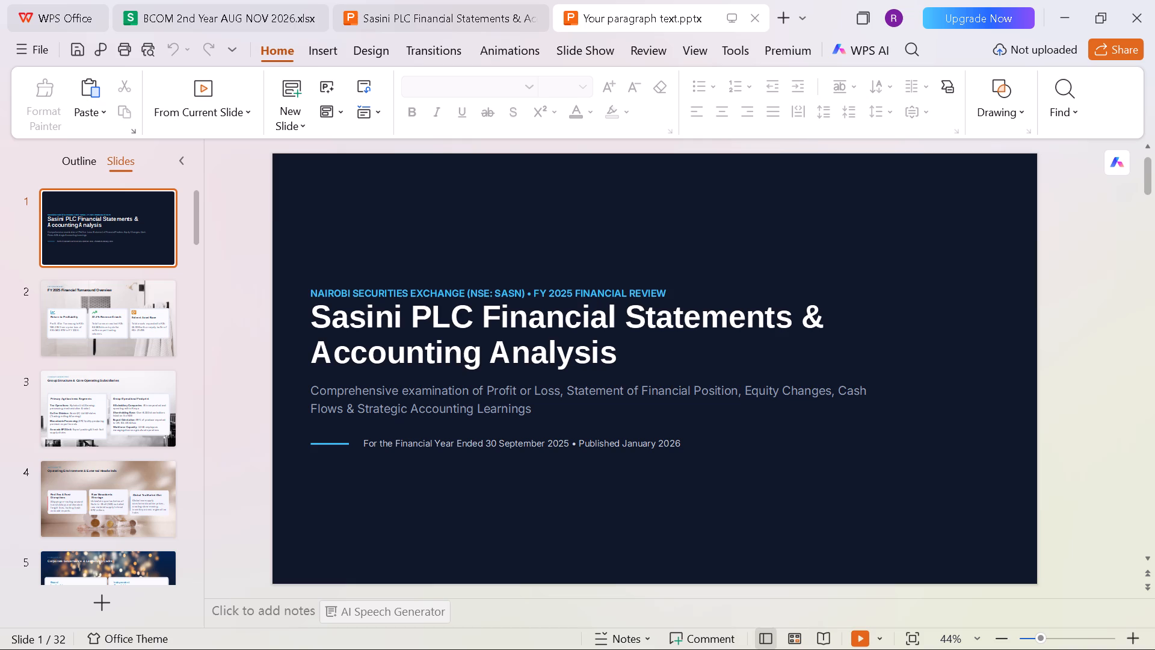
click(532, 19)
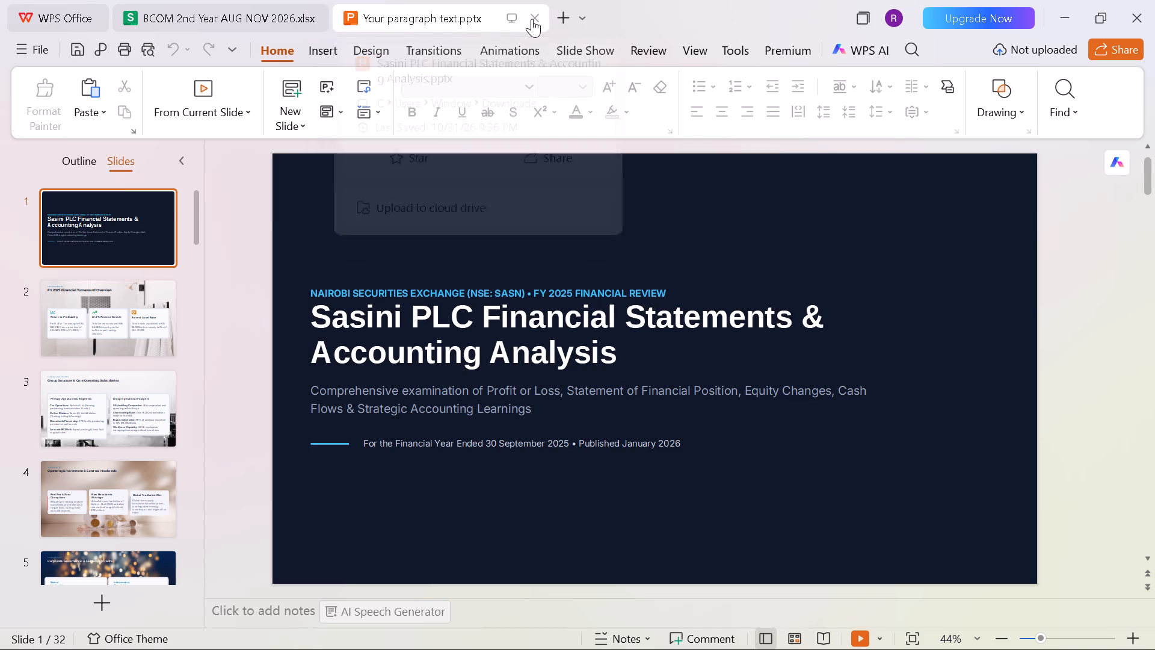
click(534, 16)
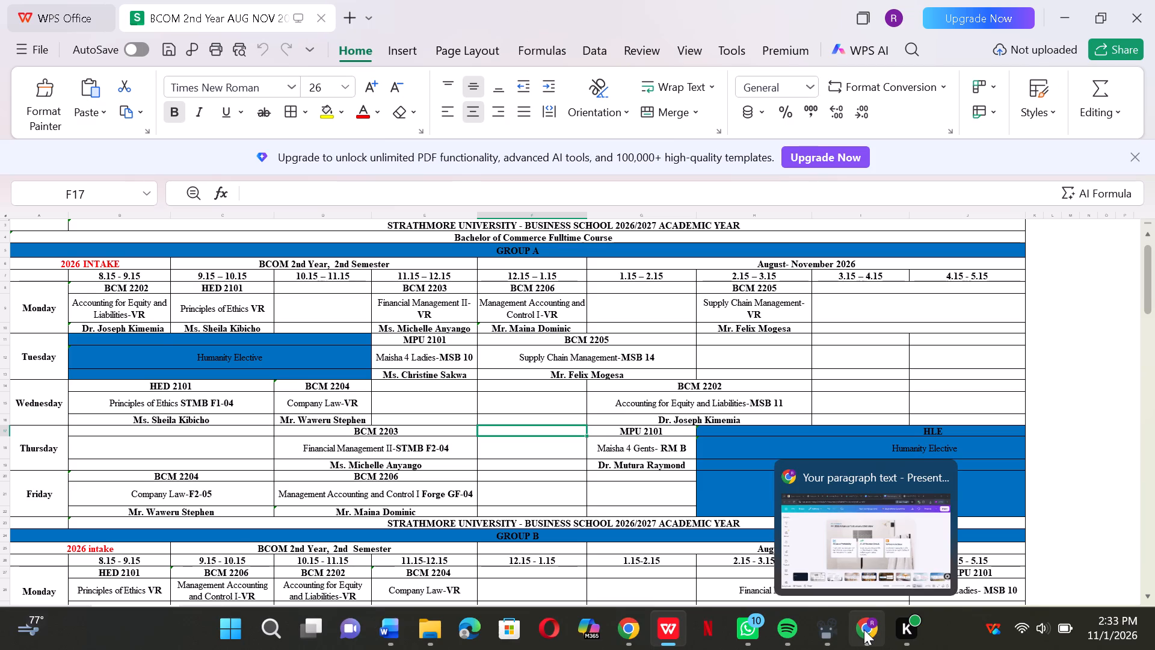
Switch back to the Canva design in Chrome and dismiss both PPTX download notices.
click(864, 630)
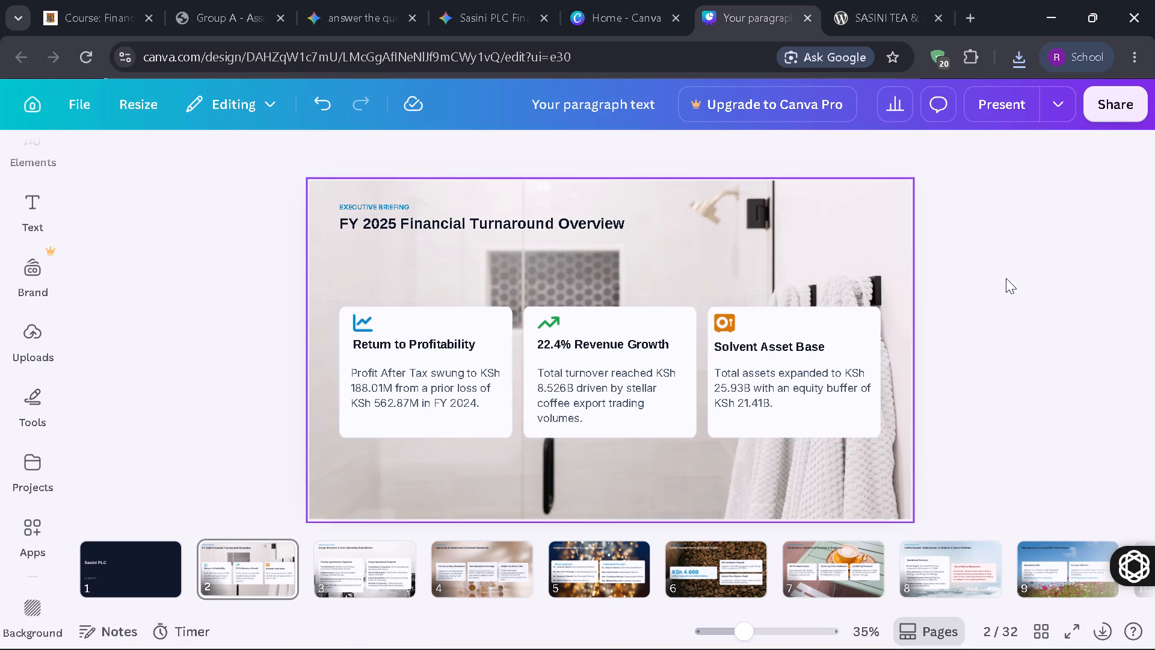
click(1022, 58)
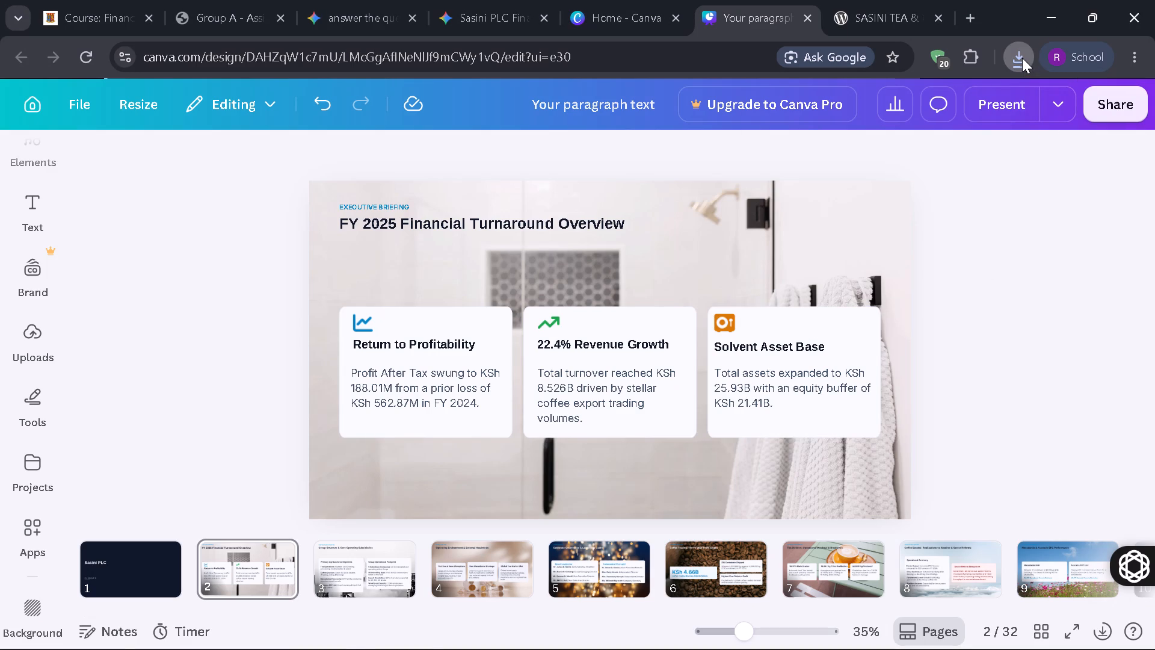
click(1022, 58)
click(1097, 625)
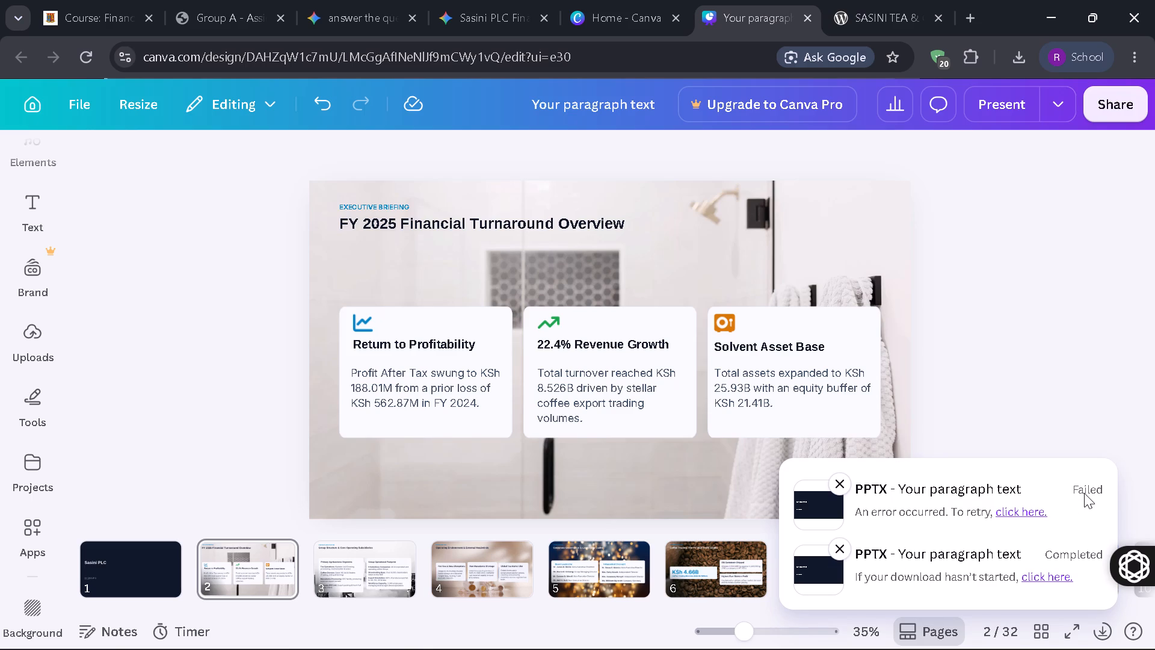
click(844, 487)
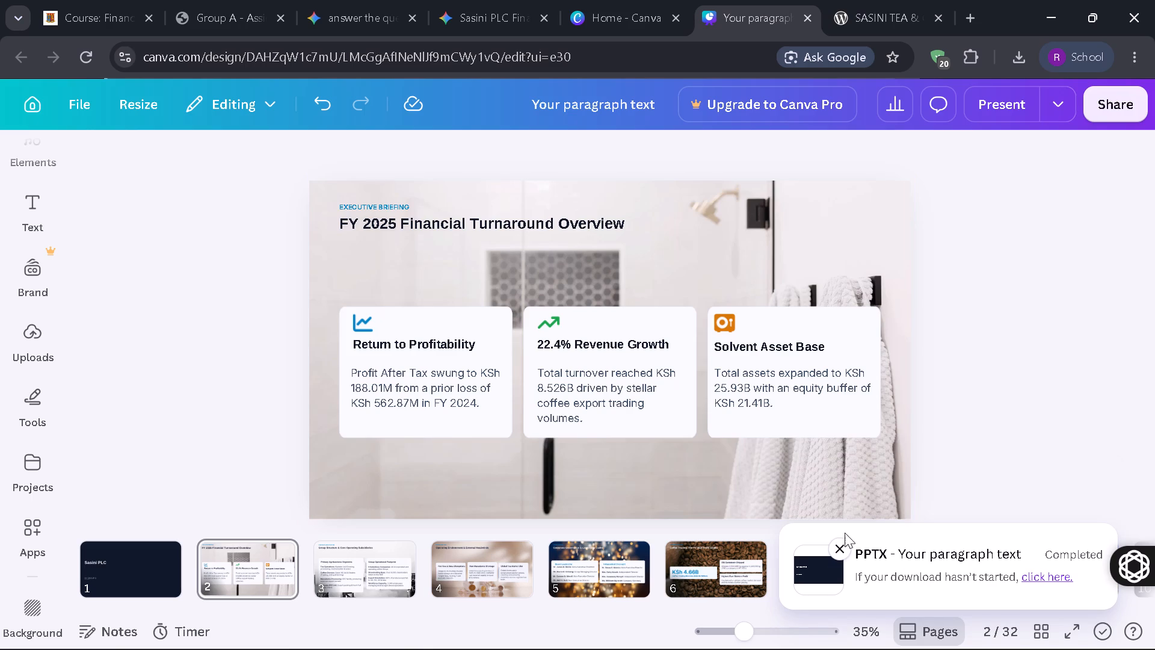
click(843, 549)
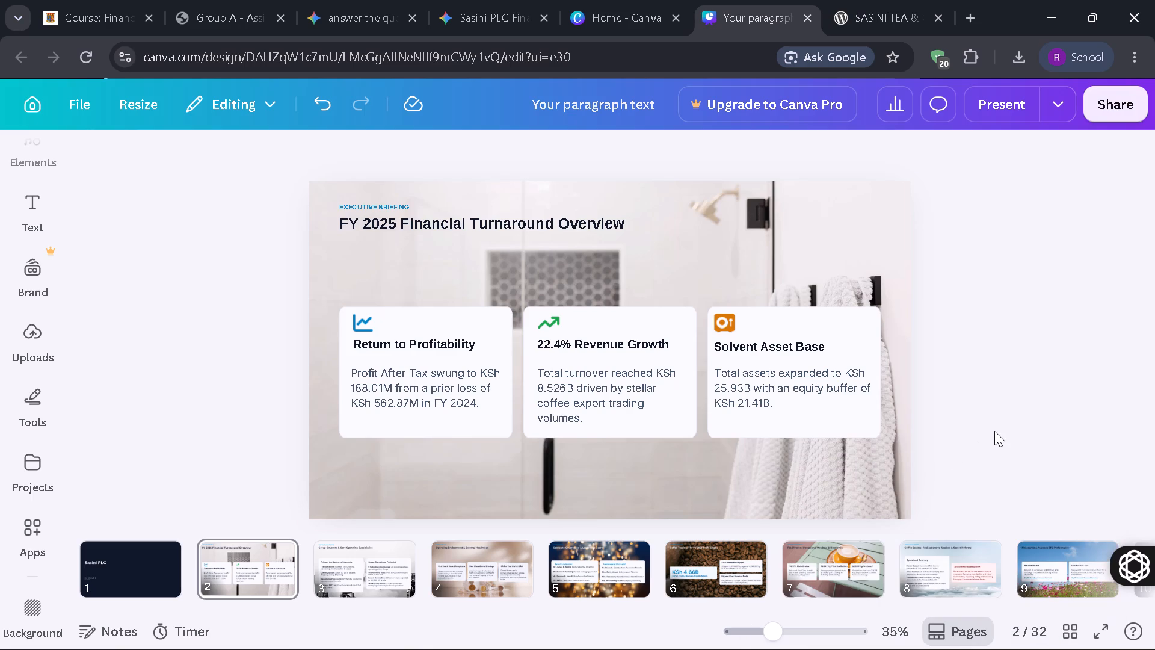
Export all pages of the presentation as PPTX again, reviewing the download tip before starting the download.
click(1118, 105)
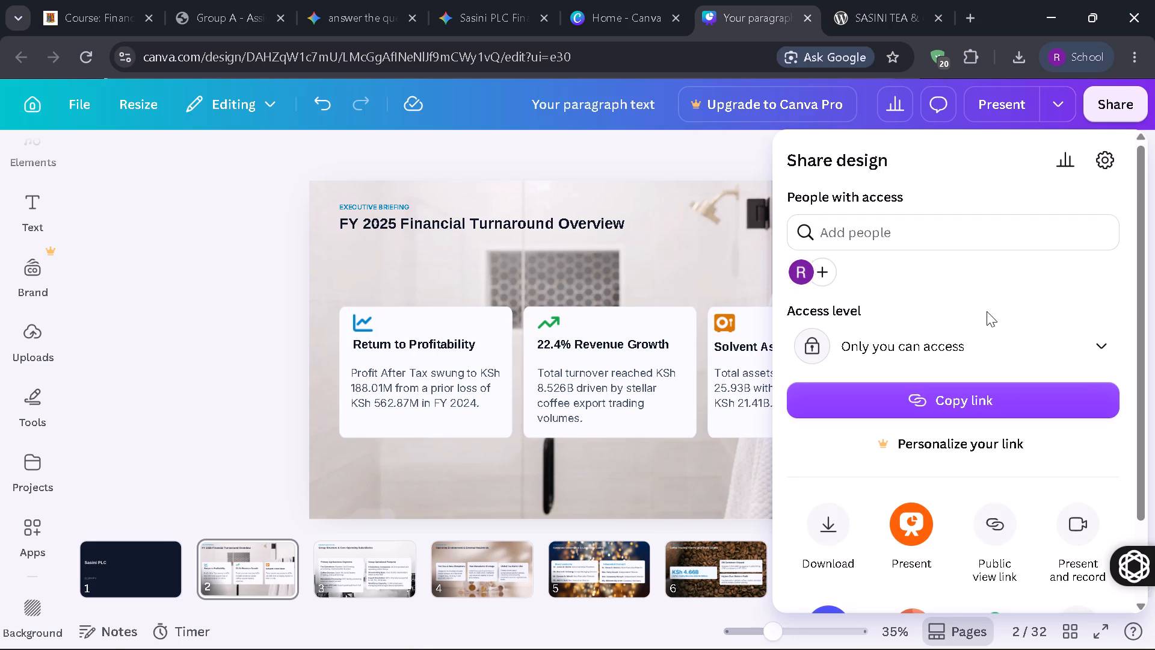
scroll(981, 320, down, 2)
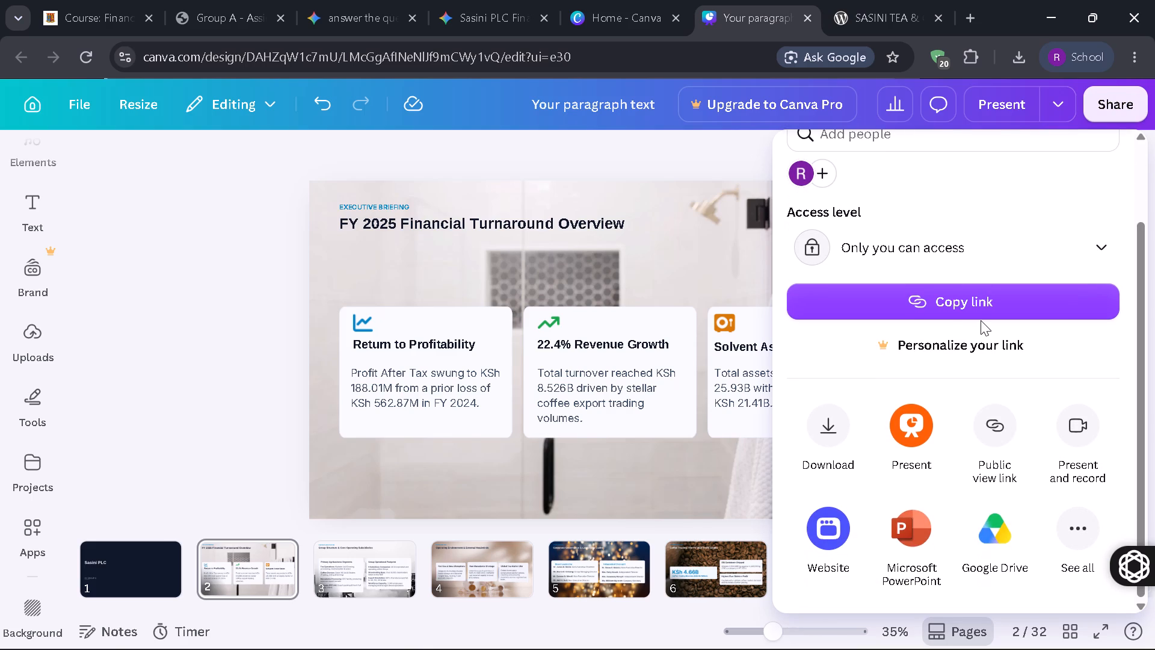
scroll(981, 320, up, 1)
click(831, 419)
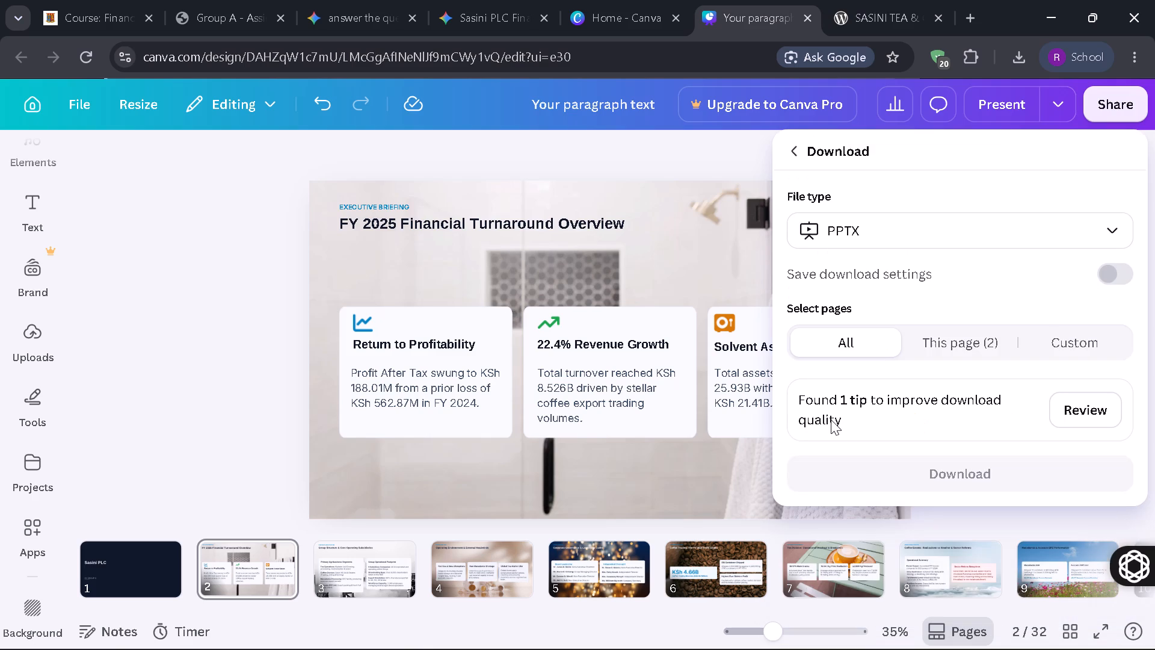
scroll(957, 288, down, 3)
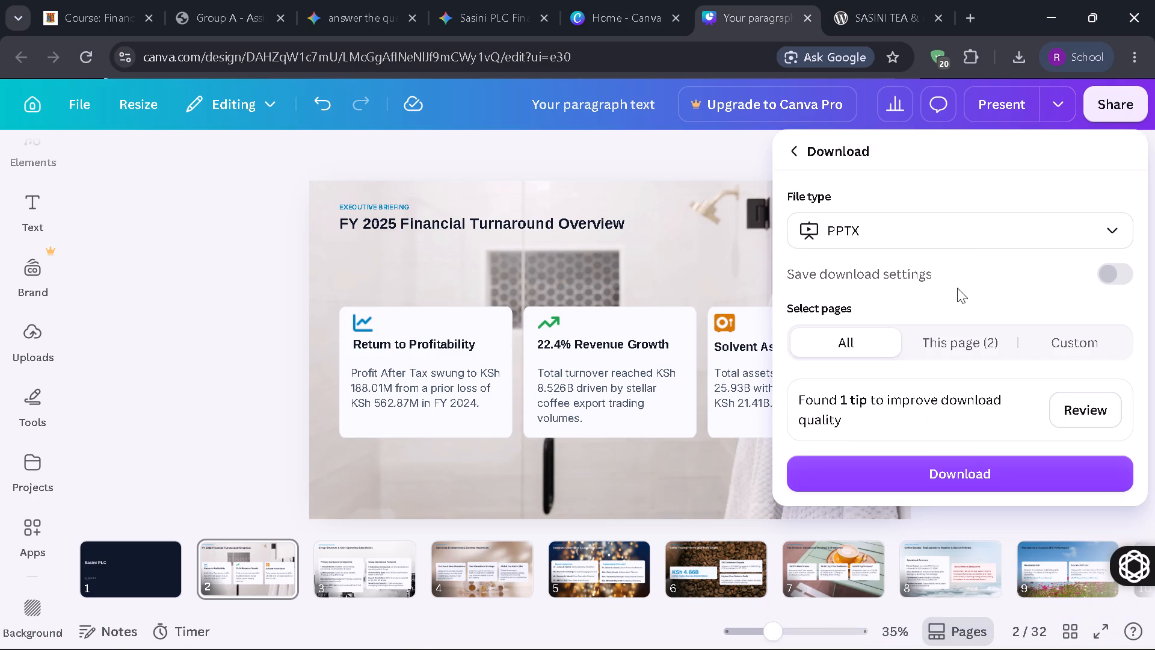
click(1074, 408)
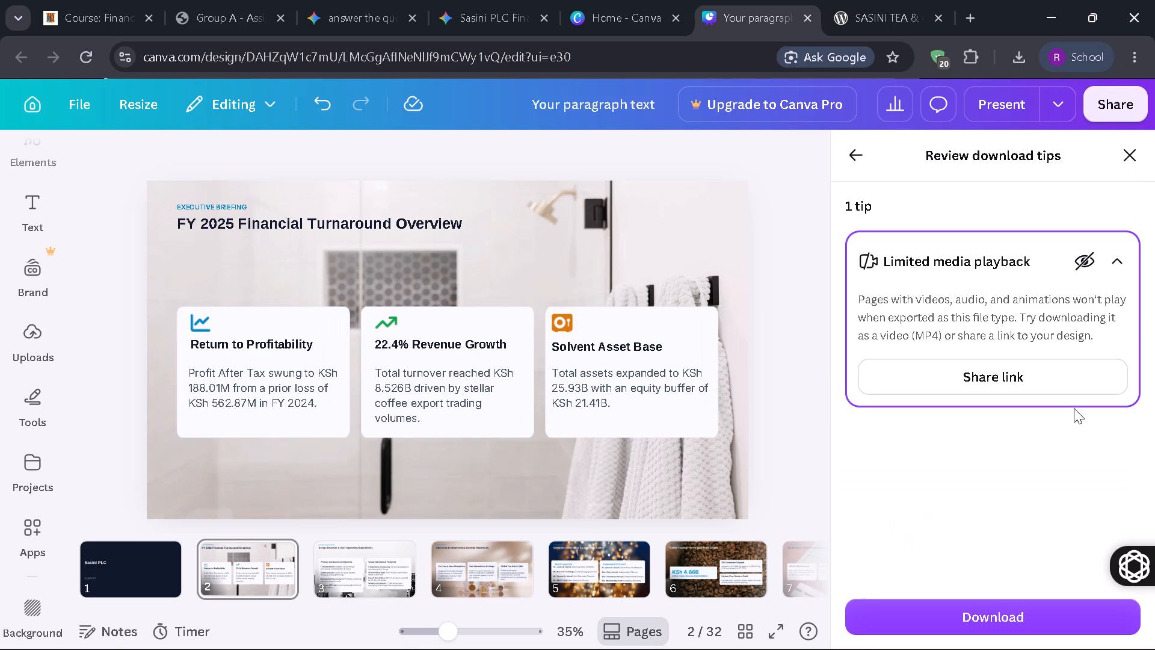
click(1005, 613)
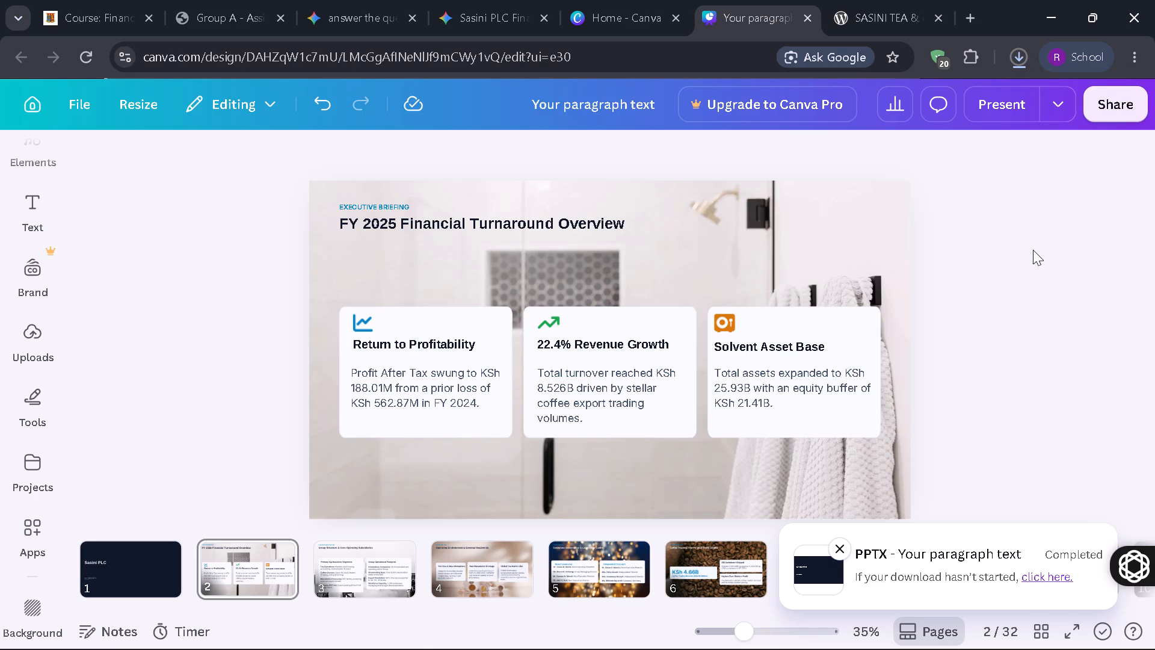
Open the newly downloaded Your paragraph text (1).pptx in WPS Office to check its title slide, and close the file.
click(1020, 48)
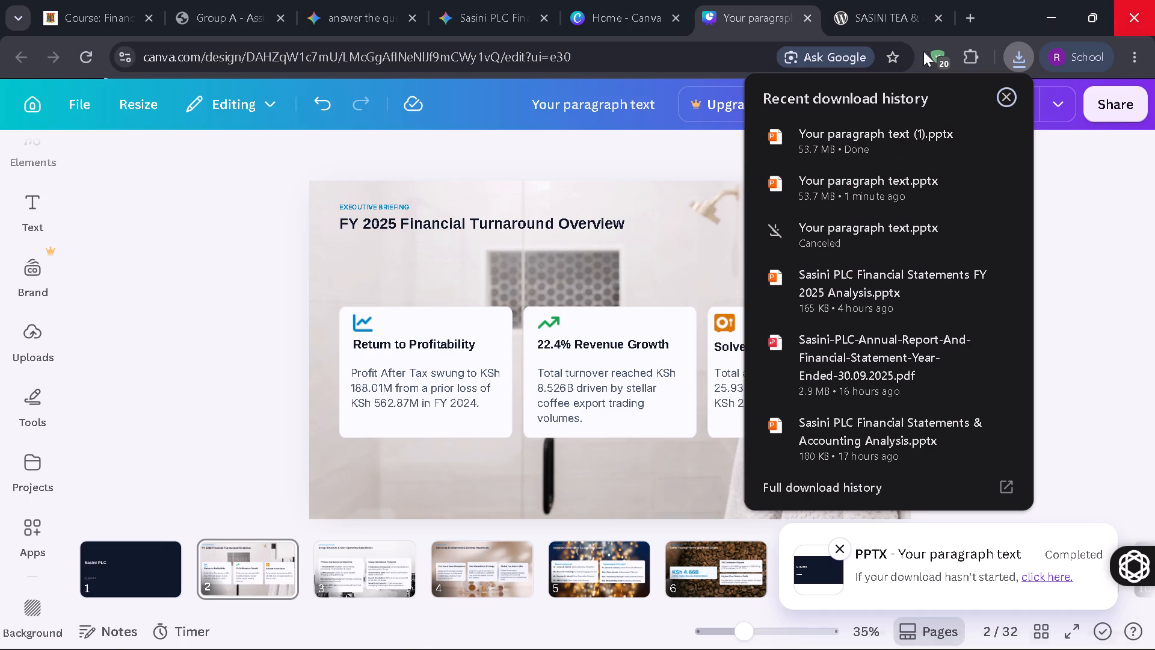
click(855, 140)
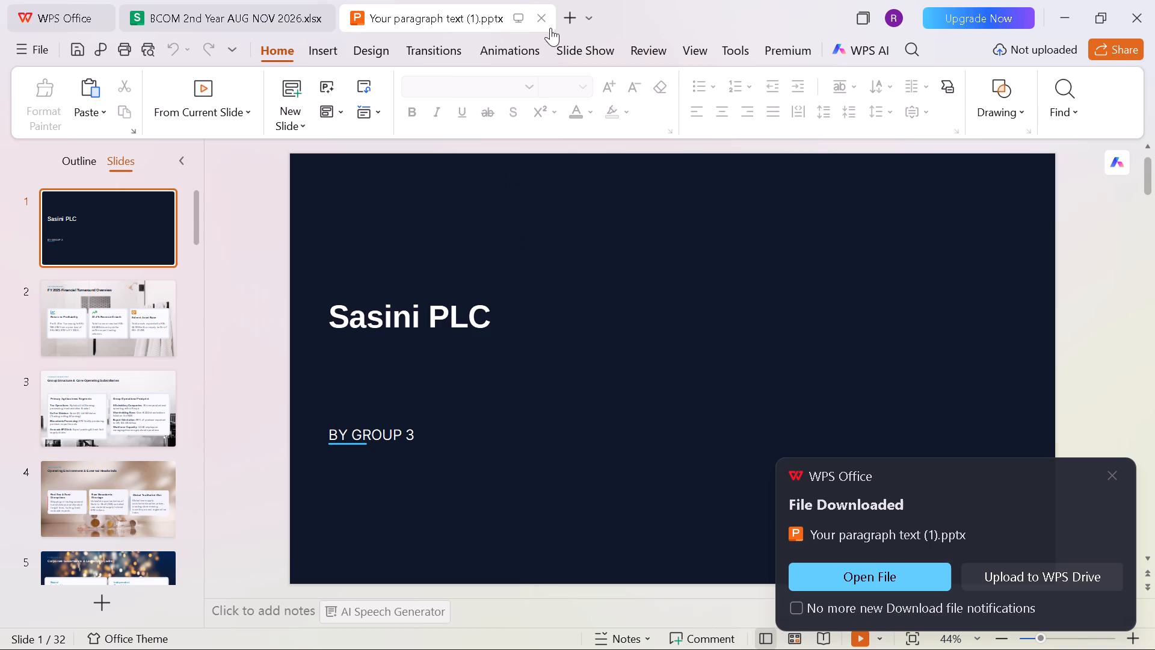
click(544, 14)
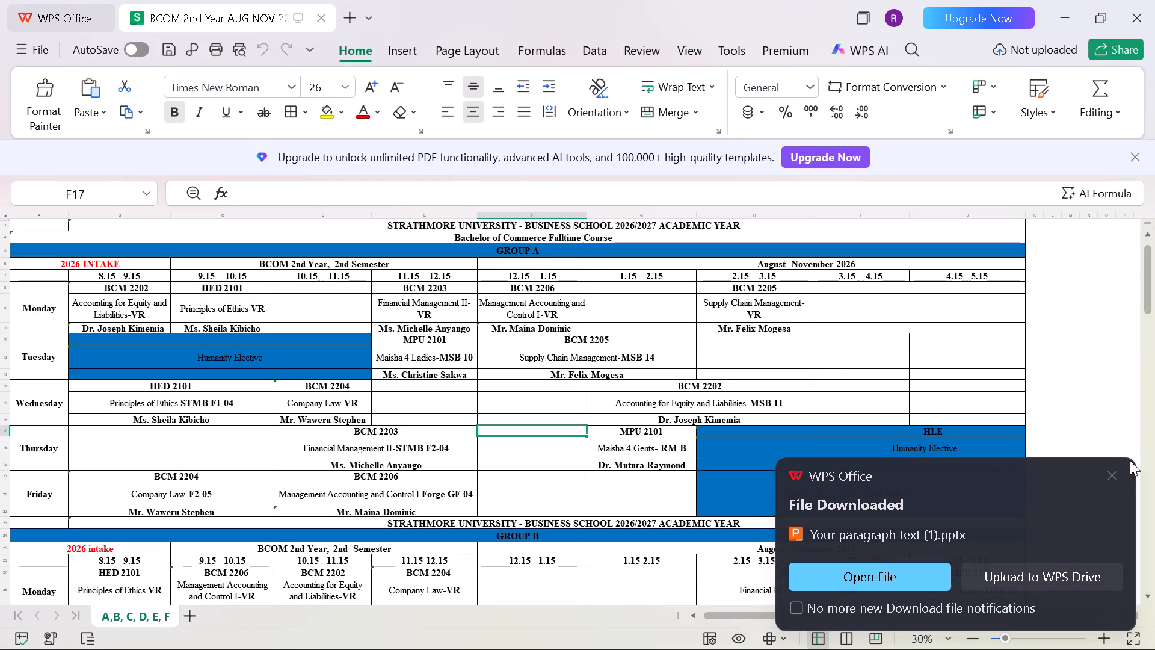
click(1106, 478)
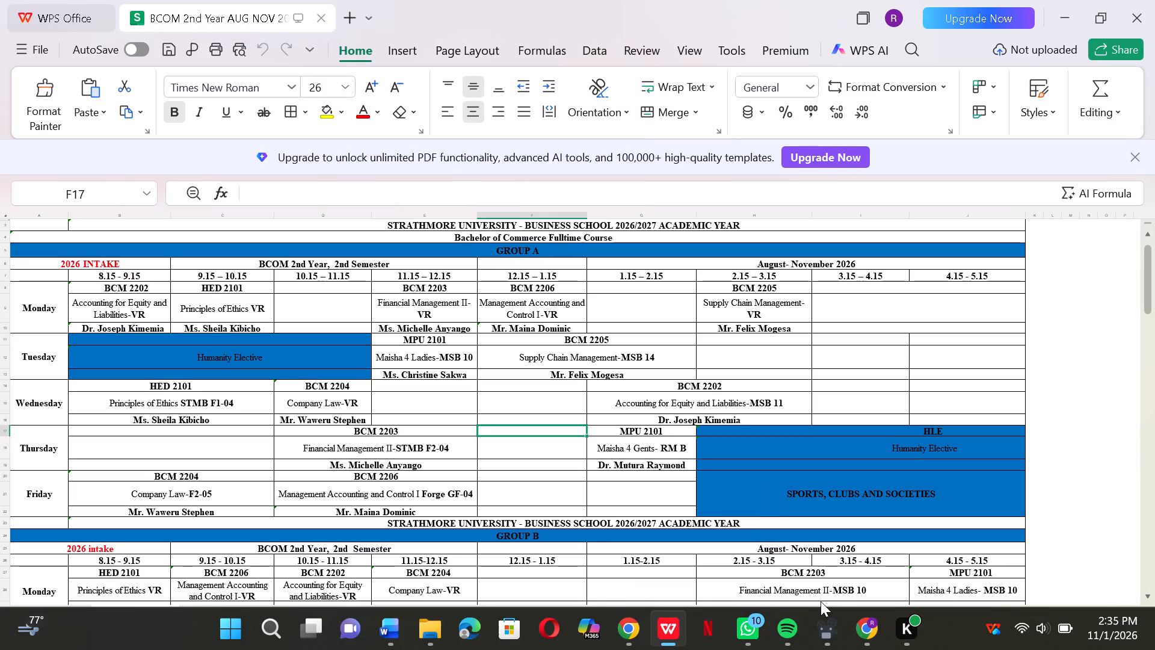
Return to the Canva design in Chrome, go to the Sasini PLC title slide and browse the stock photo library.
click(865, 611)
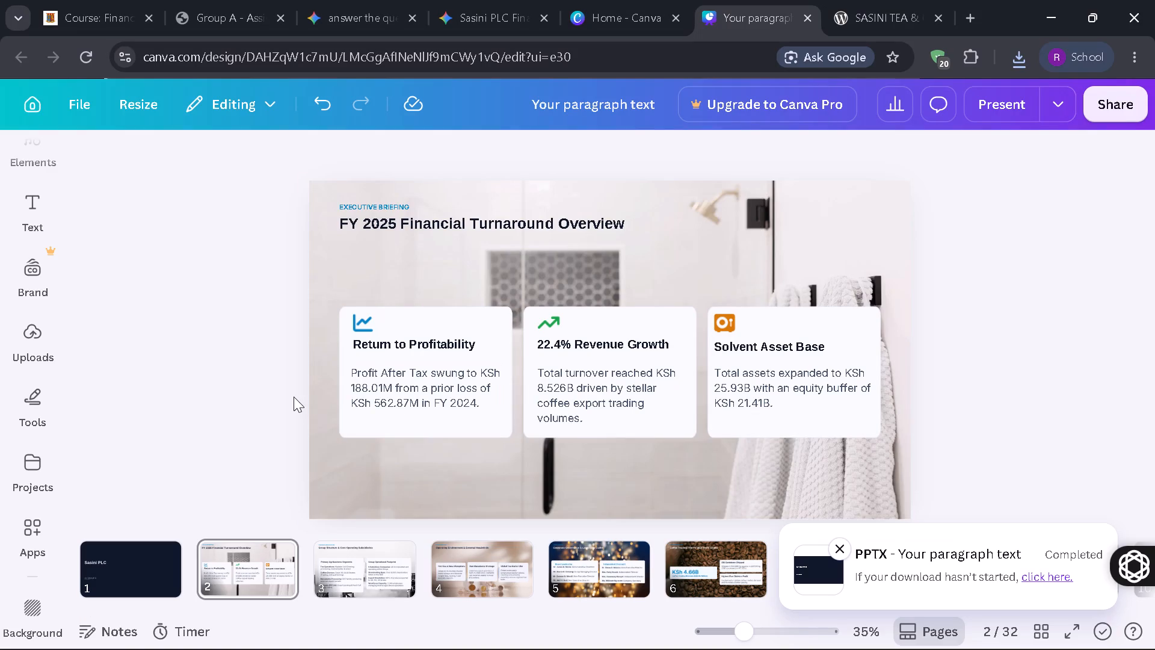
key(Left)
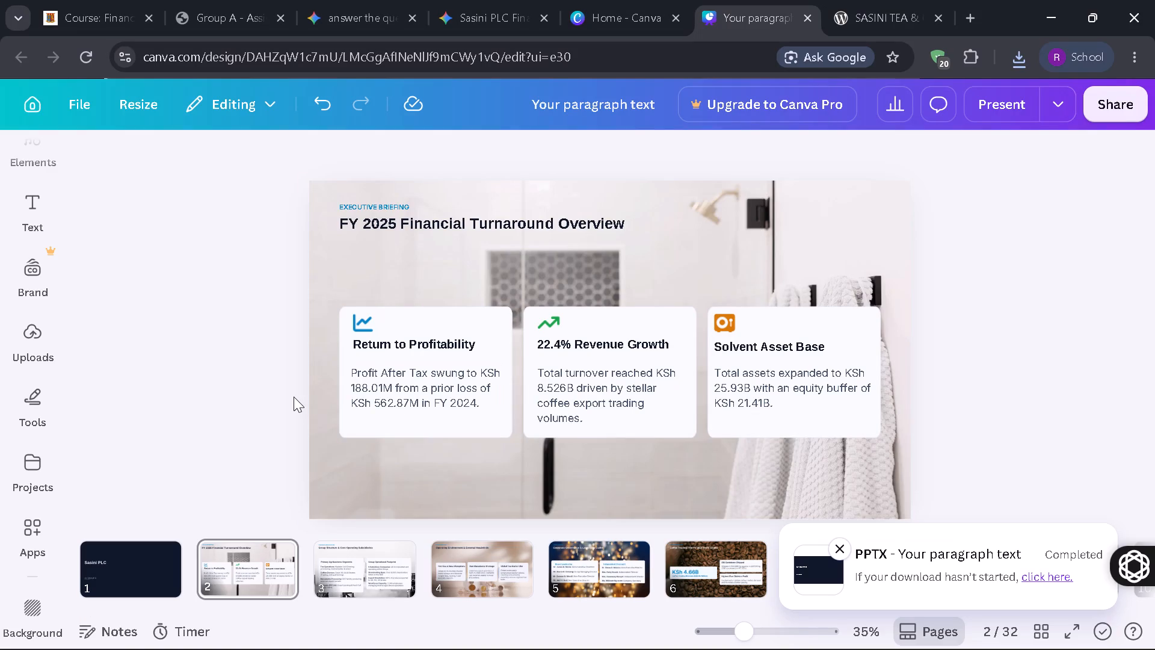
click(294, 397)
key(Left)
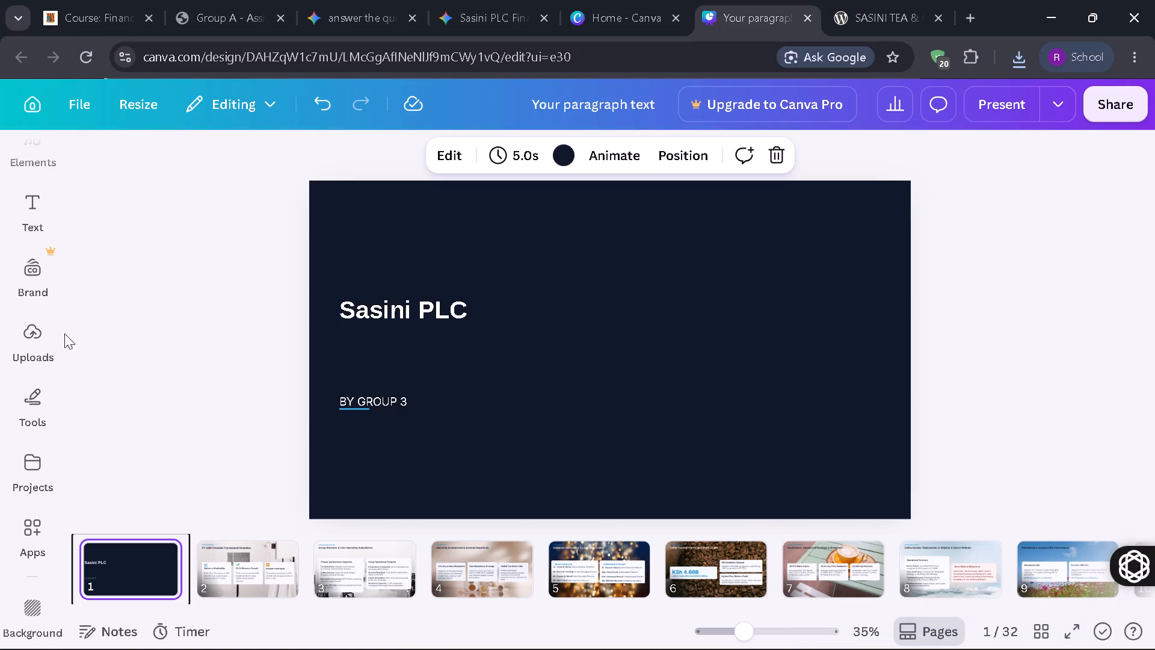
click(32, 601)
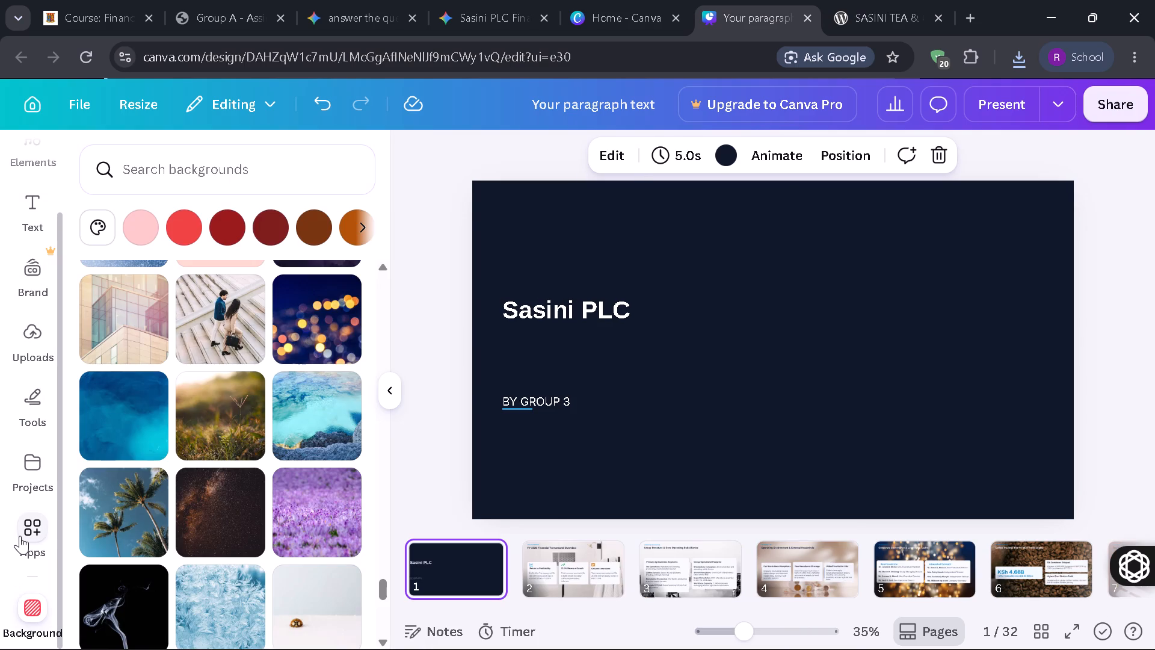
click(20, 536)
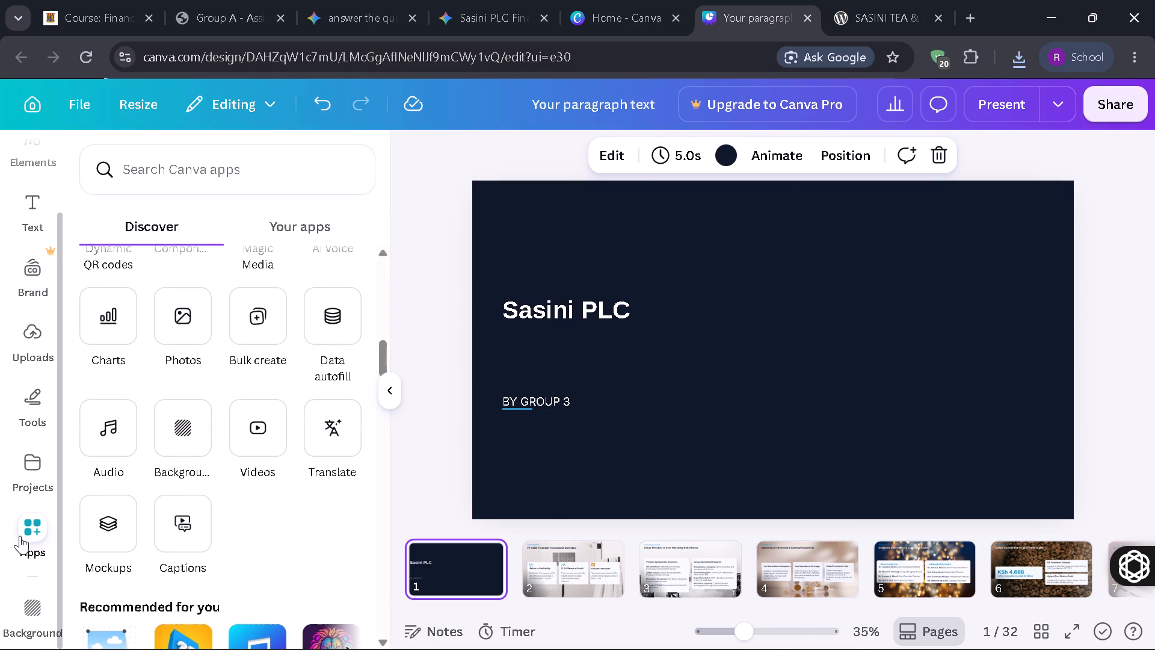
click(178, 309)
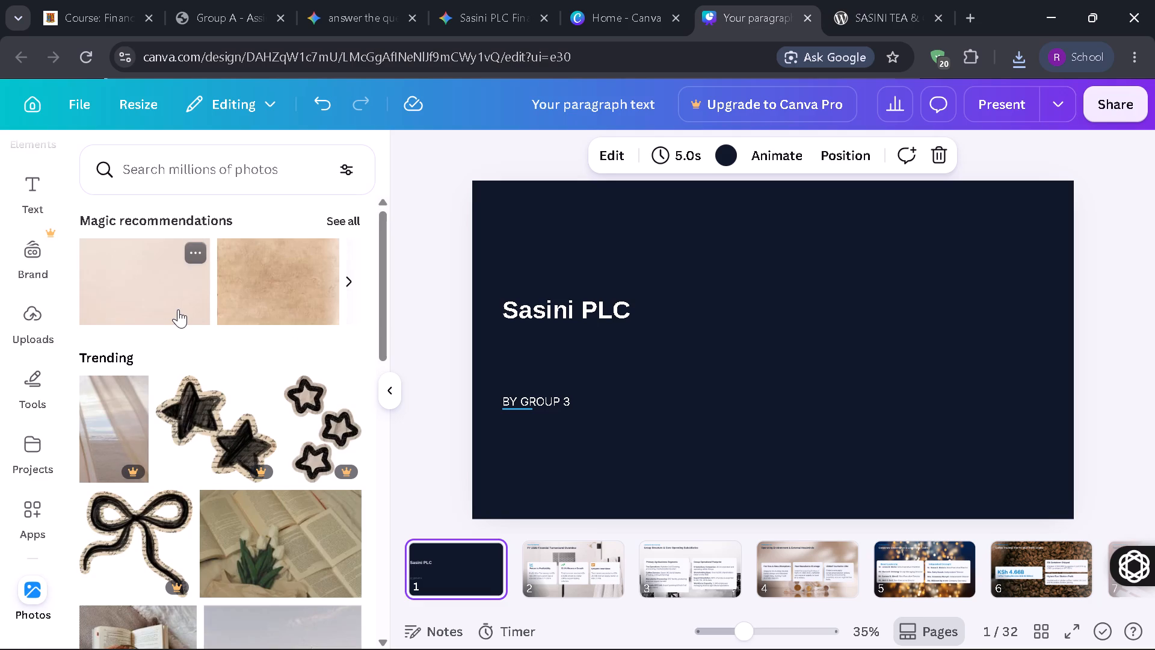
scroll(216, 367, down, 7)
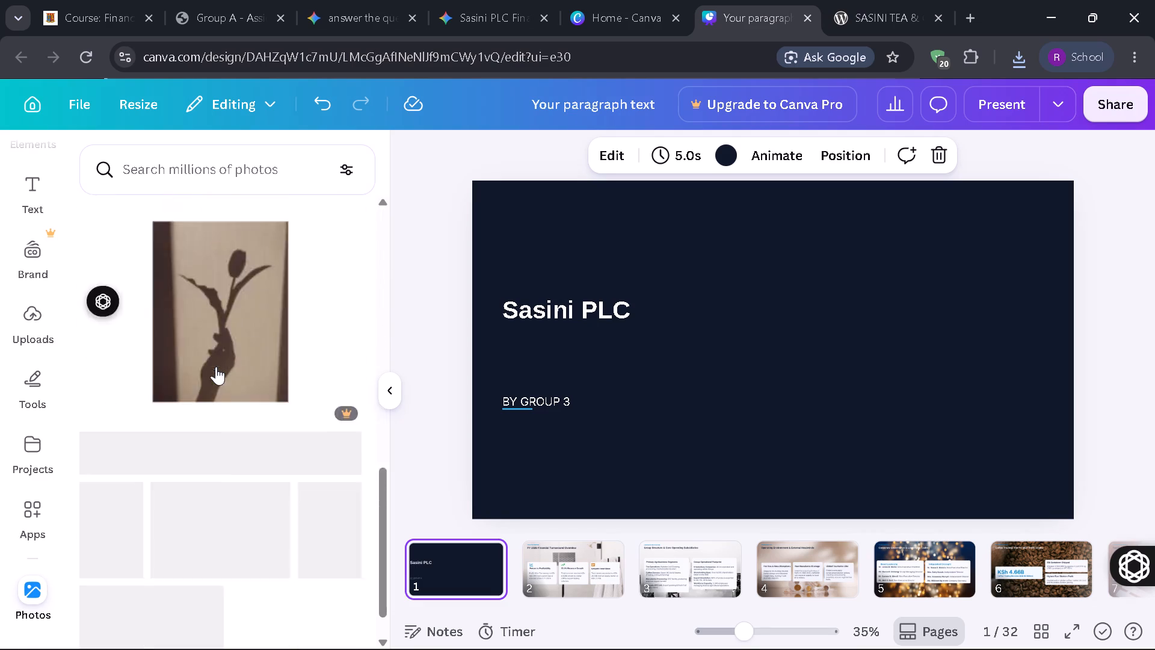
scroll(216, 367, down, 2)
scroll(216, 367, up, 10)
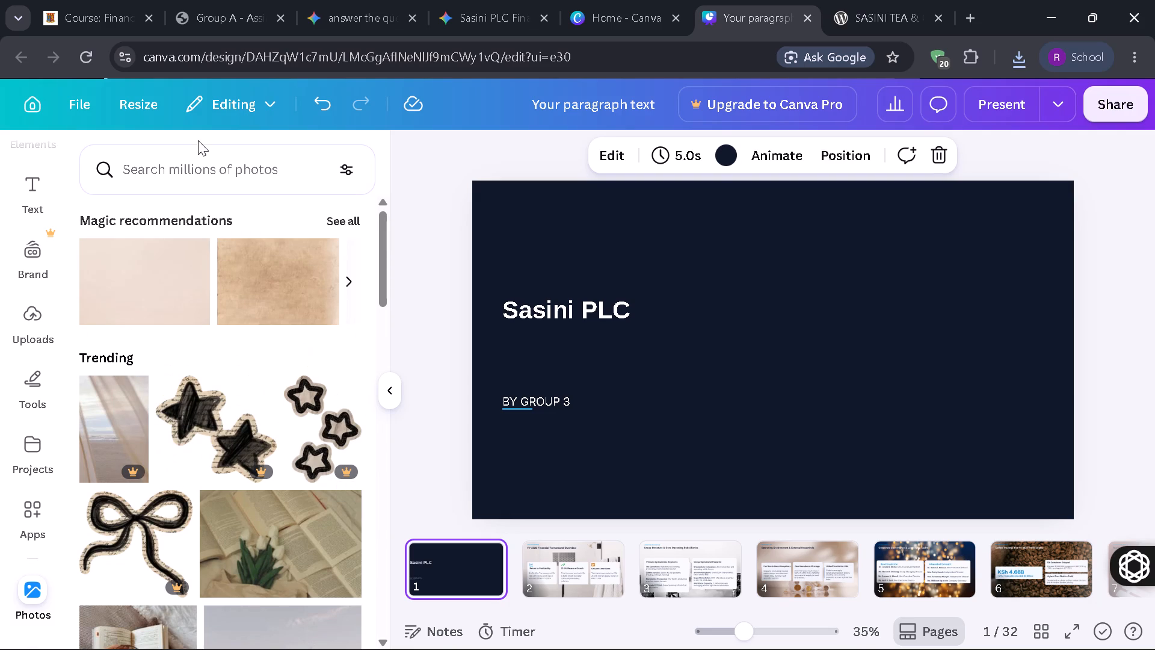
Search the photo library for TEA and look through the results for a picture suited to the title slide.
click(206, 169)
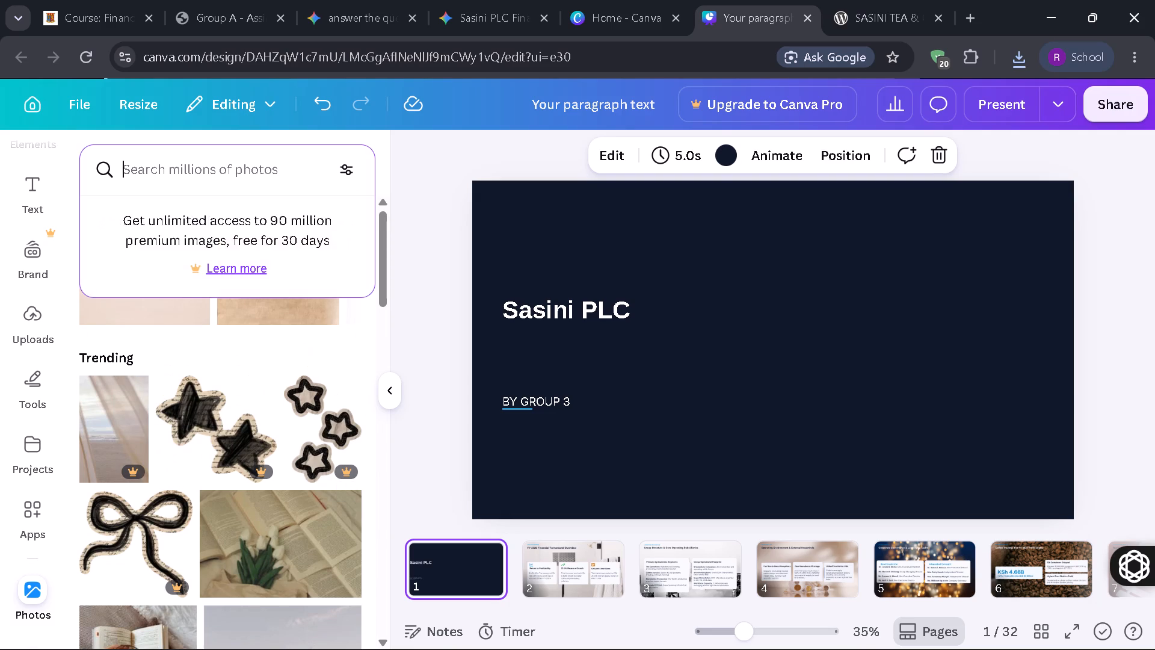
text(TEA)
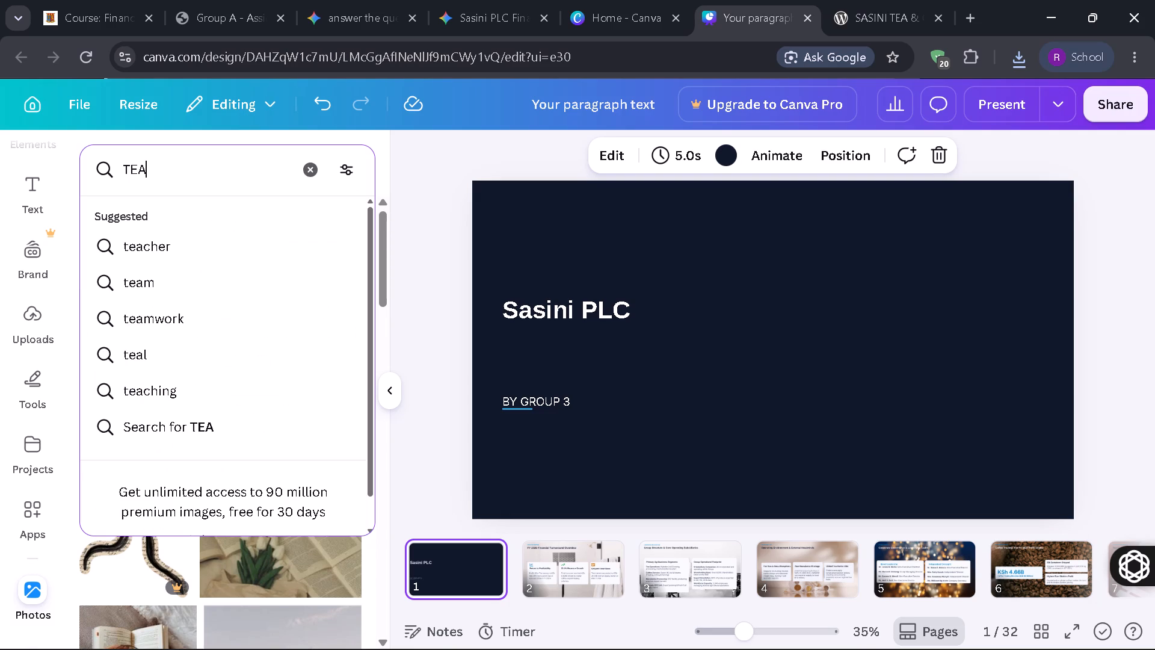
key(Return)
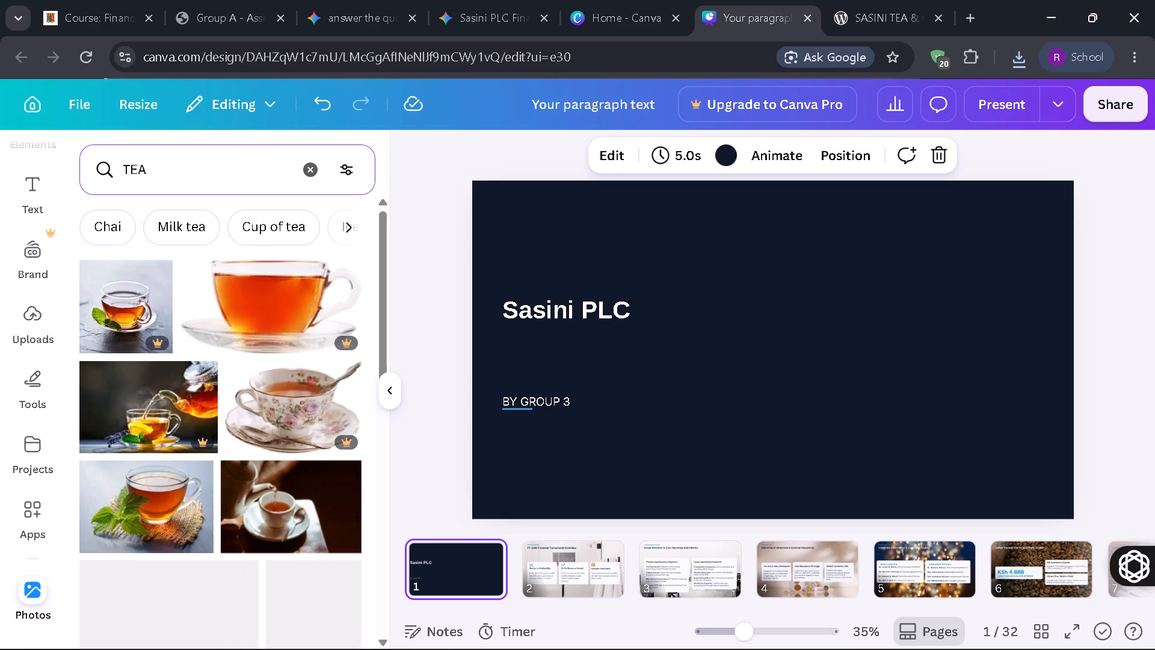
scroll(159, 364, down, 5)
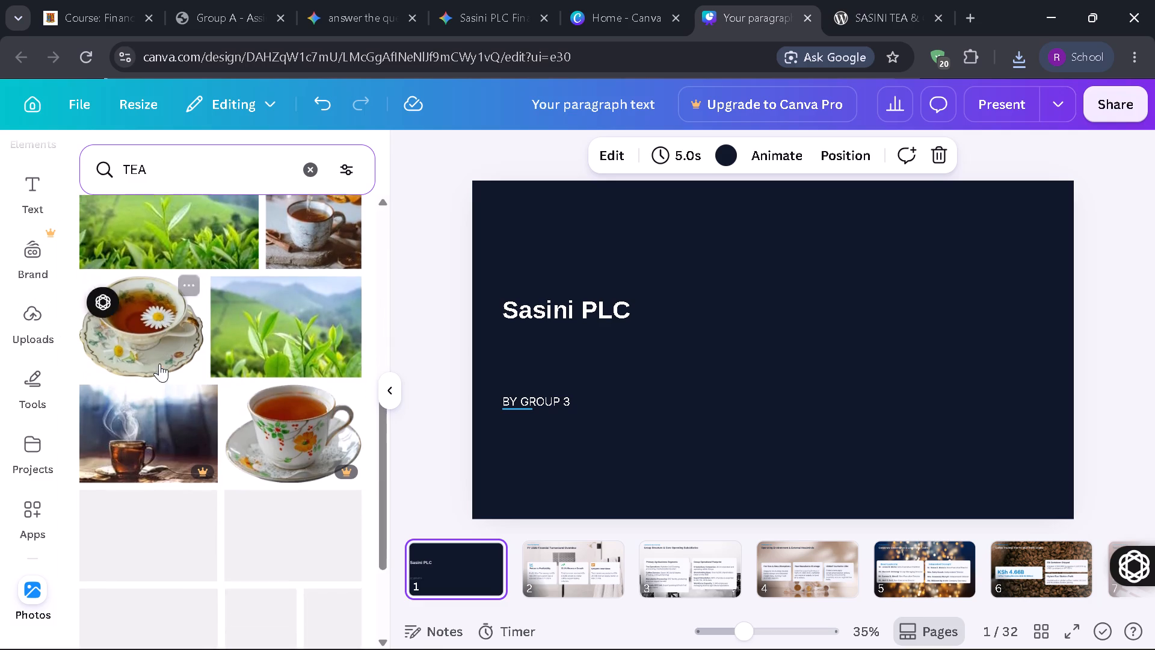
scroll(159, 364, down, 4)
scroll(159, 364, up, 5)
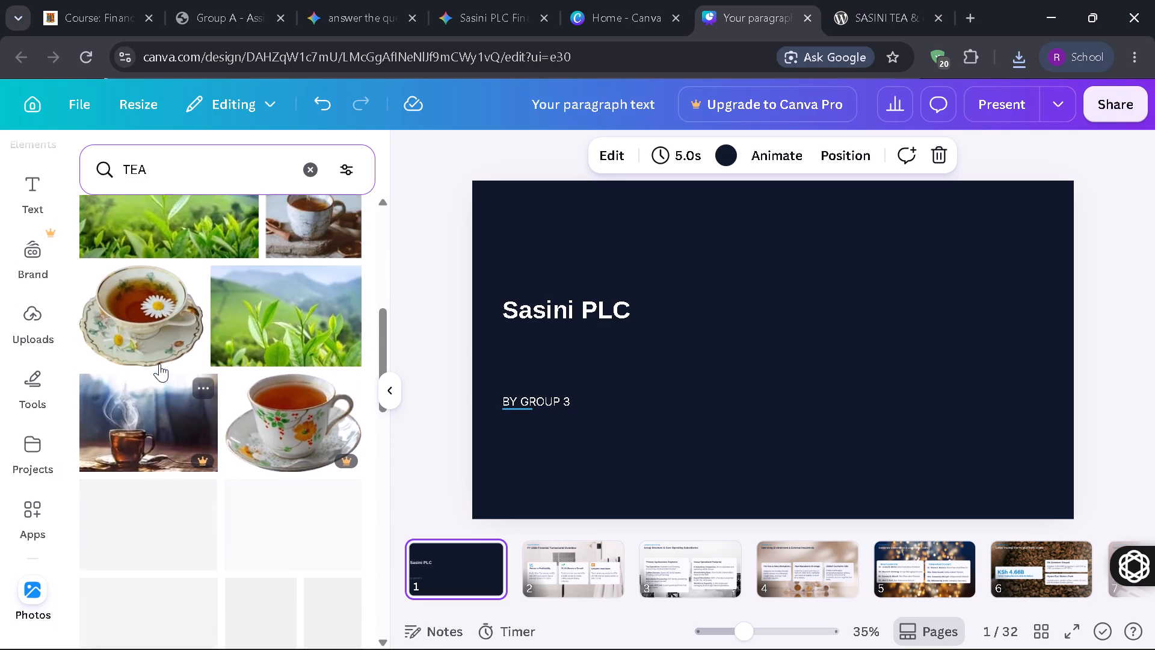
scroll(159, 364, up, 5)
scroll(159, 364, down, 8)
scroll(159, 364, up, 6)
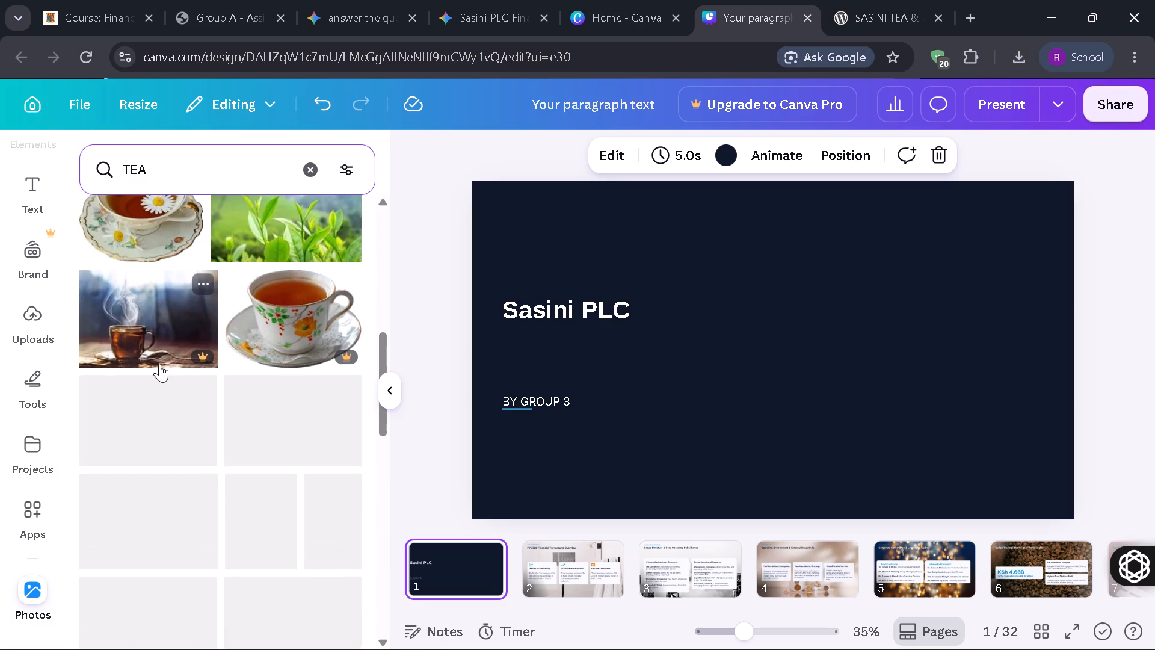
scroll(159, 364, down, 7)
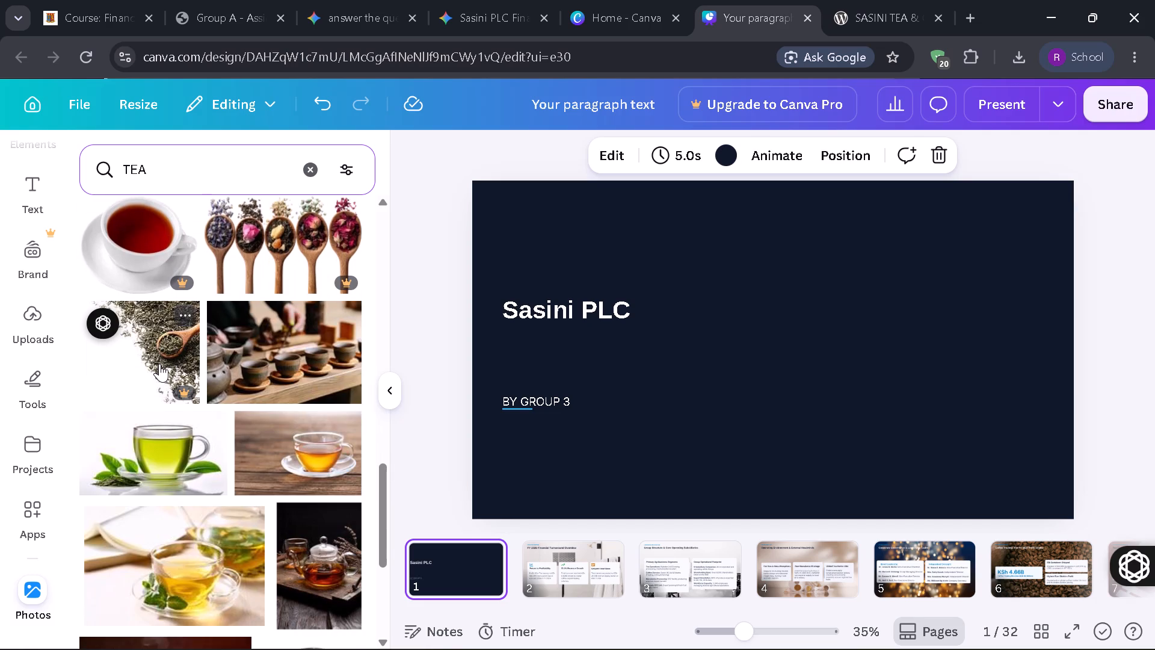
scroll(159, 364, down, 10)
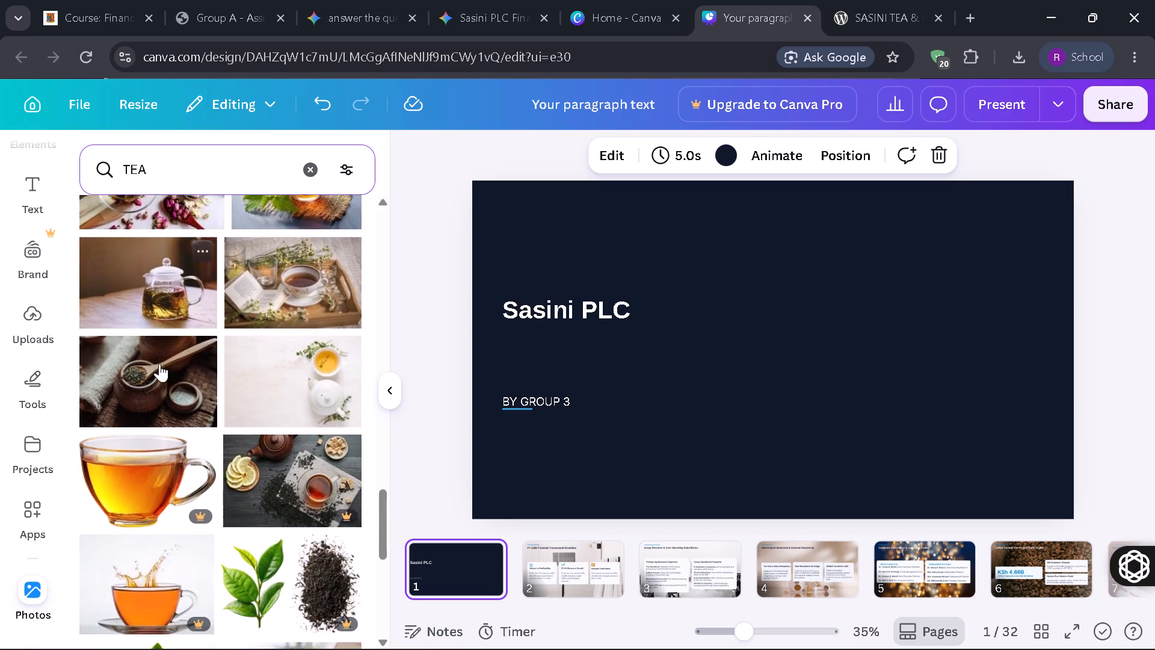
scroll(159, 364, down, 5)
scroll(159, 364, up, 5)
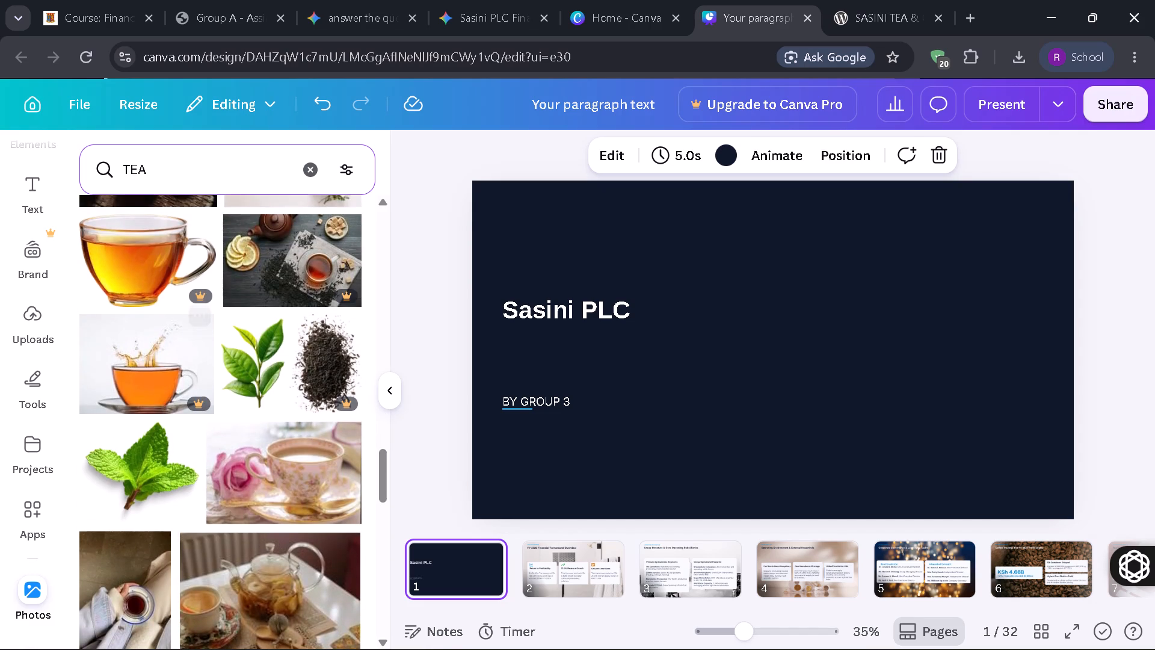
Refine the photo search to TEA PLANTATION and browse the results for a suitable title slide image.
click(165, 166)
key(space)
text(PLANTATION)
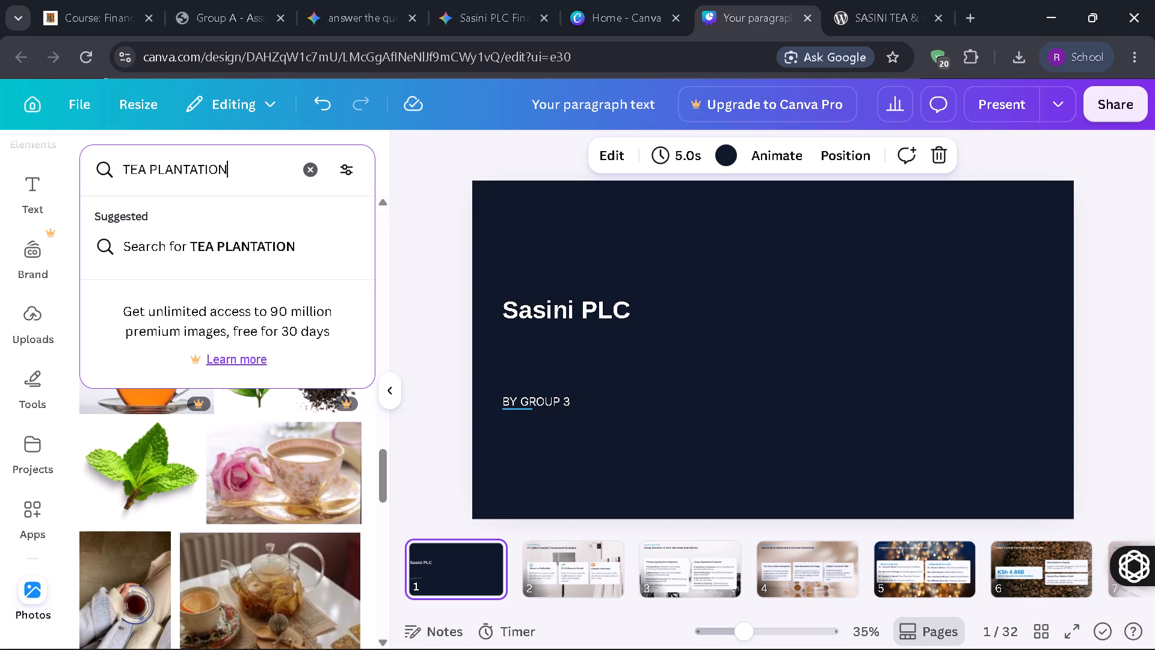
key(Return)
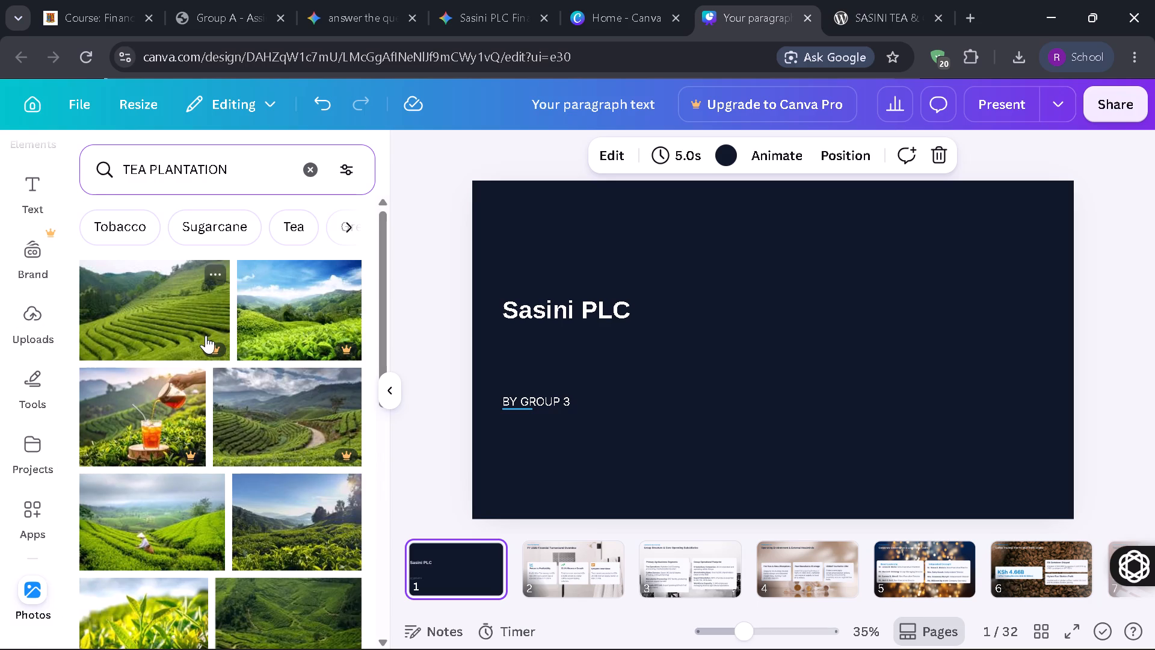
scroll(206, 335, down, 4)
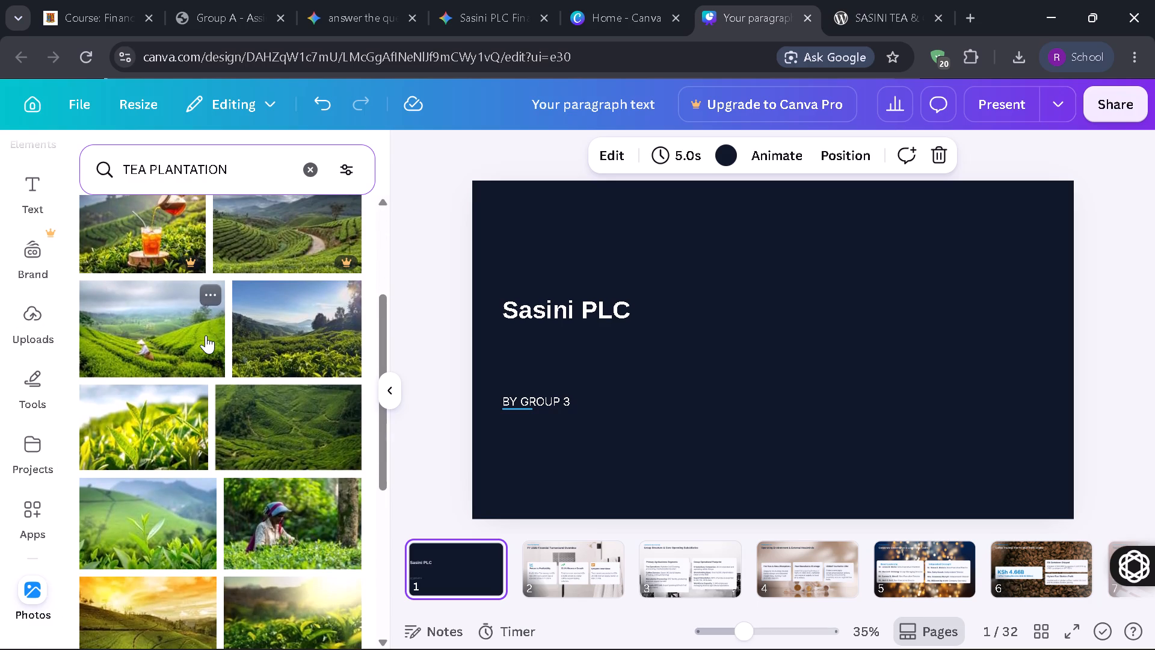
scroll(206, 335, down, 1)
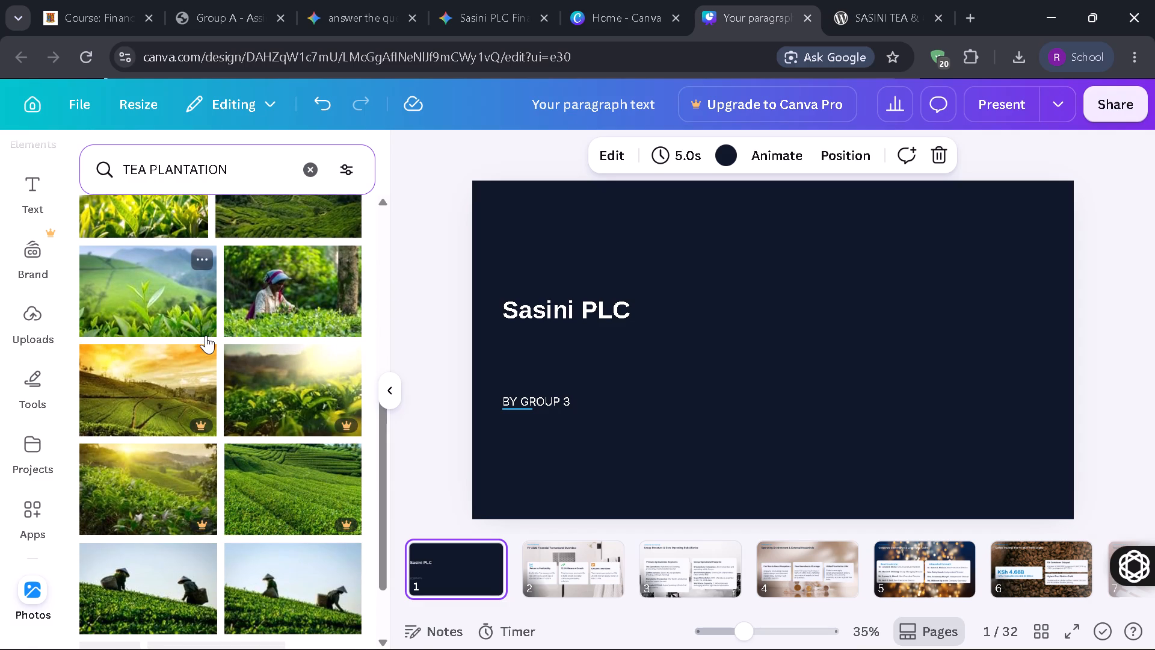
scroll(206, 335, down, 2)
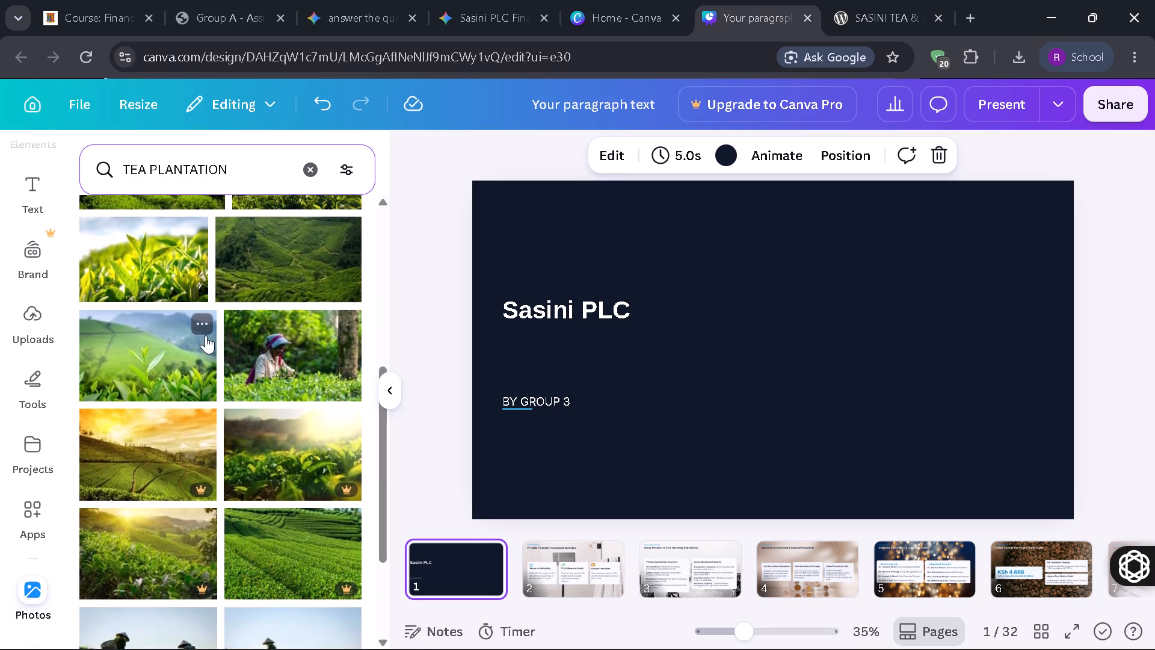
scroll(206, 335, down, 8)
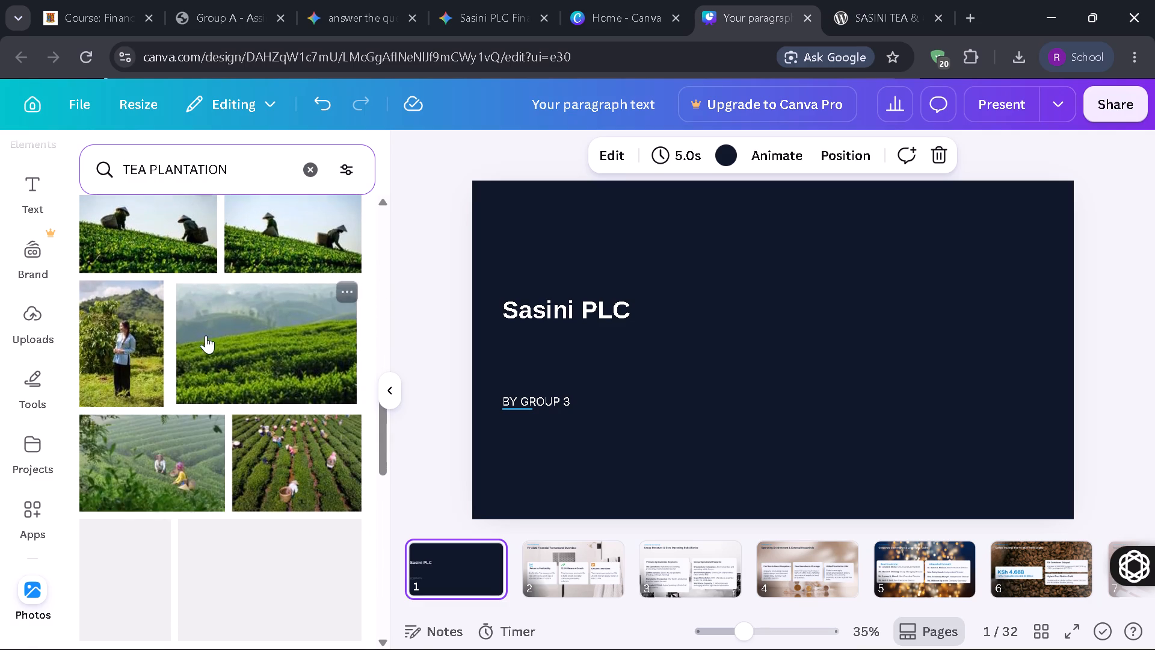
scroll(206, 335, down, 4)
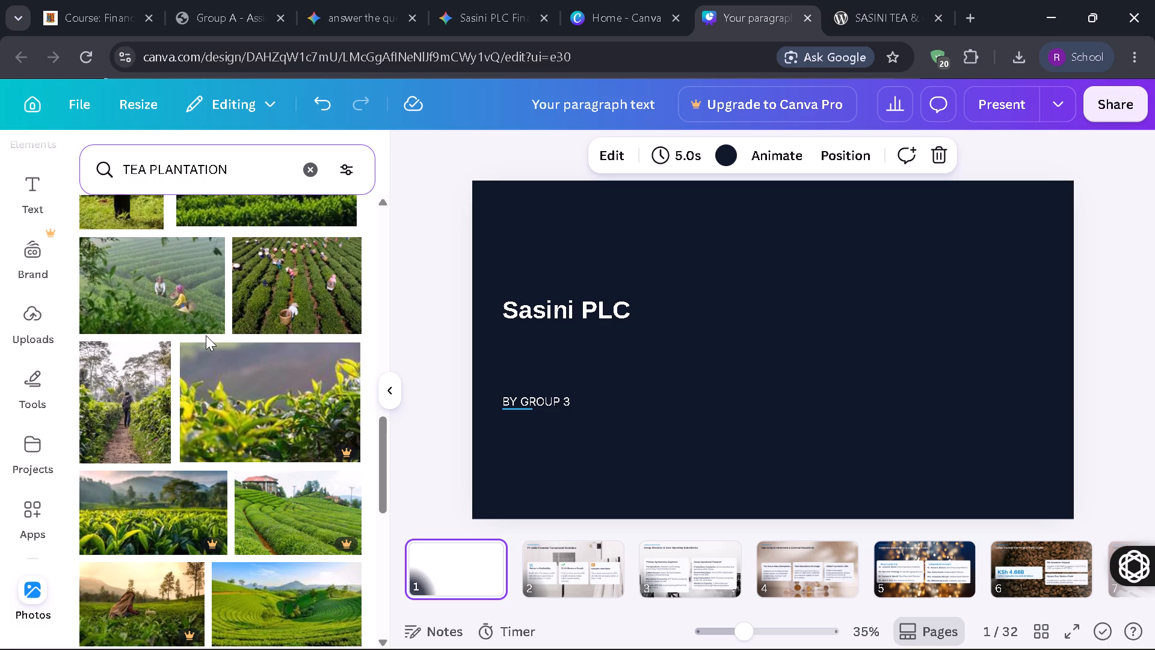
scroll(206, 335, down, 2)
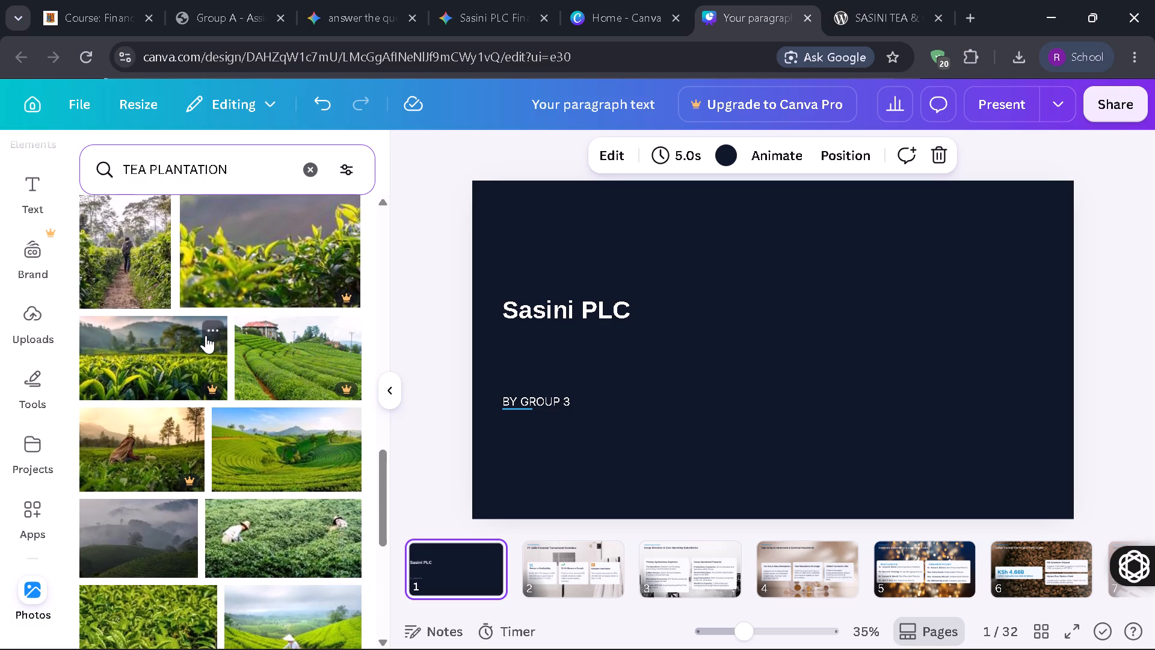
scroll(206, 335, down, 1)
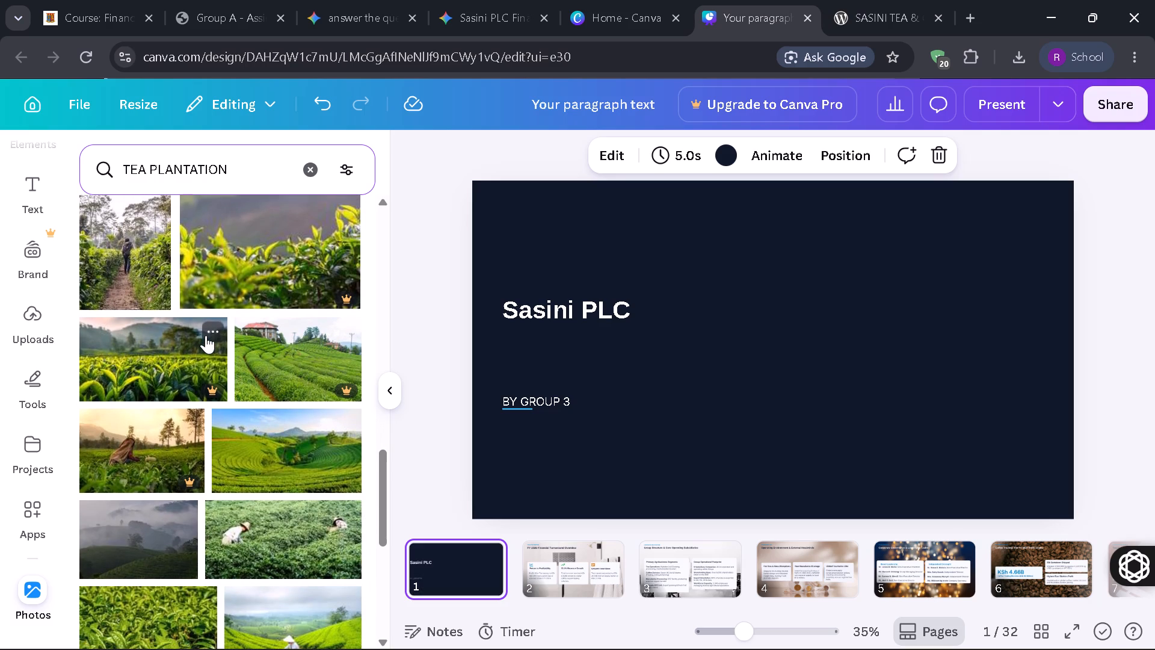
scroll(206, 335, down, 3)
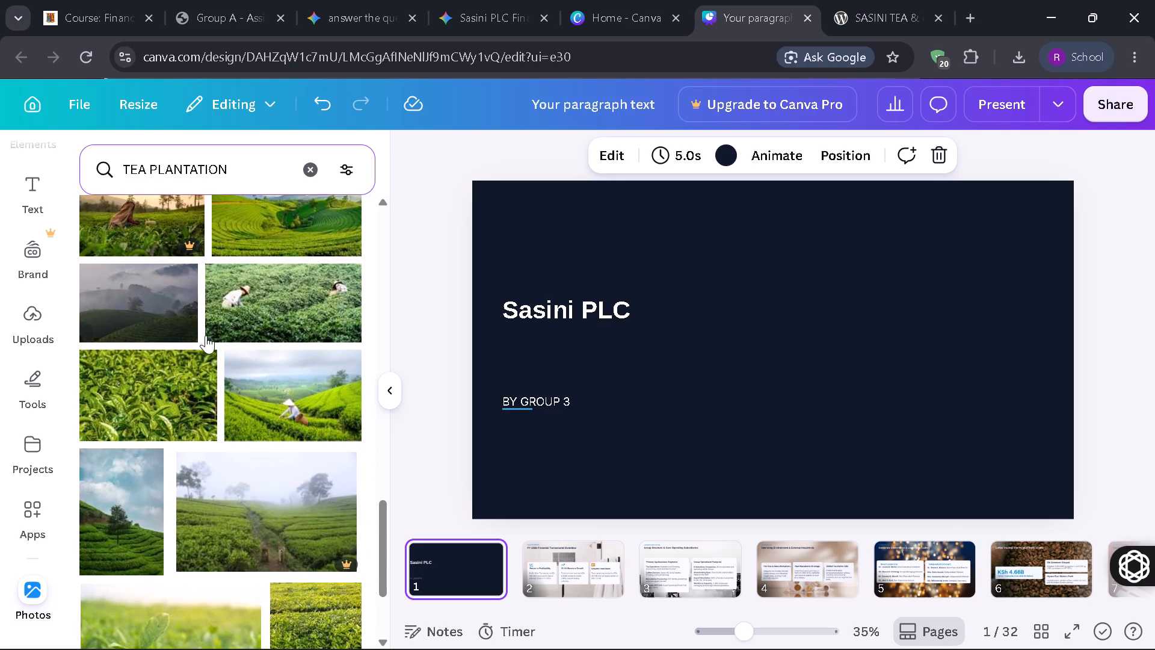
scroll(206, 335, down, 3)
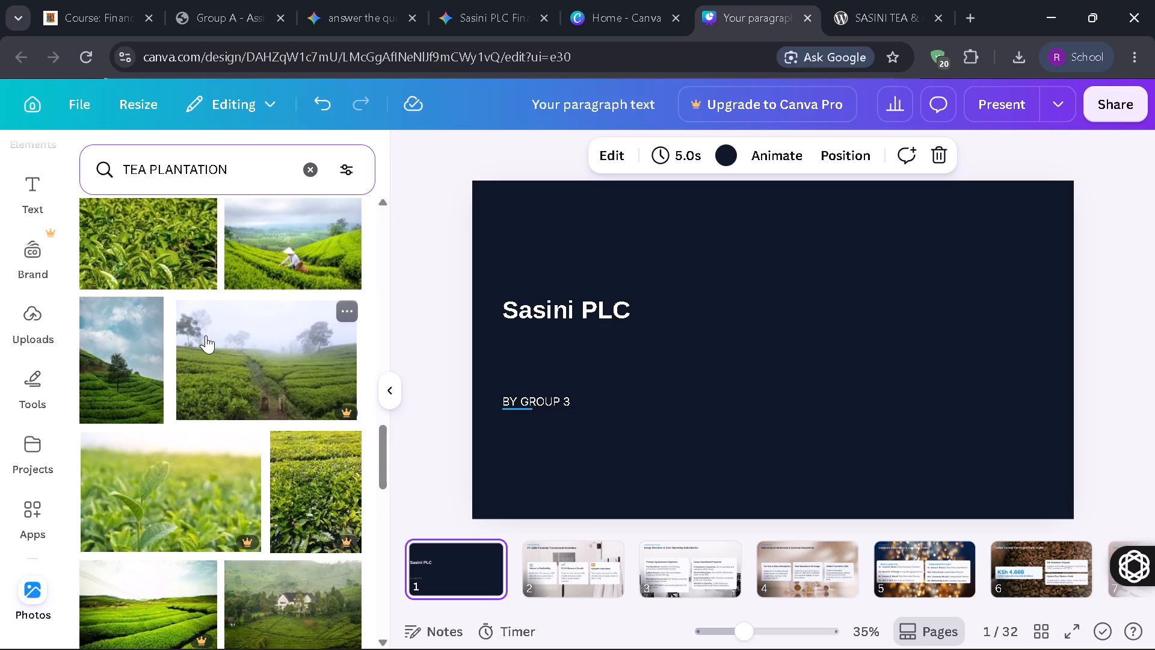
scroll(206, 335, down, 5)
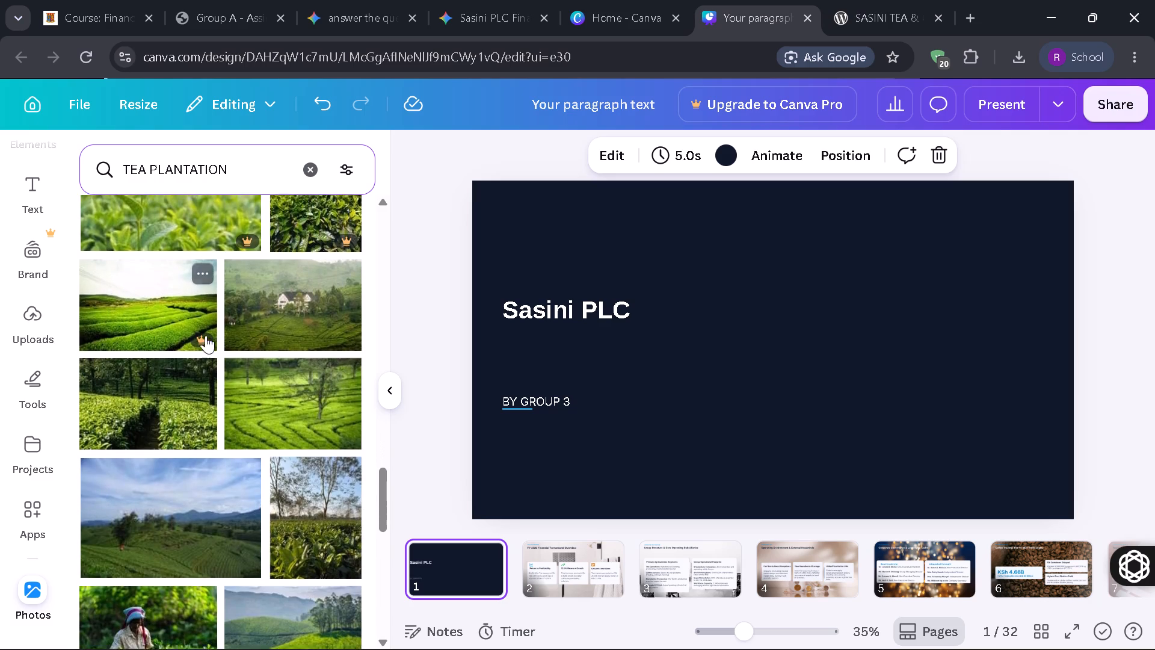
scroll(206, 335, down, 4)
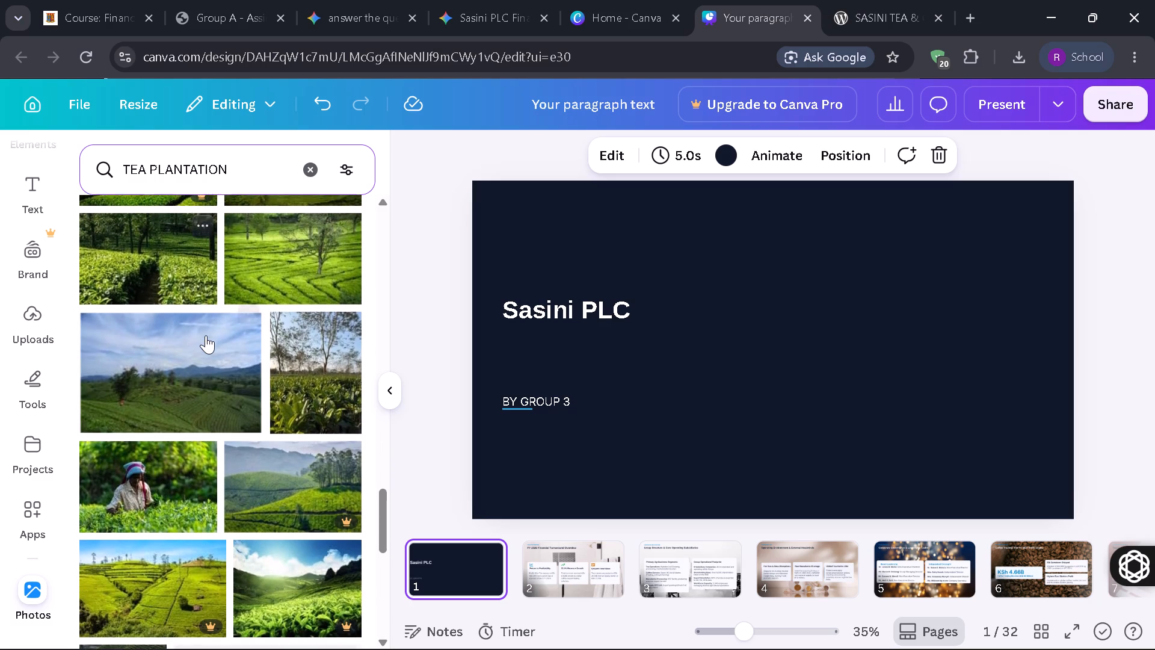
scroll(206, 335, down, 2)
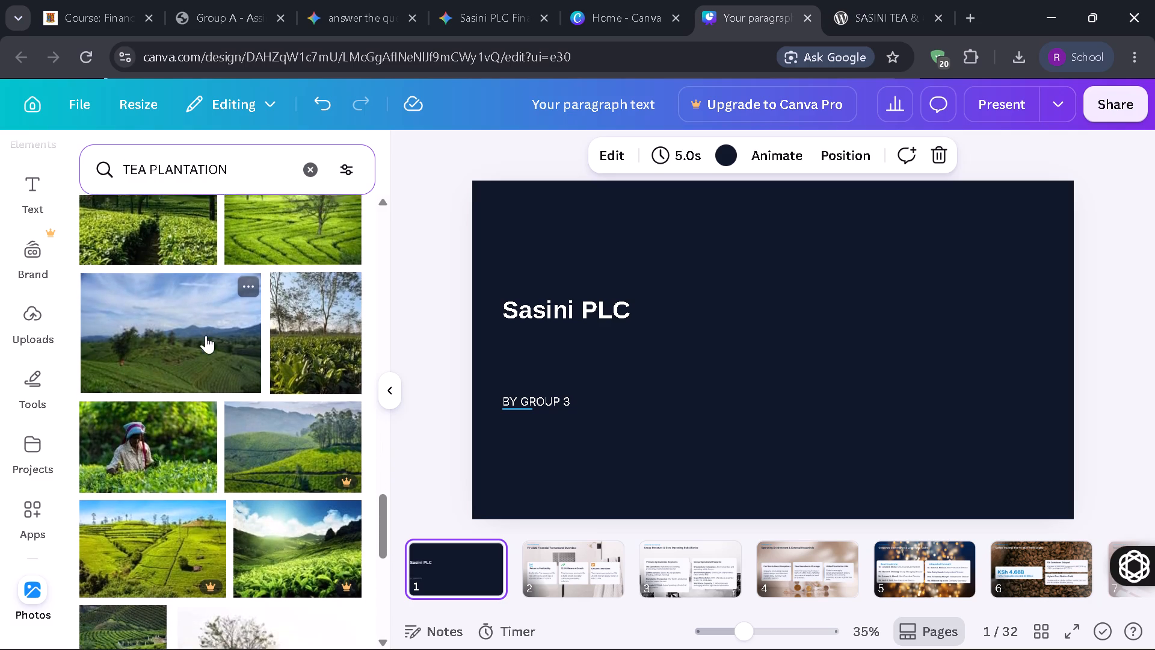
scroll(206, 335, down, 5)
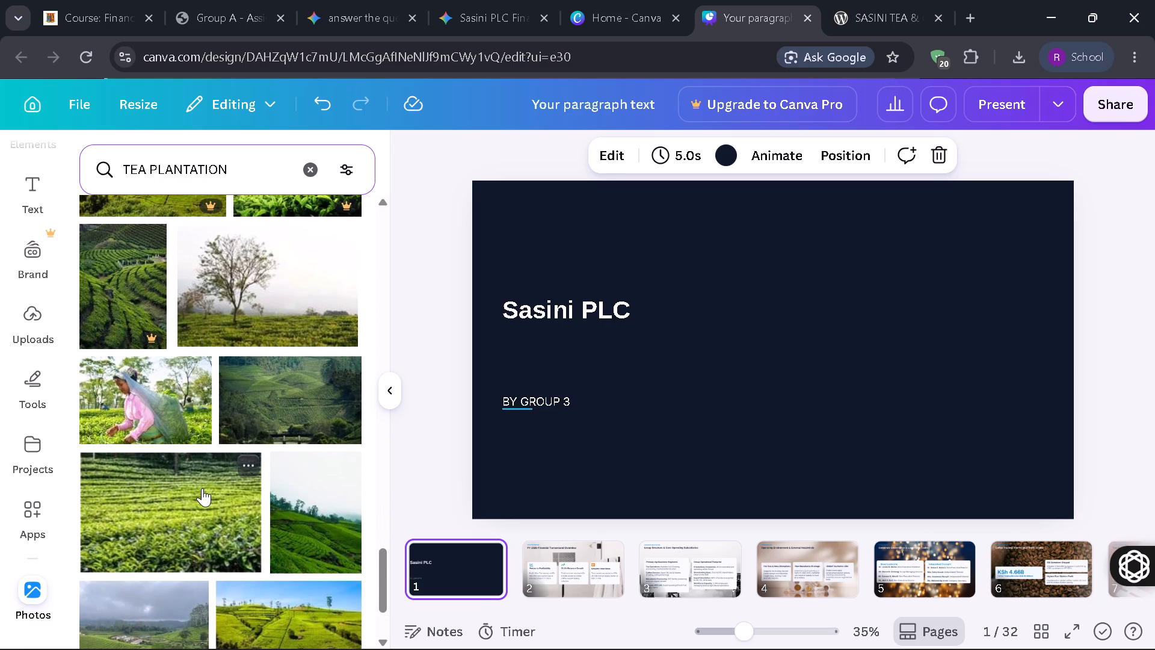
scroll(202, 488, down, 3)
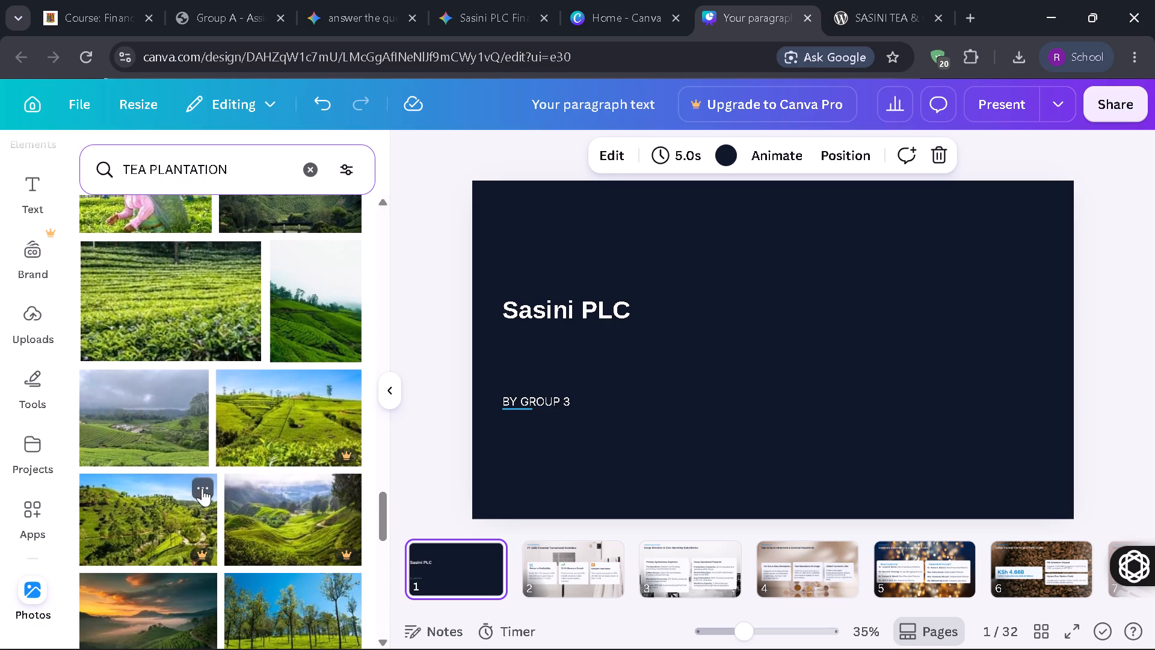
scroll(202, 488, down, 4)
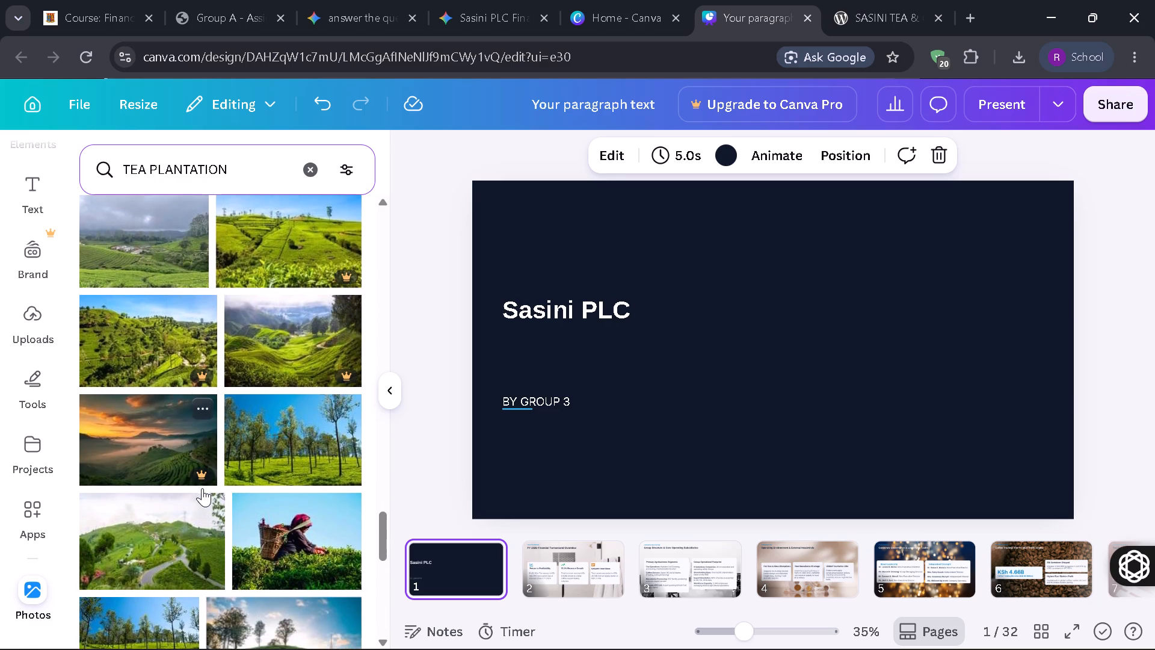
scroll(202, 488, down, 2)
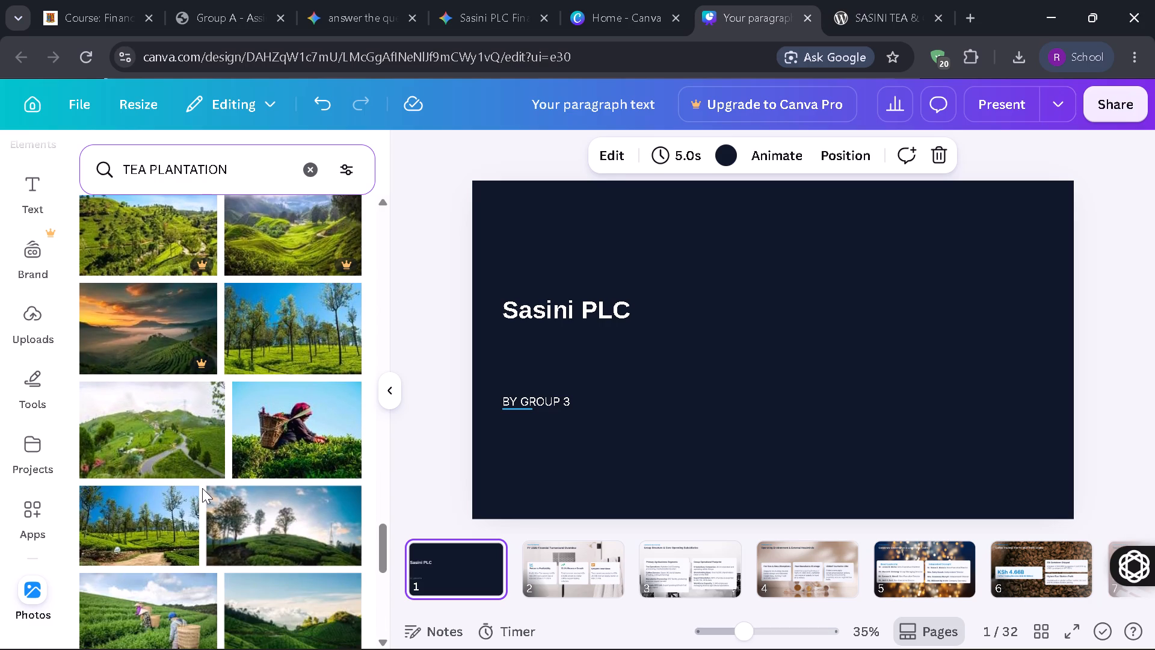
scroll(202, 488, up, 1)
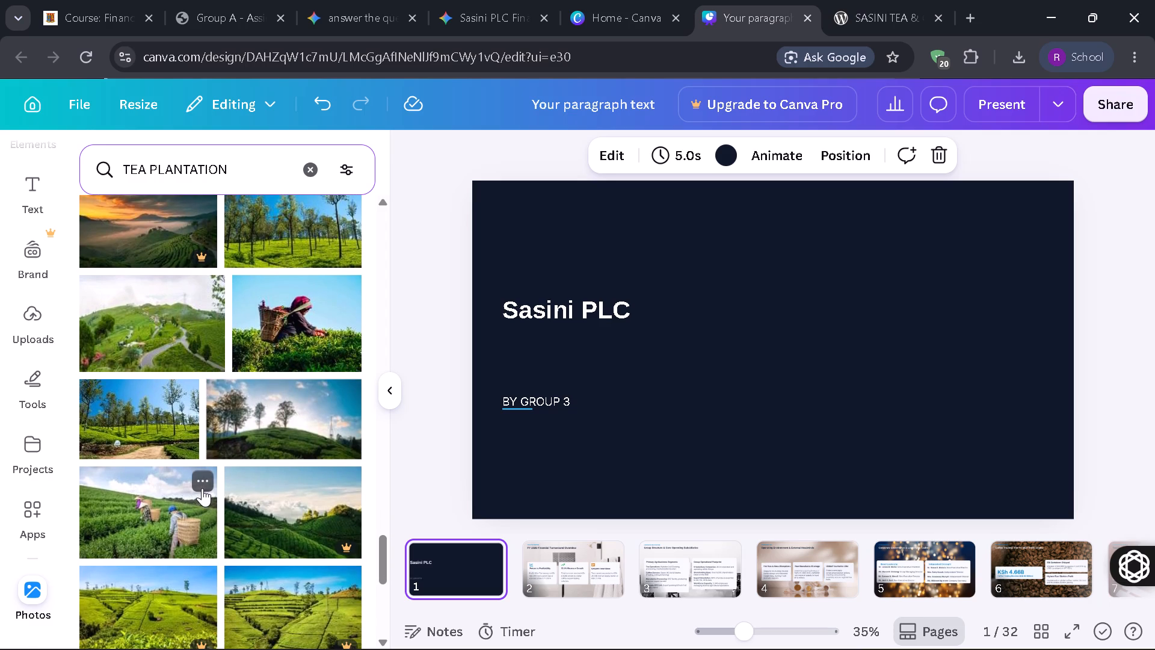
scroll(202, 488, up, 8)
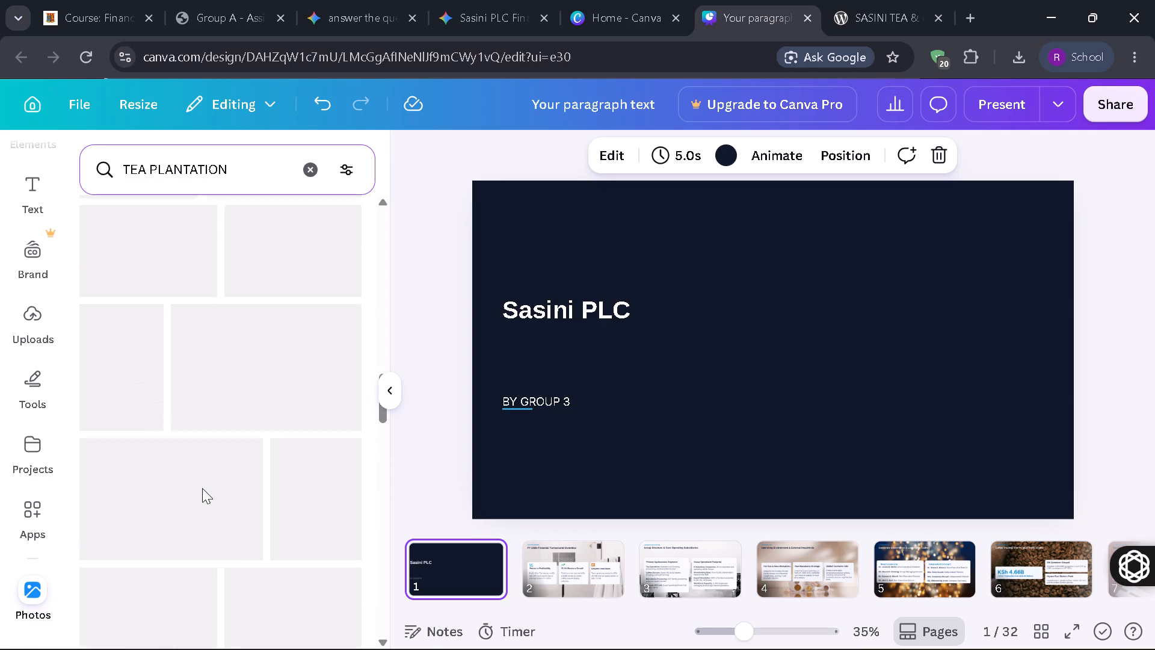
scroll(202, 488, up, 13)
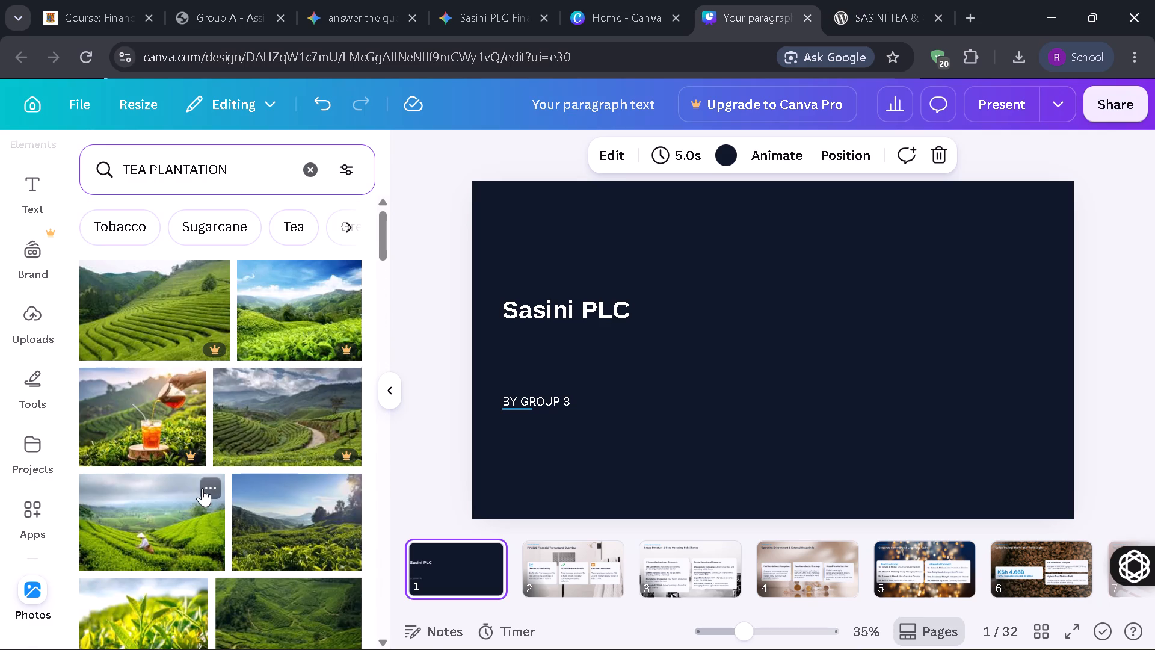
Add the dark green hillside tea plantation photo without a premium badge to the Sasini PLC title slide.
scroll(202, 488, down, 2)
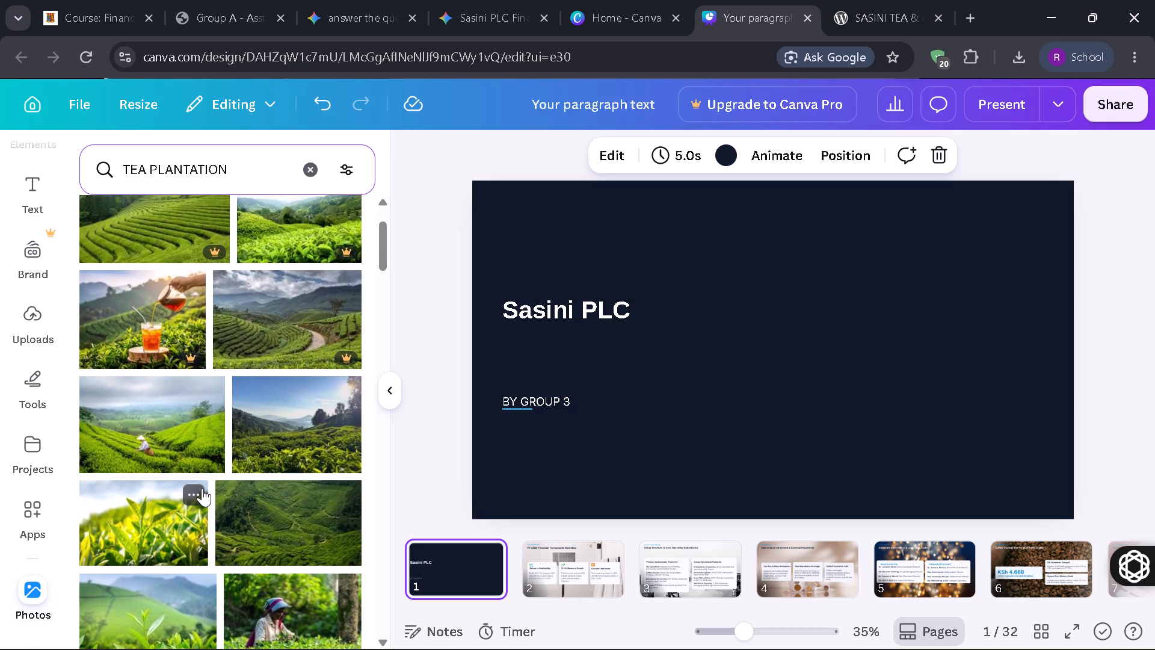
click(304, 519)
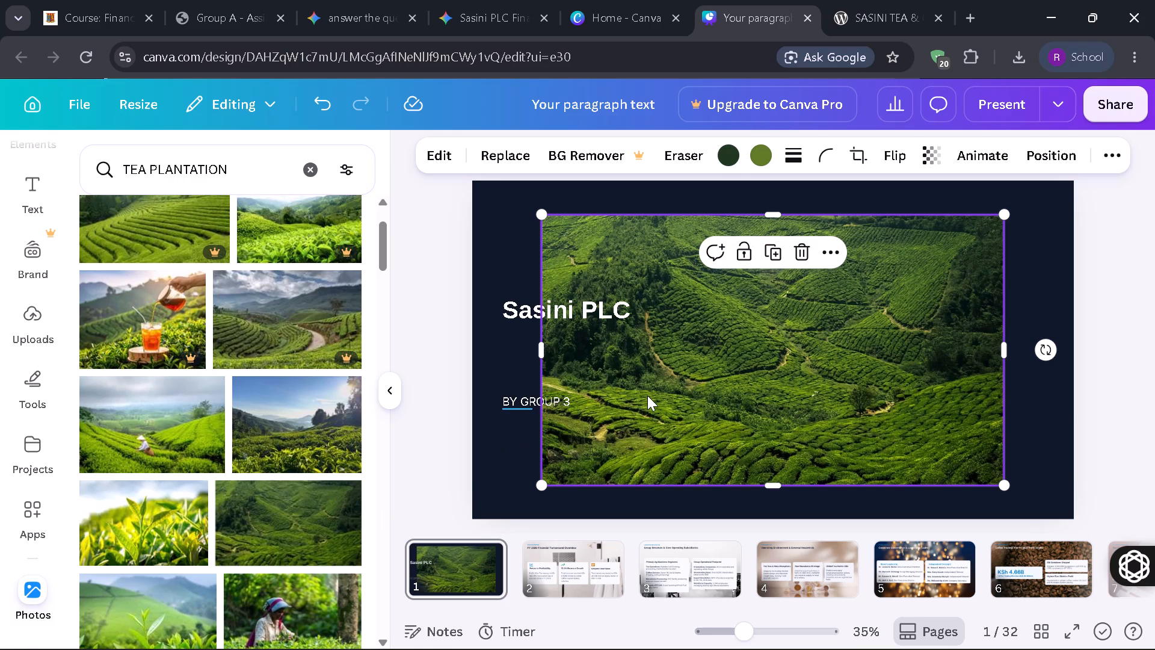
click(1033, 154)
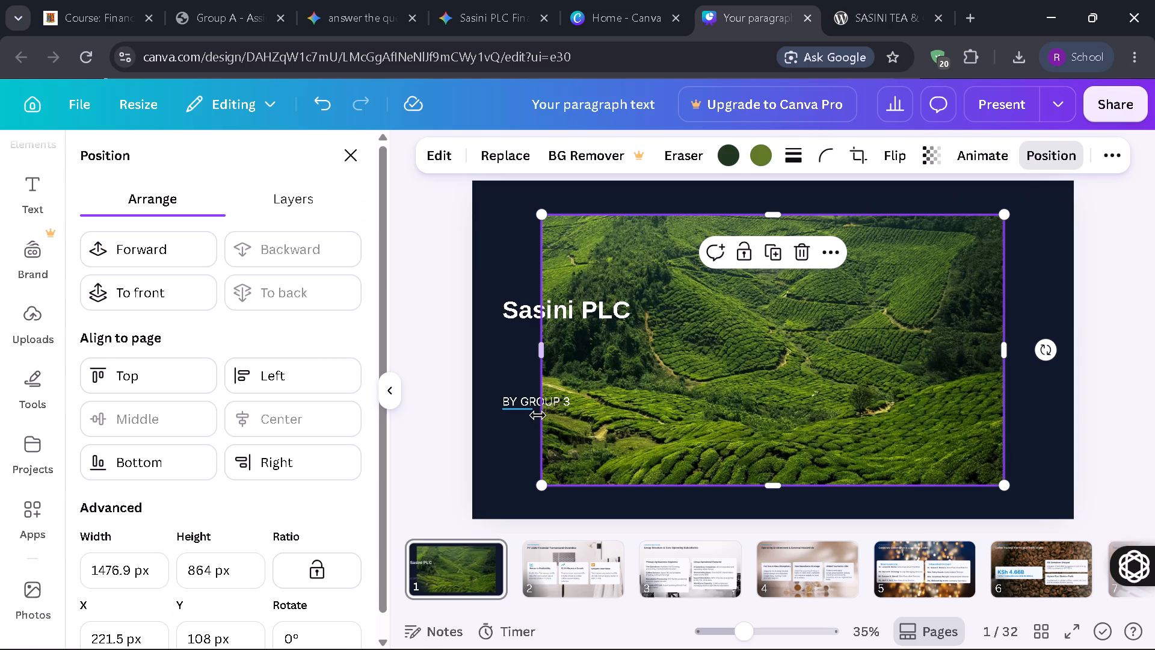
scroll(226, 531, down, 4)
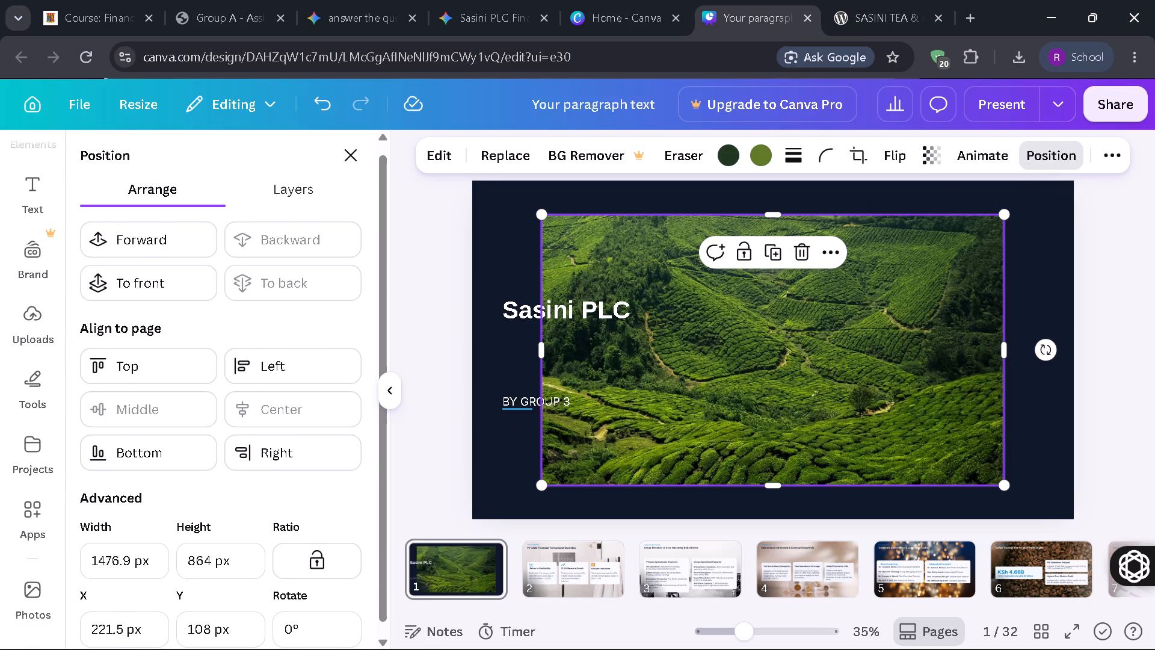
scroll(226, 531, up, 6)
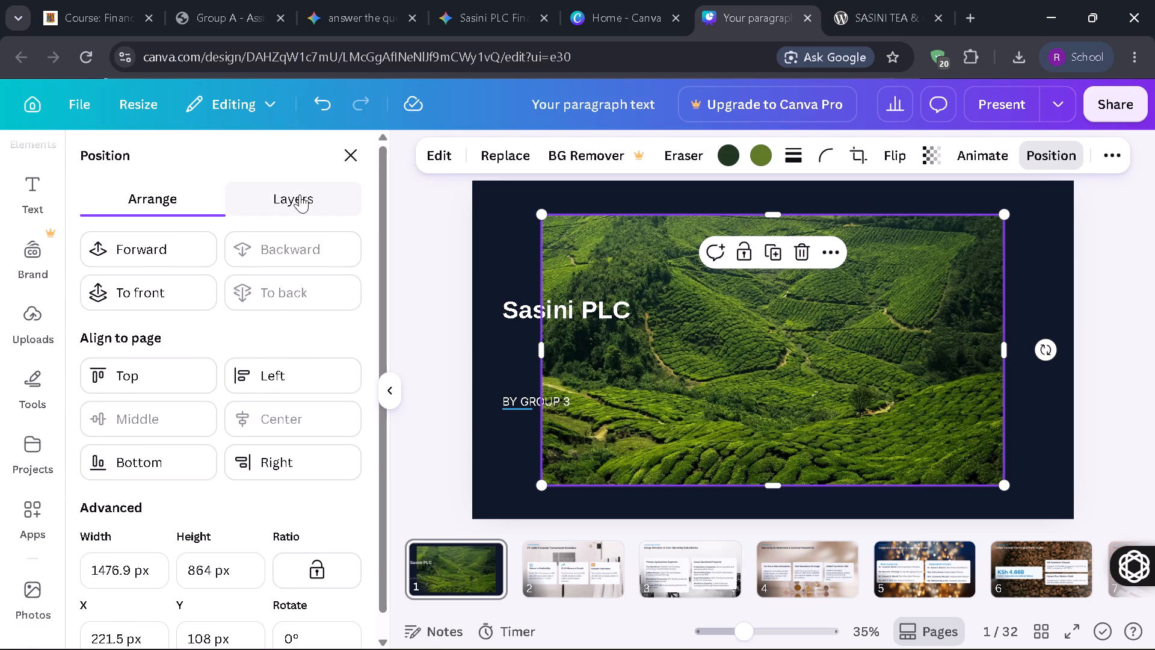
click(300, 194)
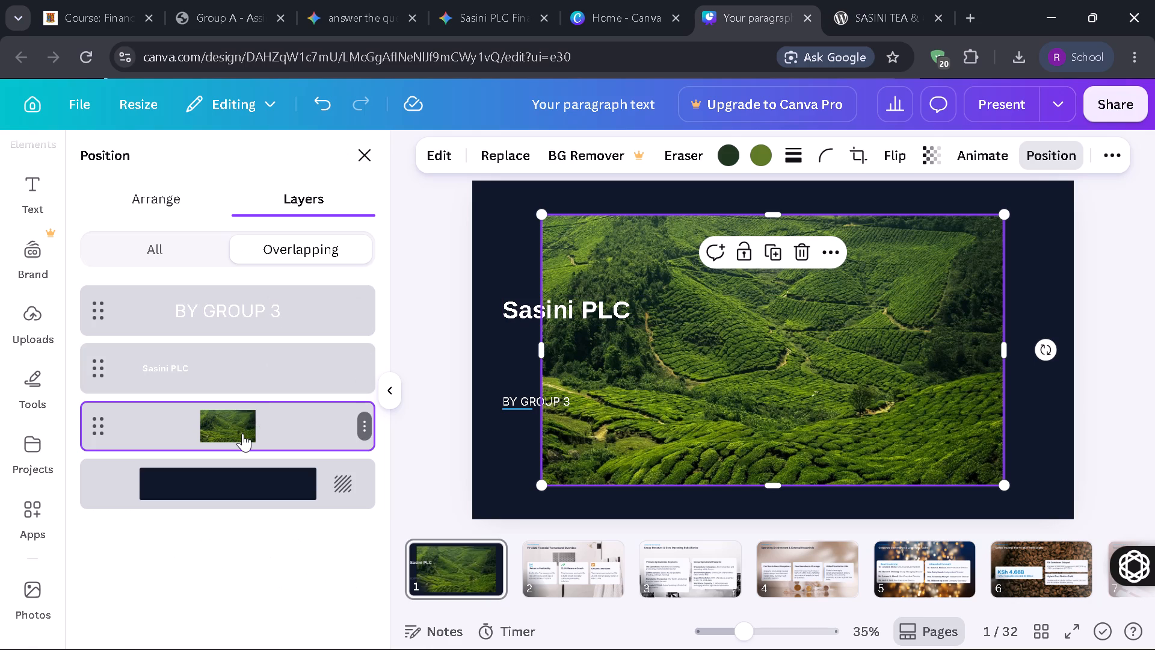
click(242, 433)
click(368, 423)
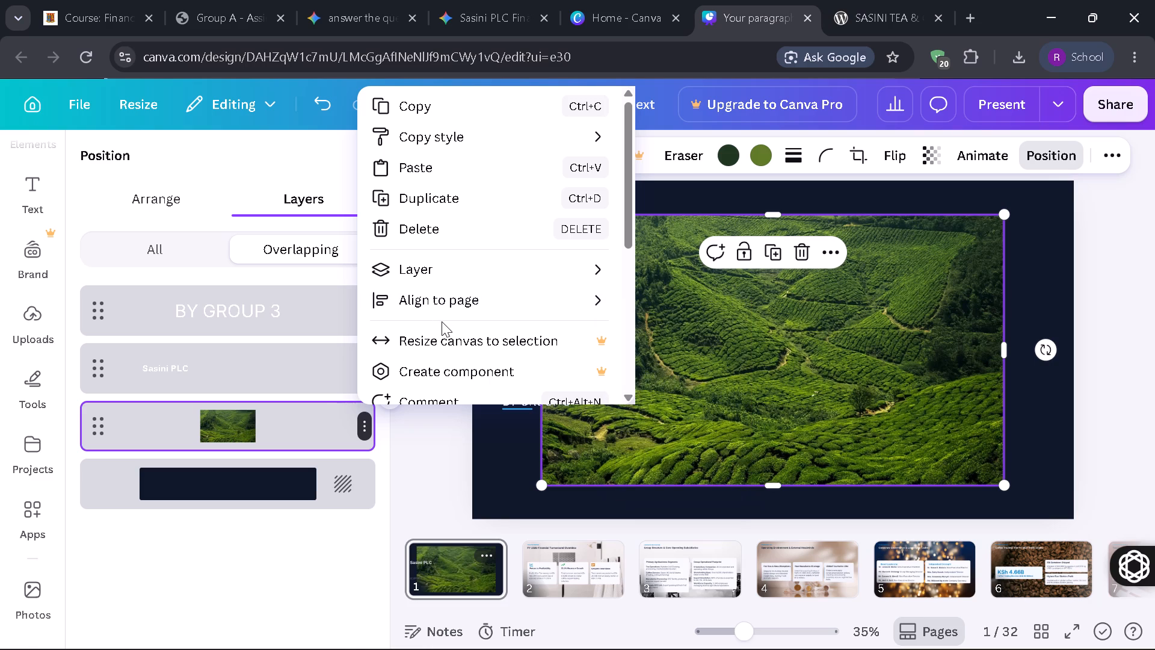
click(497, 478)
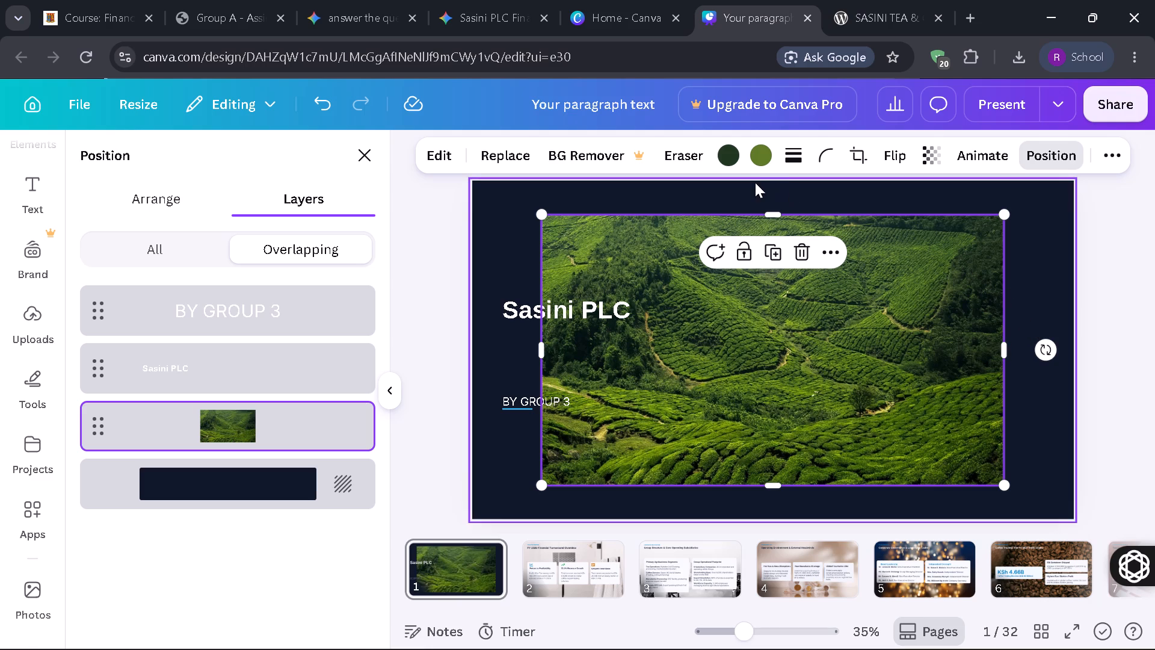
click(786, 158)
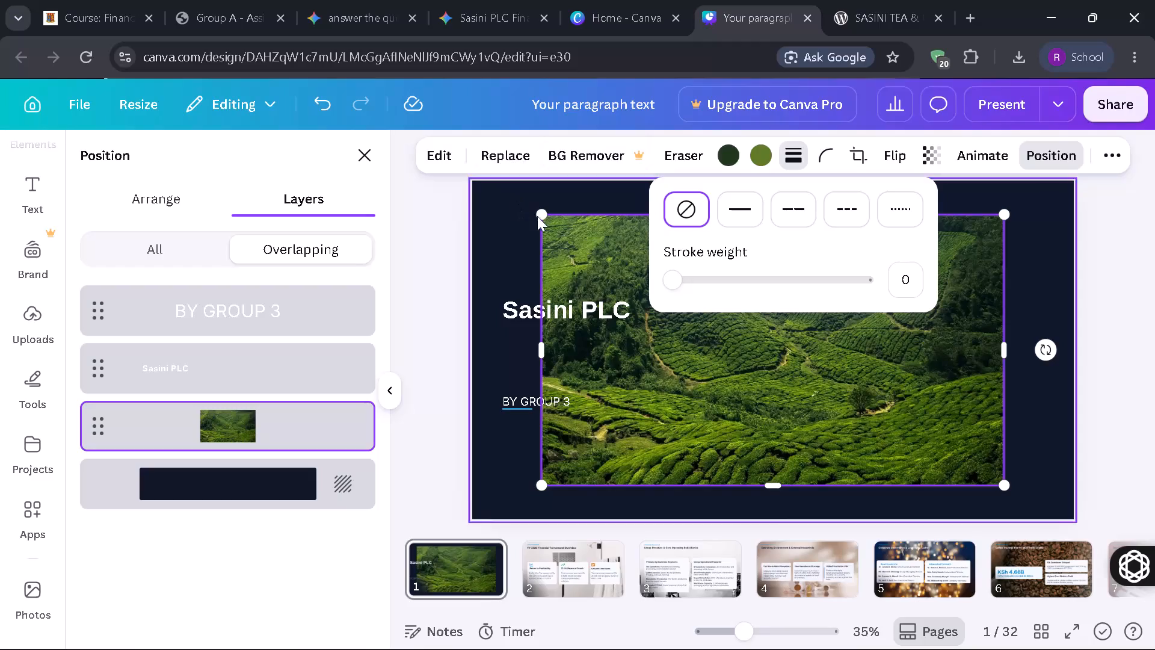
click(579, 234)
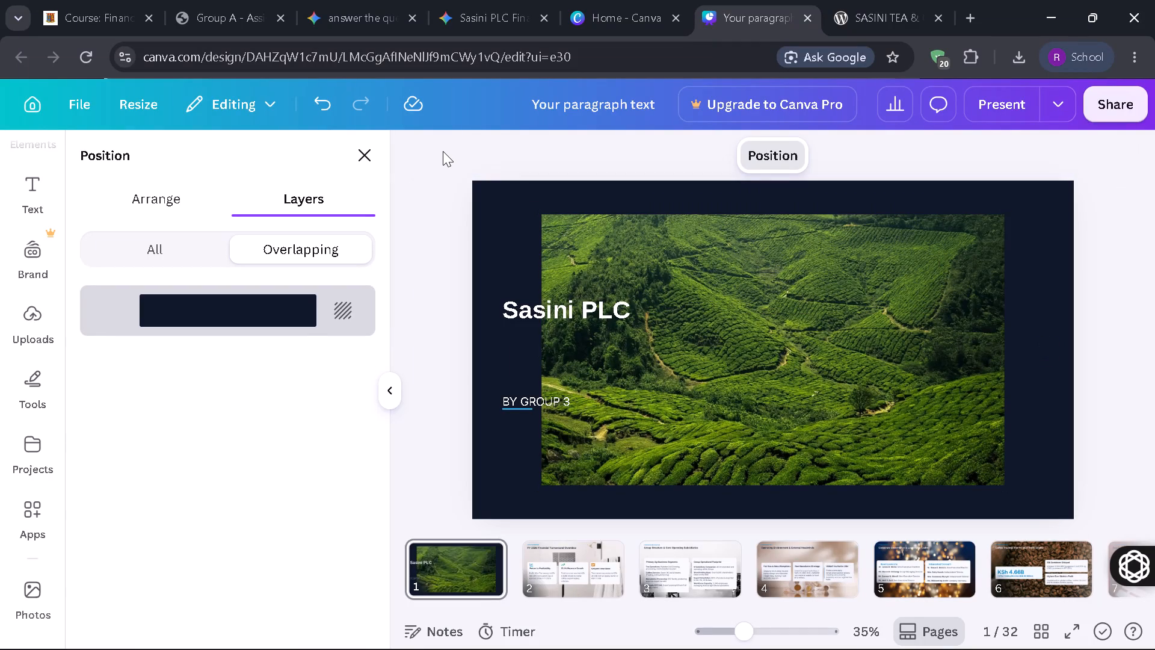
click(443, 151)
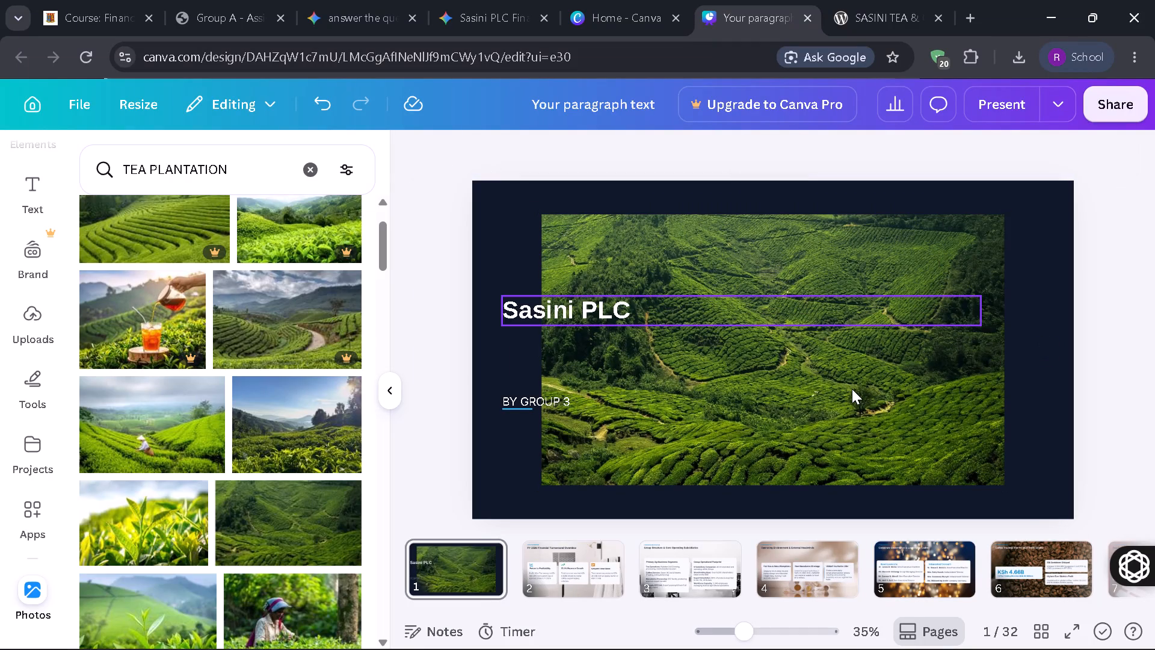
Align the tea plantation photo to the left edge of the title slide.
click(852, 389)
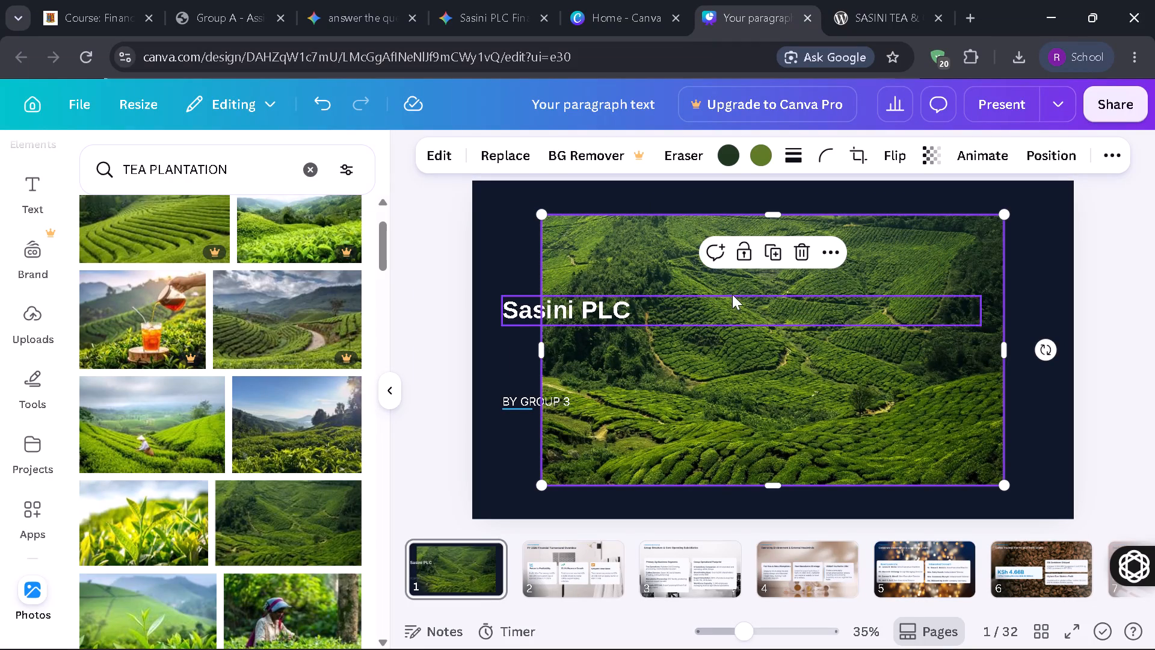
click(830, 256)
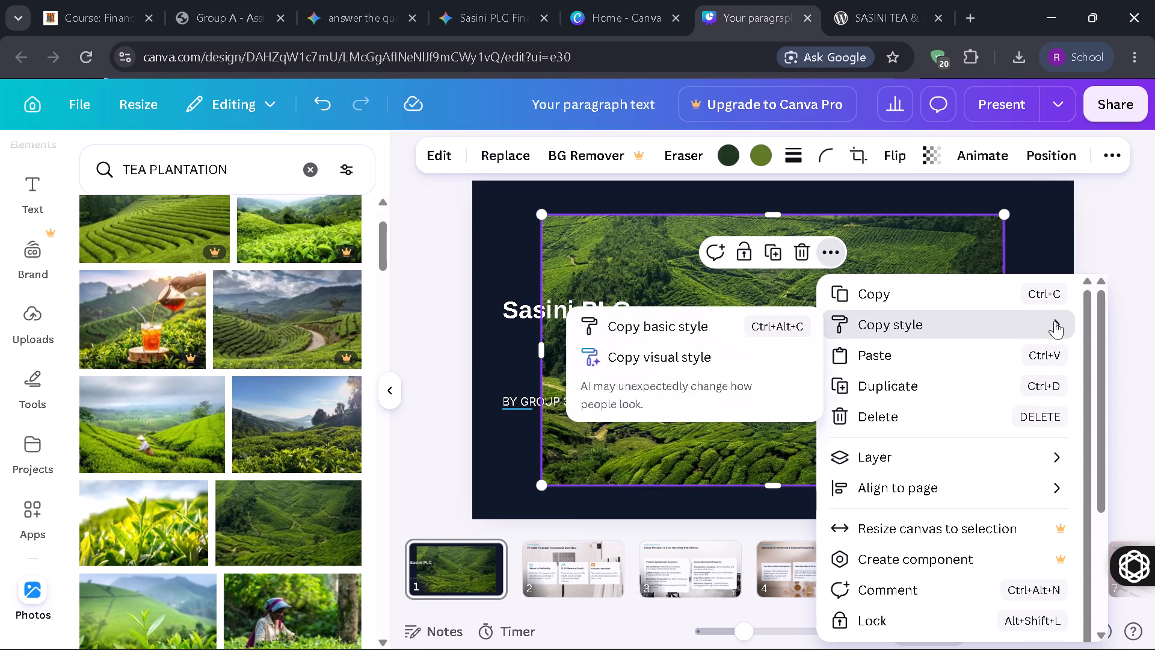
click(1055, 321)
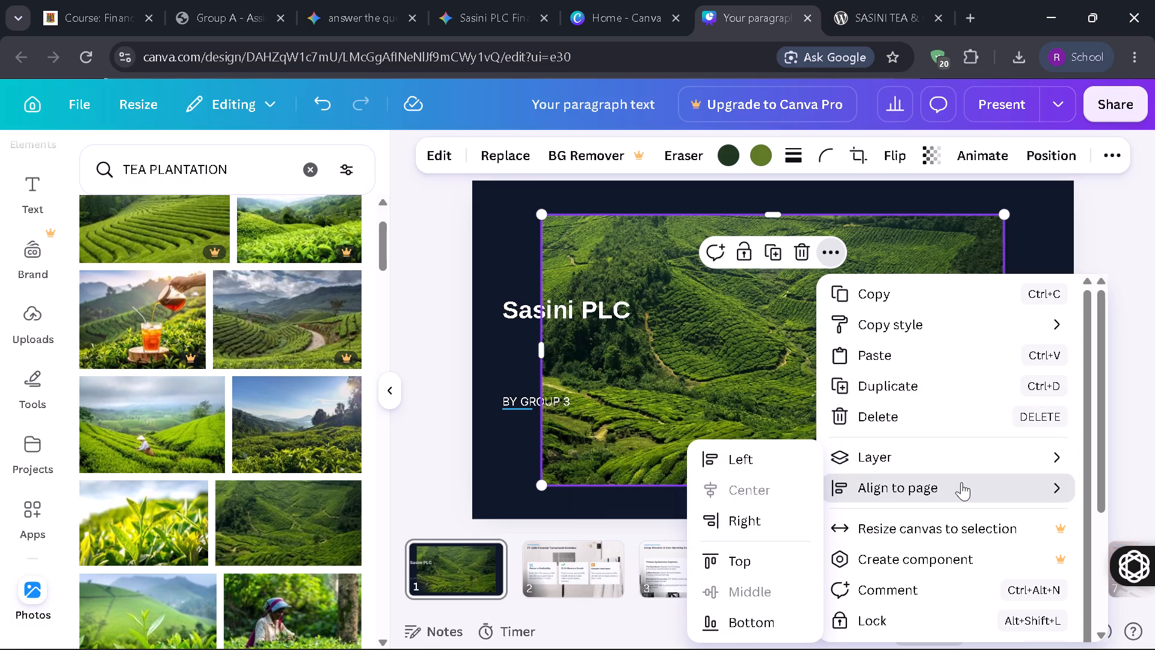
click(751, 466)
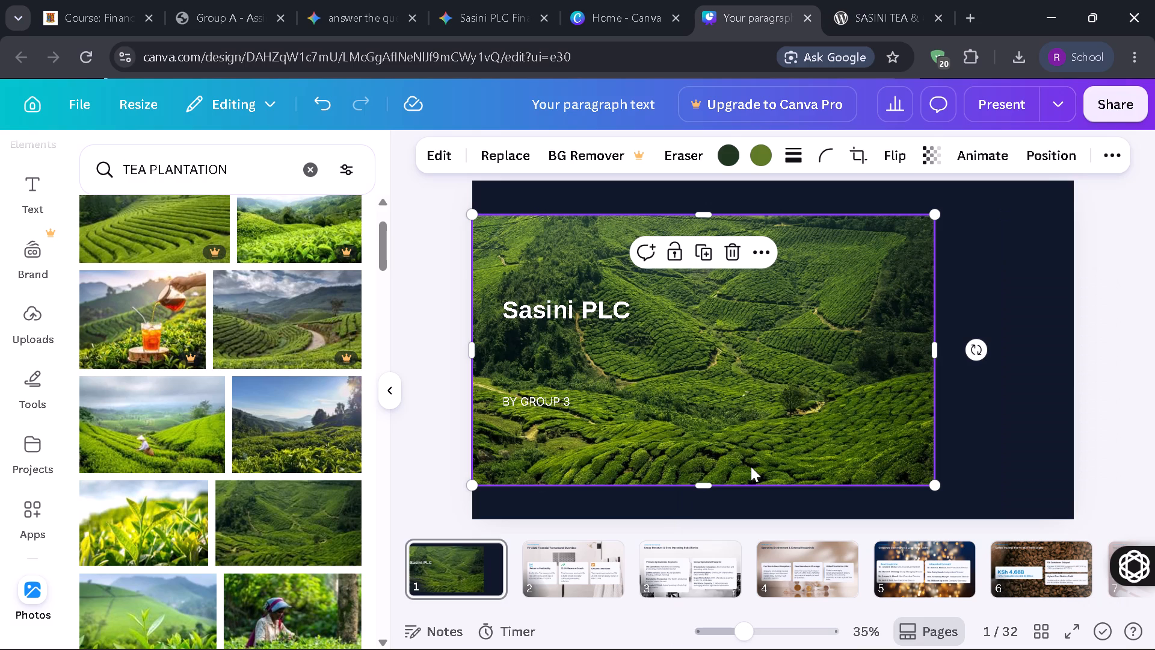
Align the tea plantation photo to the right edge of the title slide.
right_click(780, 423)
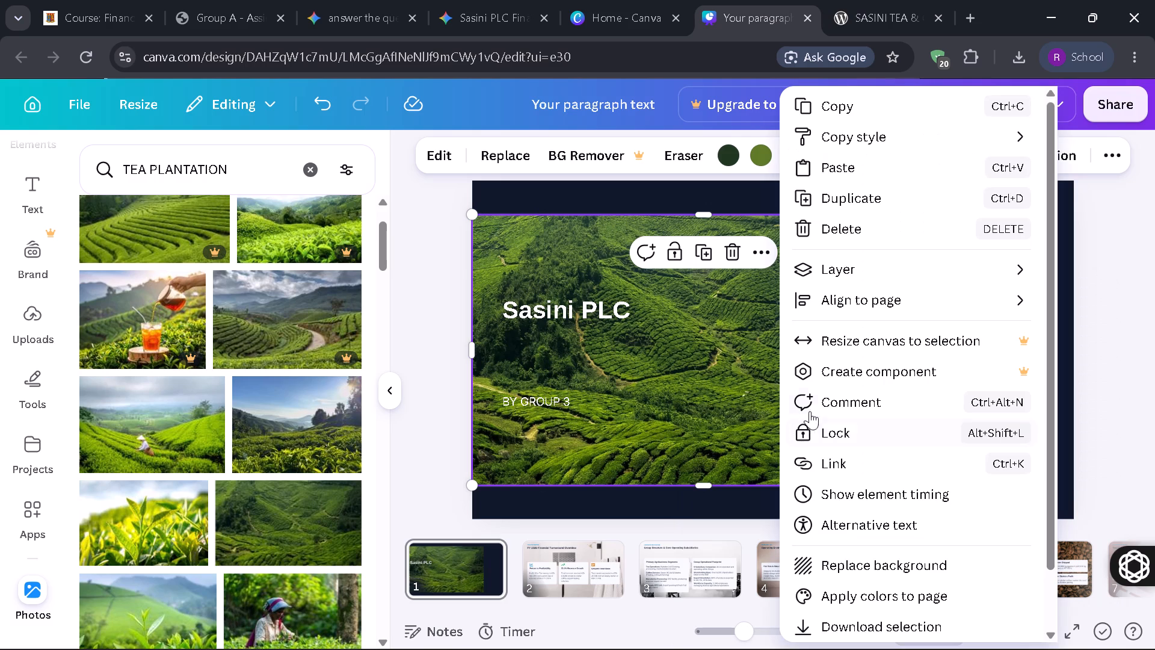
click(914, 285)
click(908, 312)
click(908, 312)
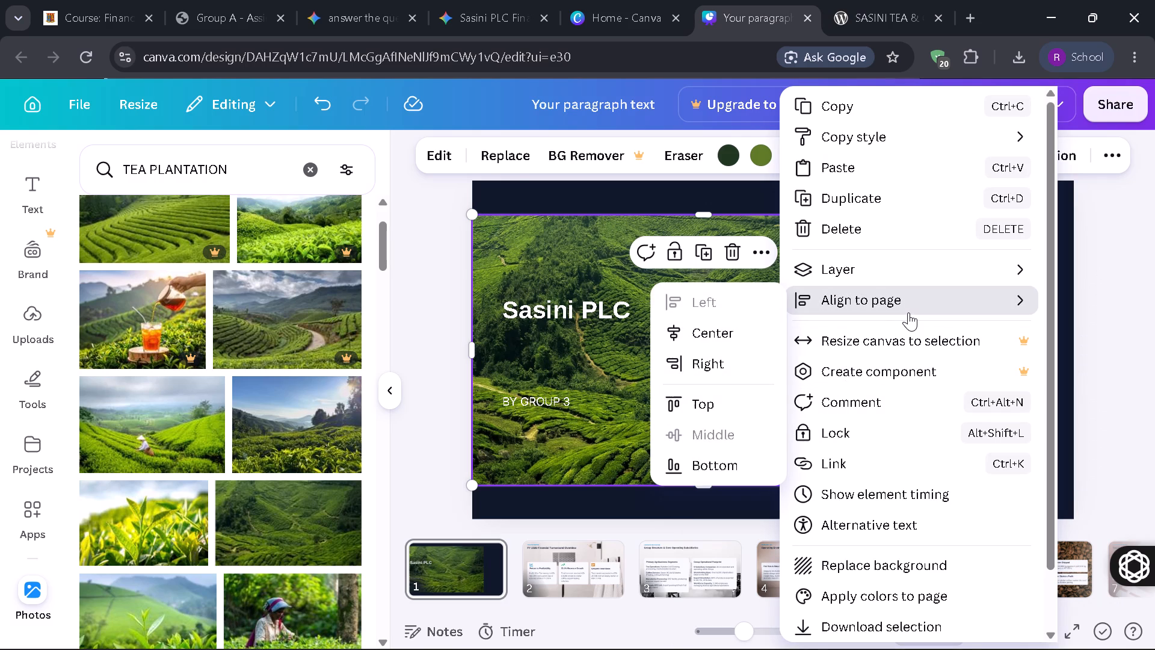
click(706, 366)
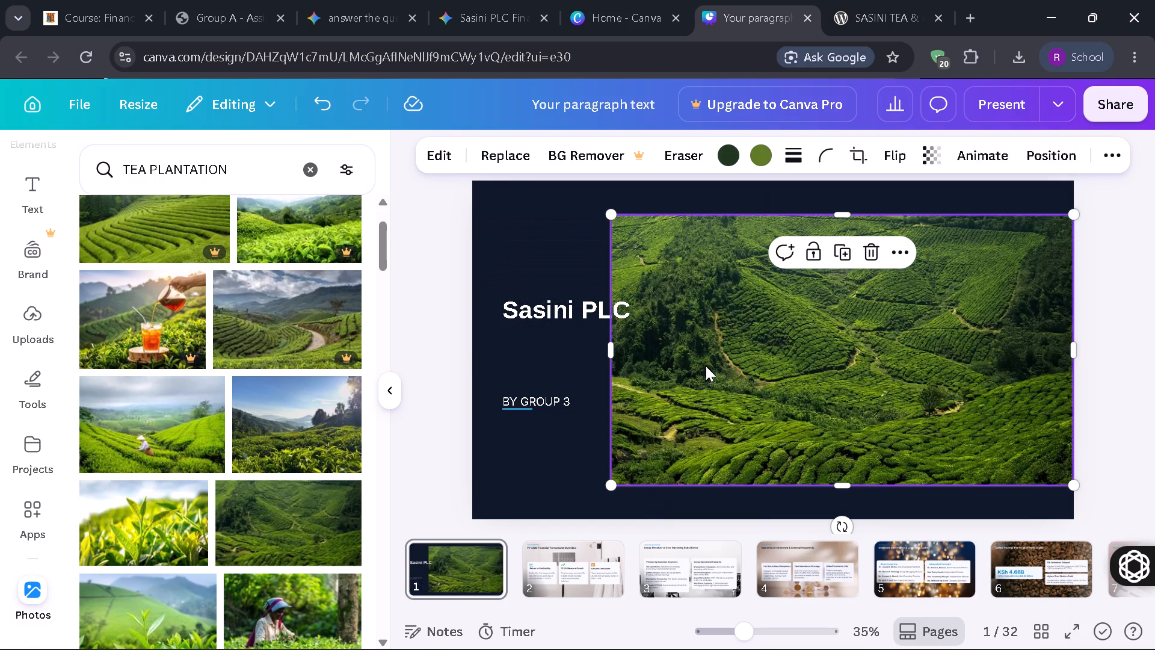
click(808, 354)
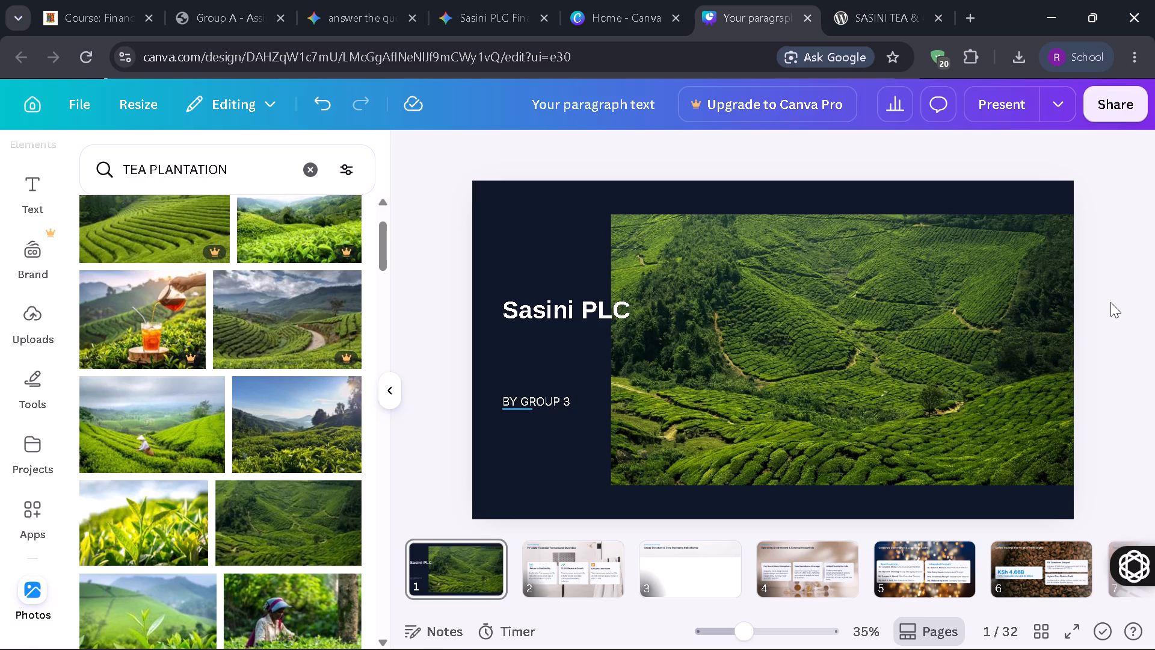
Delete the dark navy background of the Sasini PLC title slide.
click(542, 469)
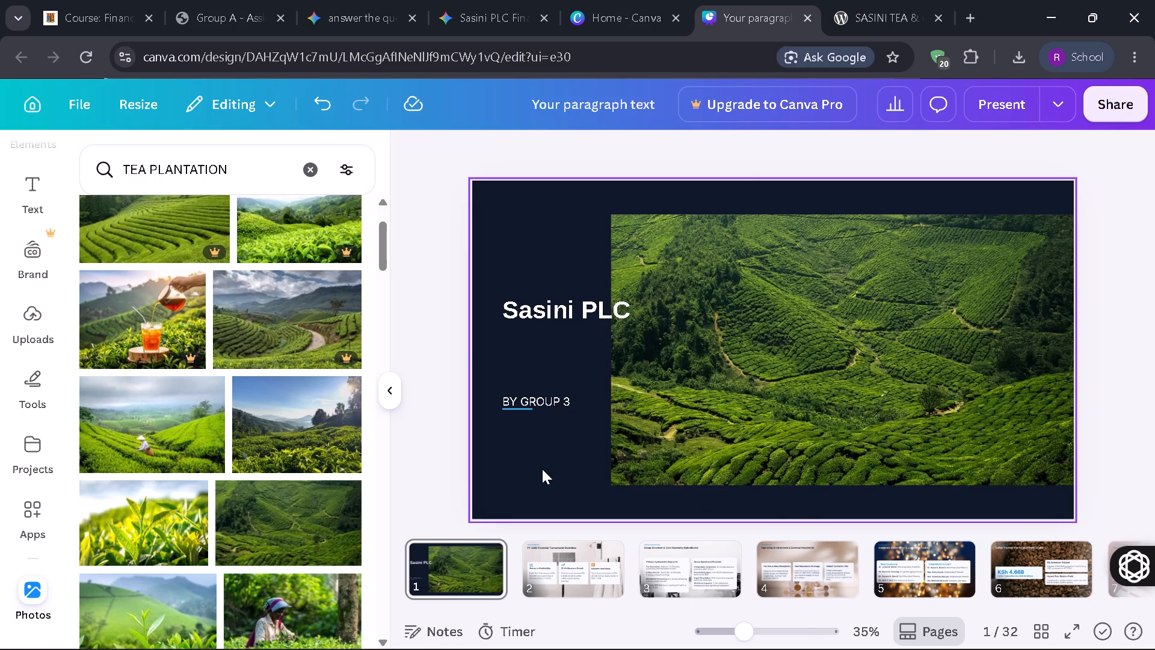
right_click(542, 469)
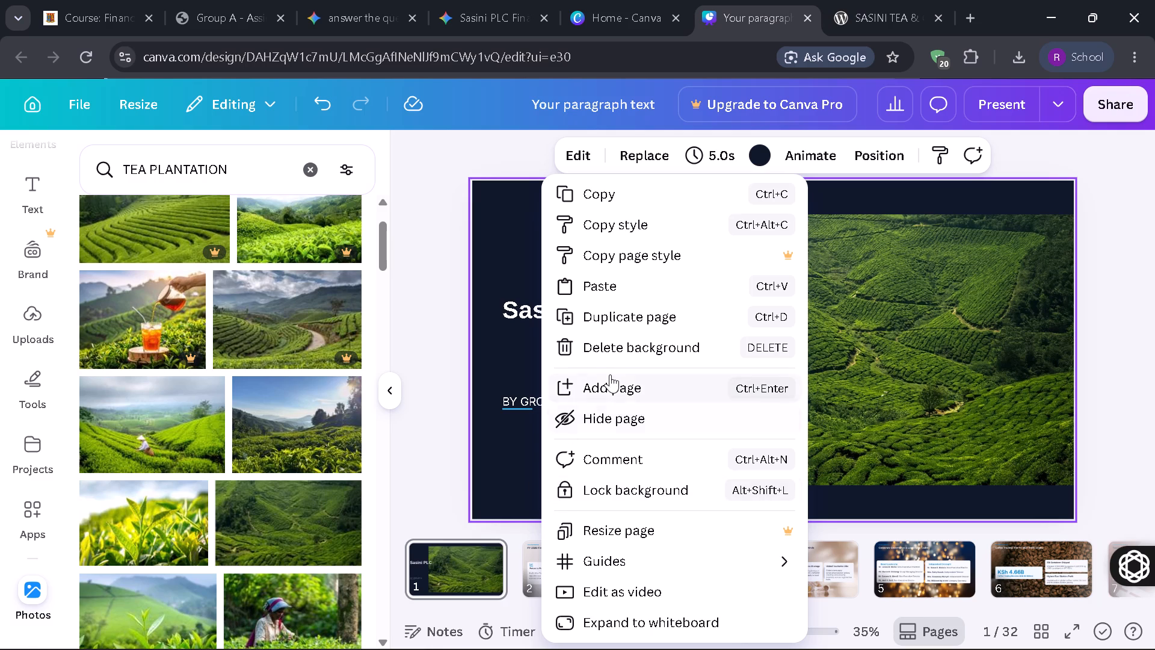
click(630, 351)
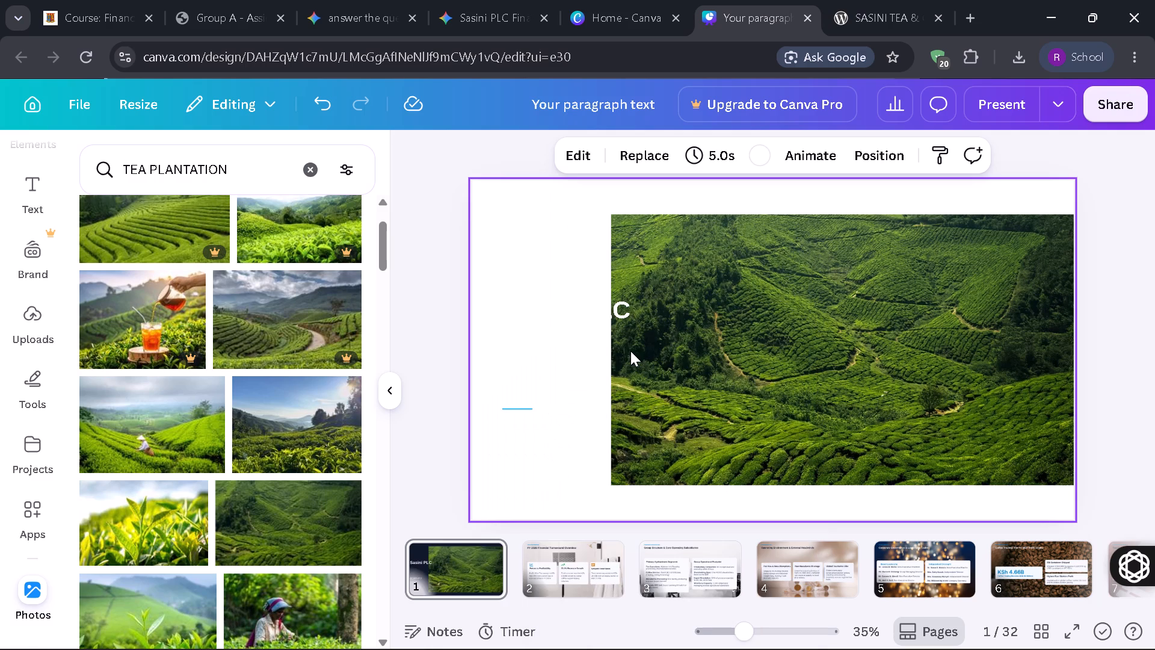
right_click(525, 223)
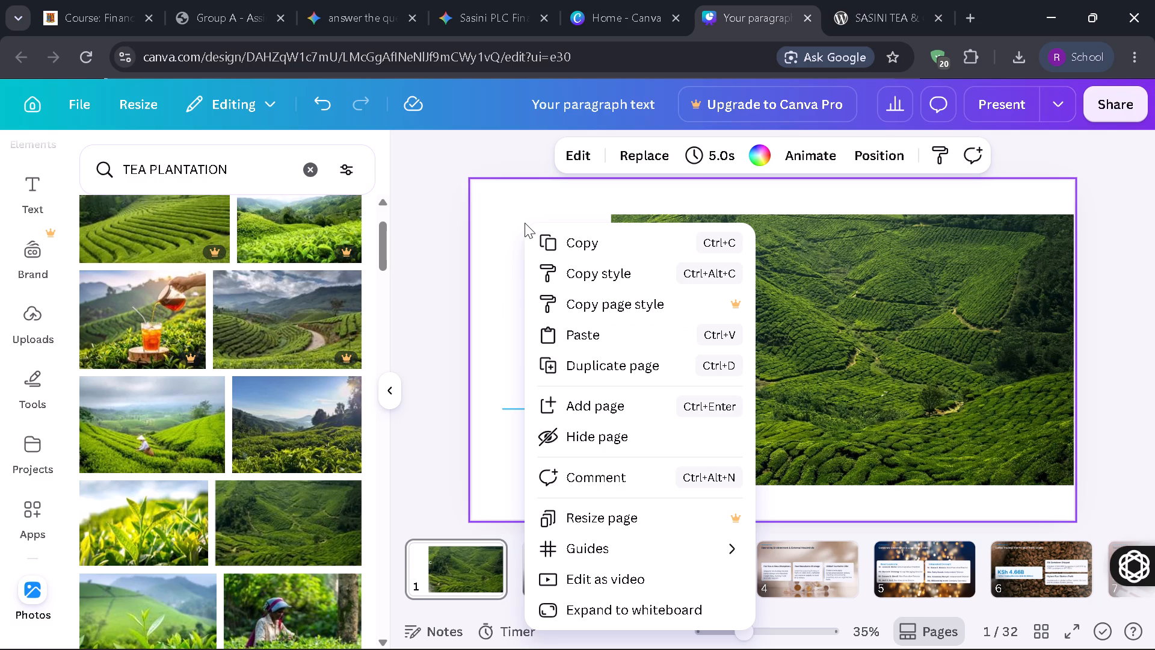
click(525, 223)
click(490, 220)
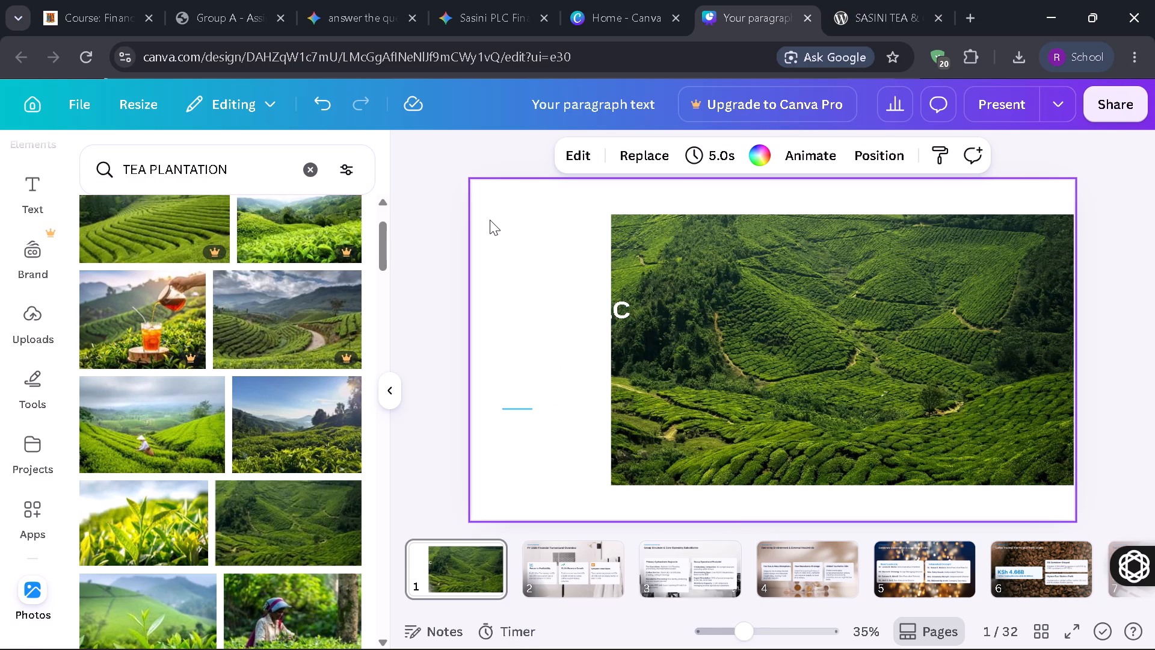
Recolour the Sasini PLC title text to the darkest navy among the design's text colours.
click(582, 308)
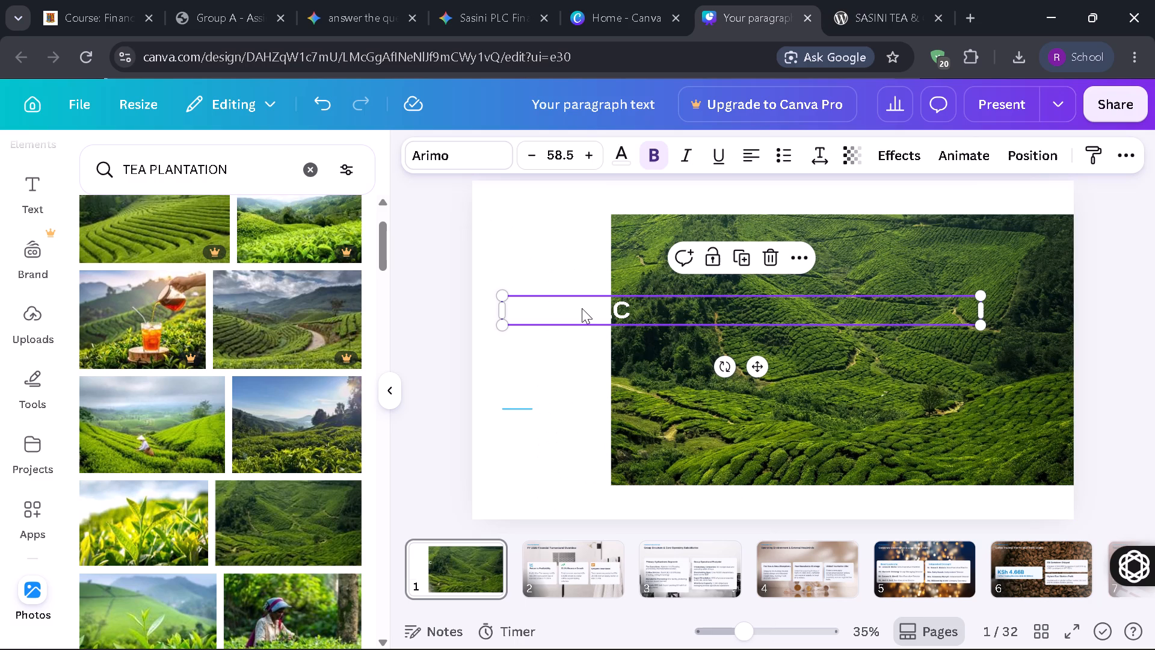
click(623, 158)
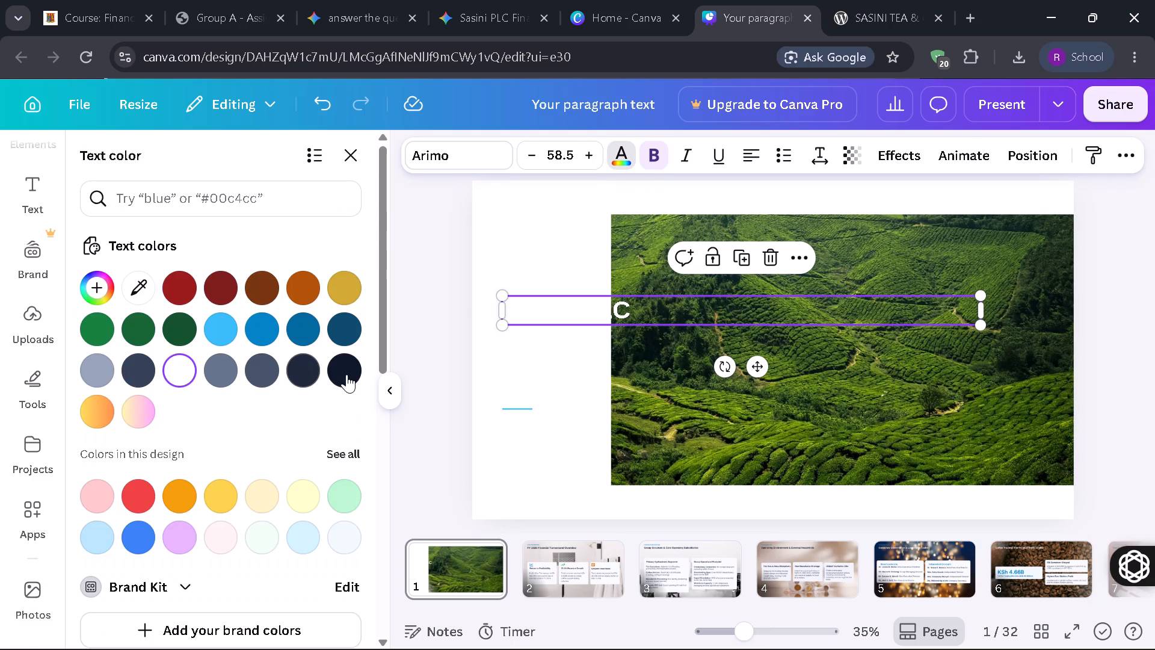
click(348, 374)
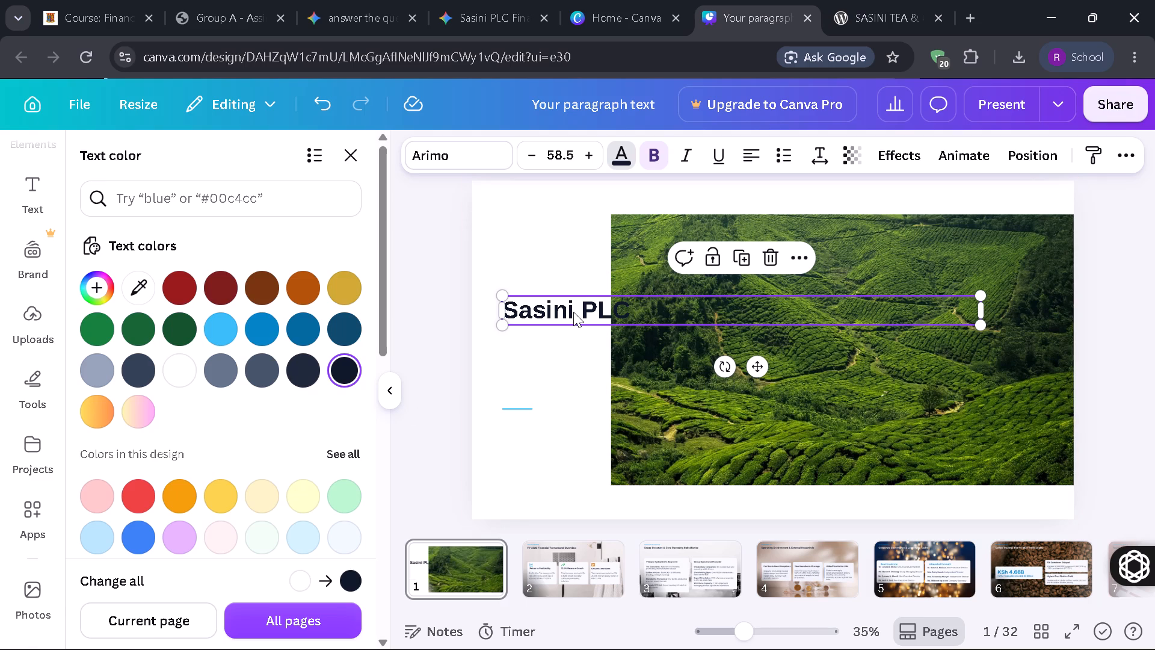
Recolour the BY GROUP 3 text on the title slide to the default solid black.
click(533, 398)
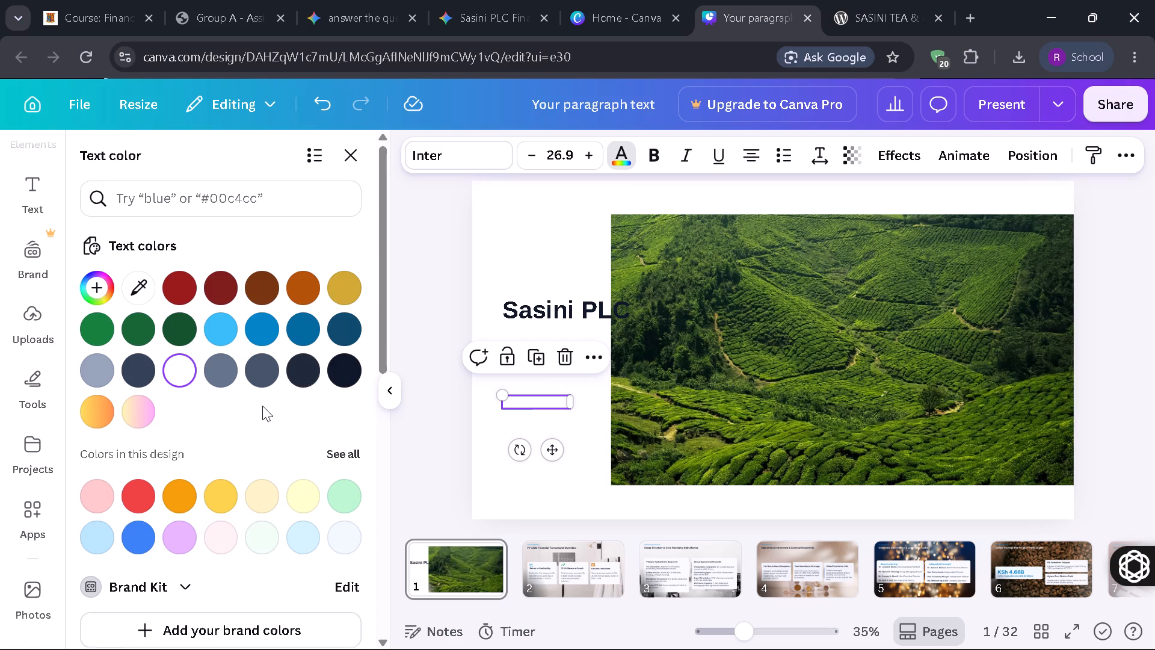
scroll(262, 406, down, 3)
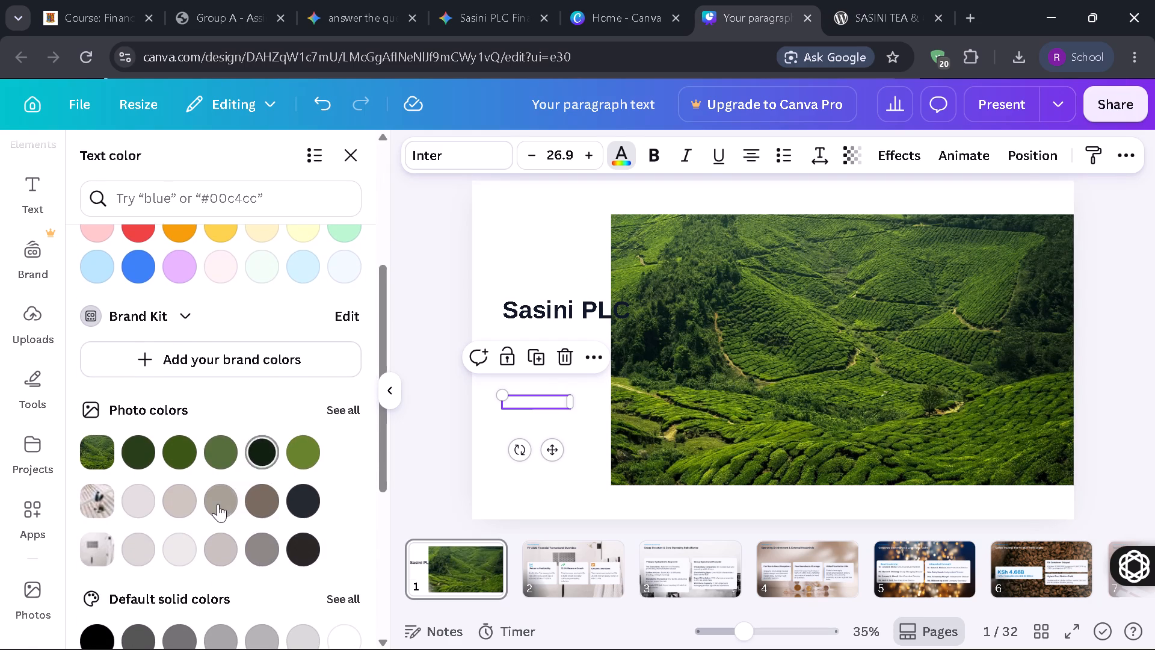
scroll(218, 504, down, 1)
click(96, 524)
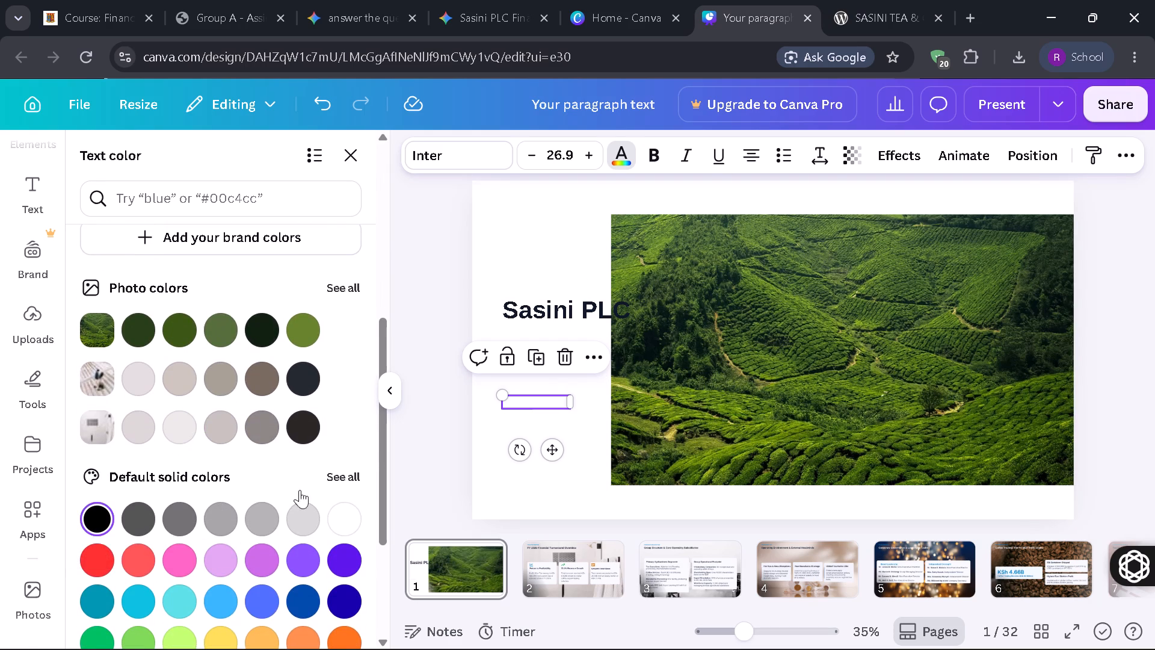
click(556, 211)
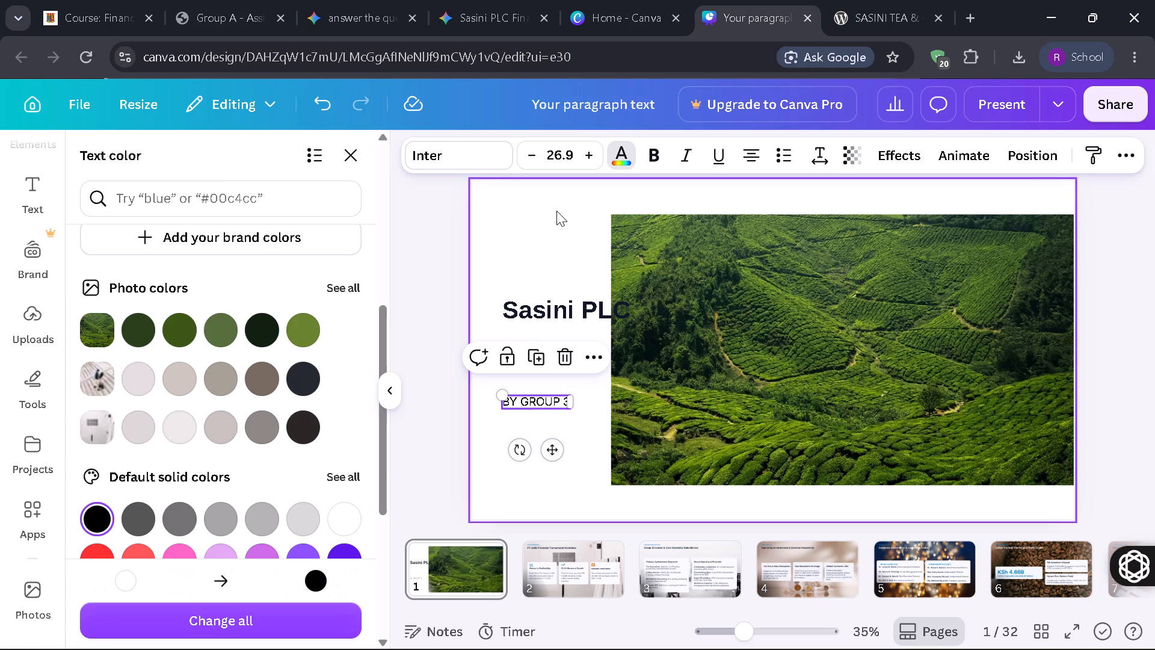
click(430, 238)
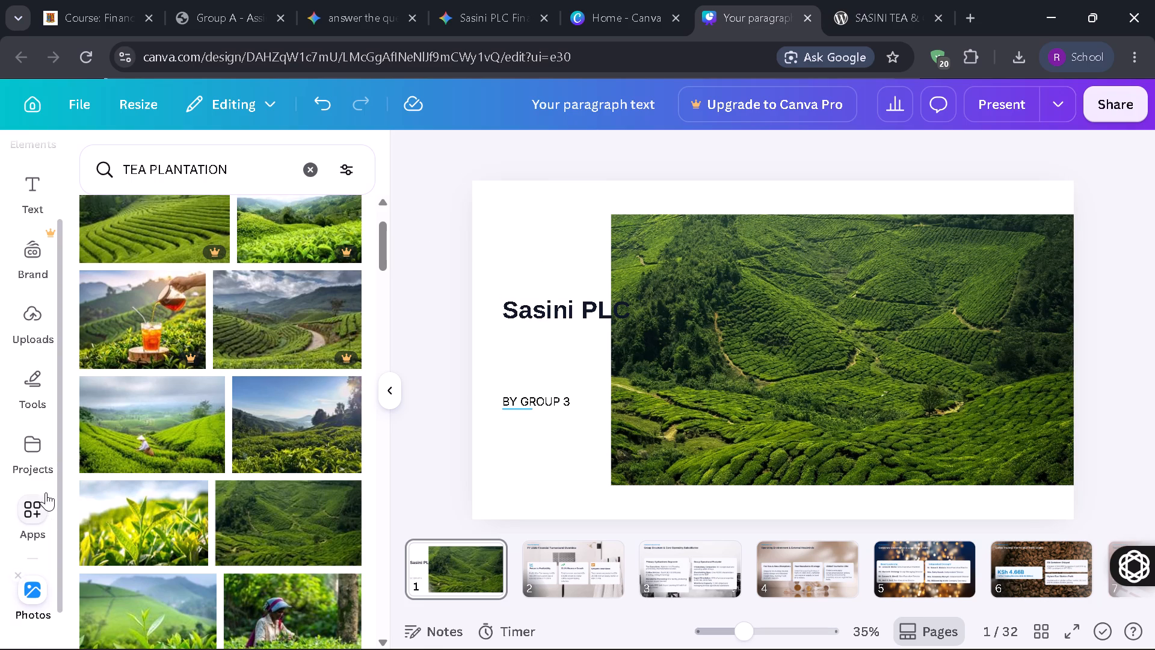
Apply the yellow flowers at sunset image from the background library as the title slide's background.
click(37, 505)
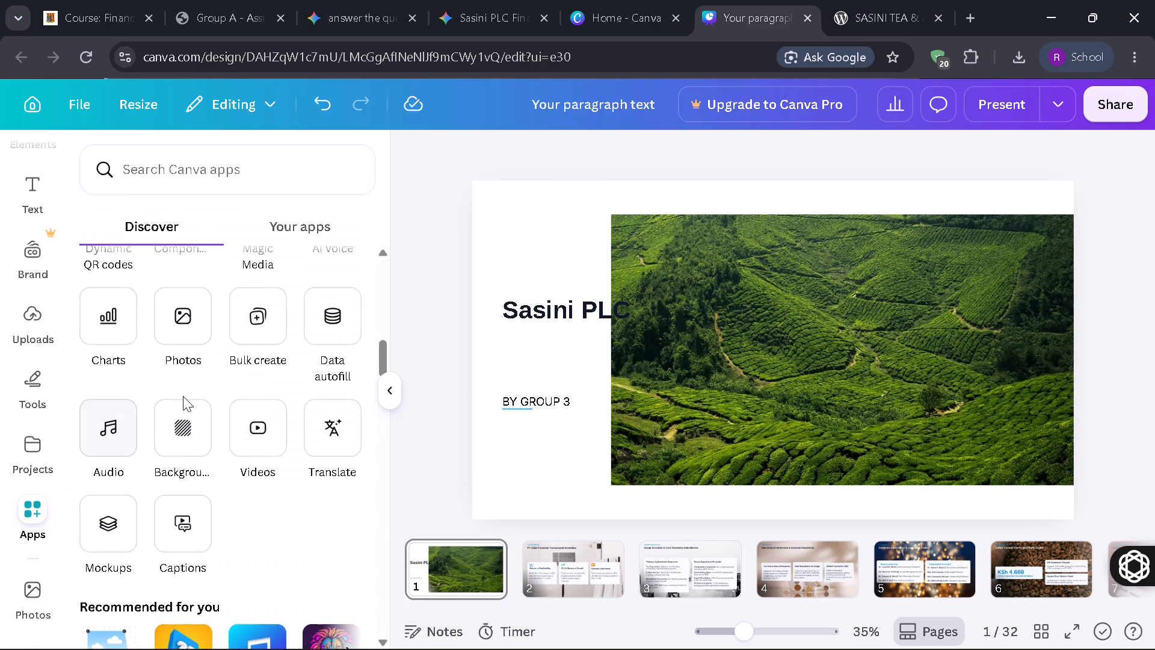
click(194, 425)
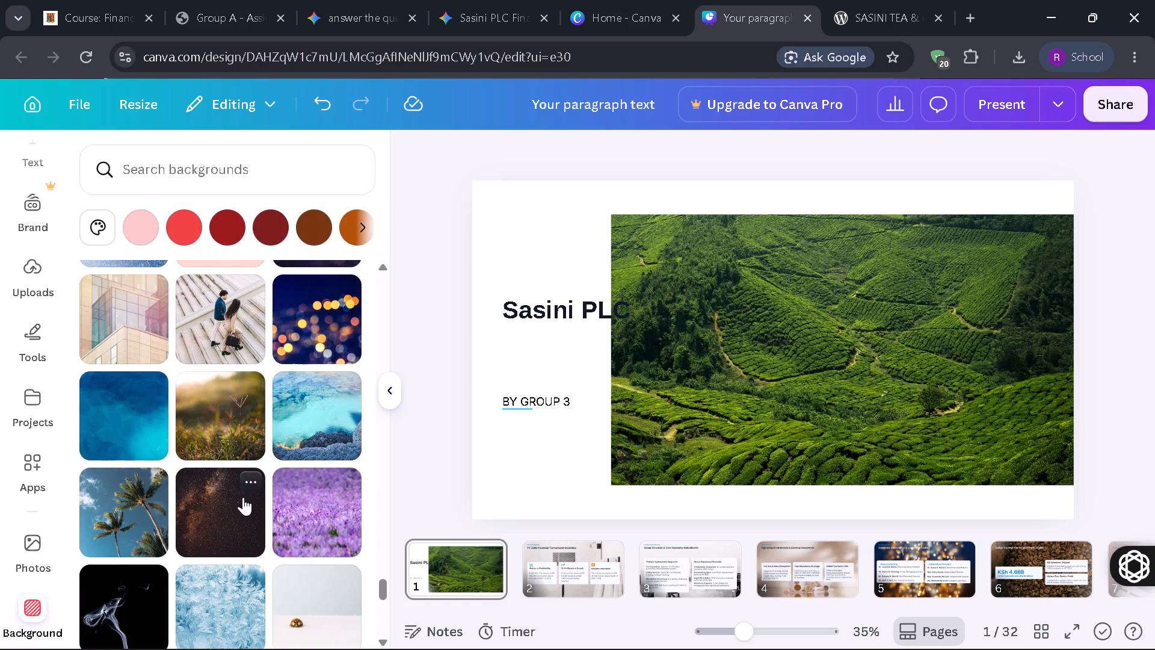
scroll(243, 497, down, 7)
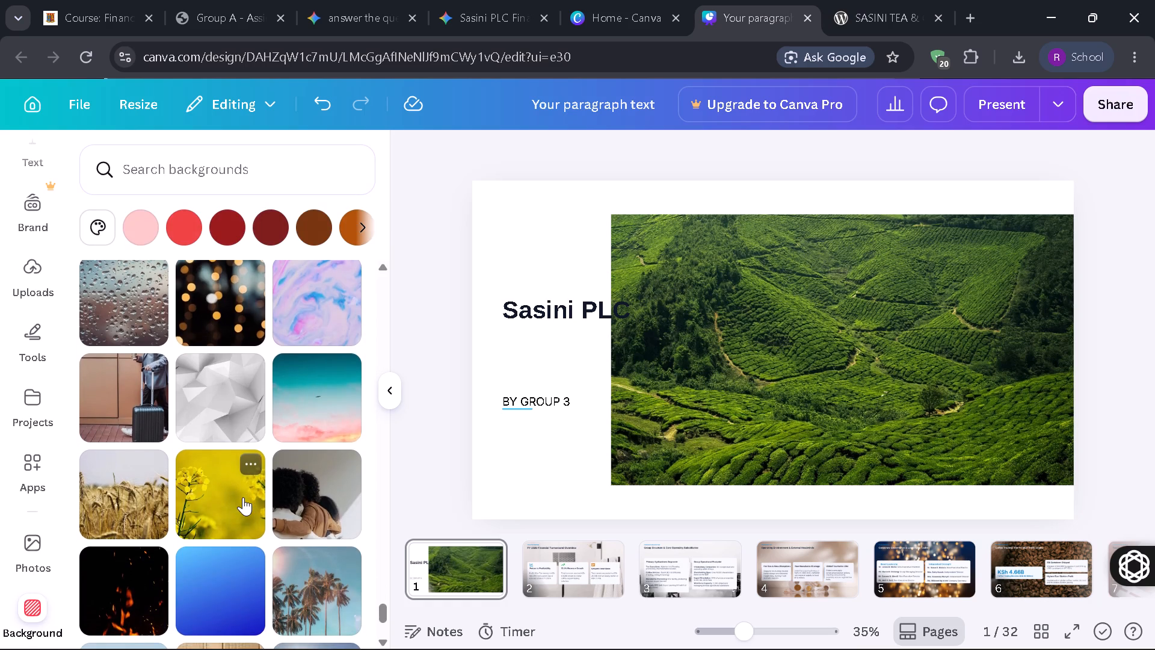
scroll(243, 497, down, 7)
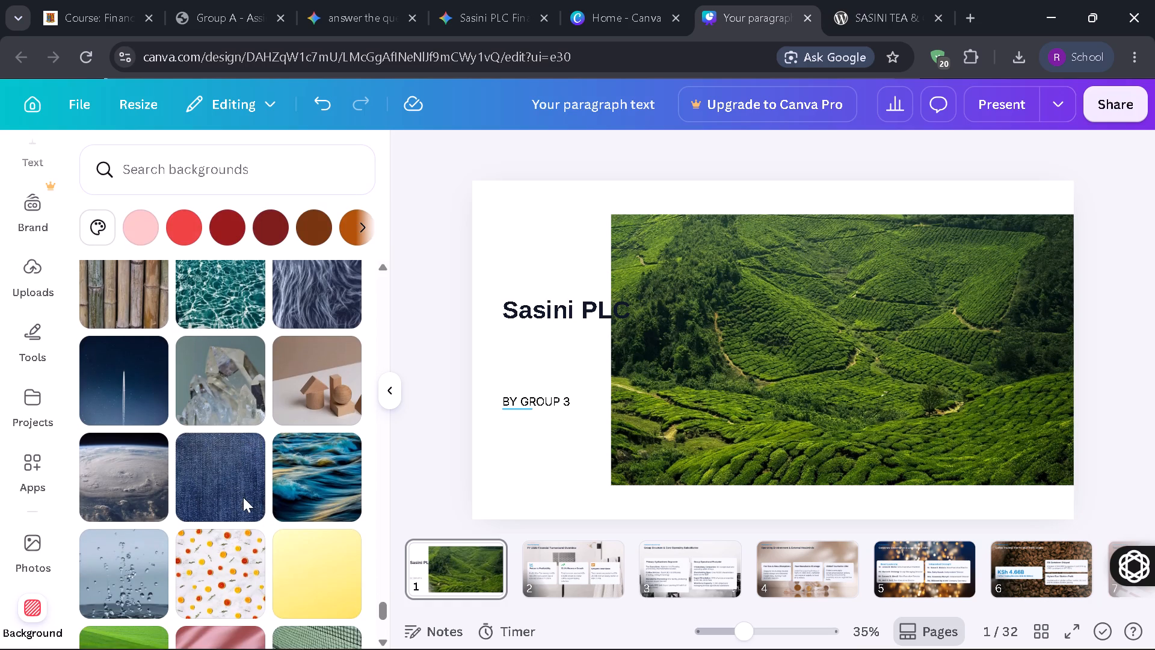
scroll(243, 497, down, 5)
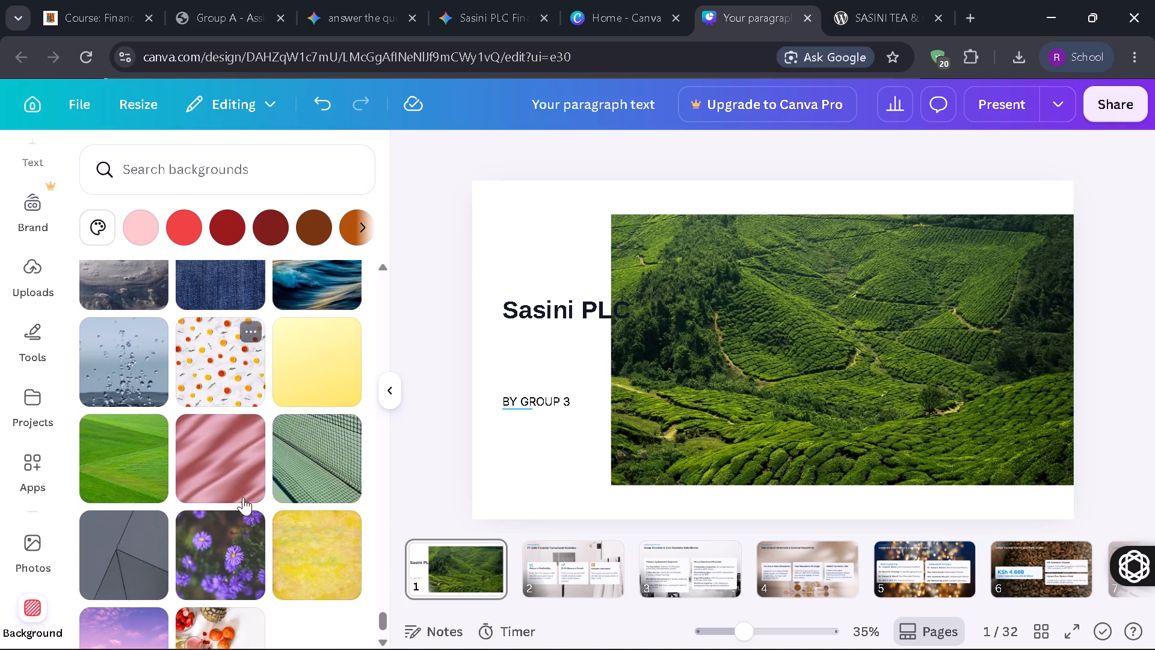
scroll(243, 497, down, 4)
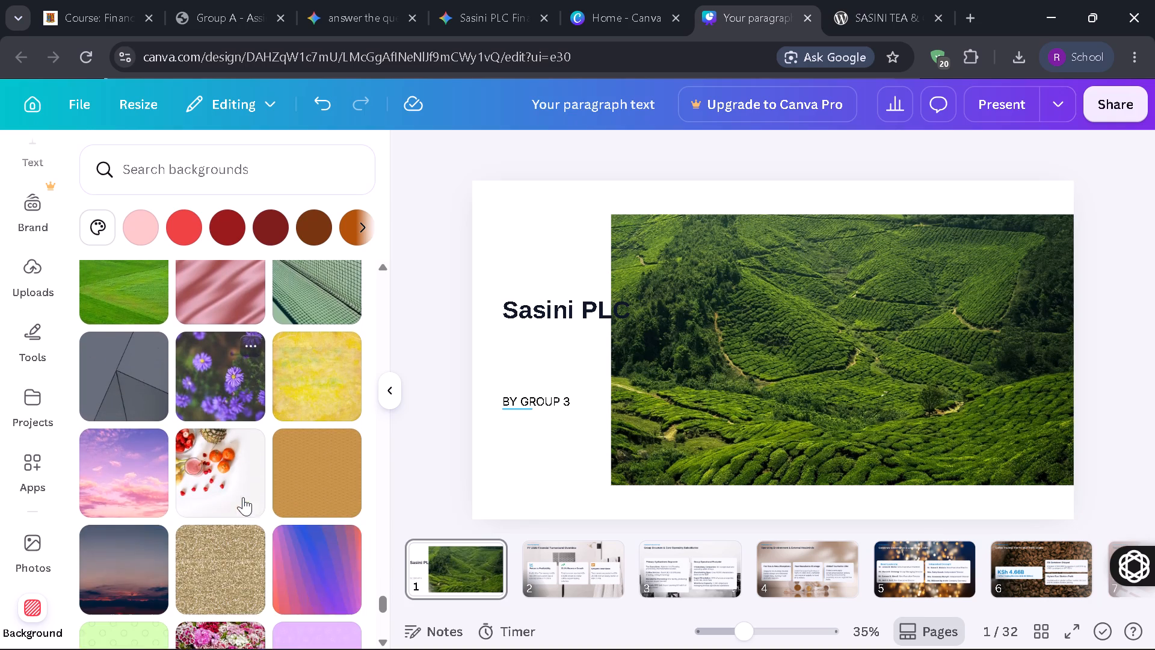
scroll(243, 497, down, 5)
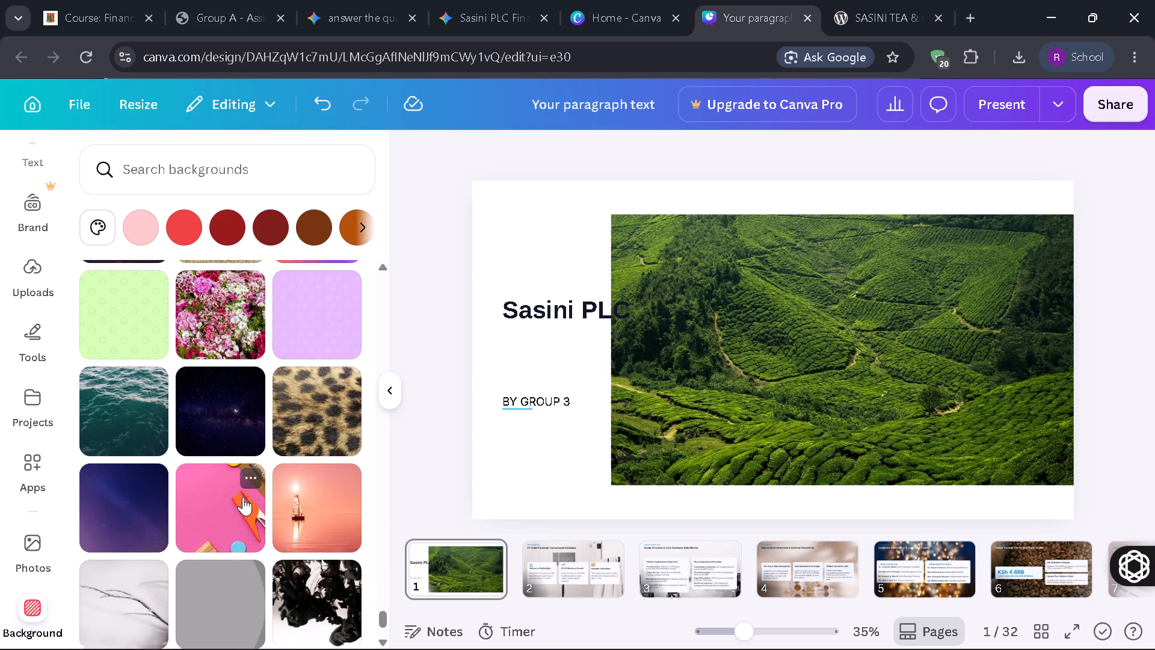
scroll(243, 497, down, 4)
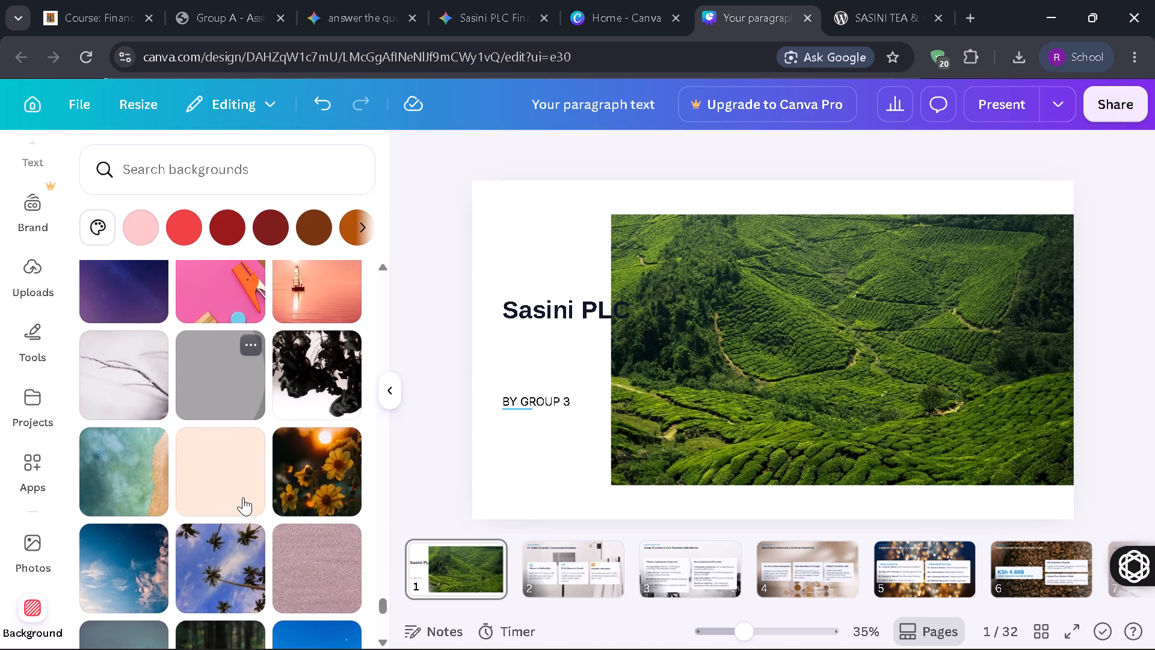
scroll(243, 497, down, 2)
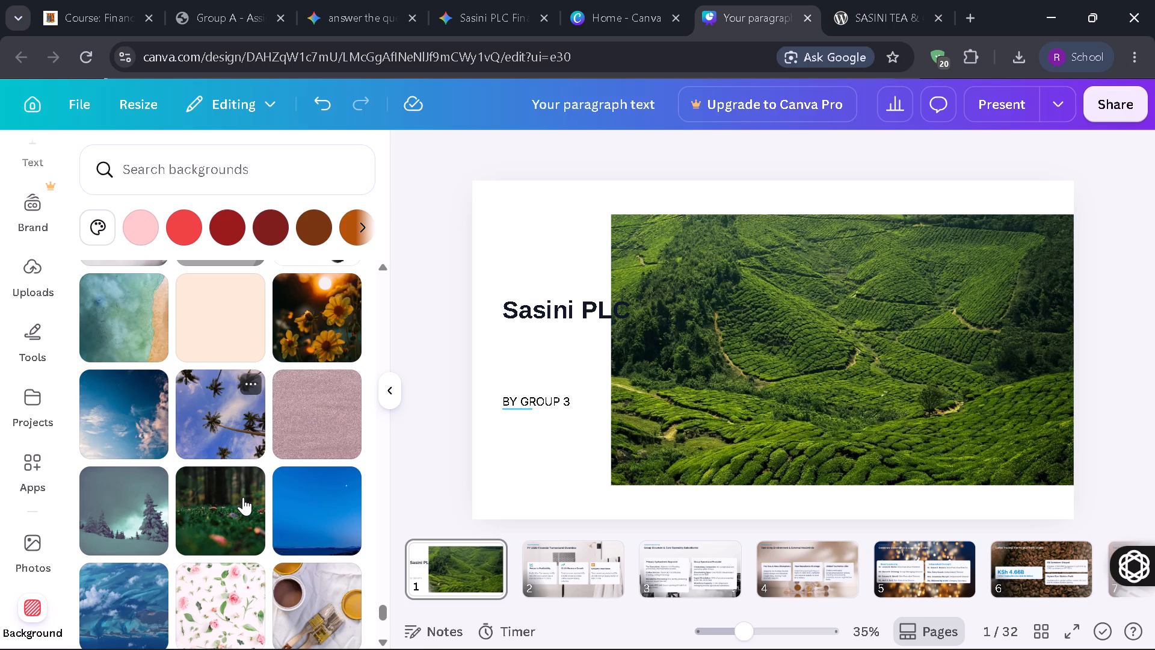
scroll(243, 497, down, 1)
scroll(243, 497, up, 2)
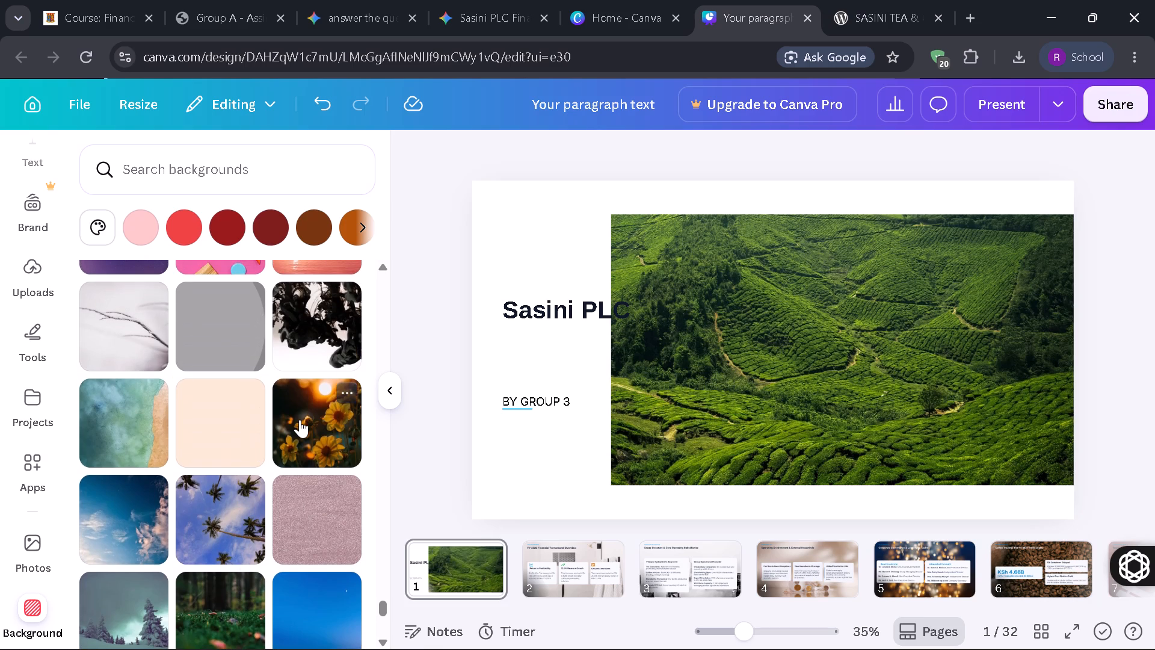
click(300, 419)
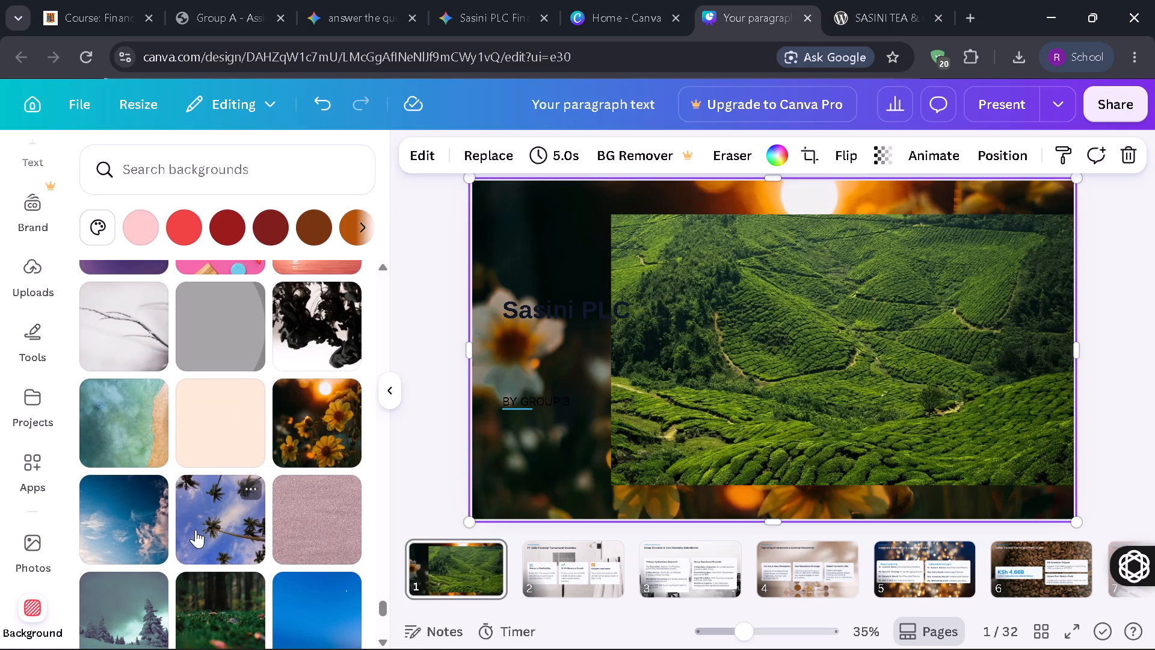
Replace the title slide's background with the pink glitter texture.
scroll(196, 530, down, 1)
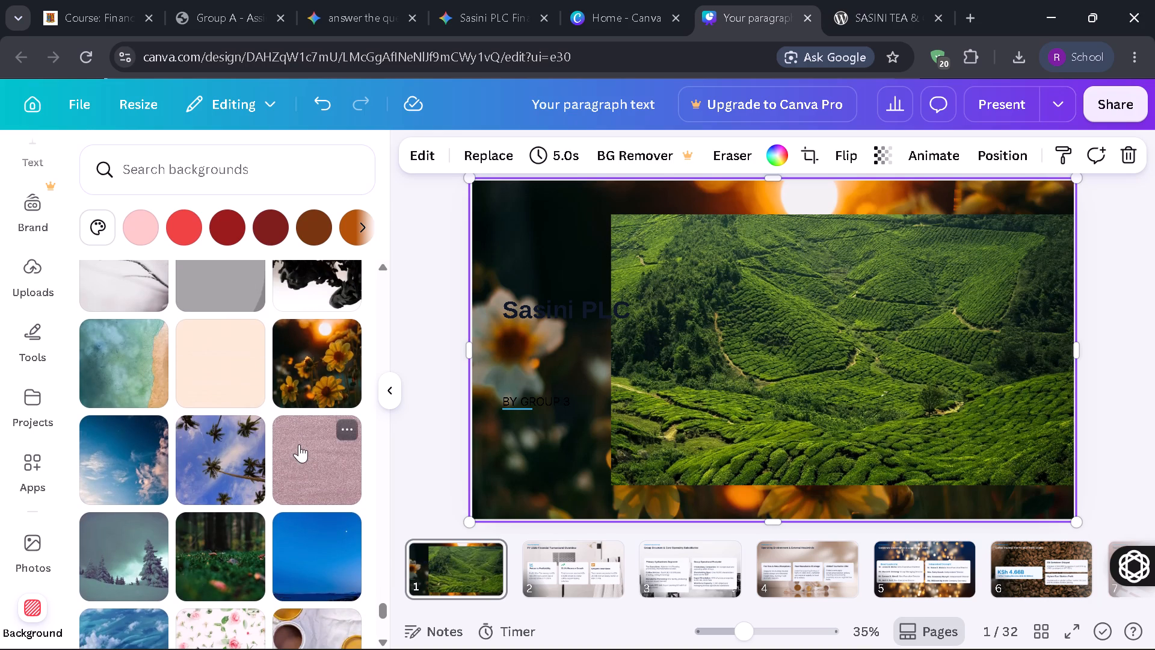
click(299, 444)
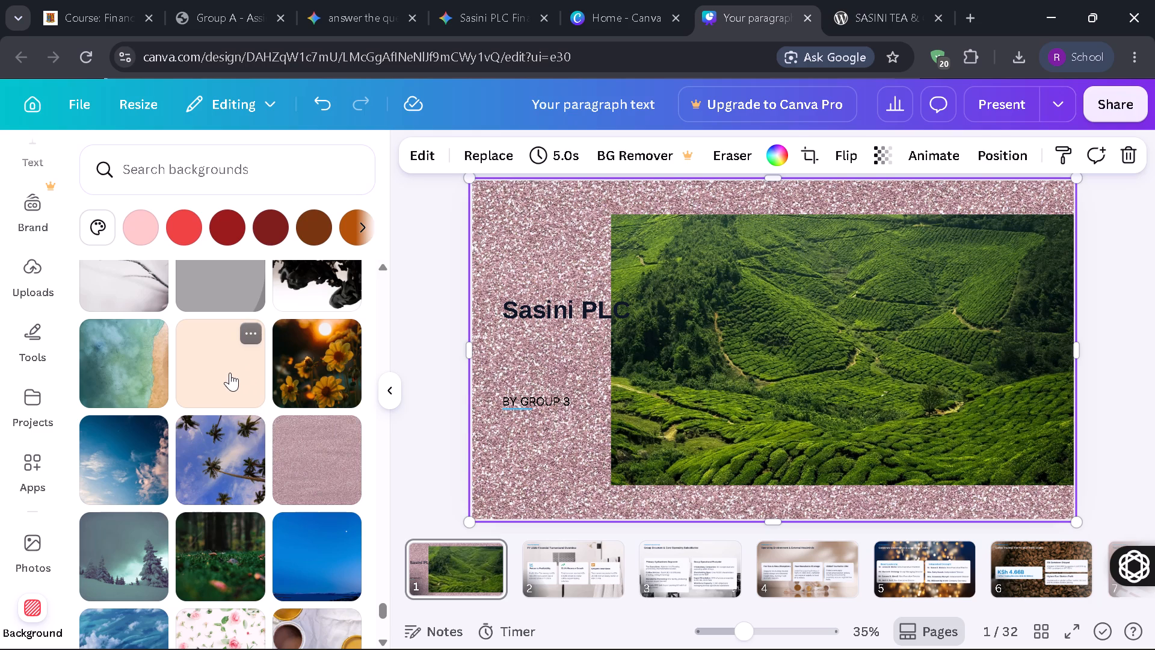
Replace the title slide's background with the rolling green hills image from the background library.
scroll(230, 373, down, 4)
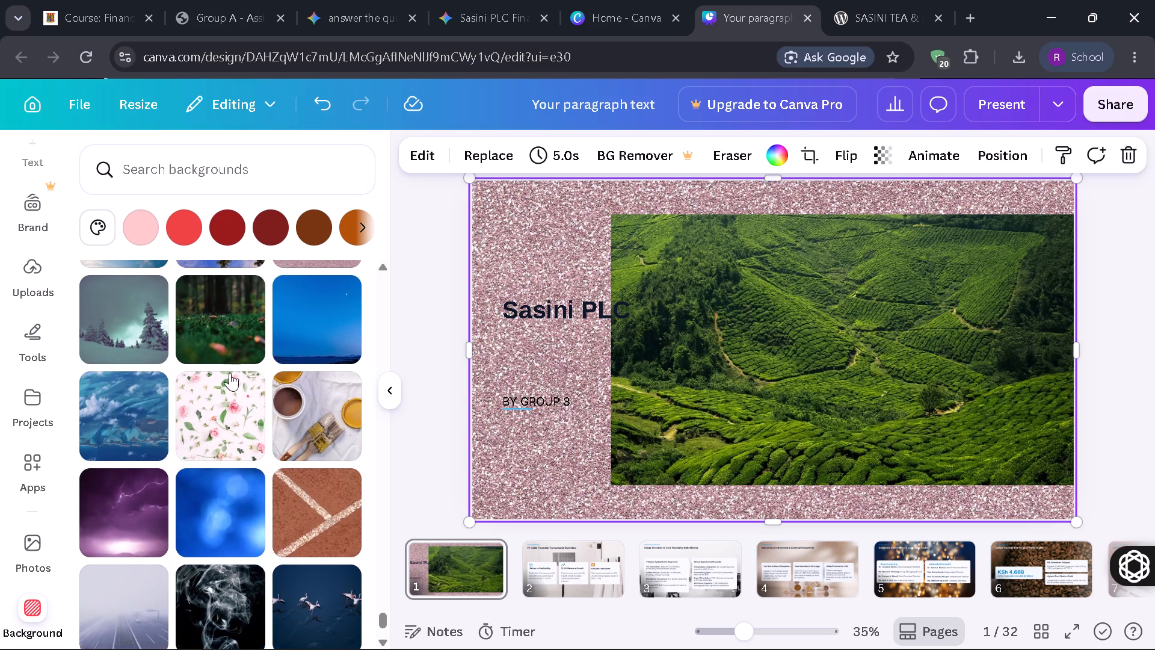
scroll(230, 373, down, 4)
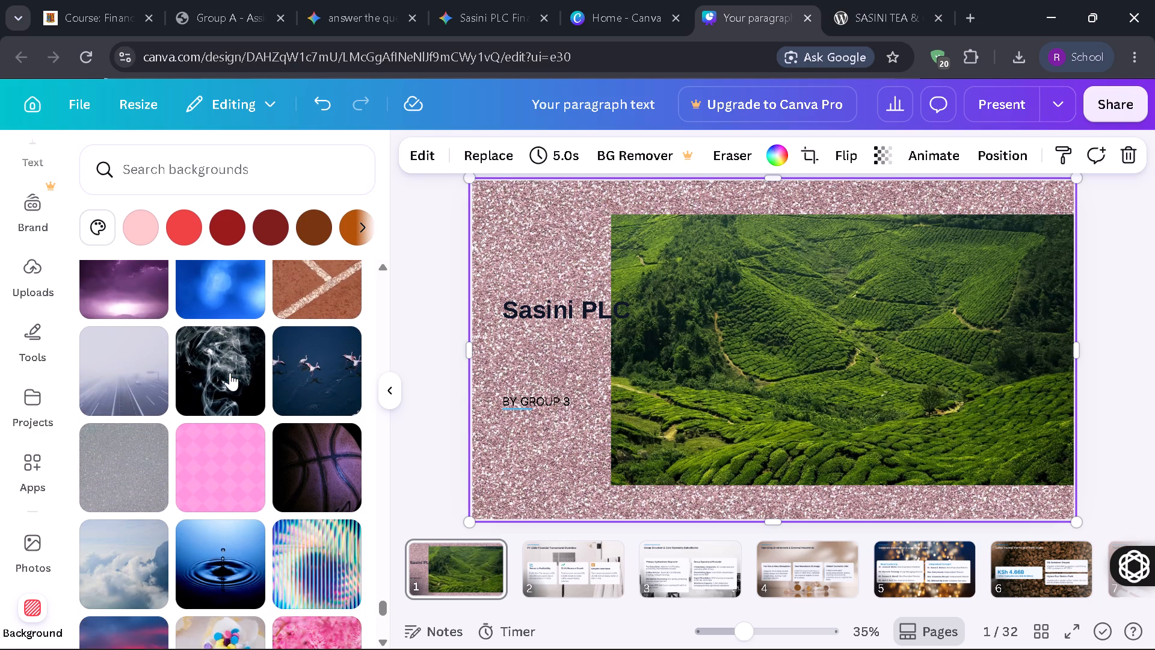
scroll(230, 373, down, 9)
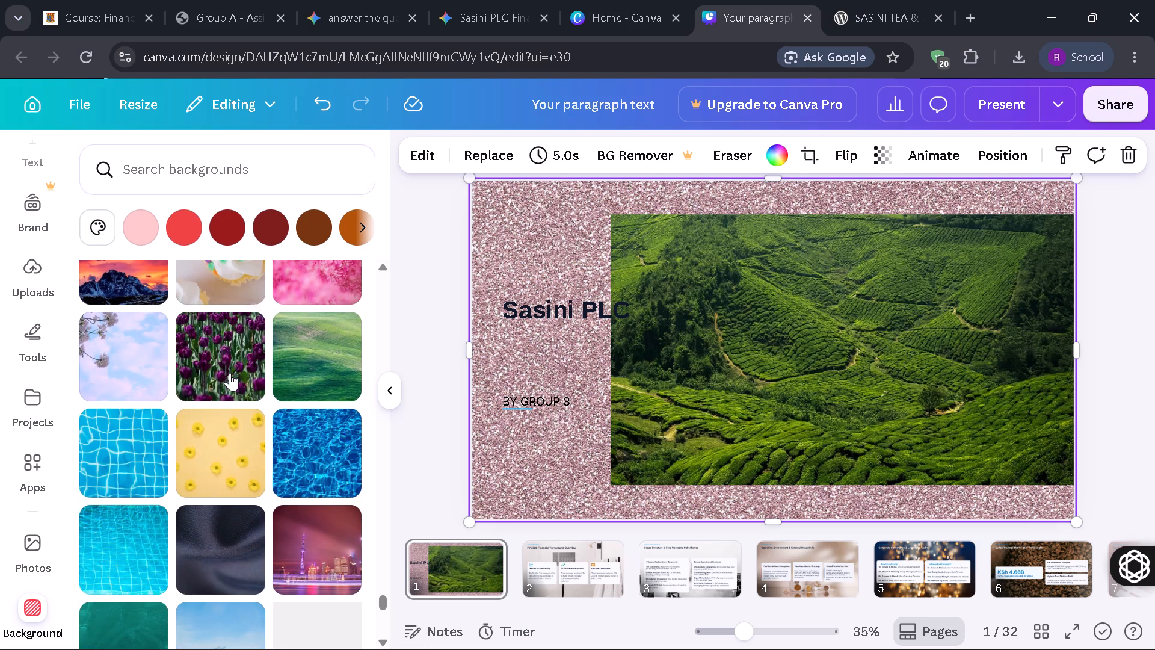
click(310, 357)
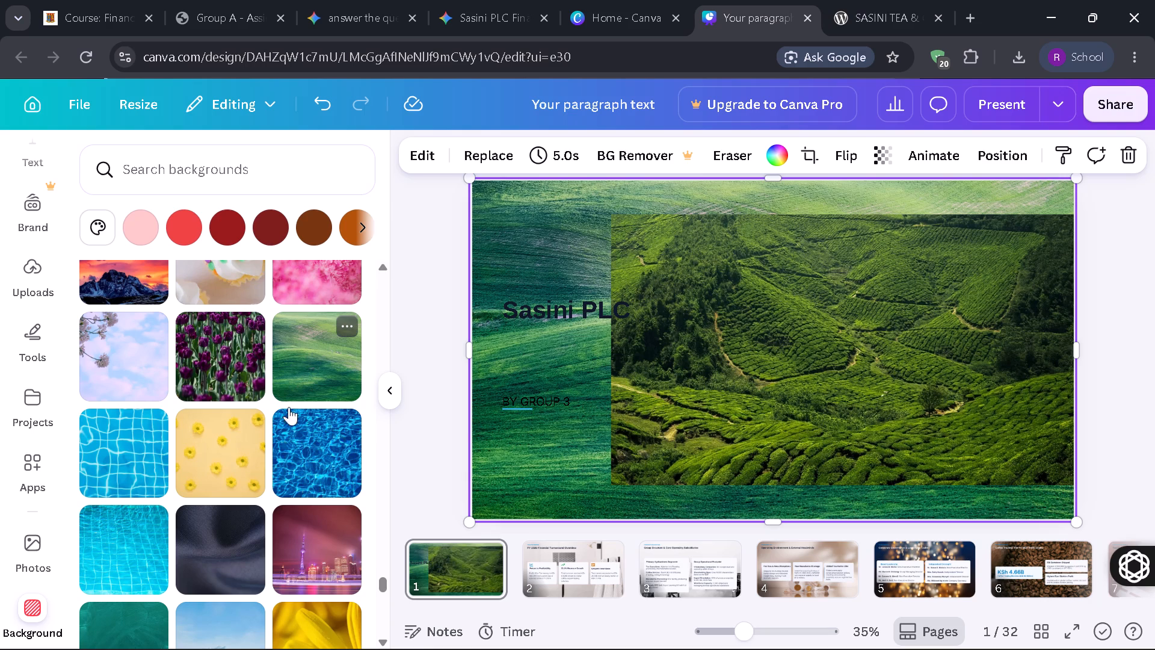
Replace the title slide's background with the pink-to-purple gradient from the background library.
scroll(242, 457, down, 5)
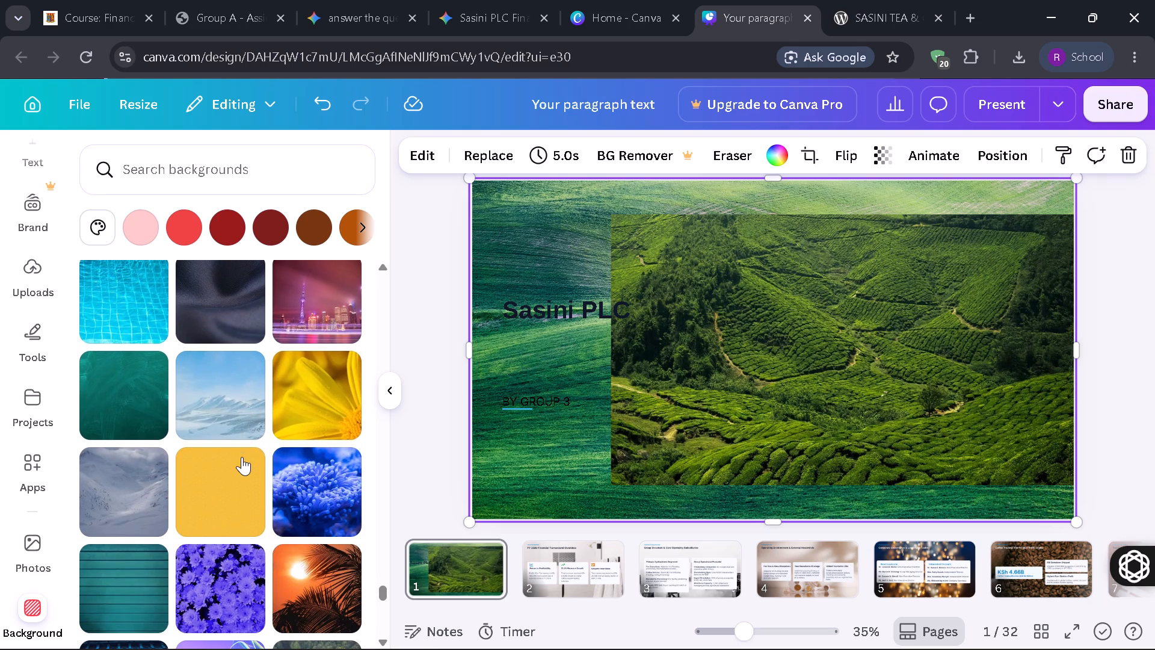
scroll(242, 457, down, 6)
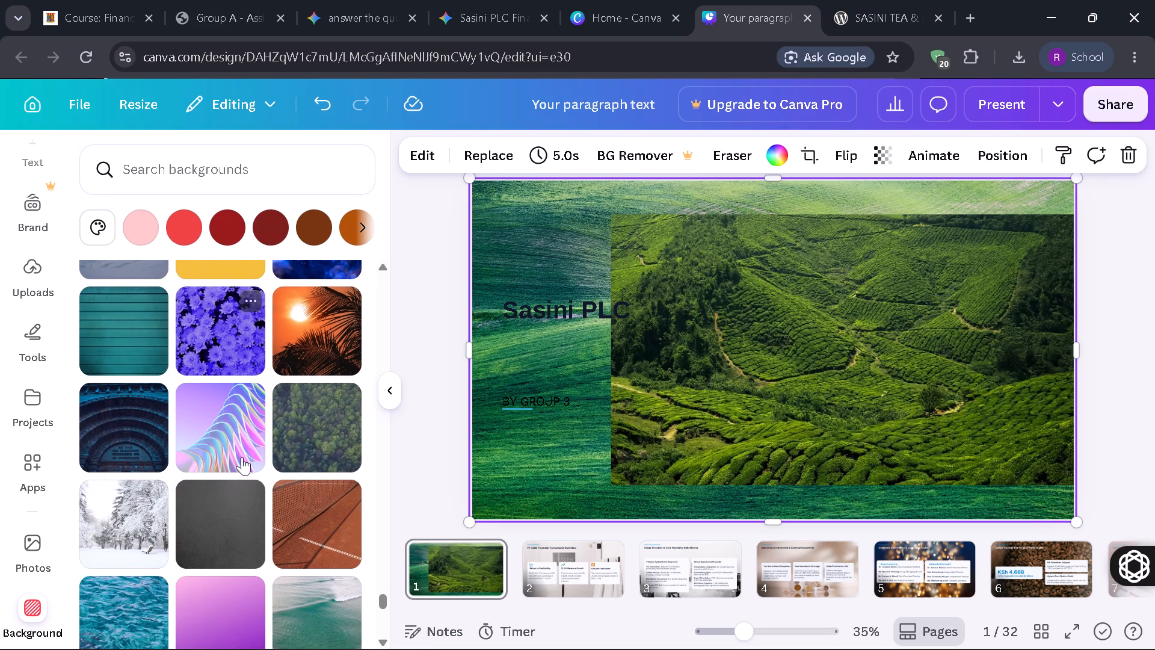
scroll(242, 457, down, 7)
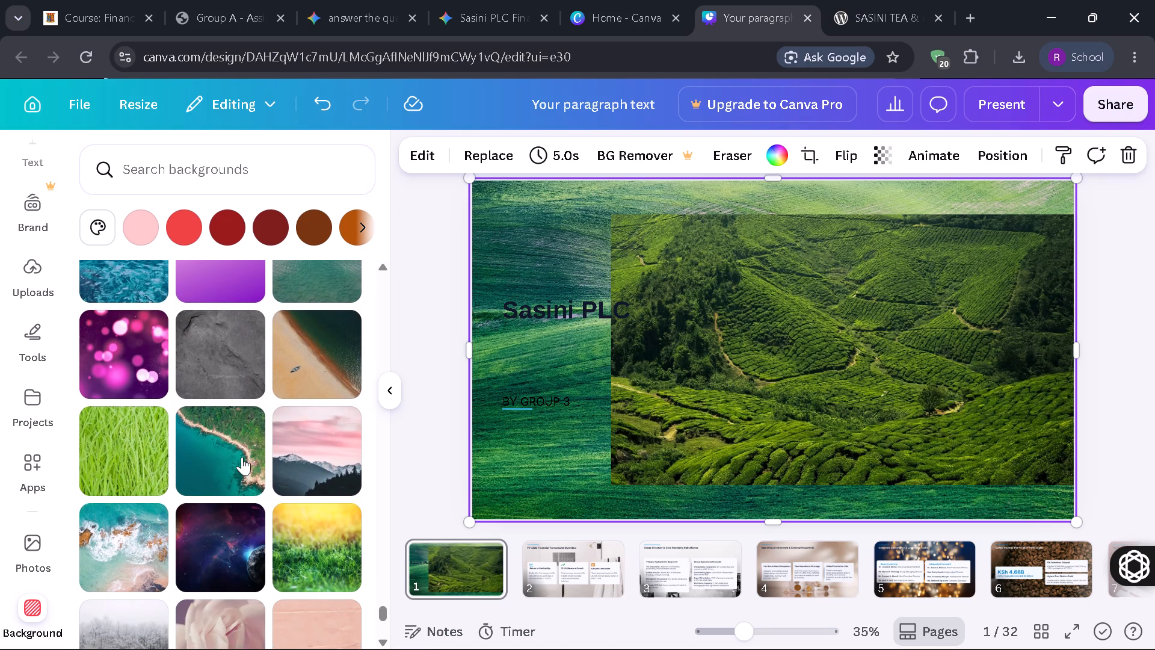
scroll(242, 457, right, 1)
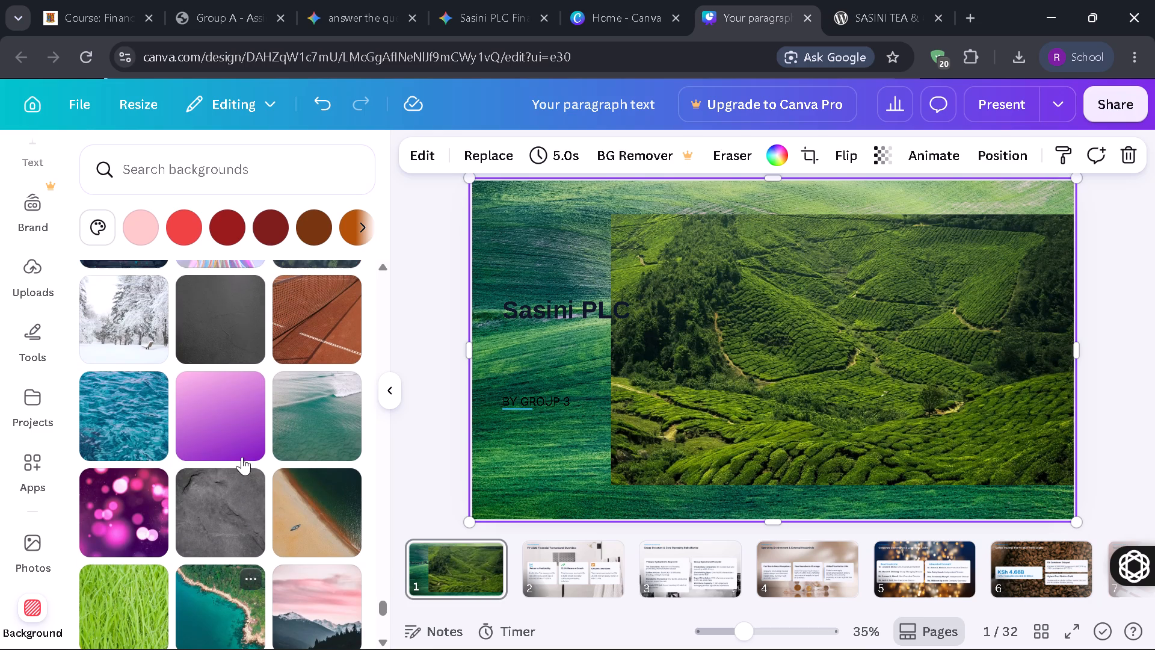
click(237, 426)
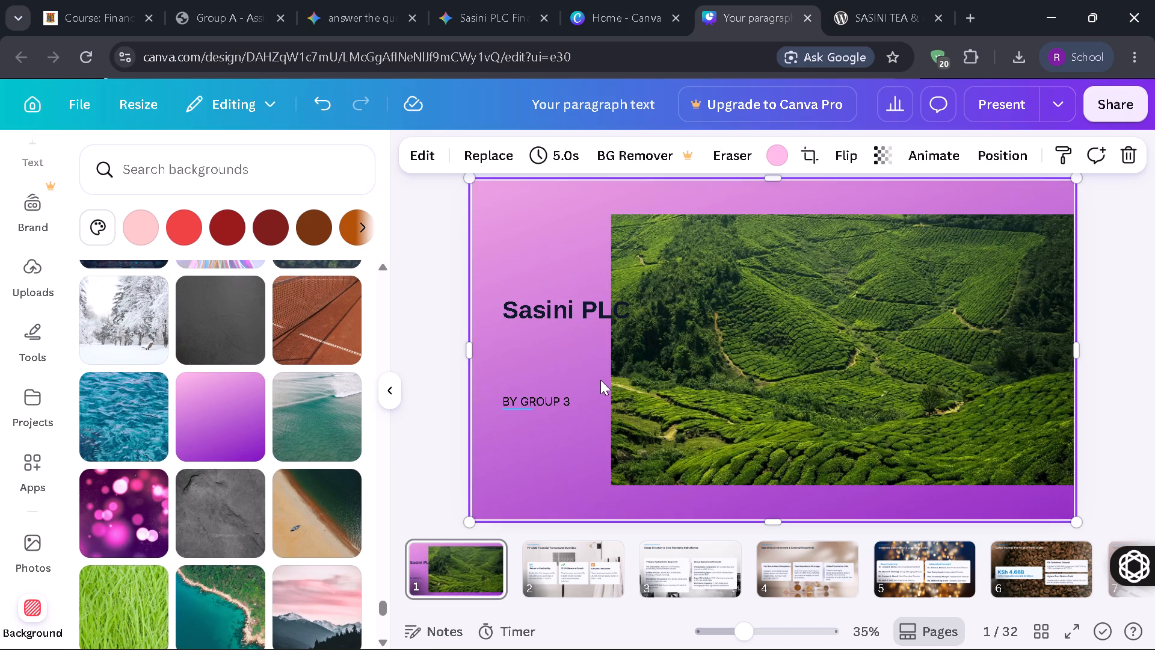
Set the tea plantation photo as the full background of the title slide, replacing the purple gradient.
click(574, 316)
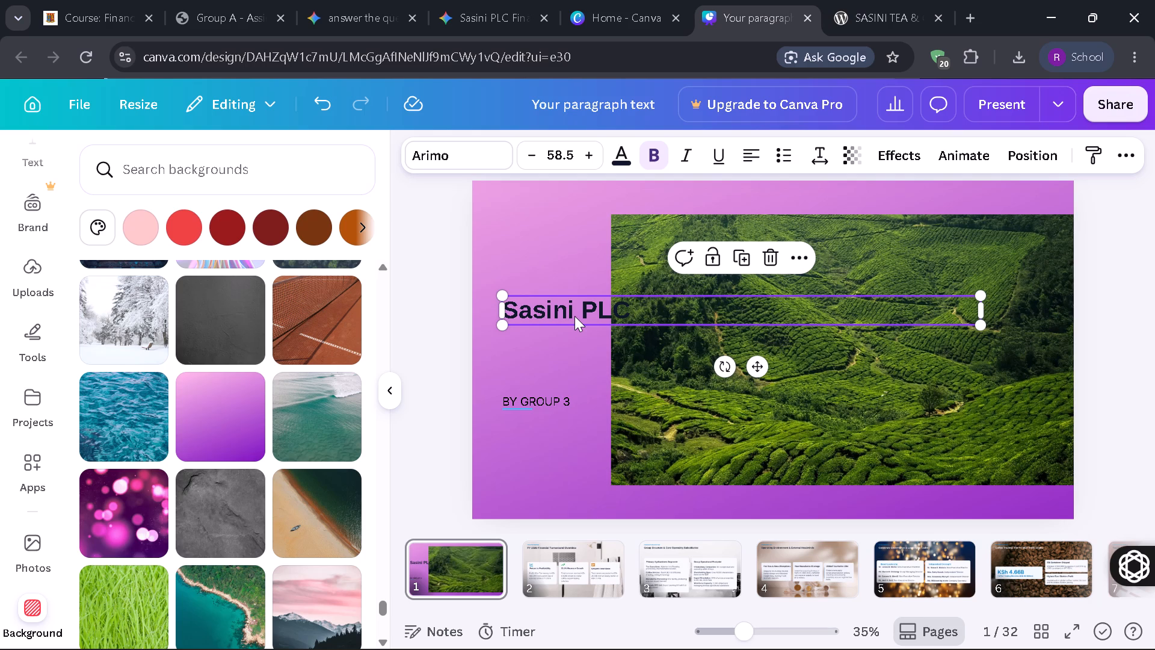
click(959, 253)
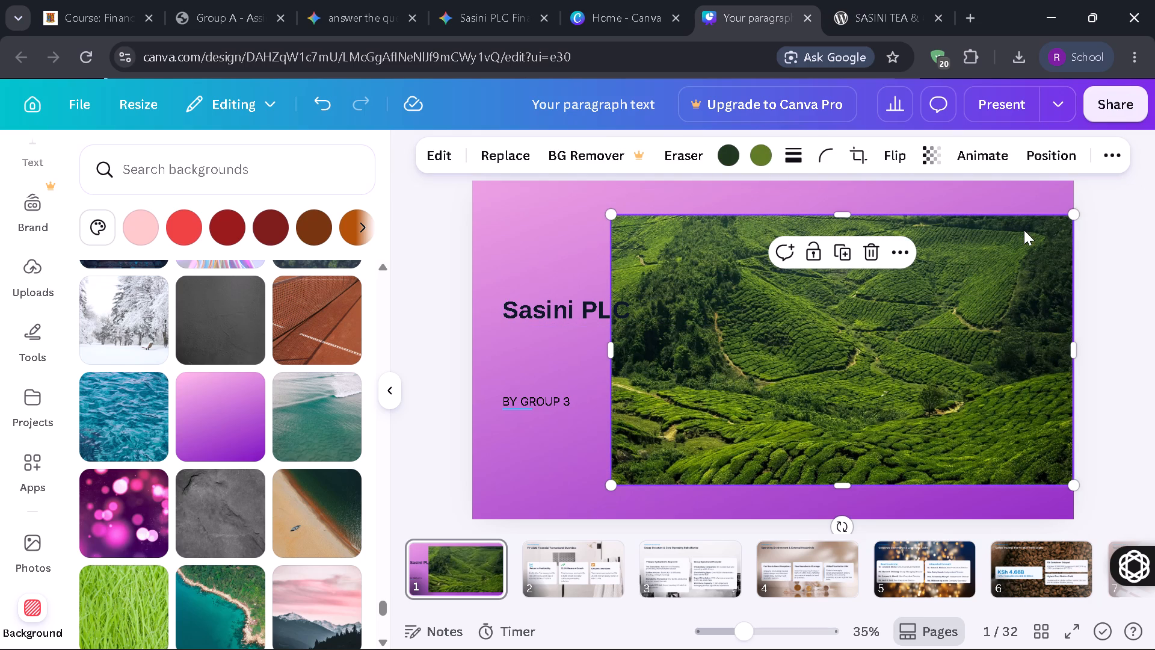
right_click(996, 224)
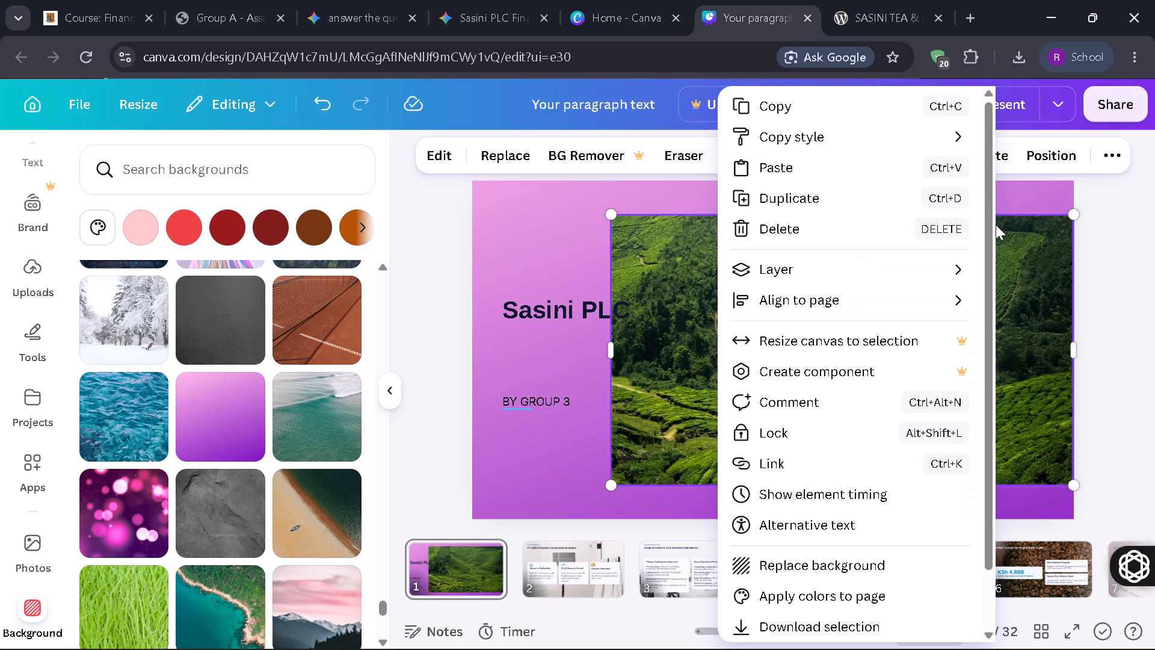
scroll(848, 481, down, 2)
click(853, 494)
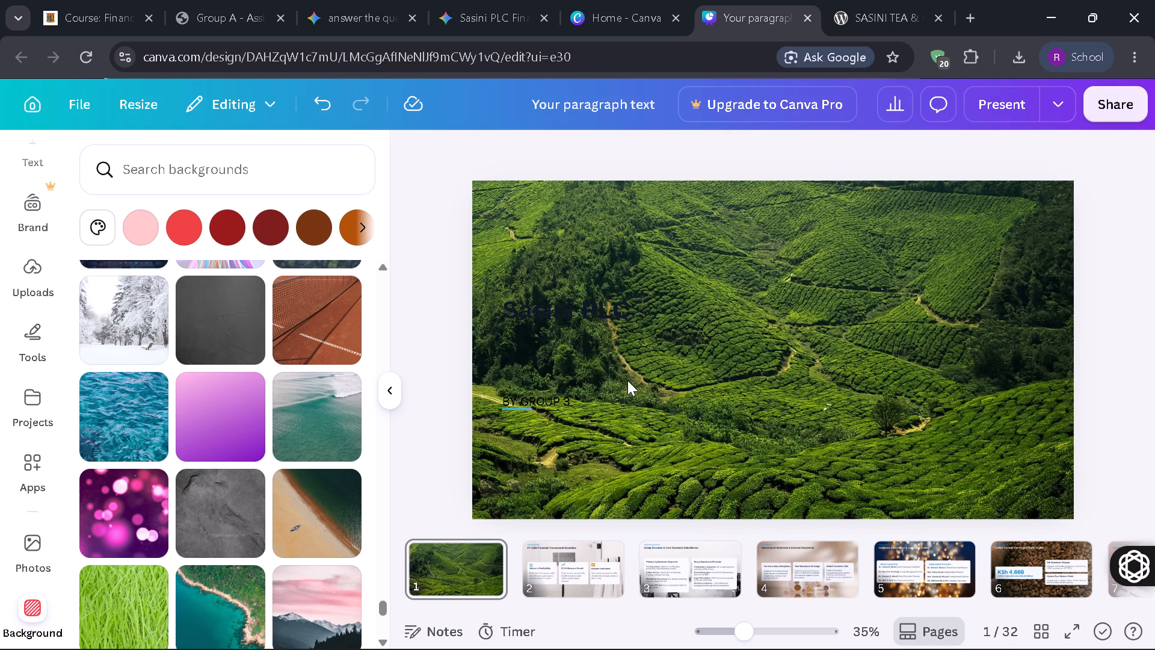
Recolour the BY GROUP 3 text on the title slide to white (#ffffff).
click(570, 329)
click(556, 400)
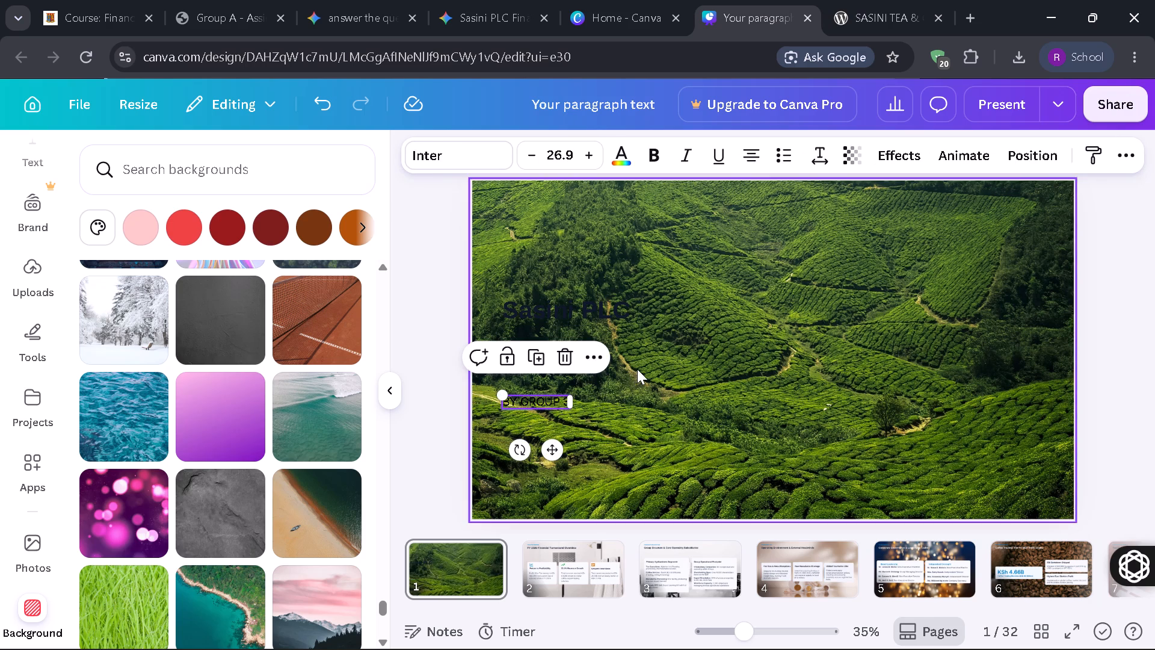
click(616, 166)
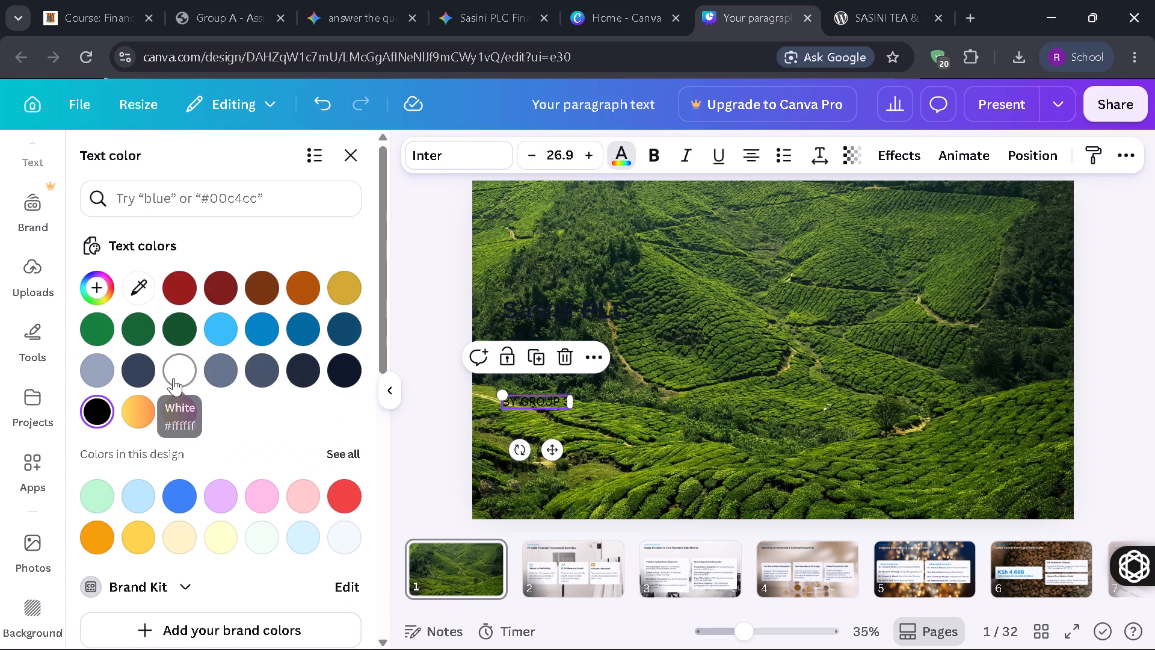
click(173, 378)
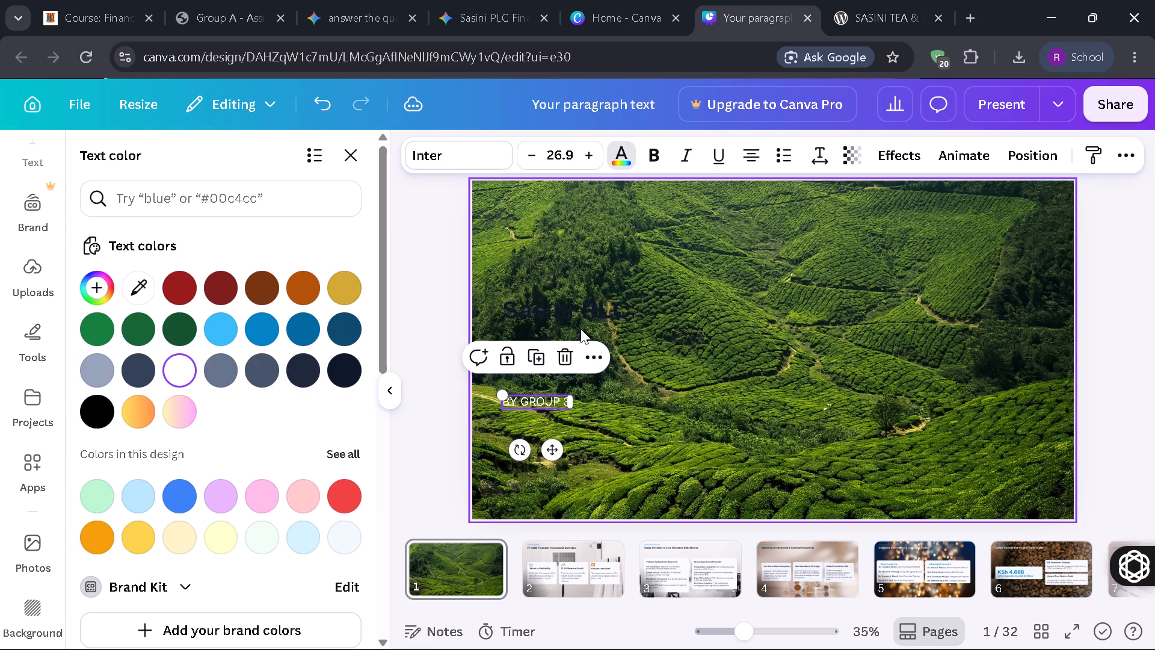
Recolour the Sasini PLC title text on the title slide to white, changing only this text.
click(559, 318)
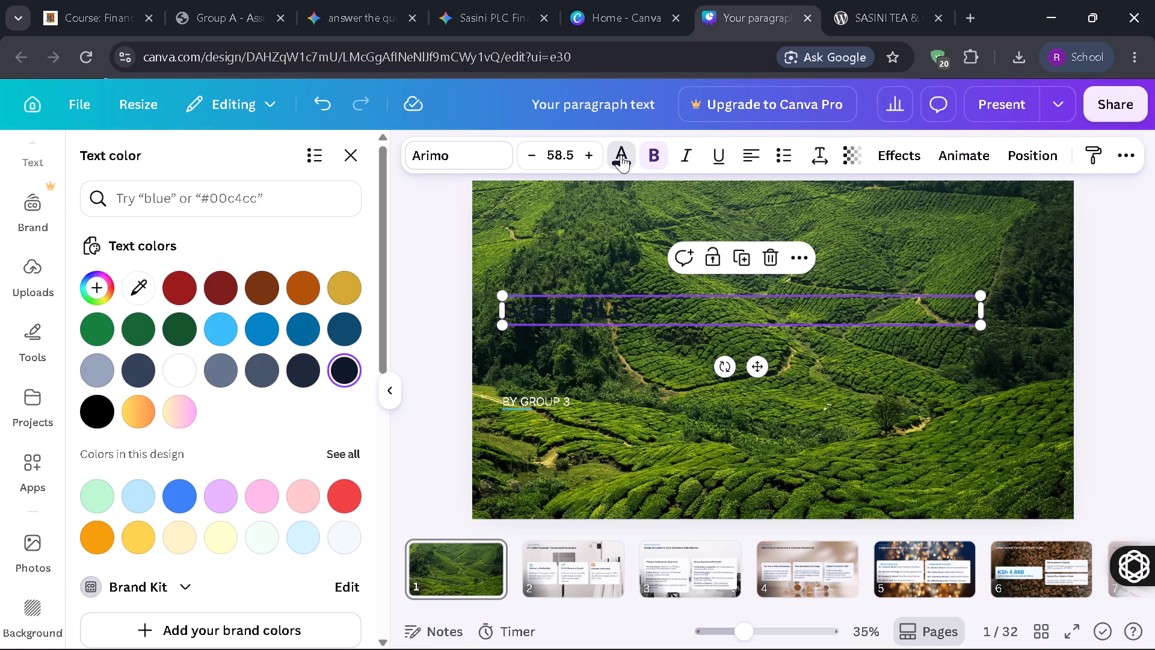
click(621, 155)
click(188, 365)
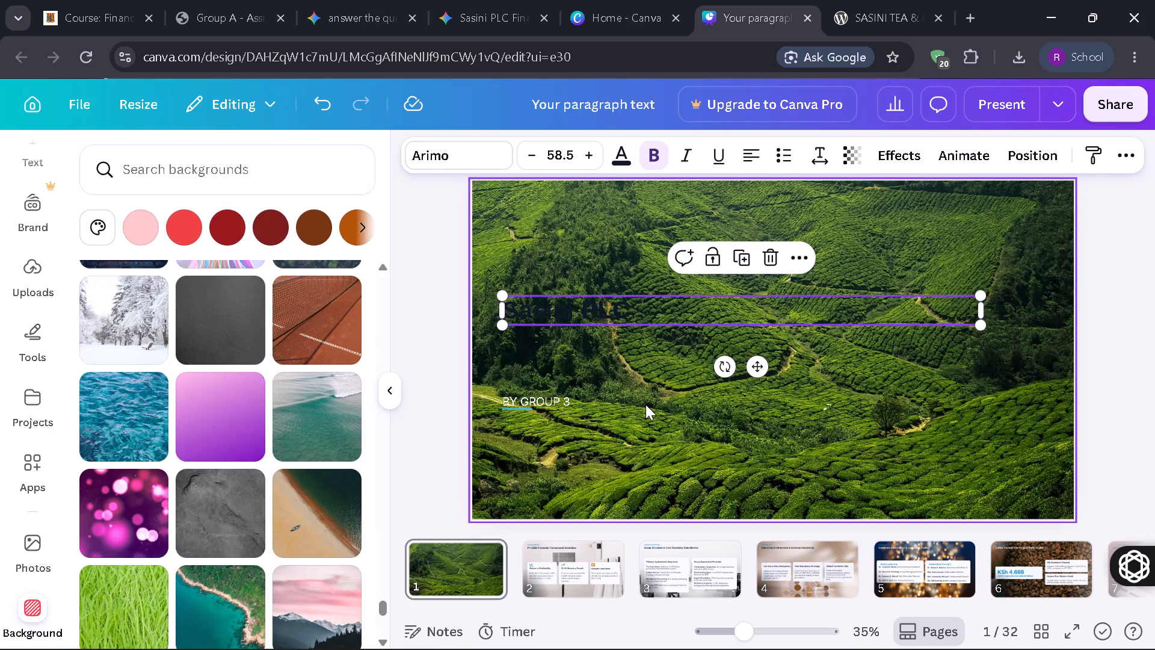
click(624, 157)
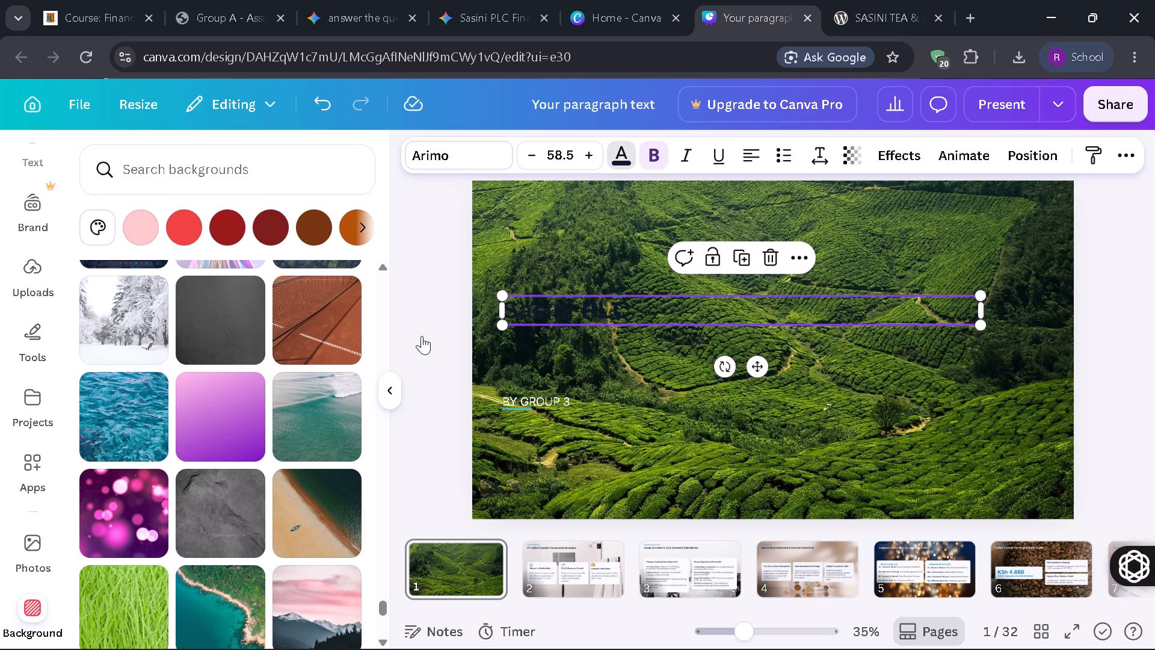
click(188, 359)
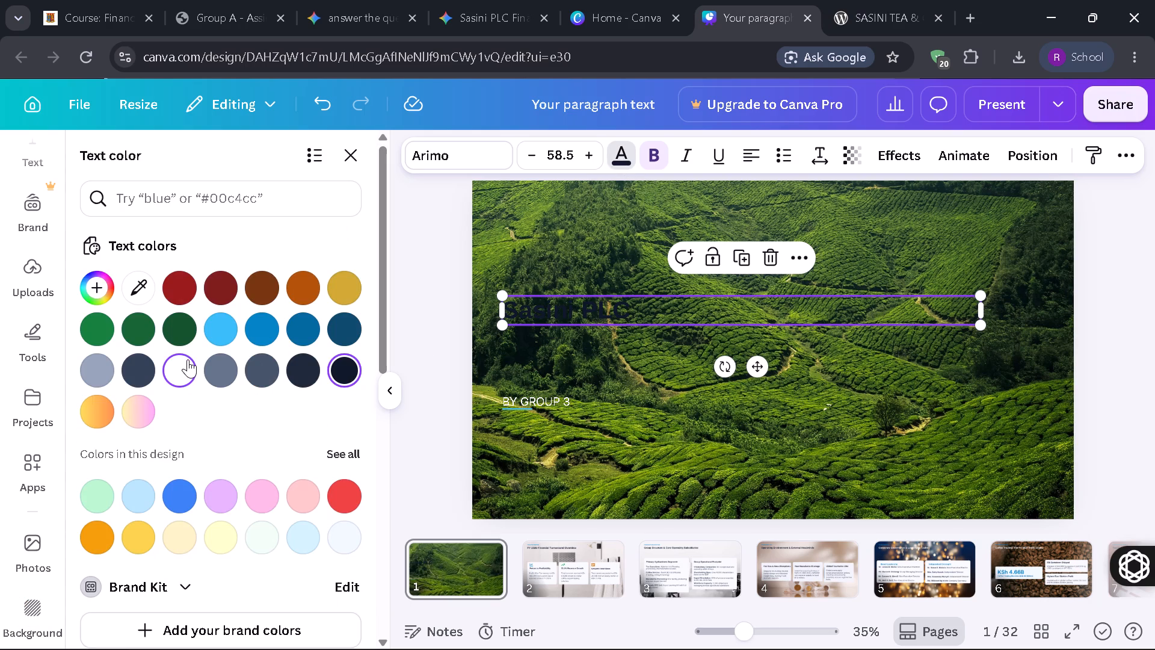
click(789, 425)
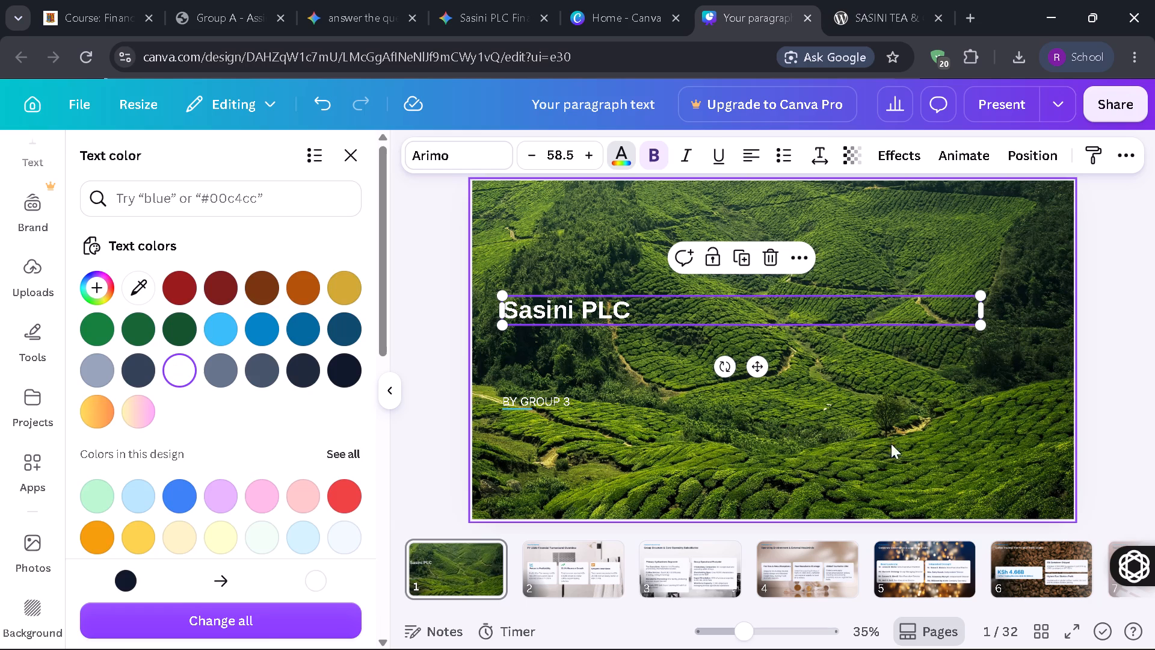
Increase the font size of the Sasini PLC title text on the title slide so it stands out against the photo.
click(1098, 413)
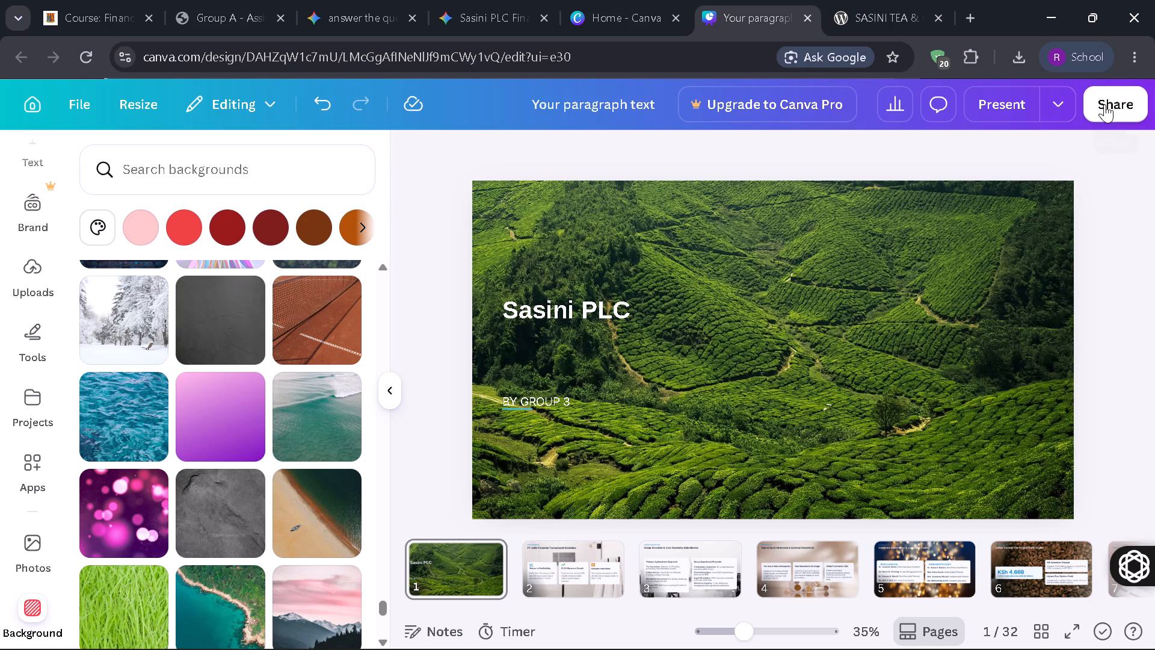
click(596, 309)
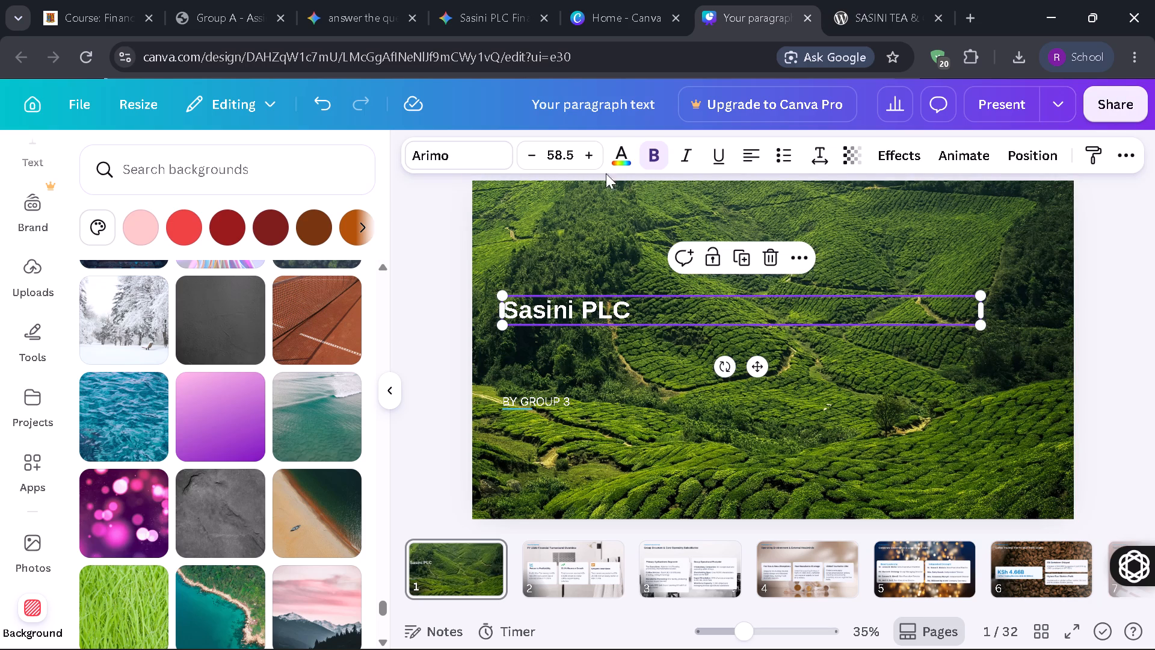
click(590, 148)
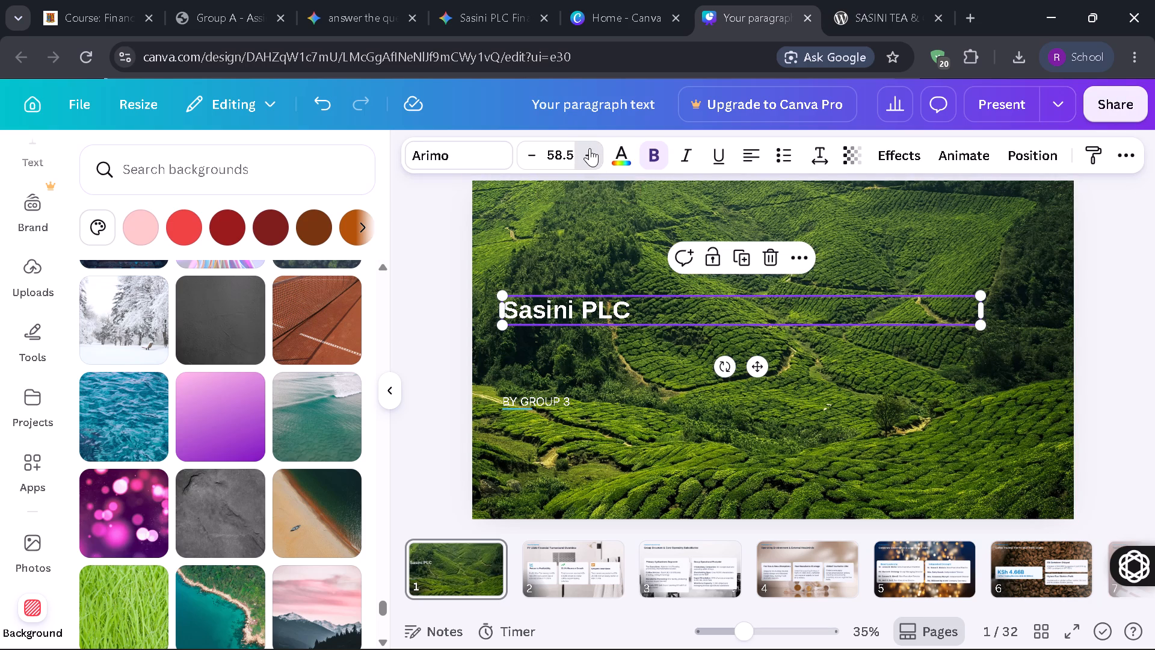
triple_click(590, 148)
triple_click(590, 148)
triple_click(590, 148)
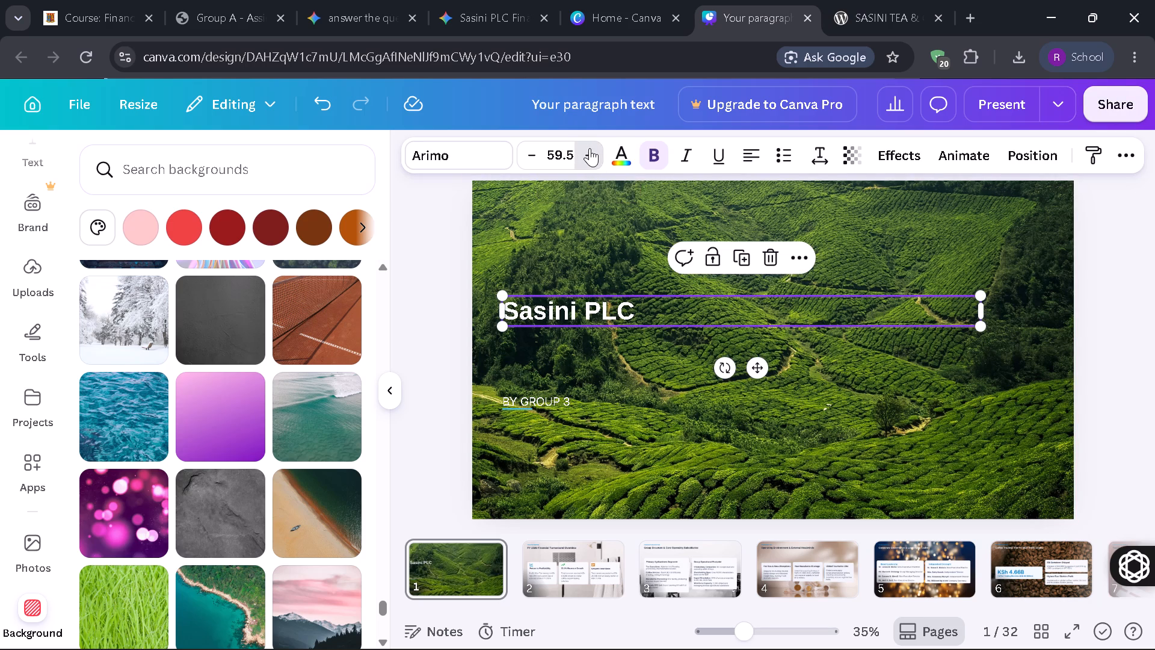
triple_click(590, 148)
triple_click(590, 148)
click(830, 394)
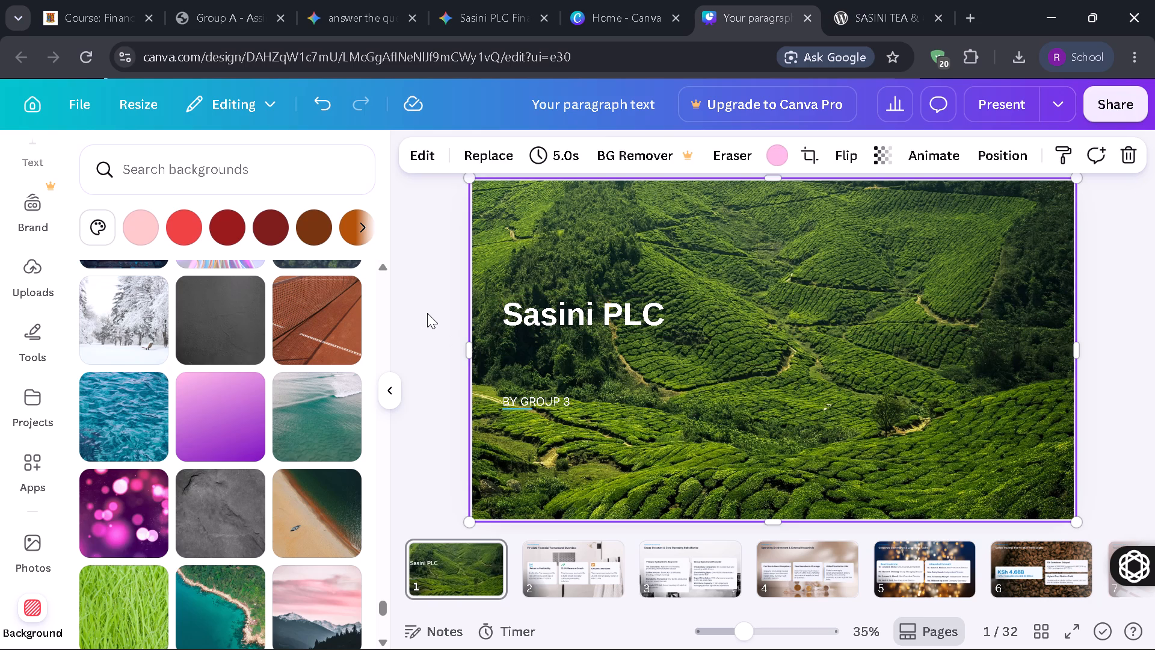
click(427, 313)
Open the download options for sharing the finished presentation design.
click(1132, 104)
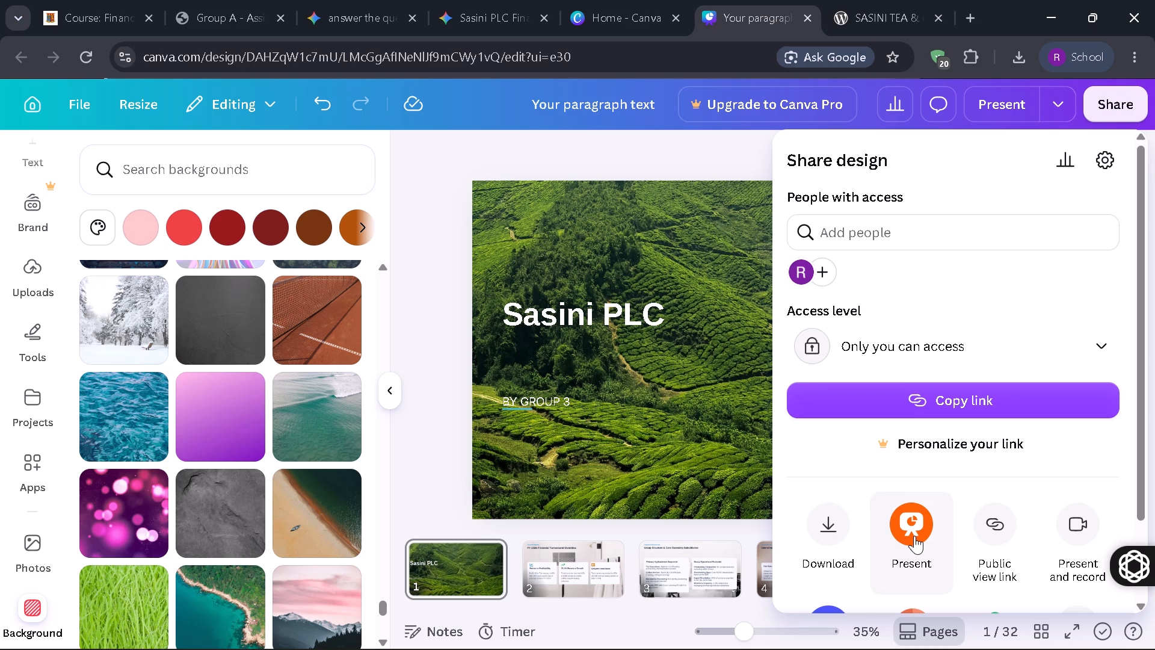
click(816, 514)
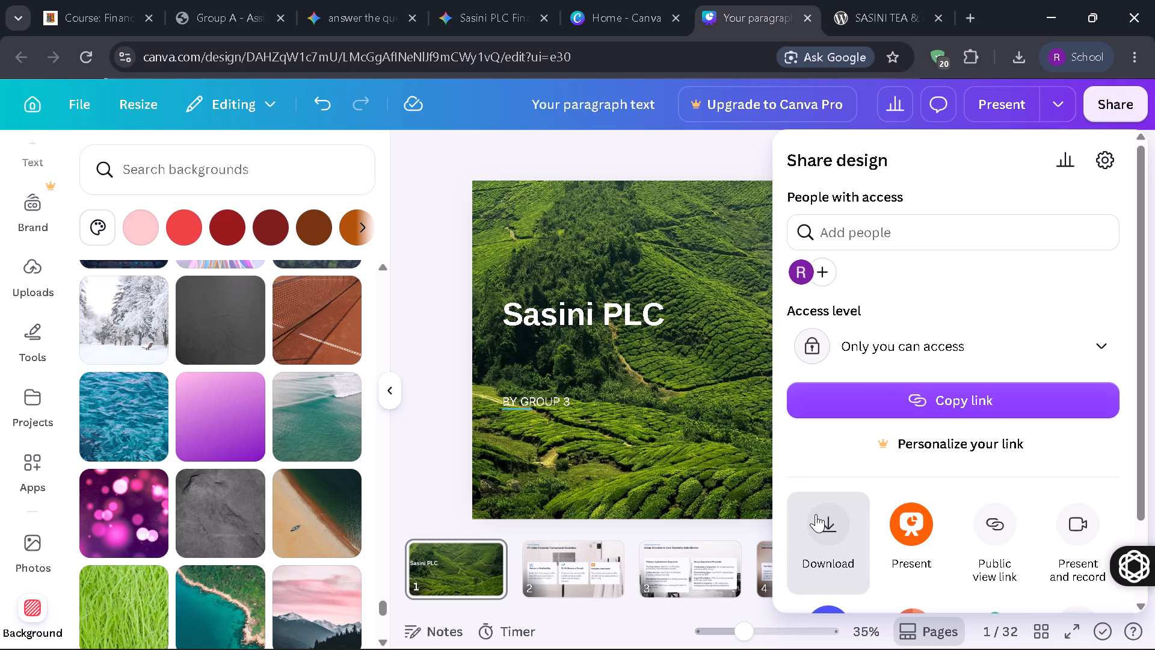
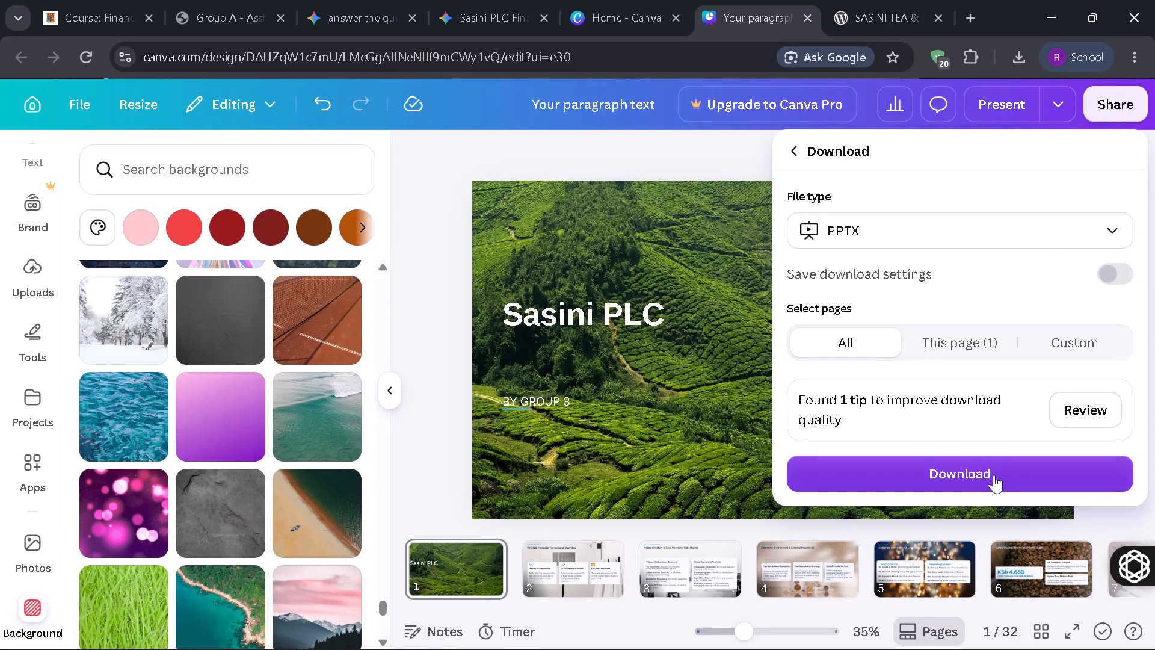
Download all pages of the presentation as a PPTX file and dismiss the download notices.
click(1001, 462)
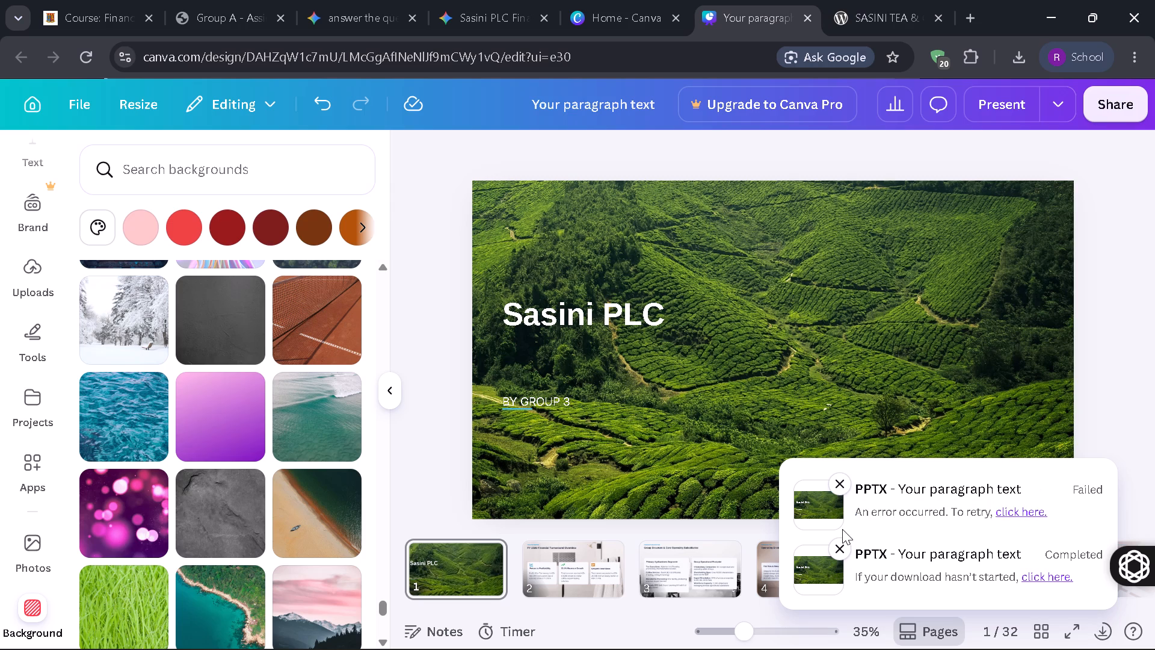
click(845, 551)
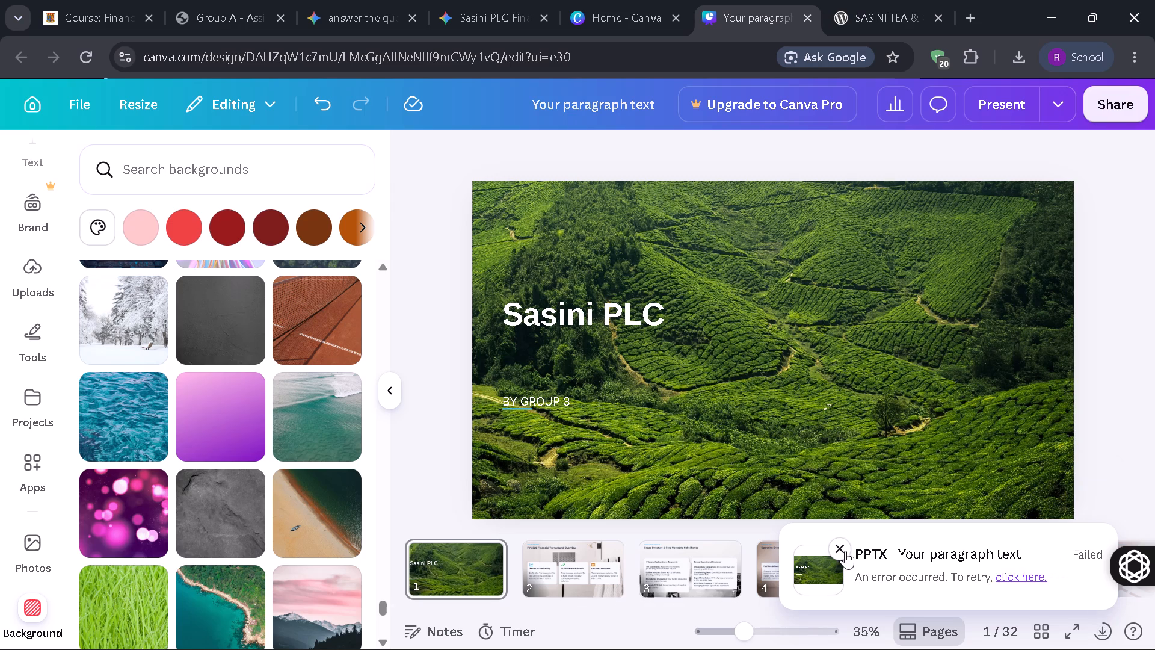
click(840, 546)
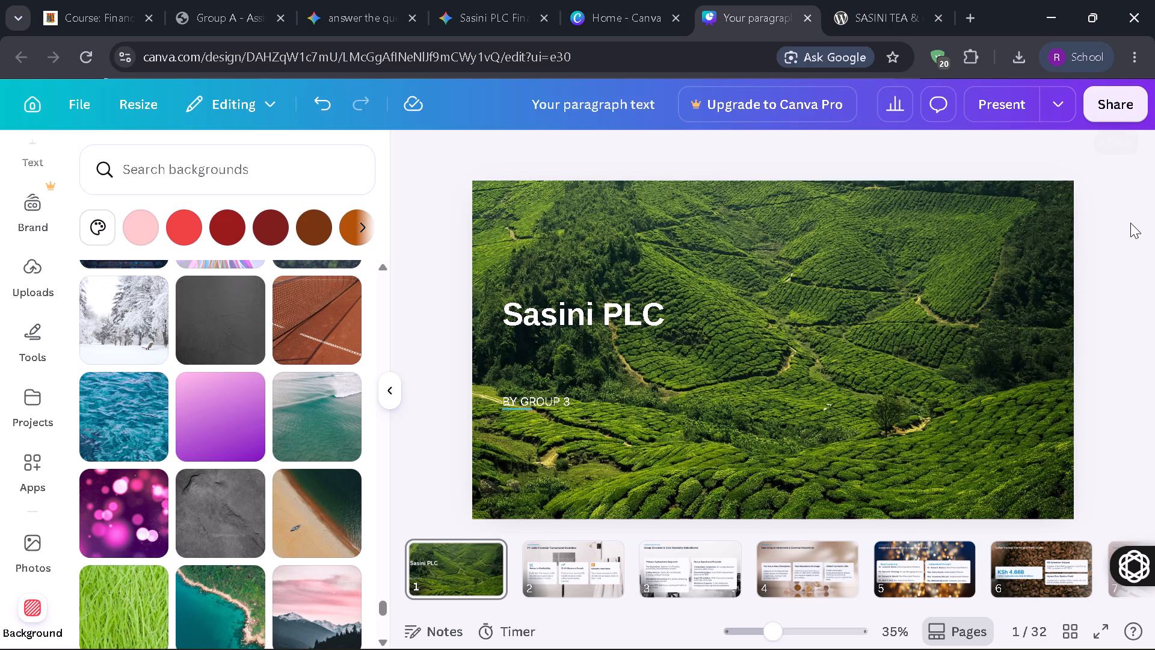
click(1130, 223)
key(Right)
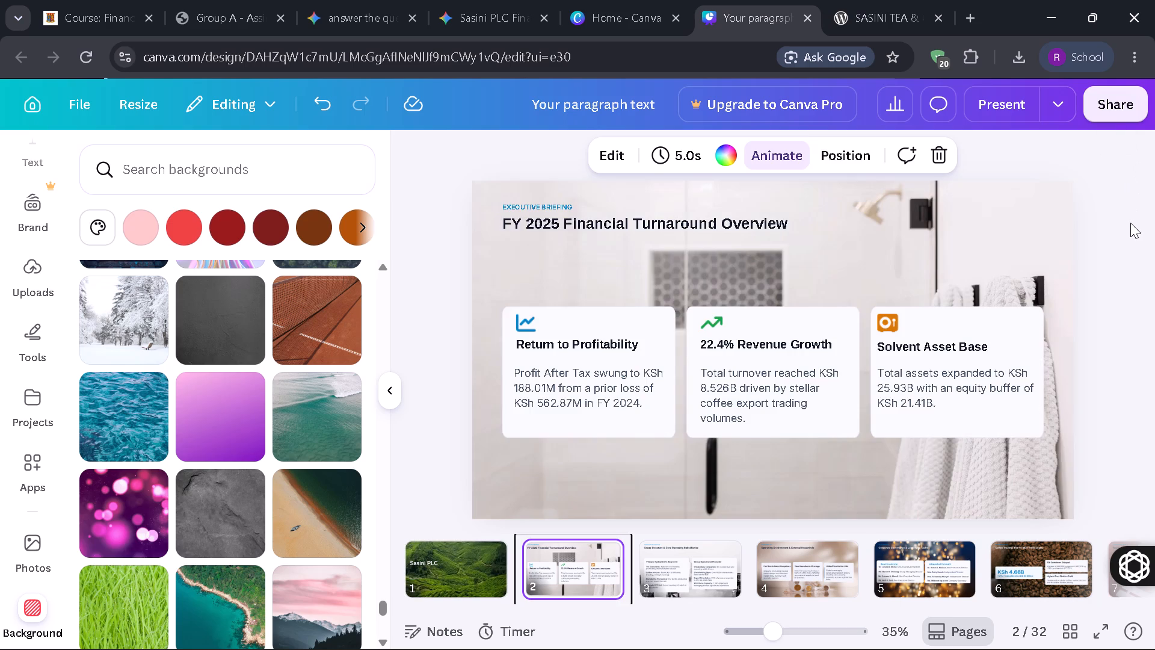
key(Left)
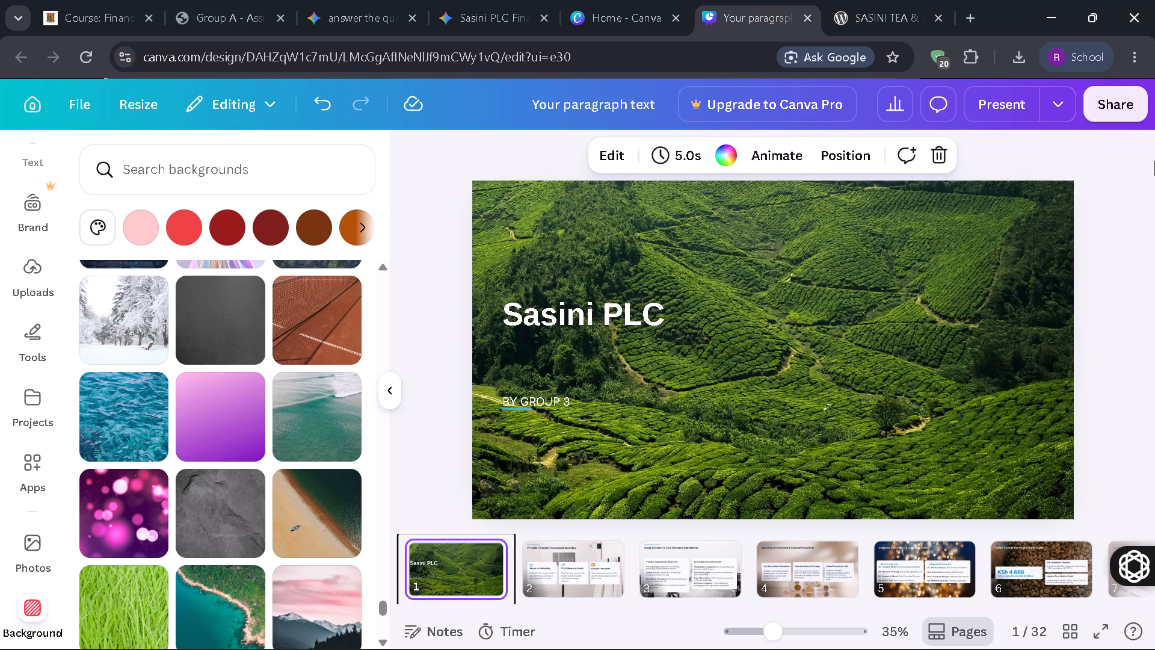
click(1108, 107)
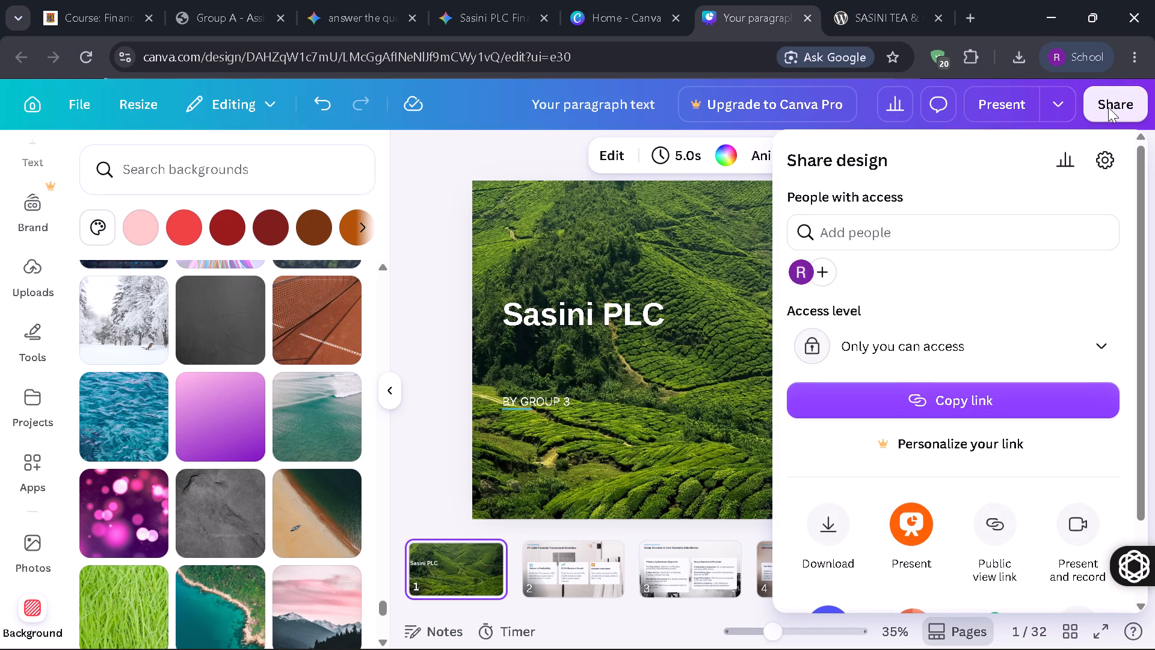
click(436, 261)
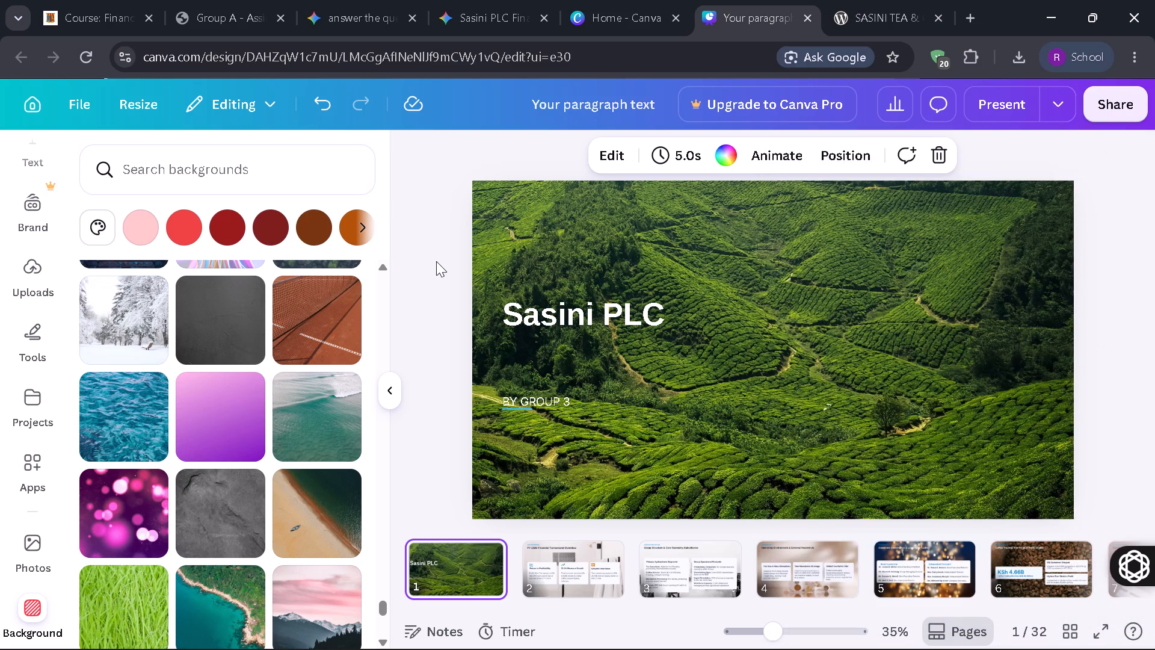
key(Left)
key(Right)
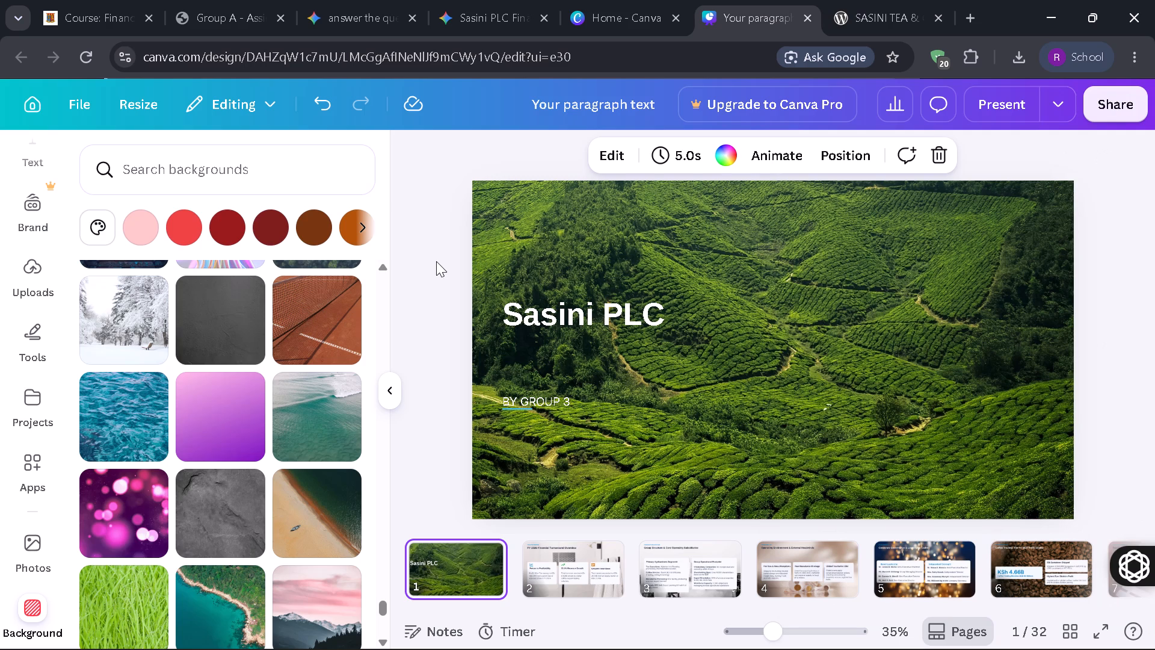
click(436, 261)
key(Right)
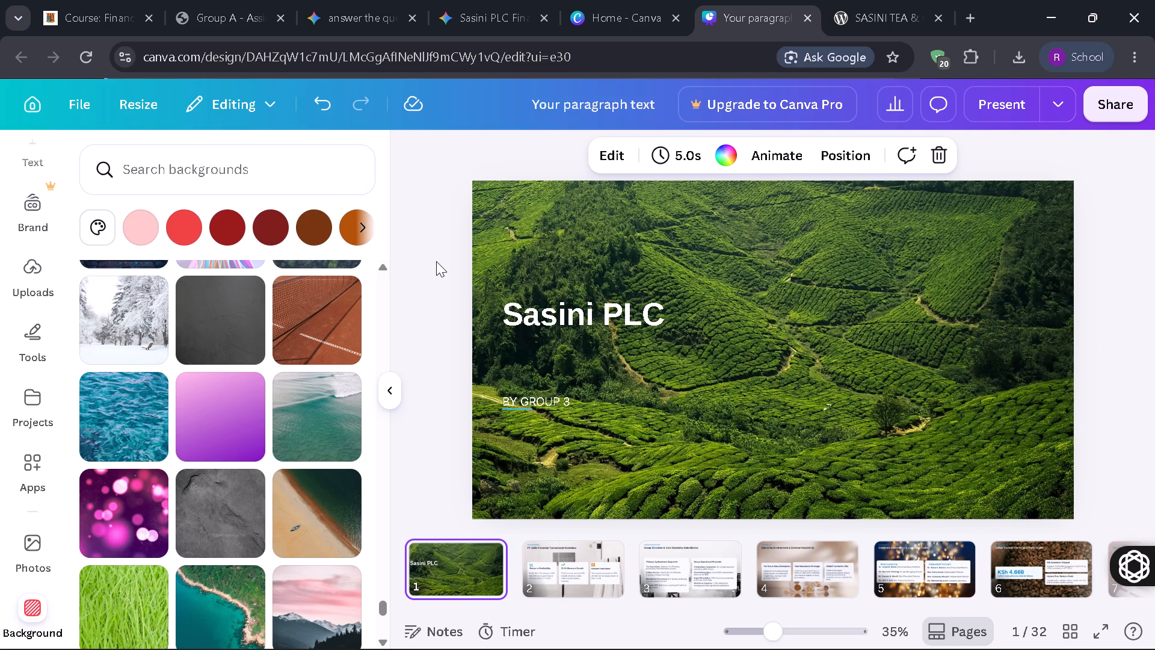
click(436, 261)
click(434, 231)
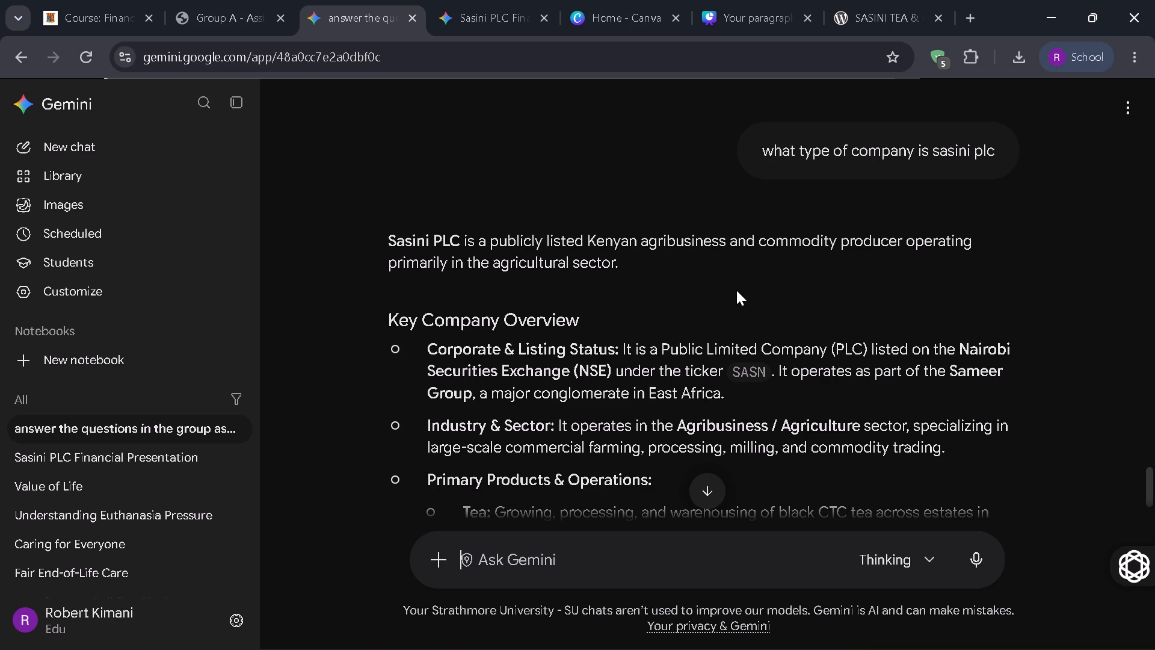
scroll(736, 290, down, 7)
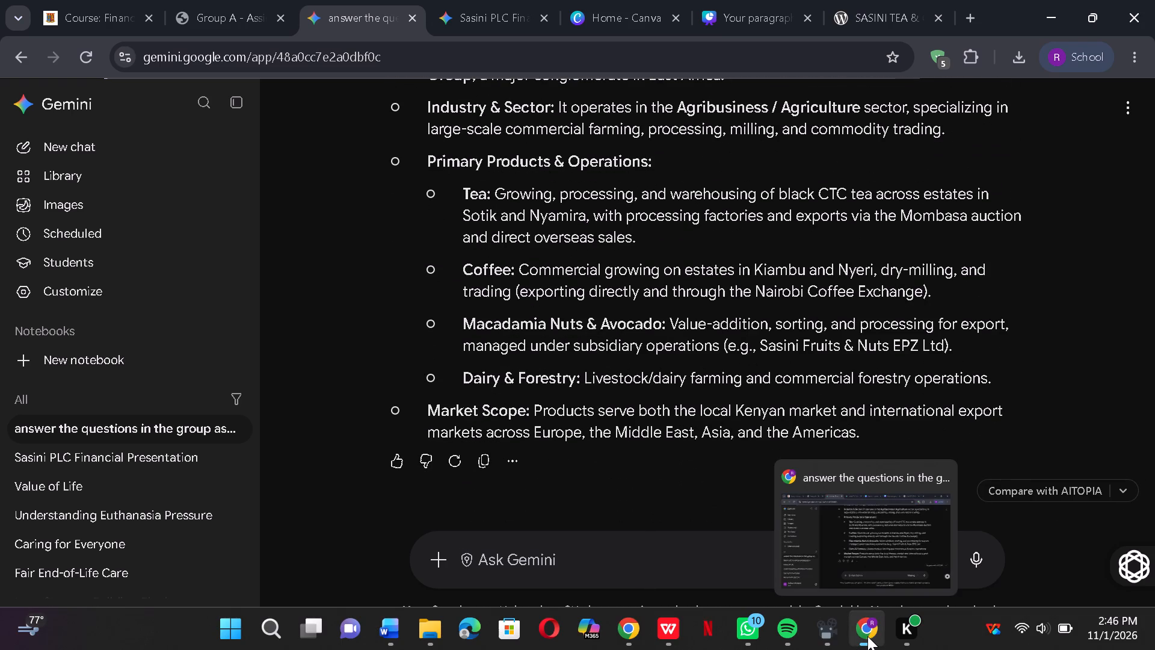
Return to the Sasini PLC presentation in Canva and look through the title slide's page-editing tools, layouts and styles.
click(619, 16)
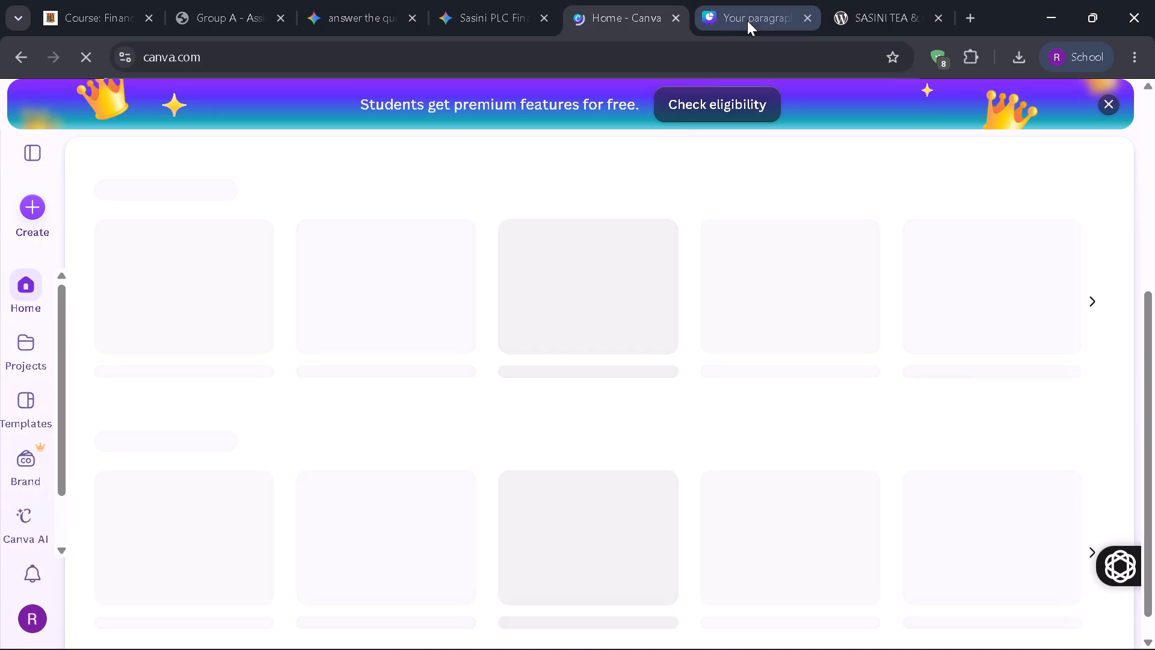
click(747, 20)
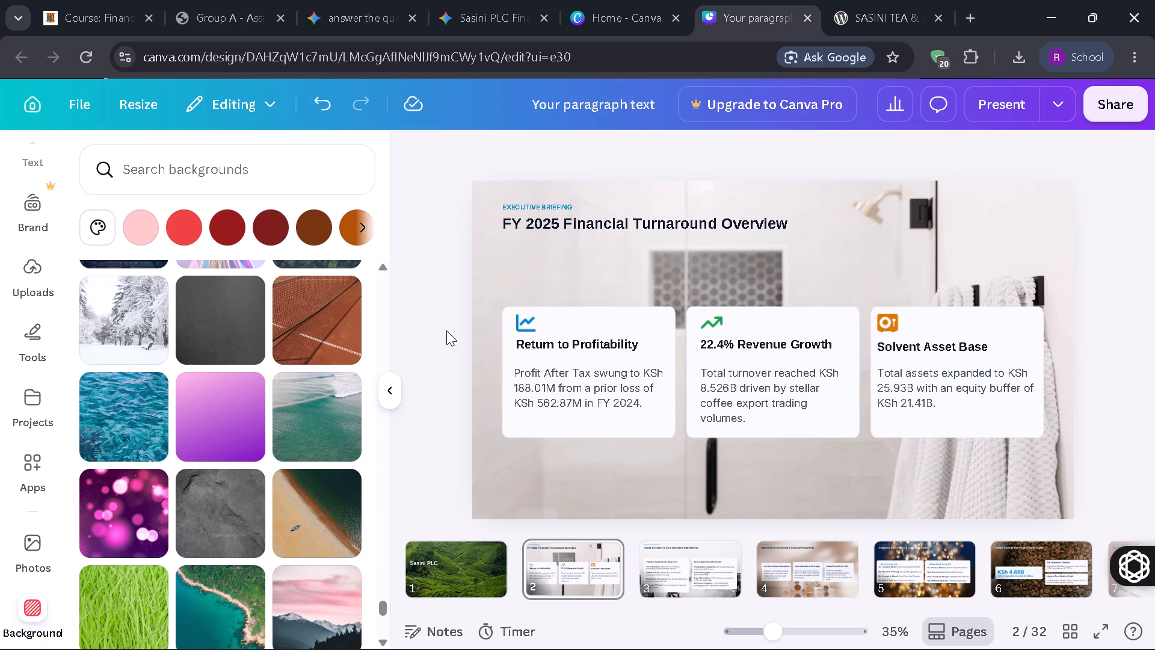
click(446, 330)
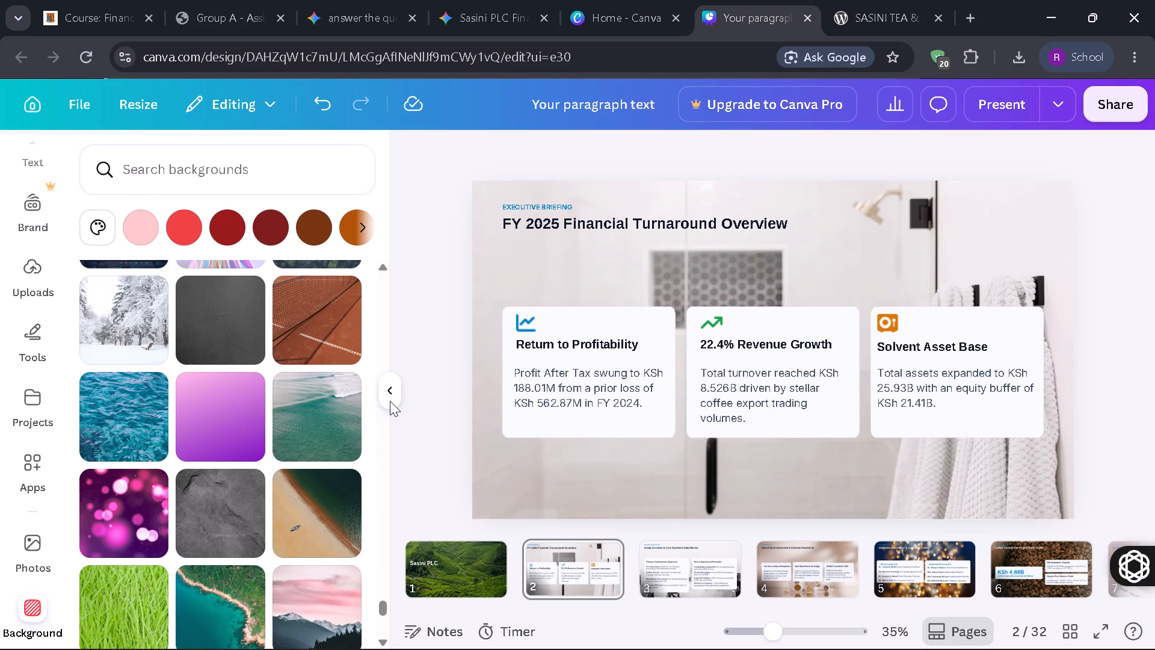
click(390, 401)
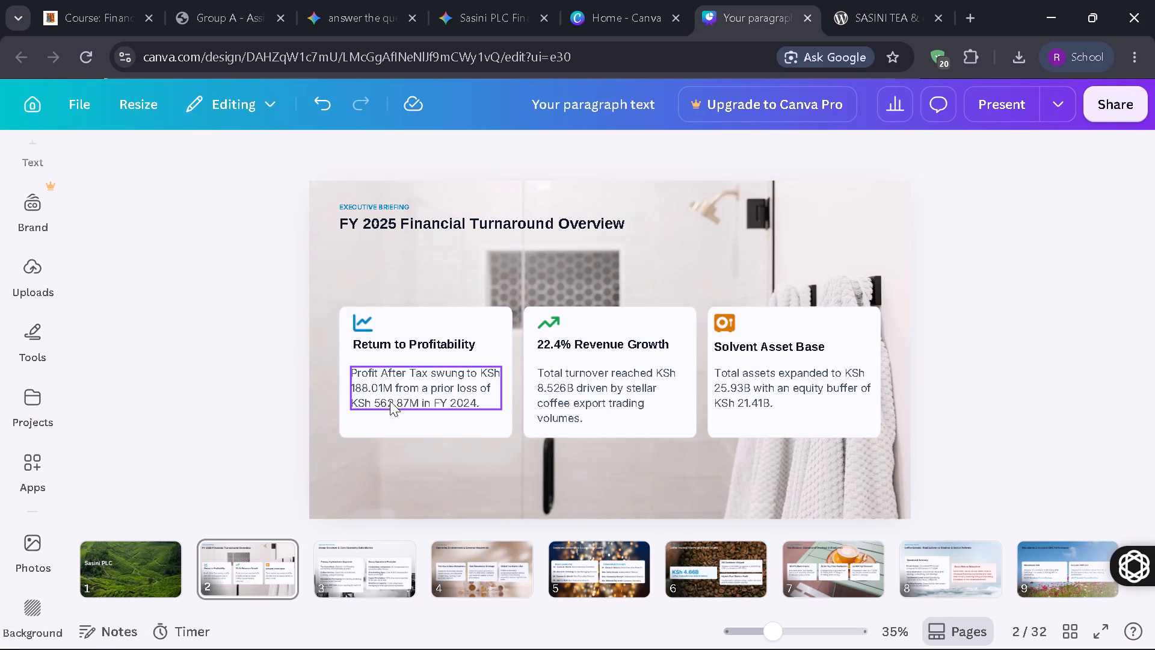
click(136, 572)
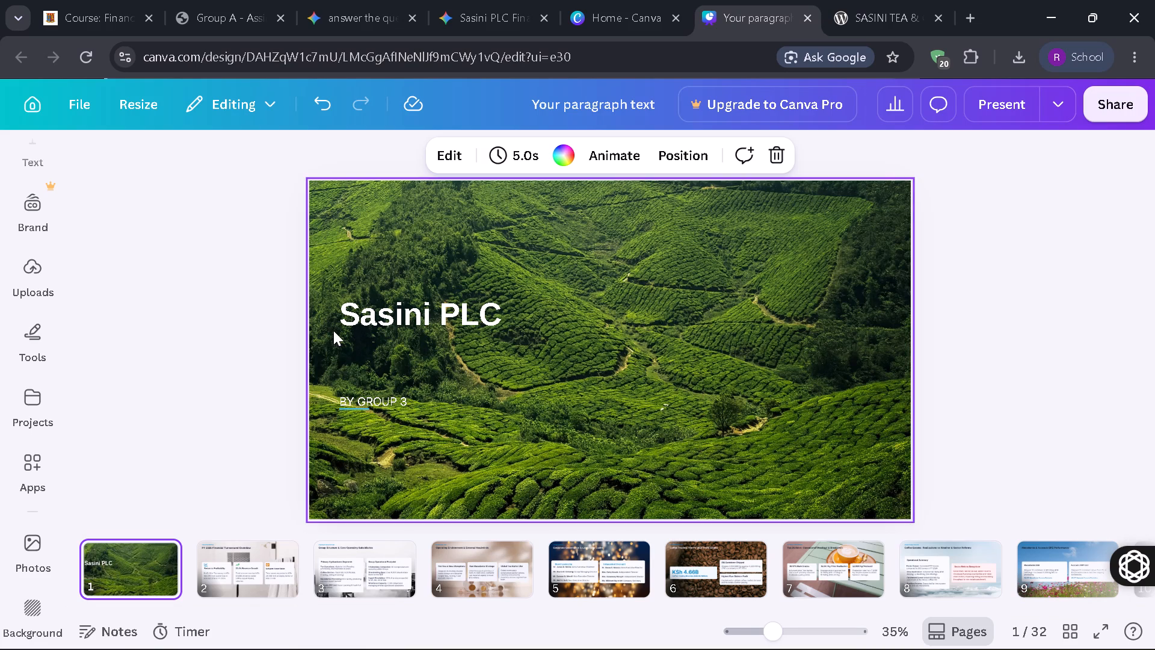
click(460, 156)
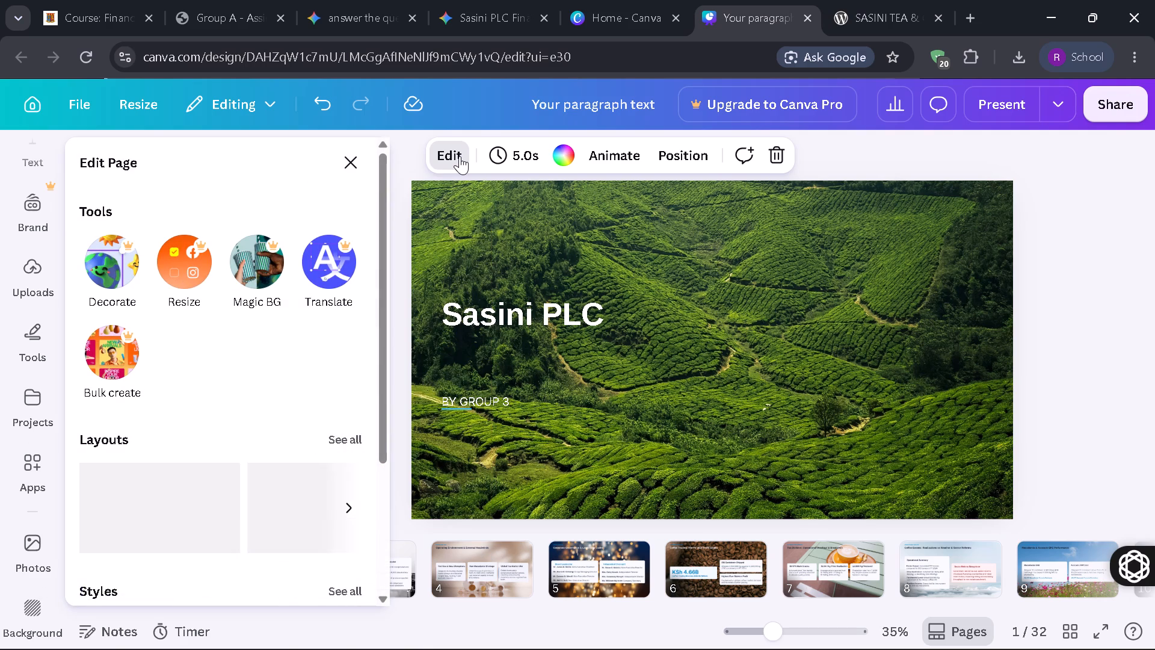
scroll(209, 407, down, 6)
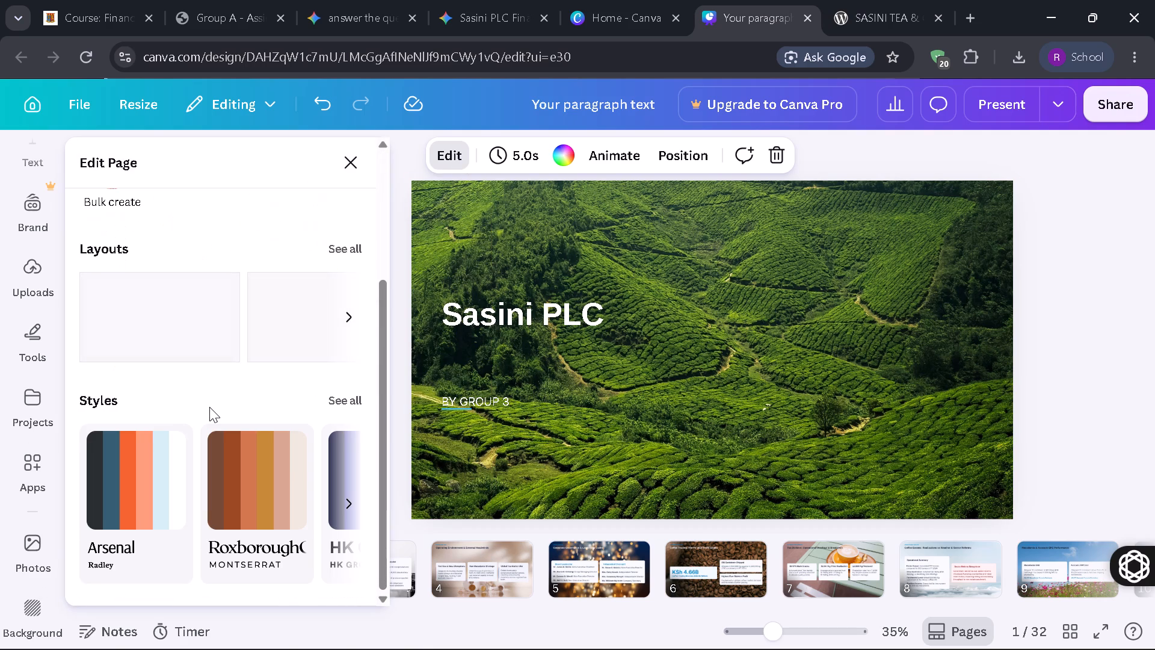
scroll(209, 407, down, 3)
scroll(209, 407, up, 10)
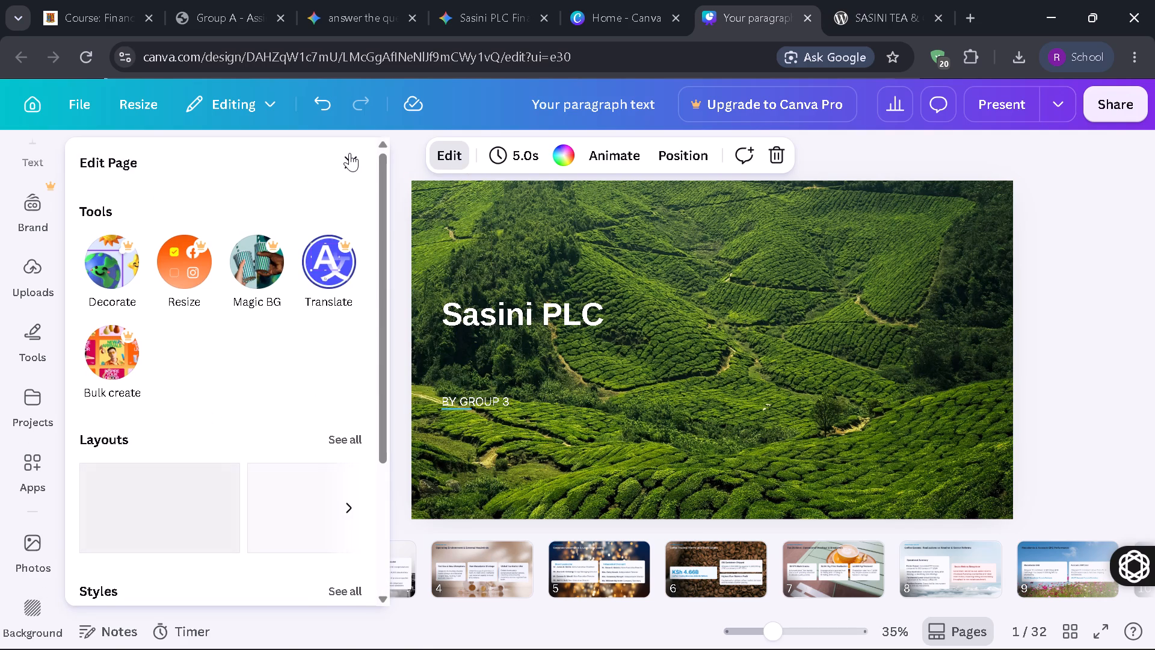
Download all pages of the Sasini PLC presentation as PPTX and open the downloaded file in WPS Office.
click(350, 155)
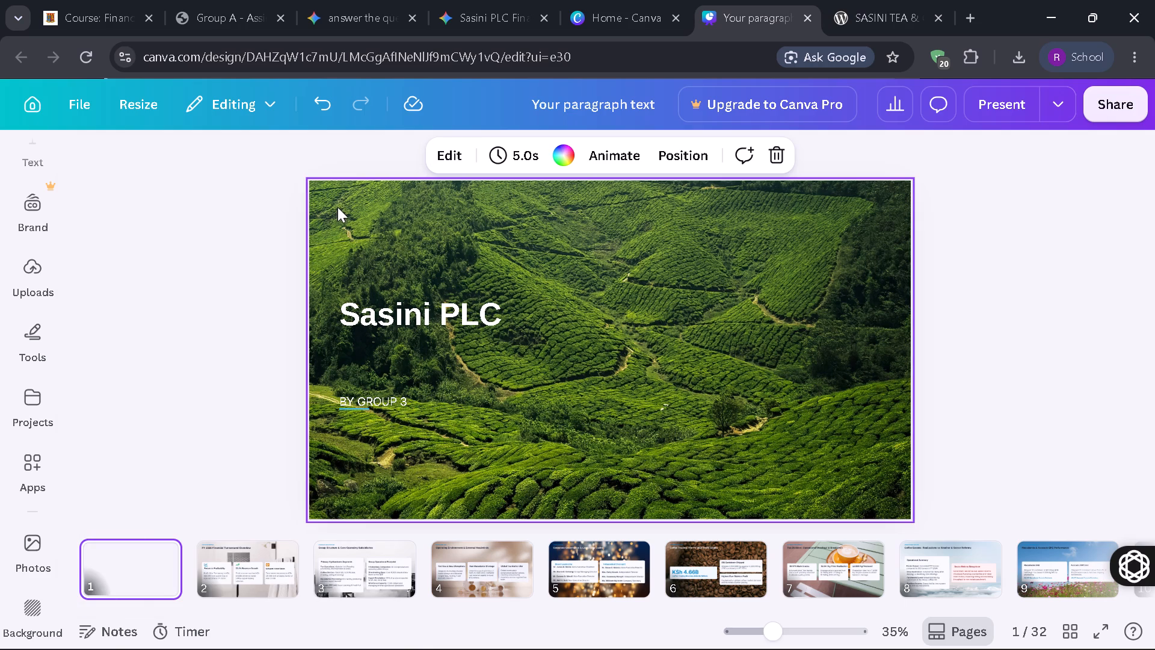
click(1124, 104)
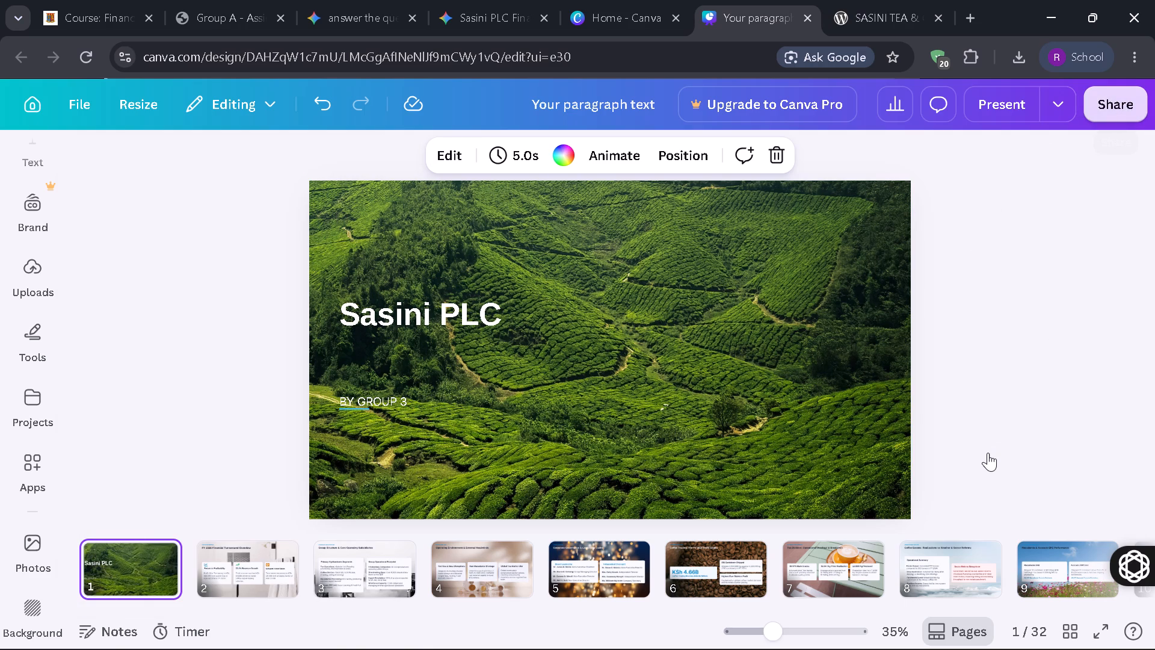
click(825, 522)
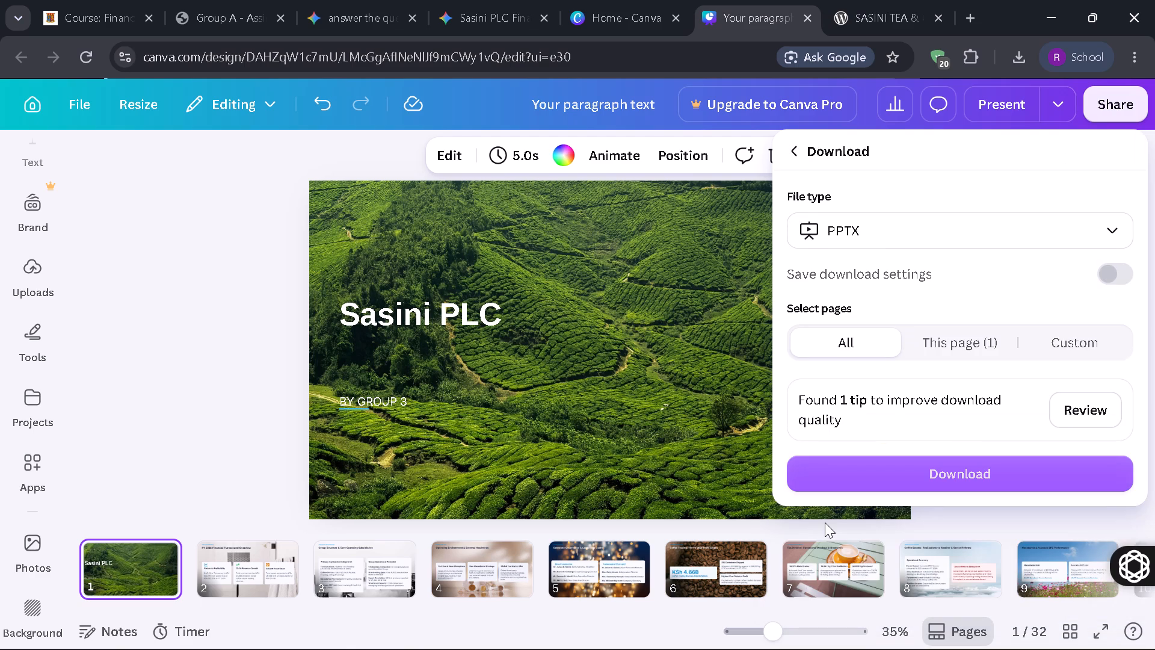
click(943, 468)
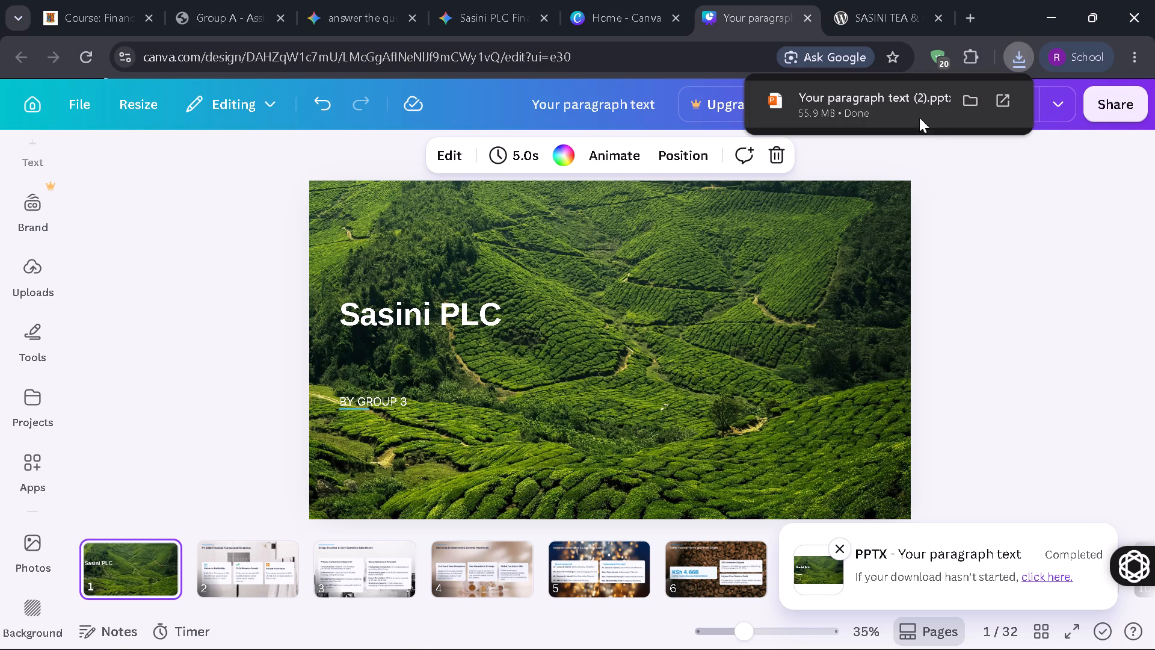
click(912, 109)
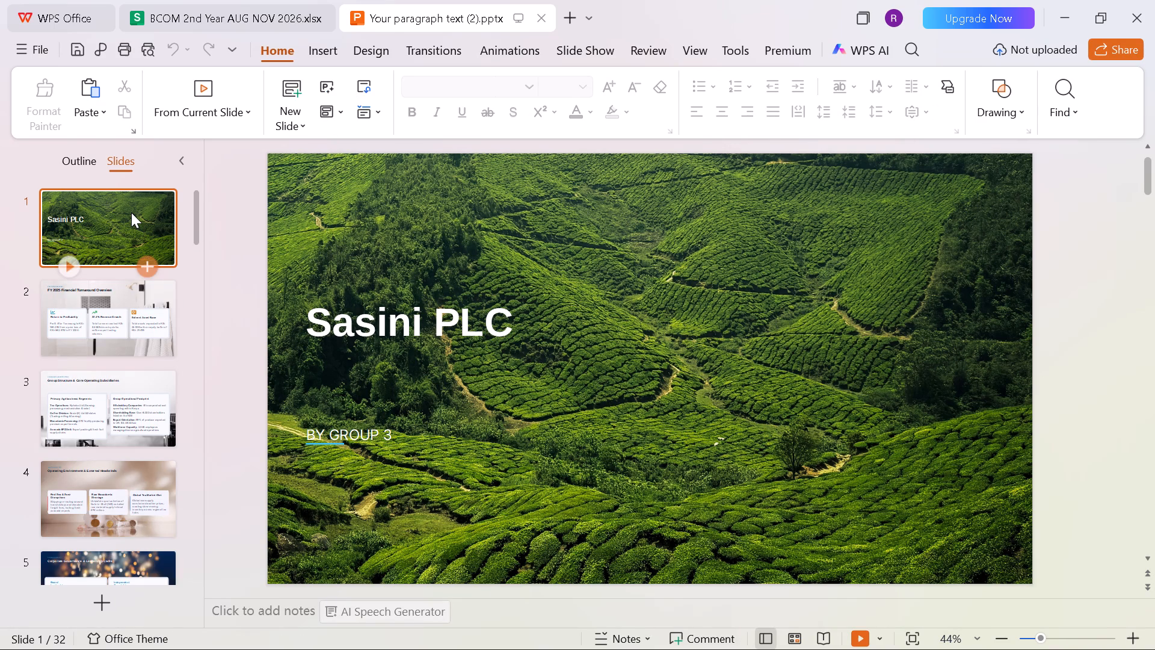
Insert a new blank slide directly after the Sasini PLC title slide.
click(145, 261)
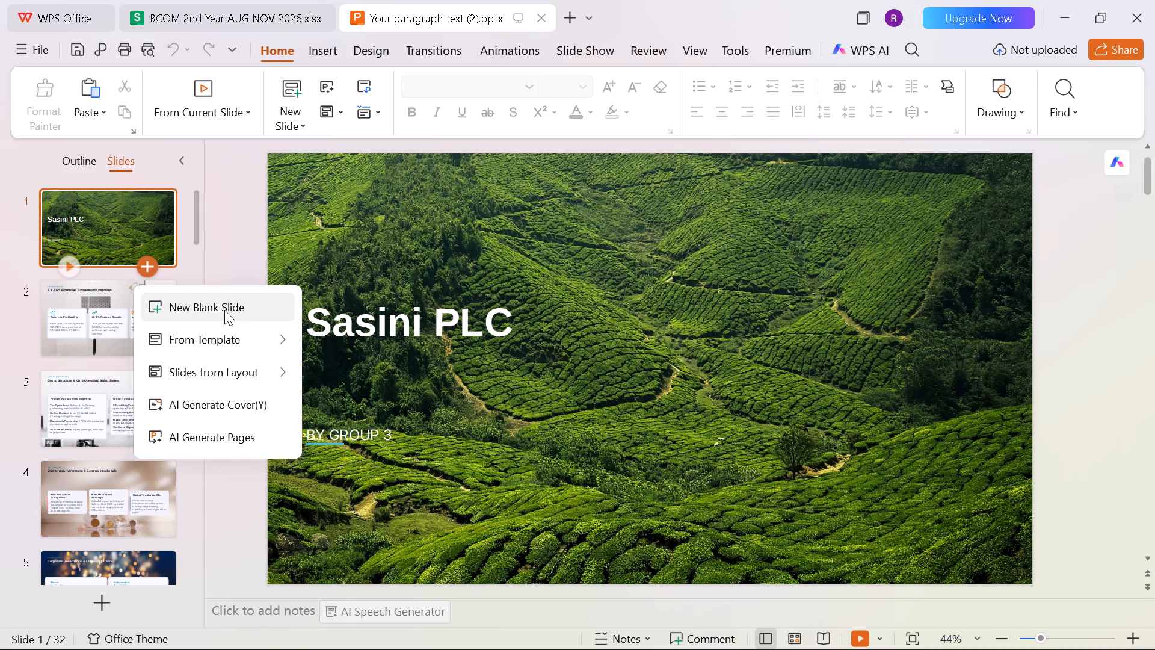
click(224, 310)
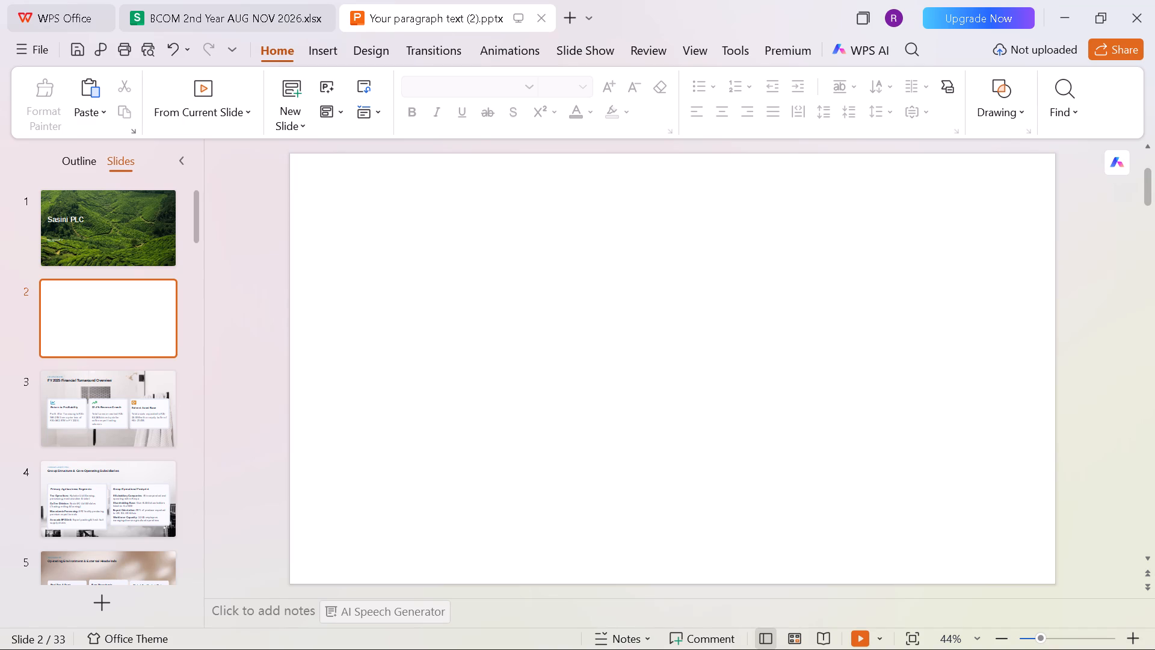
Reset the blank slide 2 and apply the Title Slide layout to it.
right_click(412, 259)
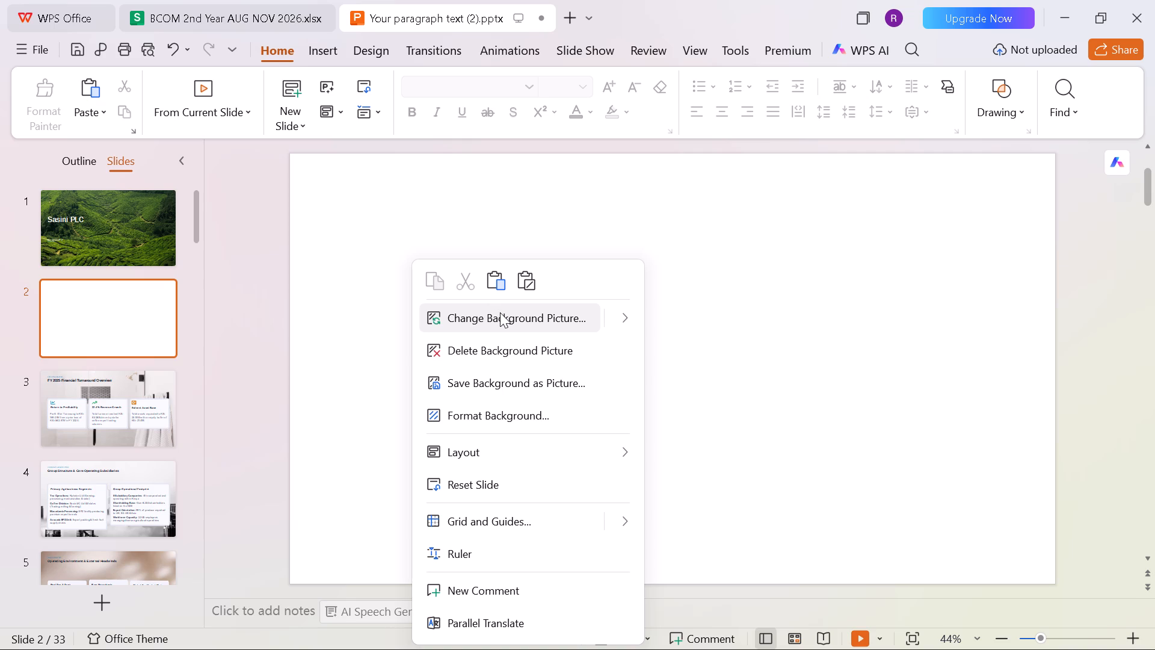
click(534, 484)
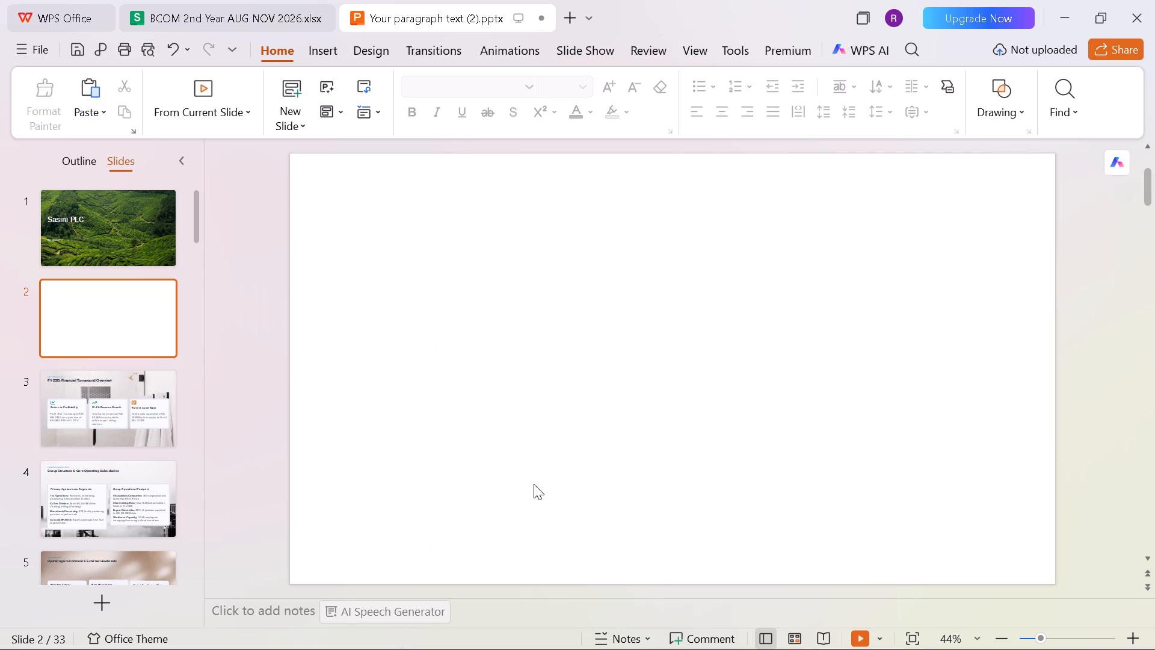
right_click(425, 292)
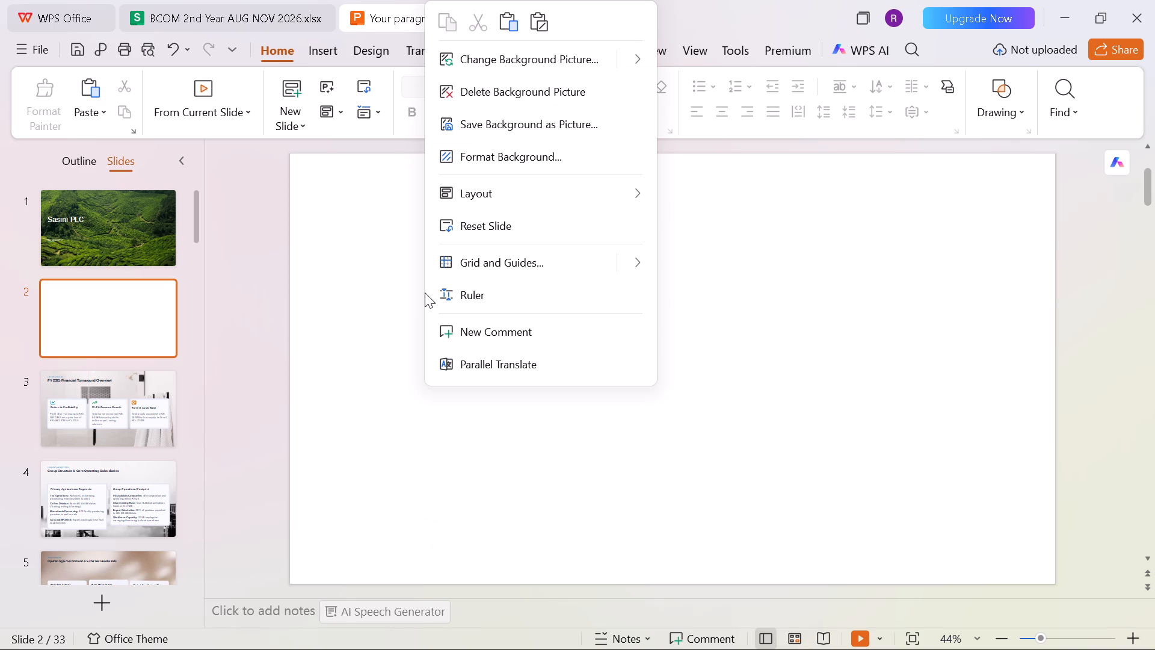
click(624, 204)
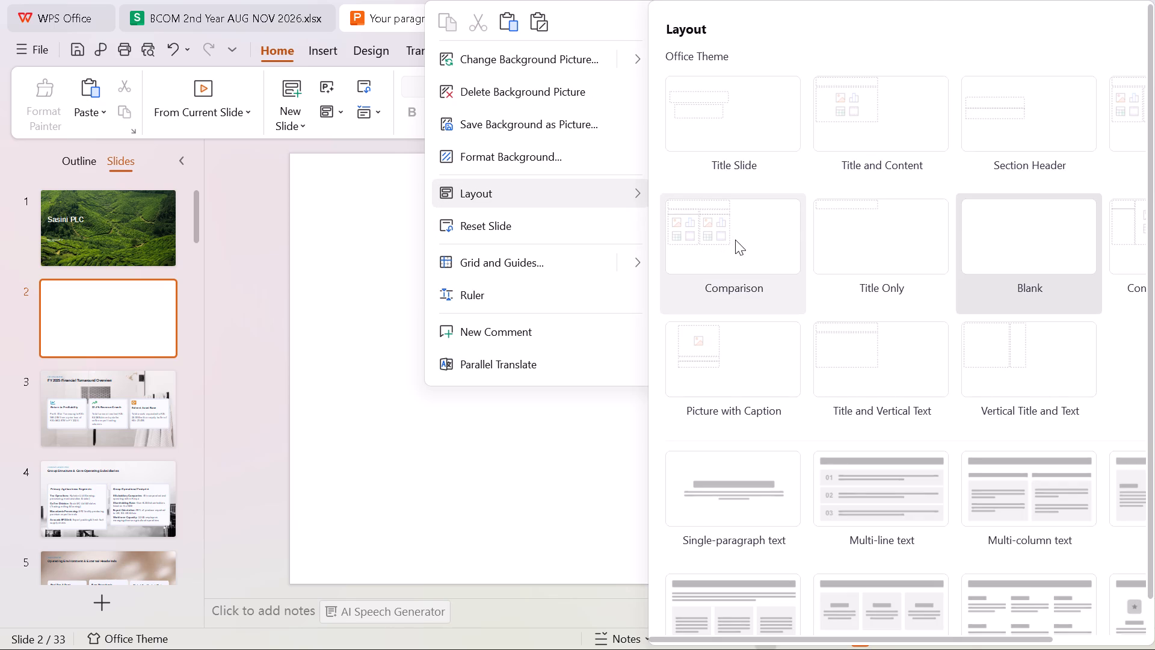
click(716, 102)
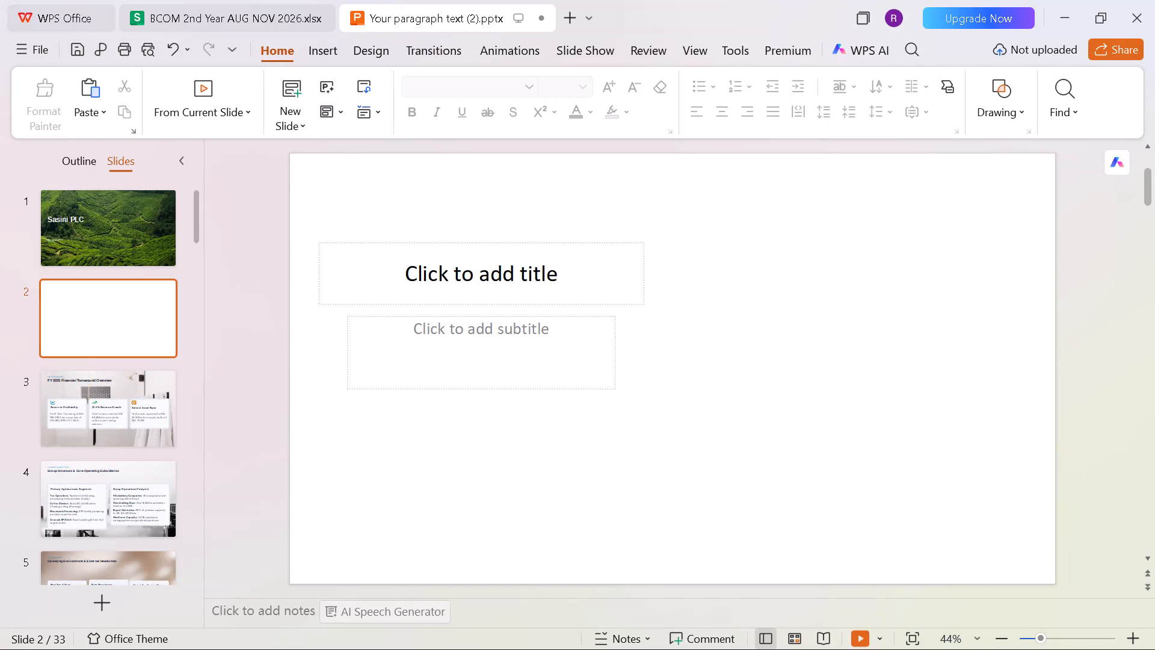
click(485, 276)
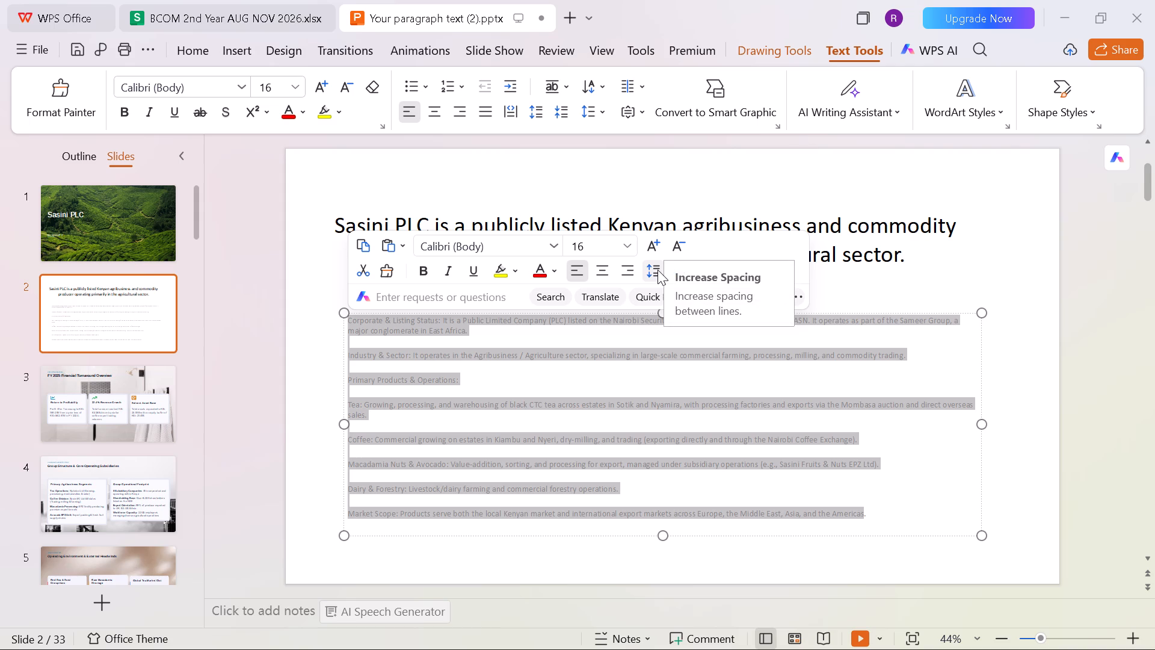
Tighten the line spacing of slide 2's overview text by several increments and step its font size down twice.
click(678, 272)
click(678, 272)
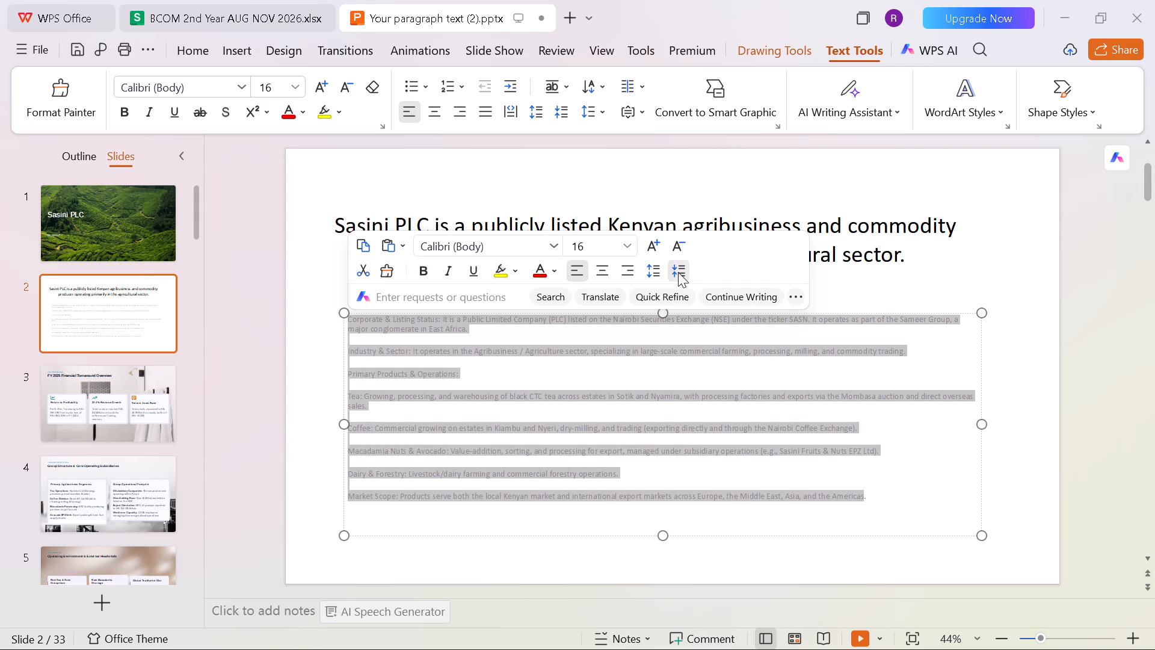
click(678, 272)
click(678, 272)
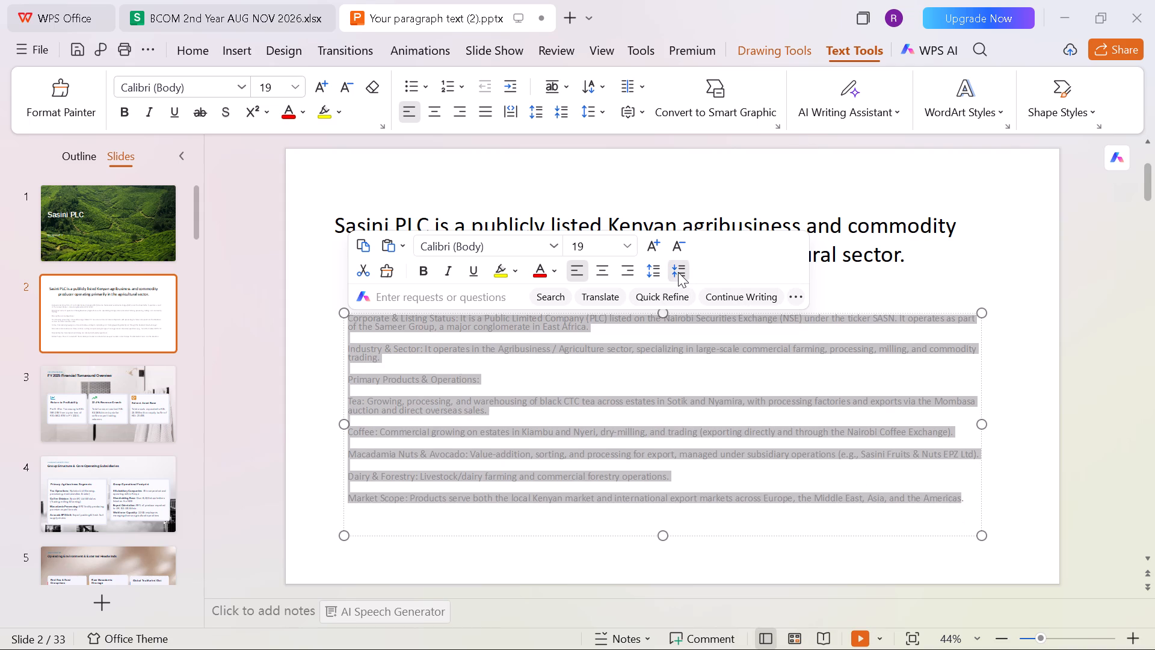
click(678, 272)
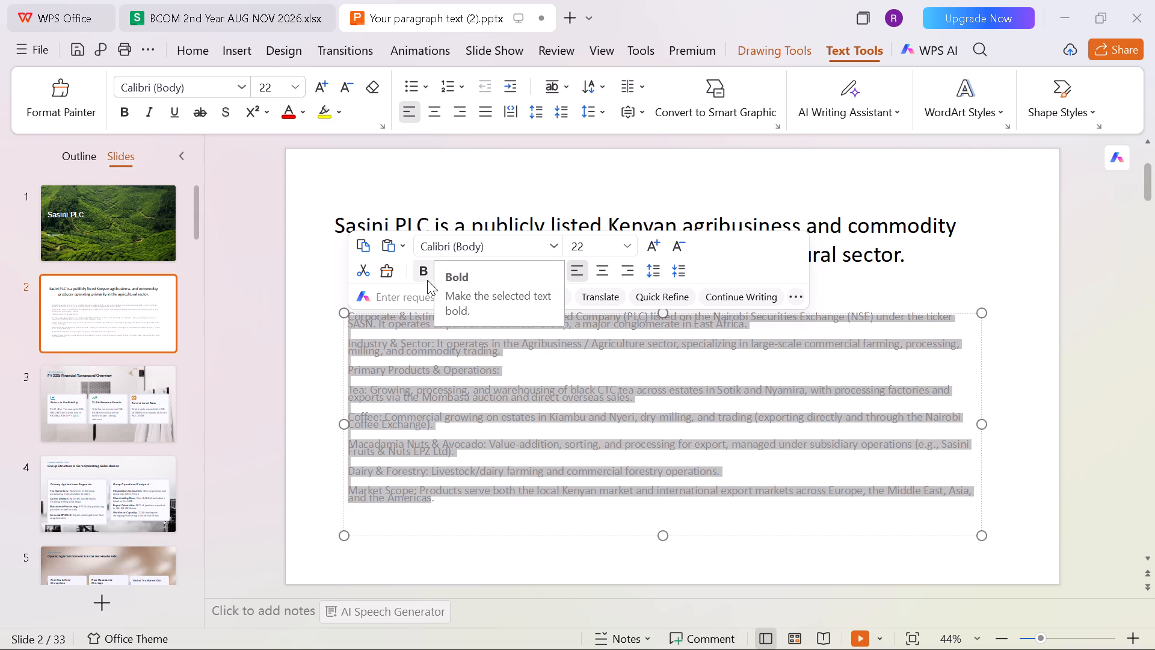
click(677, 246)
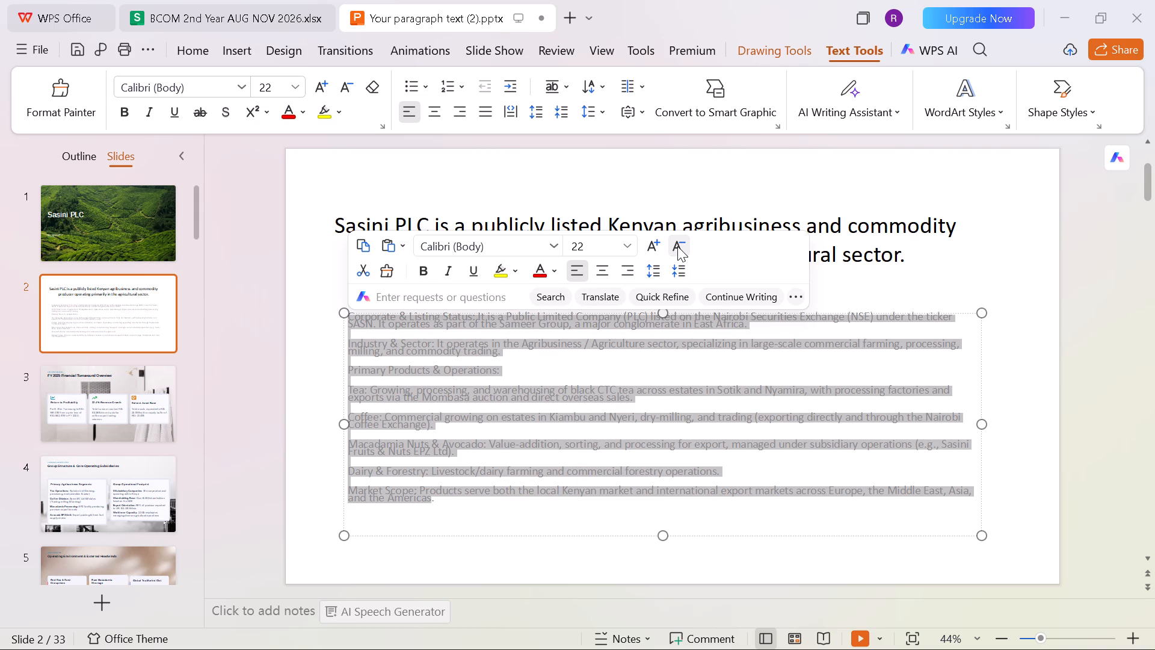
click(677, 246)
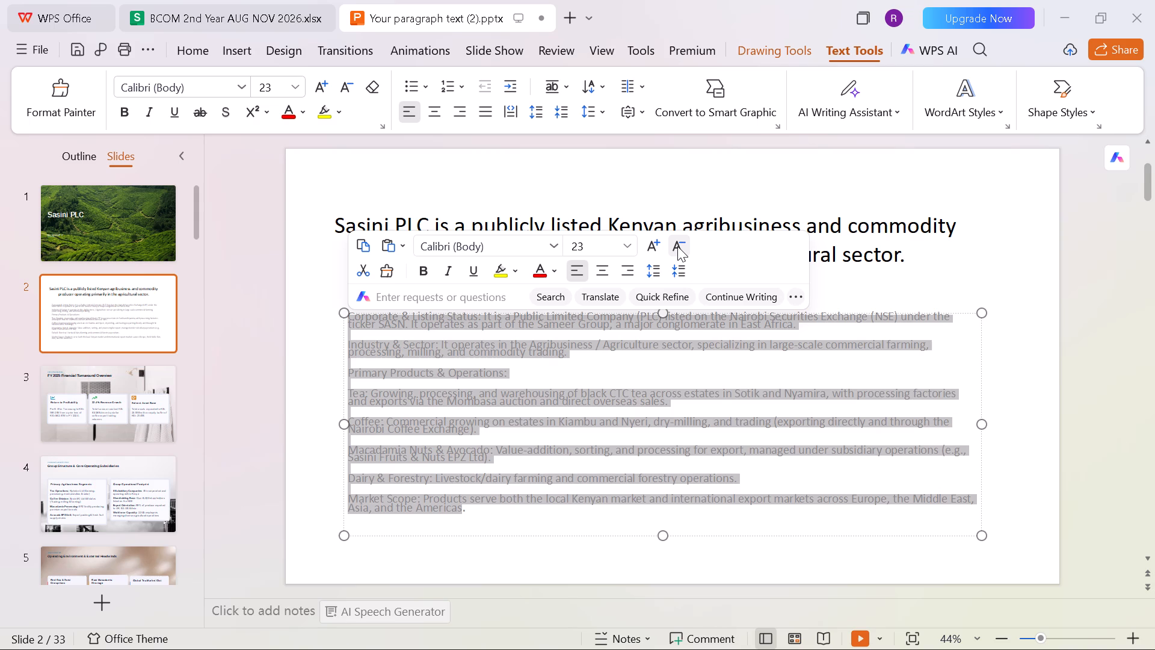
click(682, 270)
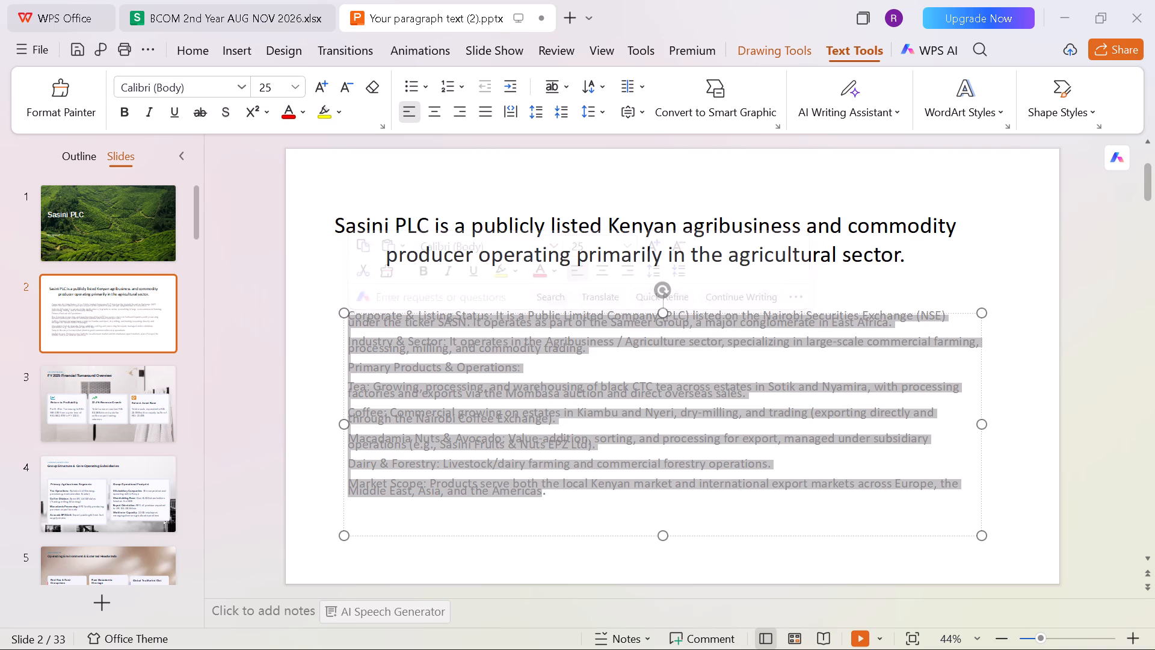
Apply the preset round solid bullets to slide 2's overview paragraphs.
click(425, 88)
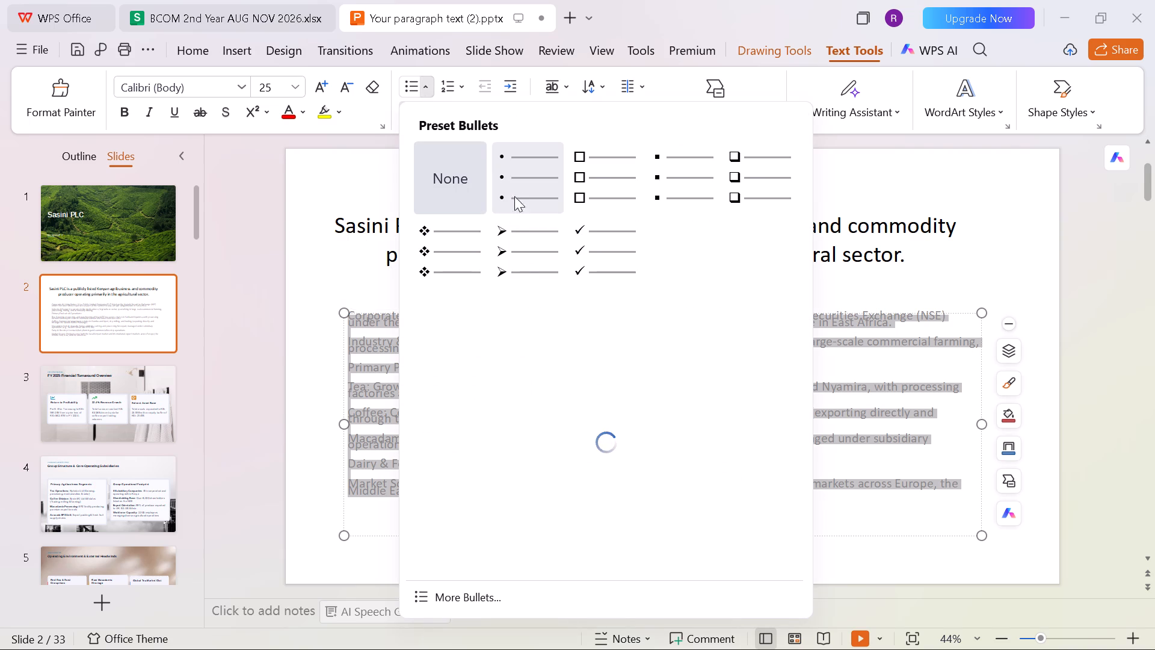
click(517, 188)
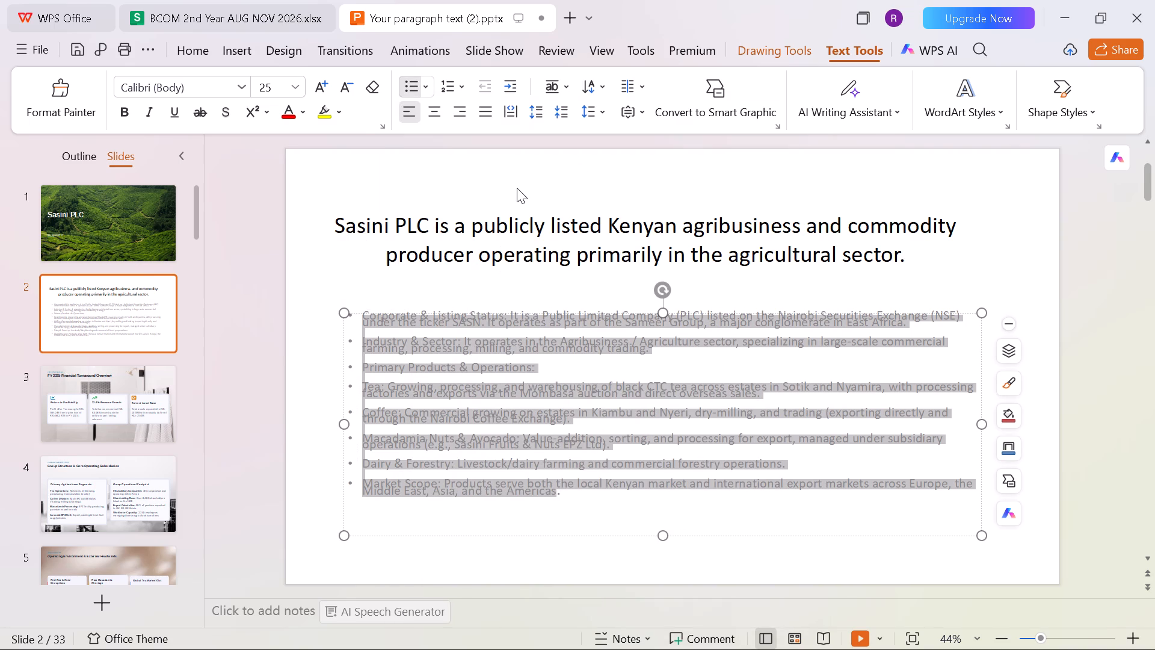
Delete the blank line between the Corporate & Listing Status and Industry & Sector bullets on slide 2.
click(439, 379)
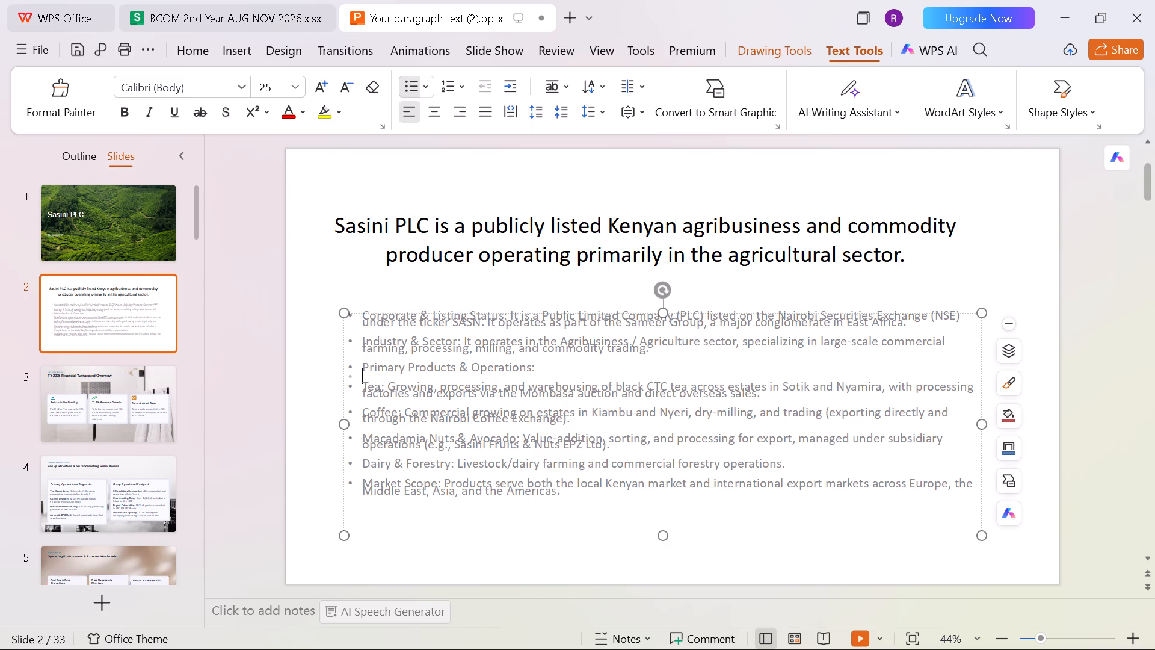
scroll(632, 381, up, 1)
scroll(632, 381, down, 1)
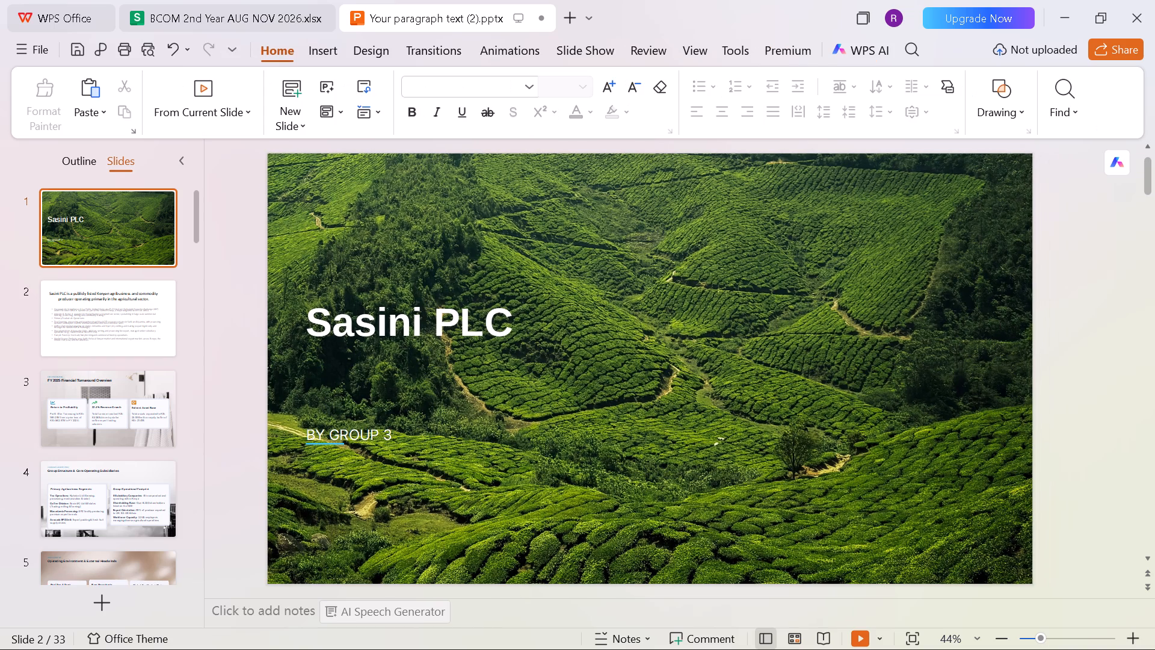
key(Right)
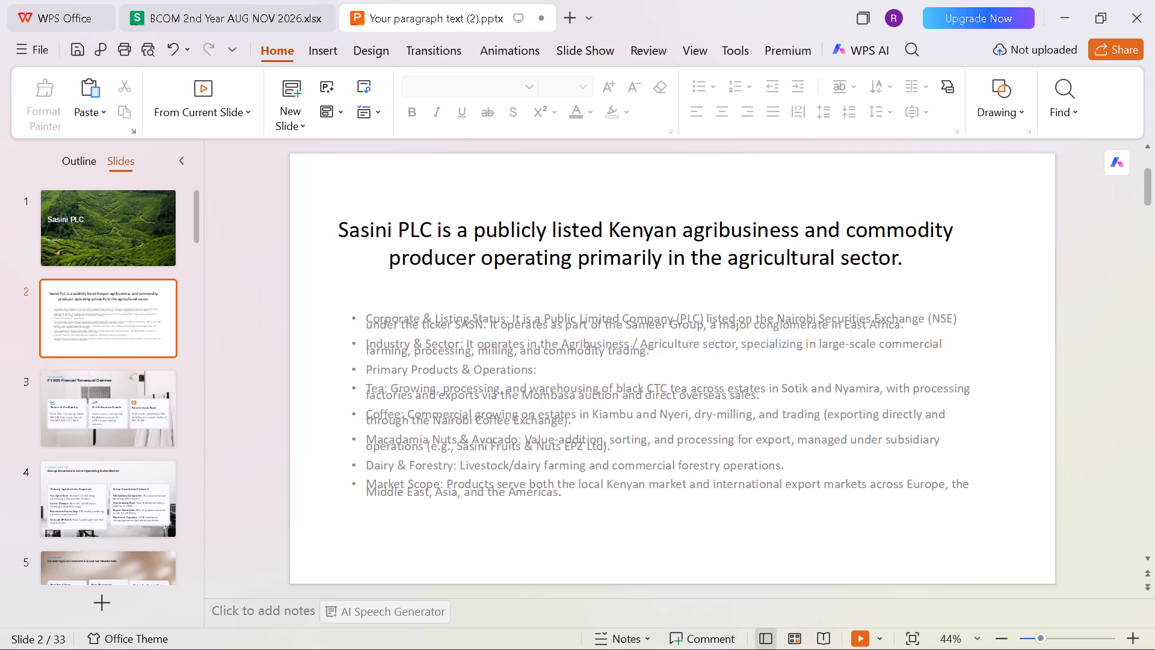
click(427, 339)
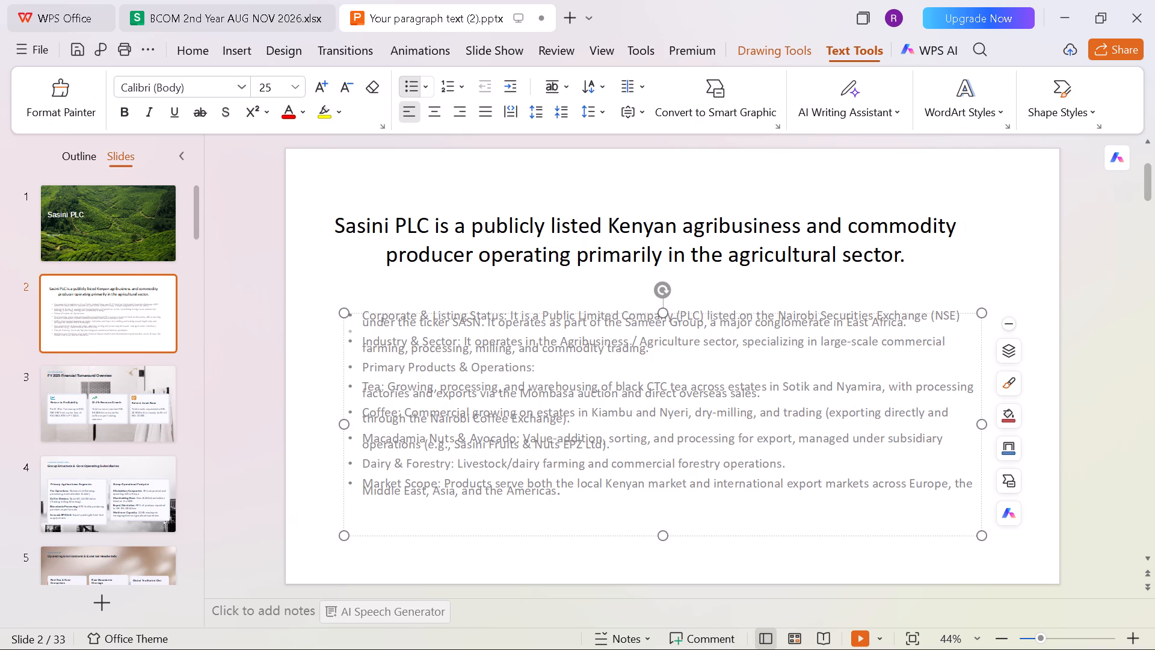
key(BackSpace)
key(BackSpace)
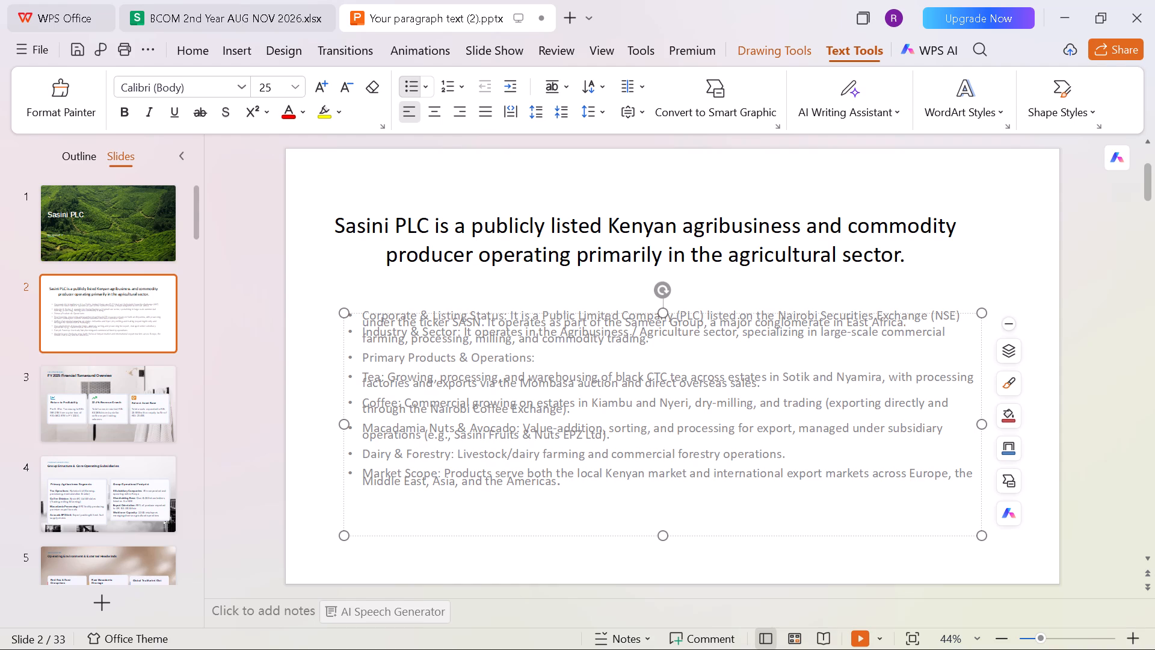
Extend the top edge of slide 2's overview text box upward to just beneath the title text.
drag(665, 315, 667, 281)
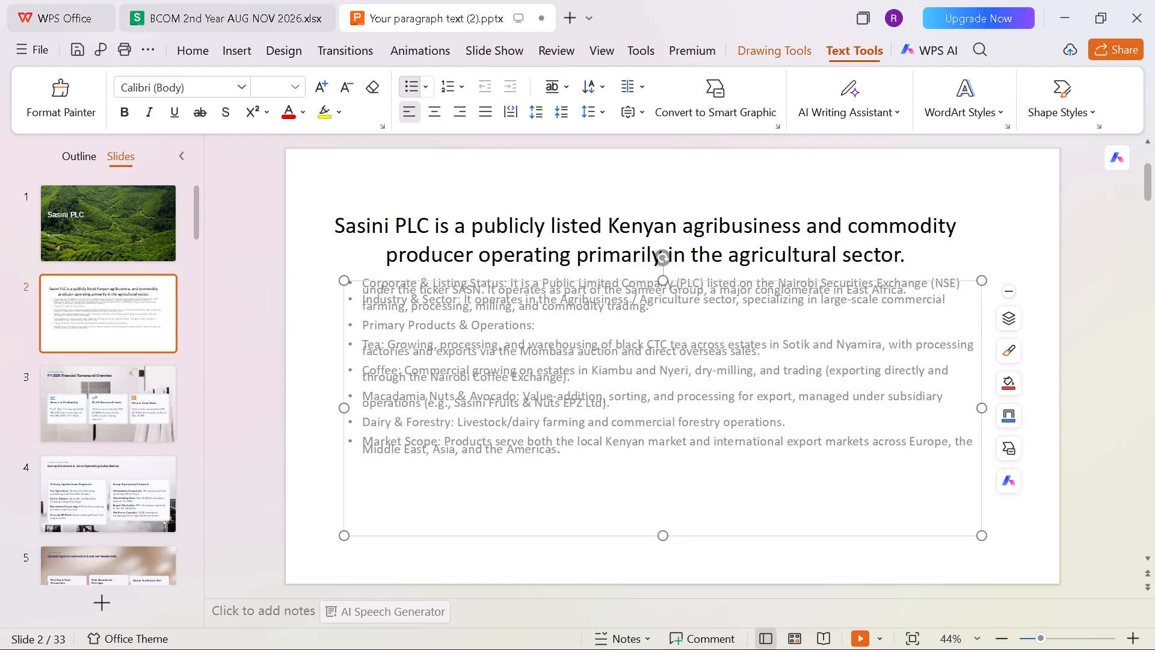
Increase the line spacing of the Market Scope bullet on slide 2 by several increments so its lines separate.
click(363, 435)
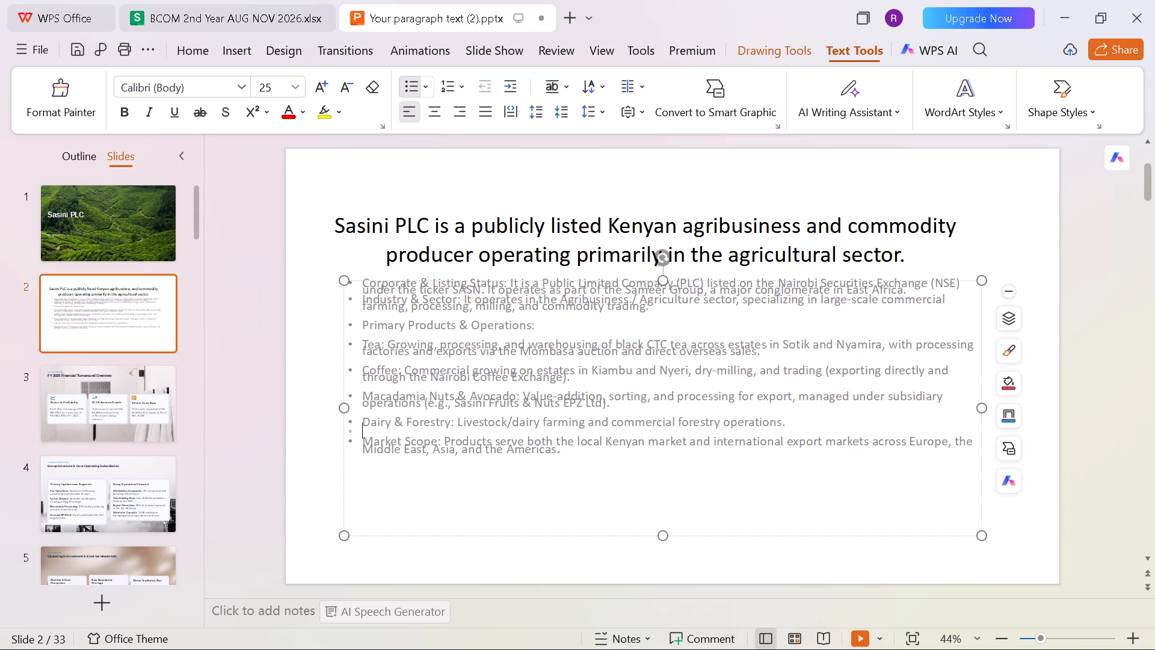
drag(359, 437, 561, 447)
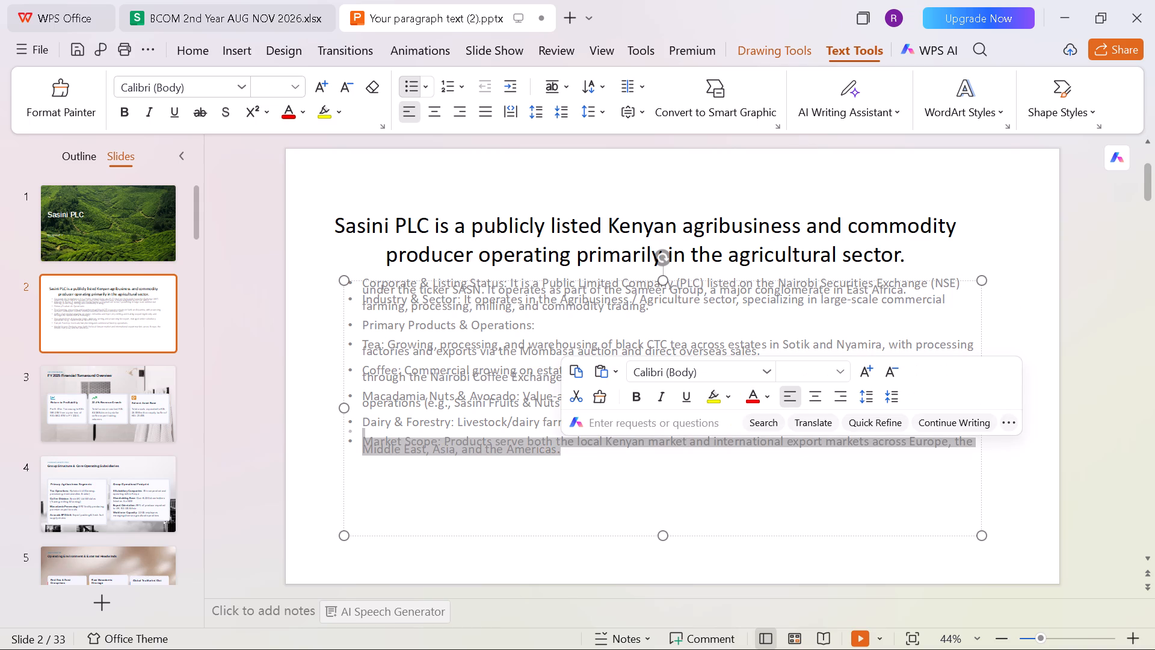
click(861, 397)
click(861, 397)
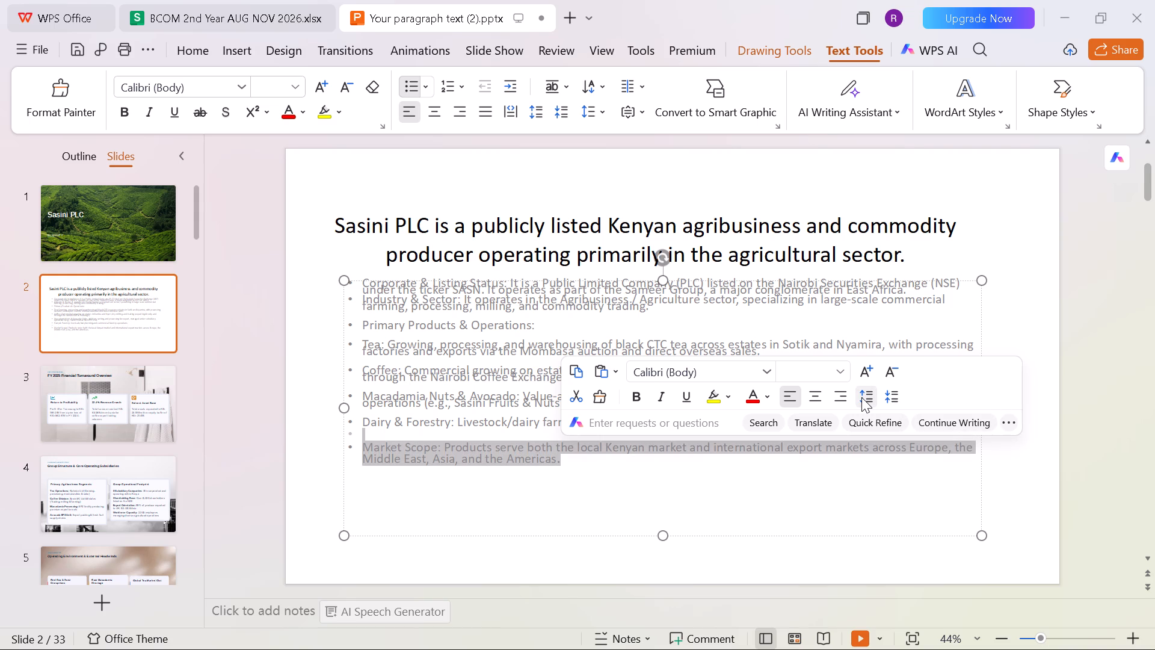
click(861, 397)
Replace the bulleted blank line between the Dairy & Forestry and Market Scope bullets with an unbulleted blank line.
click(546, 433)
key(BackSpace)
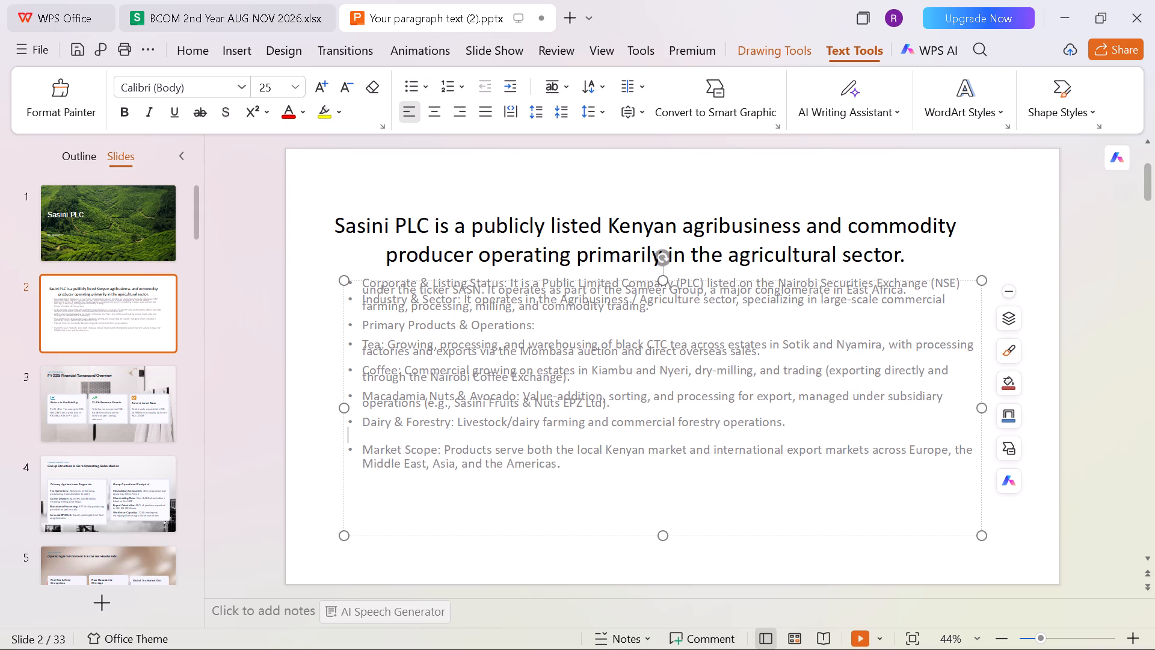
key(BackSpace)
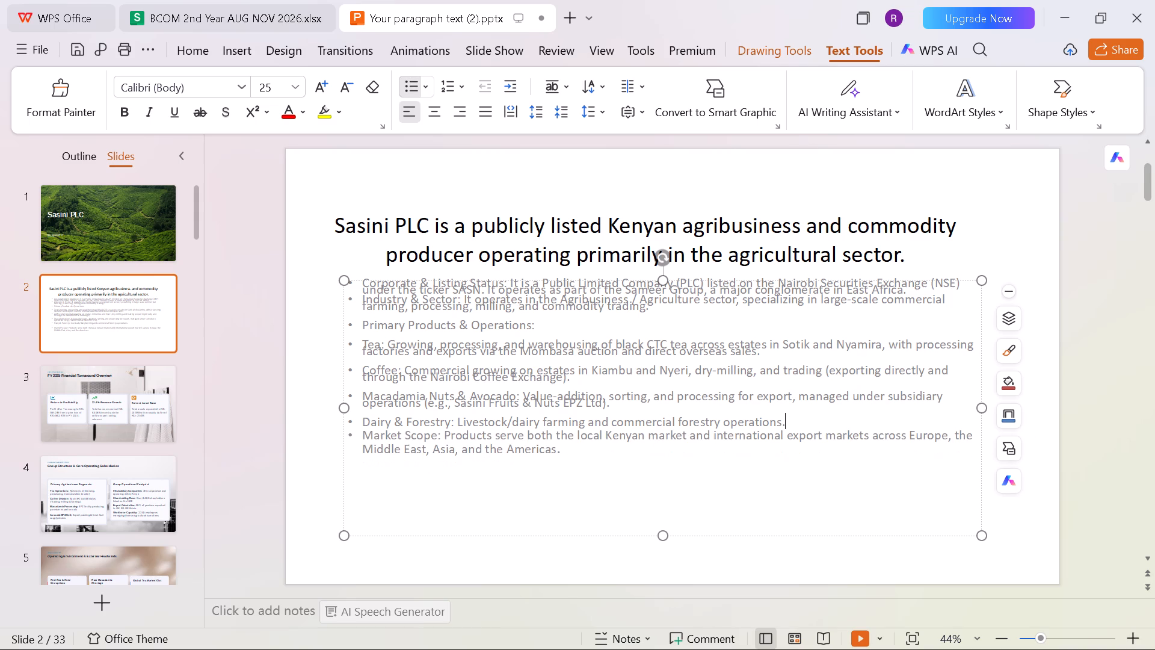
key(Return)
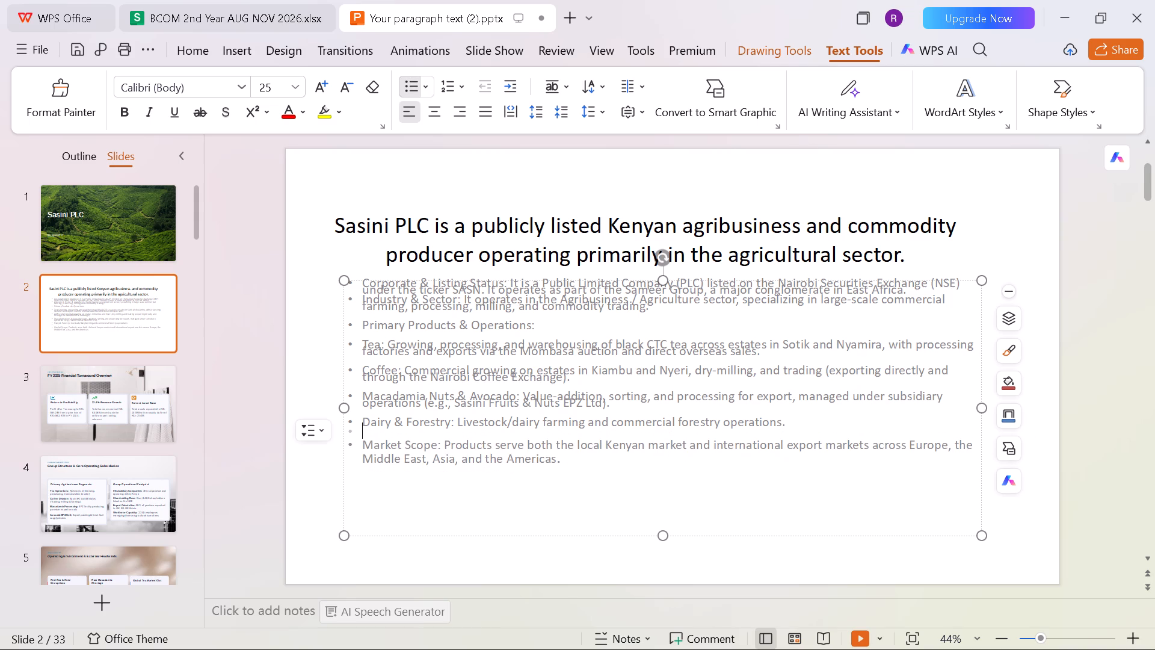
key(BackSpace)
Increase the line spacing of slide 2's Macadamia Nuts & Avocado bullet by several increments.
scroll(546, 433, up, 1)
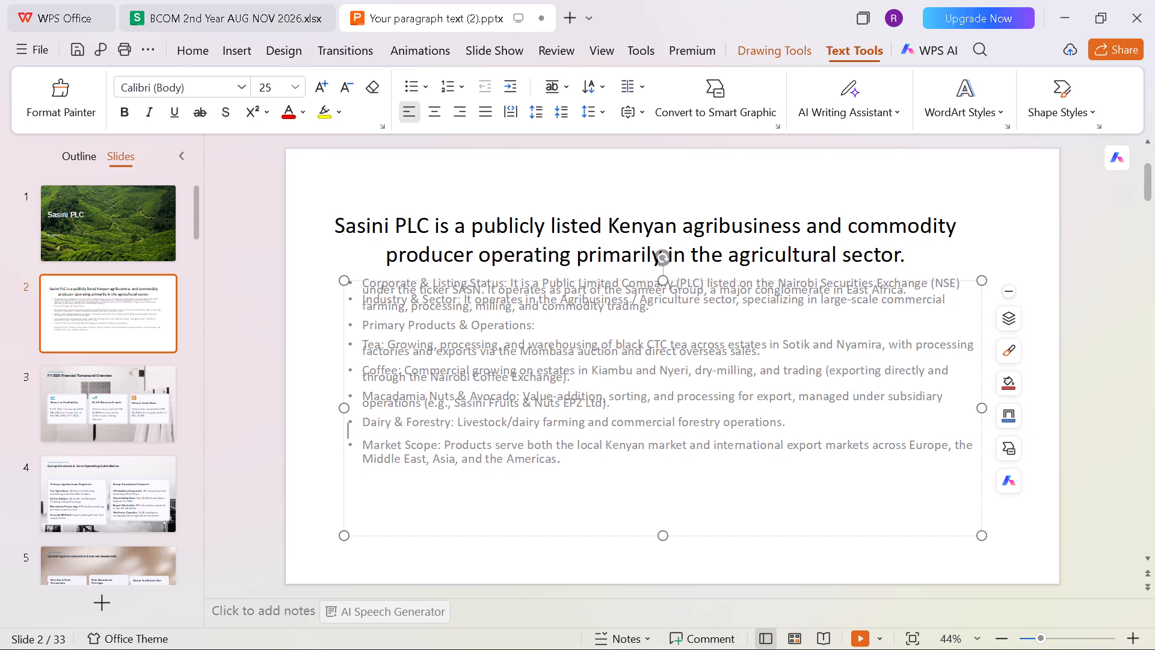
scroll(546, 433, up, 1)
key(Right)
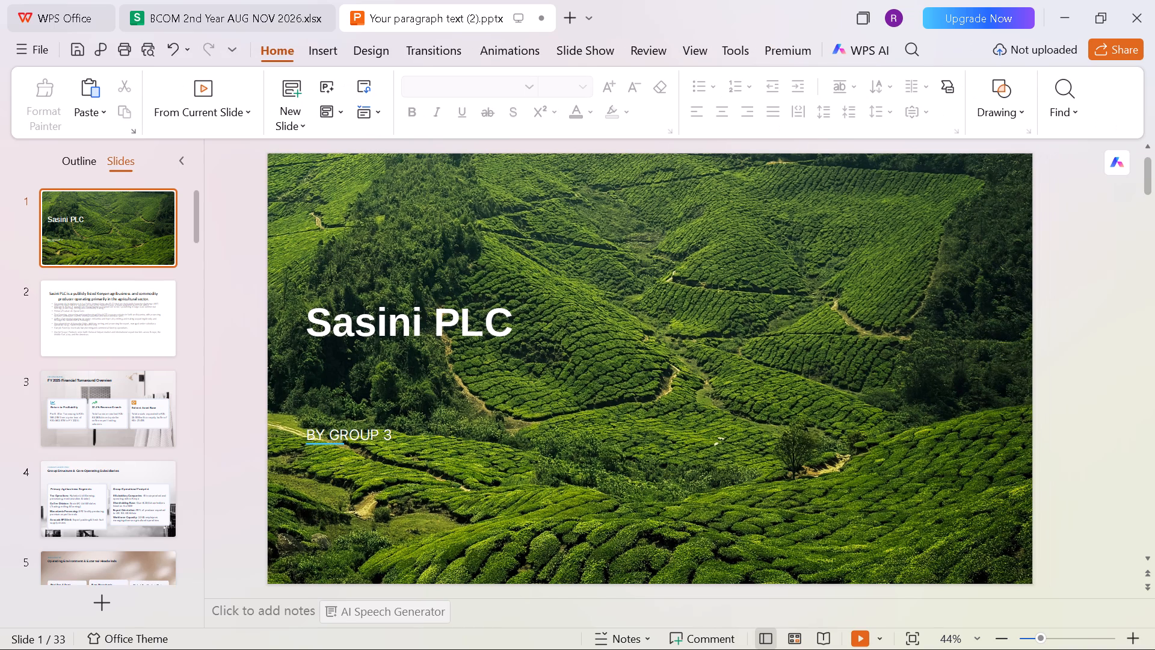
drag(366, 400, 623, 418)
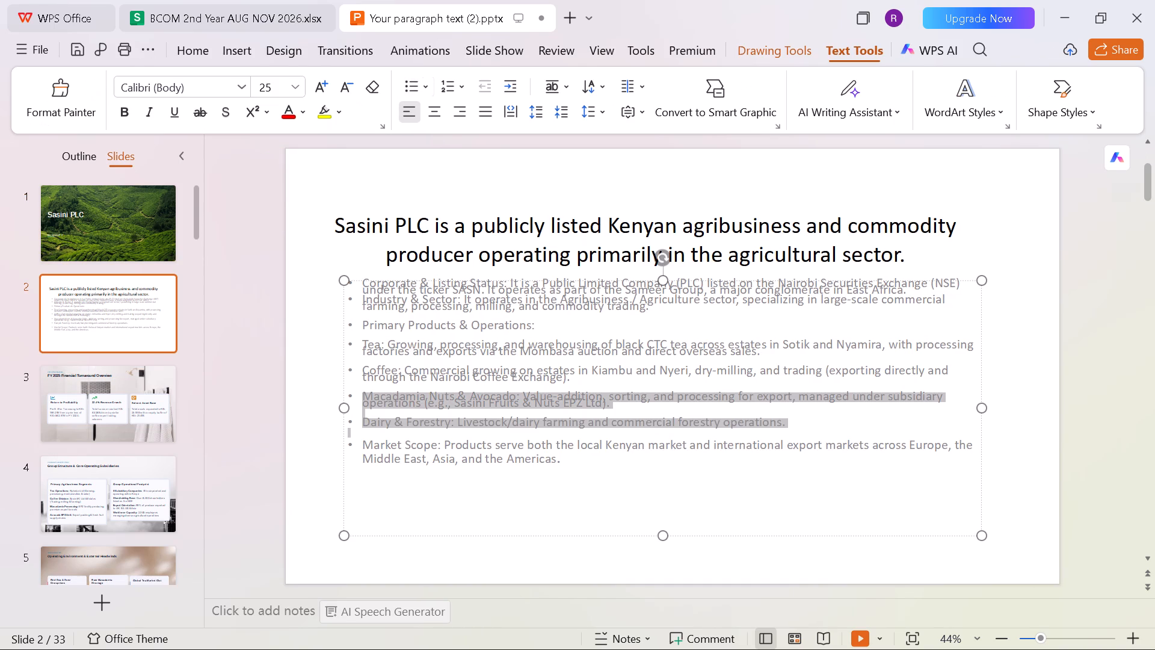
drag(623, 418, 614, 408)
click(925, 350)
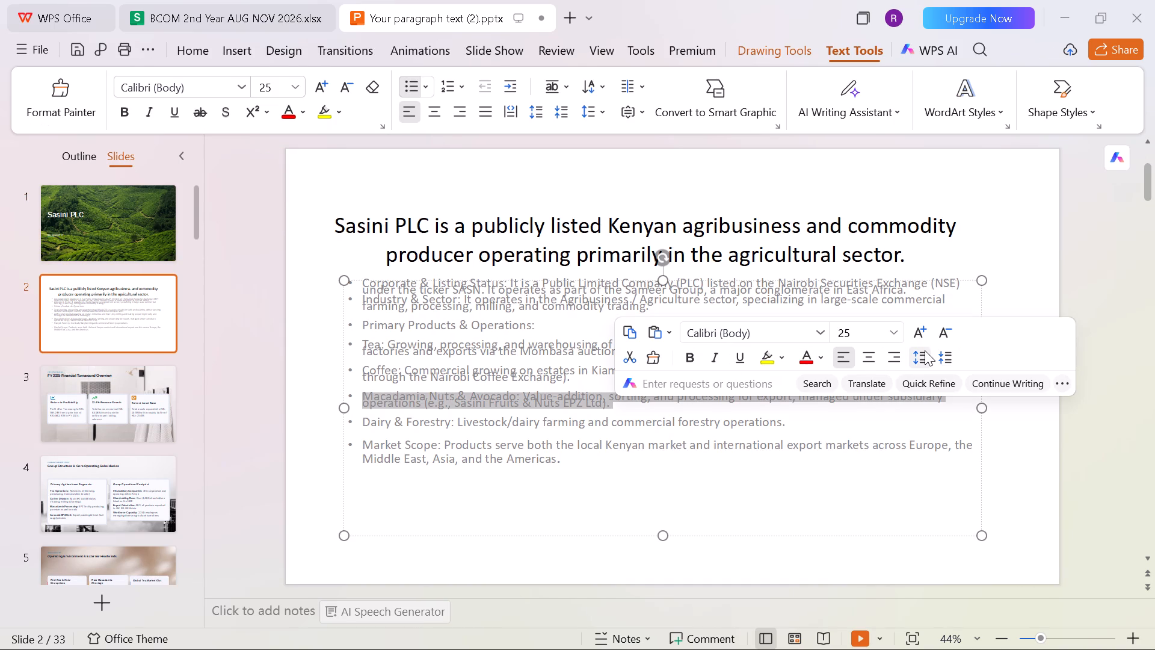
triple_click(925, 350)
click(925, 350)
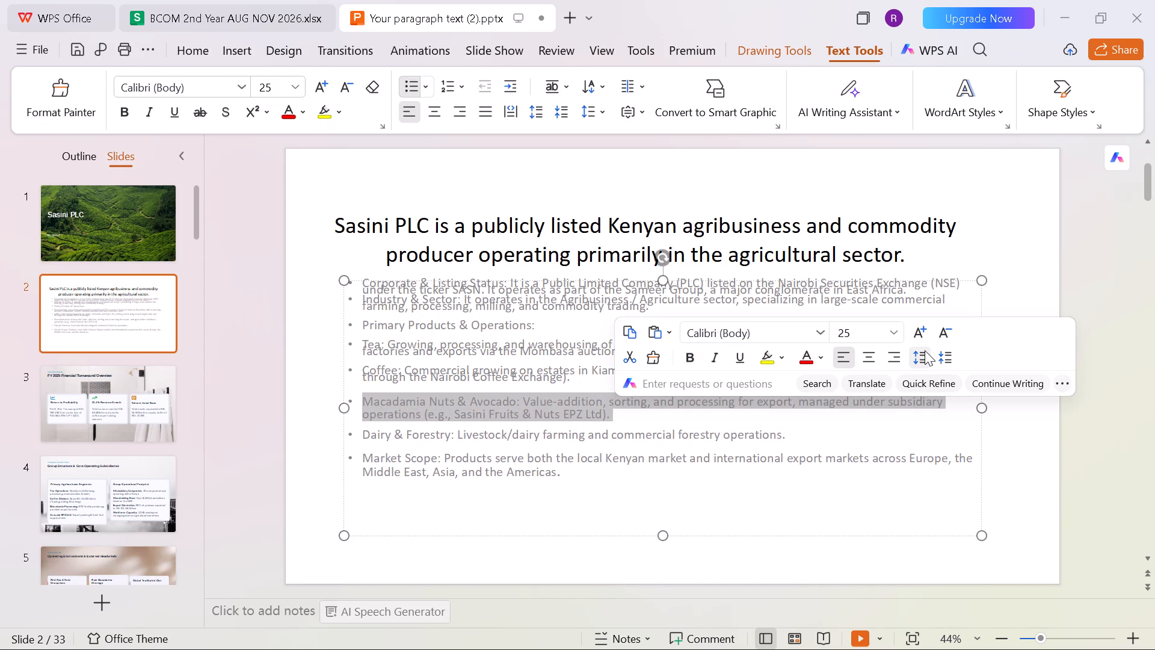
Increase the line spacing of slide 2's Coffee bullet and the blank line above it by several increments.
click(440, 372)
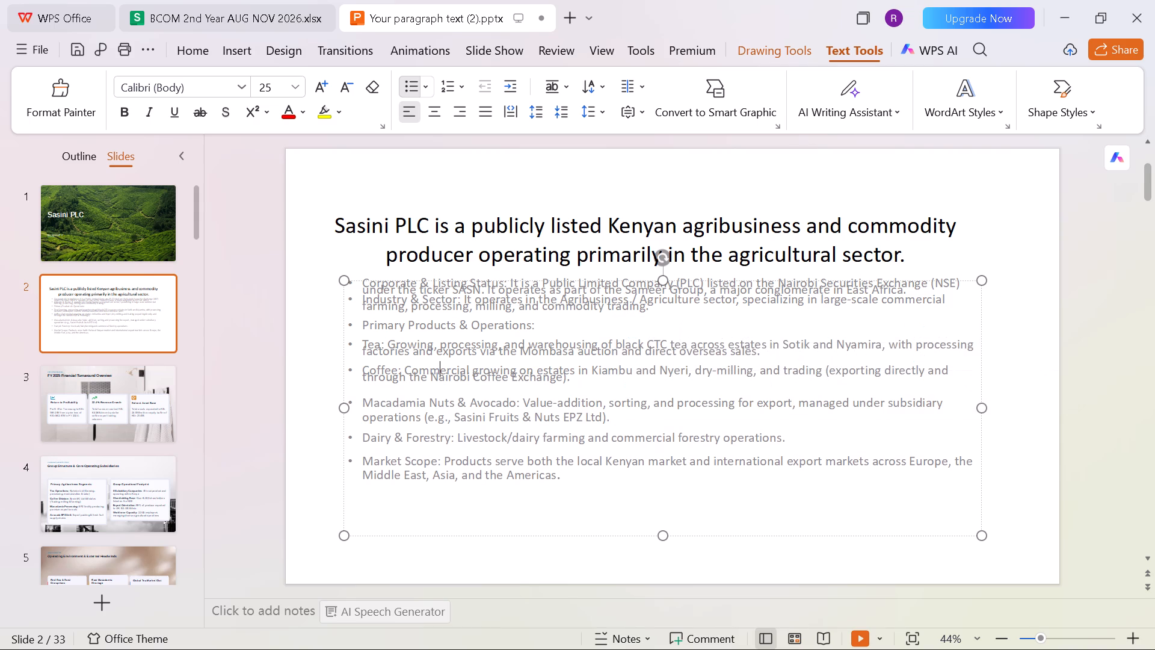
drag(361, 366, 561, 379)
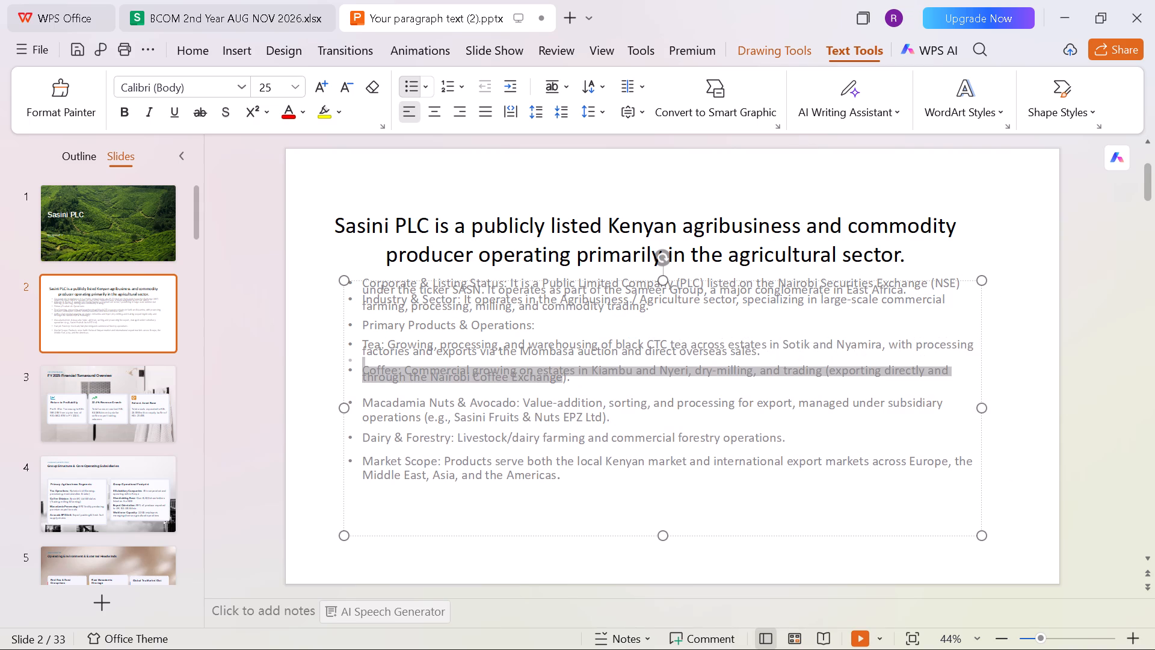
drag(561, 379, 573, 381)
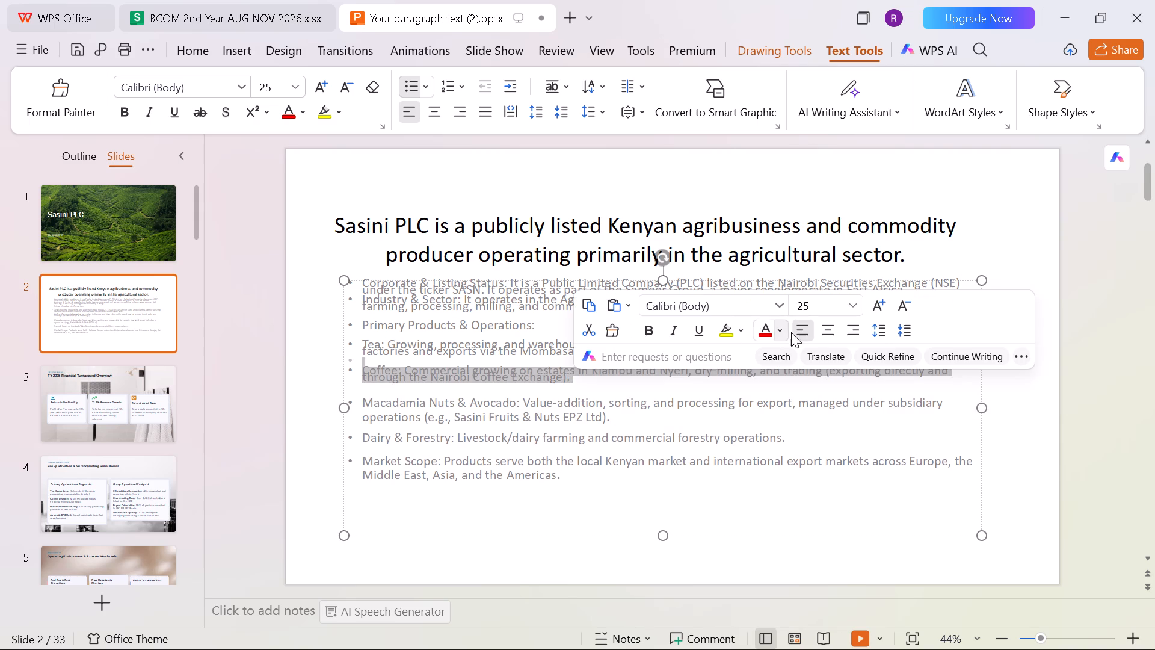
triple_click(874, 333)
double_click(874, 333)
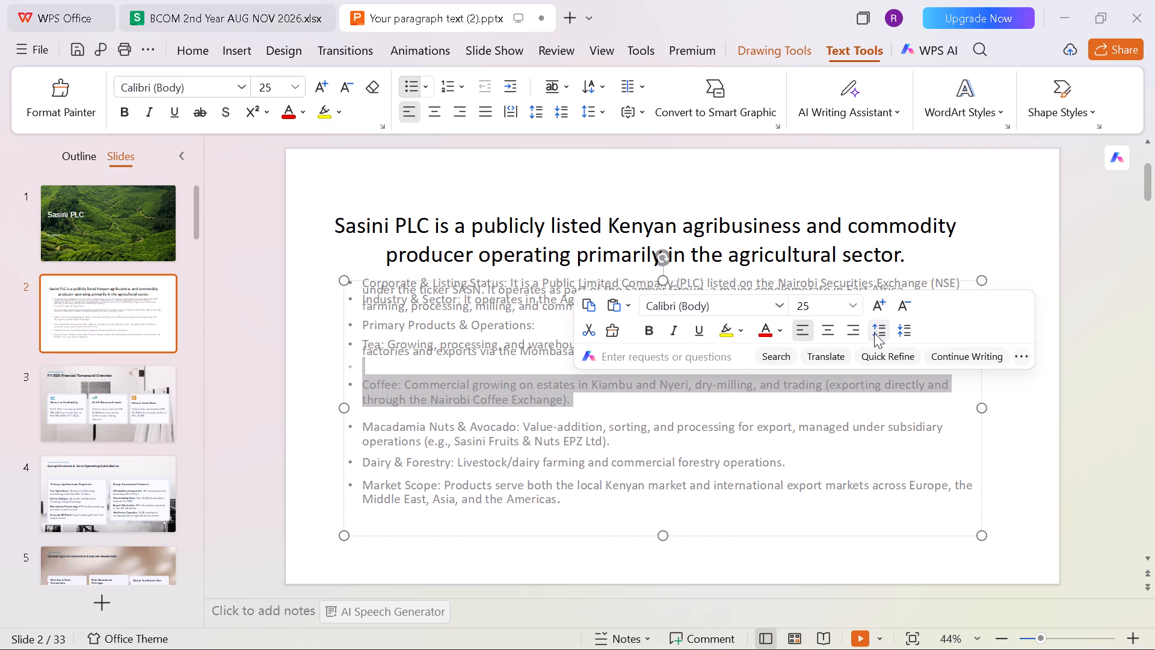
click(874, 333)
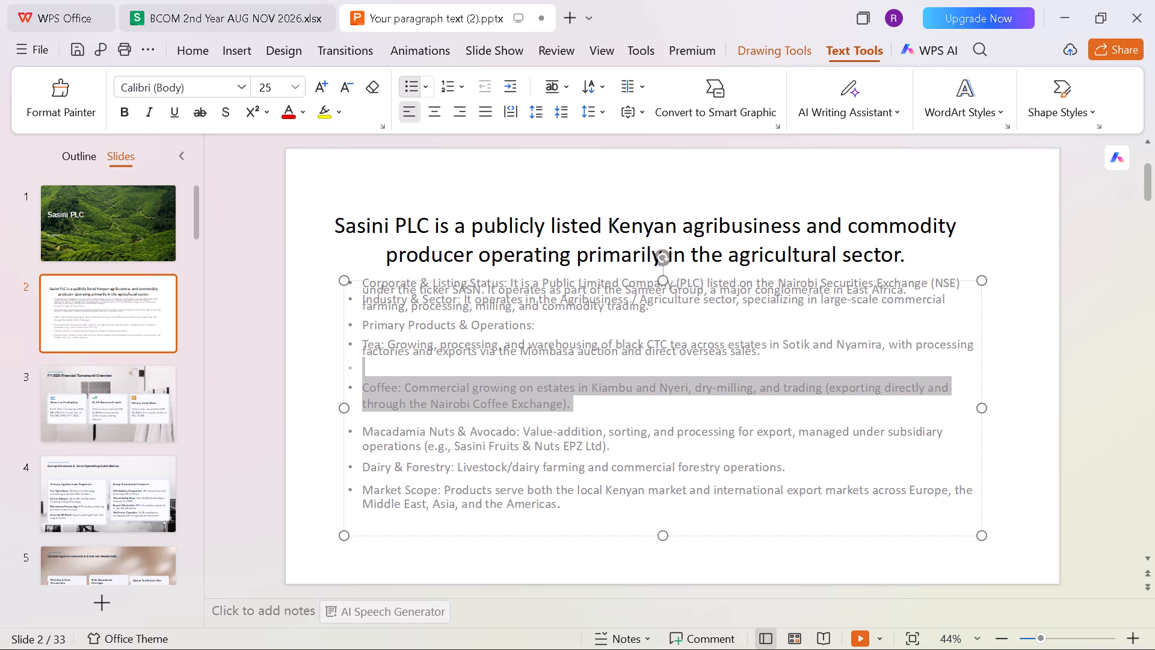
Delete the blank line between the Tea and Coffee bullets on slide 2.
click(453, 359)
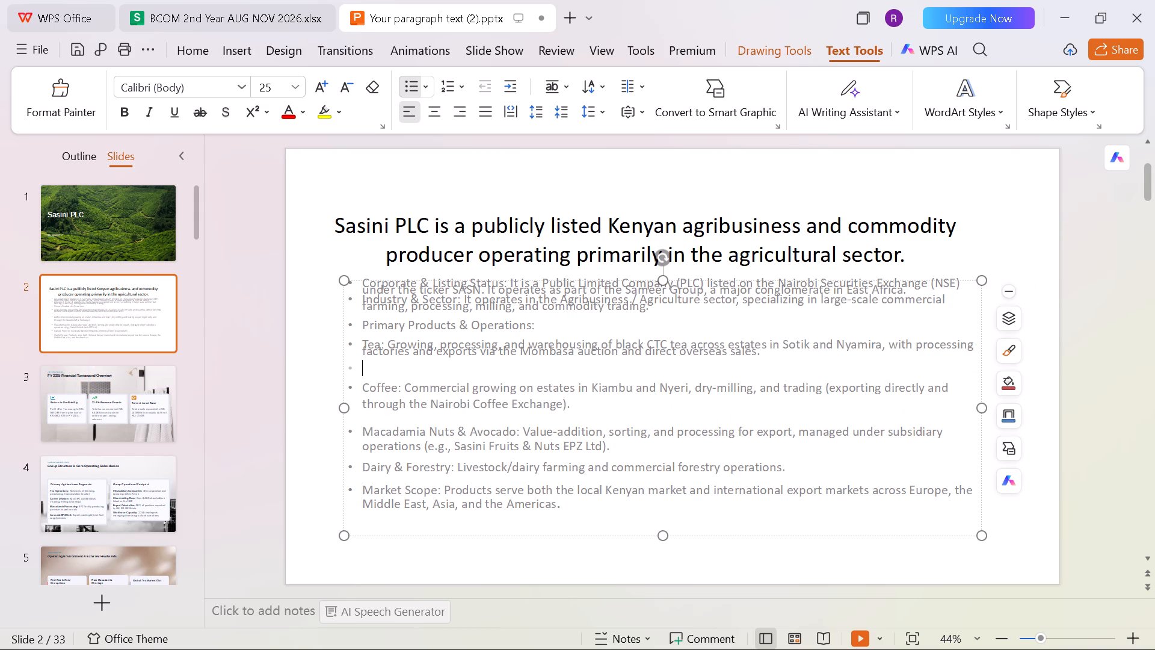
key(BackSpace)
key(BackSpace)
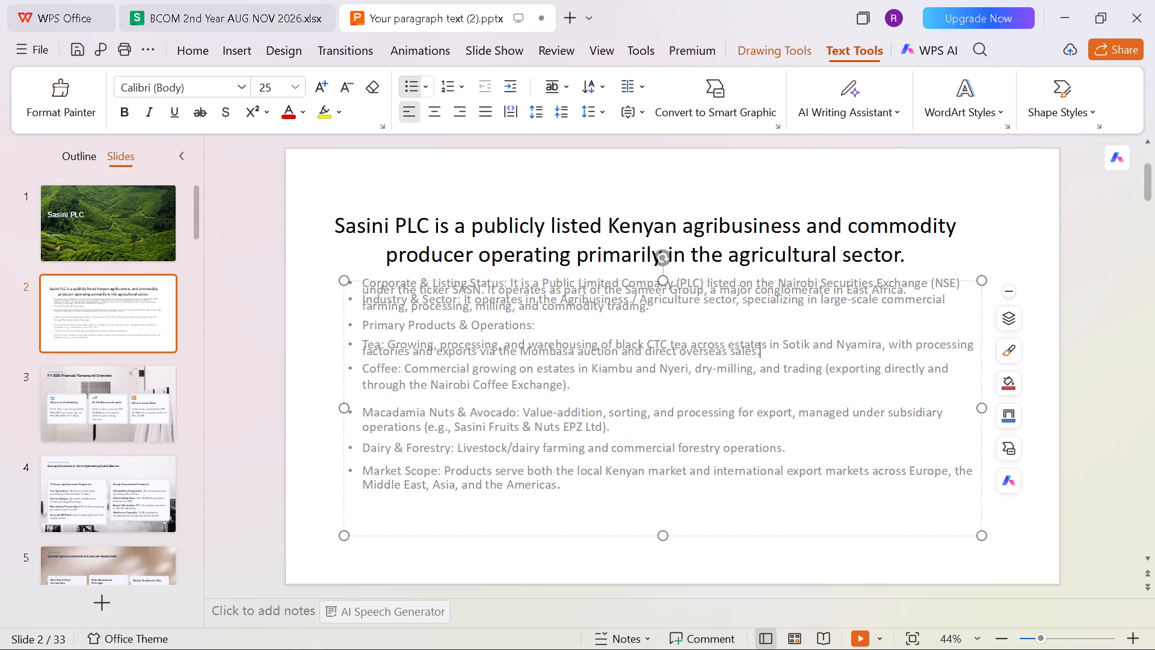
Increase the line spacing of slide 2's Tea bullet by several increments.
scroll(505, 410, up, 1)
key(Right)
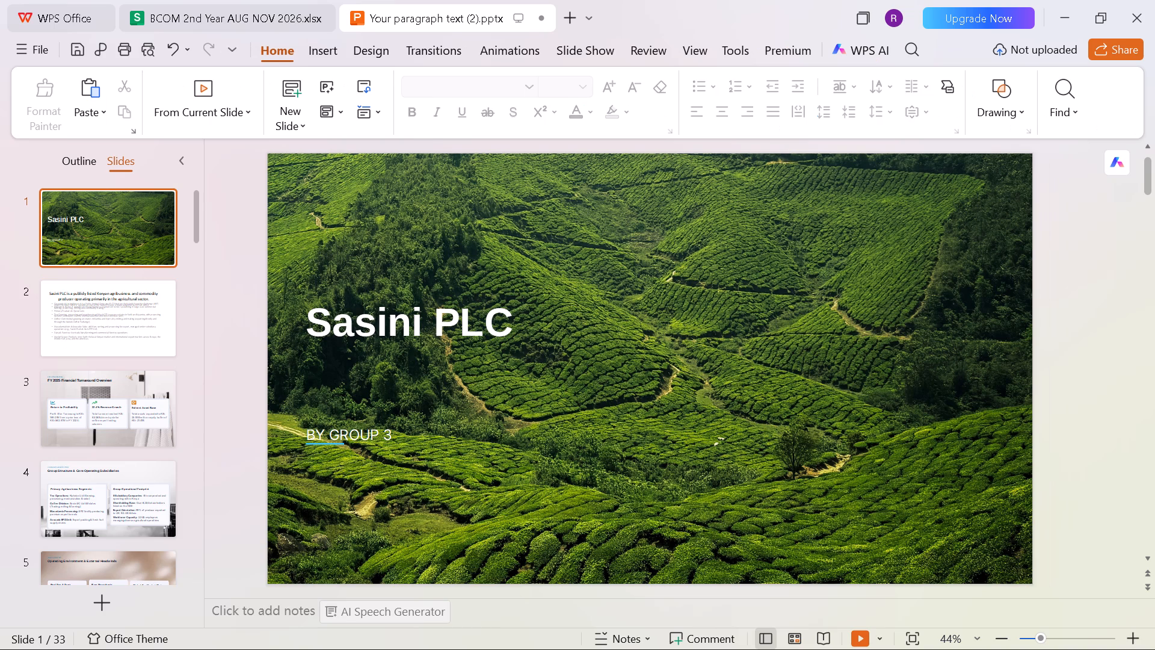
drag(365, 344, 791, 354)
triple_click(963, 299)
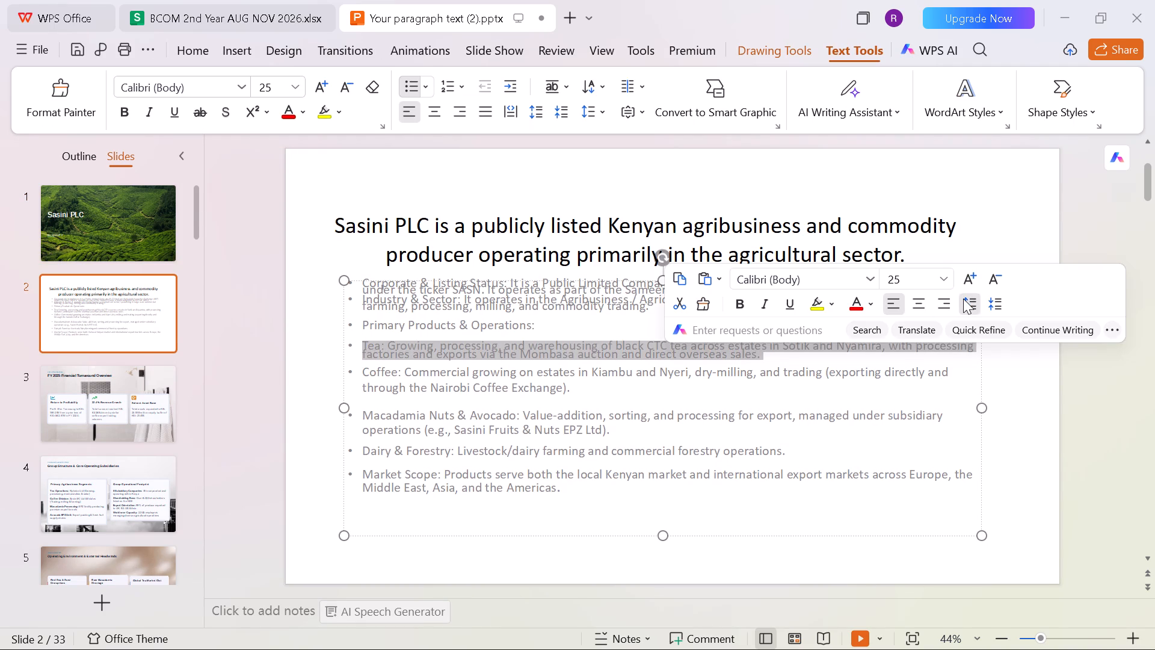
double_click(963, 299)
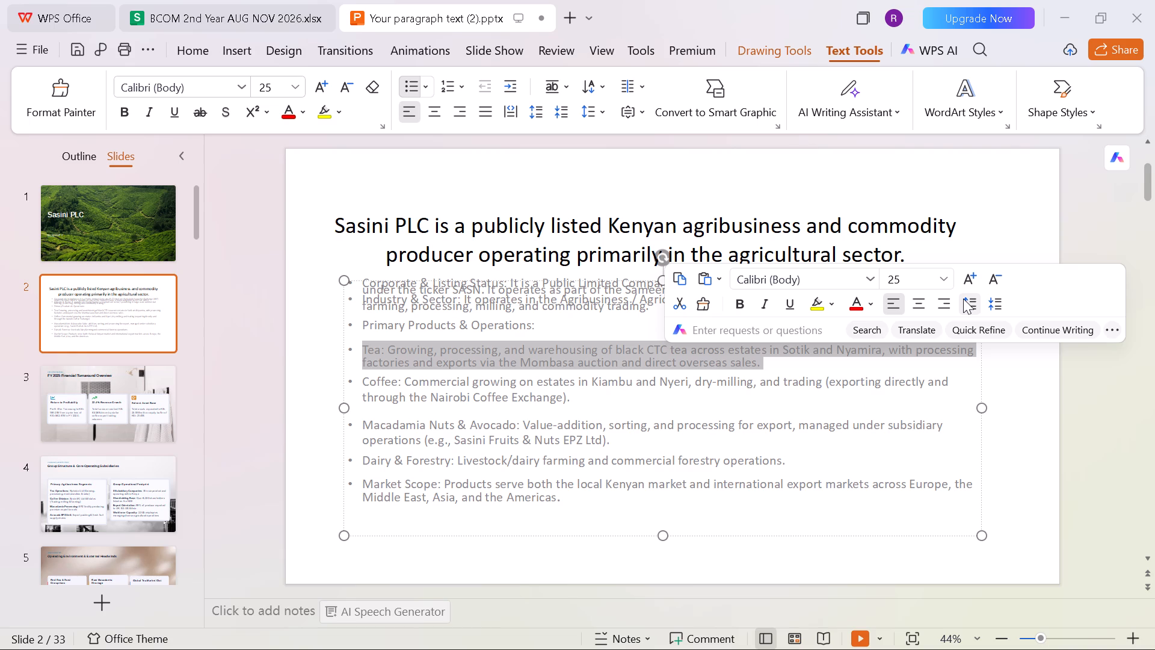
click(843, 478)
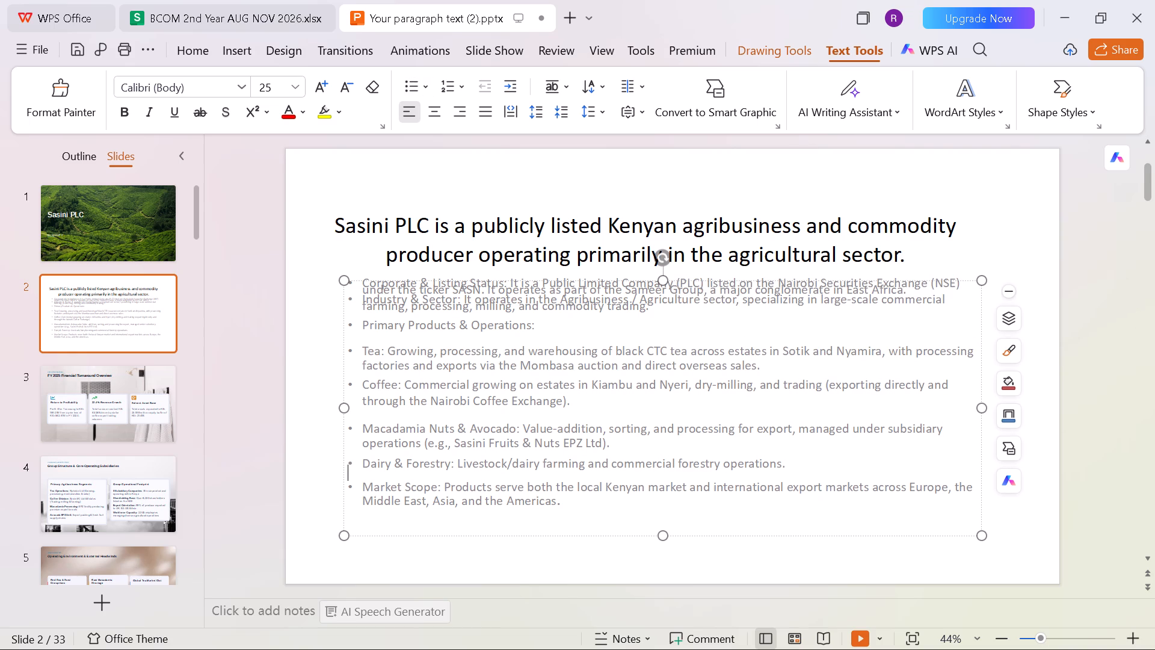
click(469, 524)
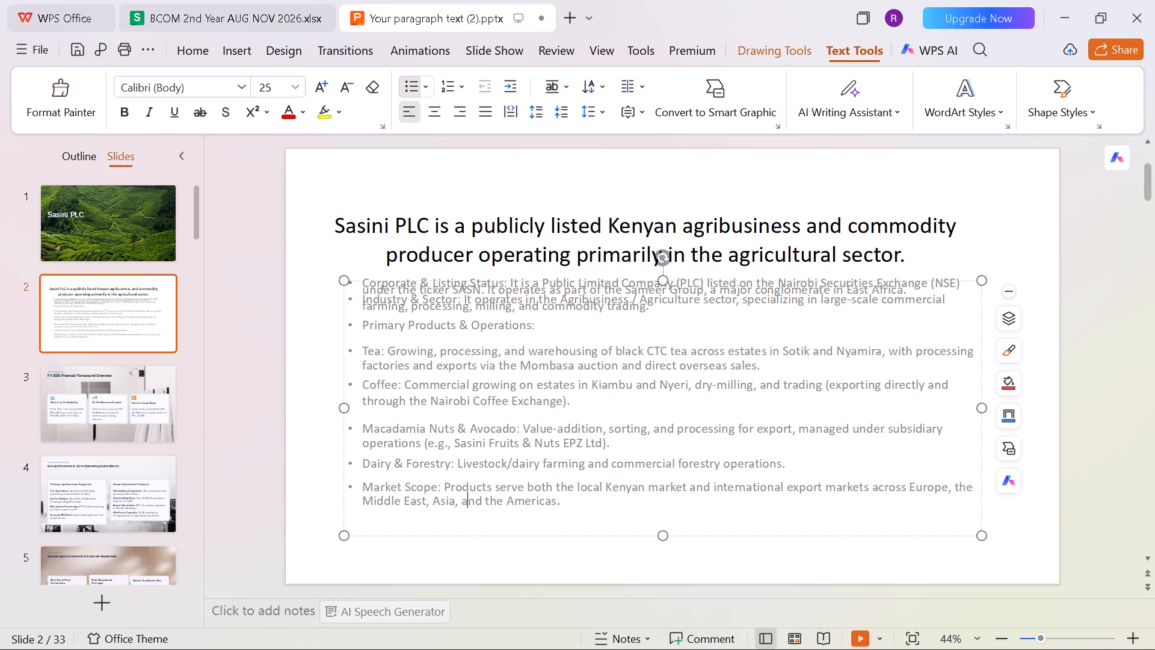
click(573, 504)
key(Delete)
Increase the line spacing of slide 2's Industry & Sector bullet by several increments.
drag(671, 310, 547, 293)
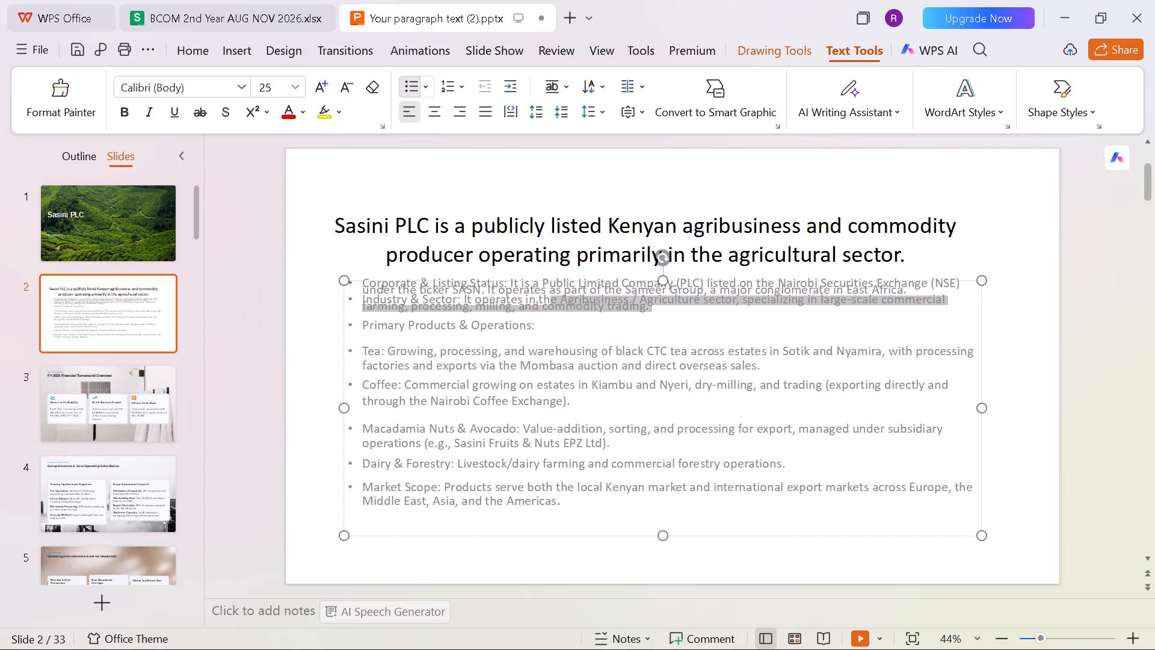
drag(547, 293, 548, 297)
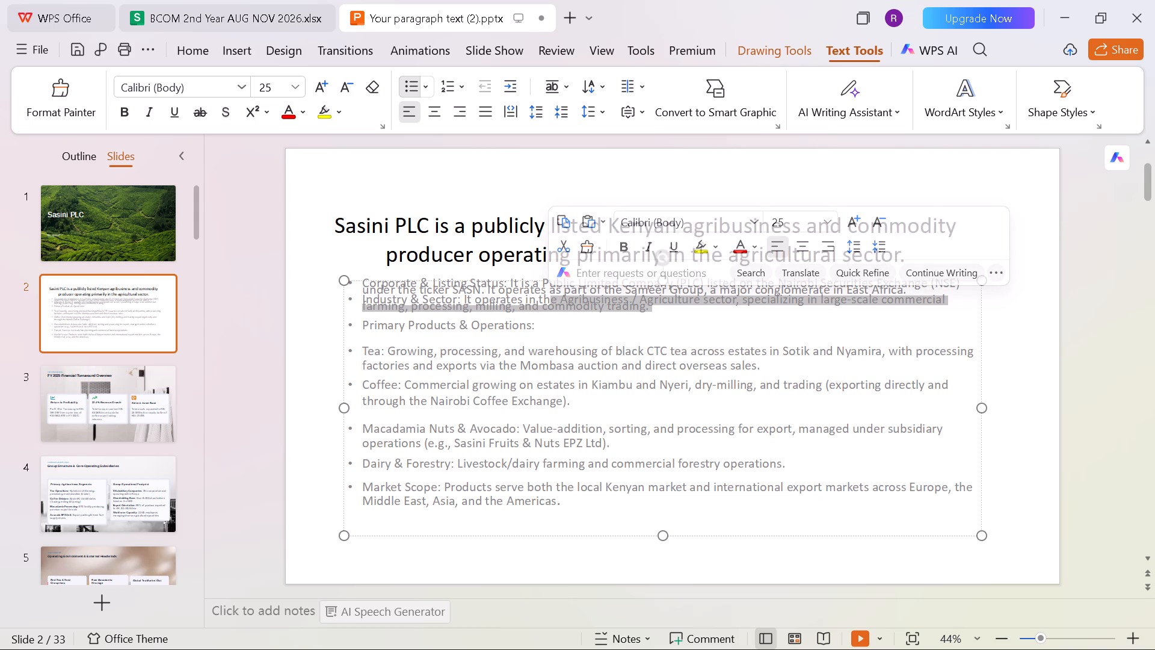
click(648, 308)
drag(653, 308, 410, 297)
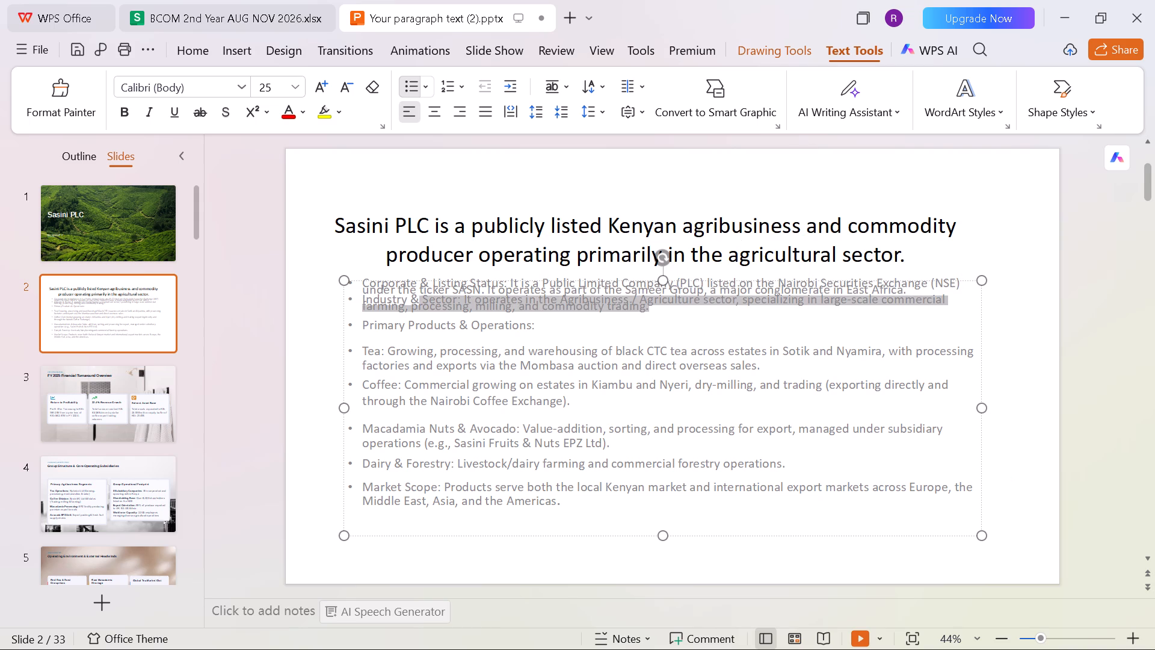
drag(410, 297, 362, 298)
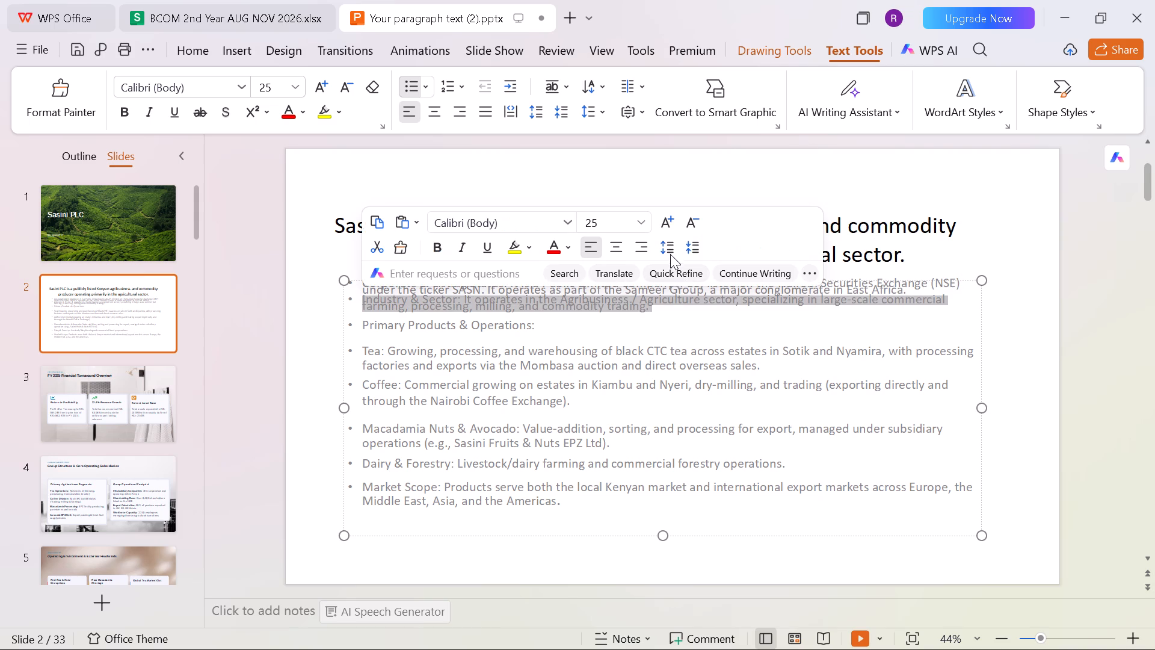
triple_click(665, 251)
click(665, 251)
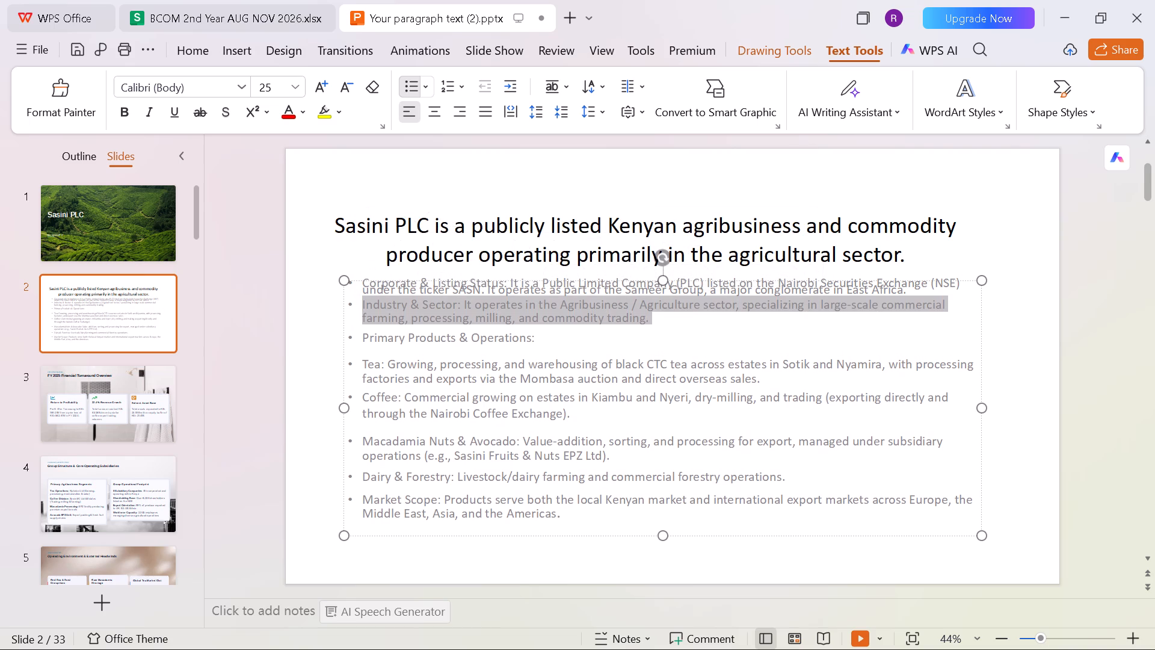
Increase the line spacing of slide 2's Corporate & Listing Status bullet by several increments.
click(904, 289)
click(910, 289)
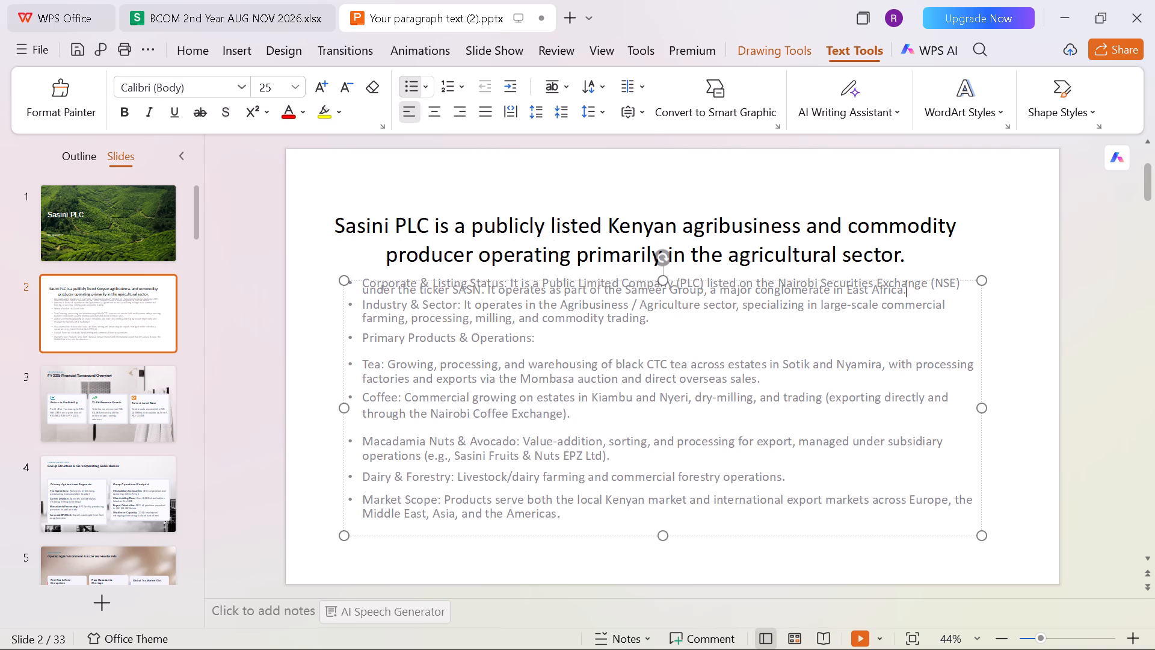
drag(910, 289, 359, 282)
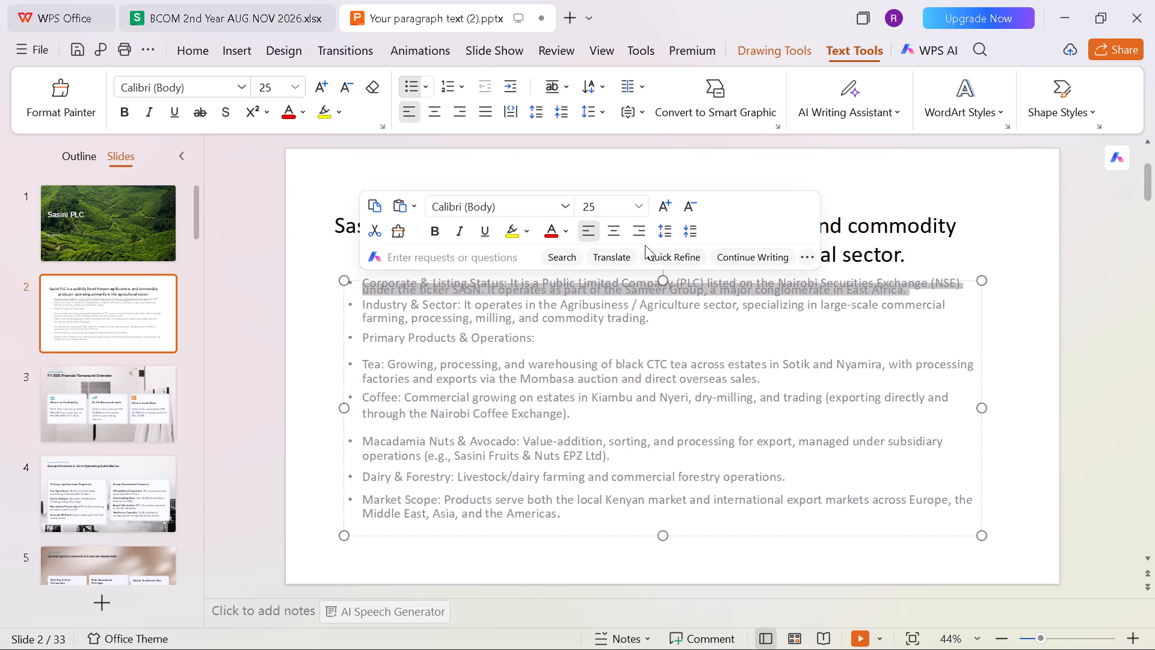
triple_click(670, 233)
double_click(670, 233)
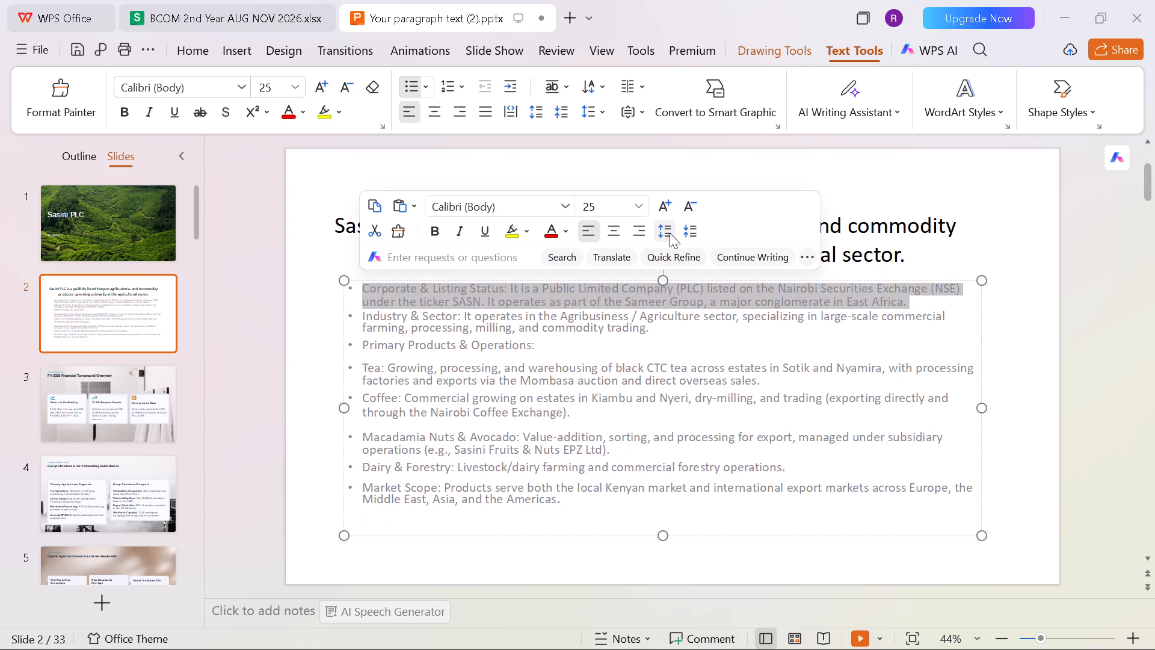
click(670, 233)
double_click(670, 233)
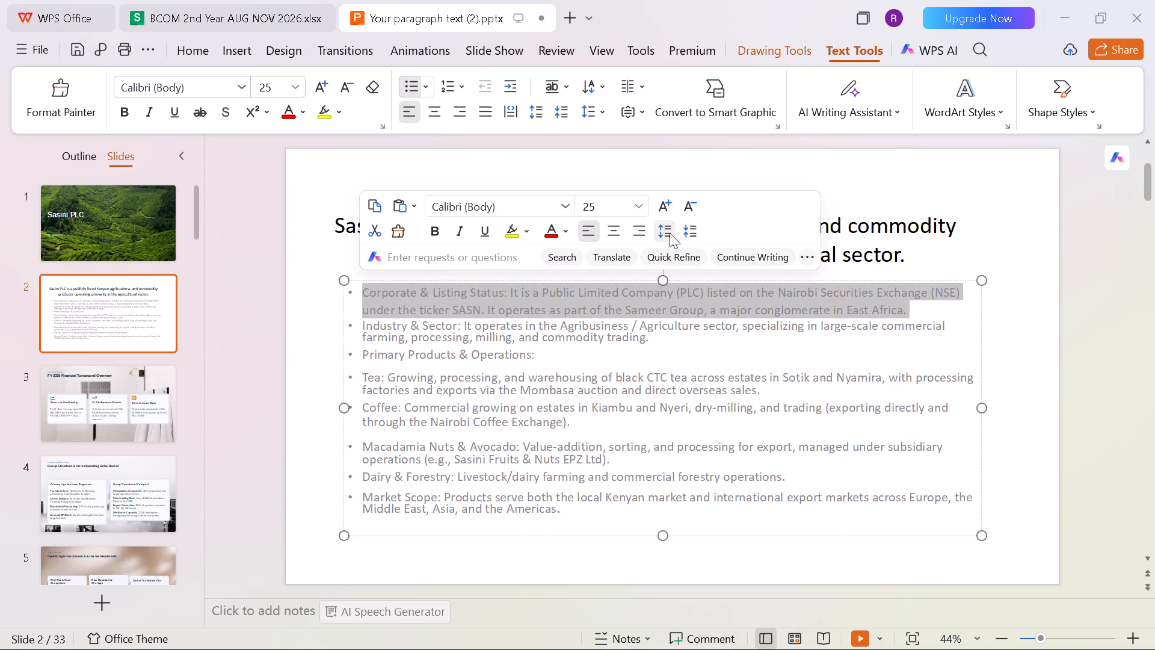
Decrease the line spacing of slide 2's Corporate & Listing Status bullet by two increments.
click(689, 233)
click(689, 233)
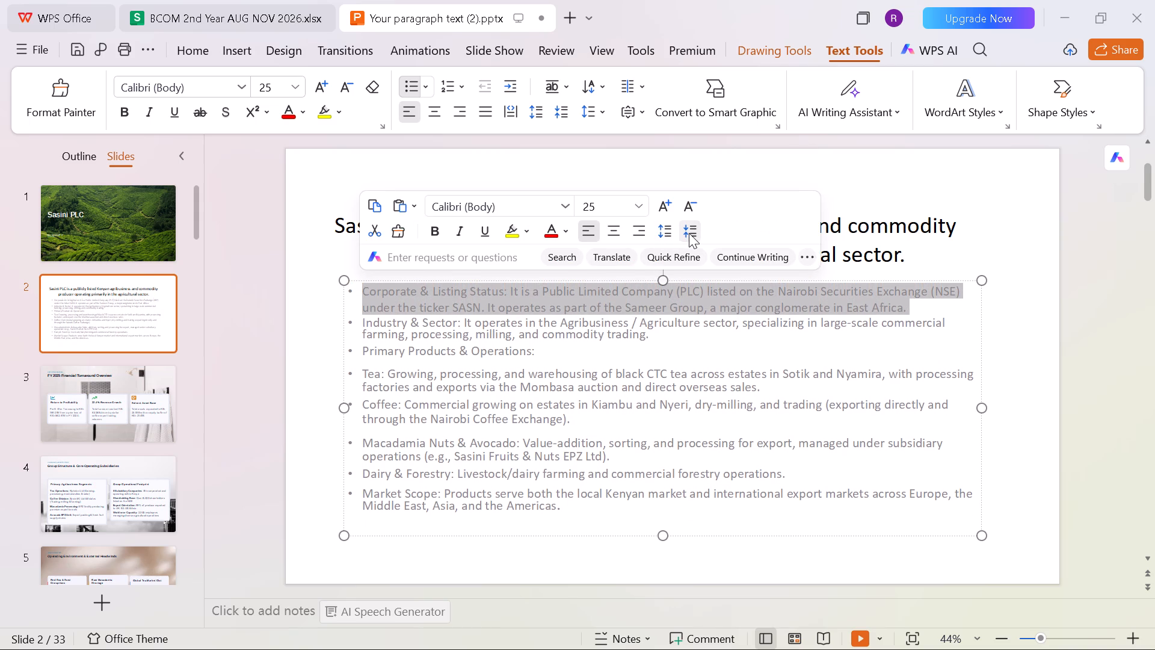
click(964, 343)
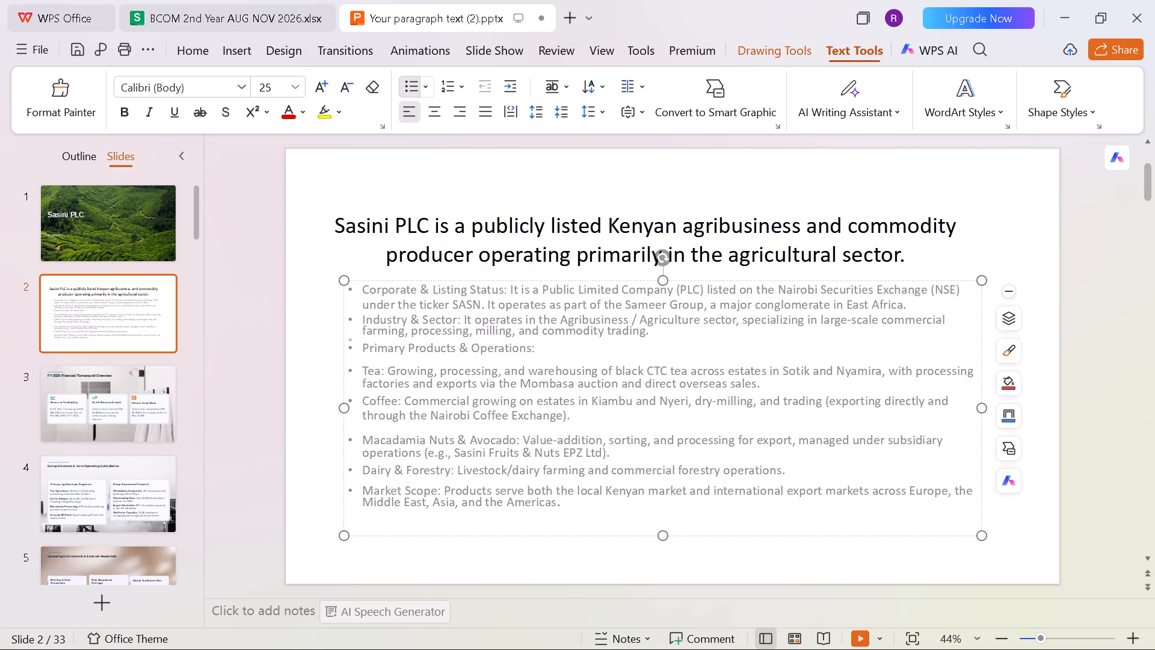
click(1025, 232)
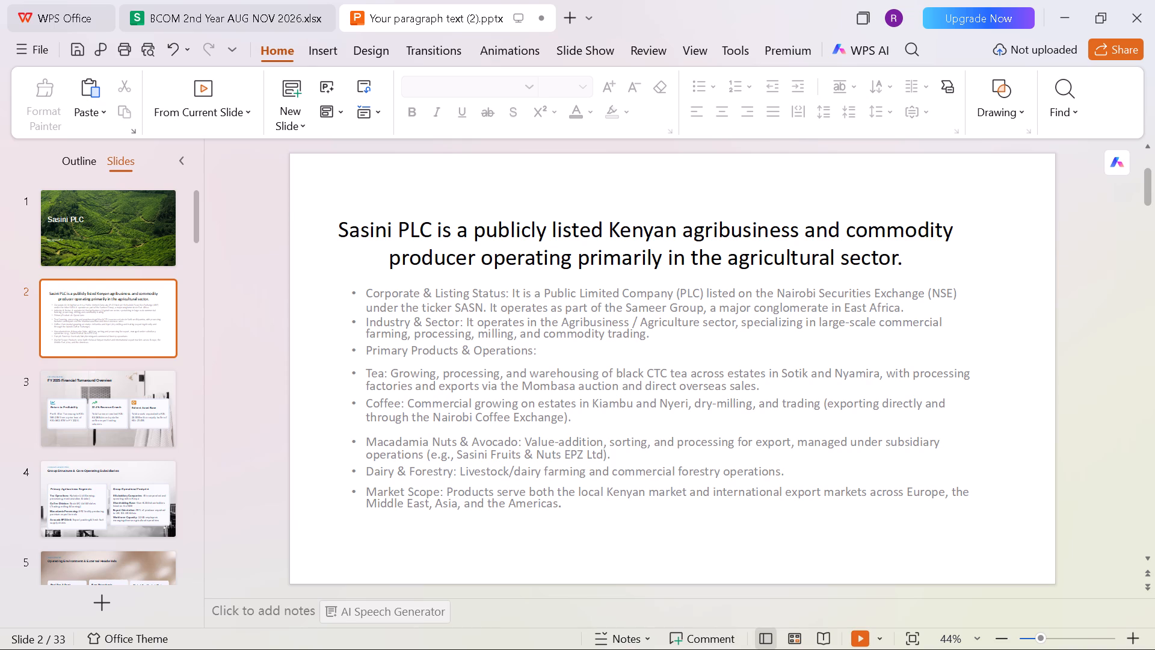
Bold the "Primary Products & Operations:" and "Corporate & Listing Status" labels on slide 2.
drag(537, 356, 352, 341)
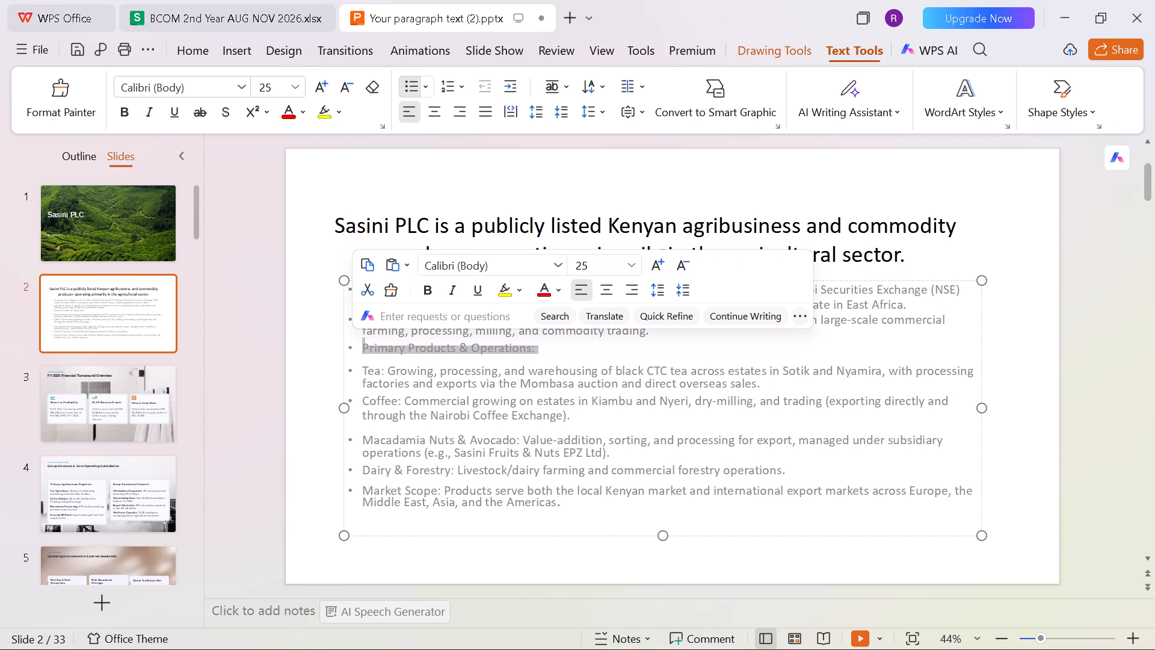
click(420, 296)
click(597, 360)
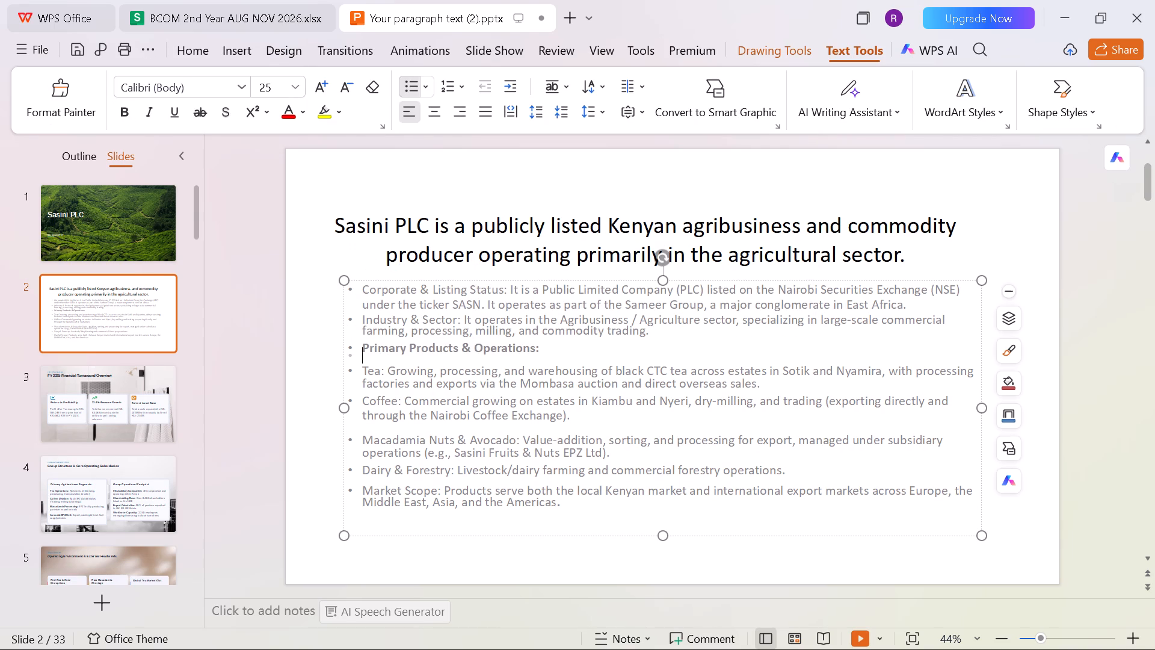
drag(502, 289, 371, 279)
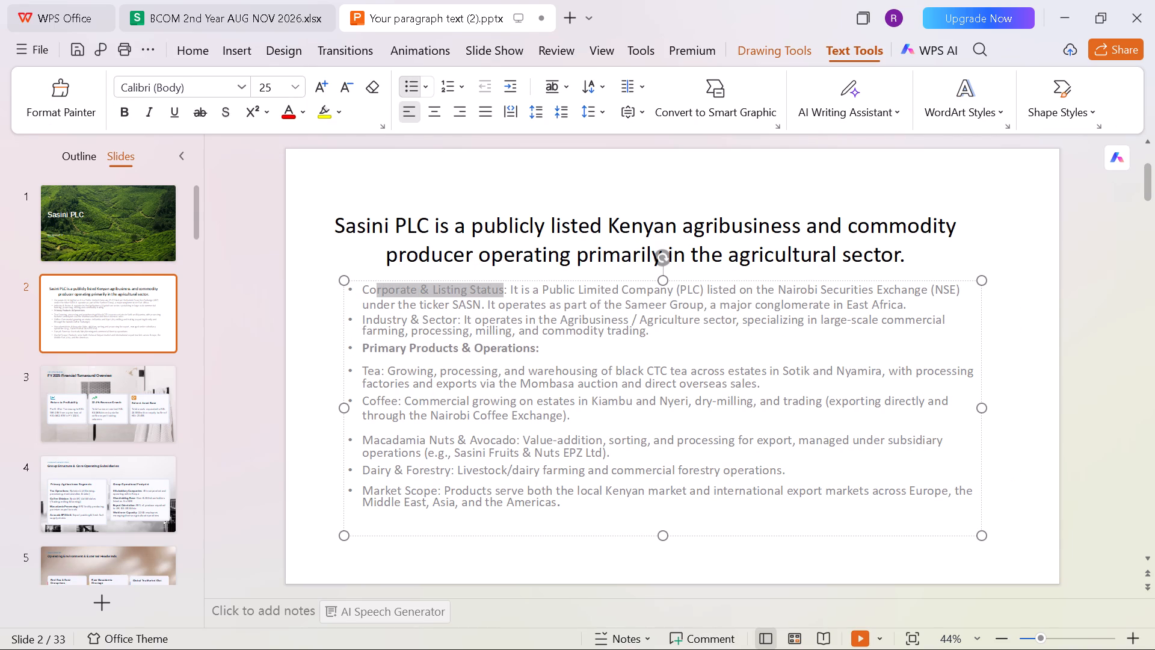
drag(371, 279, 366, 280)
click(440, 229)
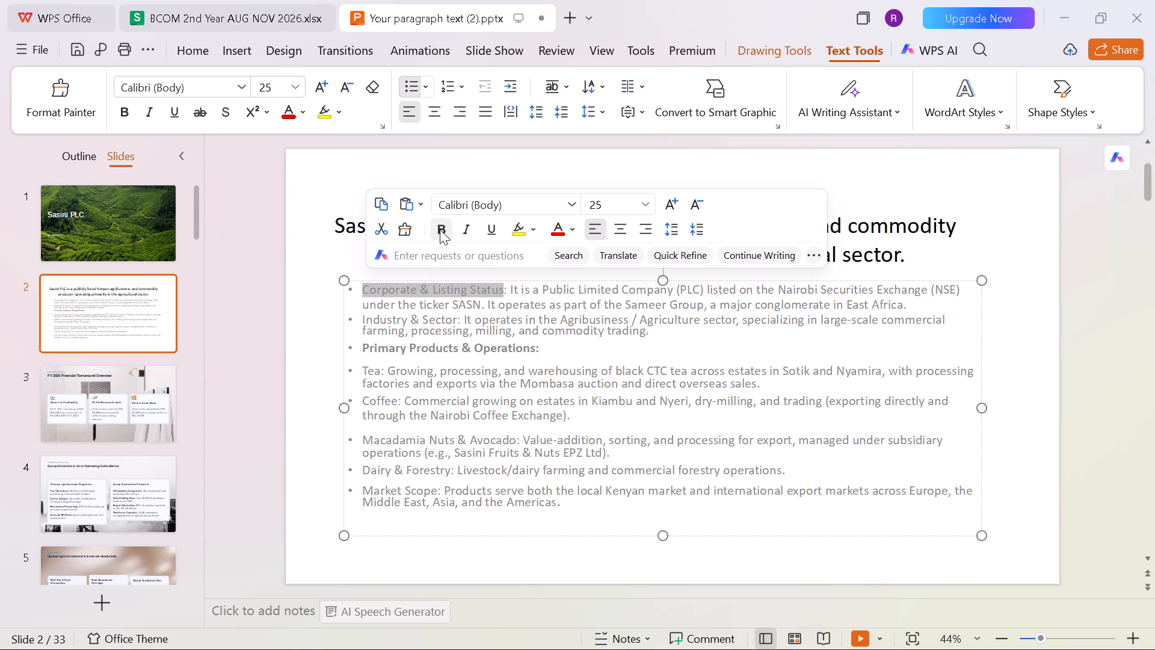
Remove the blank line above slide 2's Tea bullet and turn the bullet into item 1 of a numbered list.
click(357, 373)
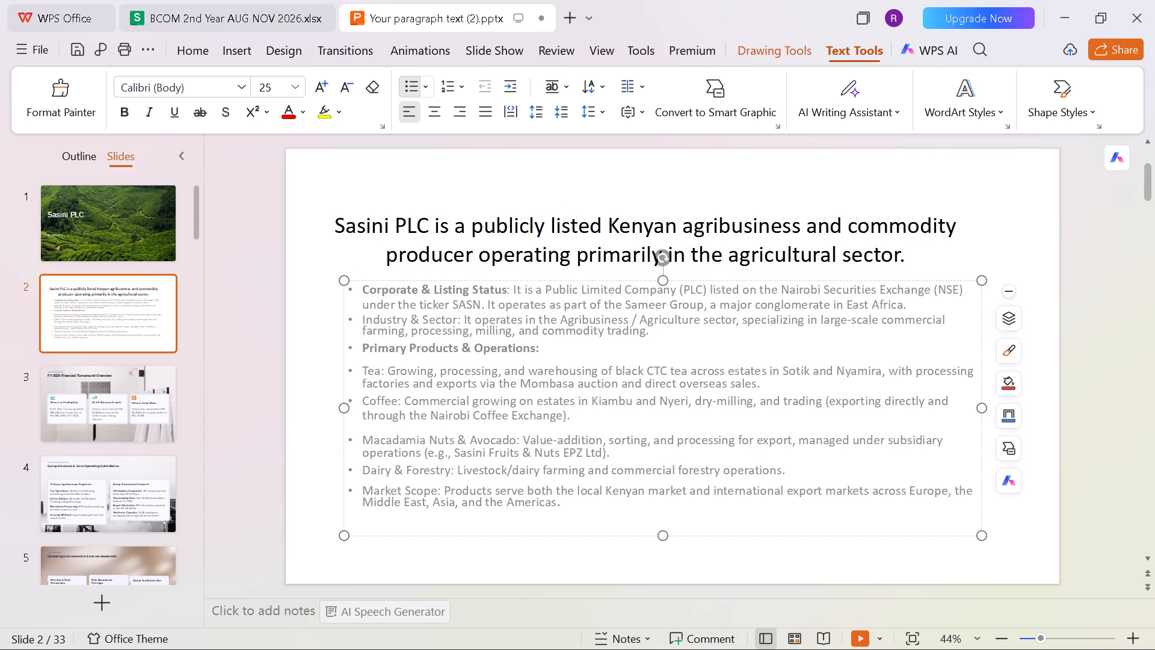
click(404, 82)
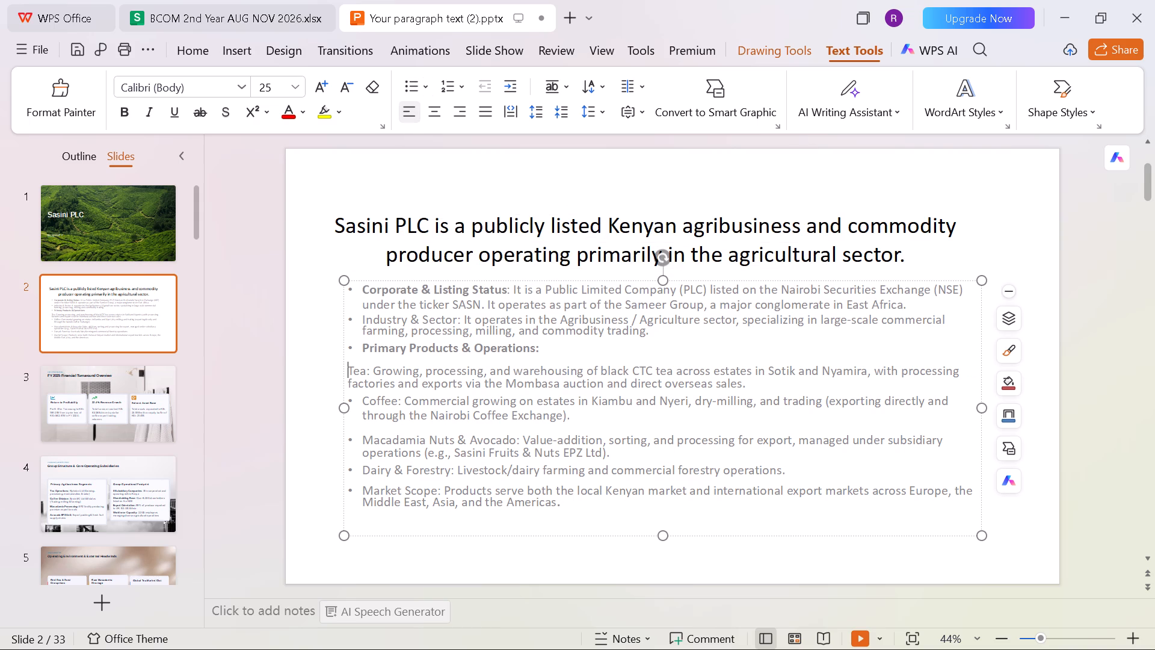
click(399, 82)
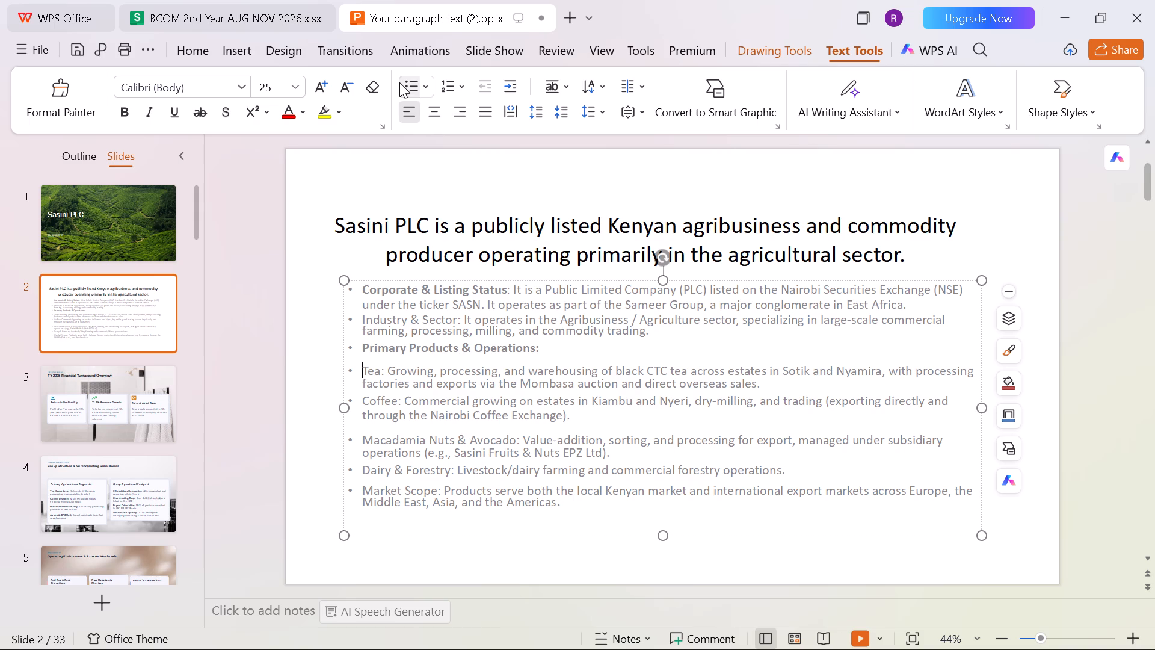
click(411, 86)
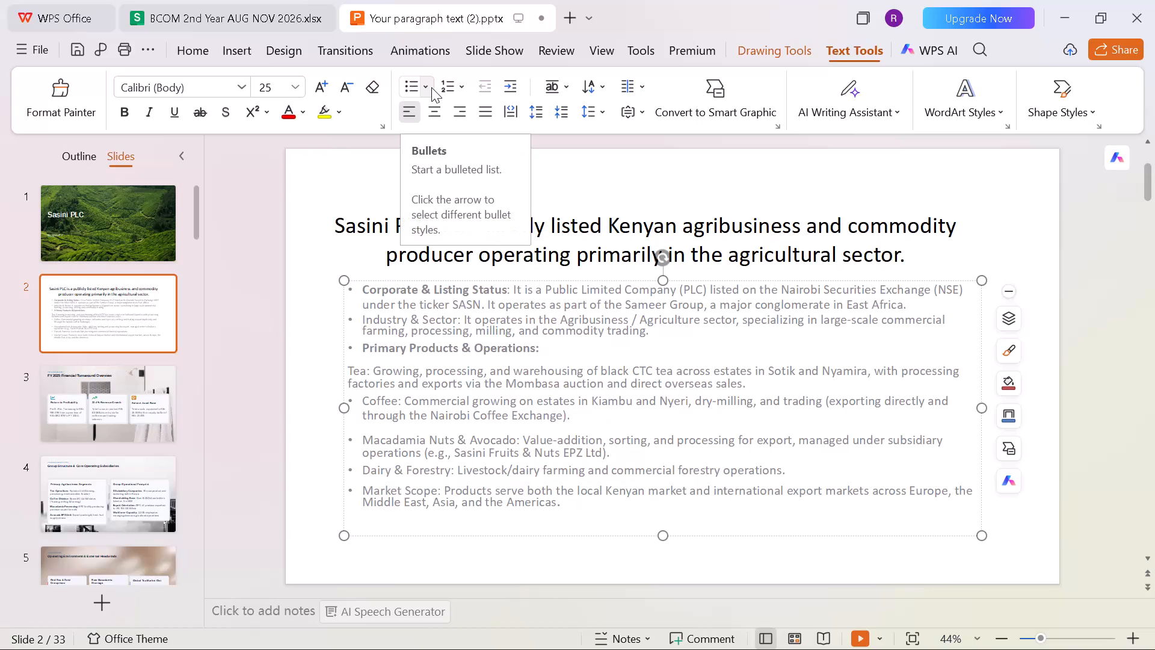
key(BackSpace)
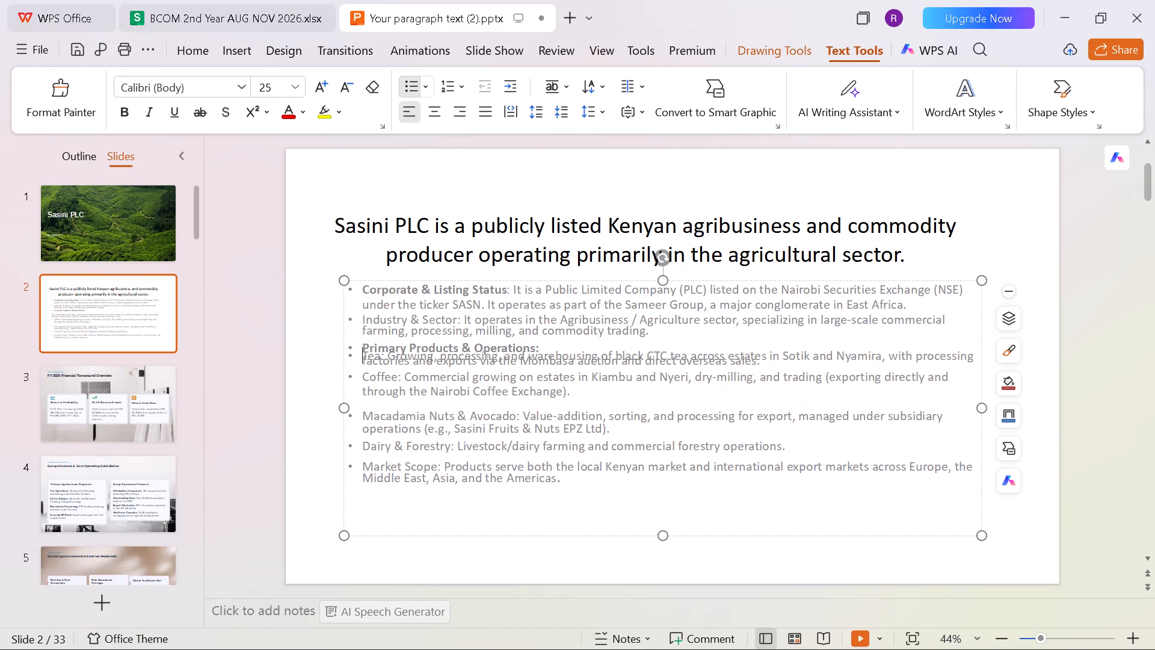
key(BackSpace)
key(BackSpace)
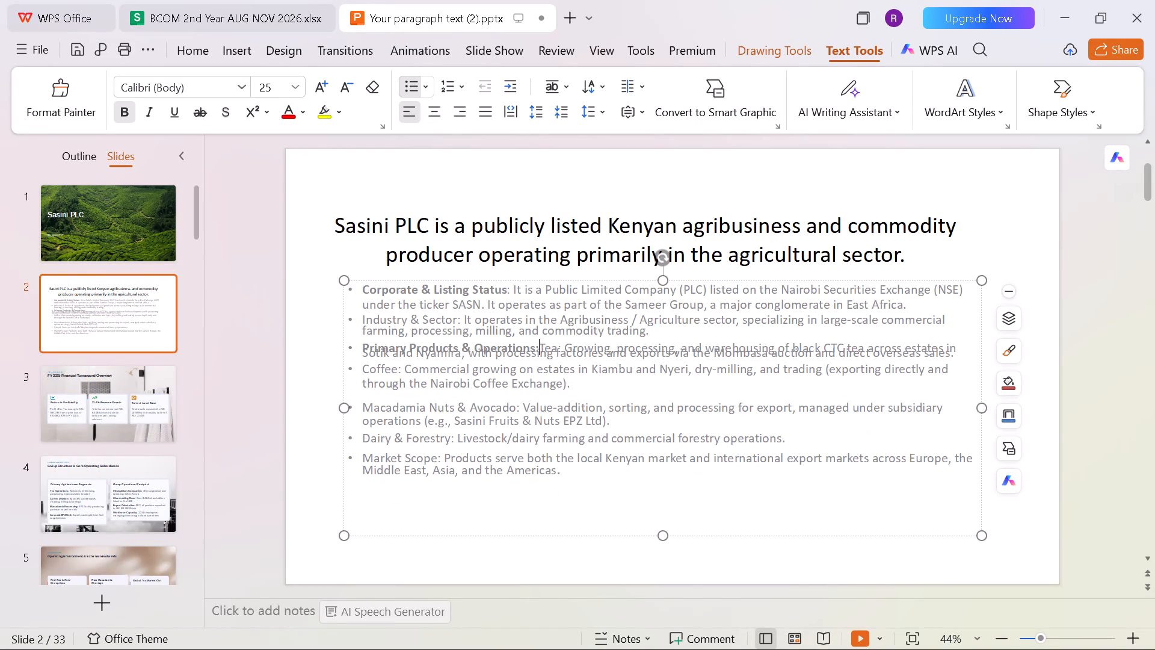
key(Return)
key(BackSpace)
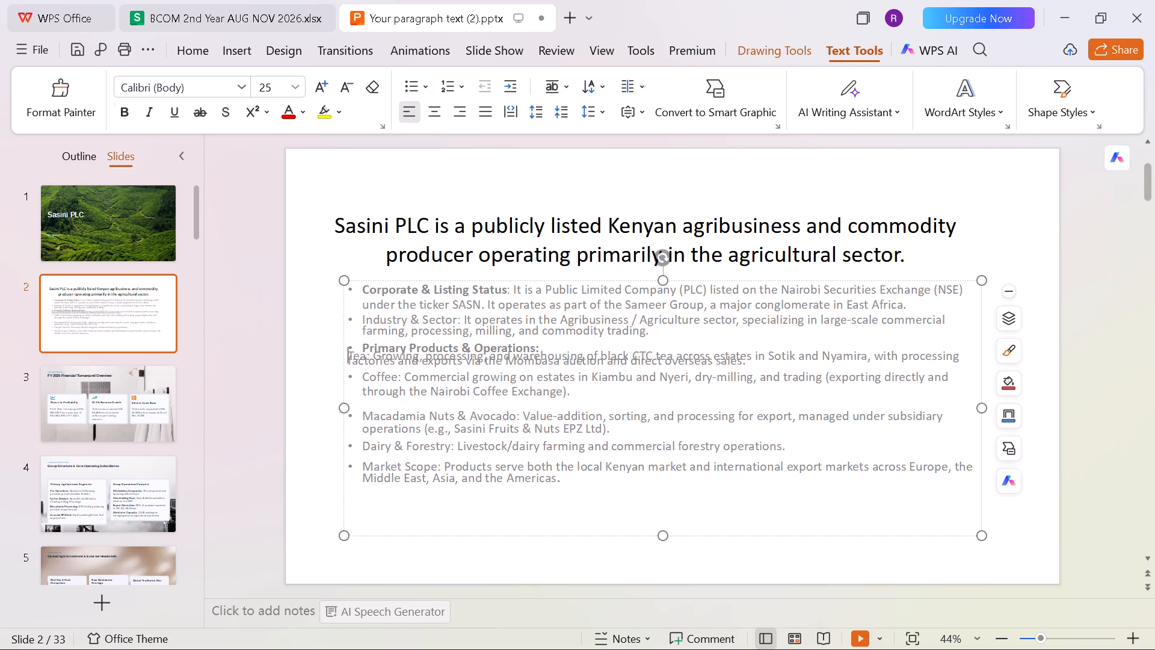
key(BackSpace)
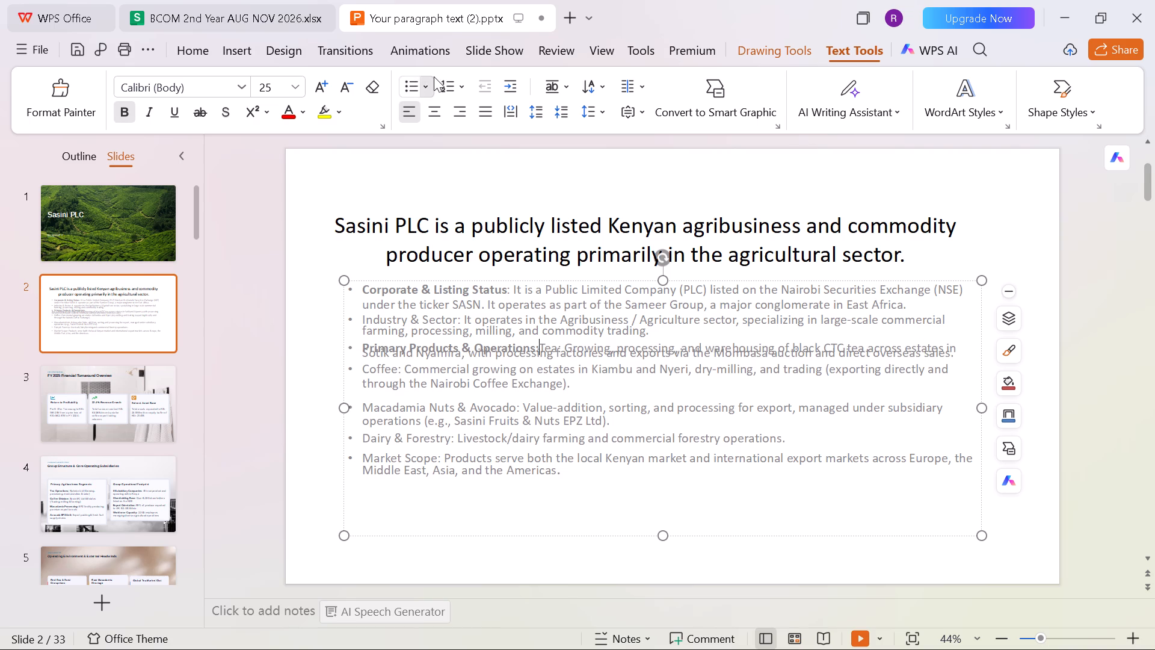
key(Return)
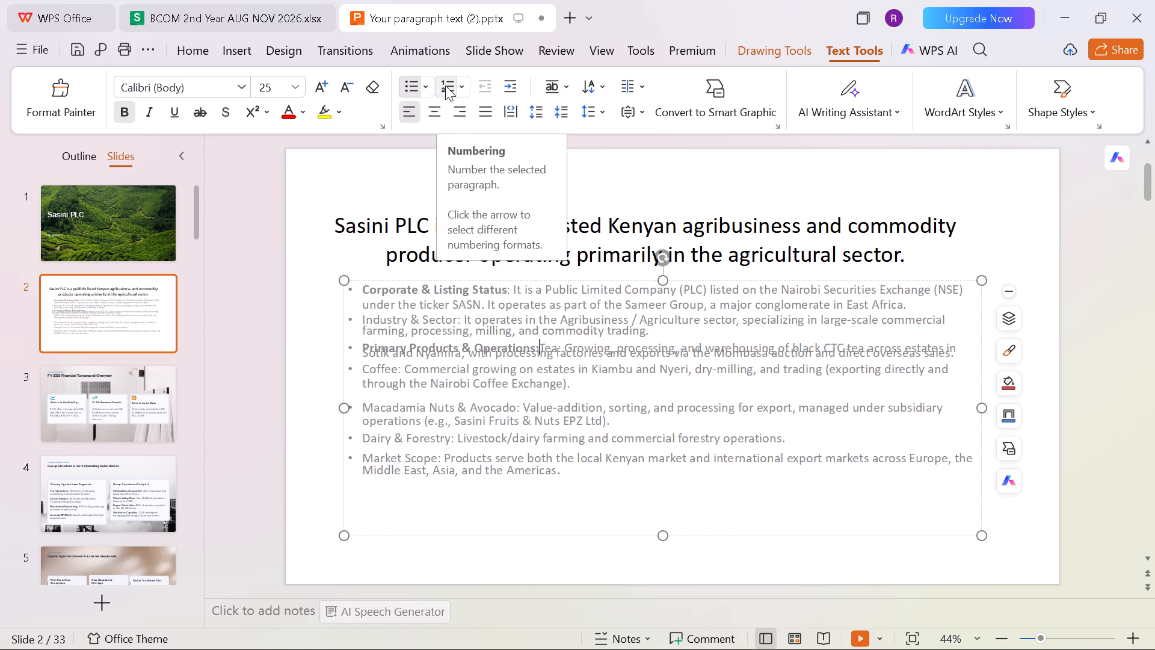
click(443, 88)
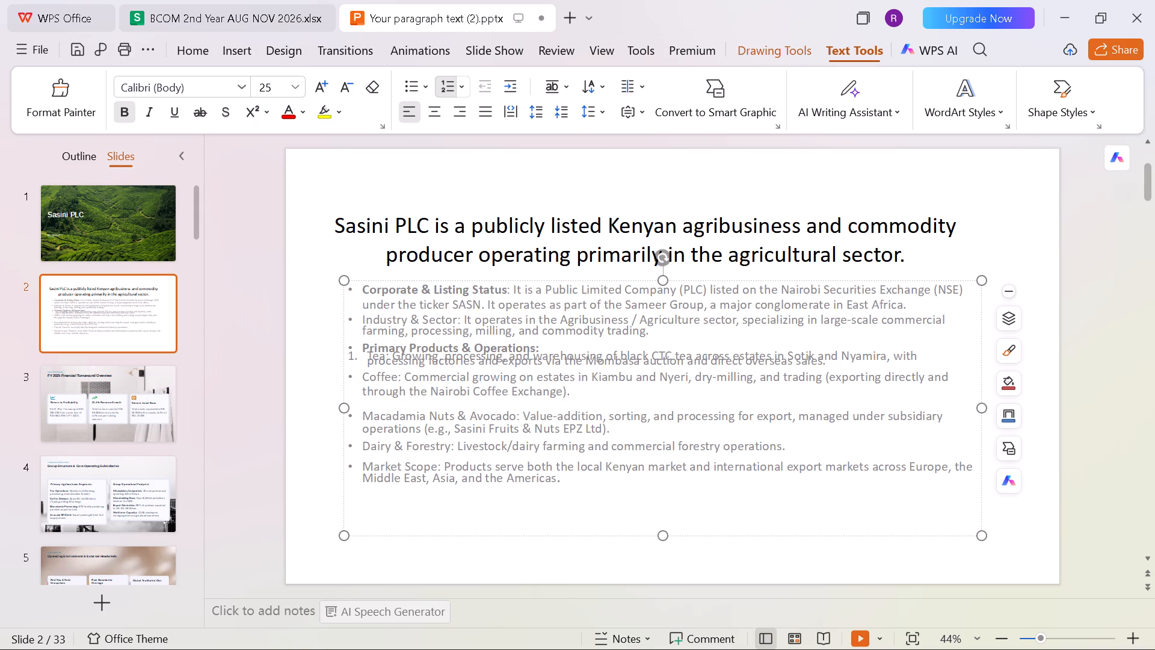
Increase the line spacing of the numbered Tea item by five increments.
click(531, 111)
click(531, 111)
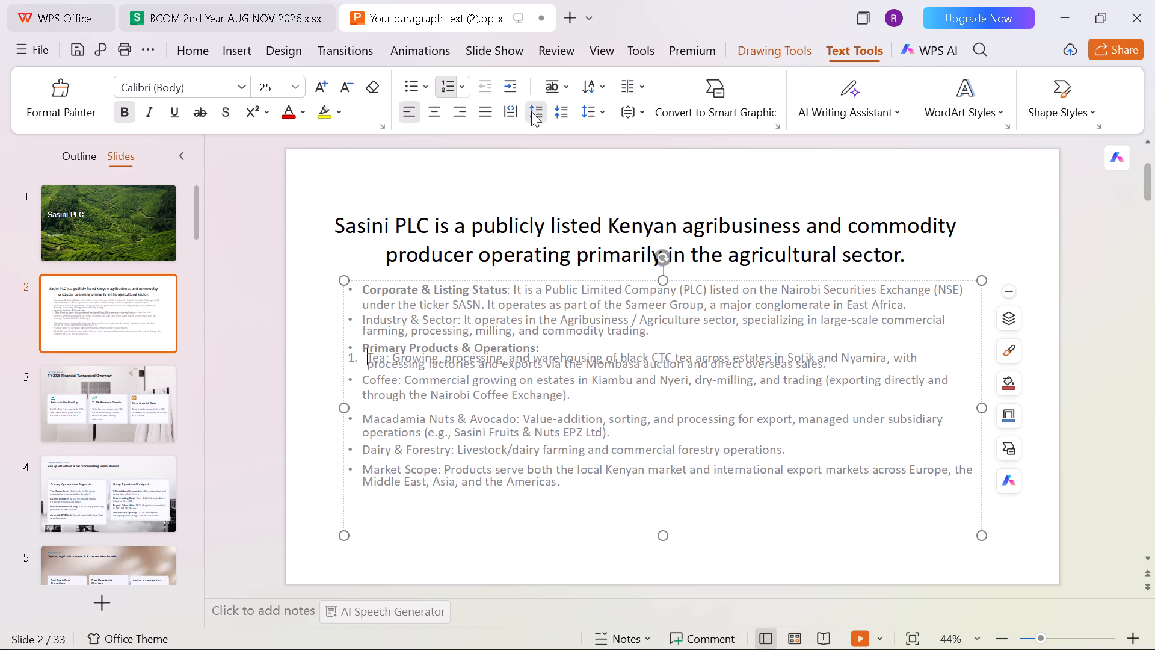
click(531, 111)
click(531, 111)
click(531, 111)
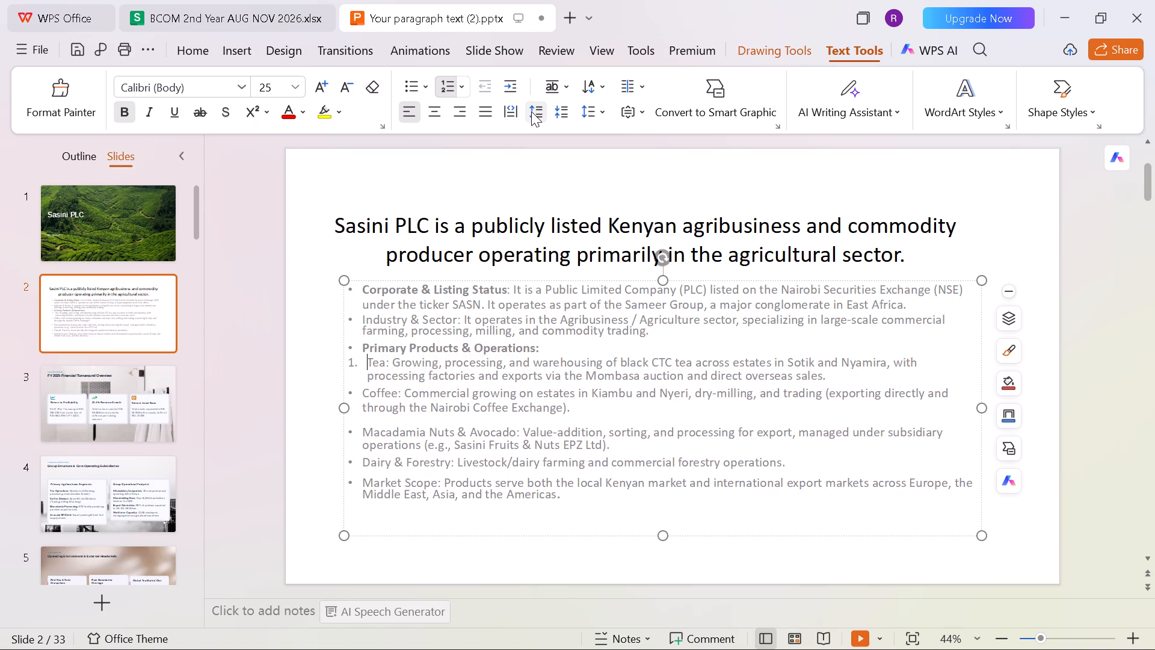
Continue the numbered list with the Coffee, Macadamia Nuts & Avocado, and Dairy & Forestry bullets as items 2 to 4, without blank lines between them.
click(851, 380)
key(Delete)
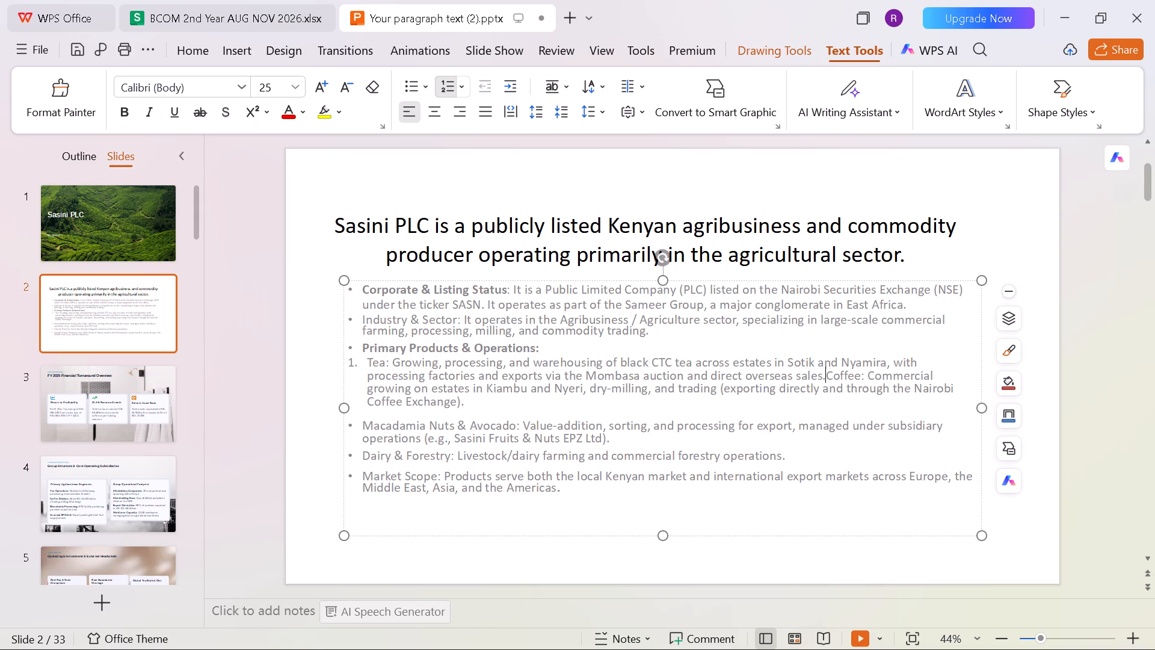
key(Return)
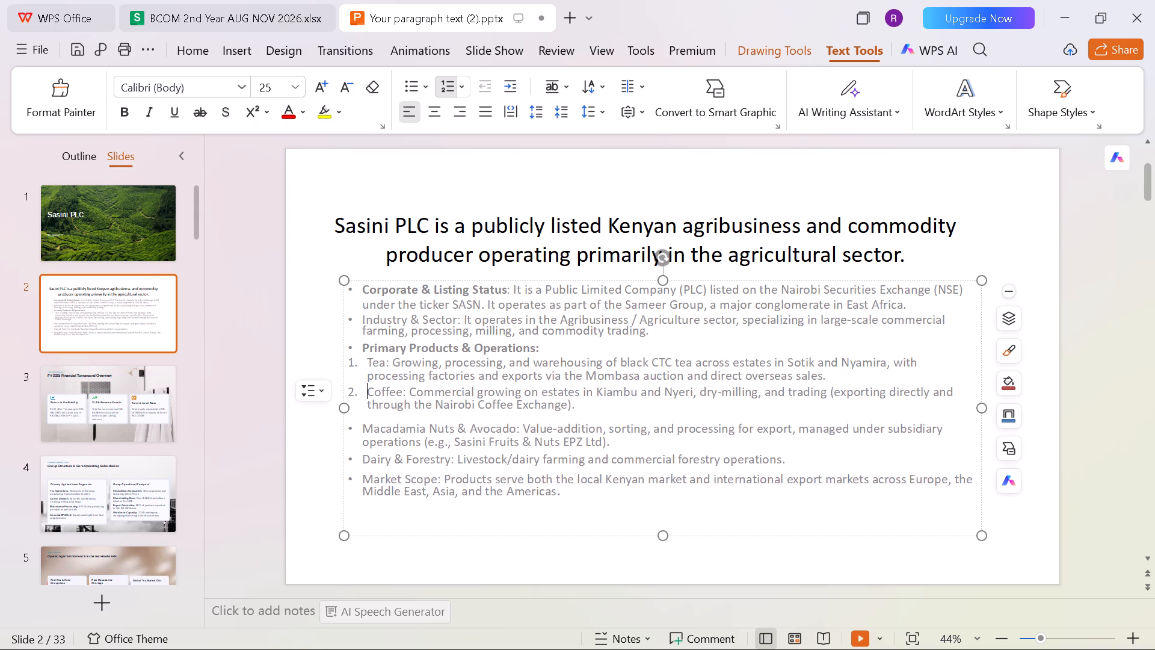
click(633, 406)
key(Delete)
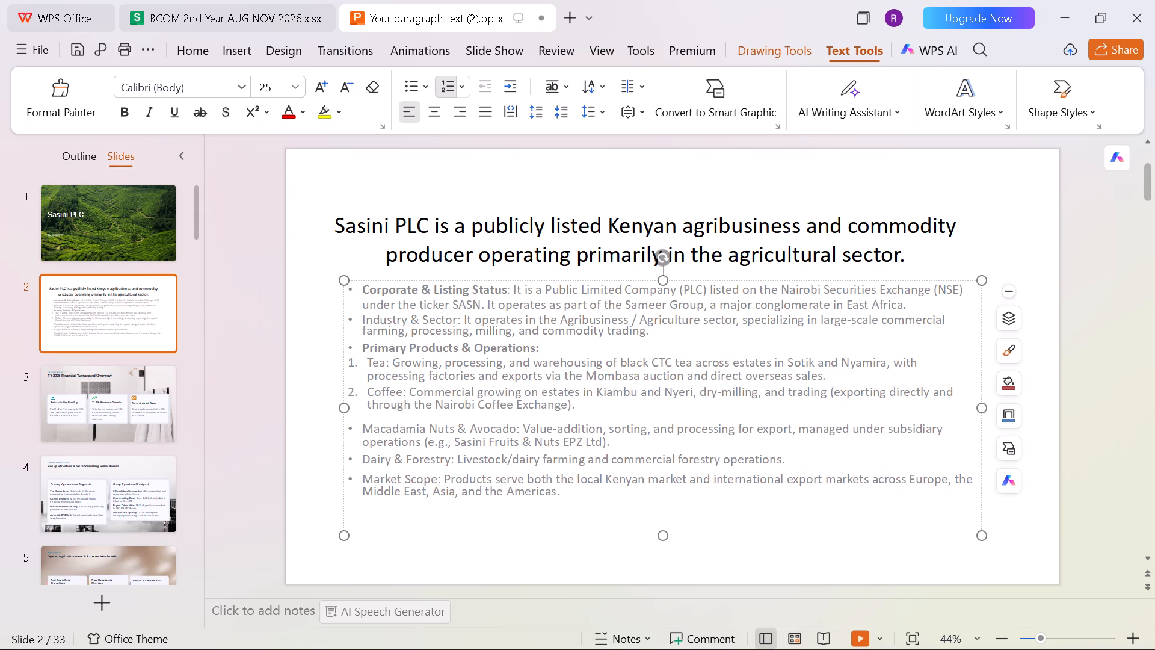
key(Delete)
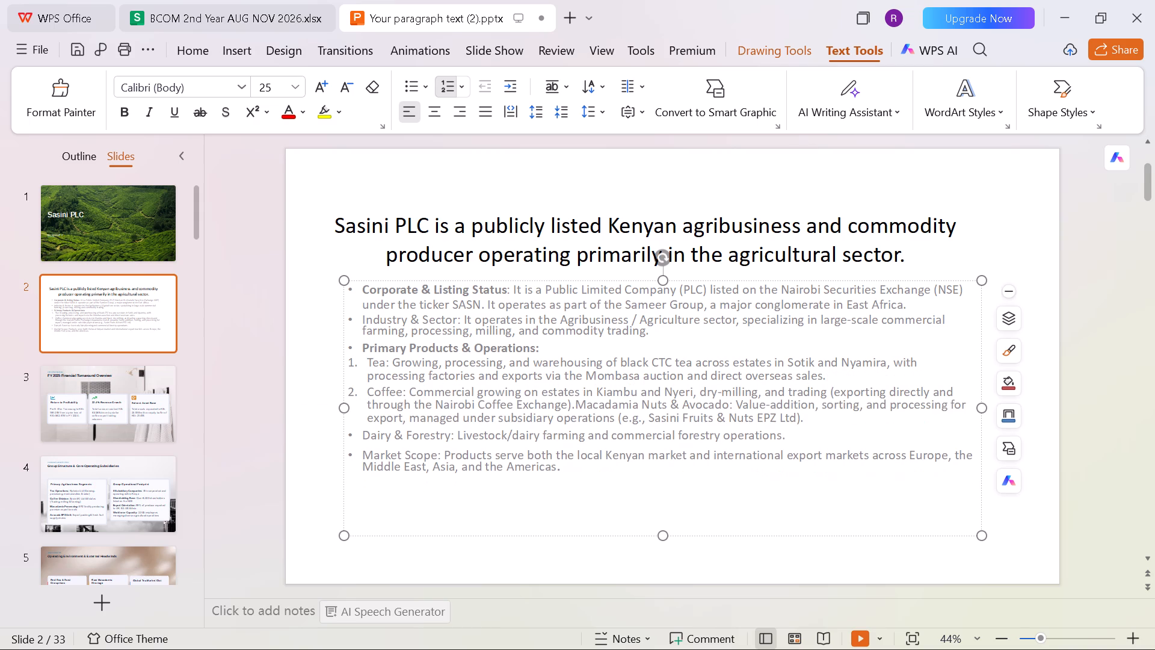
key(Return)
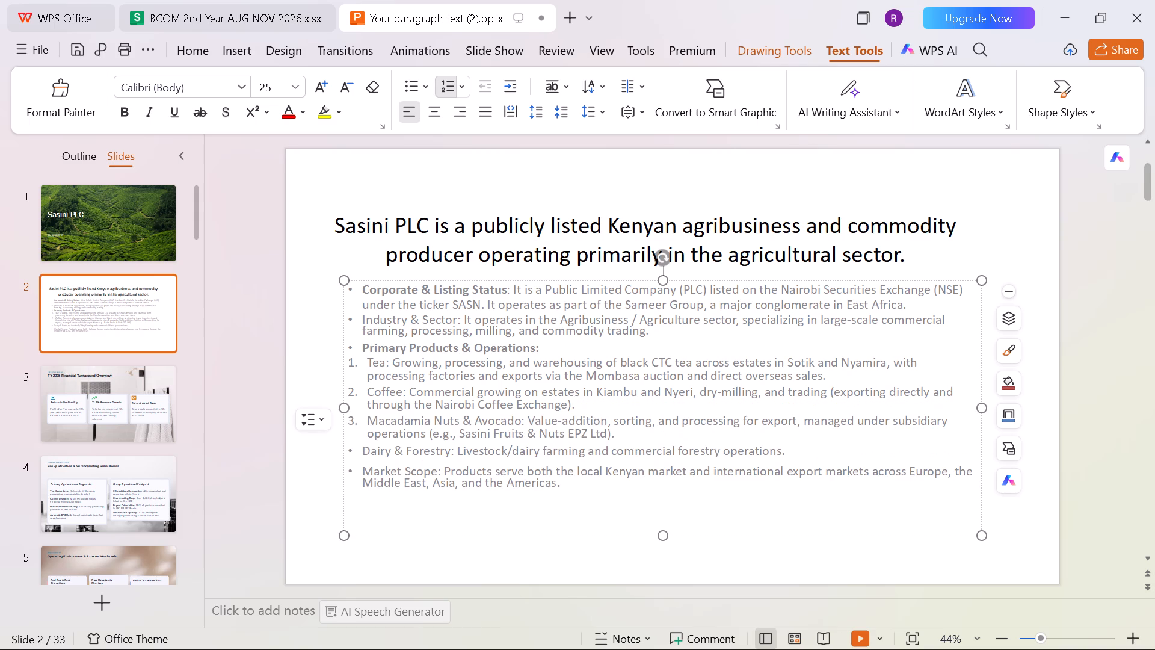
click(631, 435)
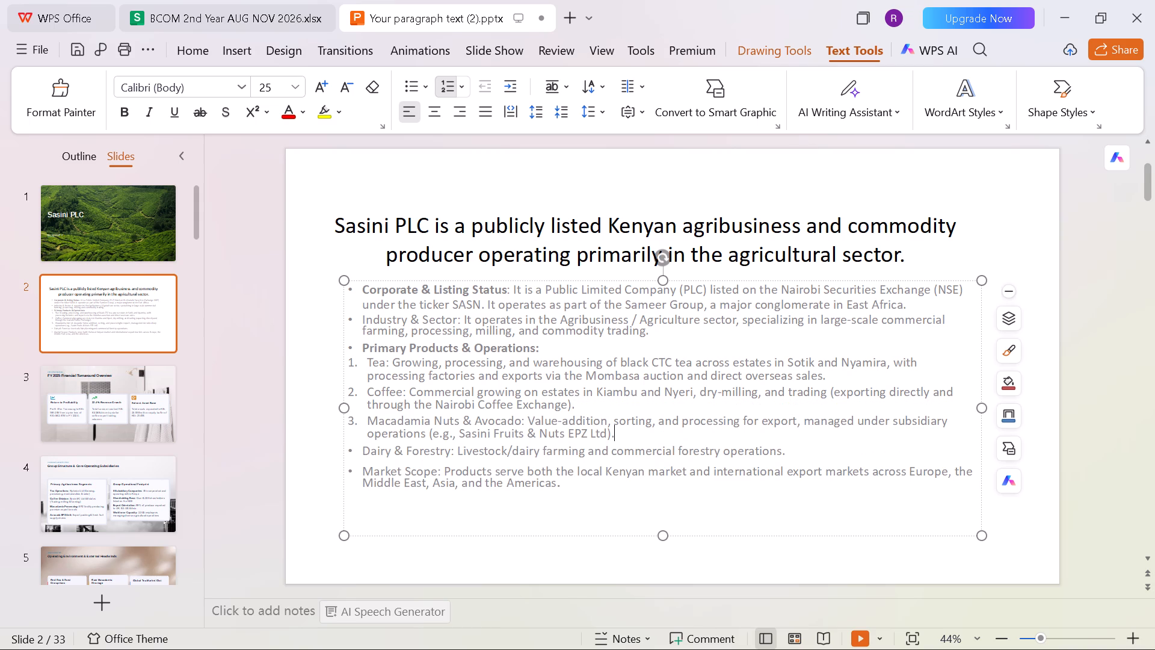
key(Delete)
key(Delete)
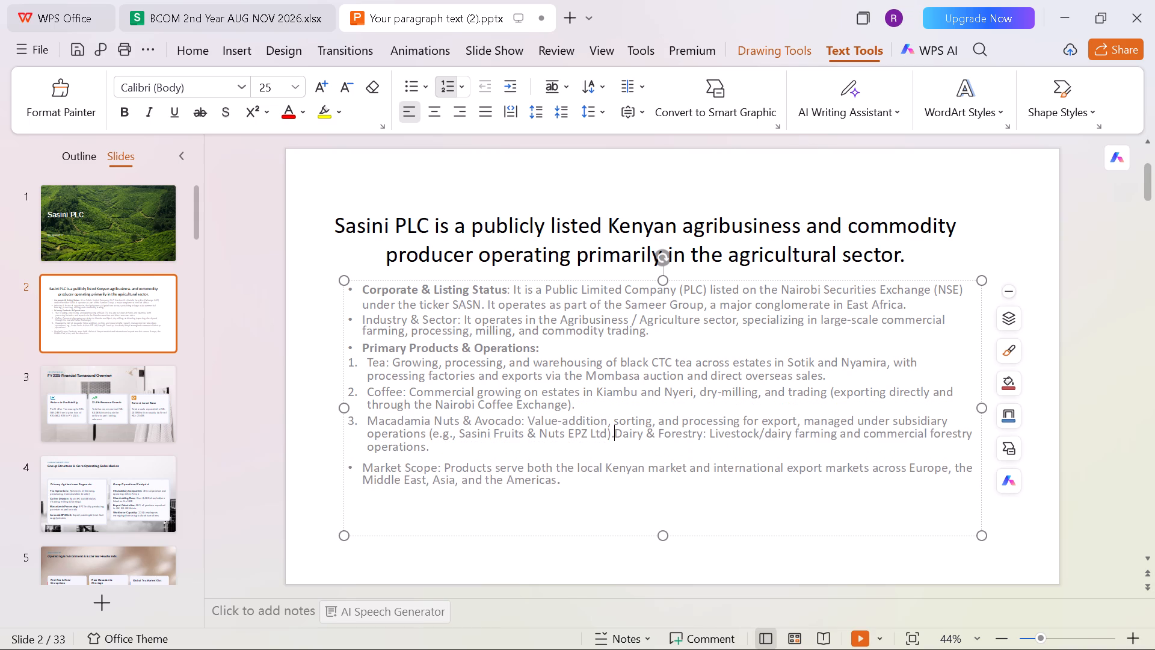
key(Return)
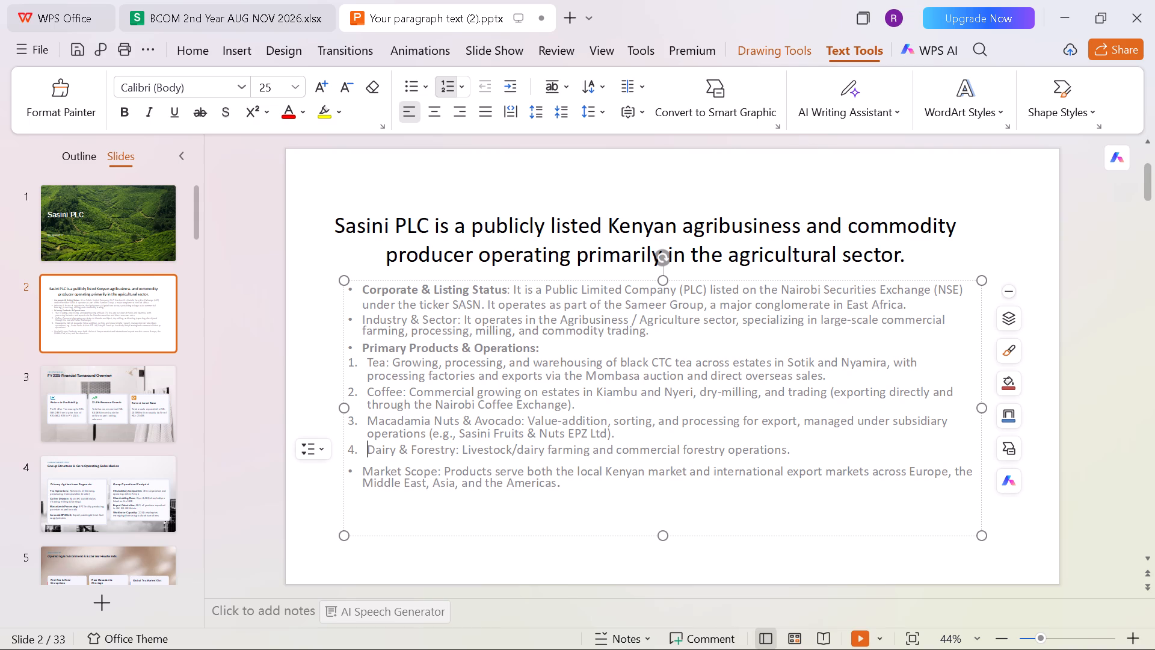
Bold the "Industry & Sector:" and "Market Scope" labels on slide 2.
drag(455, 323, 402, 320)
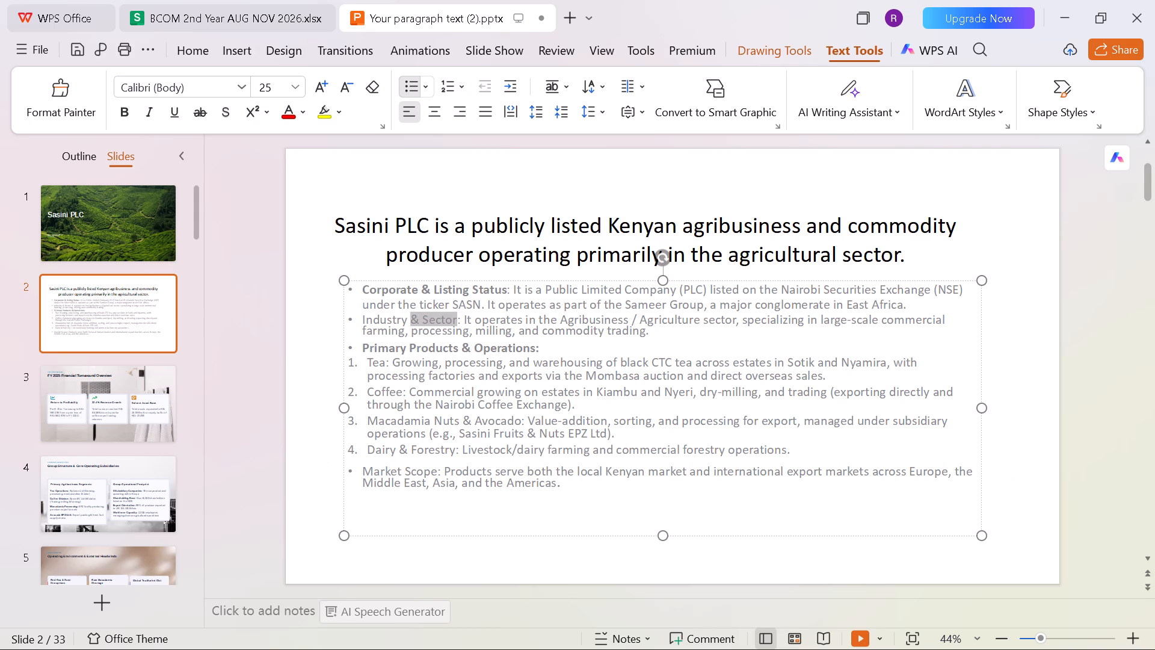
drag(402, 320, 366, 320)
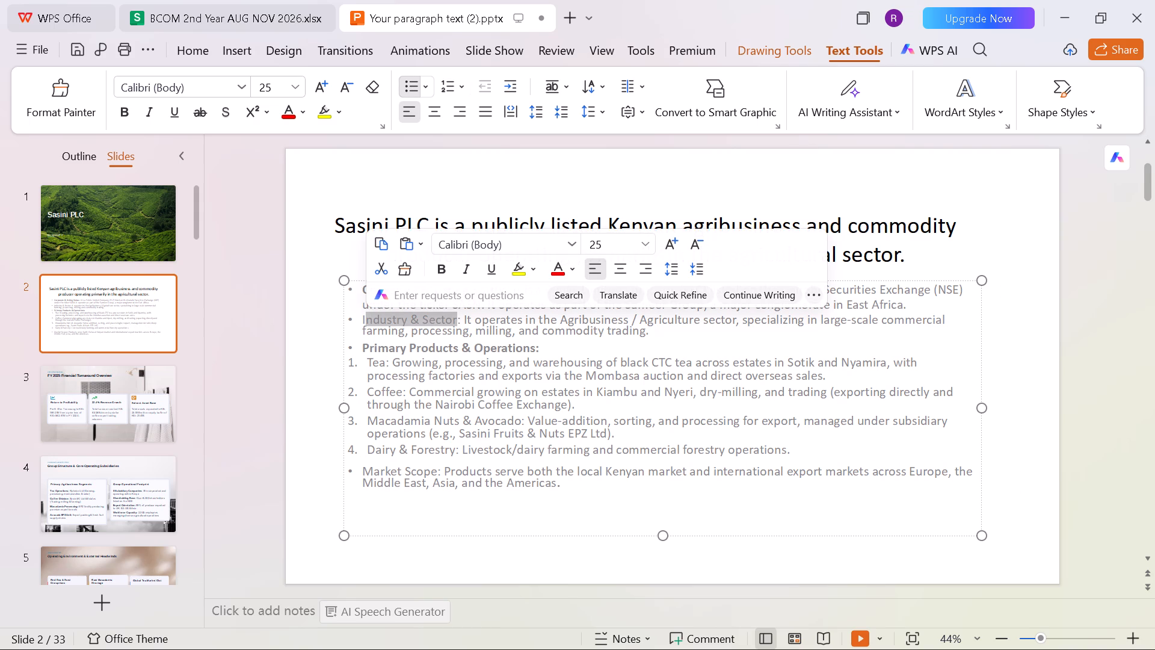
click(457, 318)
drag(457, 318, 376, 317)
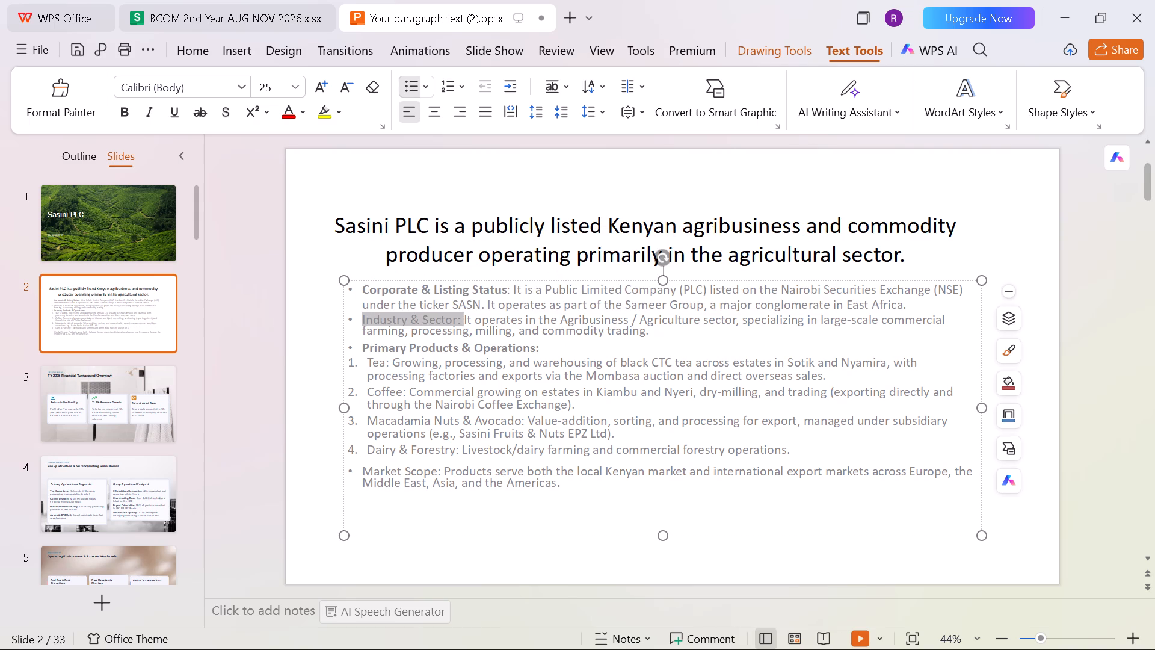
drag(376, 317, 362, 316)
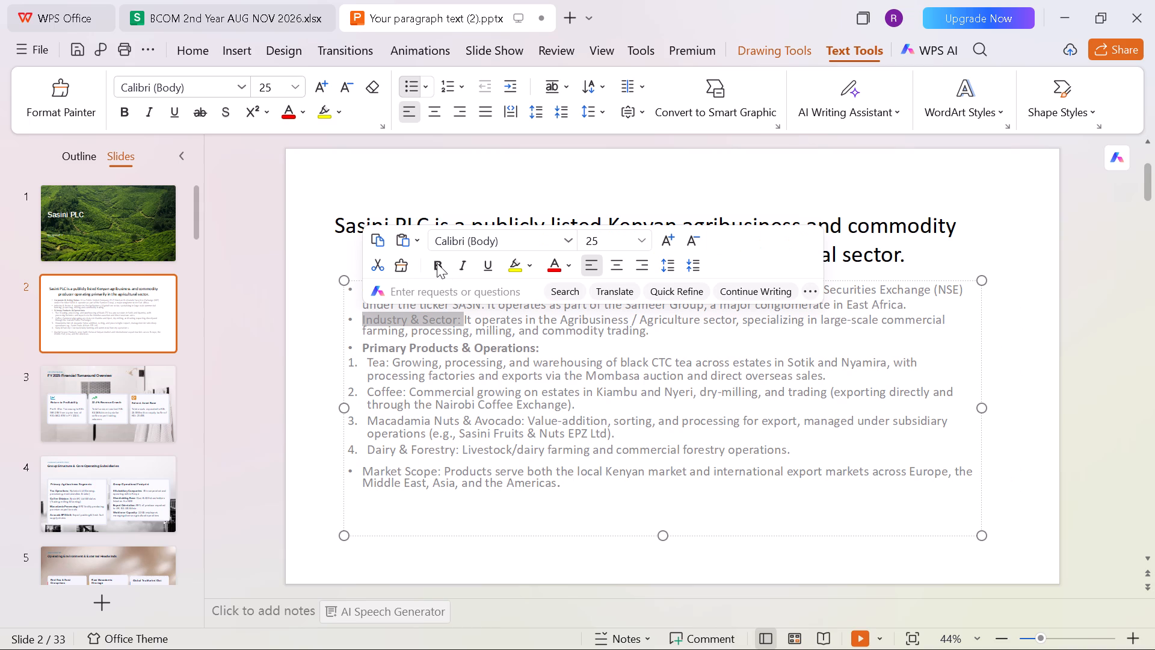
click(437, 263)
click(654, 383)
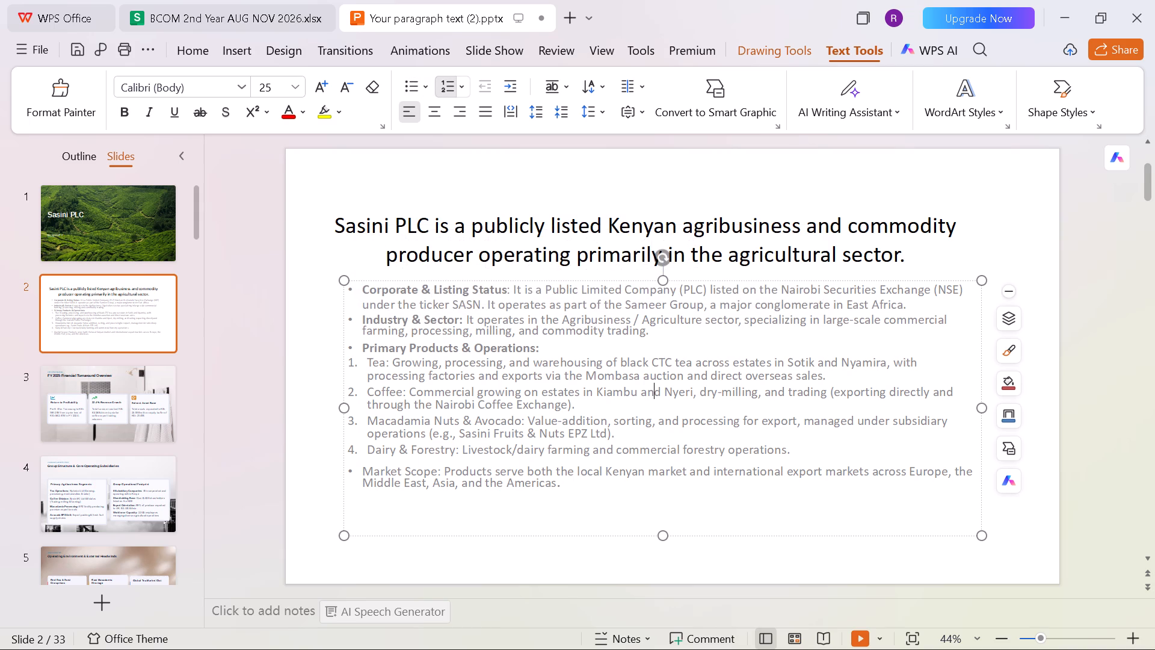
drag(437, 469, 366, 463)
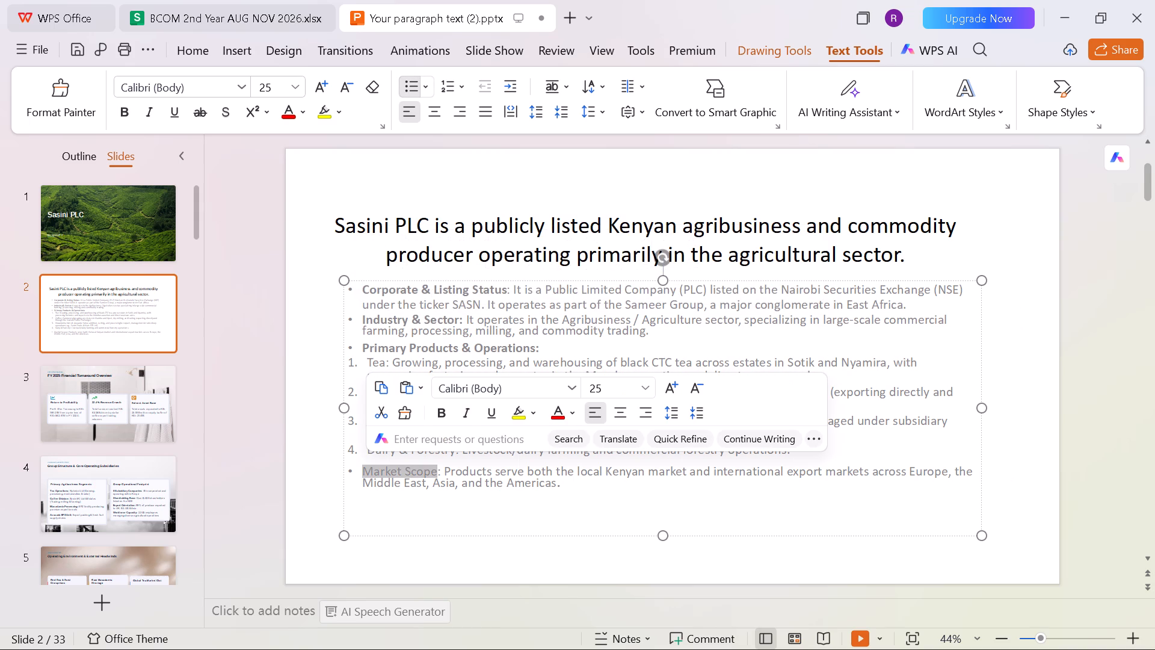
click(437, 421)
click(612, 490)
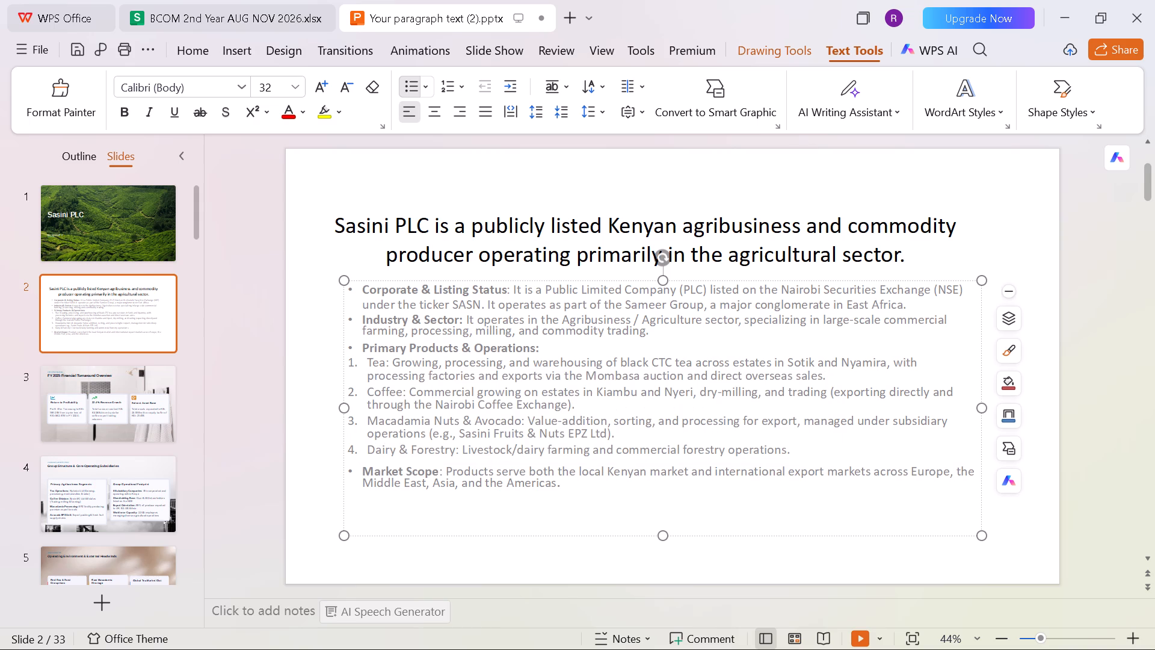
Increase the font size of all the bulleted and numbered body text on slide 2 by one increment.
drag(576, 478, 455, 374)
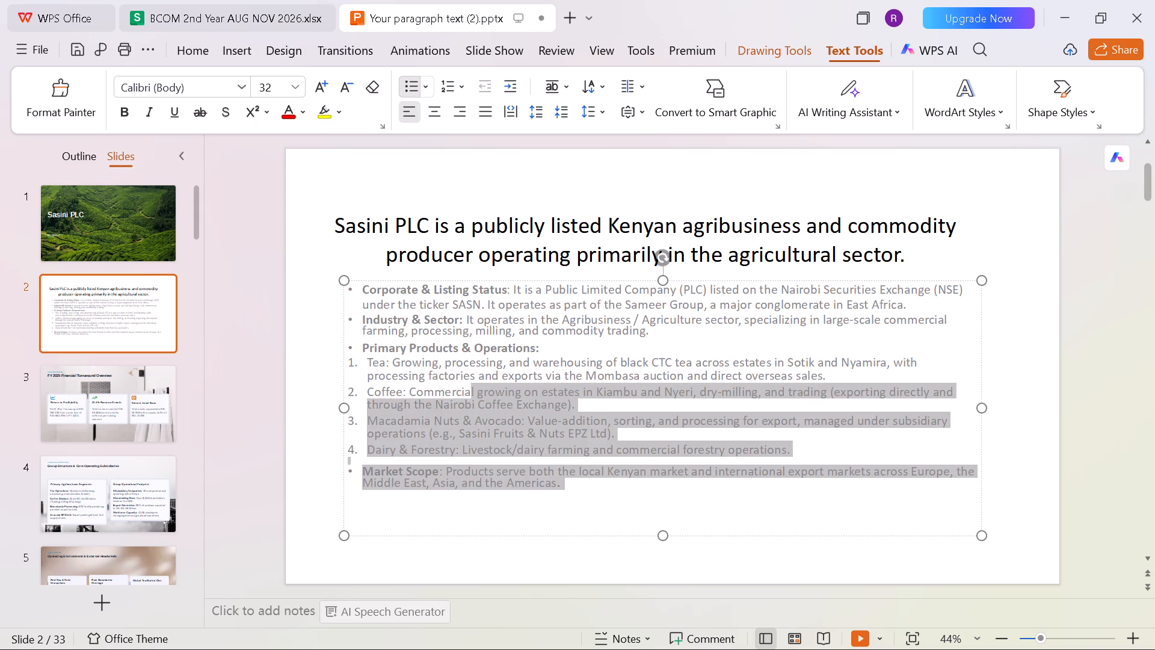
drag(455, 374, 356, 280)
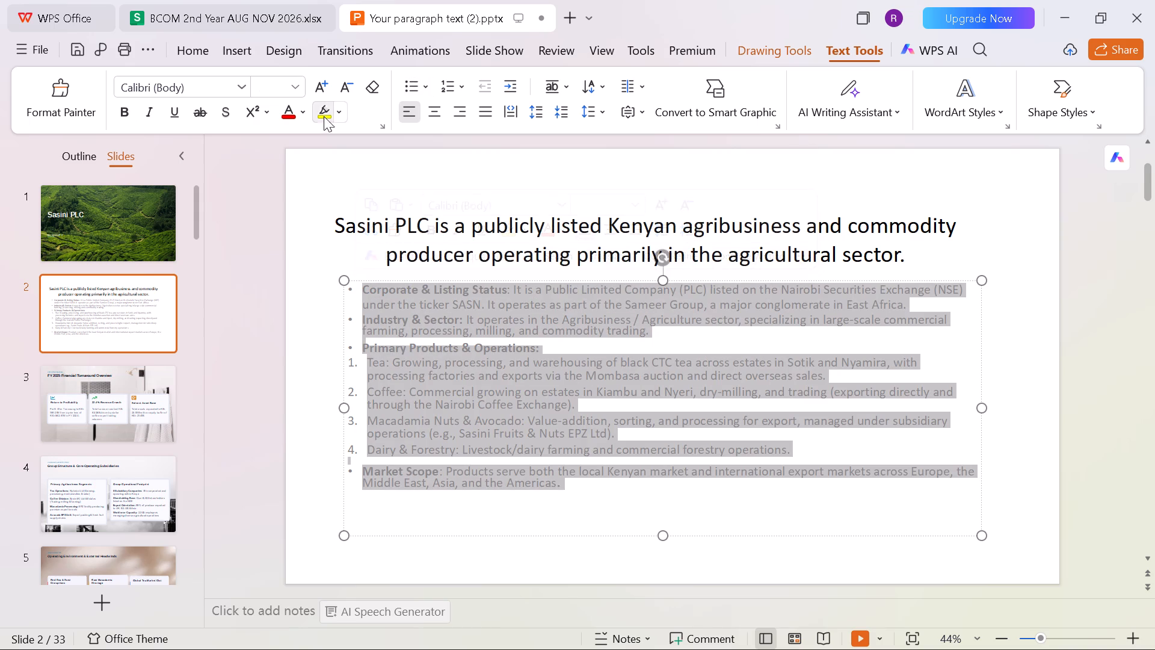
click(320, 91)
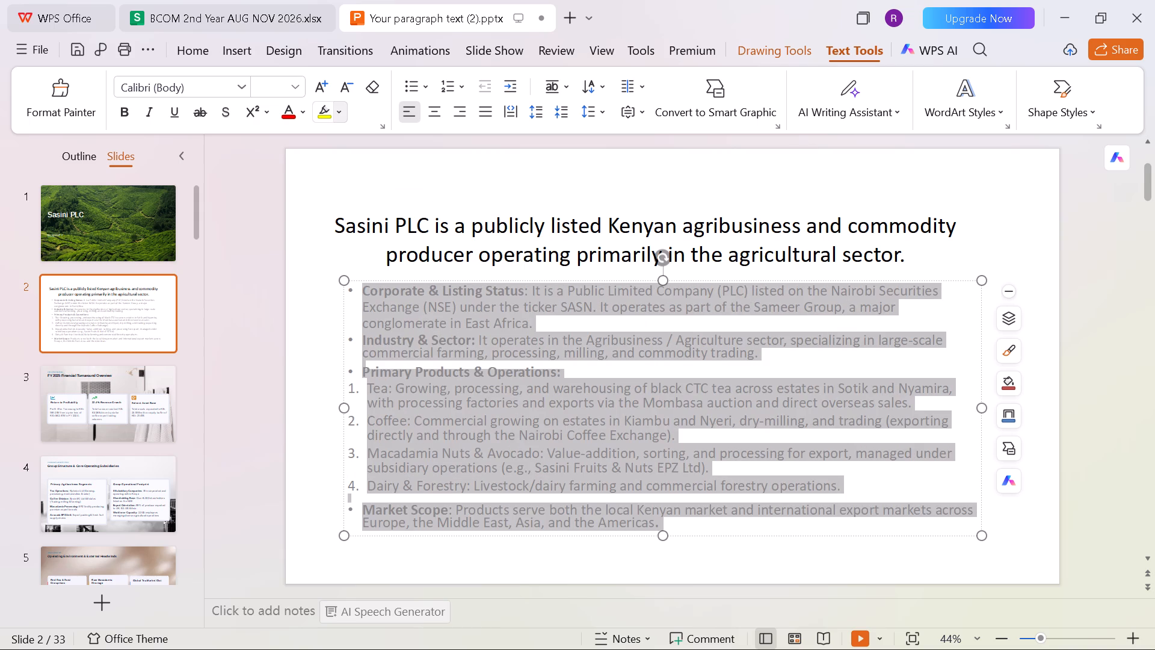
click(1100, 374)
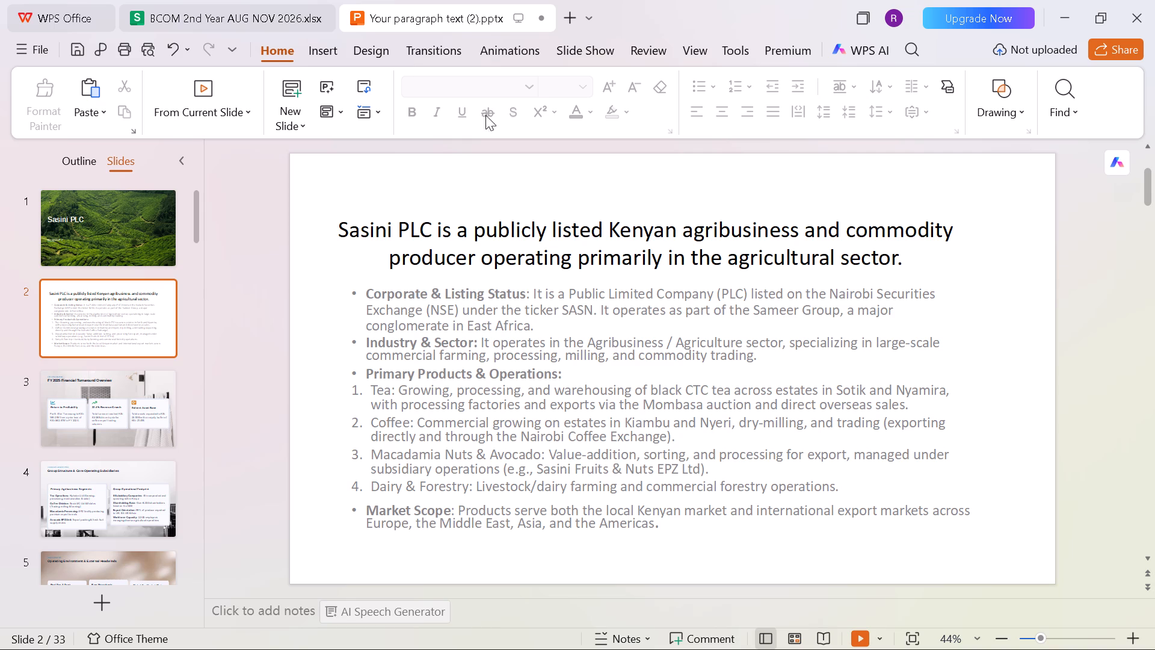
Browse the featured stock pictures available for insertion to look for a suitable image for slide 2.
click(315, 51)
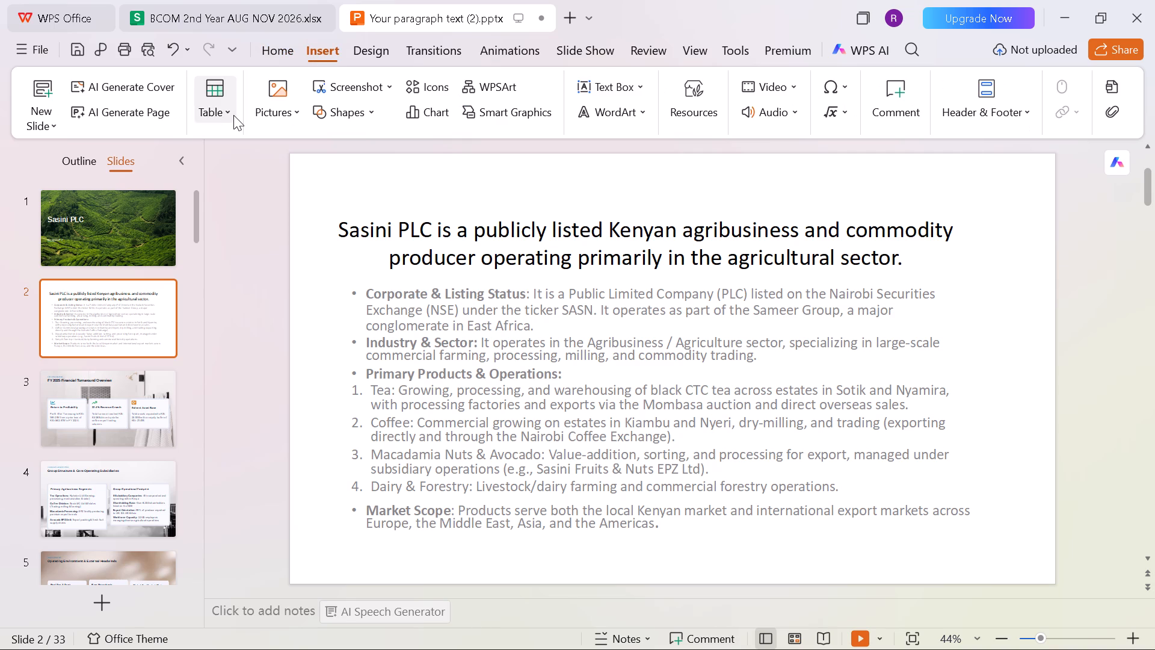
click(291, 110)
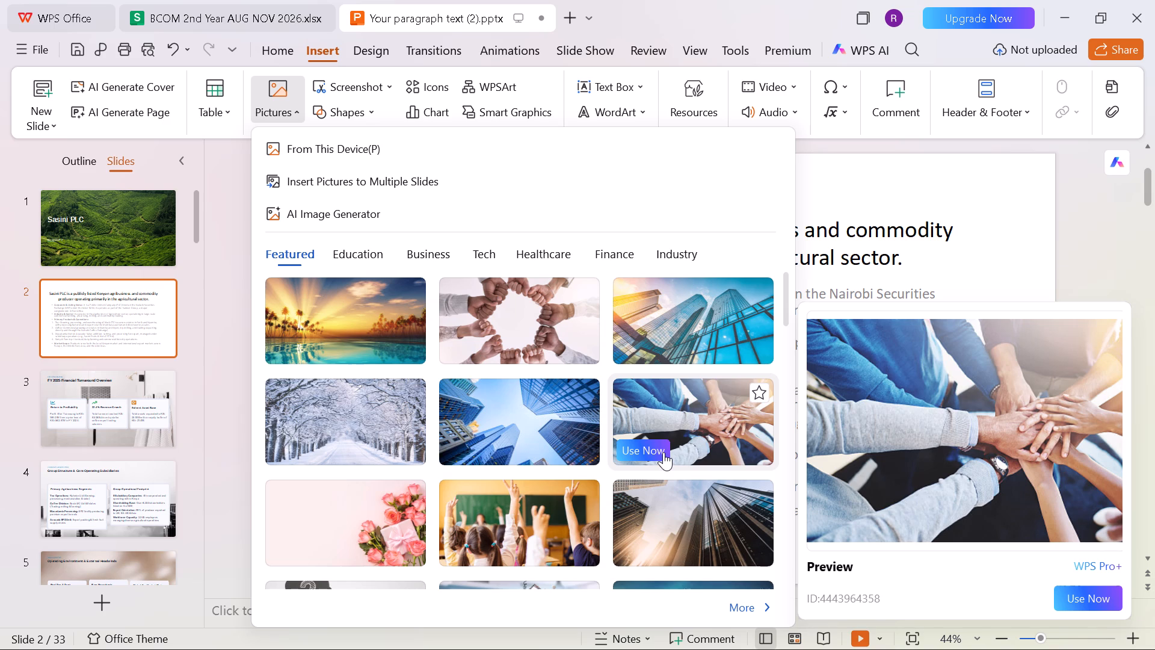
scroll(578, 475, down, 2)
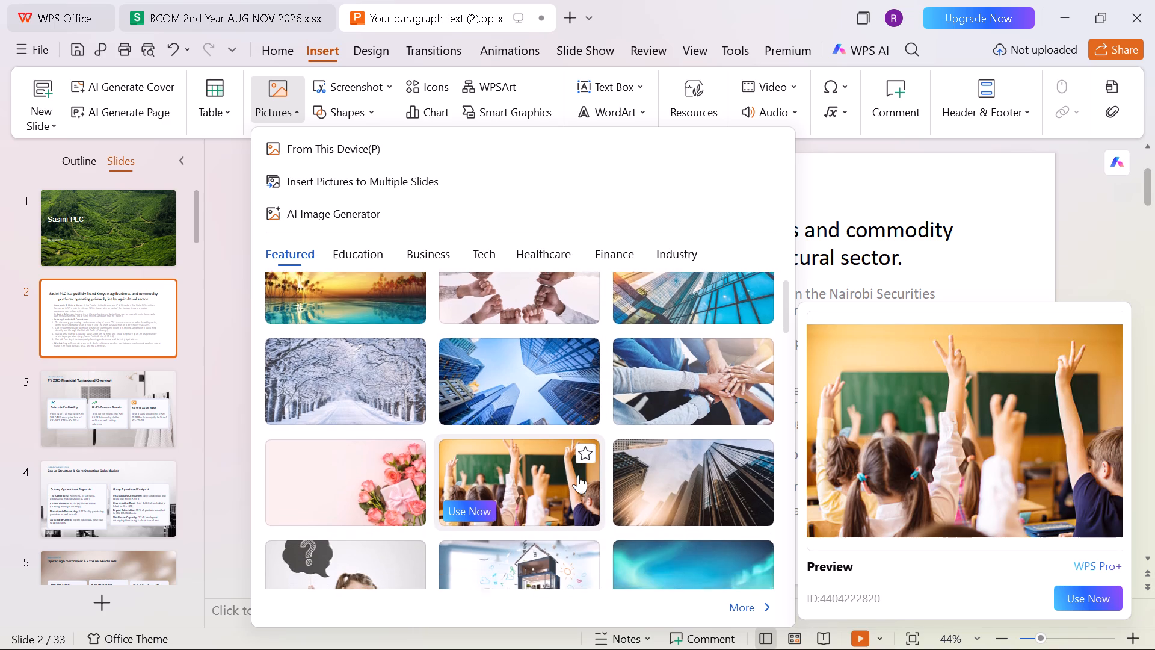
scroll(578, 475, down, 6)
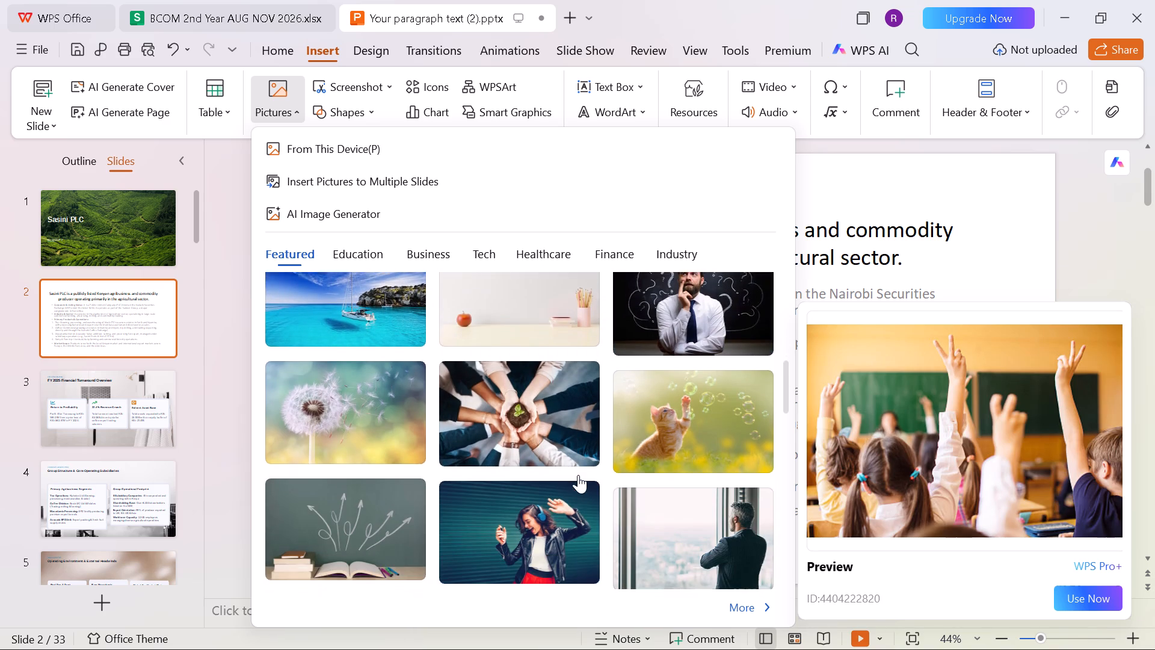
scroll(578, 475, down, 9)
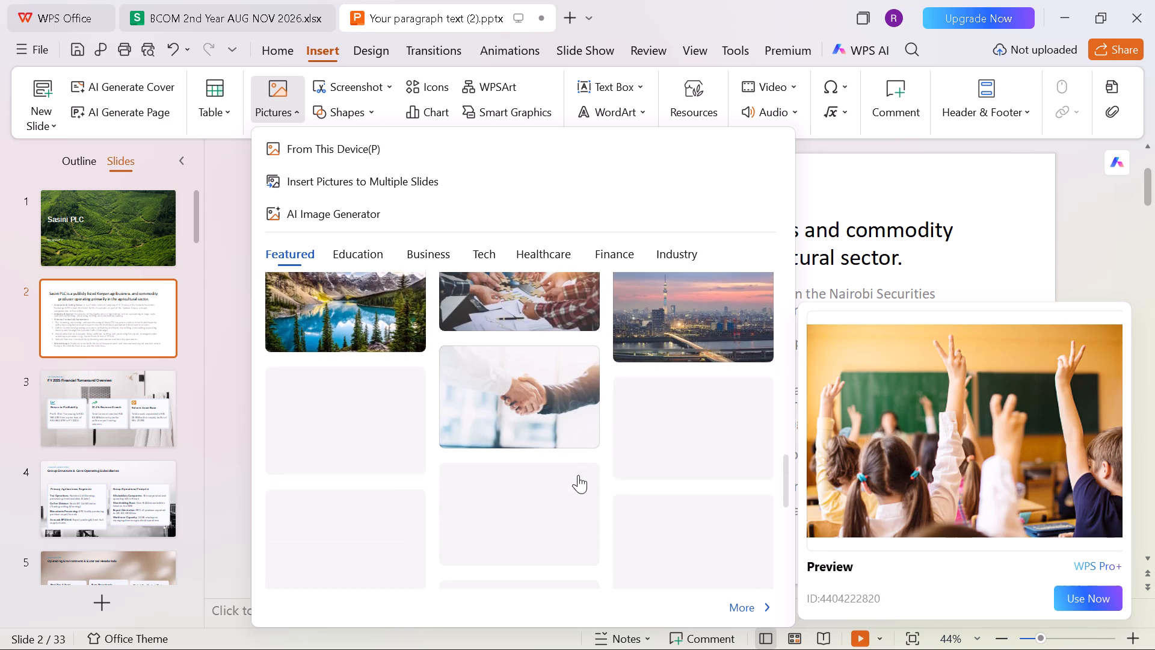
scroll(578, 475, down, 4)
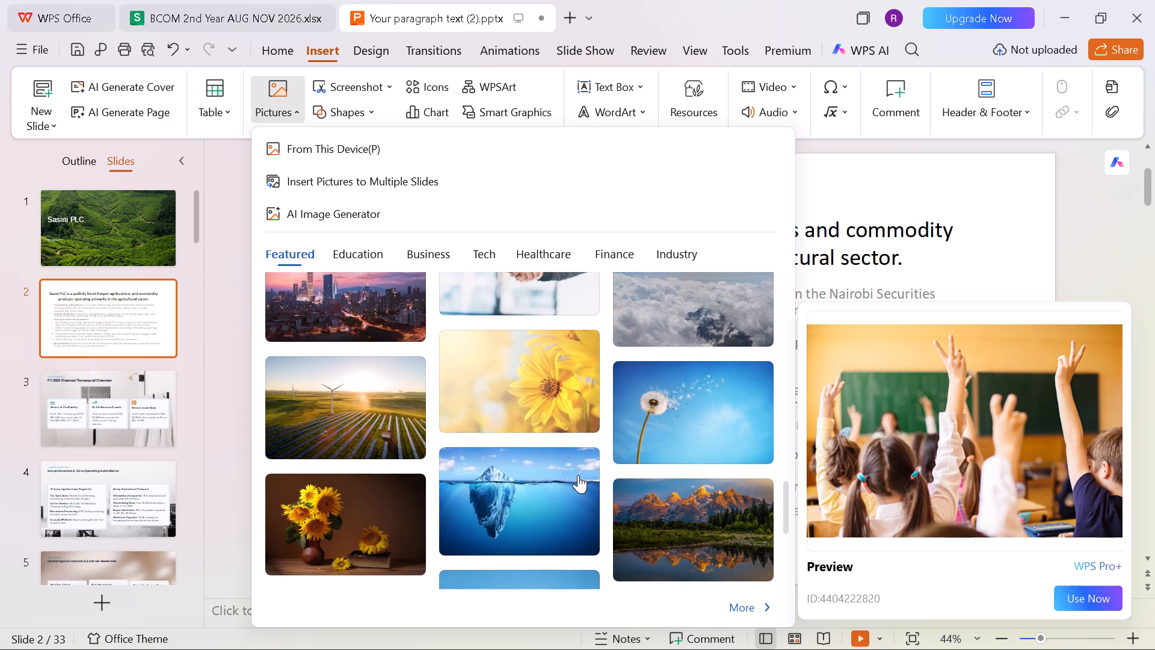
scroll(578, 475, down, 3)
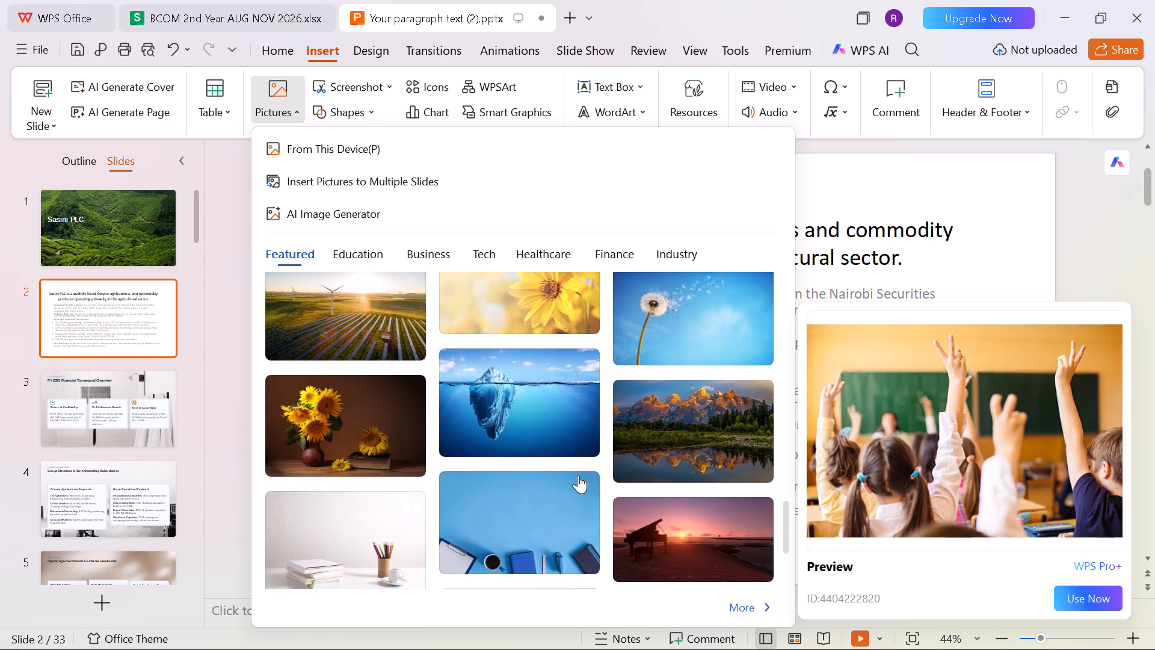
scroll(578, 475, down, 11)
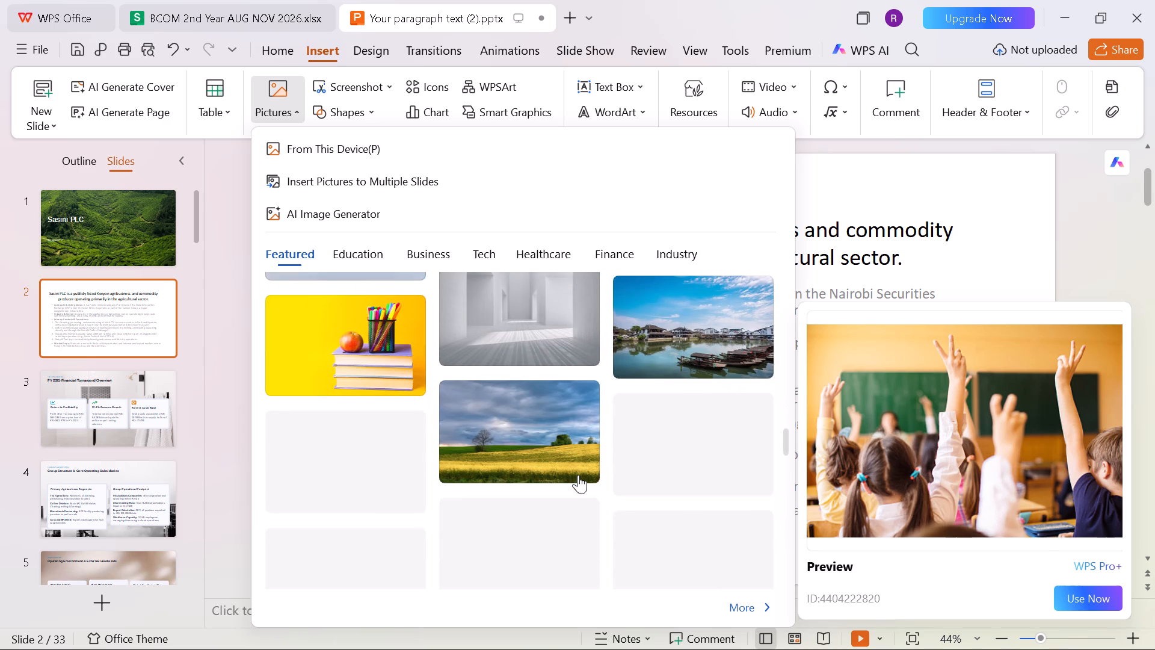
scroll(578, 475, down, 5)
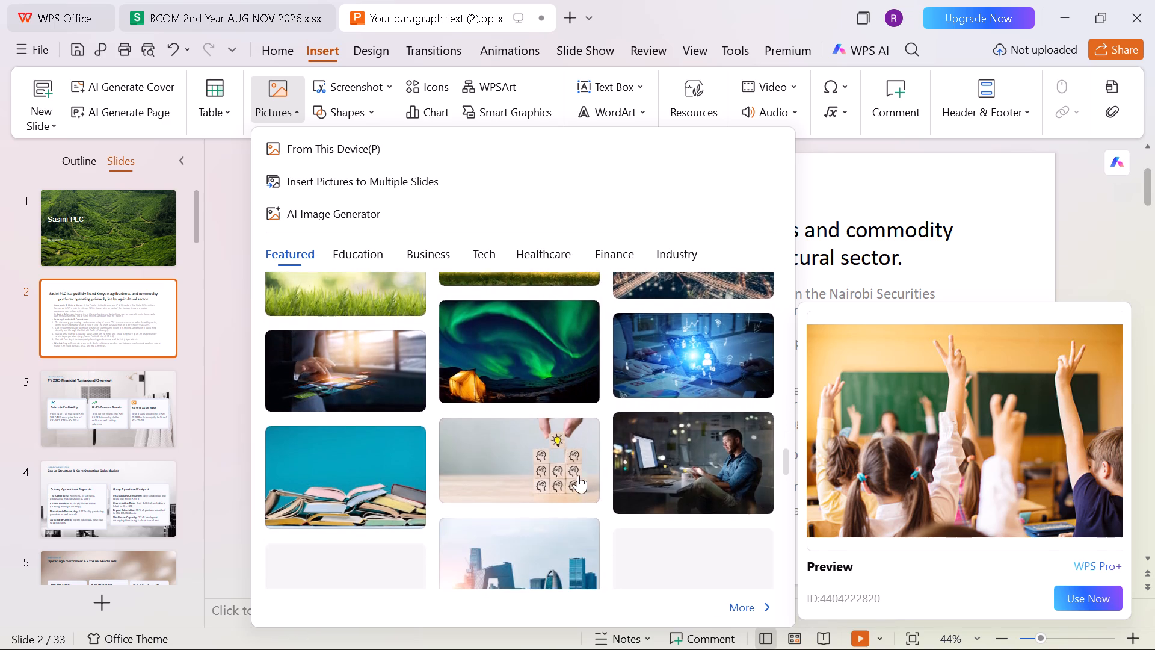
scroll(578, 475, down, 11)
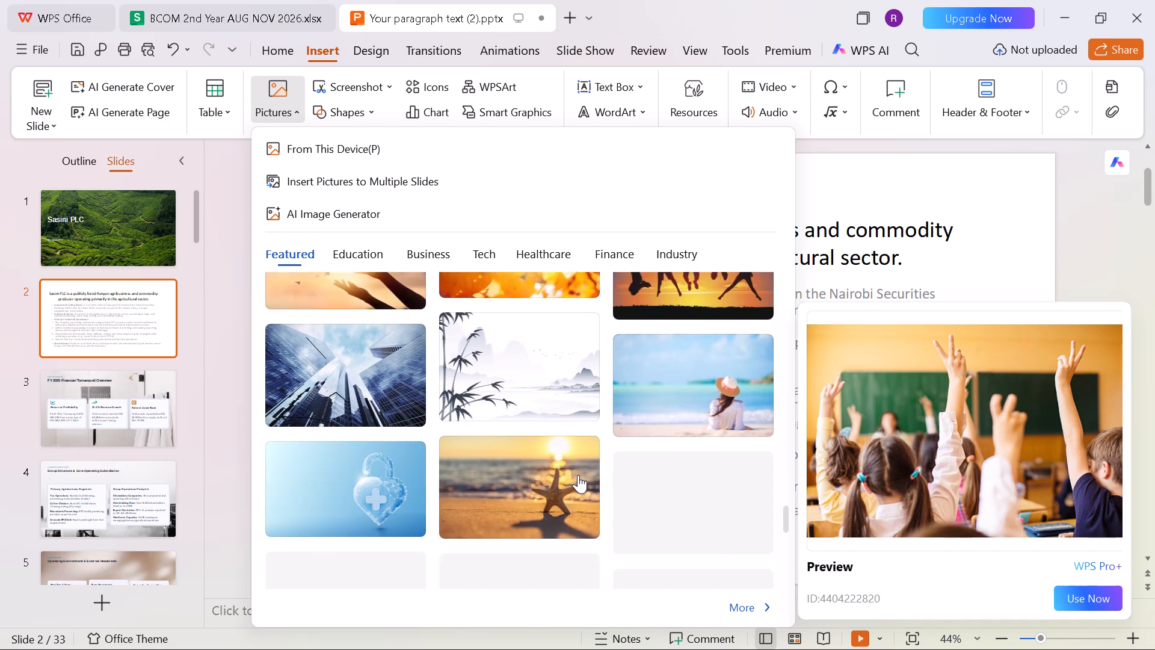
scroll(578, 475, down, 6)
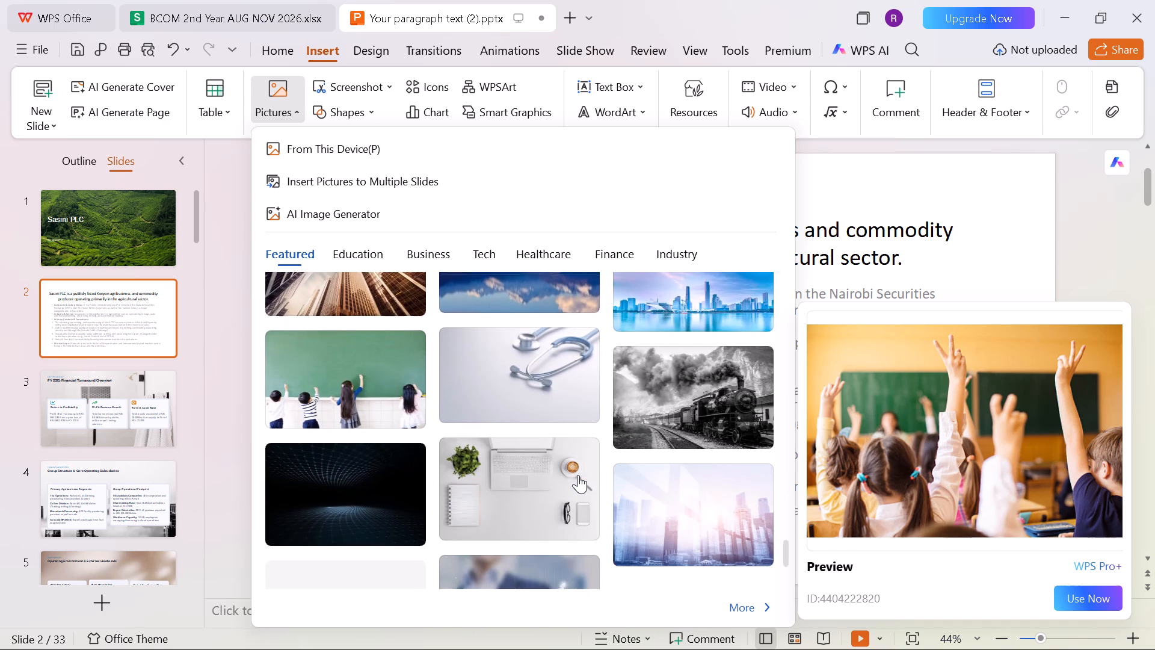
scroll(578, 475, down, 10)
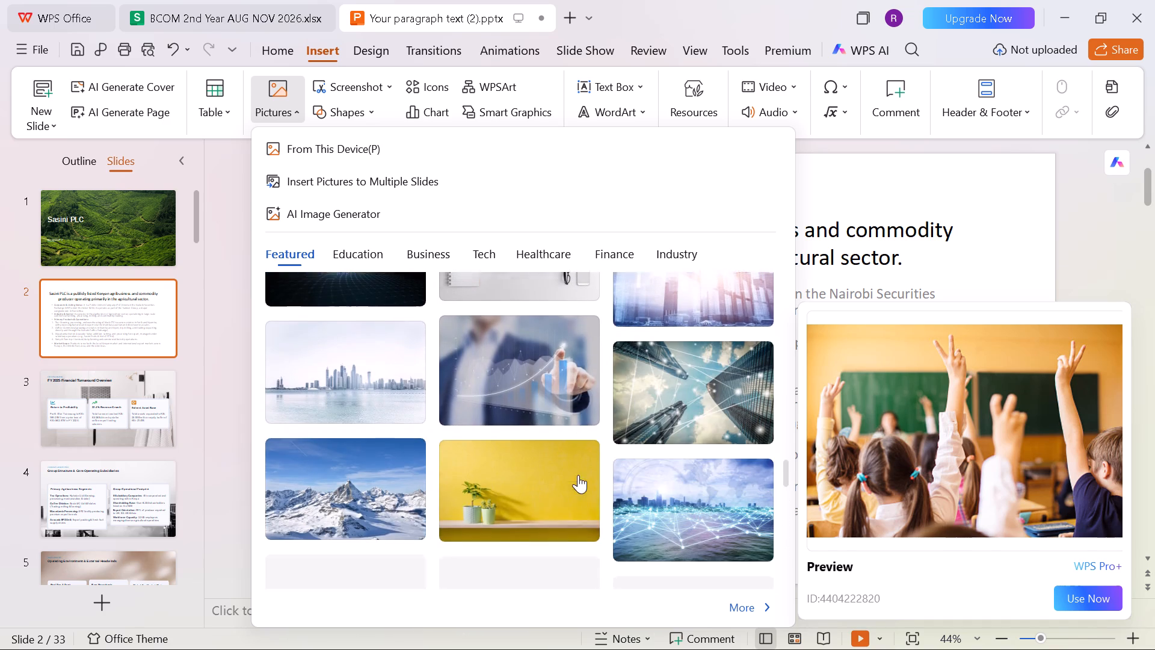
scroll(578, 475, down, 7)
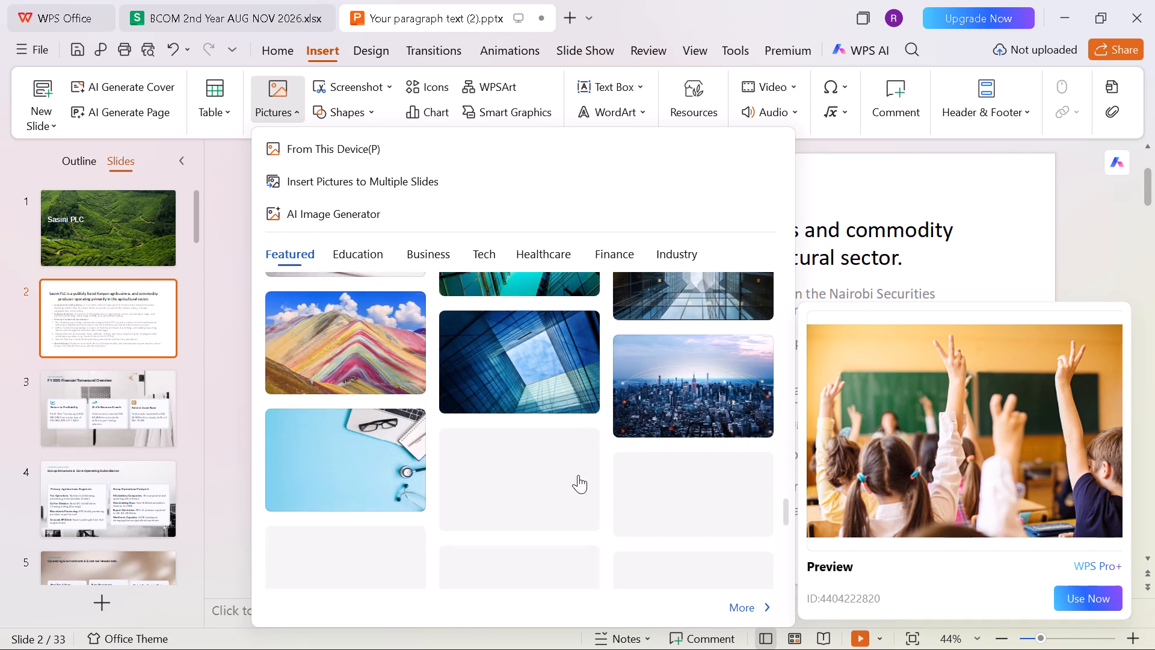
scroll(578, 475, down, 2)
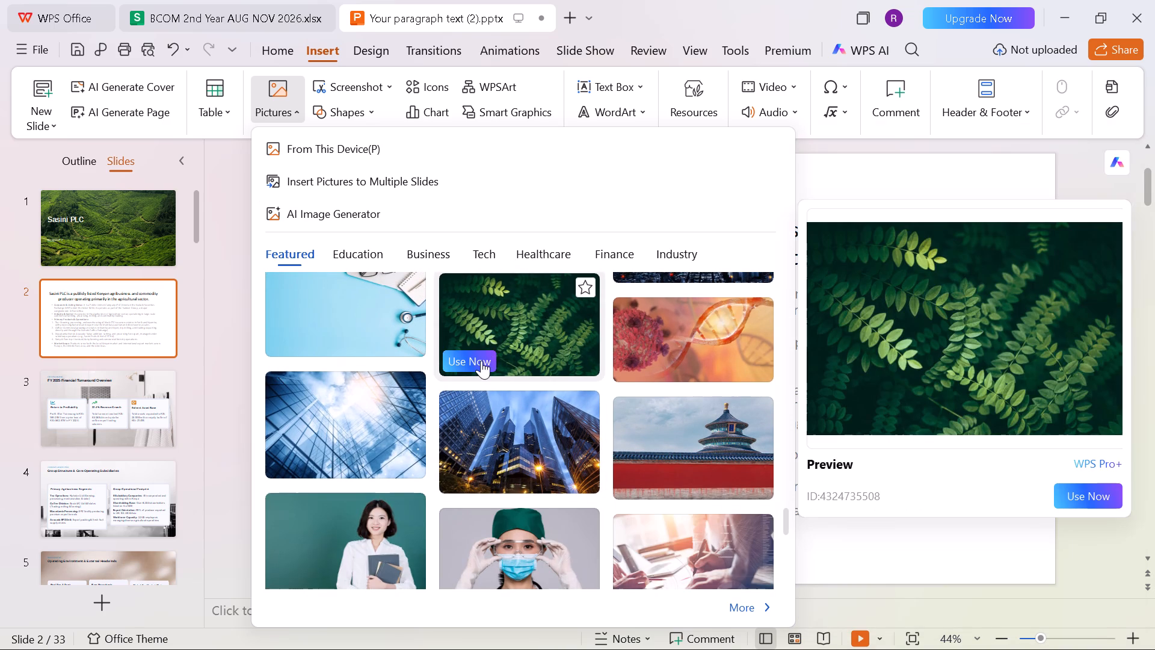
scroll(481, 361, up, 20)
scroll(481, 361, up, 18)
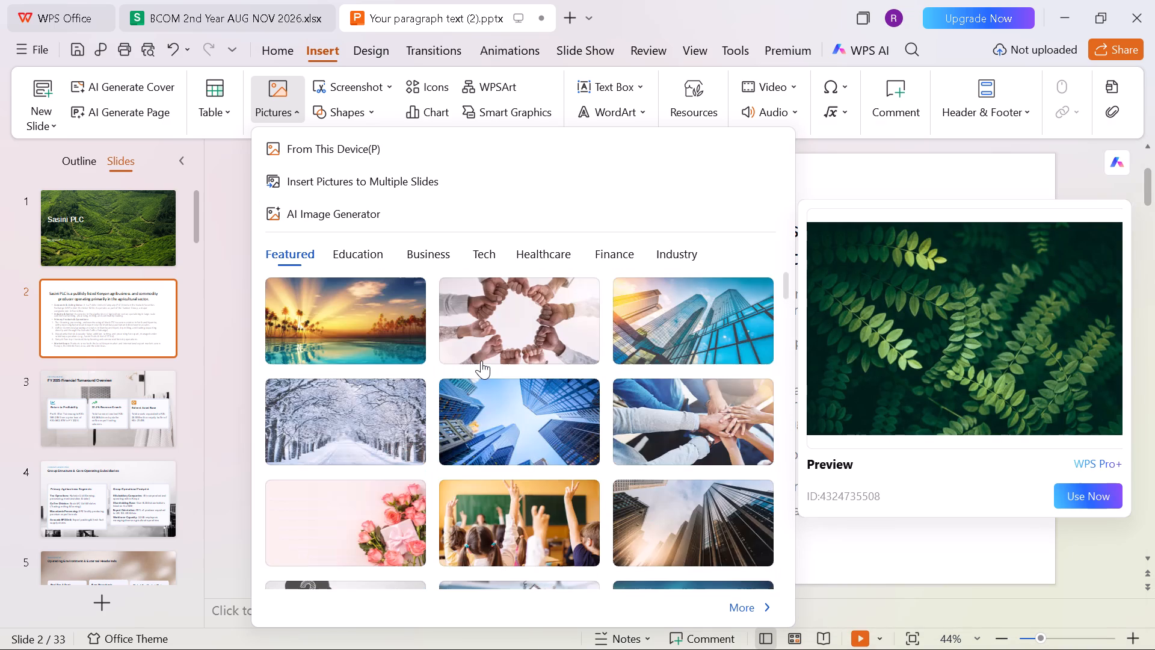
scroll(481, 361, up, 10)
Browse the featured backgrounds in the full Docer Gallery for a picture that suits slide 2.
click(745, 607)
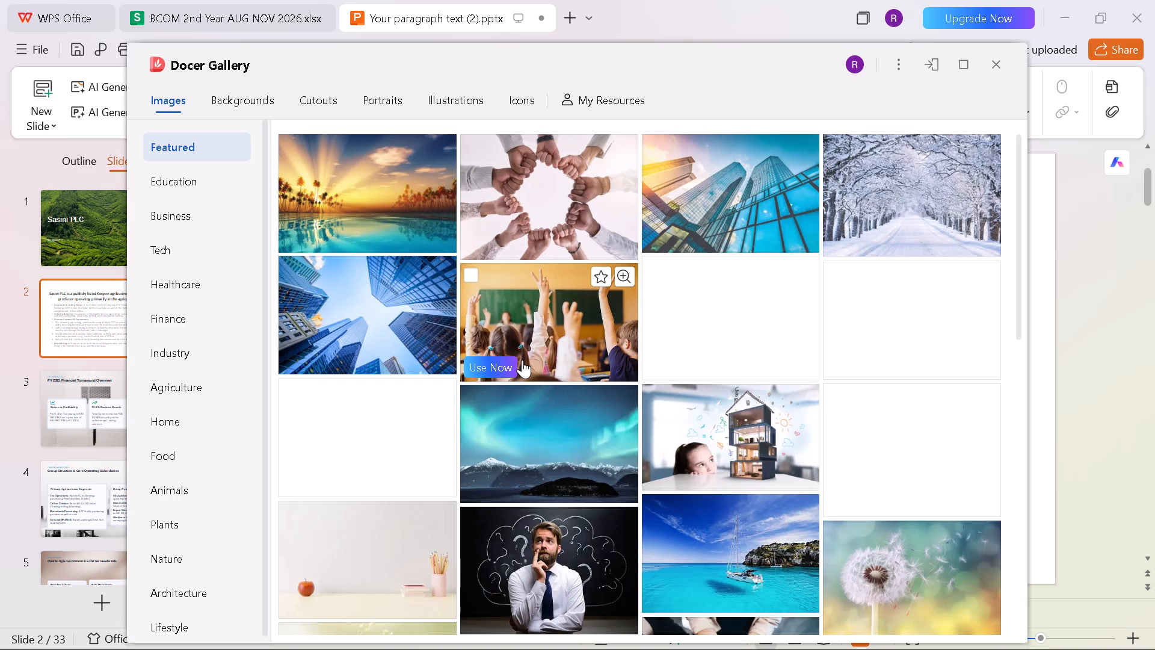
click(257, 110)
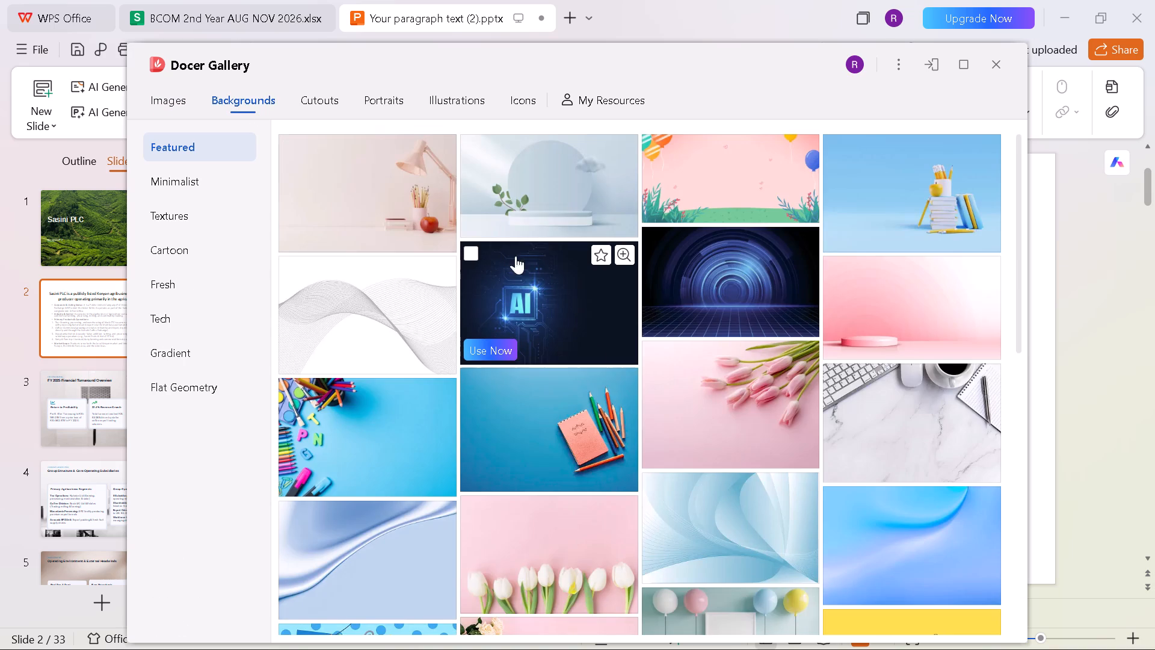
scroll(616, 481, down, 8)
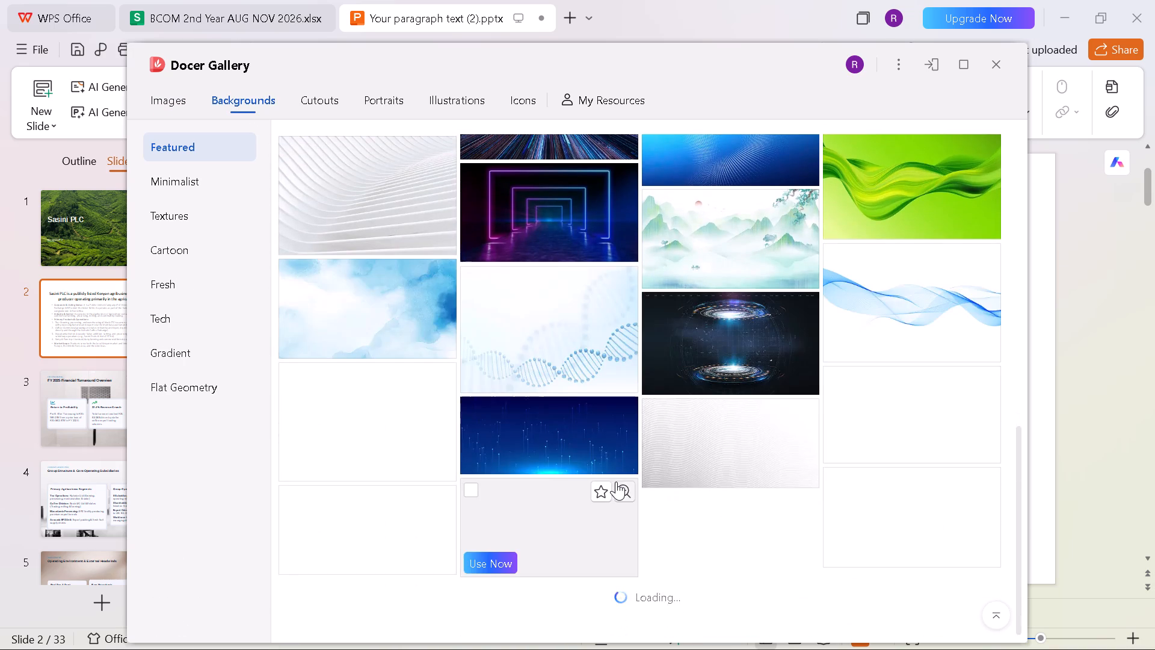
scroll(616, 481, down, 6)
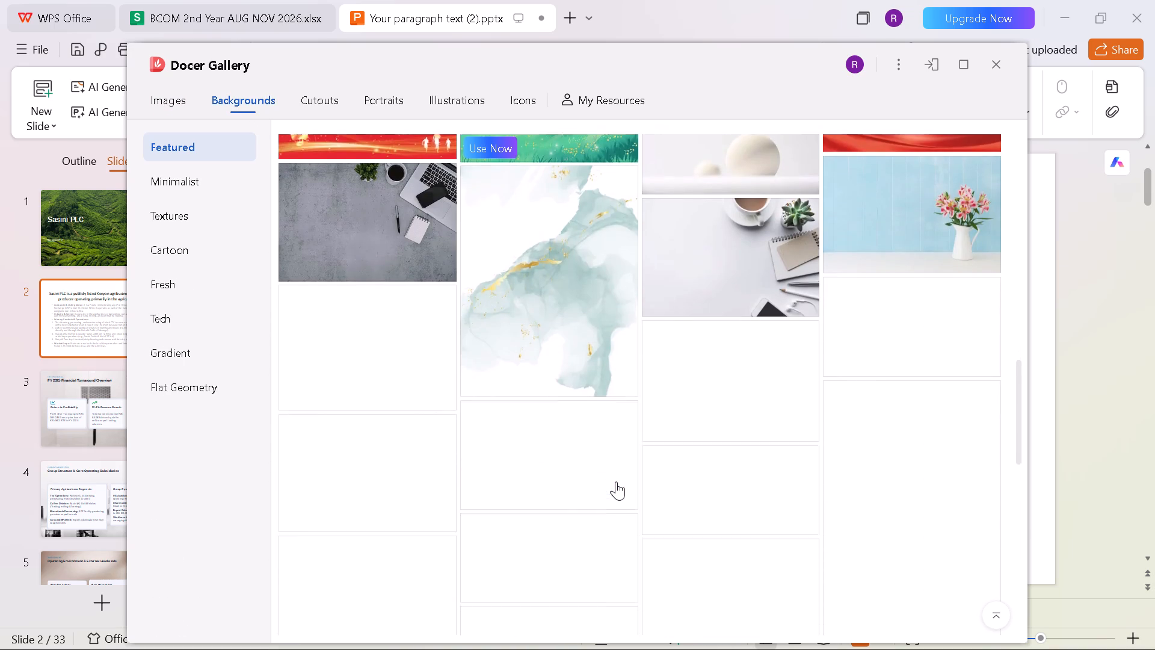
scroll(616, 481, down, 4)
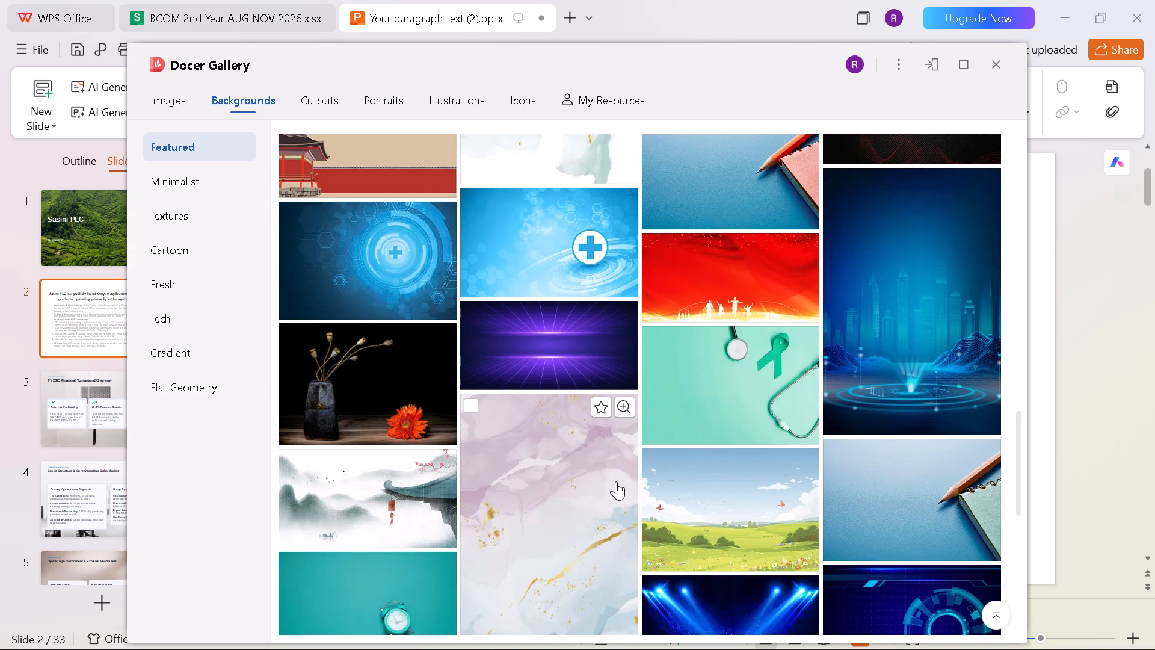
scroll(616, 481, down, 3)
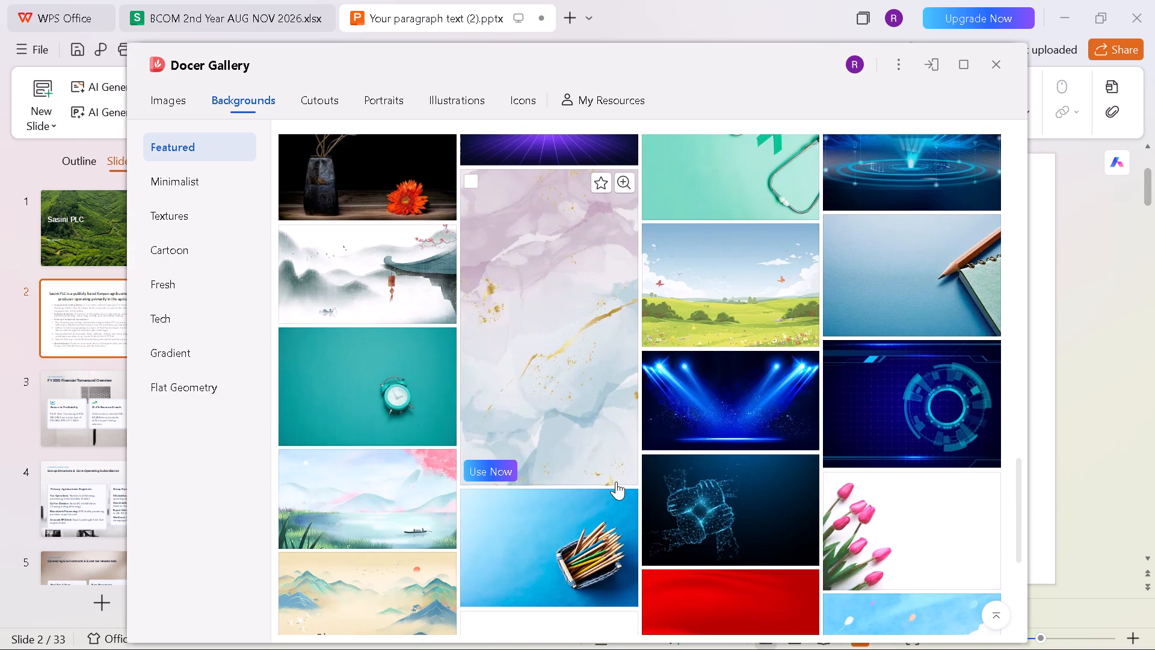
scroll(616, 481, down, 4)
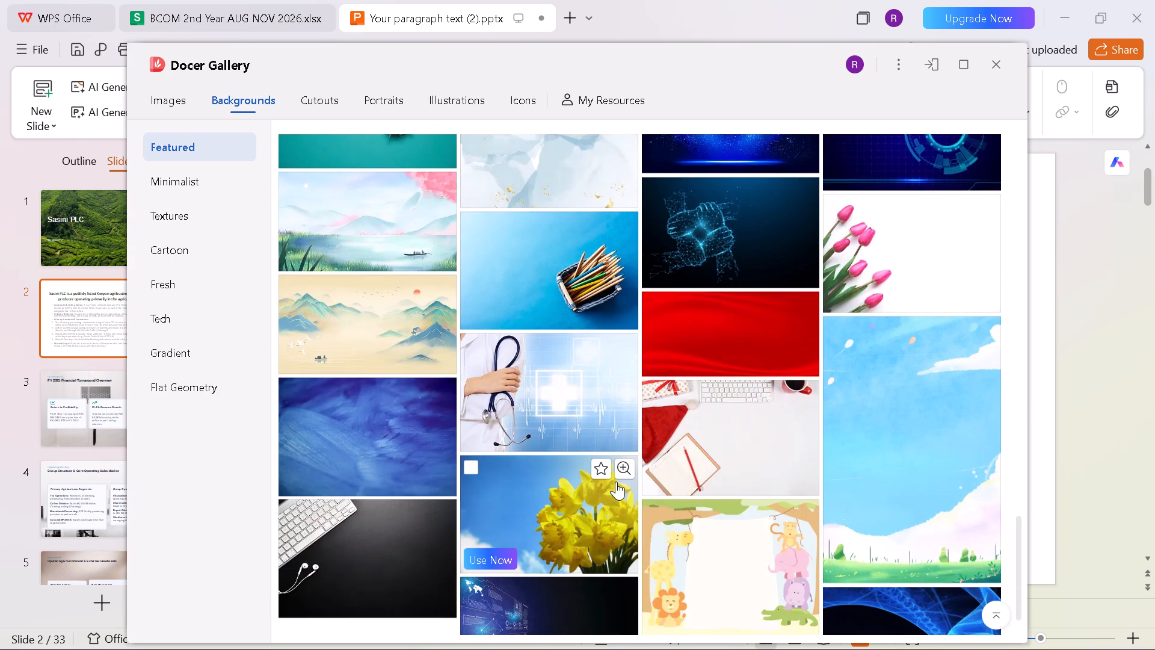
scroll(616, 481, down, 4)
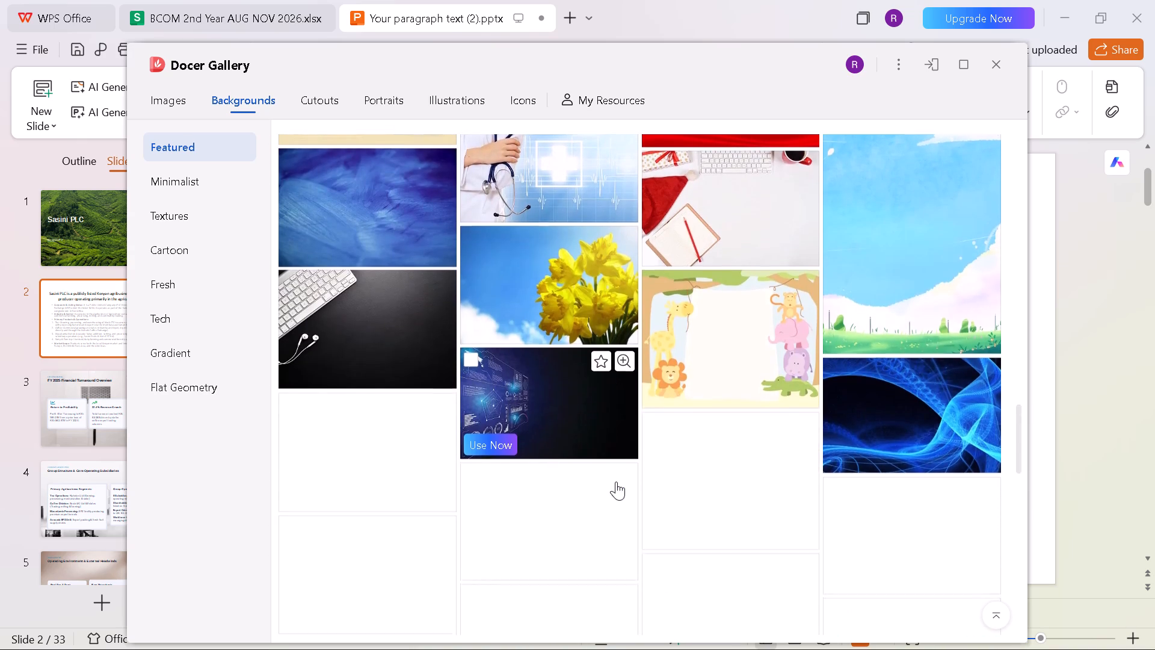
scroll(616, 481, down, 2)
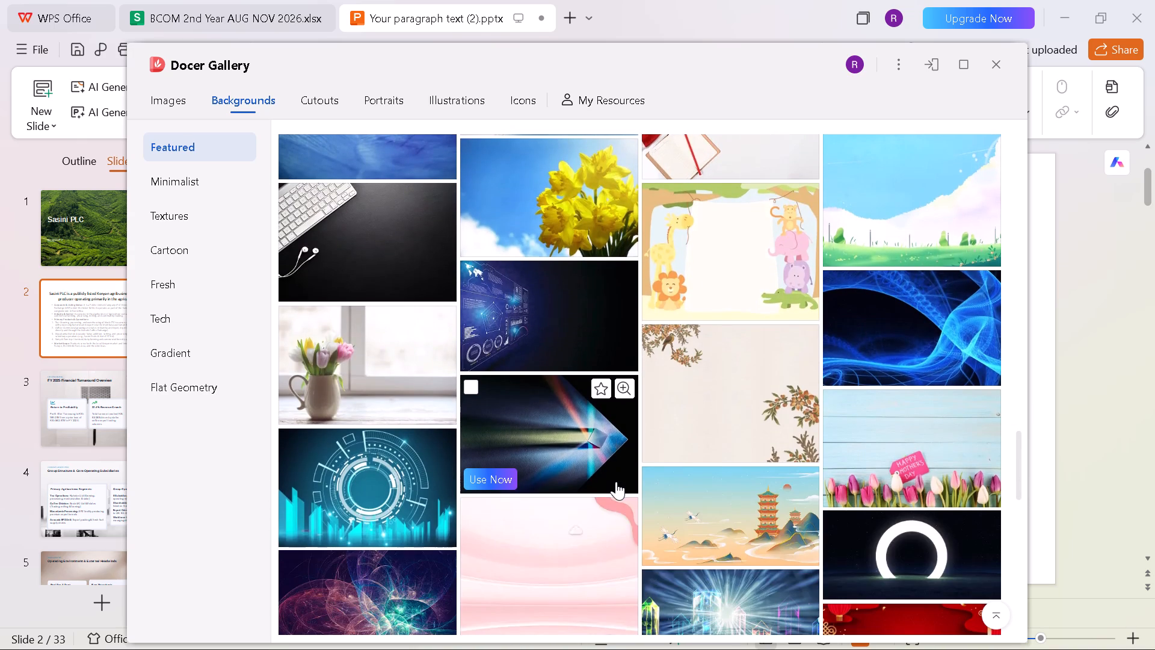
scroll(616, 481, down, 4)
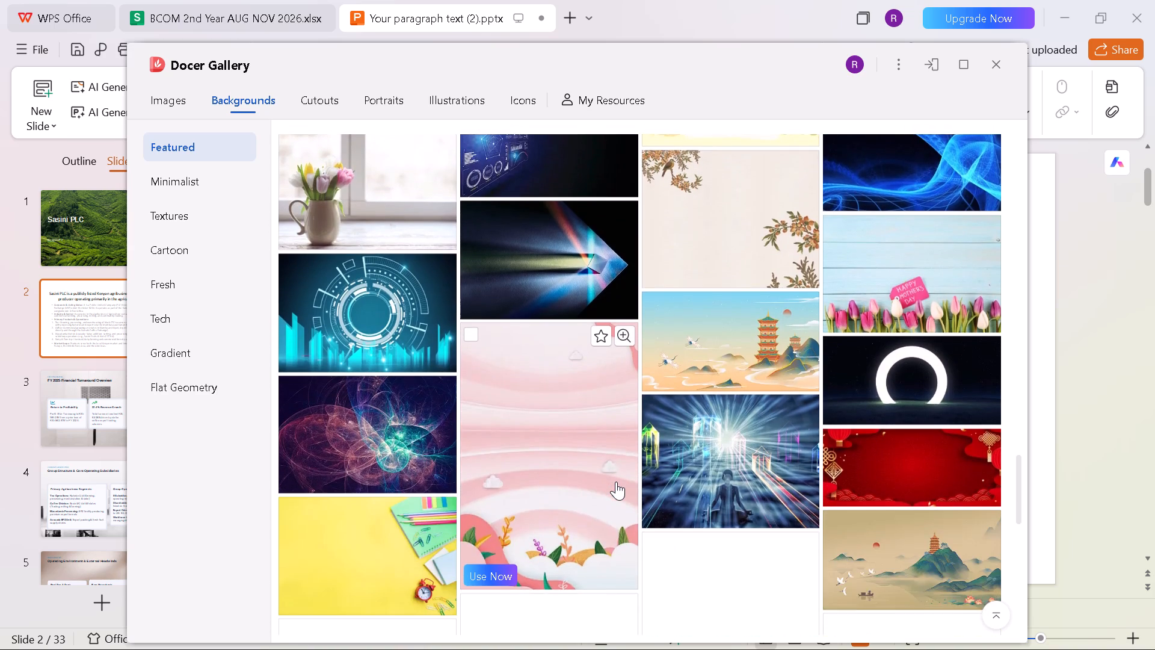
scroll(616, 481, down, 5)
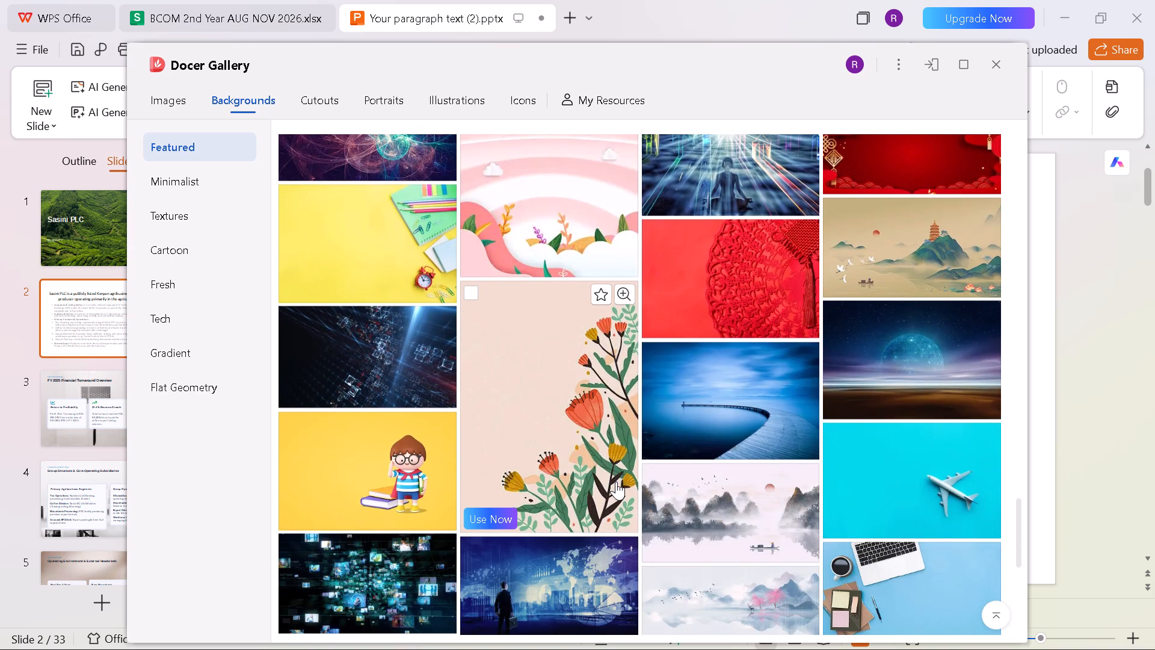
scroll(616, 481, down, 3)
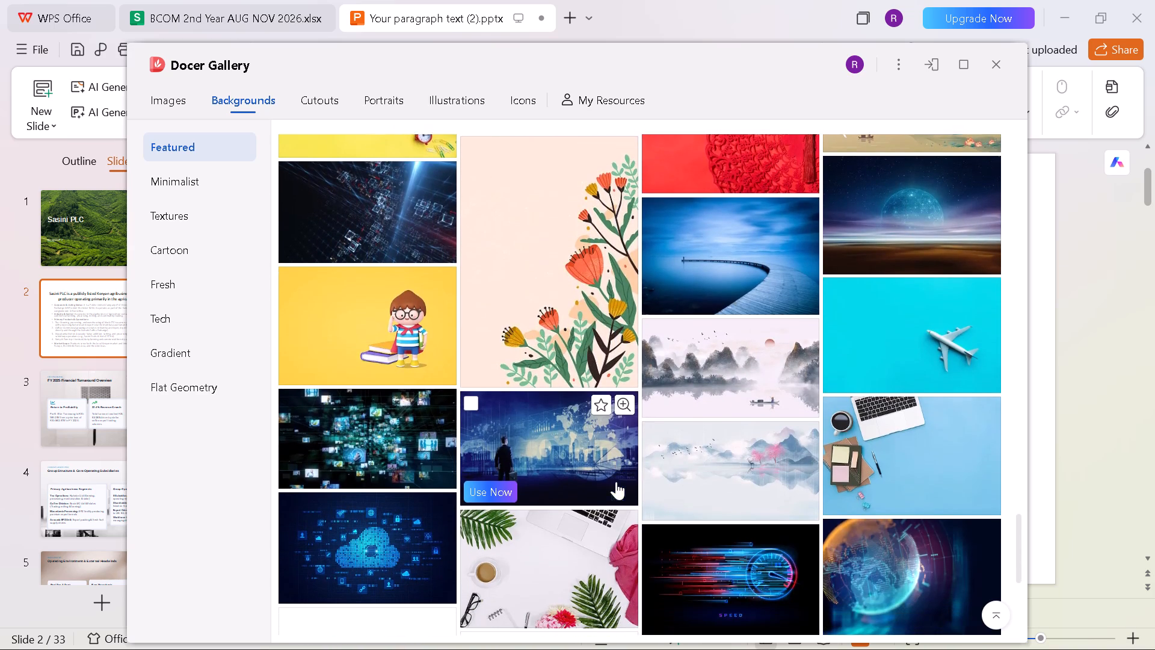
scroll(616, 481, down, 1)
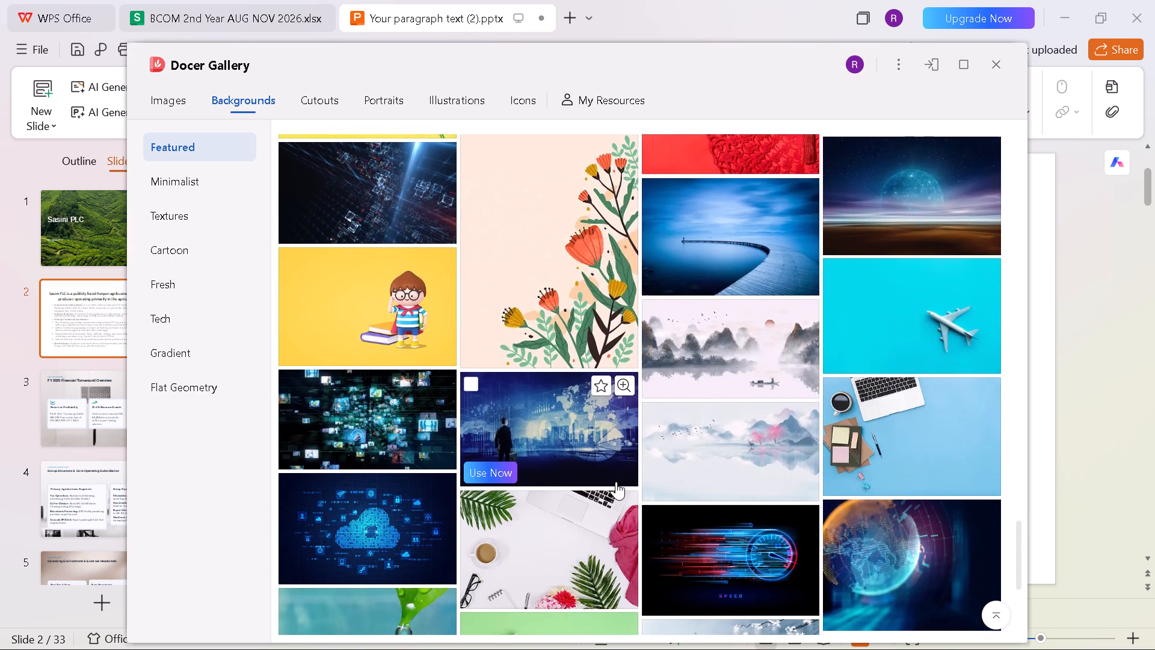
scroll(616, 481, down, 4)
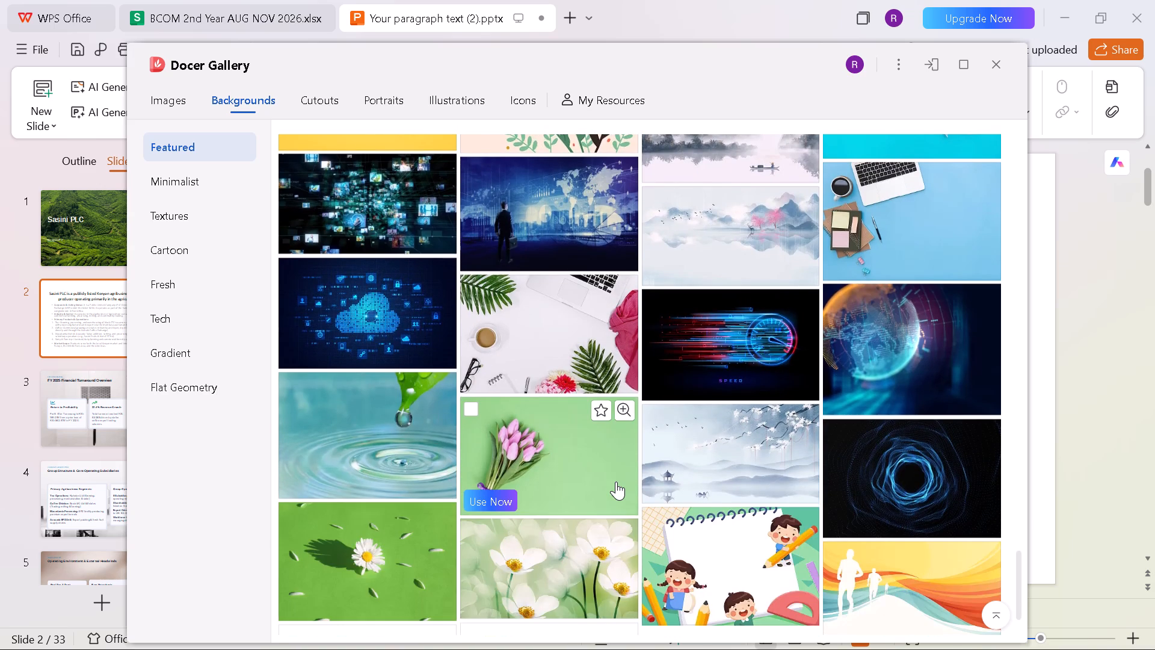
scroll(616, 481, down, 4)
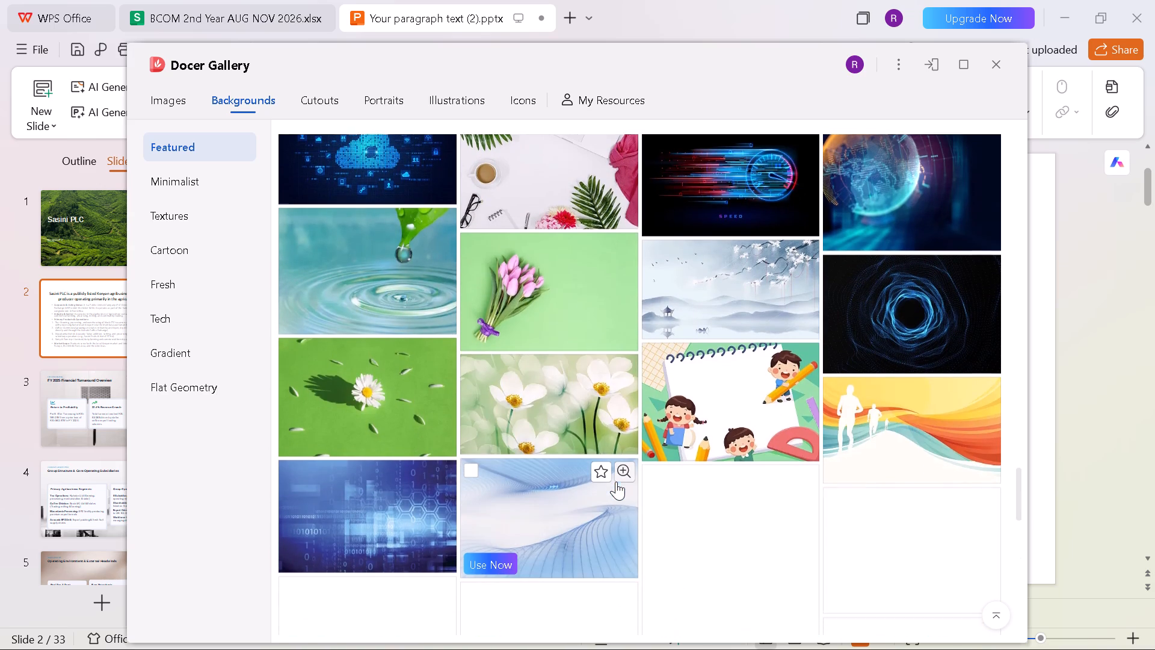
scroll(616, 481, down, 6)
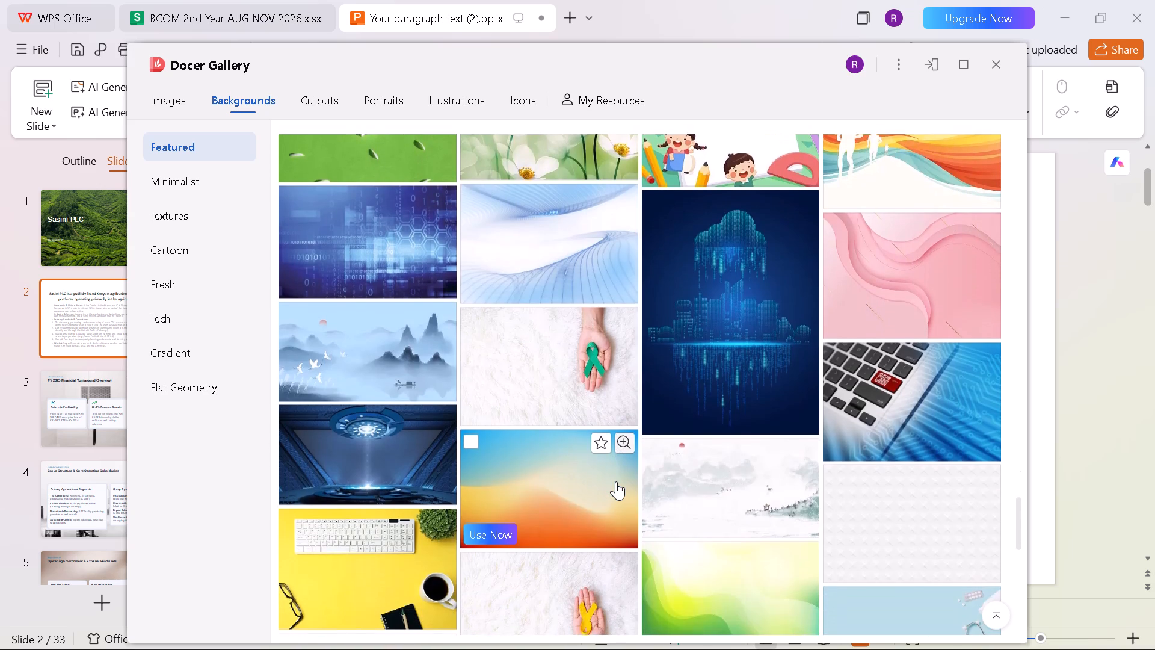
scroll(616, 481, down, 2)
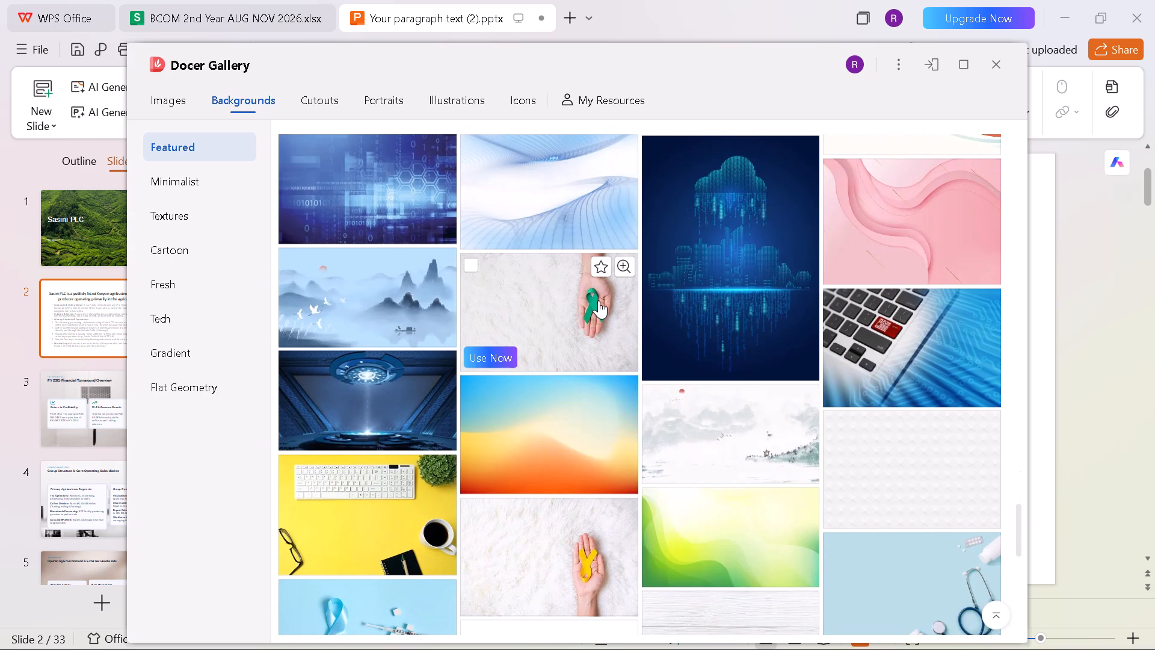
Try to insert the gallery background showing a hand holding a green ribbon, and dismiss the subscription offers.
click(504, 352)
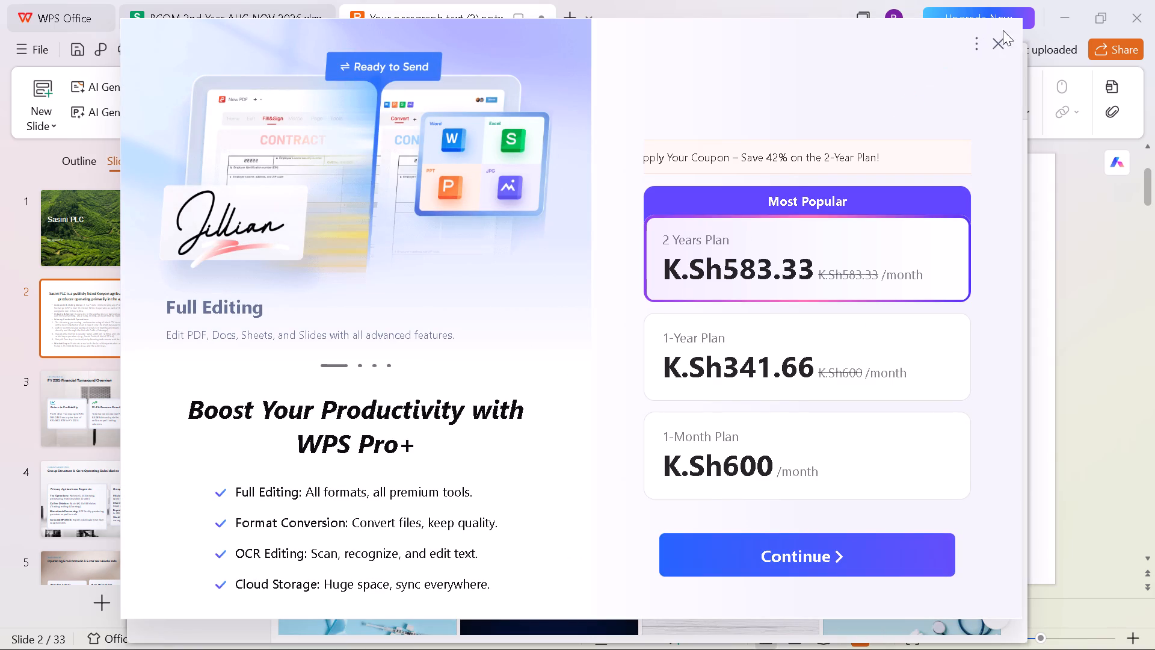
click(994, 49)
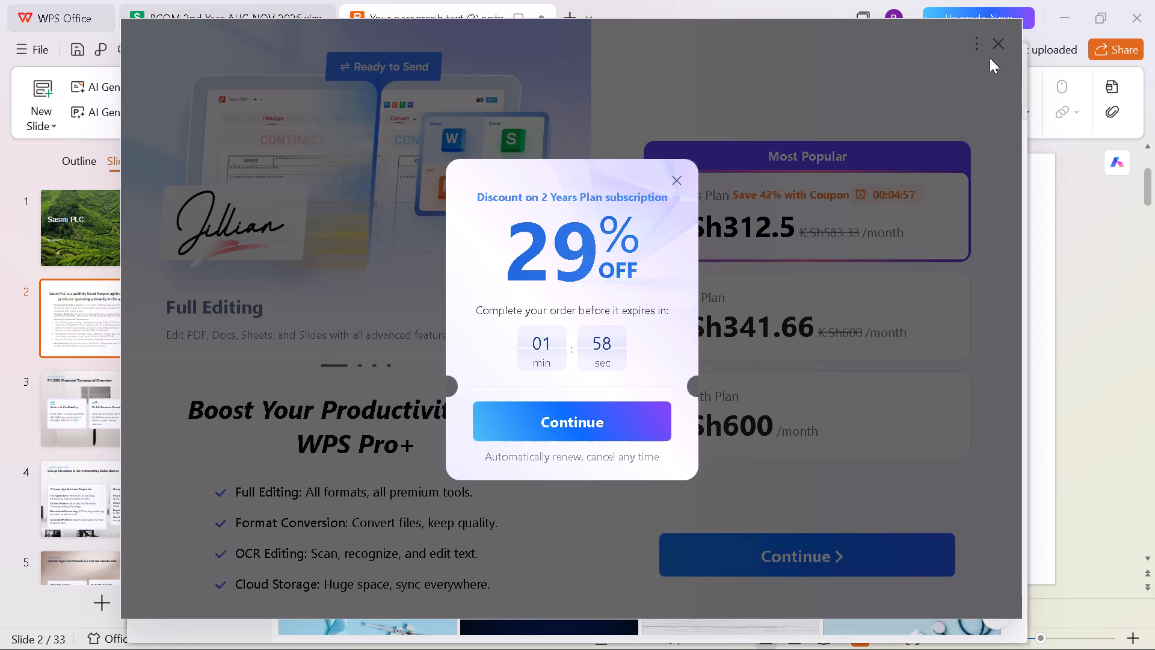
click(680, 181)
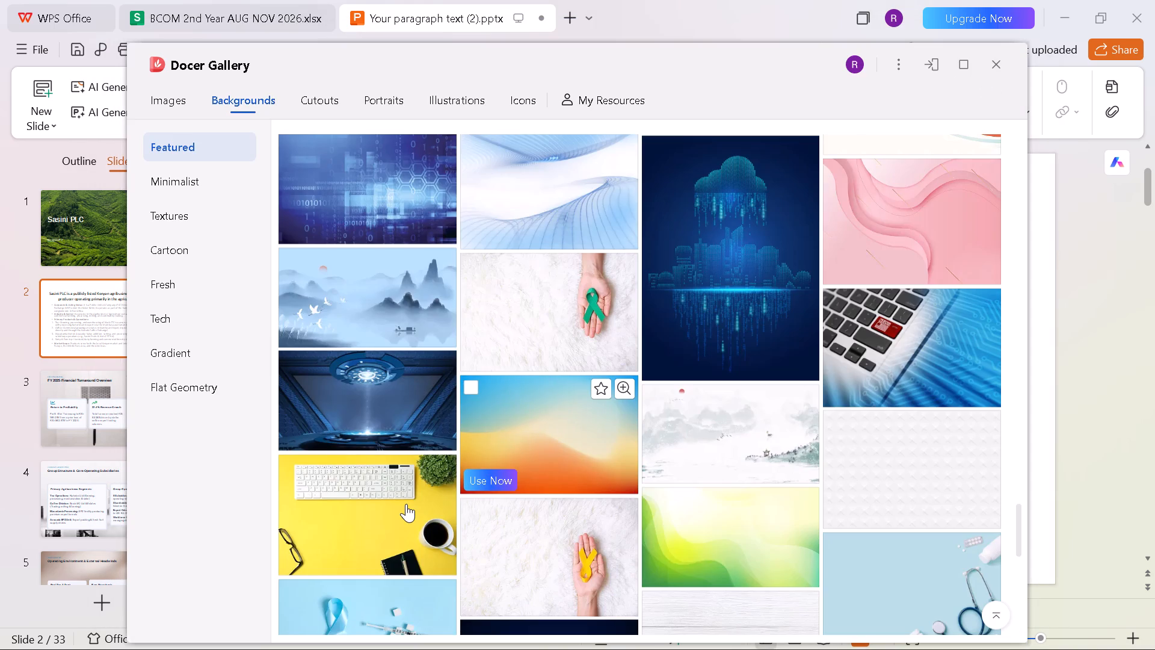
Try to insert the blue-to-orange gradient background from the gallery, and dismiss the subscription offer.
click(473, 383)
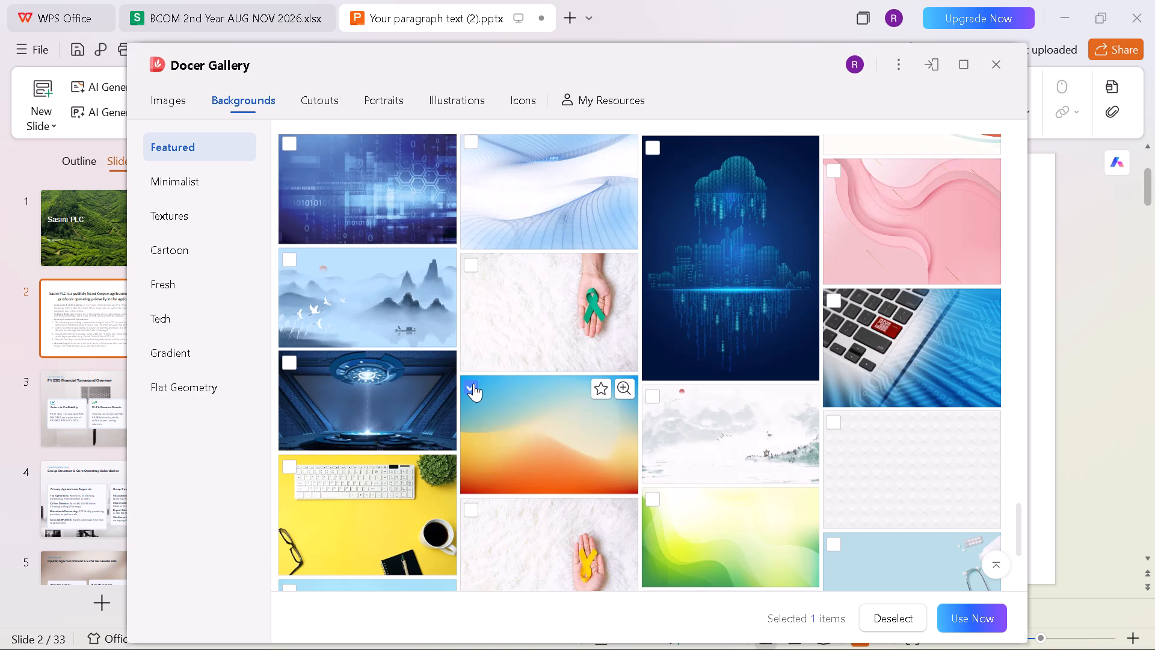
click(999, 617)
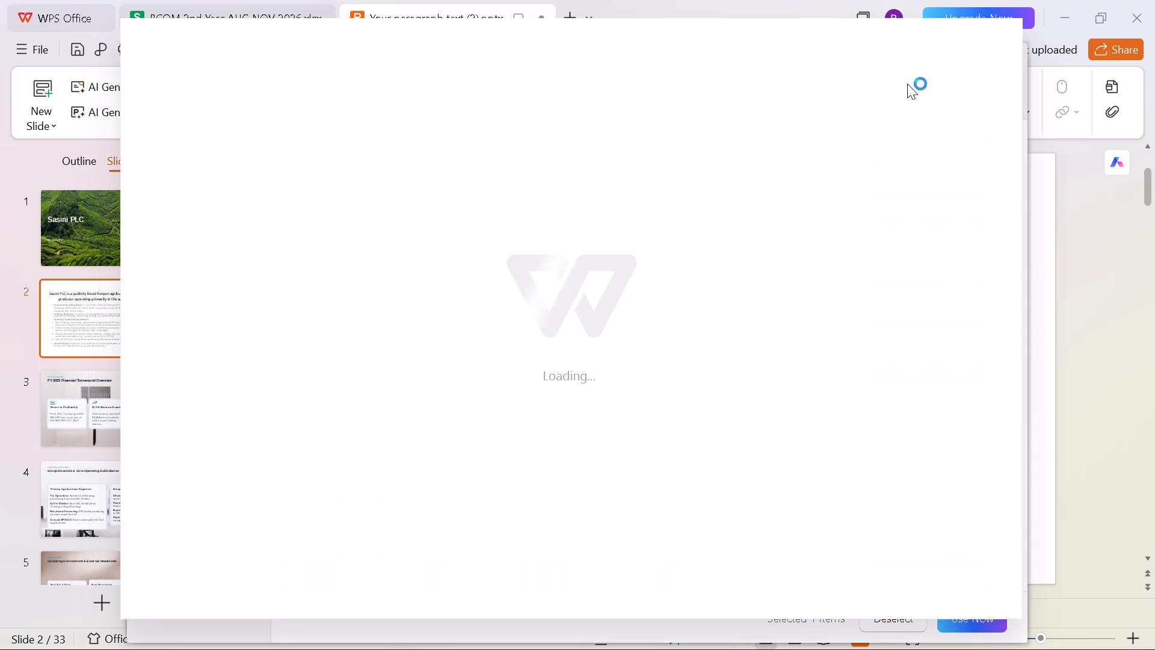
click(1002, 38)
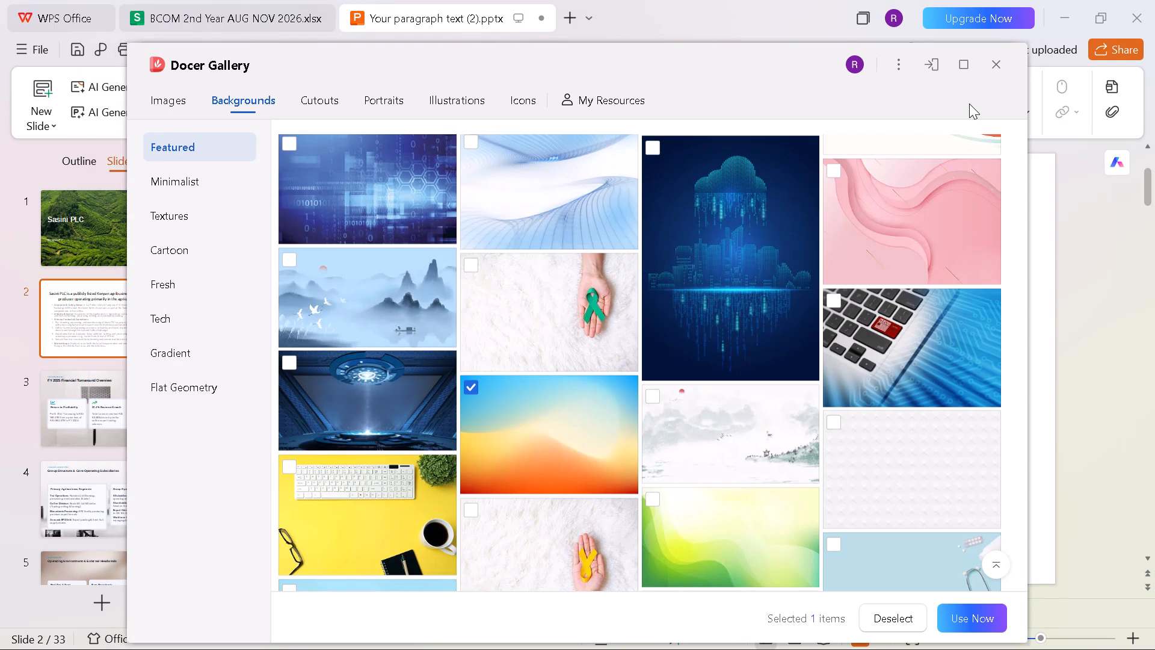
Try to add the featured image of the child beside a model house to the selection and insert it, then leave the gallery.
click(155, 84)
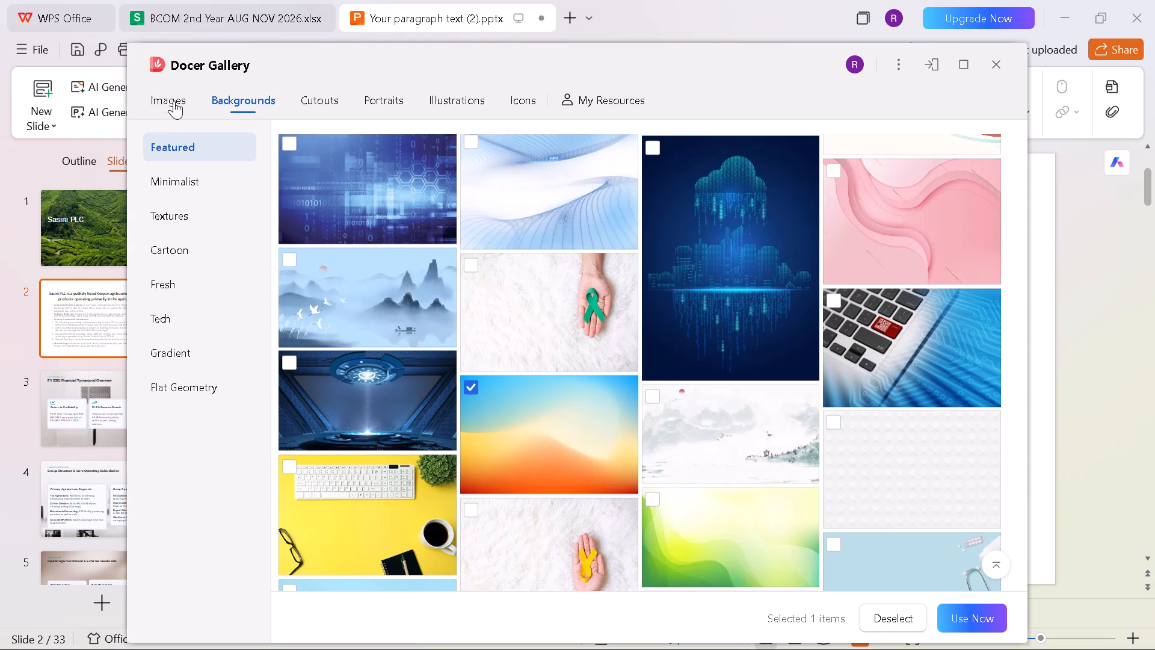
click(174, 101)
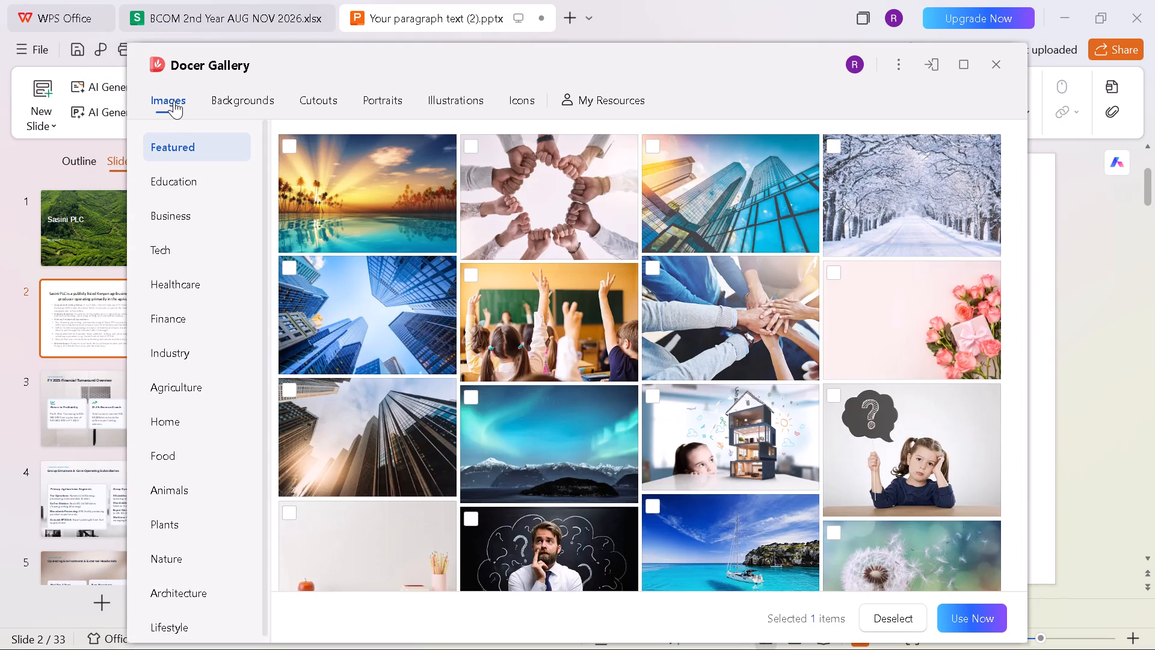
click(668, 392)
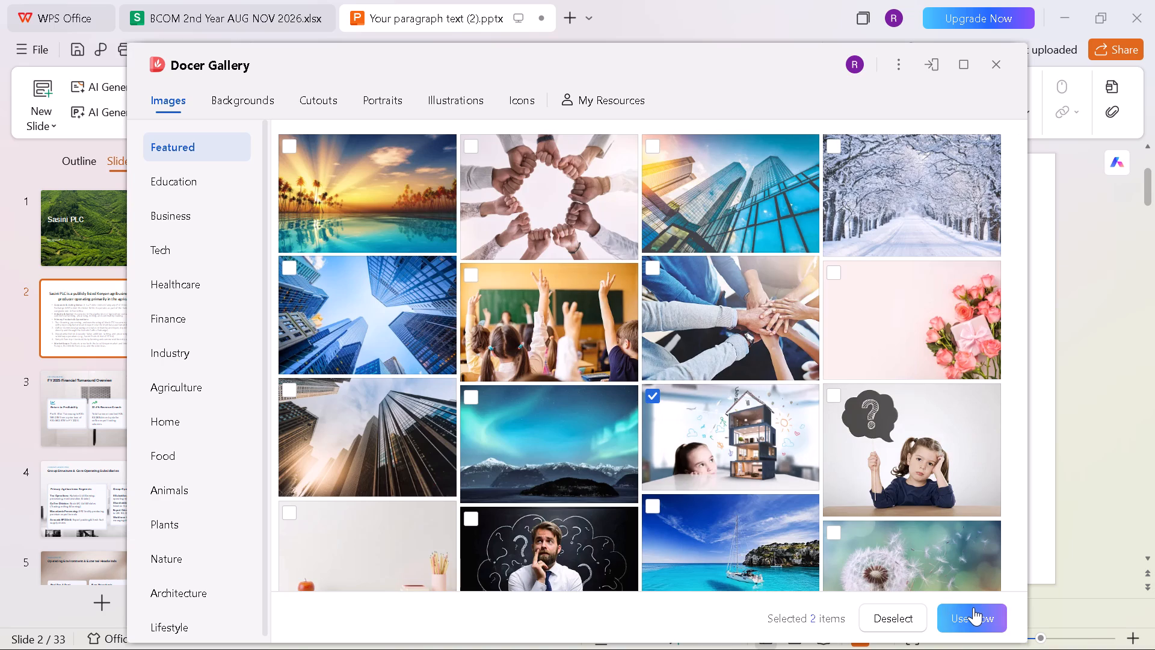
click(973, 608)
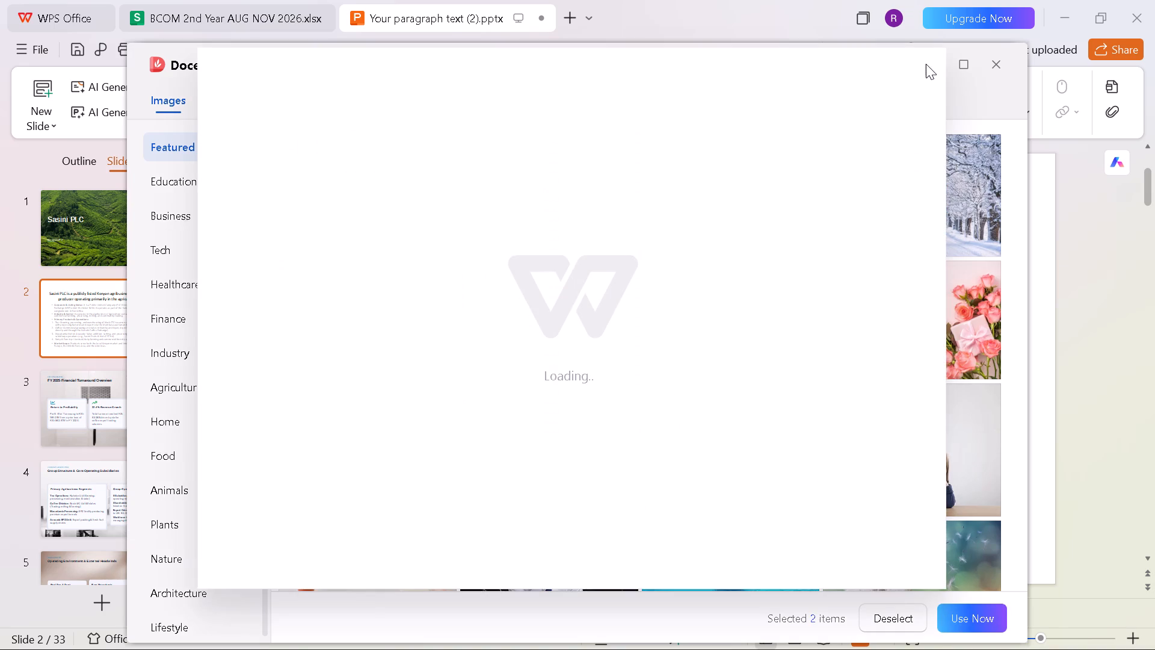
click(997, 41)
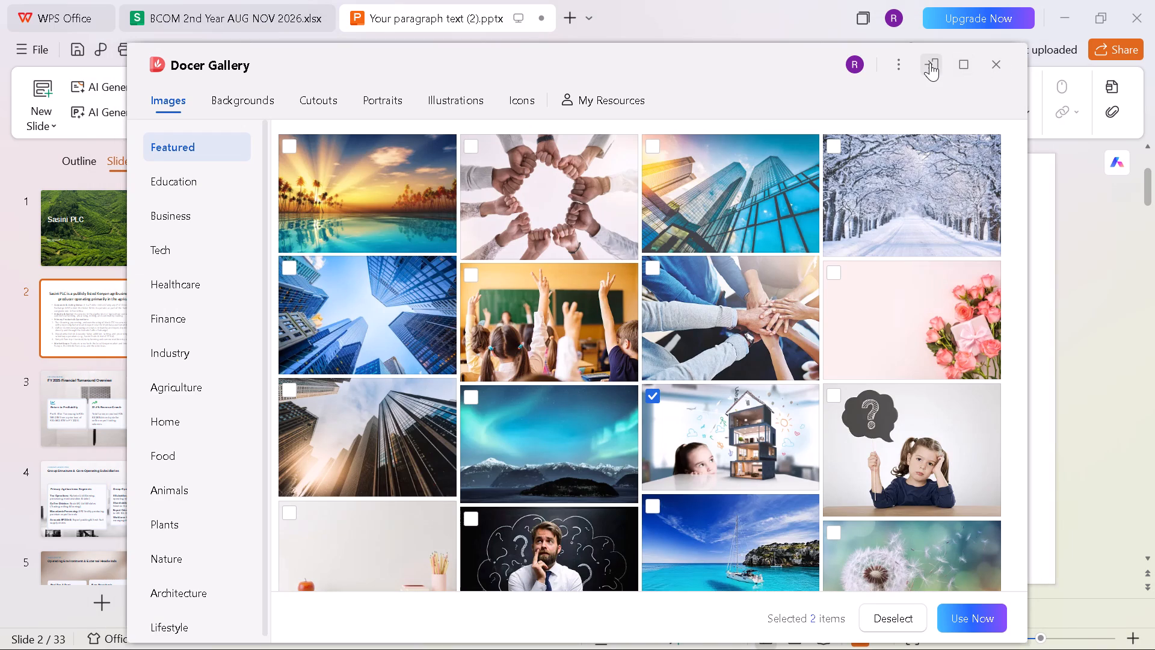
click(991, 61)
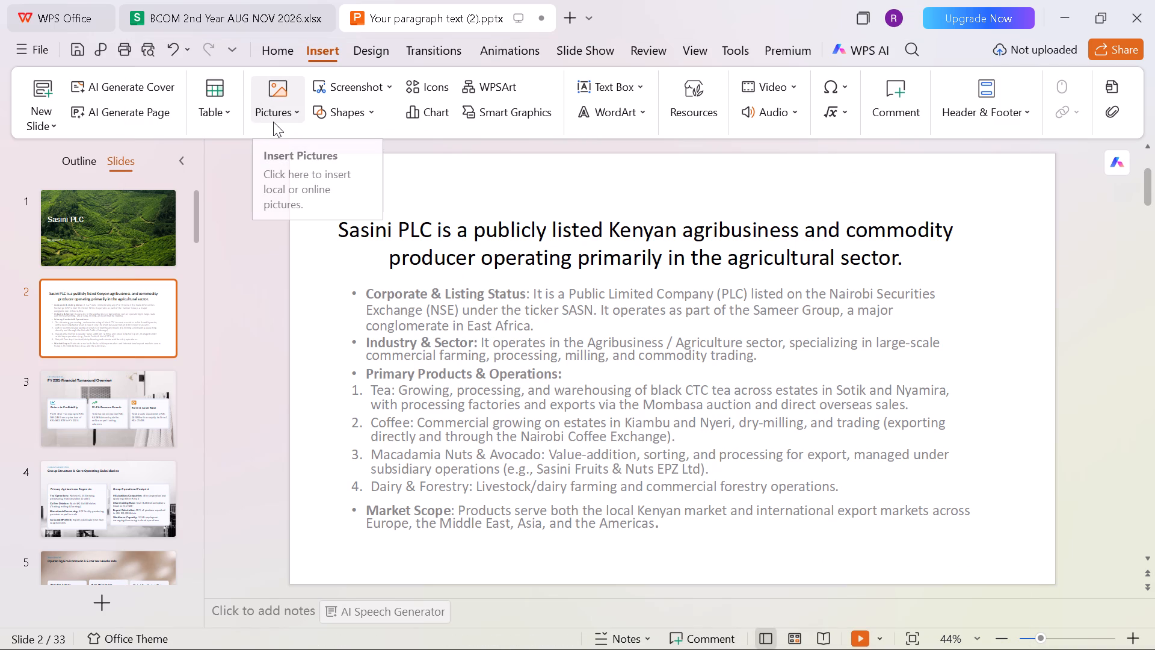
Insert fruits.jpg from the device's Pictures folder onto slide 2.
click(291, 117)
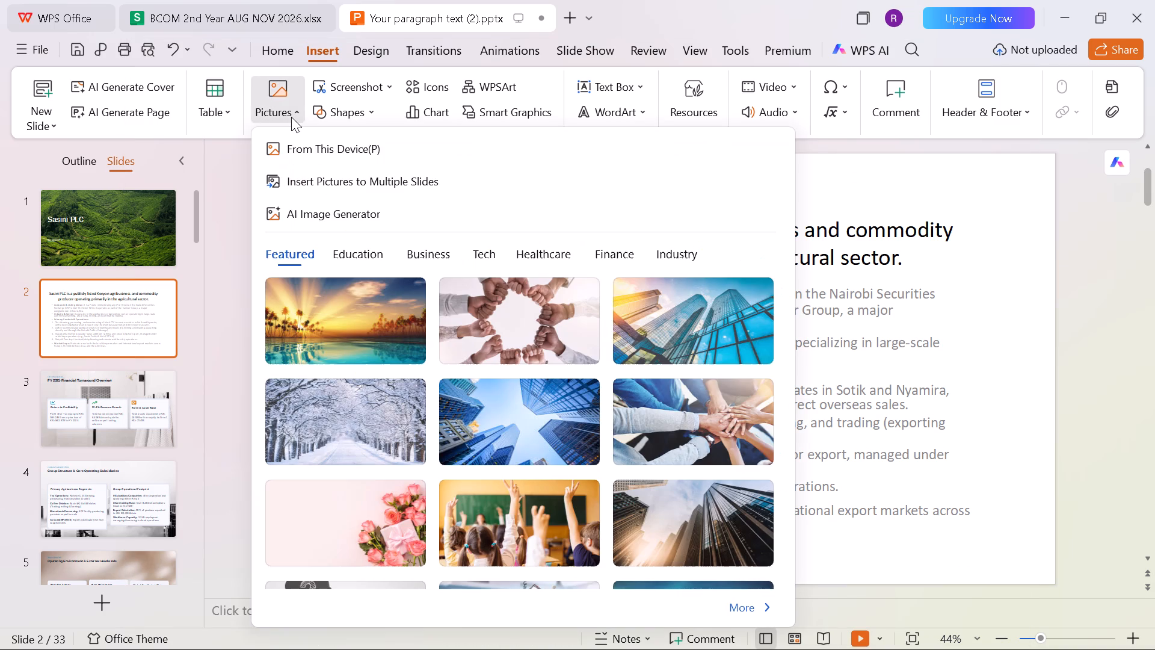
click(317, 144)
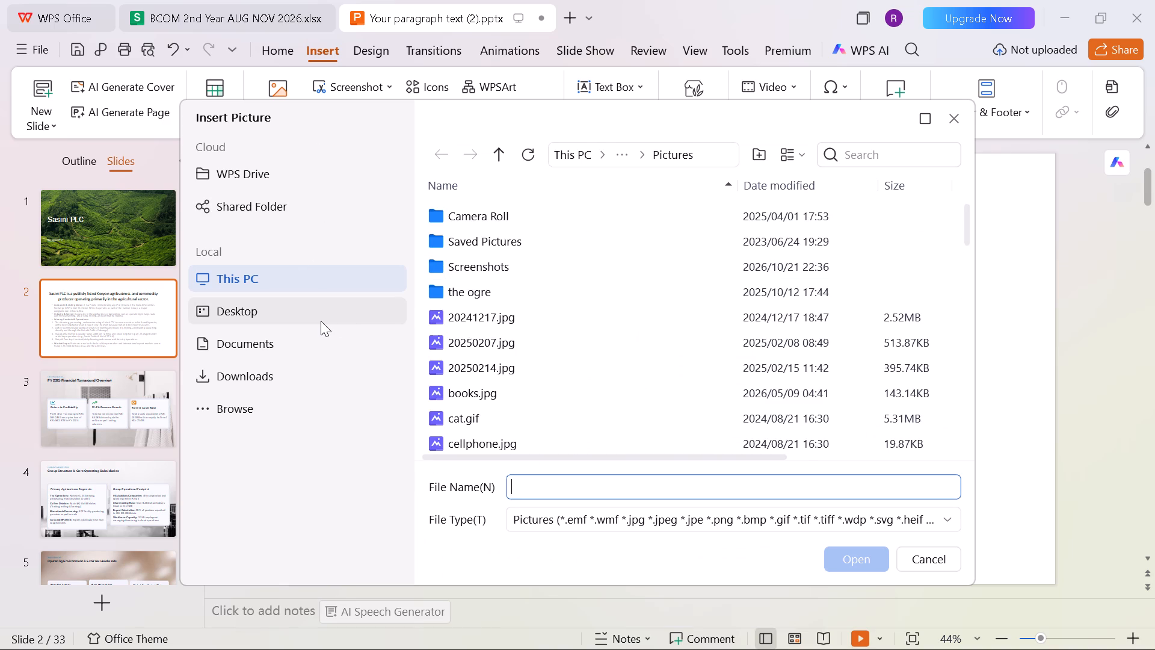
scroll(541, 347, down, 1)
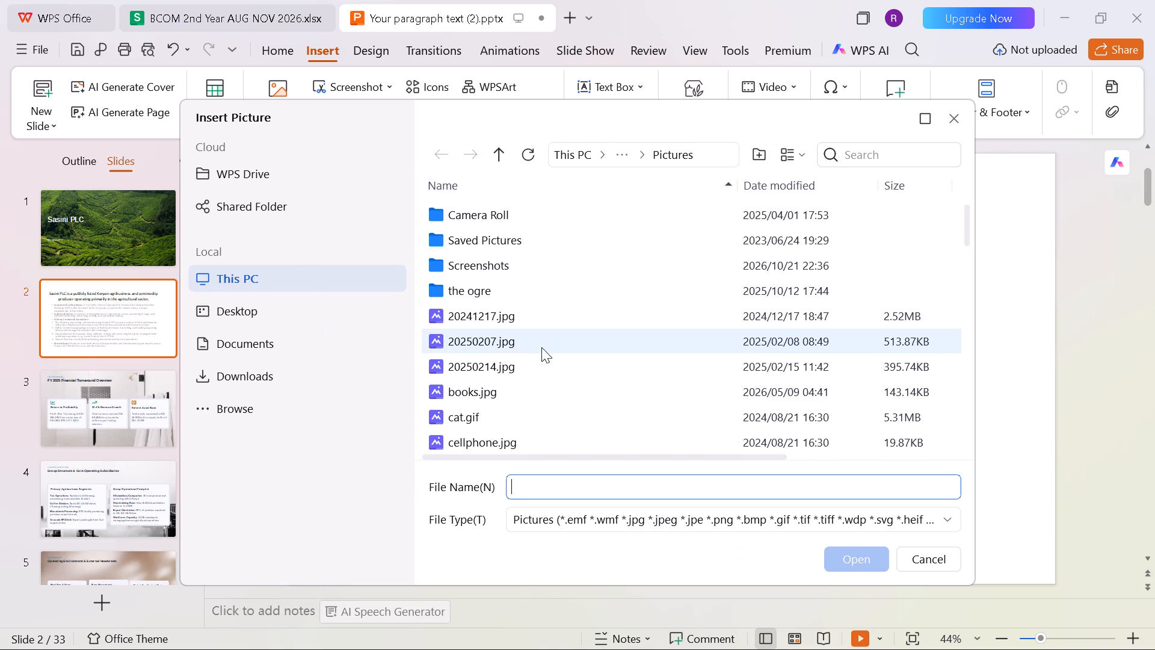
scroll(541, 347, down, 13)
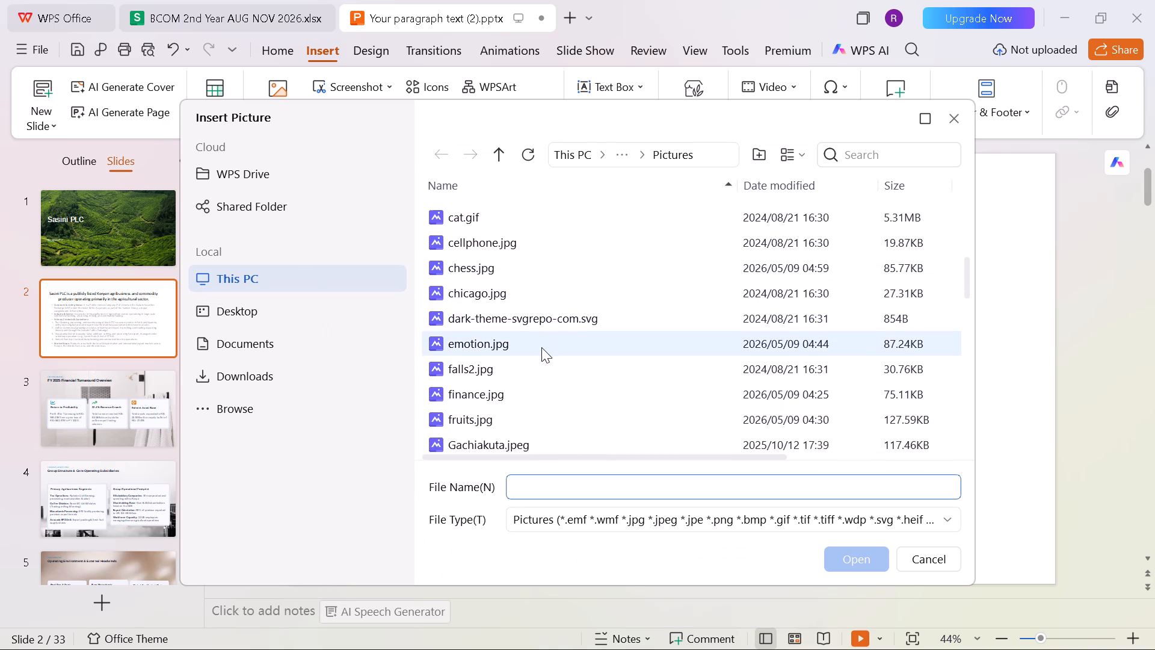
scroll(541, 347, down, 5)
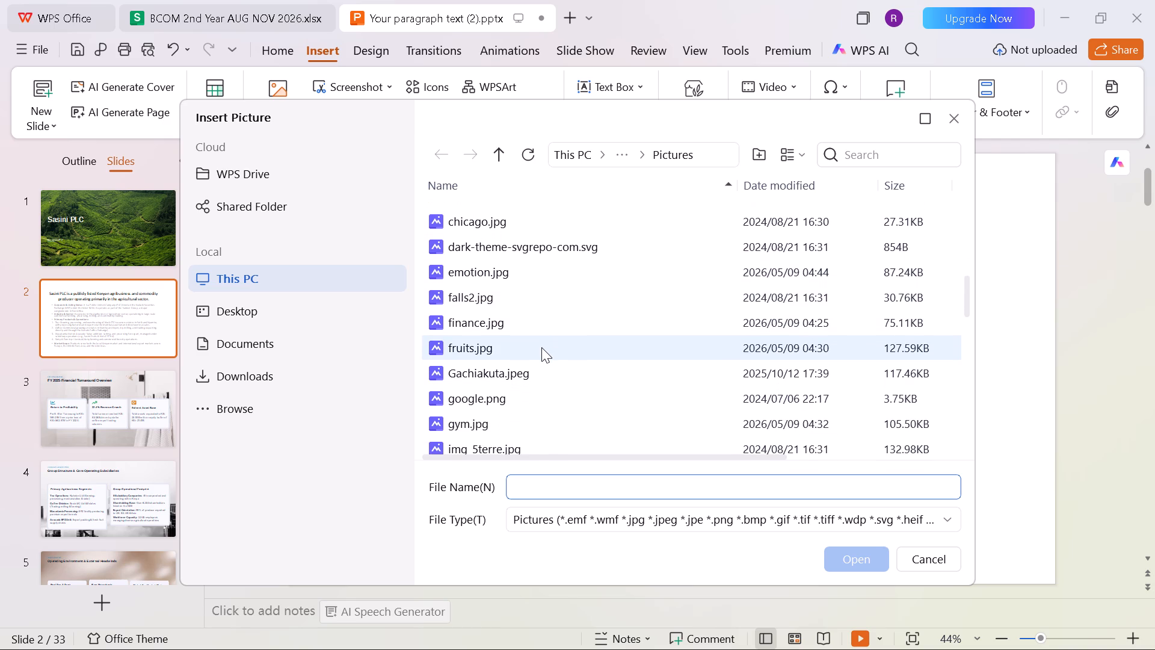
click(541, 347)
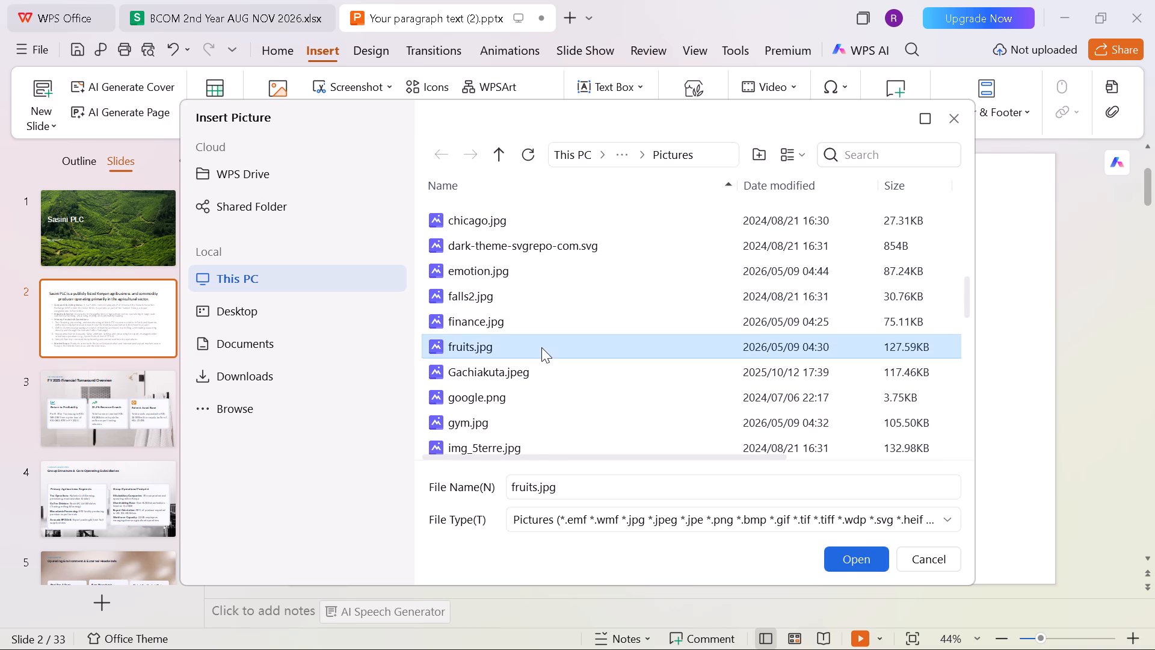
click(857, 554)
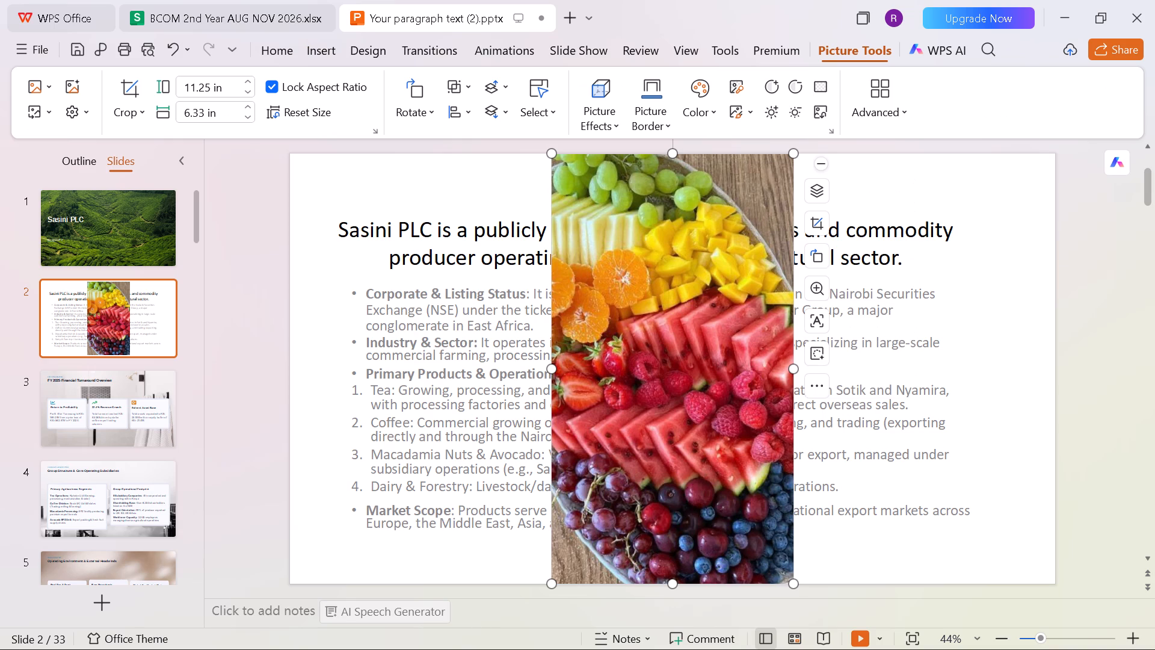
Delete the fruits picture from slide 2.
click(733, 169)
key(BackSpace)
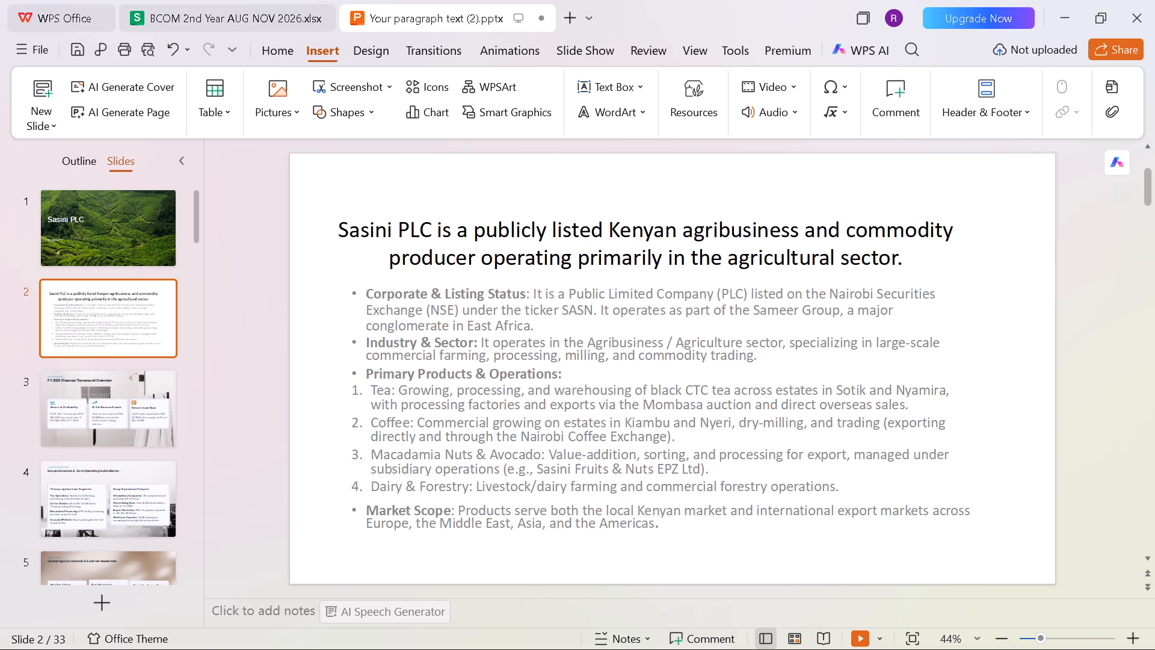
Insert nature.jpg from the device's Pictures folder onto slide 2.
click(293, 117)
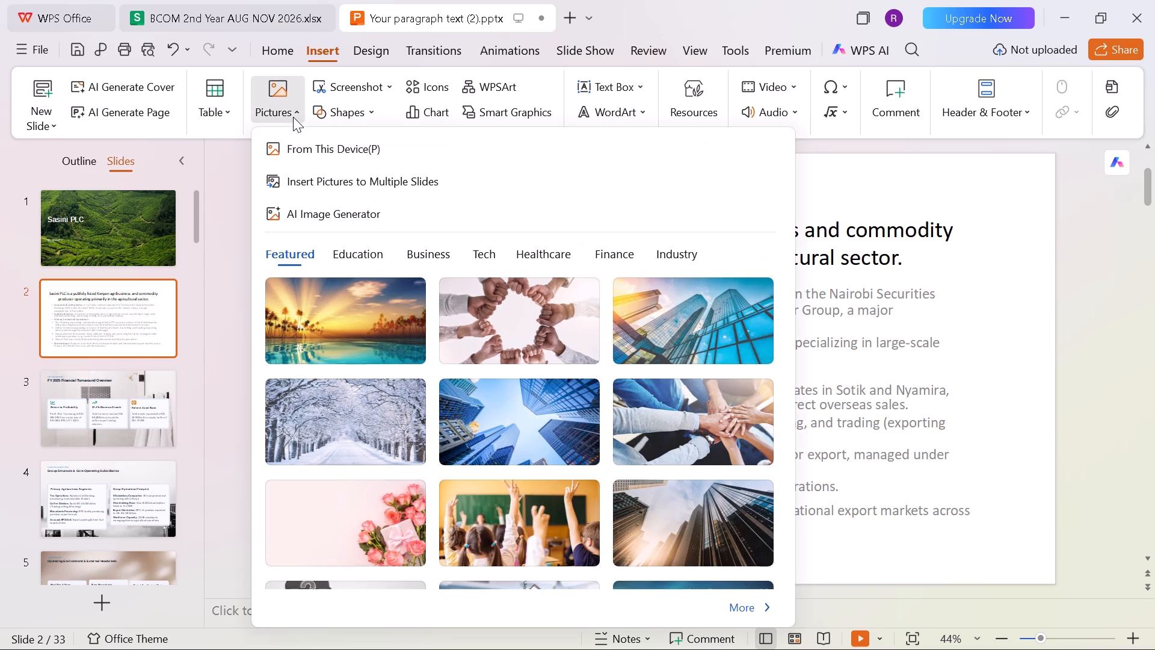
click(316, 147)
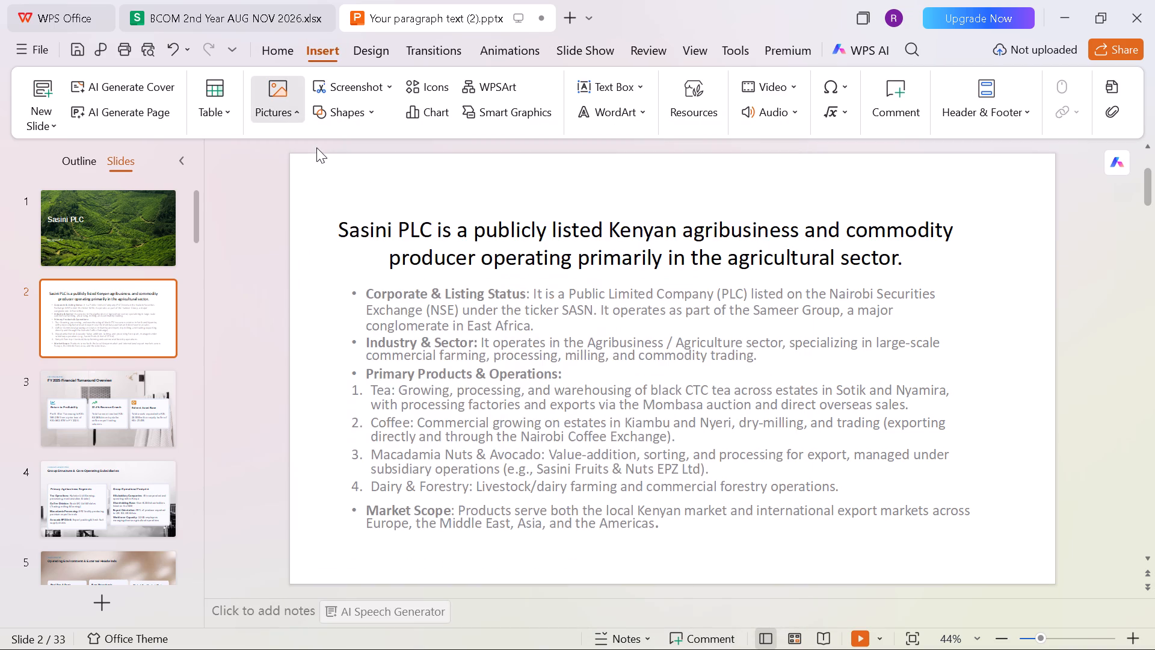
scroll(532, 336, down, 4)
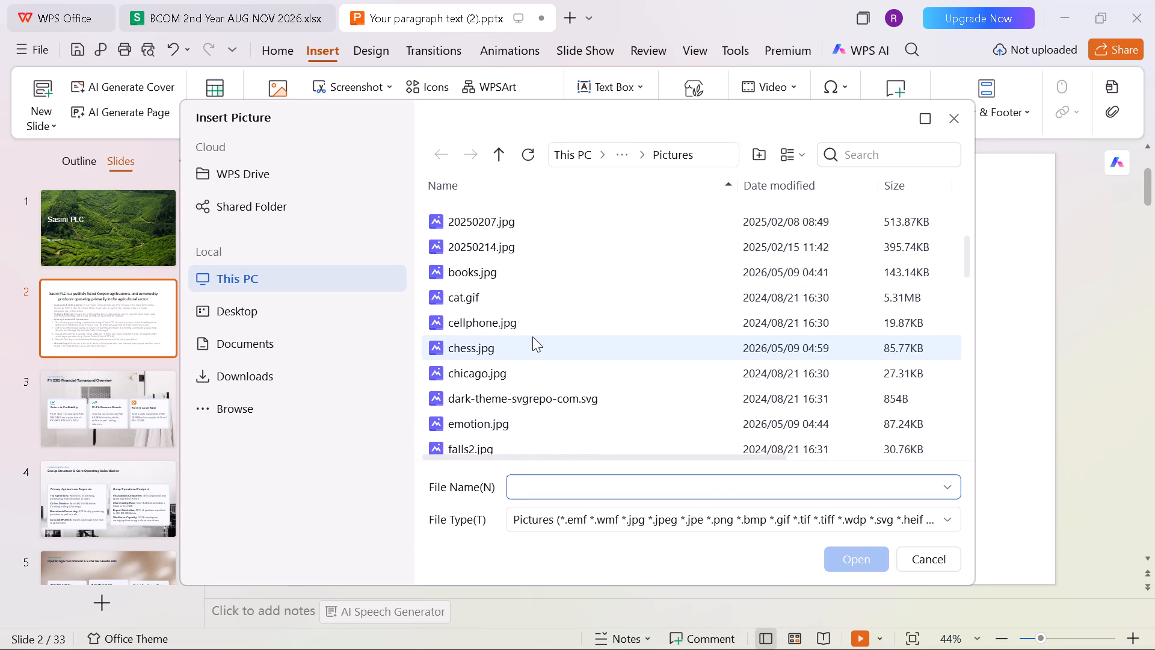
scroll(532, 336, down, 5)
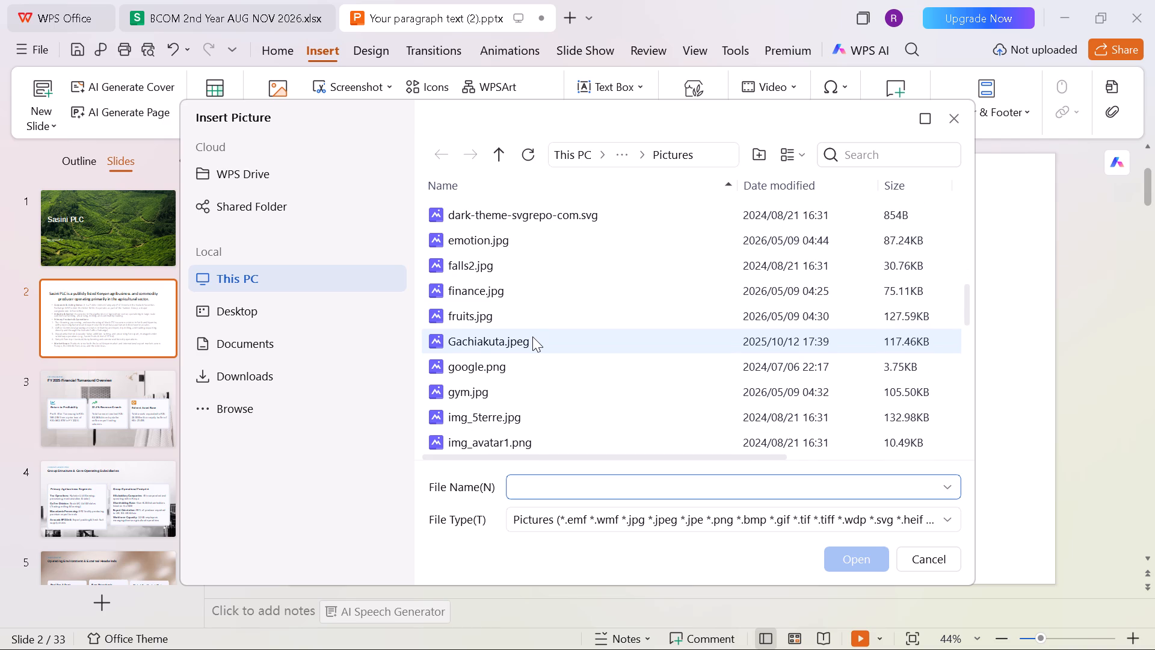
scroll(532, 336, down, 8)
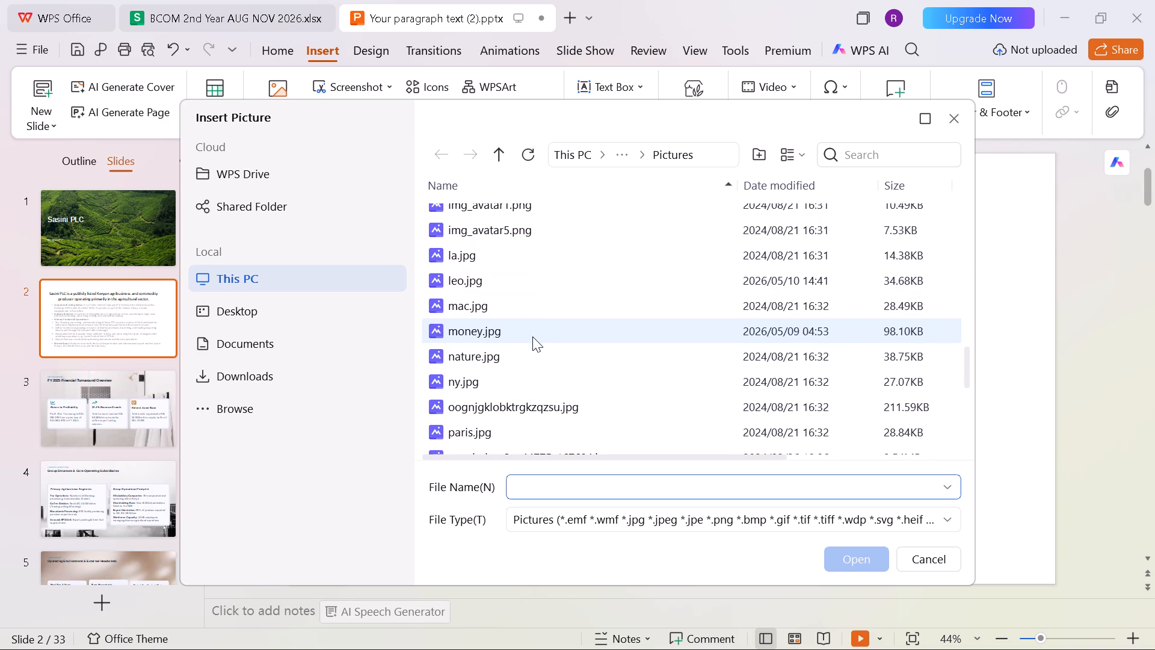
scroll(532, 336, down, 3)
click(507, 311)
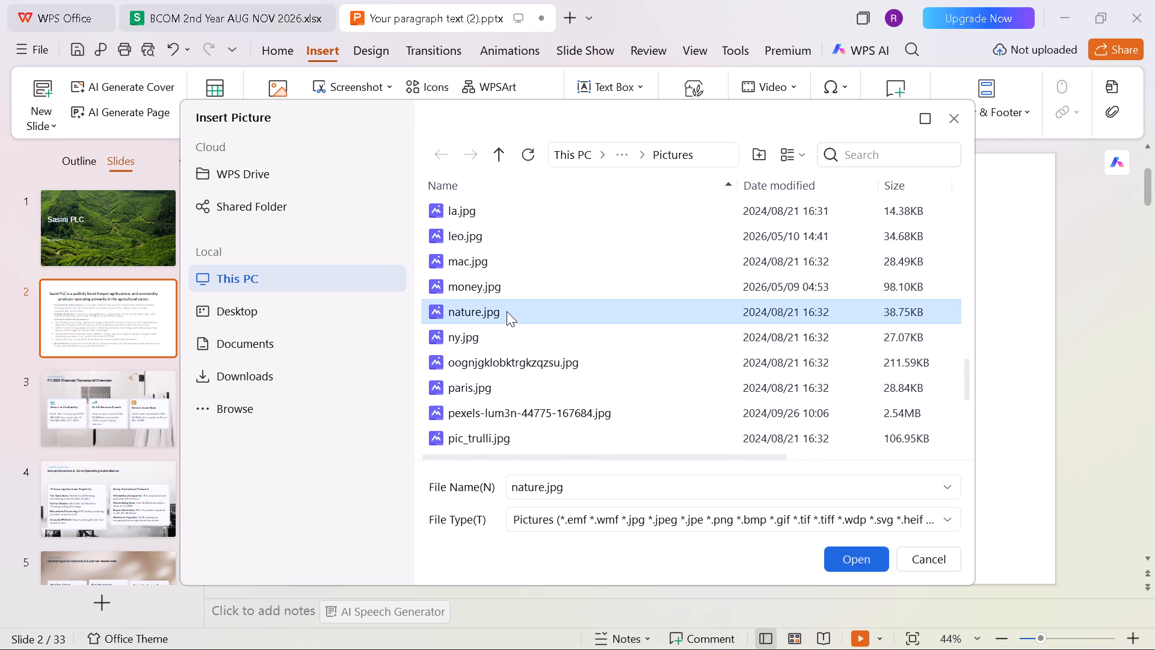
click(839, 559)
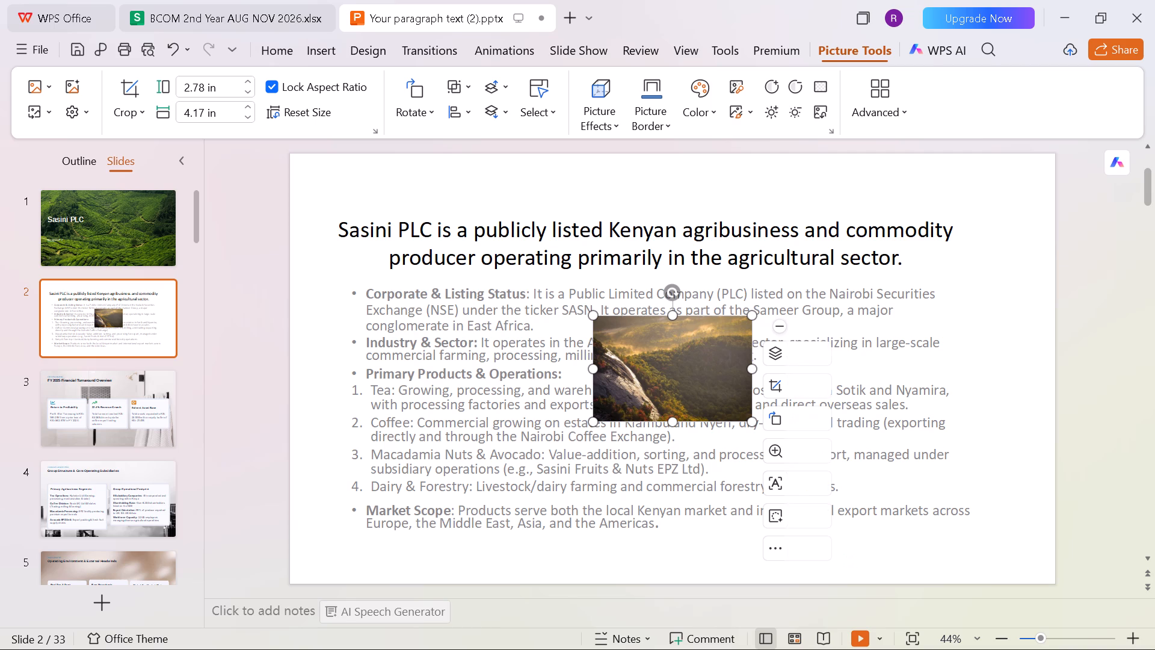
Set the inserted nature picture as the background of slide 2.
right_click(699, 378)
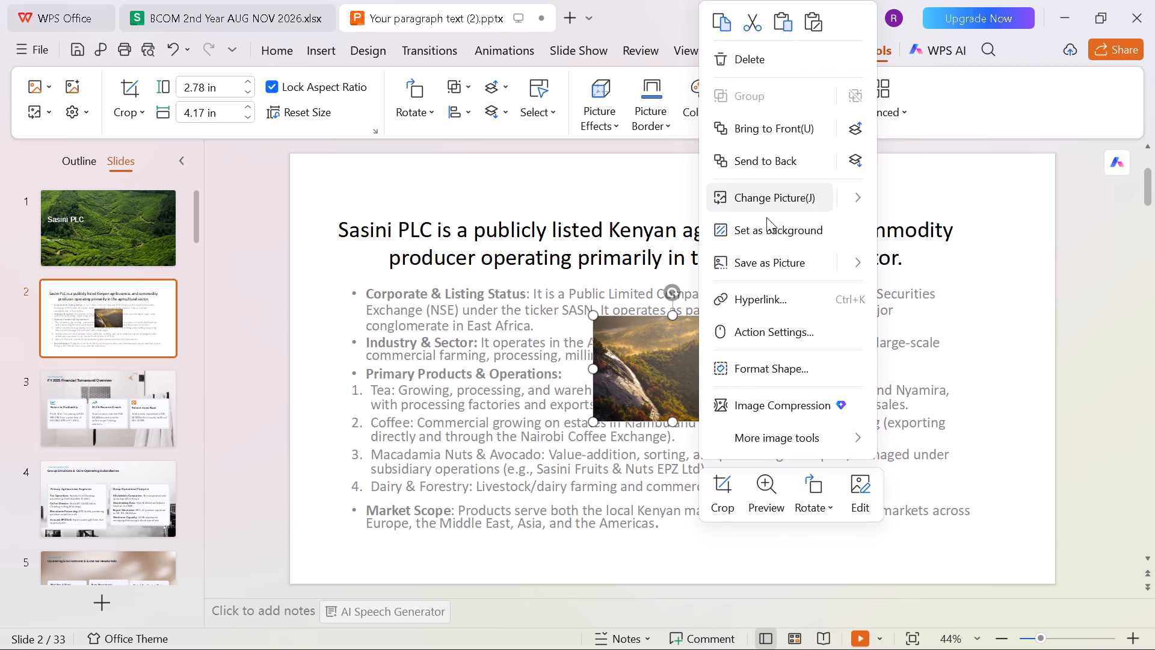
click(773, 226)
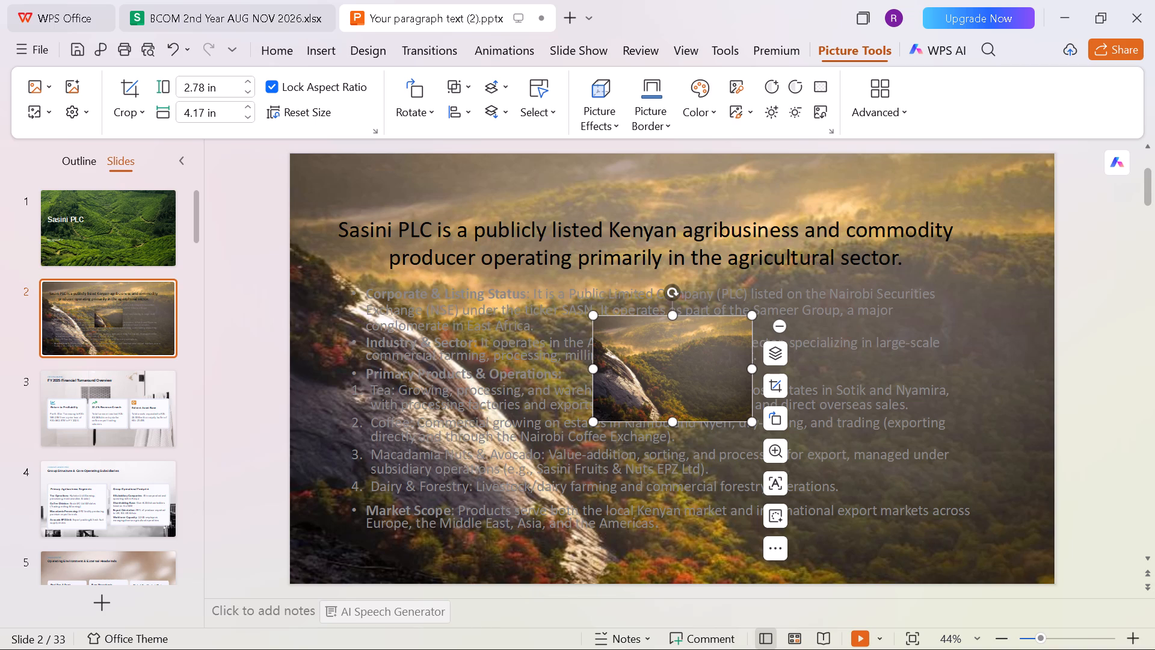
Delete the small nature picture covering the body text, keeping the slide background.
click(996, 429)
click(692, 365)
key(BackSpace)
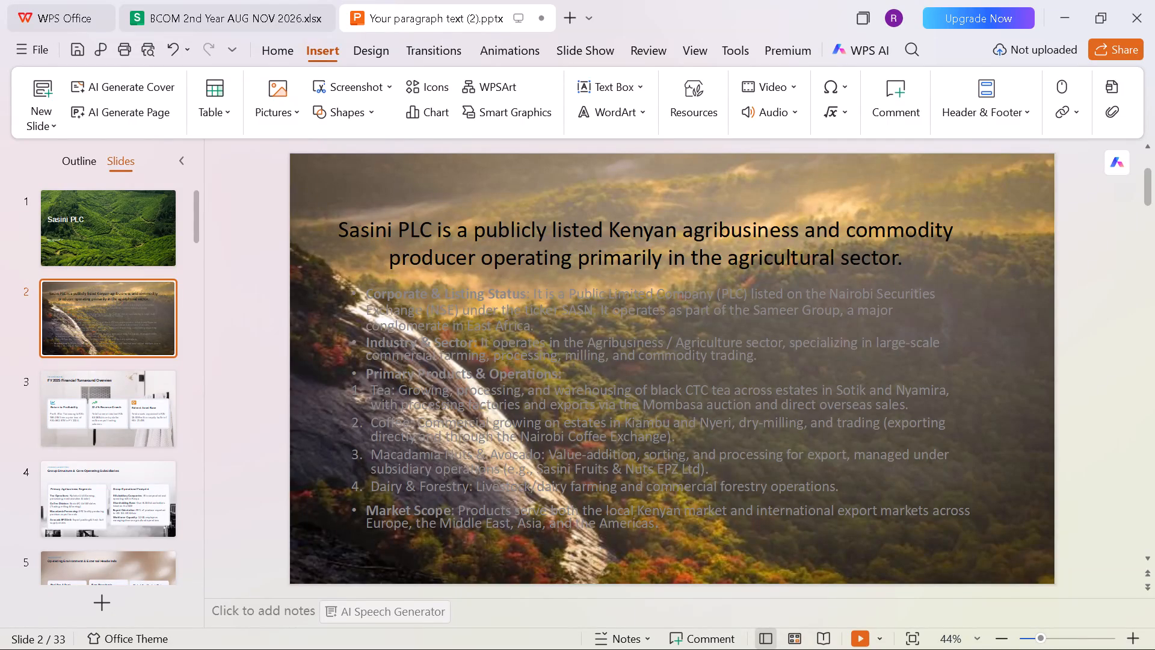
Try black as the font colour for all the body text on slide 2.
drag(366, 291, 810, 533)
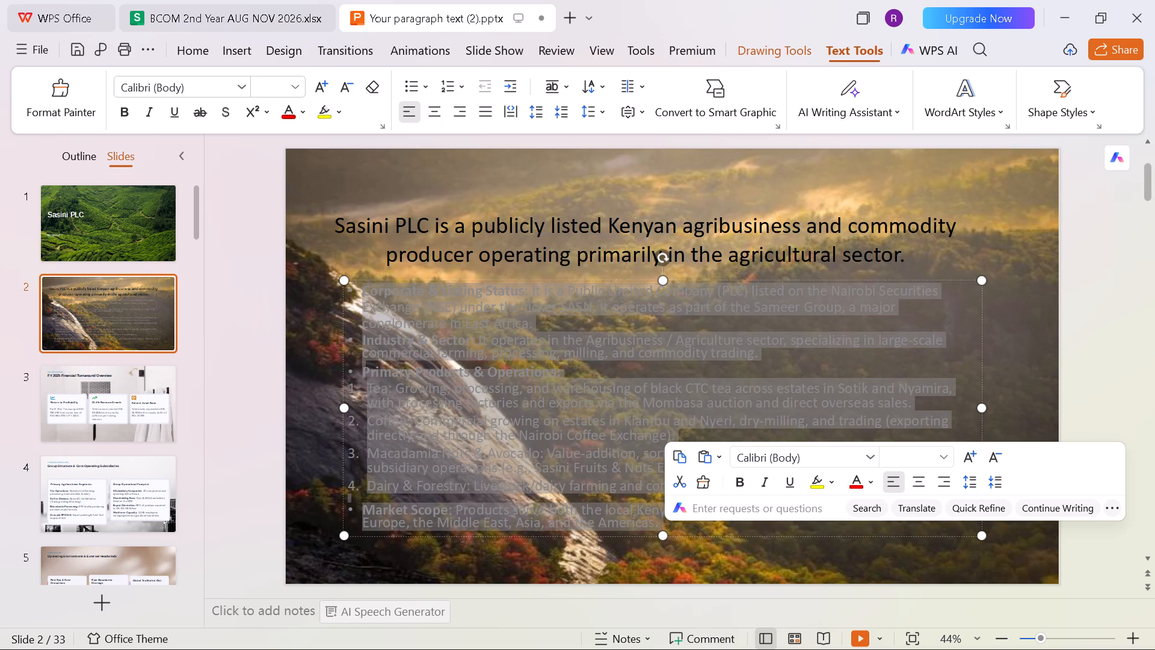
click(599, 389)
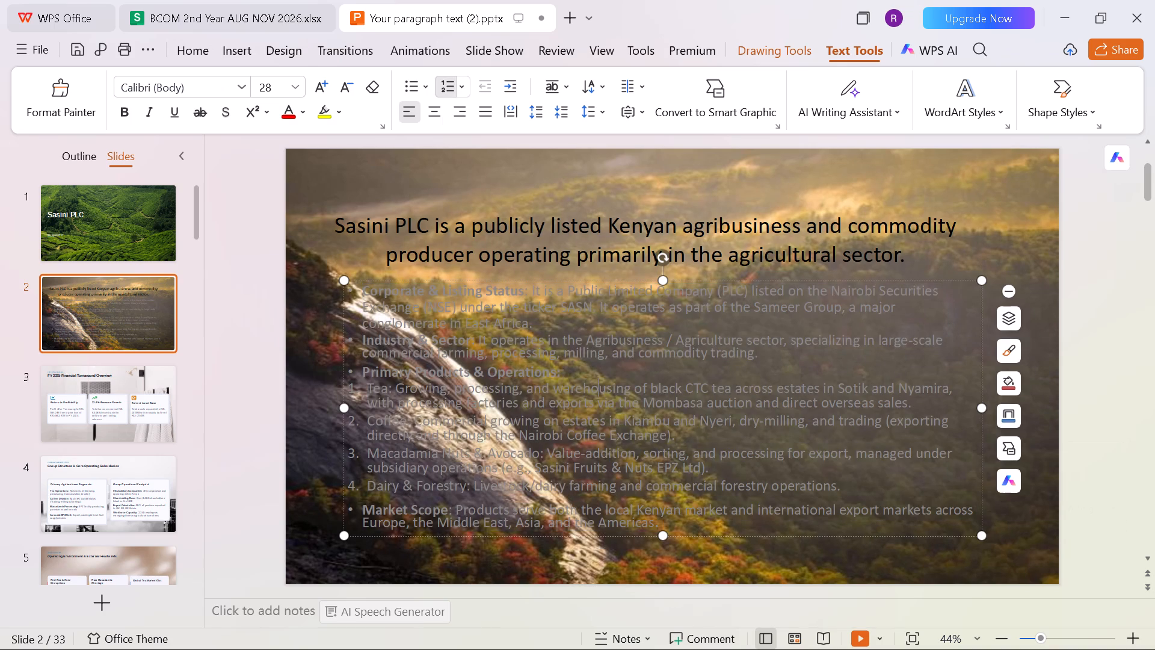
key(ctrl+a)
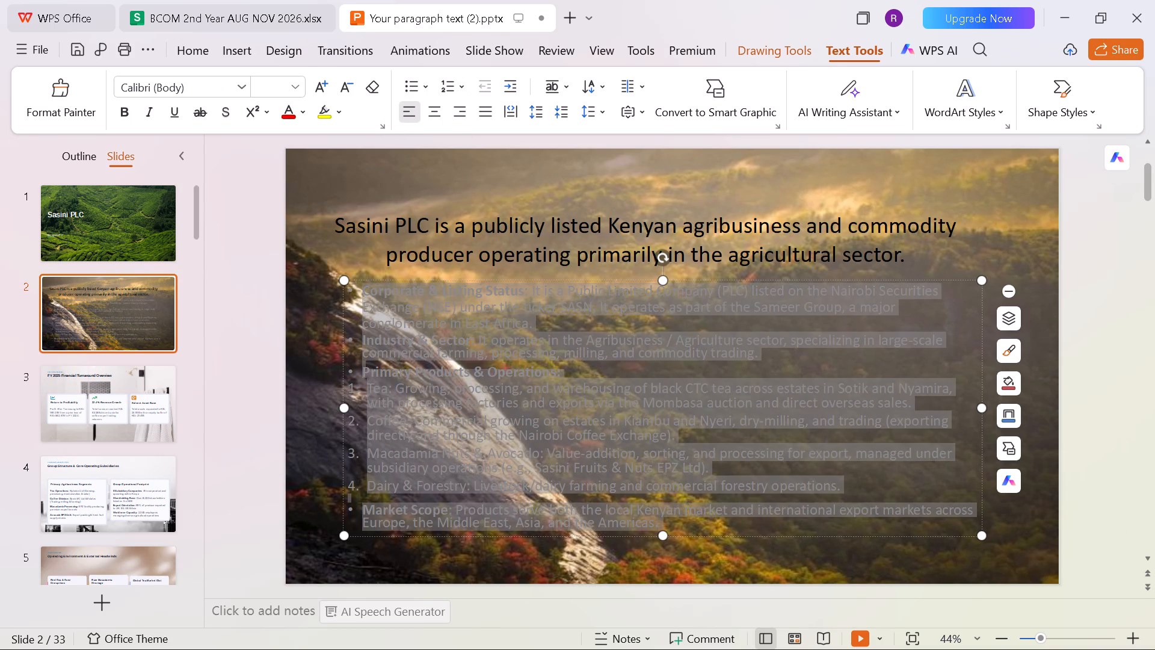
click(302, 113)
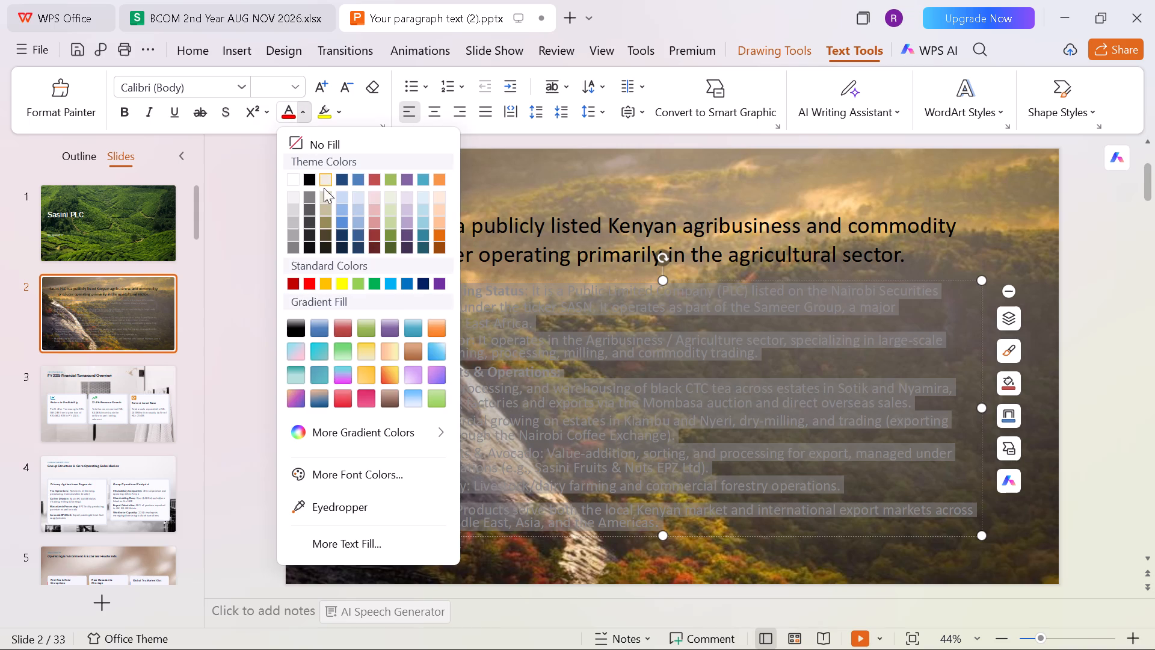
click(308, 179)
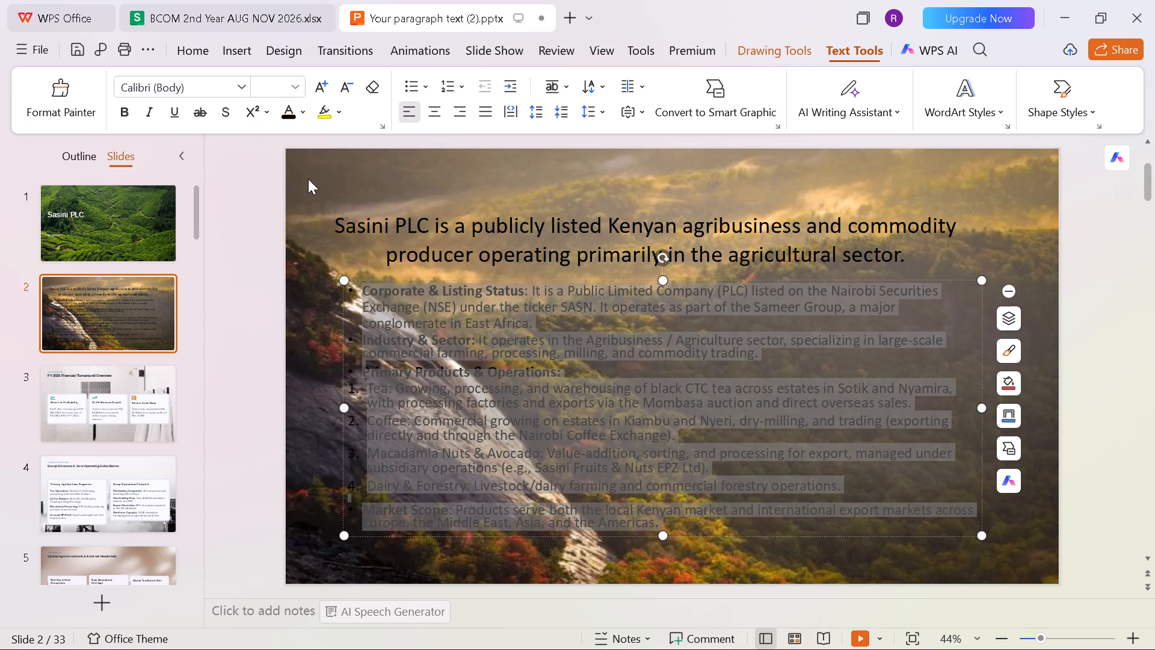
Set the font colour of all the body text on slide 2 to white.
click(301, 117)
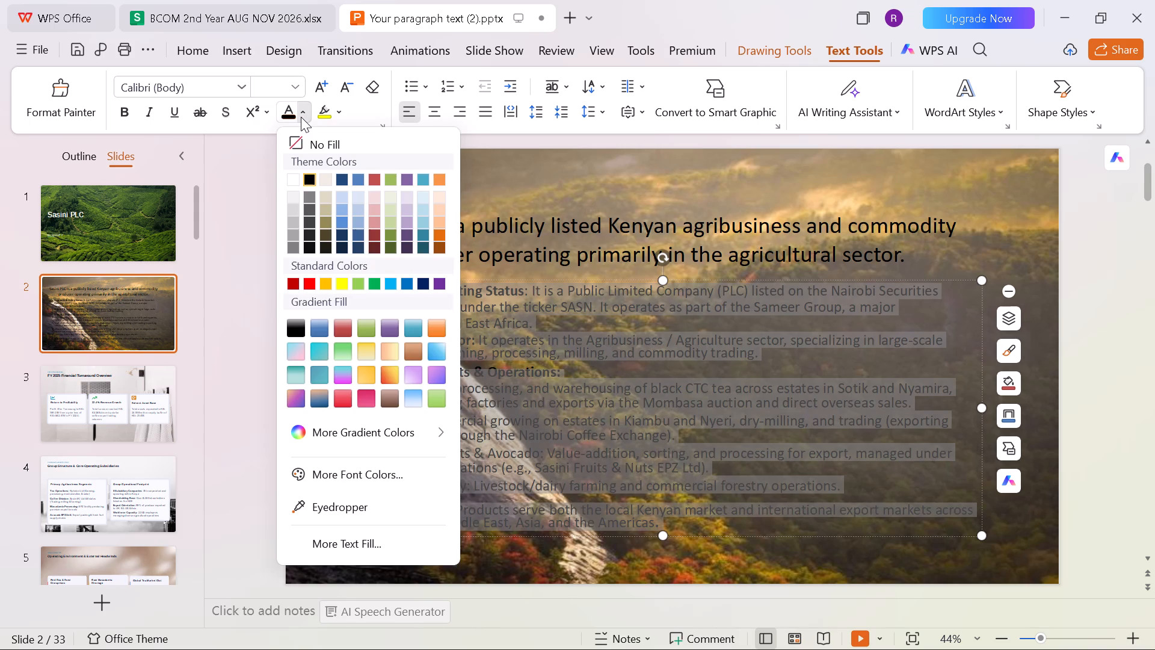
click(297, 178)
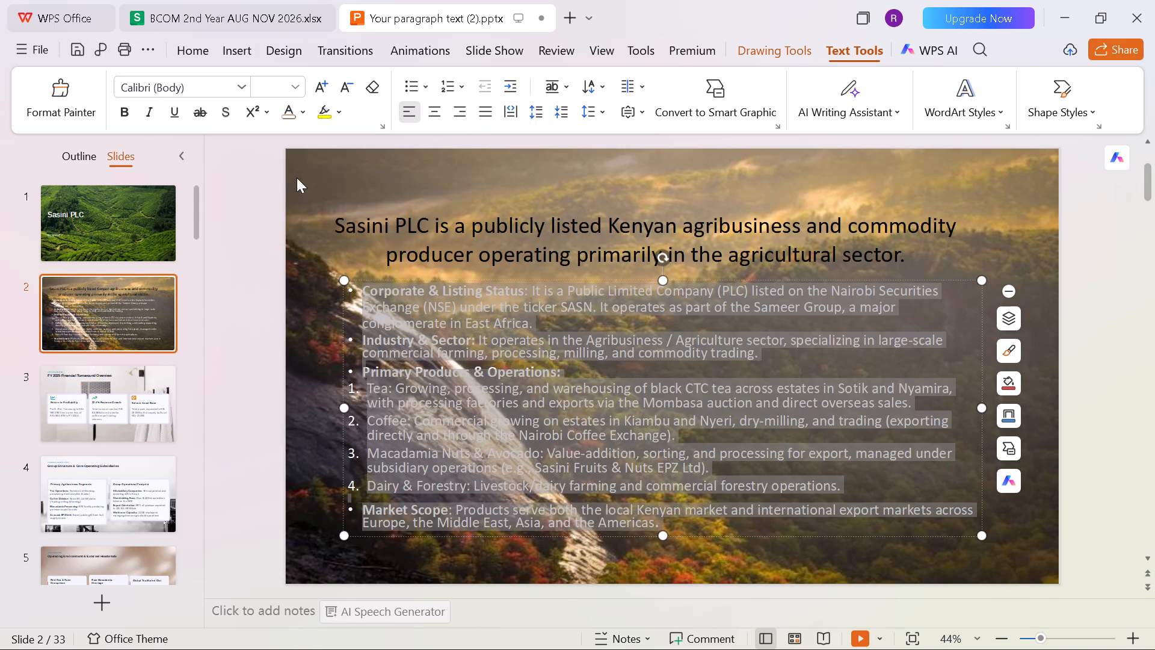
click(1072, 234)
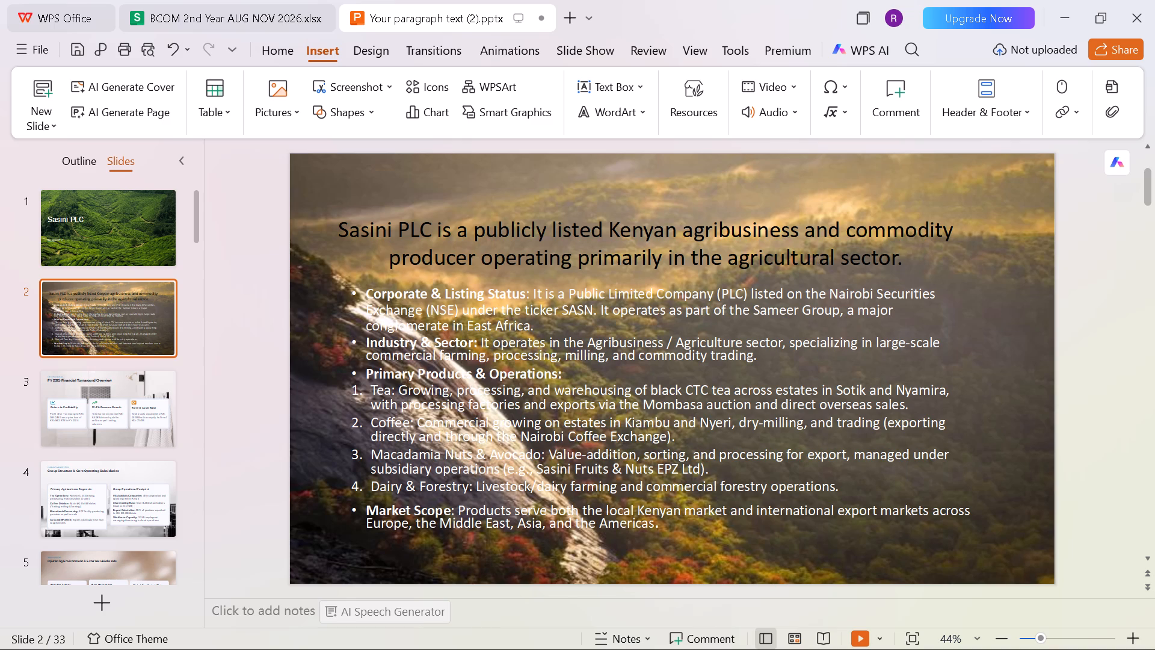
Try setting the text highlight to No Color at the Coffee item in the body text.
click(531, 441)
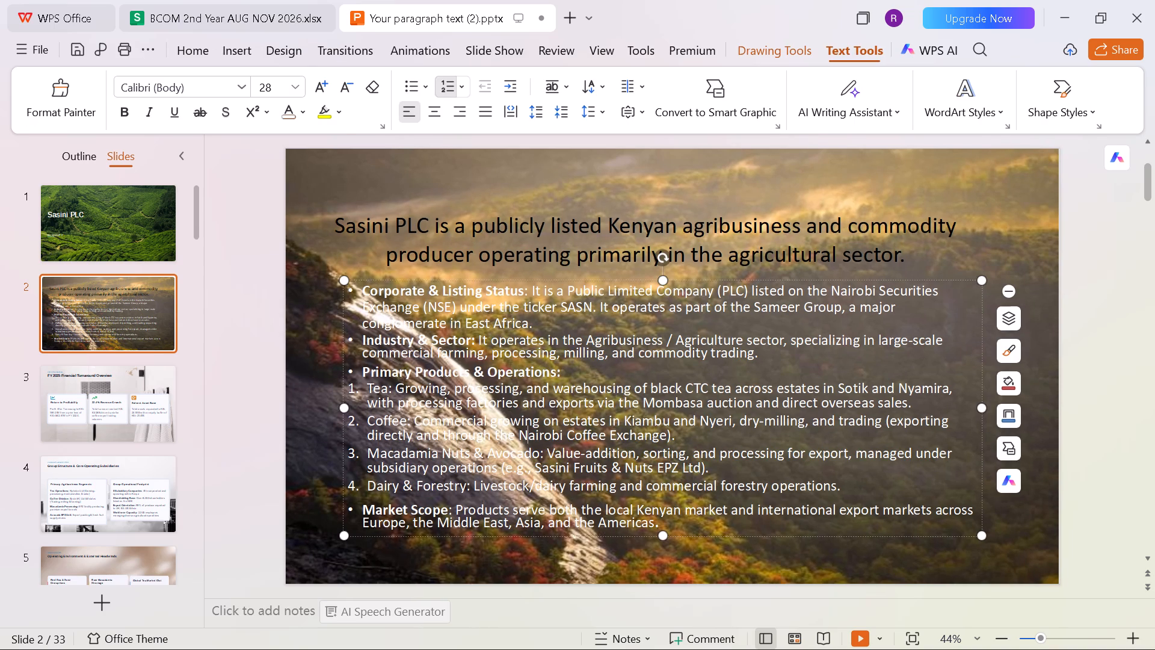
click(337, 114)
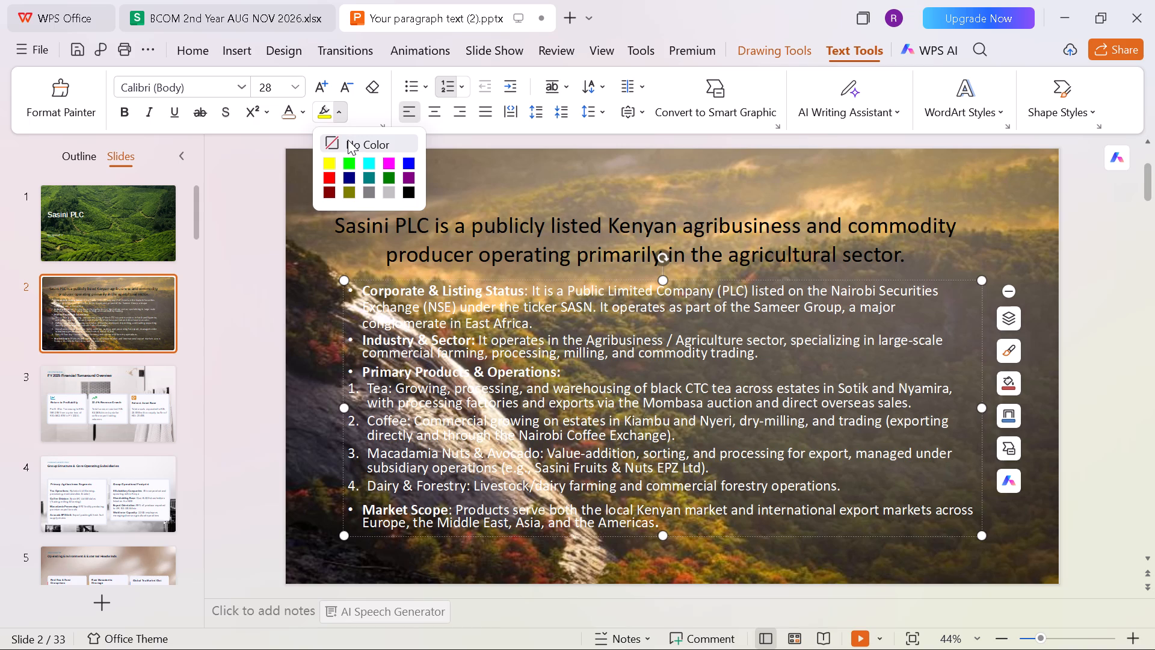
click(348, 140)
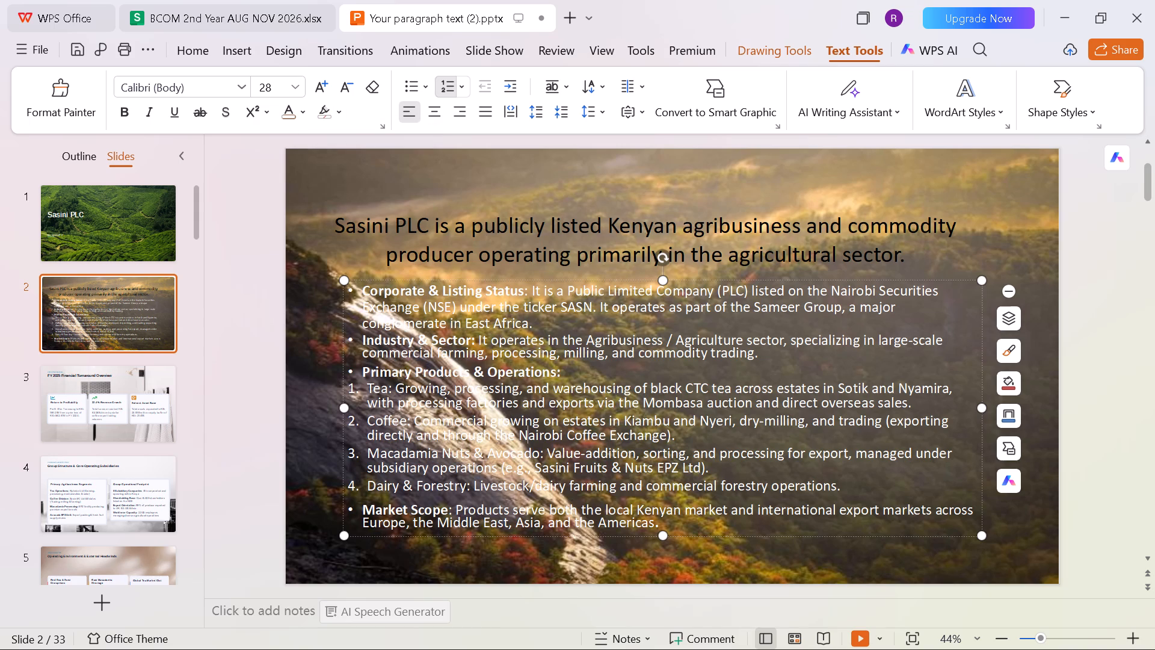
Apply a black highlight to the word "warehousing" in the Tea item.
click(593, 390)
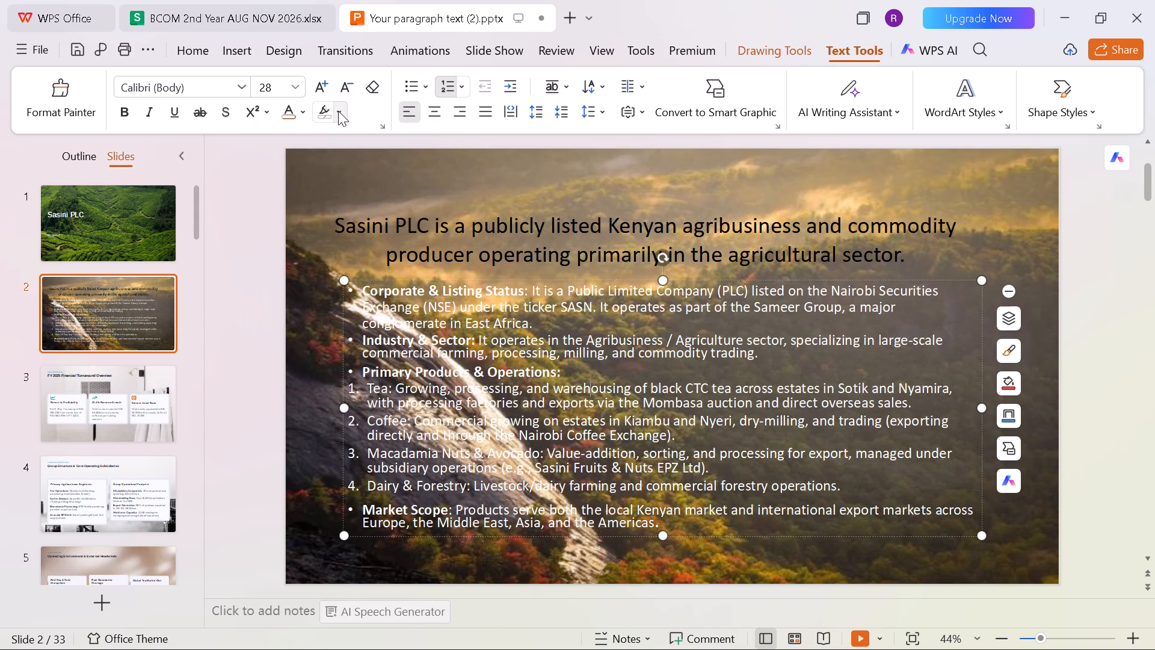
click(338, 110)
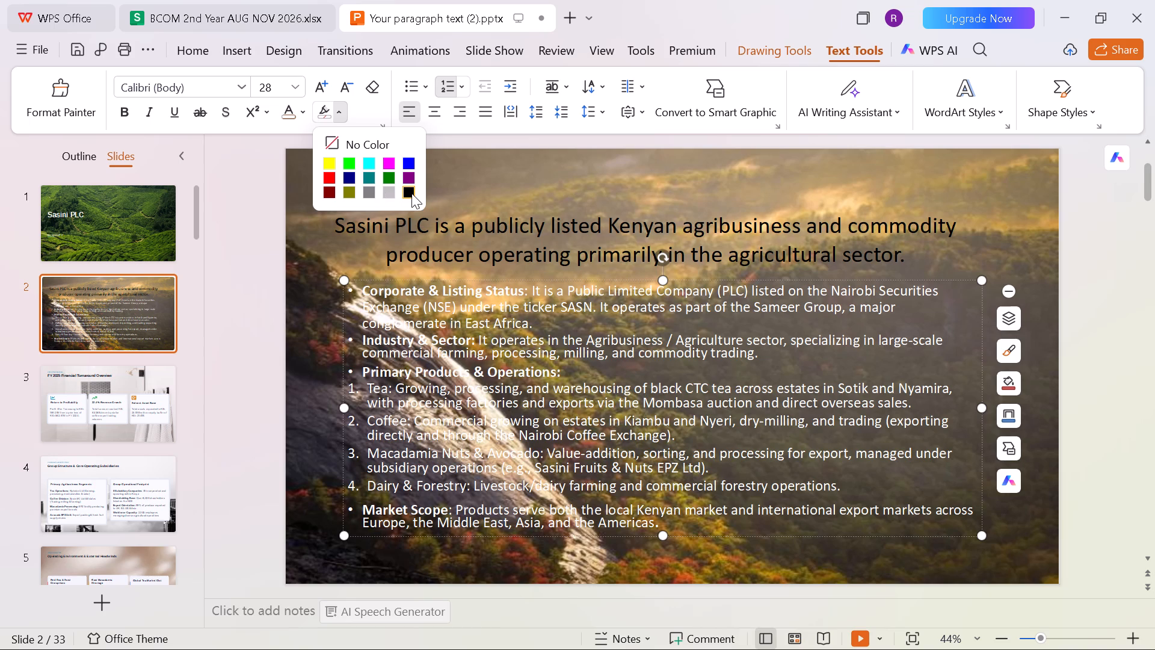
click(411, 193)
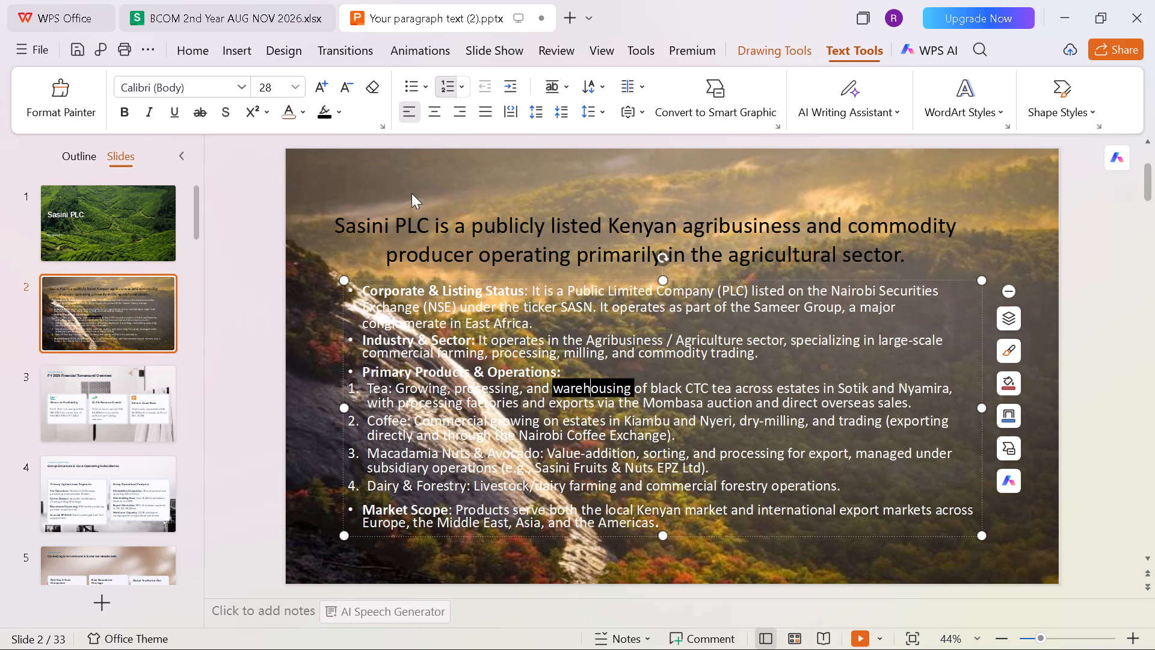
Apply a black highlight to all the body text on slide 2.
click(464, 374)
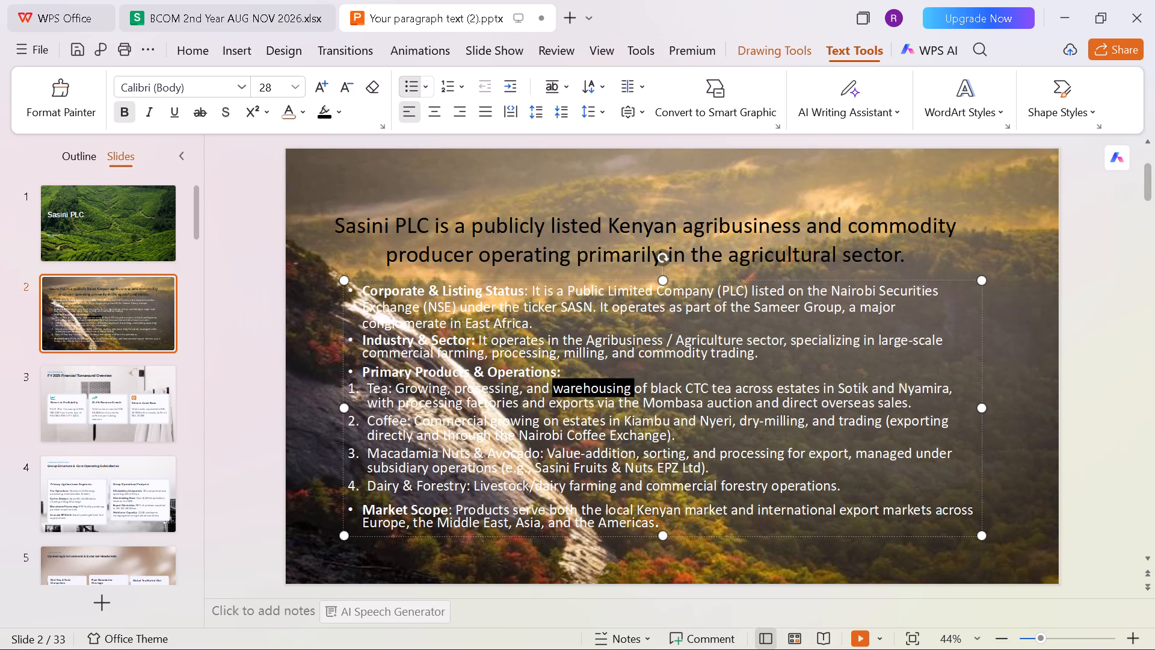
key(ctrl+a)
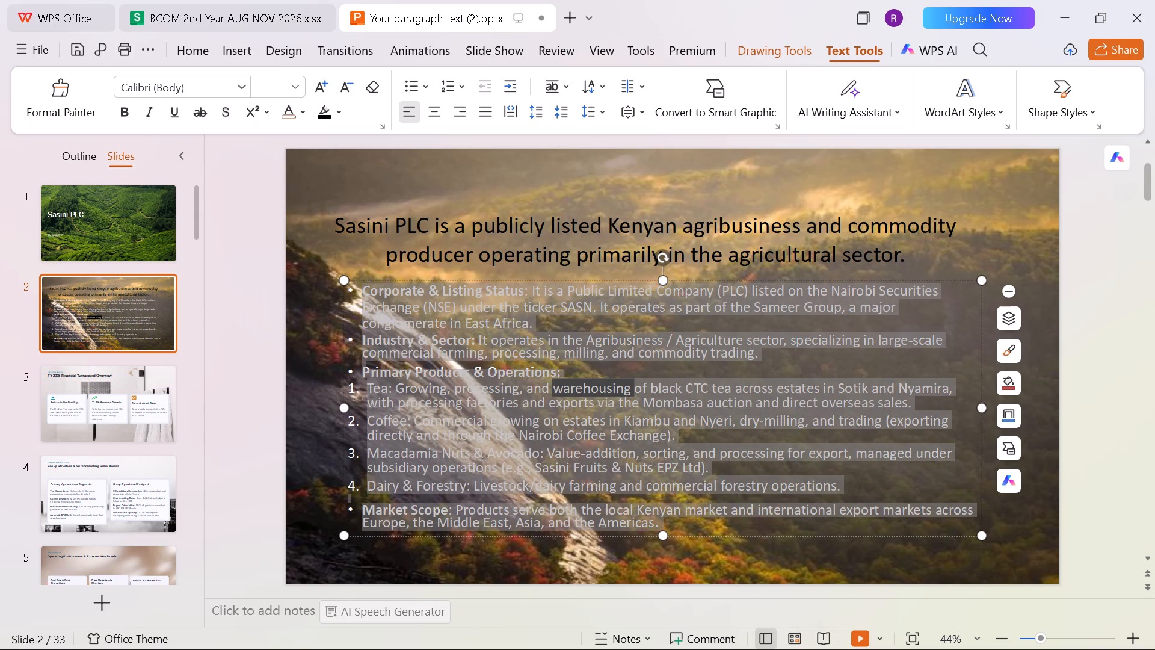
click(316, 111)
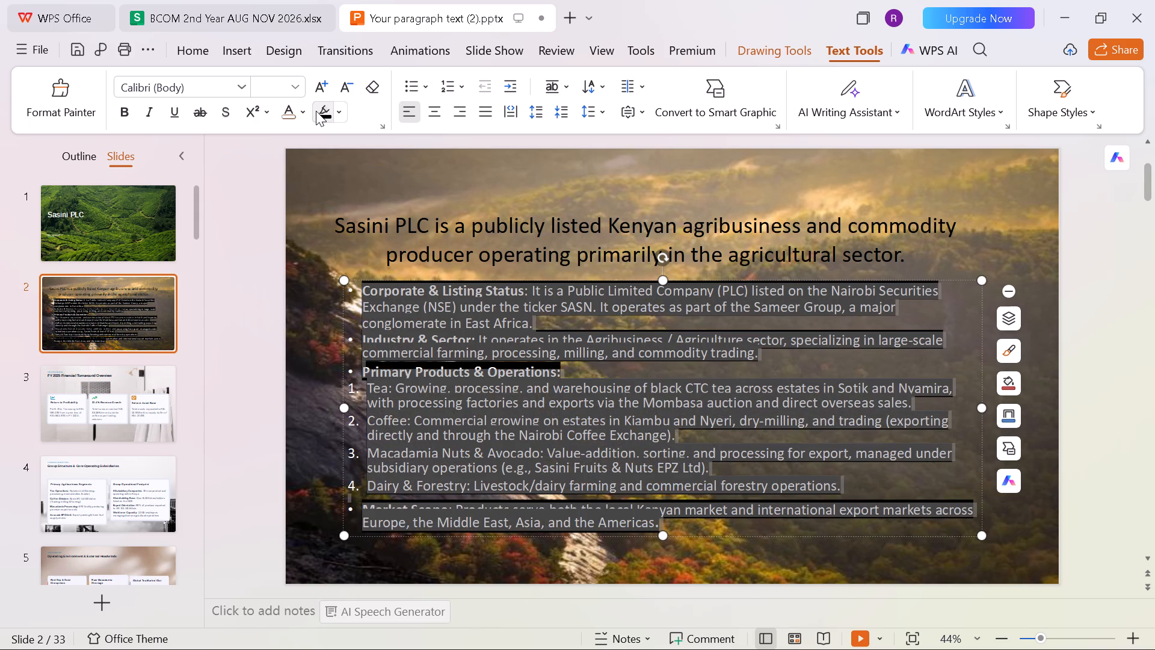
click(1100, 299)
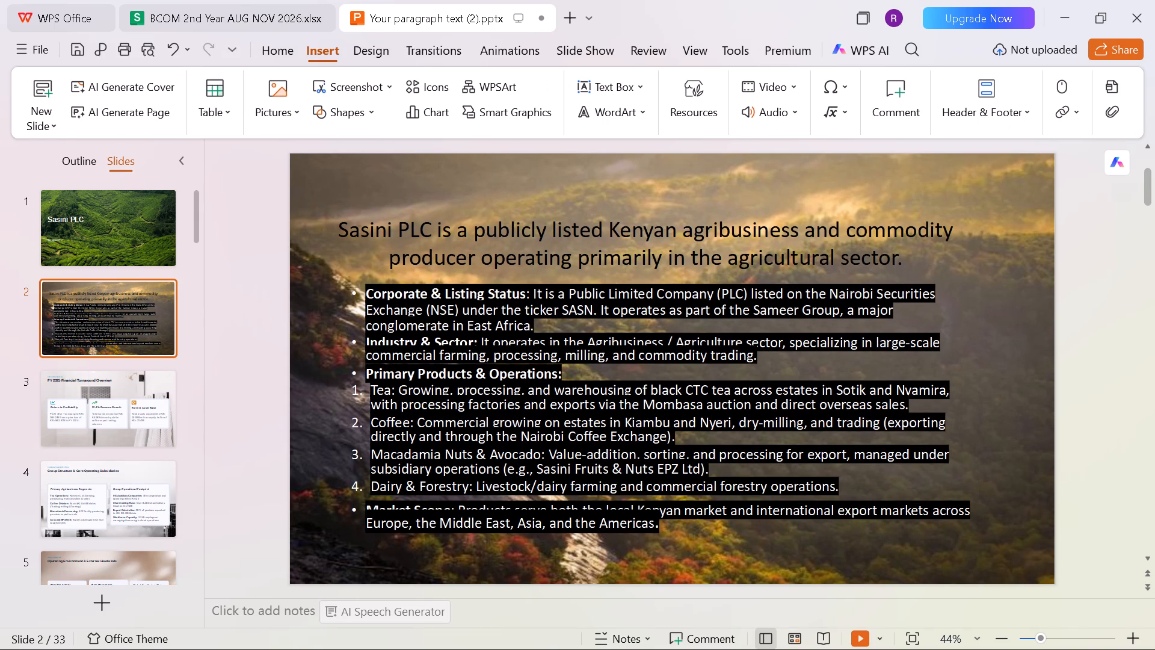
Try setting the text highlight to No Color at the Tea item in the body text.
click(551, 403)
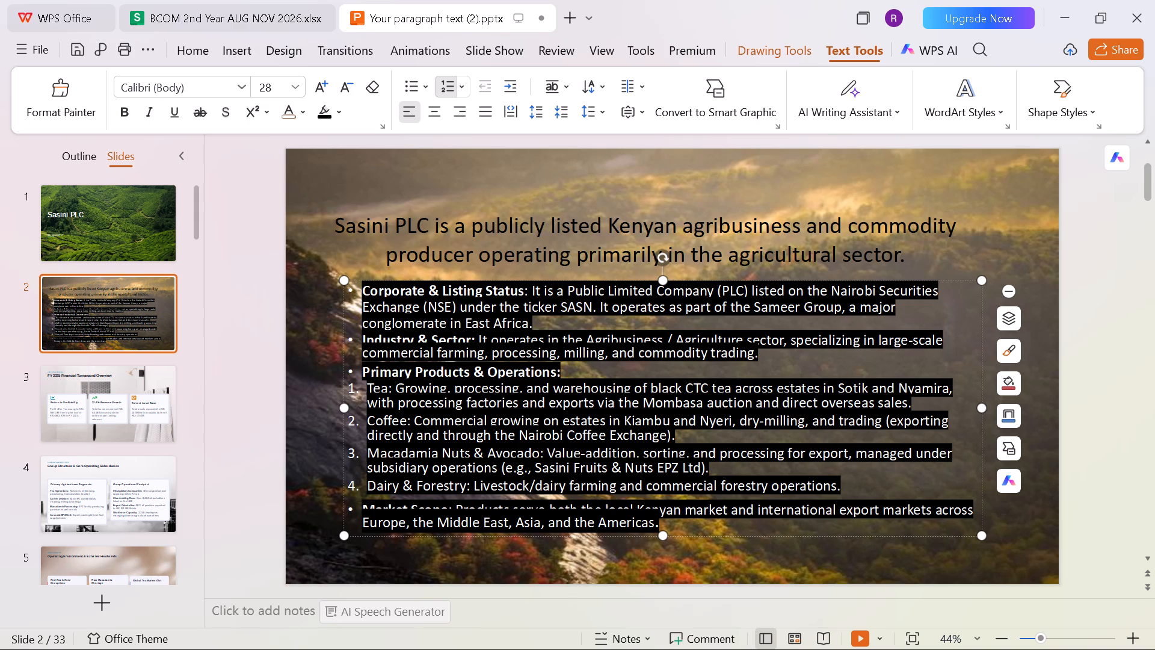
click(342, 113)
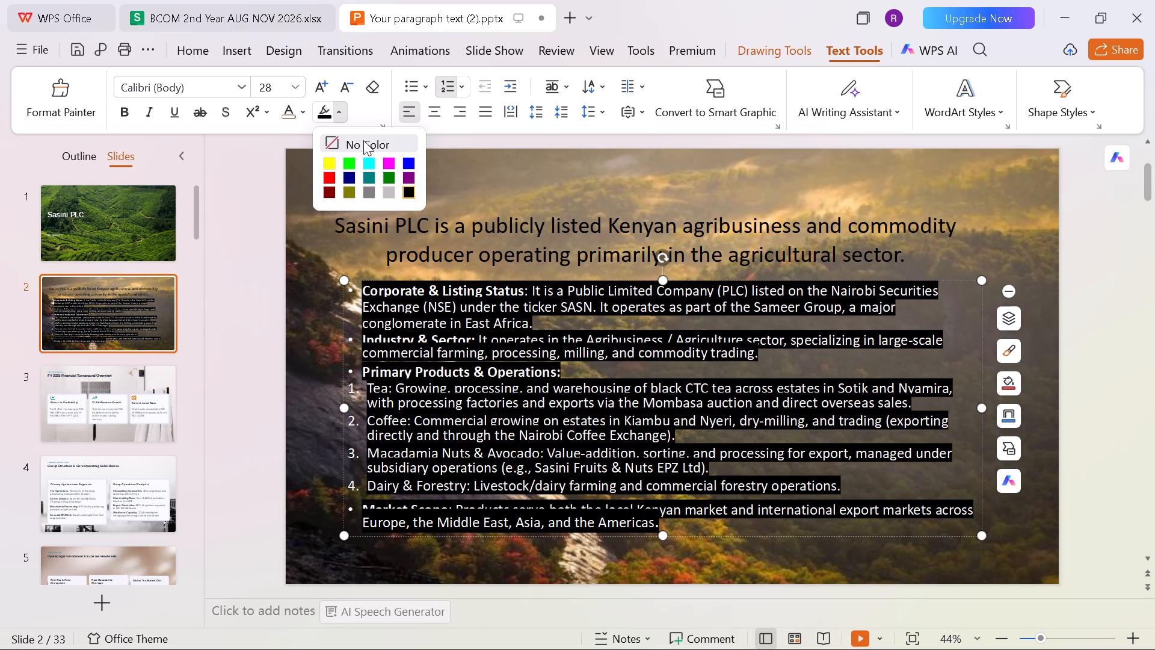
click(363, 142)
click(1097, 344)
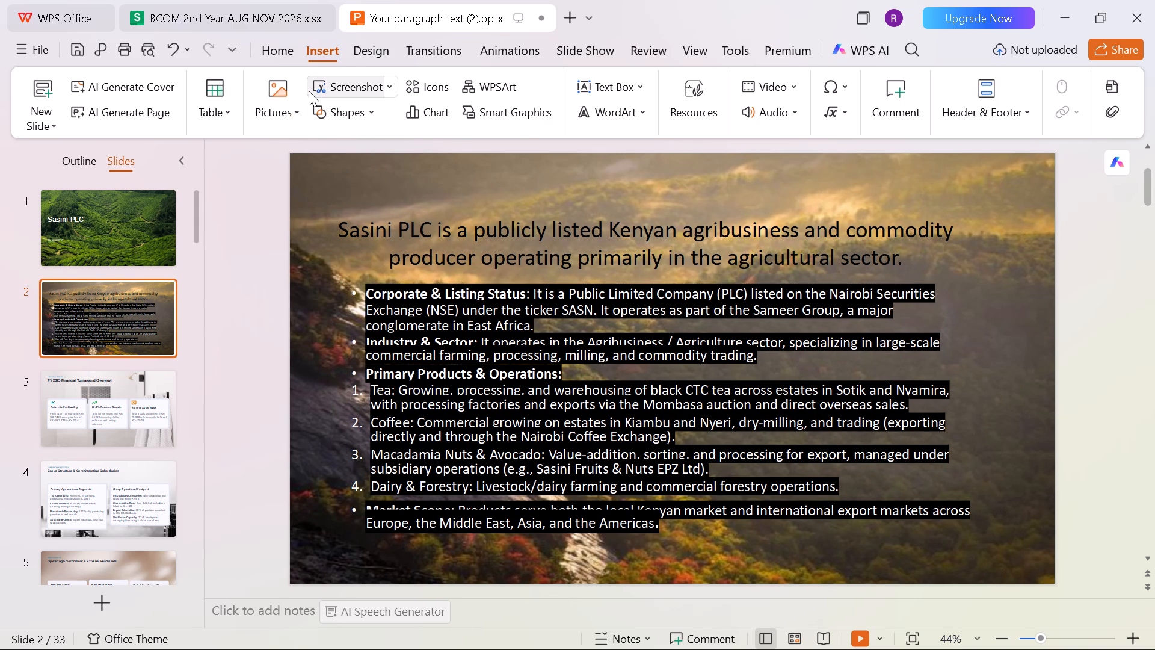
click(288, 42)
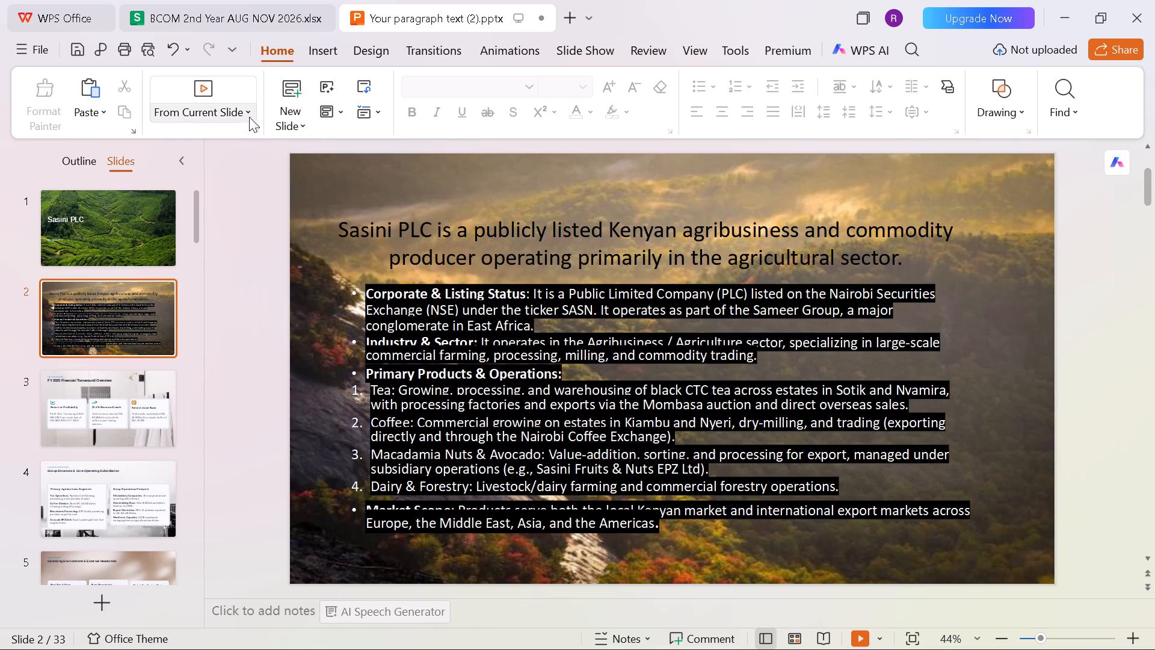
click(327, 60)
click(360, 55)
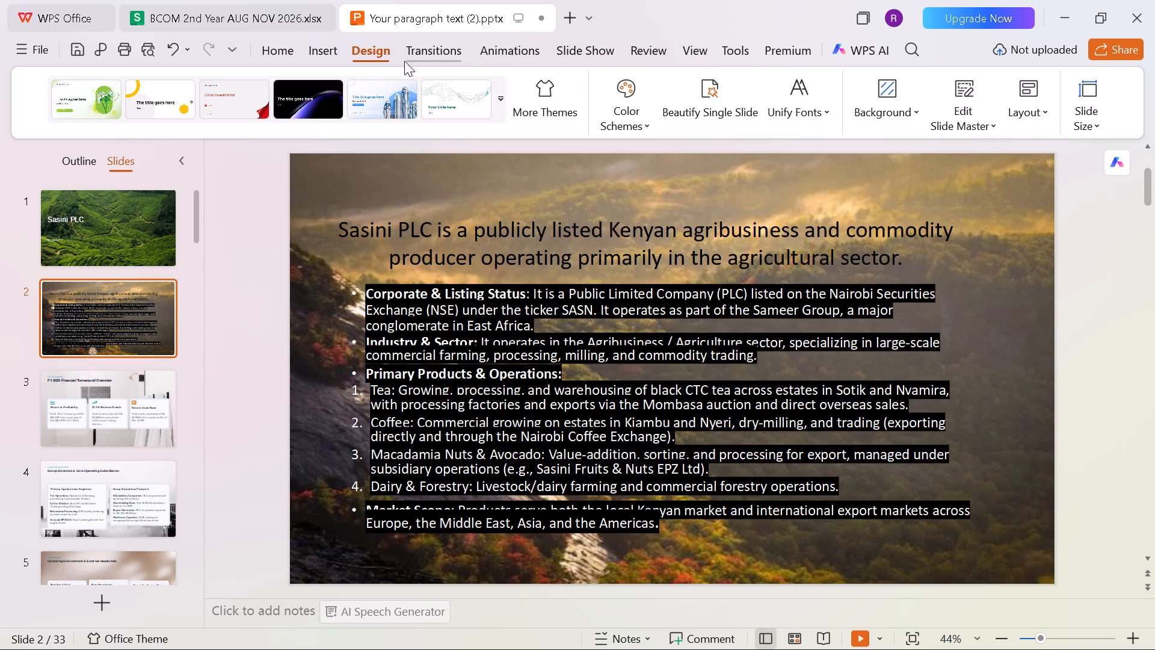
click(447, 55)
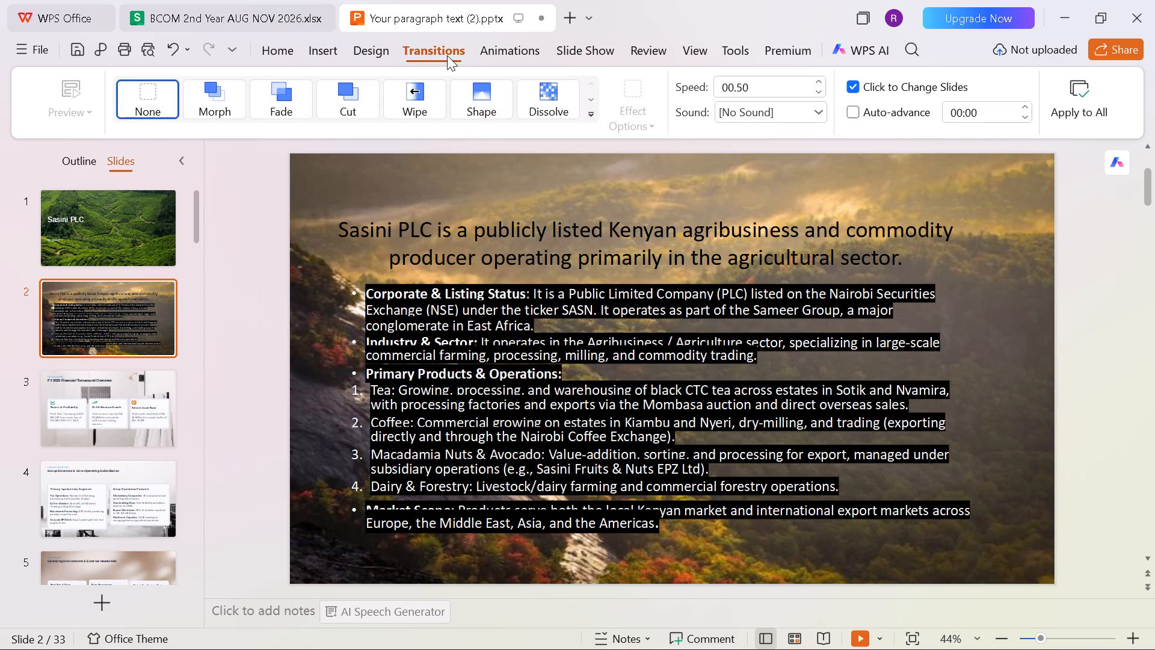
Set the highlight of all the body text on slide 2 to No Color.
click(432, 313)
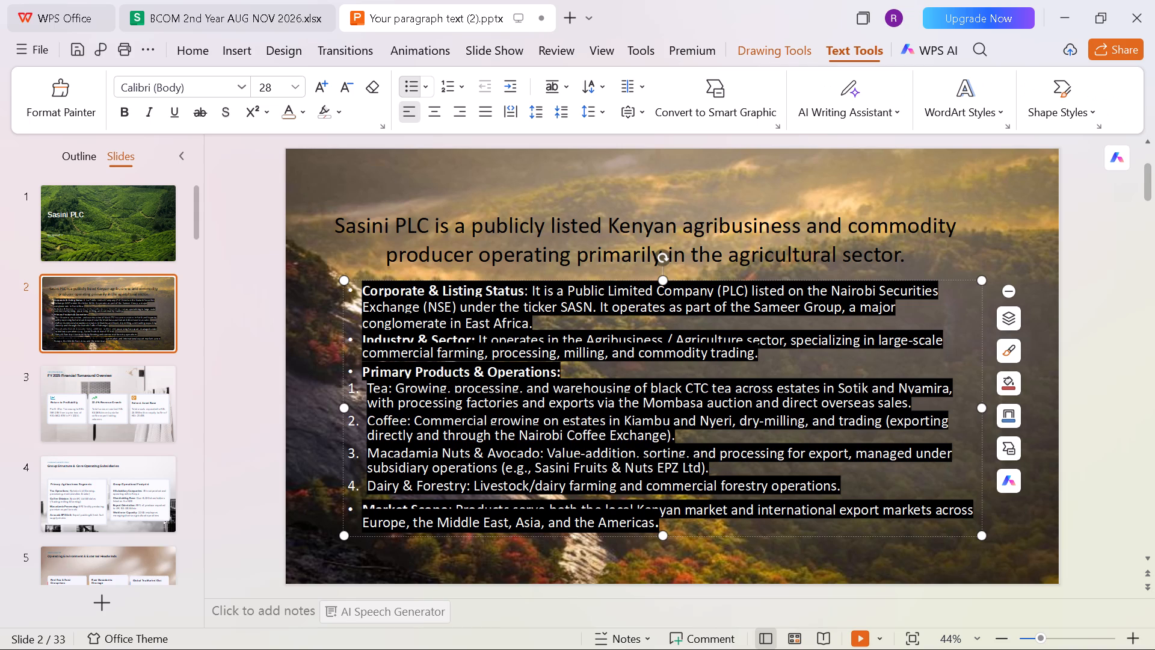
key(ctrl+a)
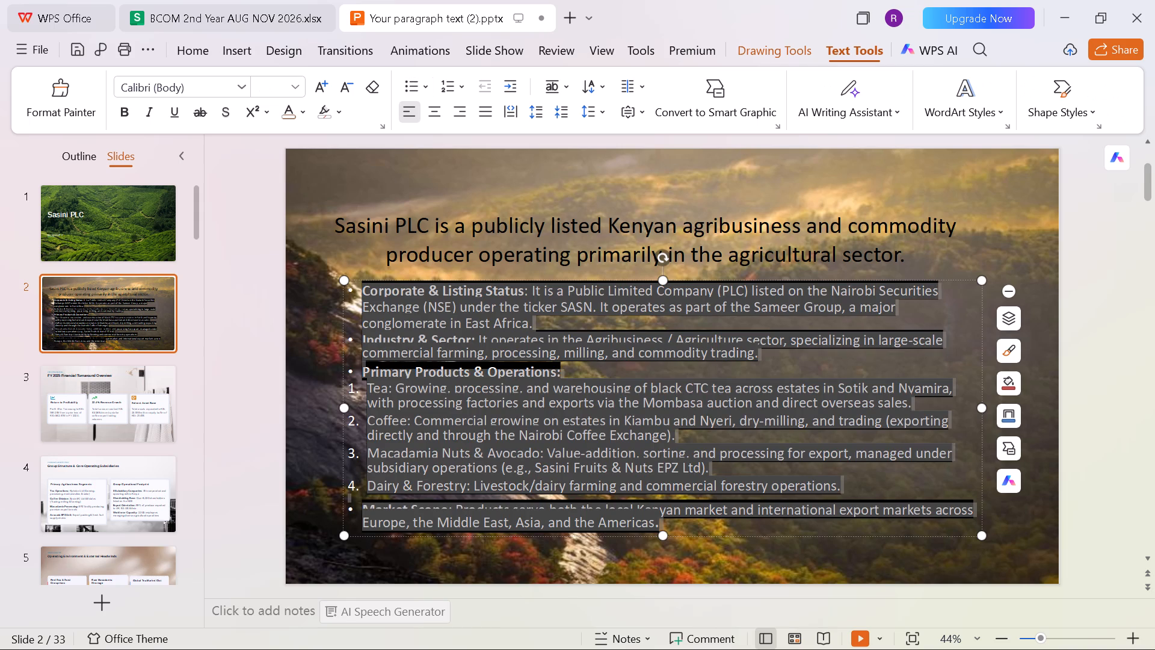
click(342, 114)
click(360, 139)
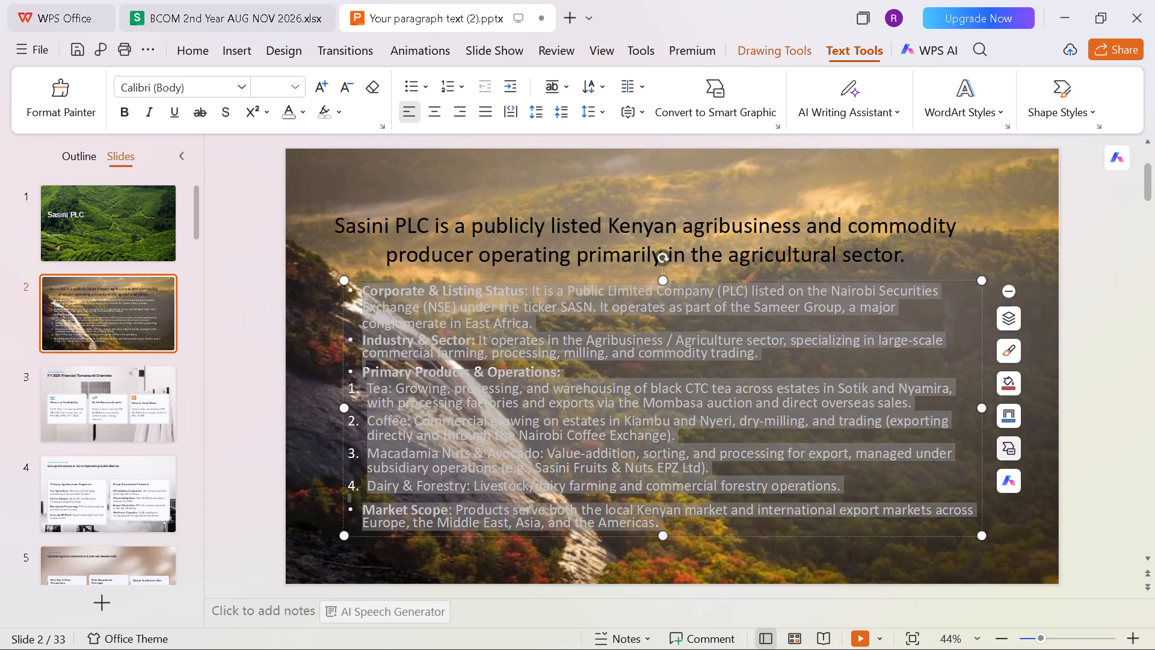
click(1088, 427)
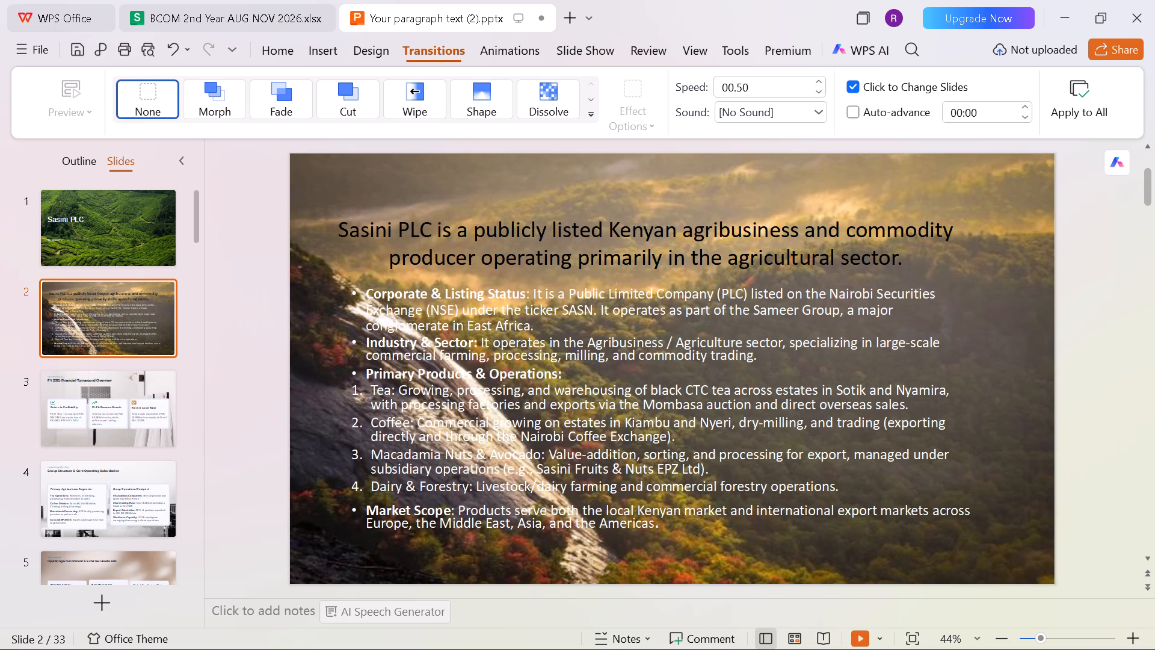
click(1019, 401)
Insert books.jpg from the device's Pictures folder on slide 2 and set it as the slide background.
click(323, 51)
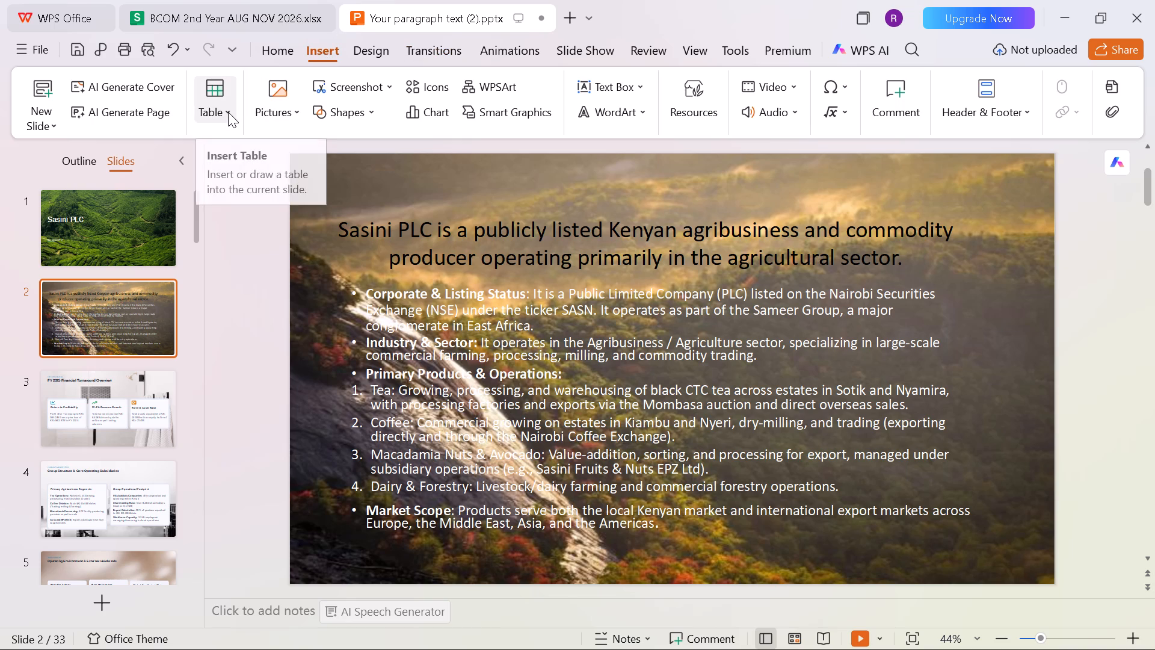
click(286, 109)
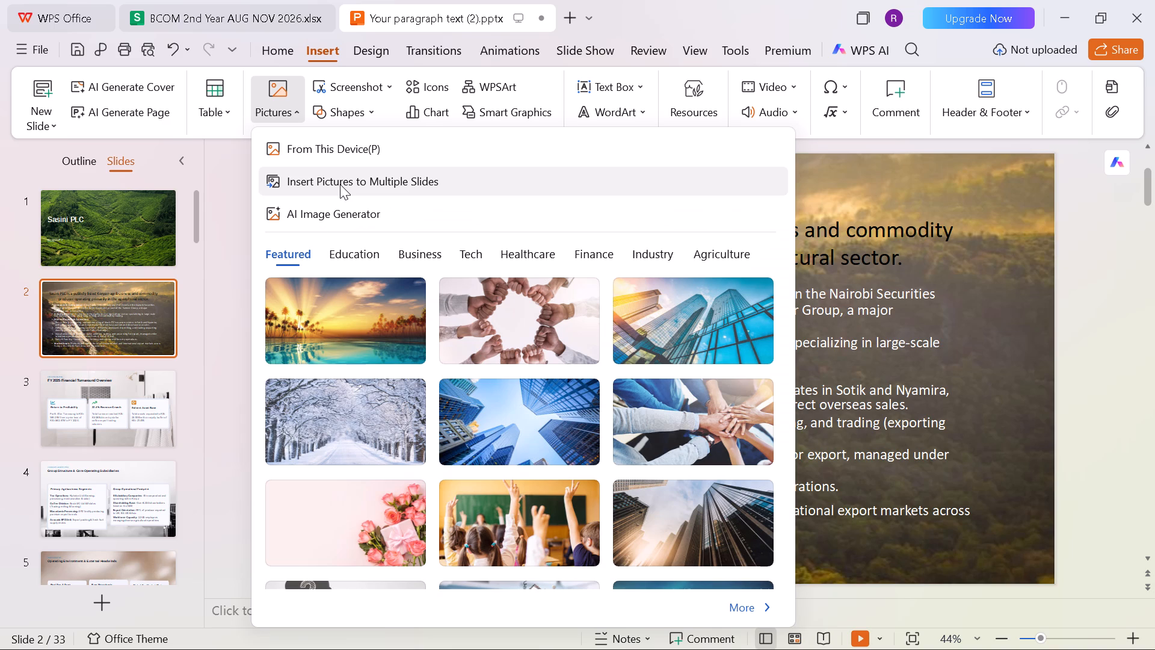
click(353, 149)
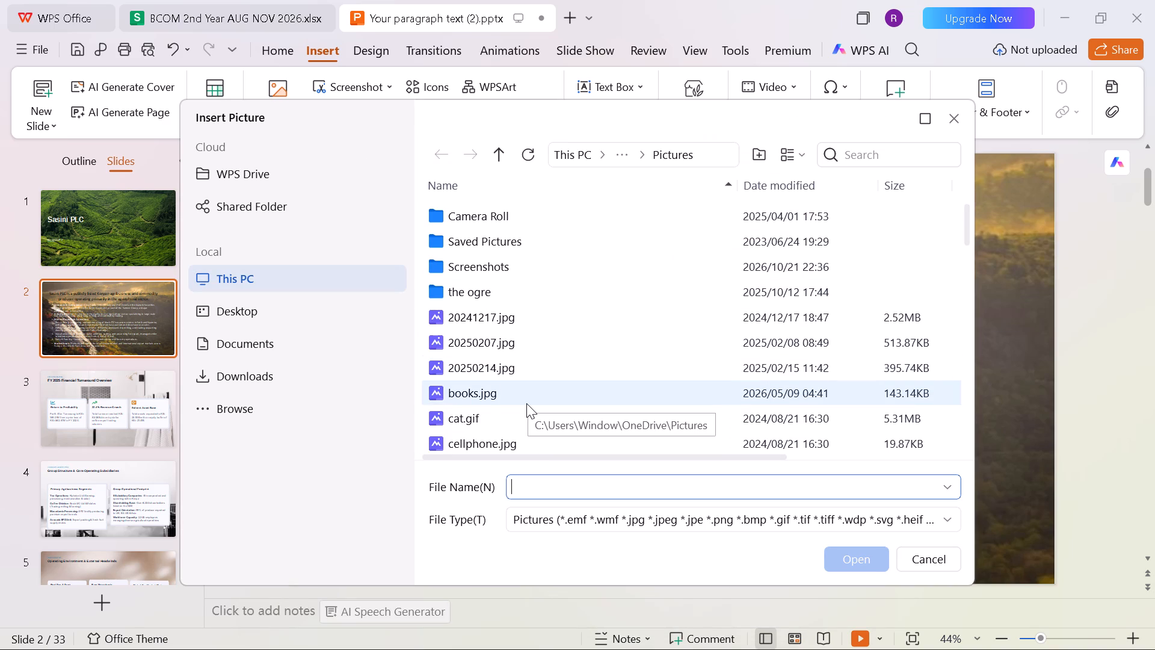
scroll(526, 403, down, 2)
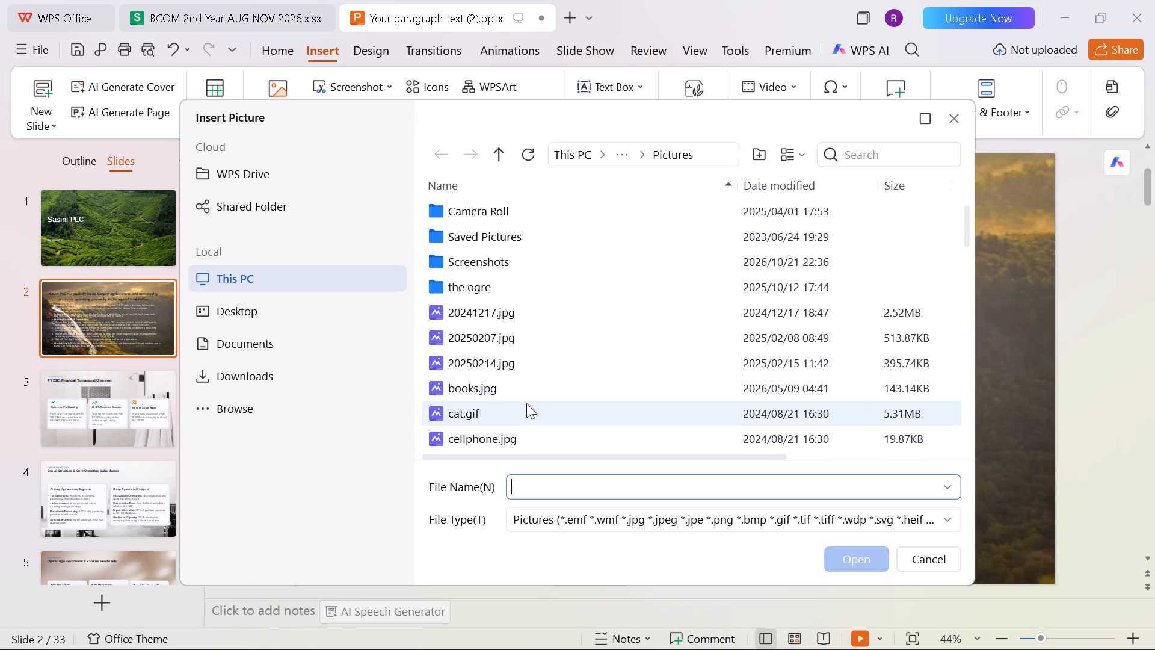
scroll(526, 403, down, 1)
click(491, 382)
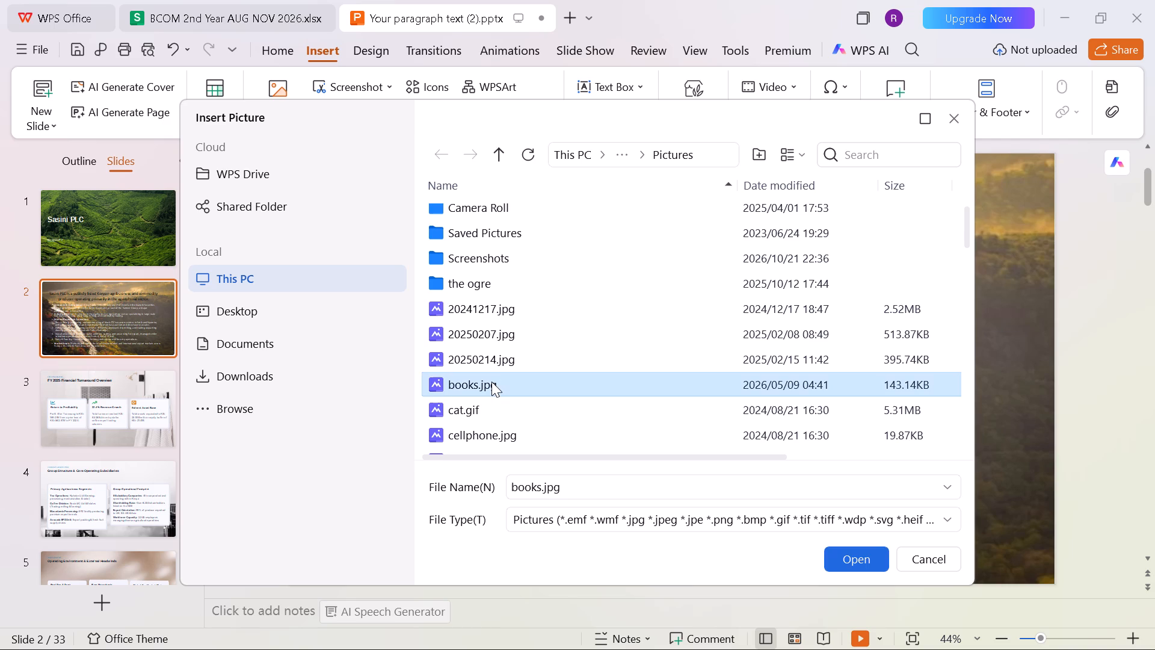
click(842, 558)
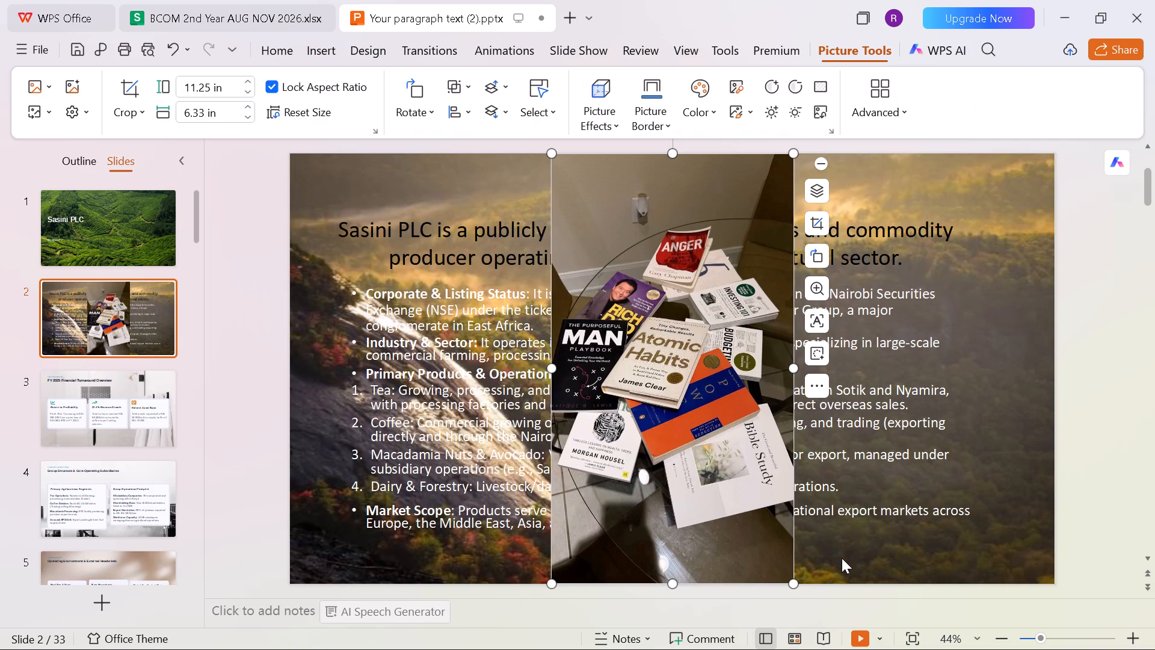
right_click(671, 350)
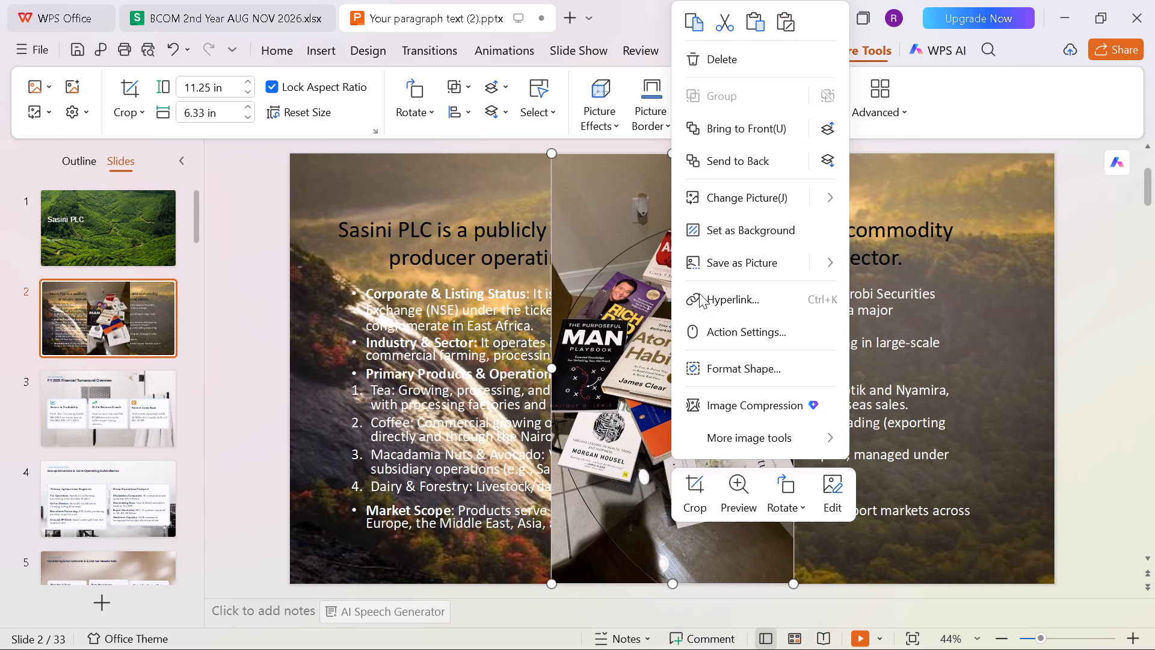
click(742, 227)
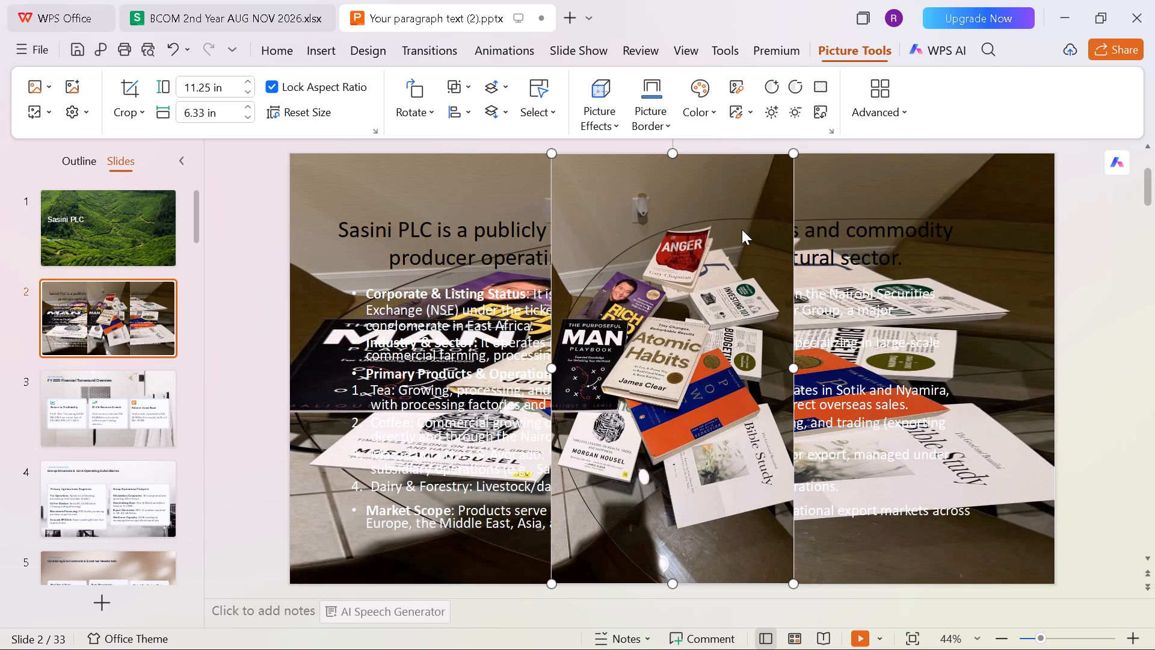
Delete the inserted books picture lying over the text on slide 2.
click(727, 277)
key(BackSpace)
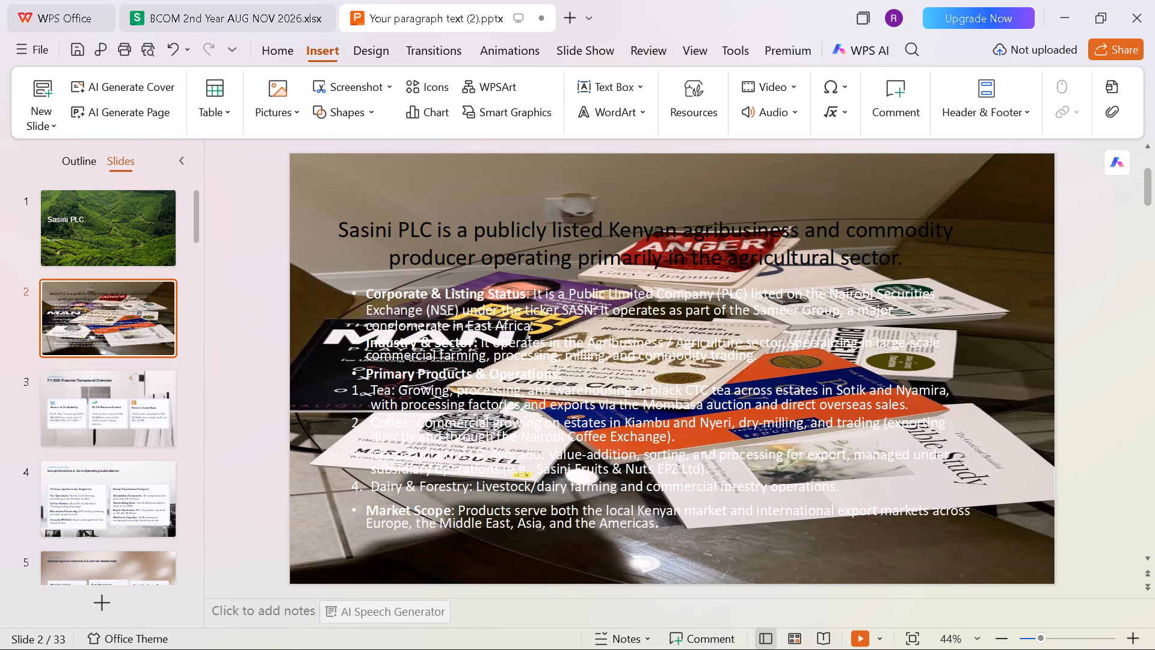
Set the font colour of all the body text on slide 2 to black.
click(734, 294)
key(ctrl+a)
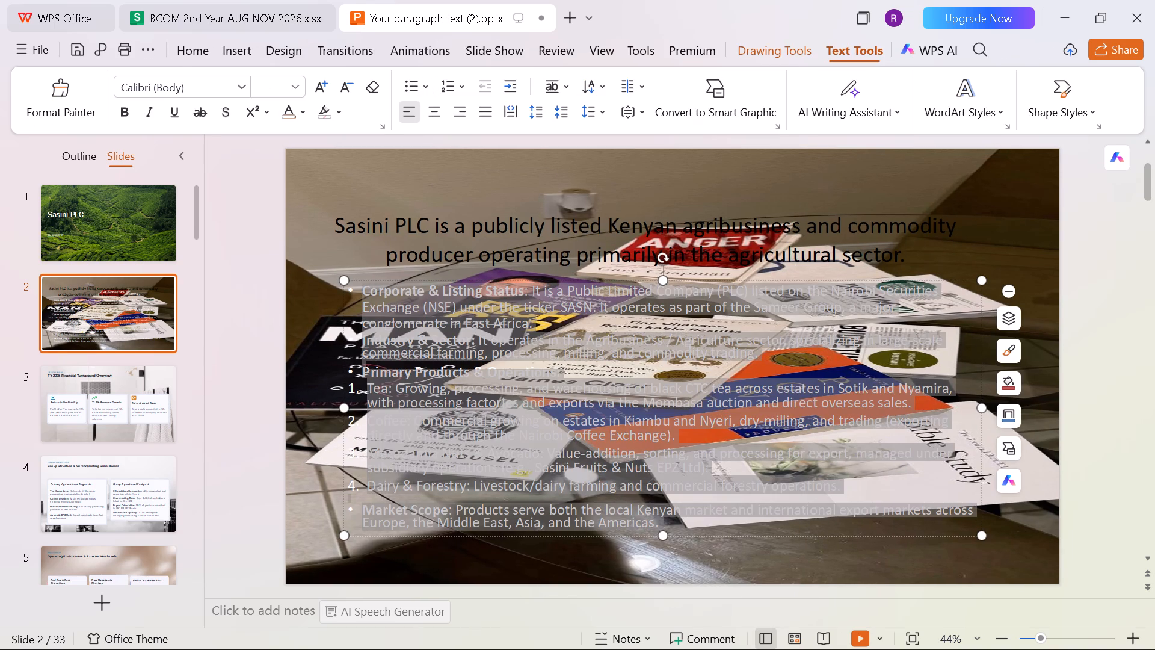
click(301, 116)
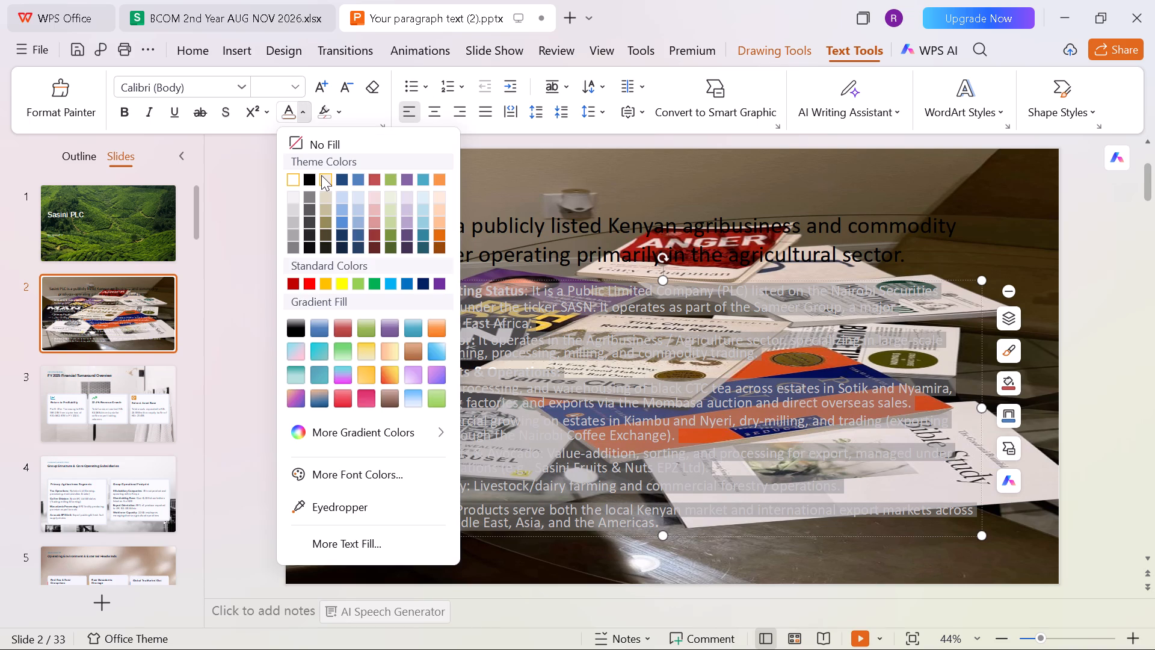
click(313, 176)
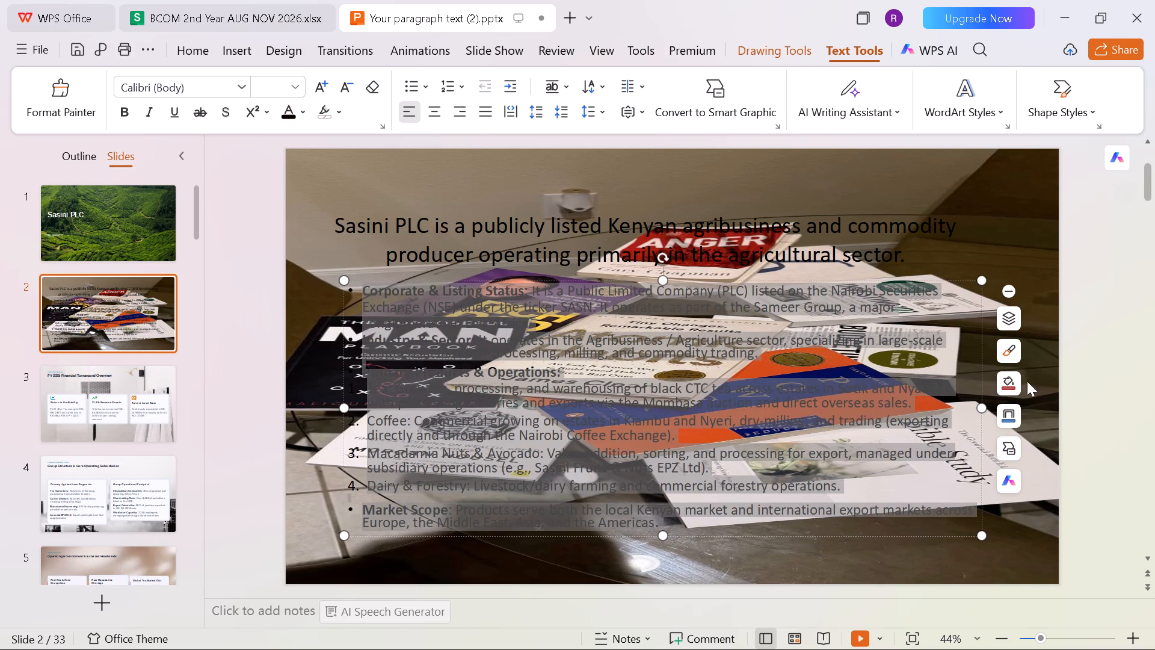
click(1107, 342)
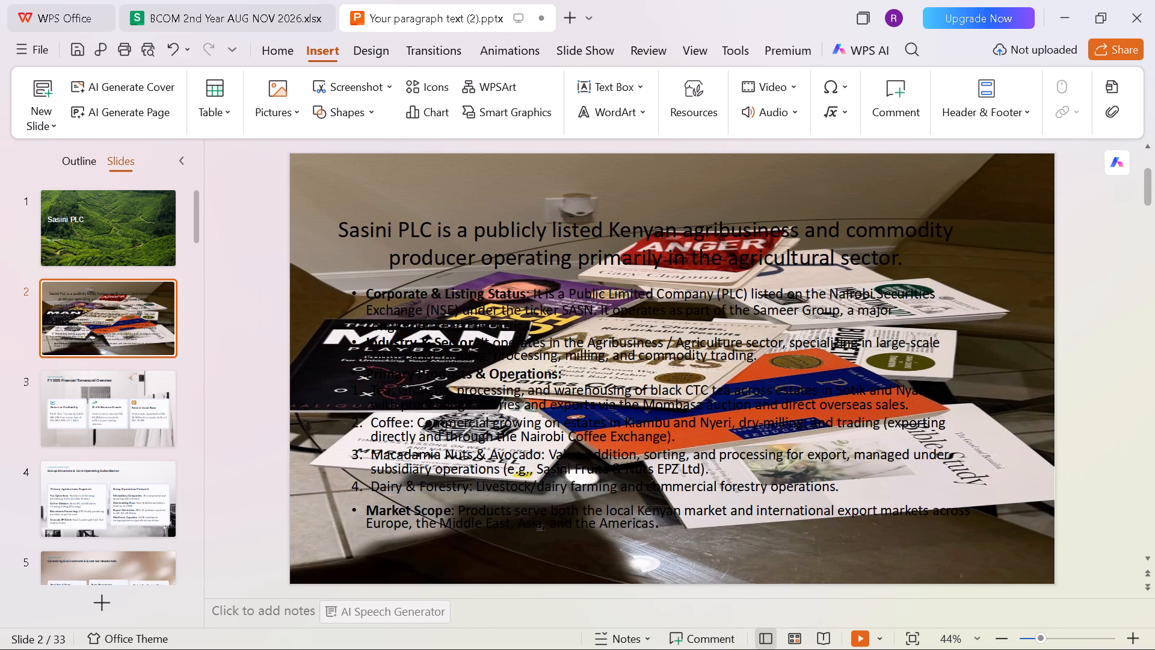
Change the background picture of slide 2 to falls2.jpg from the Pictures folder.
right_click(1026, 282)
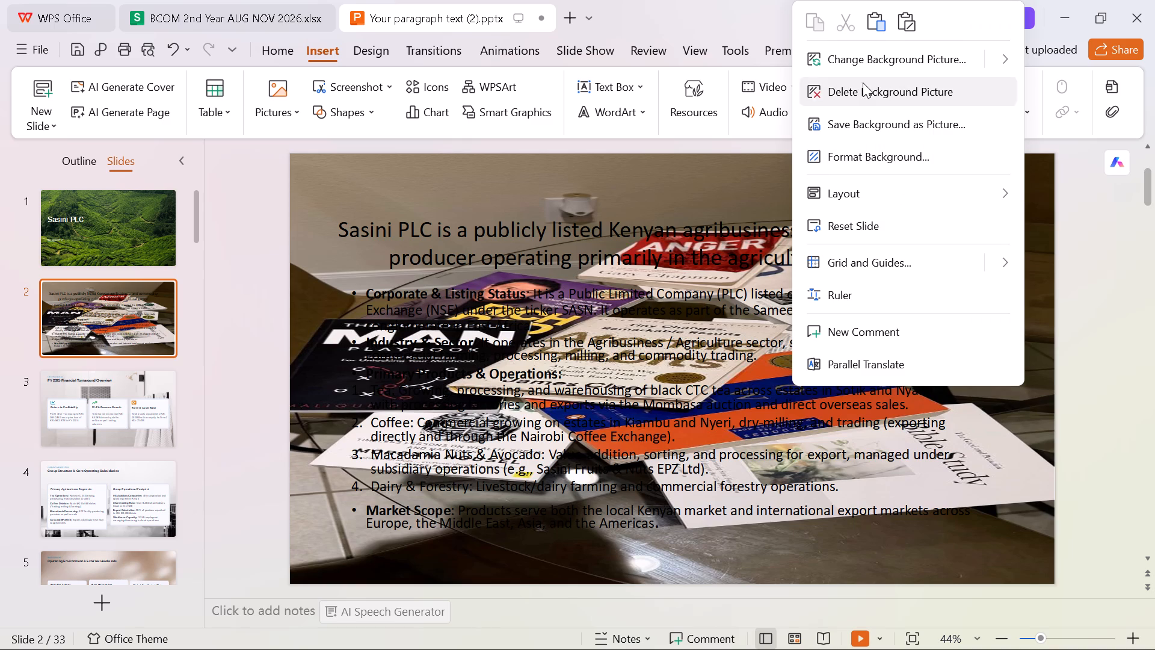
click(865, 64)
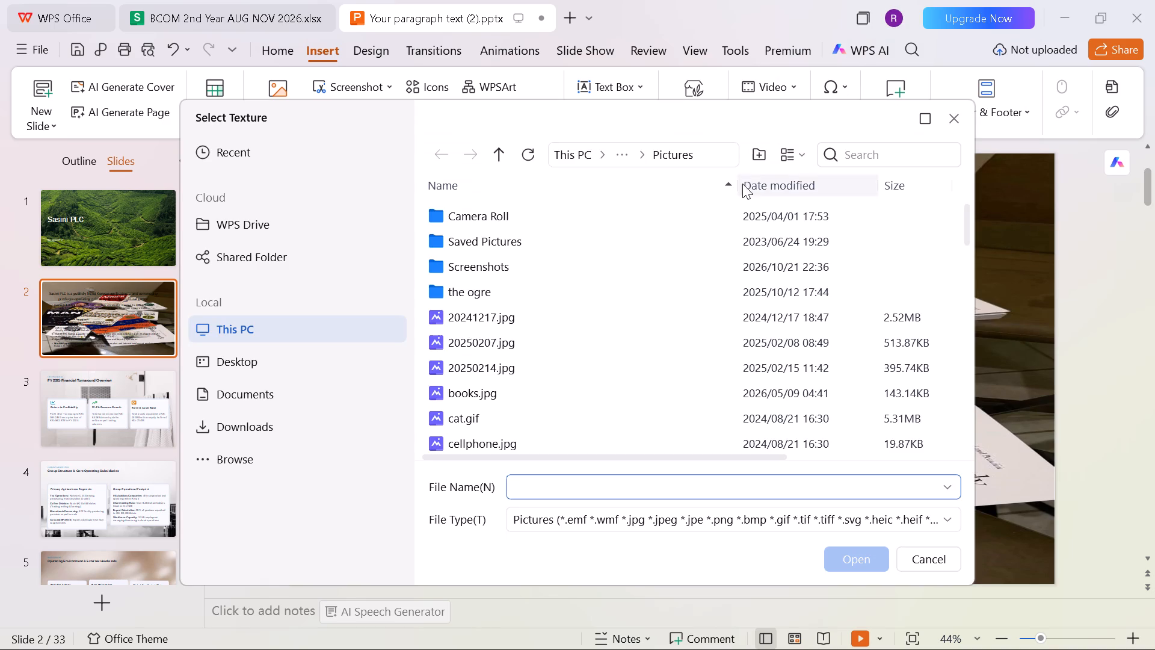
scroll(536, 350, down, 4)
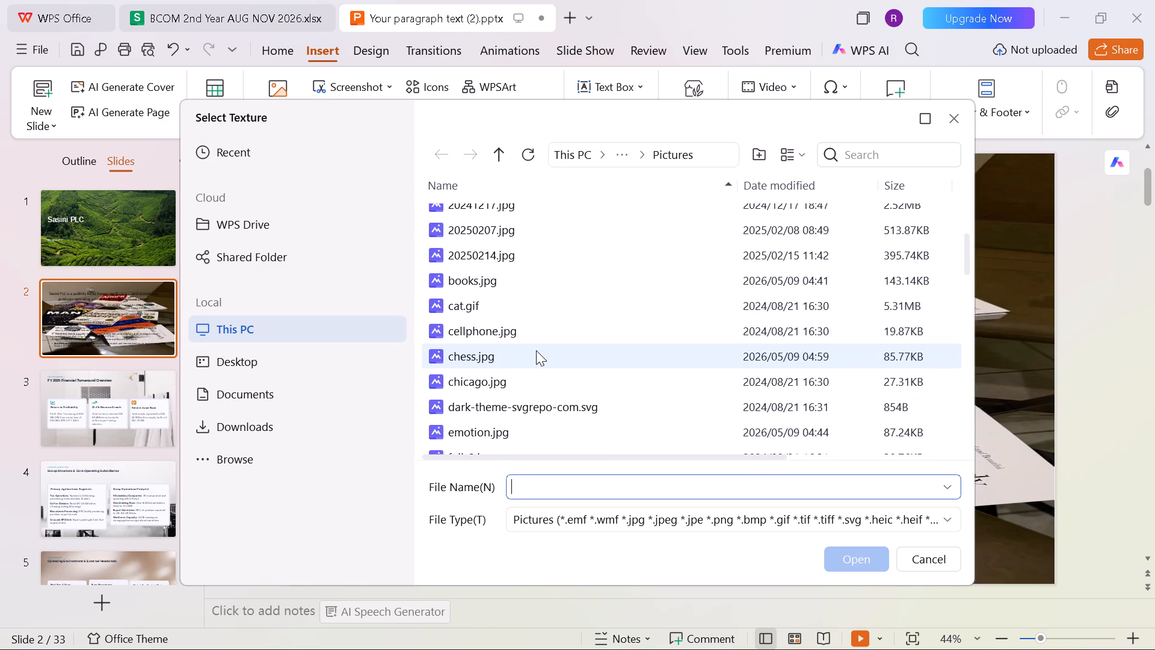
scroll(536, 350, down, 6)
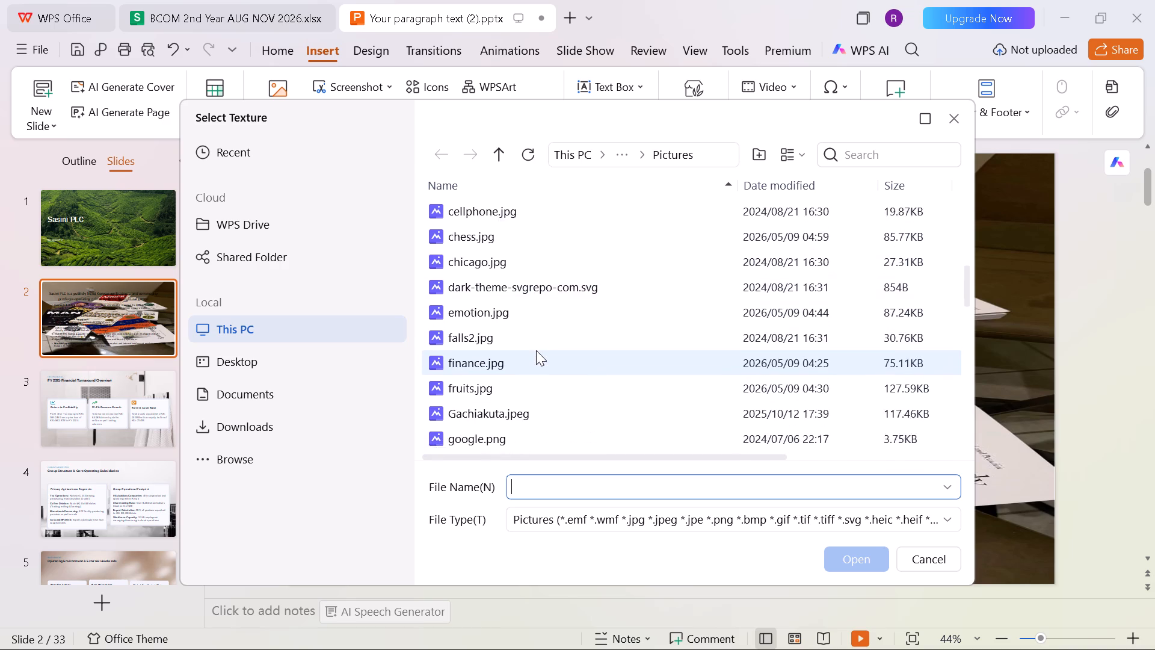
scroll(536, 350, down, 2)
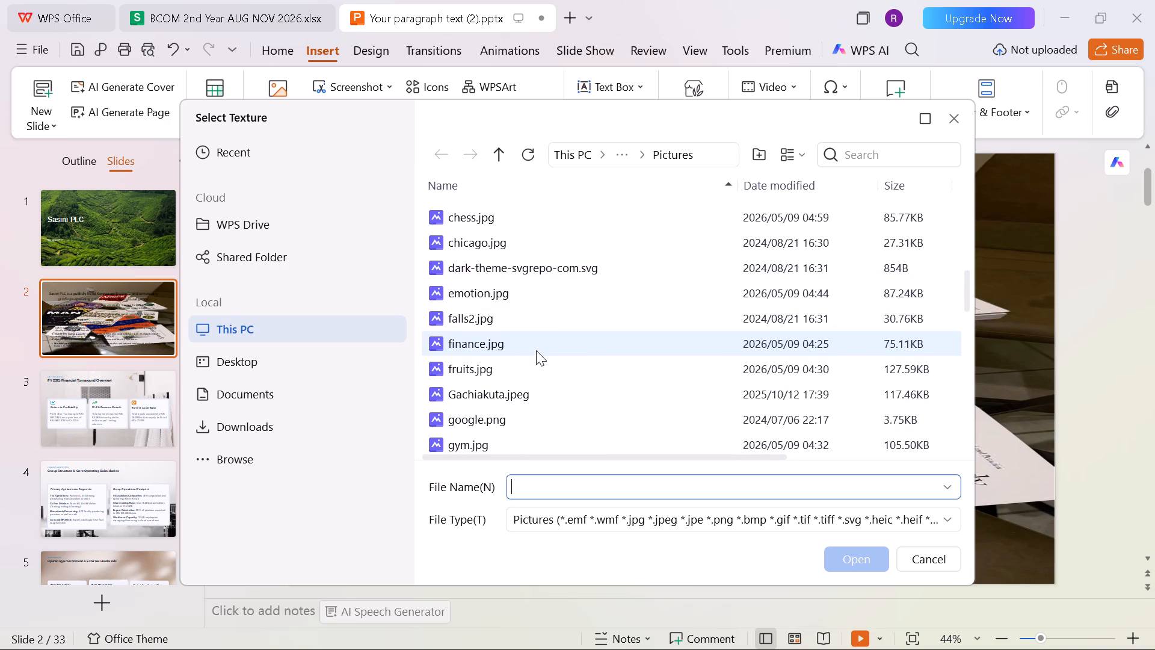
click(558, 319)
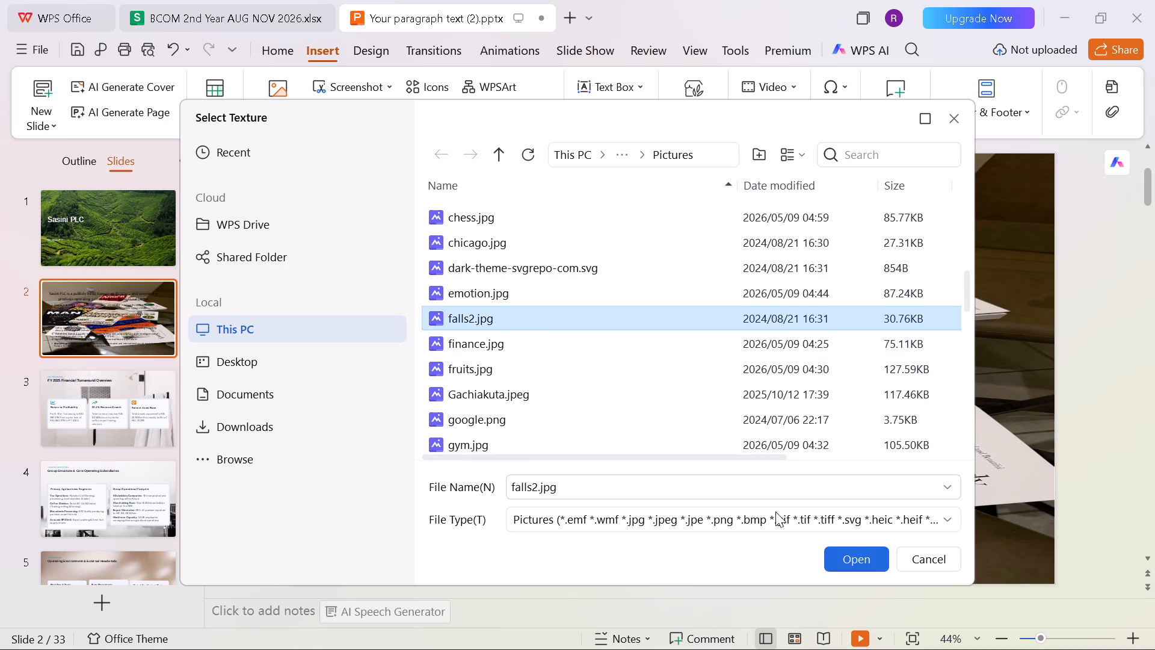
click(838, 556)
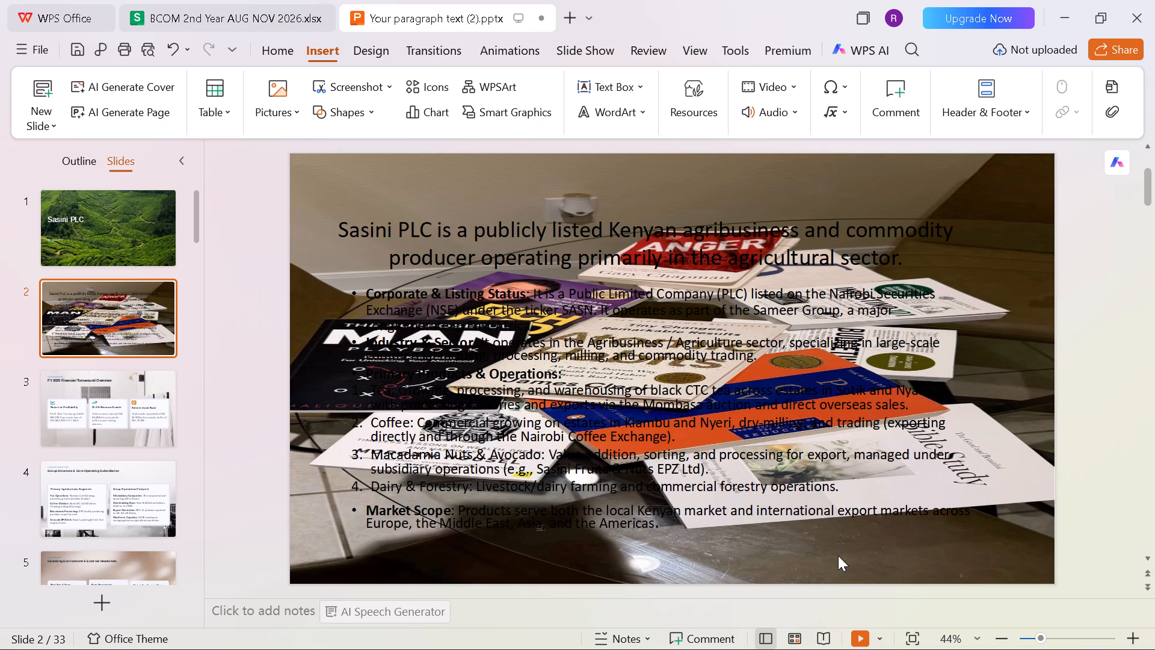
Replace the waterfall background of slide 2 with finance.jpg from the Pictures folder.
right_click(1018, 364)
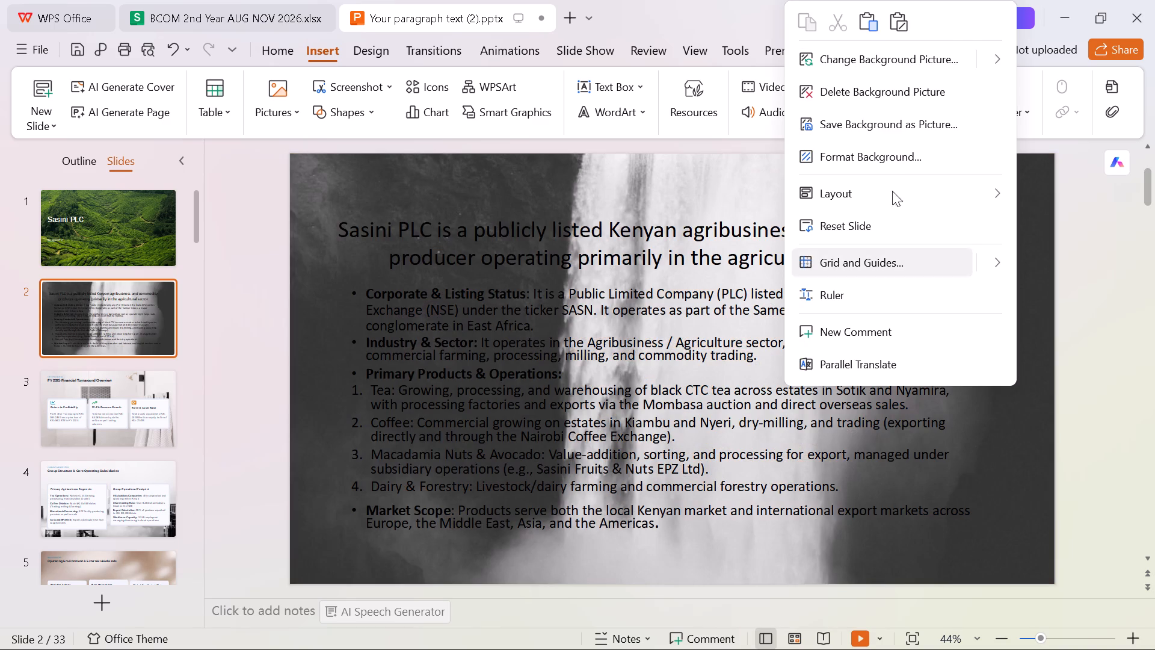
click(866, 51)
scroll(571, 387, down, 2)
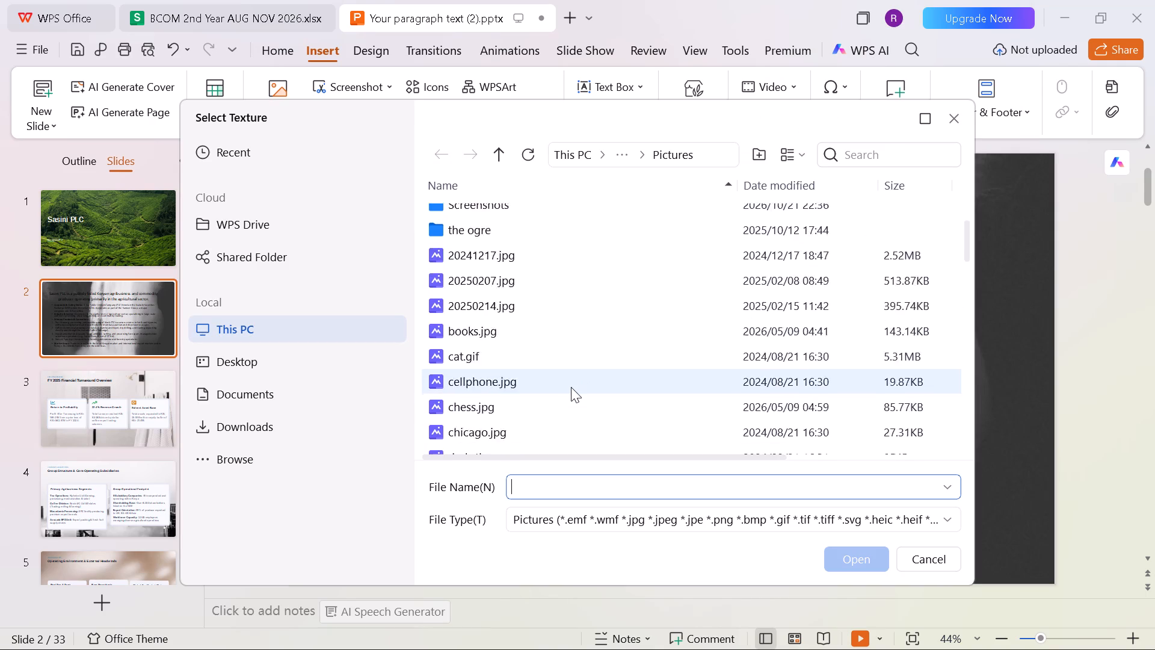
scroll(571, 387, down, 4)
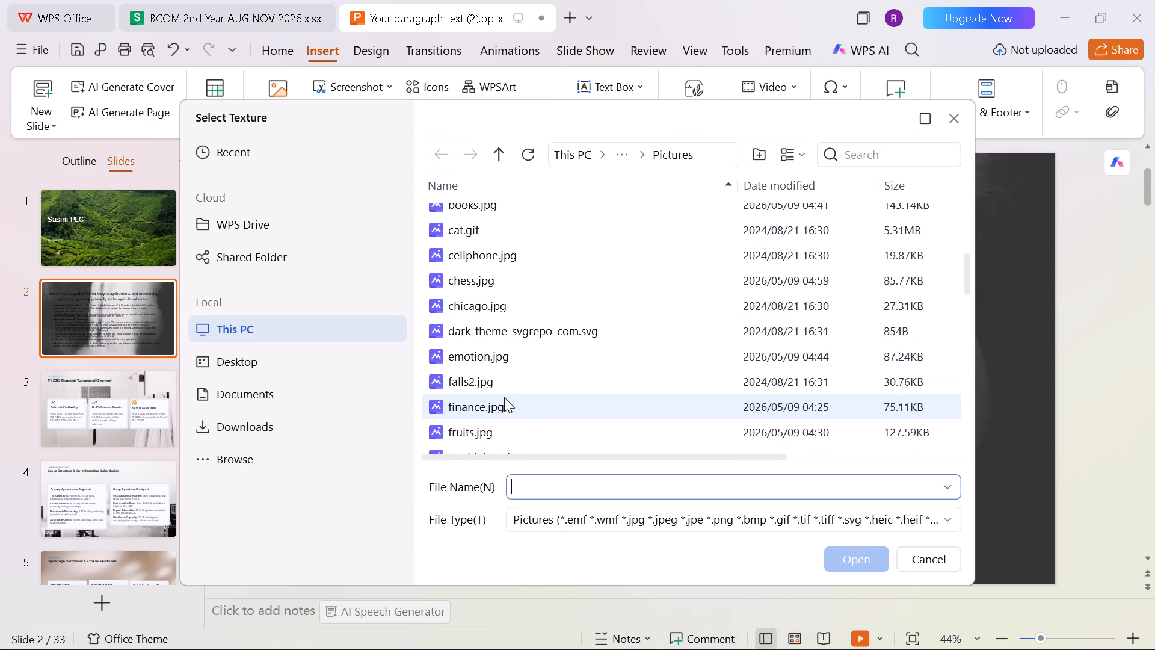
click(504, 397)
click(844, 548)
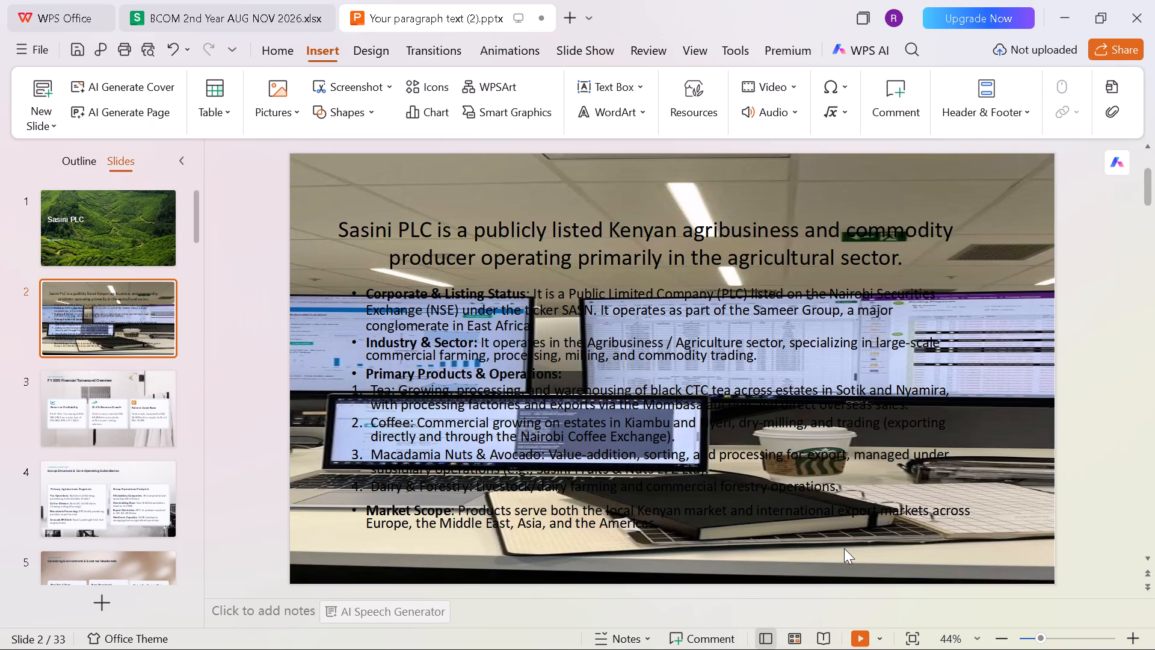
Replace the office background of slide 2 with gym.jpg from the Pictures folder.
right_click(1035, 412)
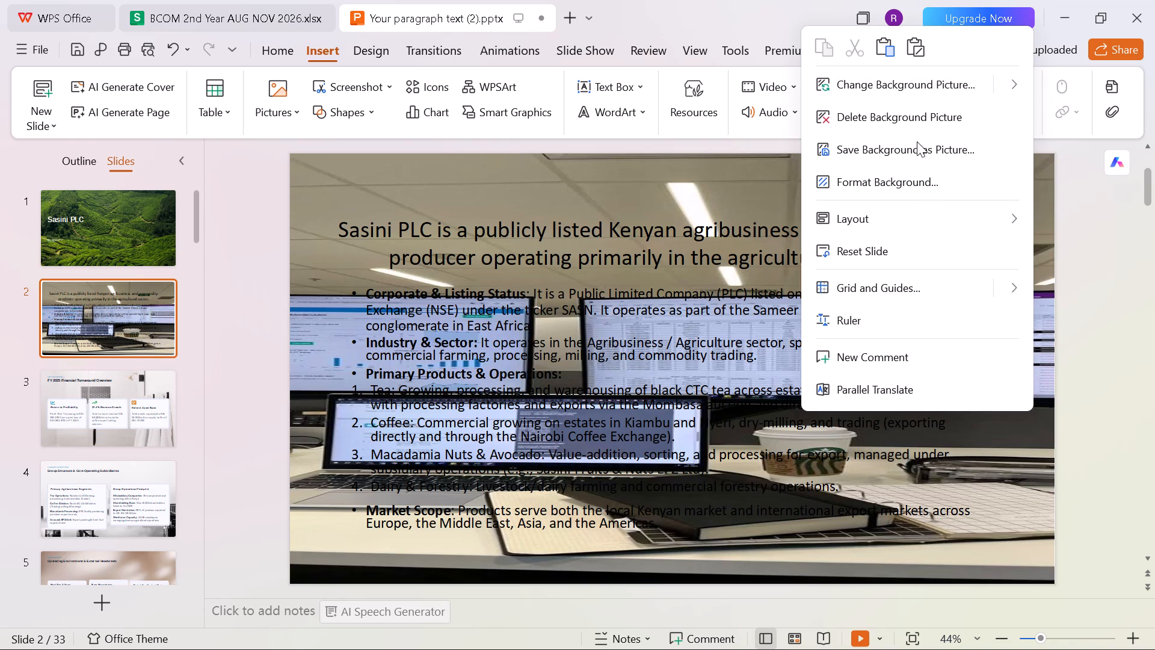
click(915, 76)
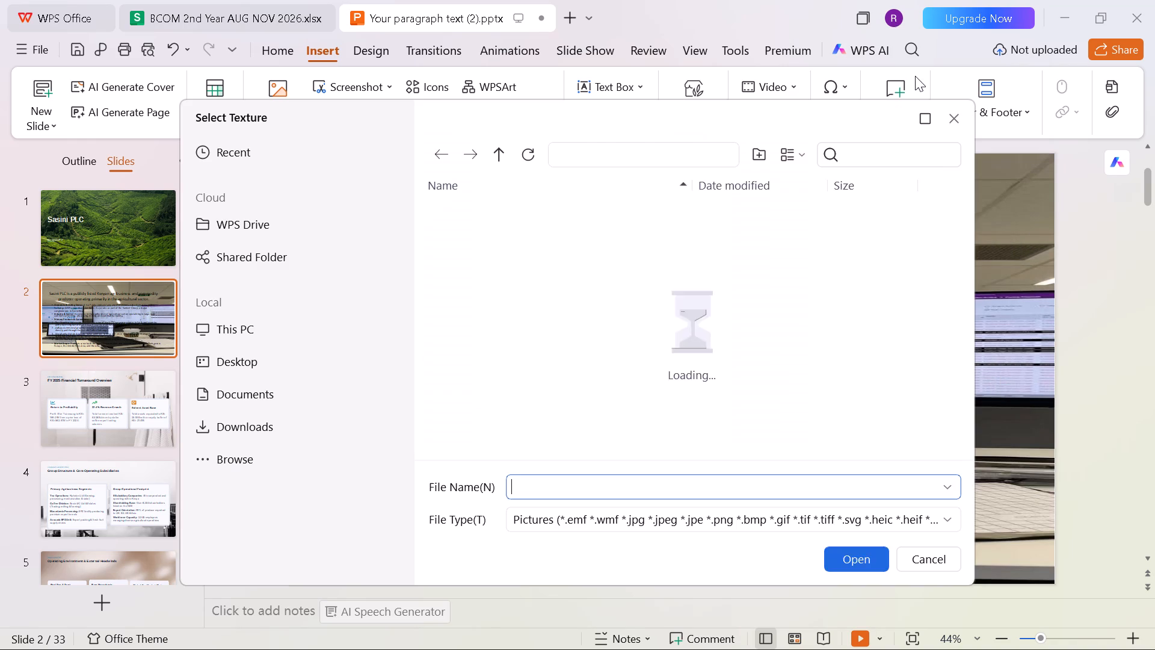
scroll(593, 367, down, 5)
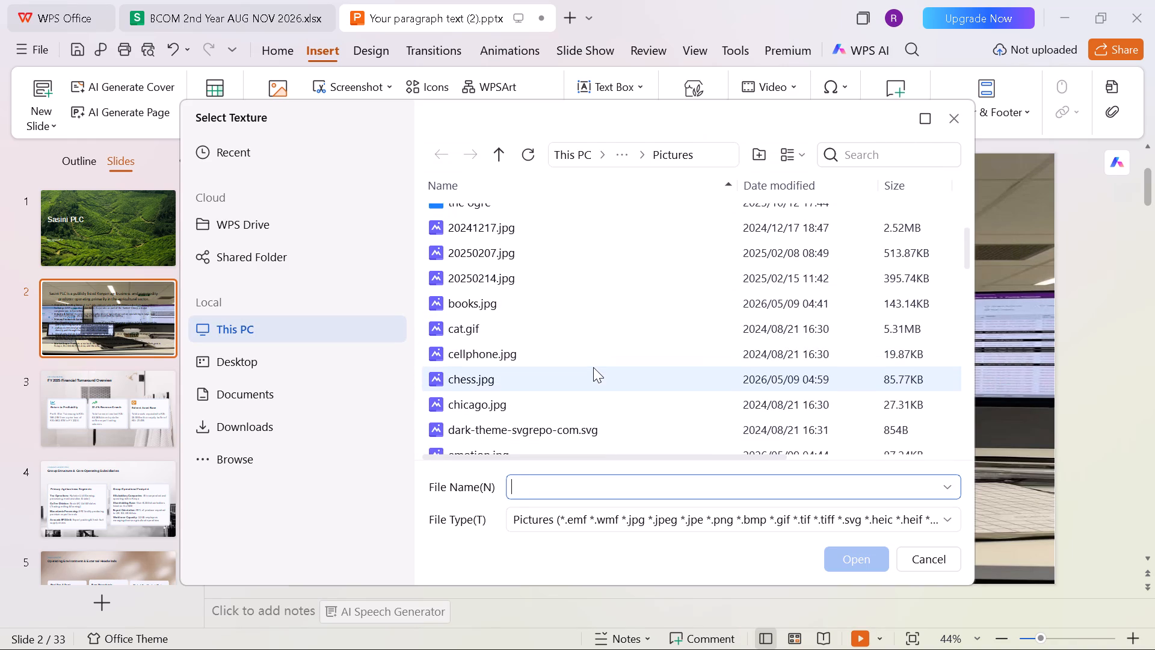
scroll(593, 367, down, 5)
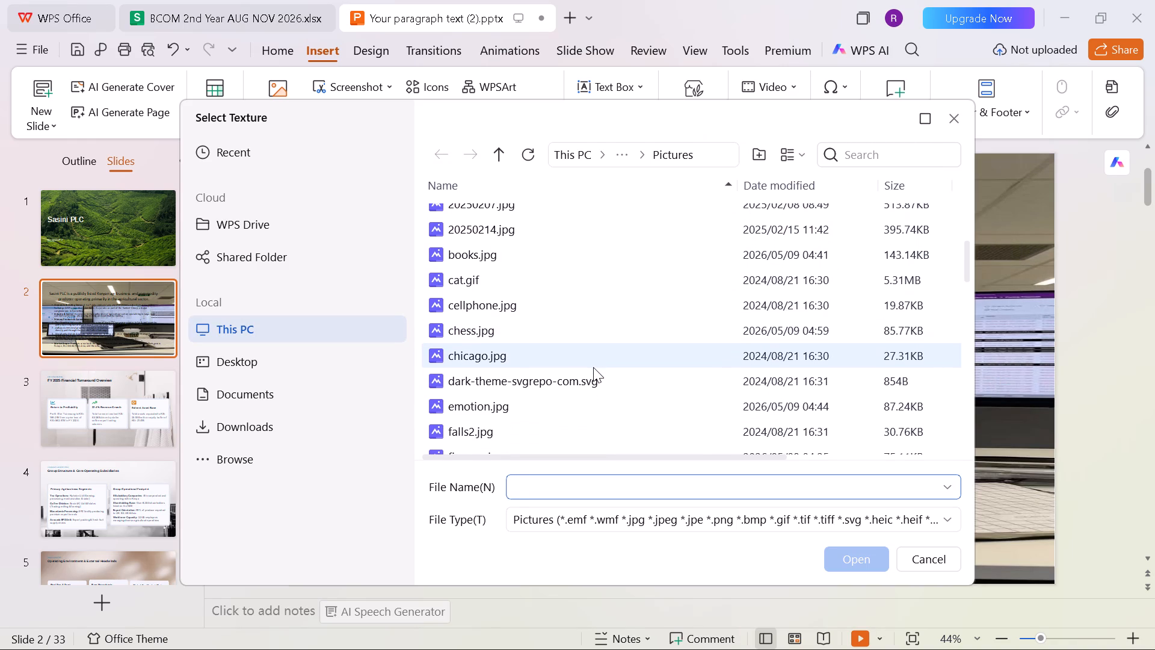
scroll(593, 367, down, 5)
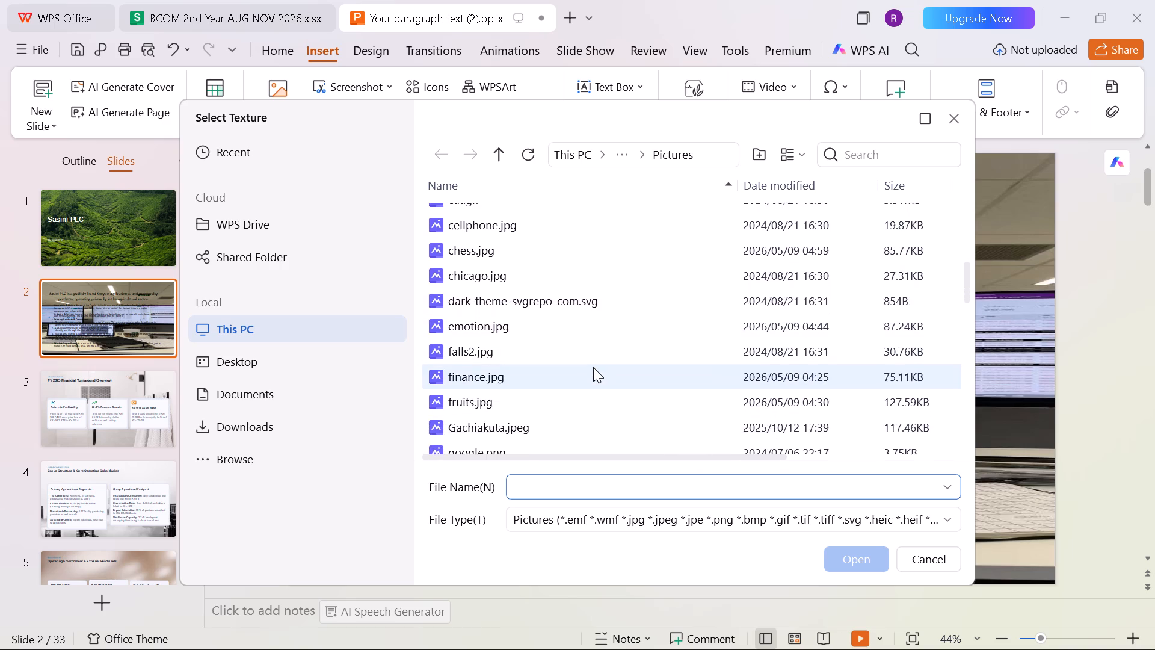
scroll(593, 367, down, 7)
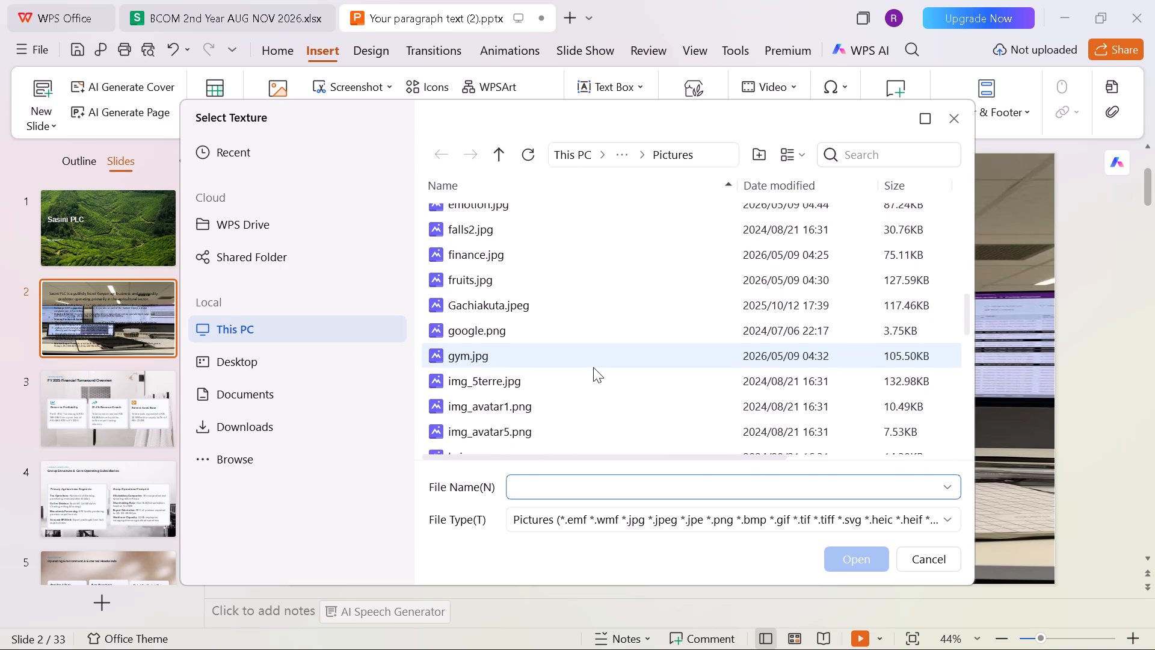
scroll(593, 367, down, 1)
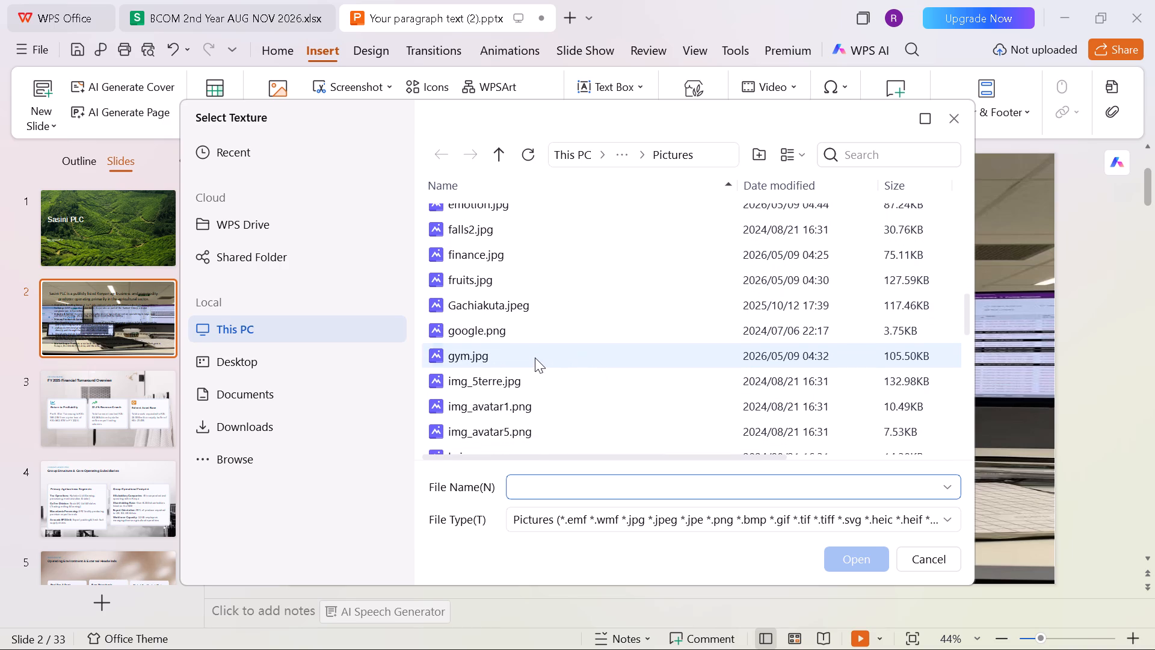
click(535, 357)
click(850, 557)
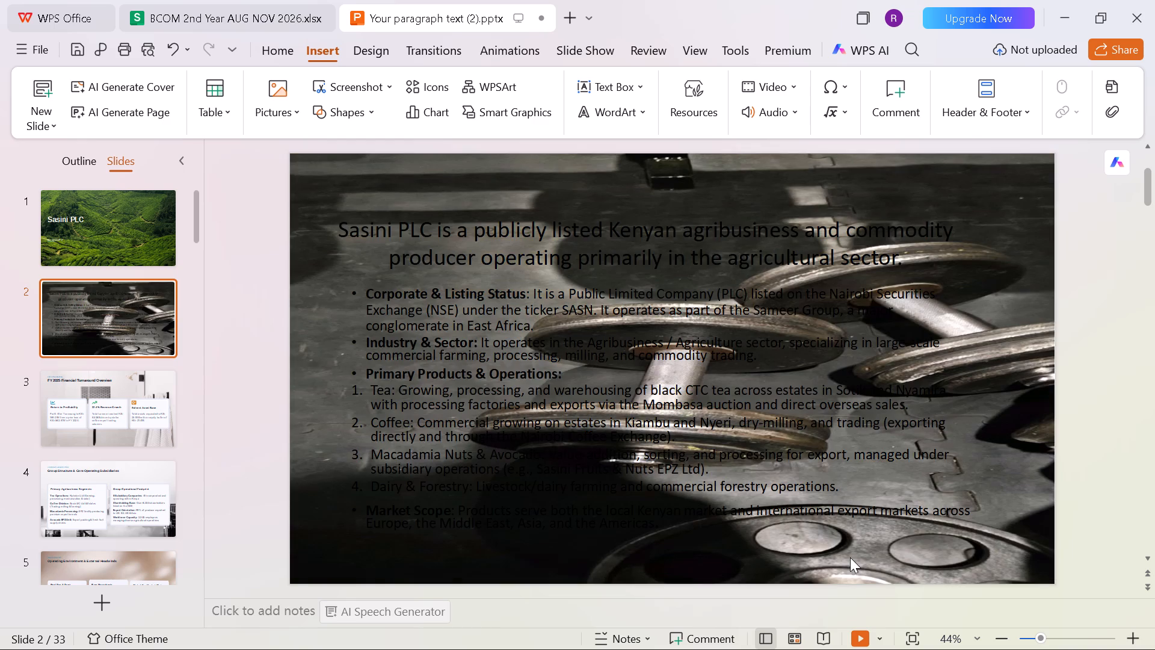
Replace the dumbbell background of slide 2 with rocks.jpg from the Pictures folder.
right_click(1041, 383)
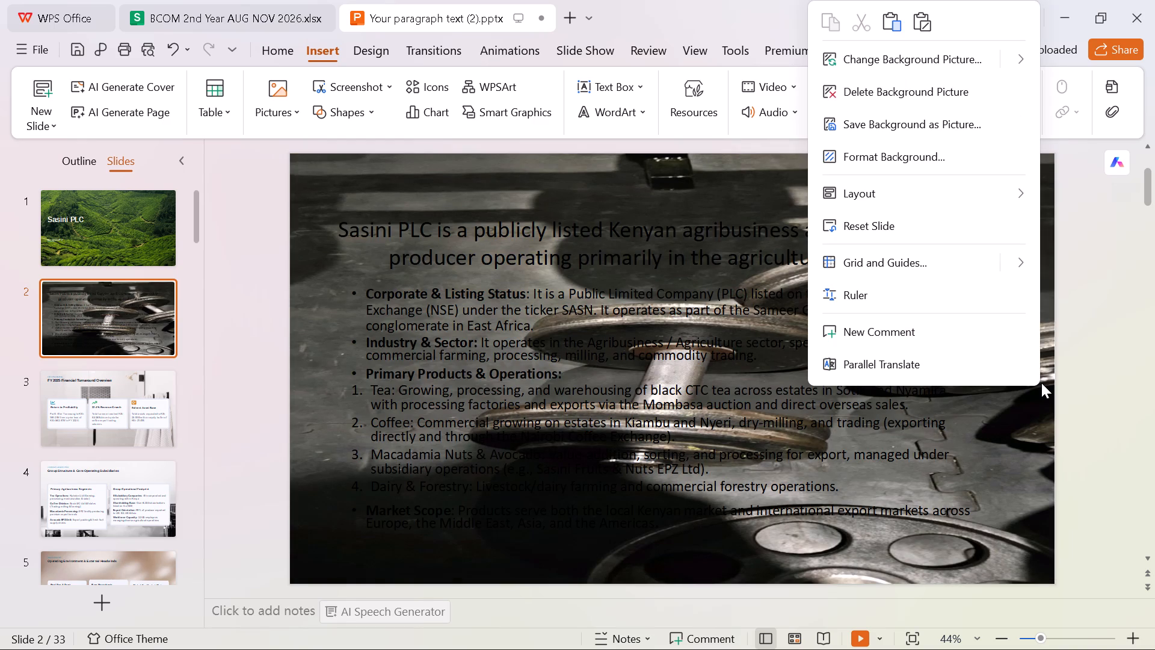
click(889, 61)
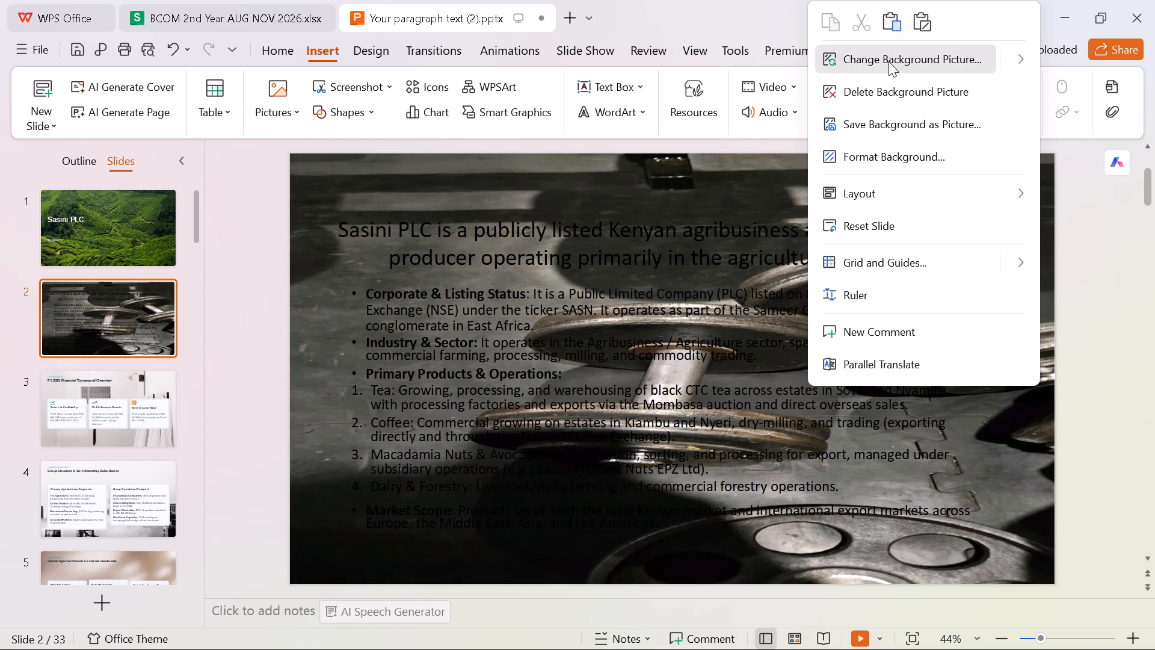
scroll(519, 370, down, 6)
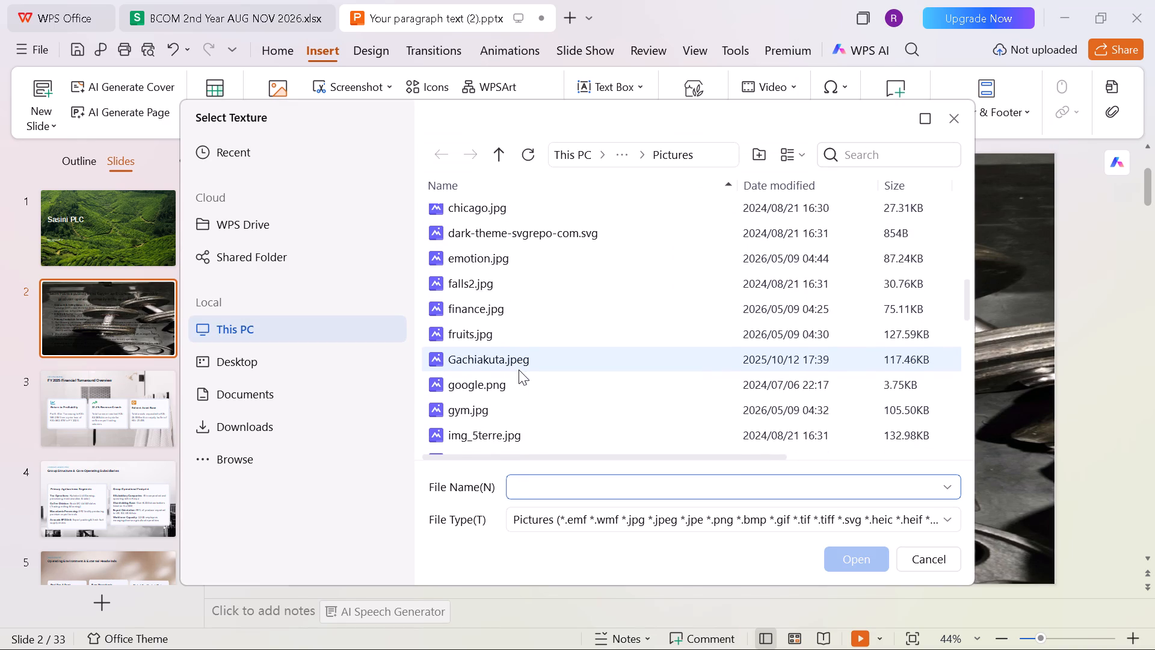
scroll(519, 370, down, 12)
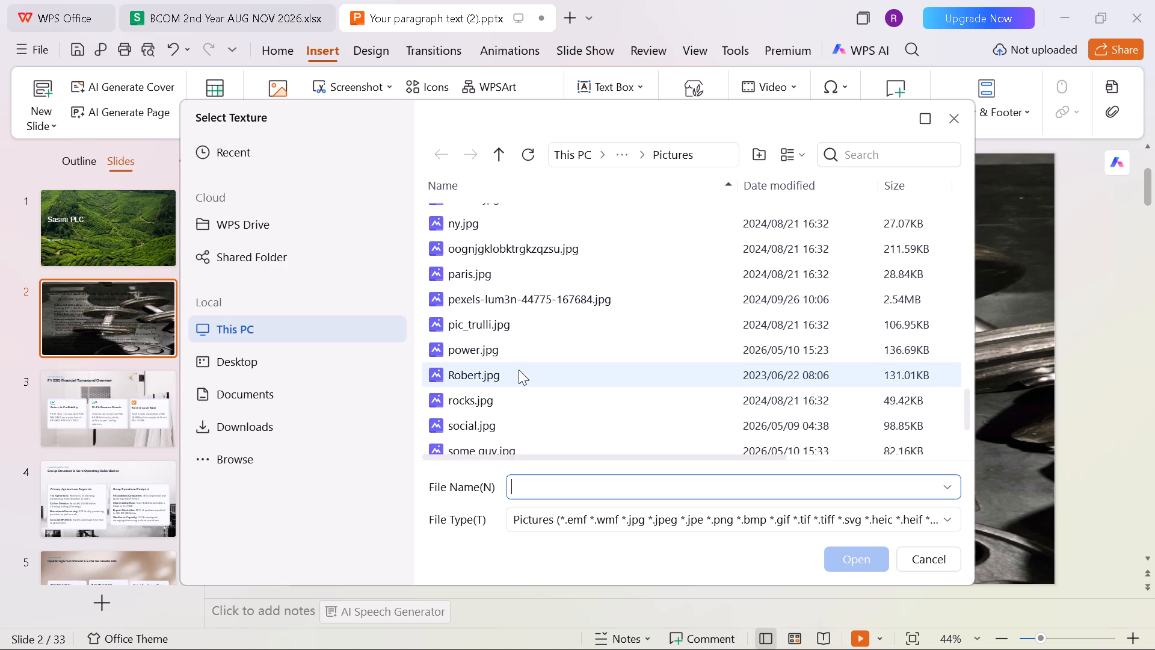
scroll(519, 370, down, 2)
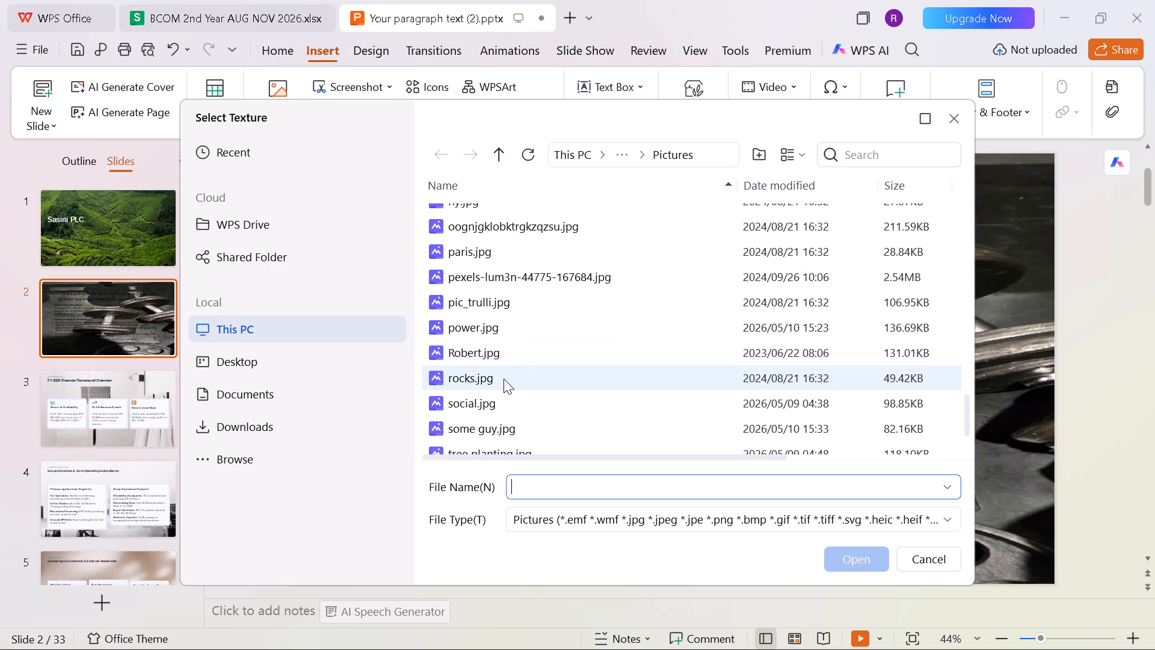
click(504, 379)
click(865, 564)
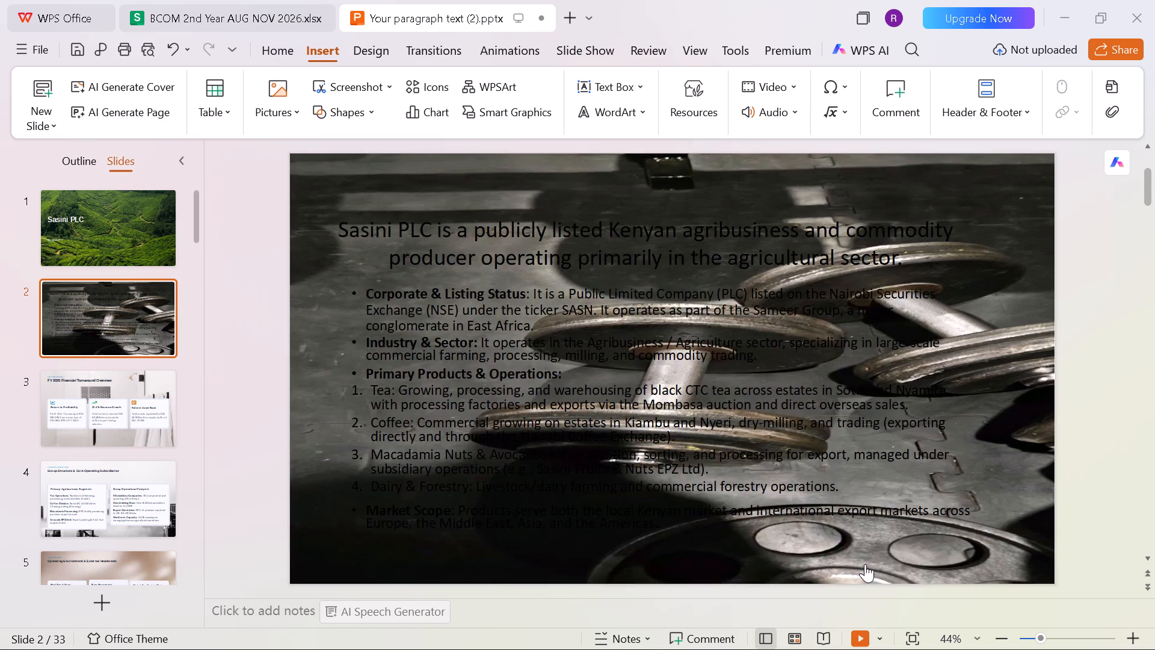
Replace the rocky landscape background of slide 2 with tree planting.jpg from the Pictures folder.
right_click(1021, 415)
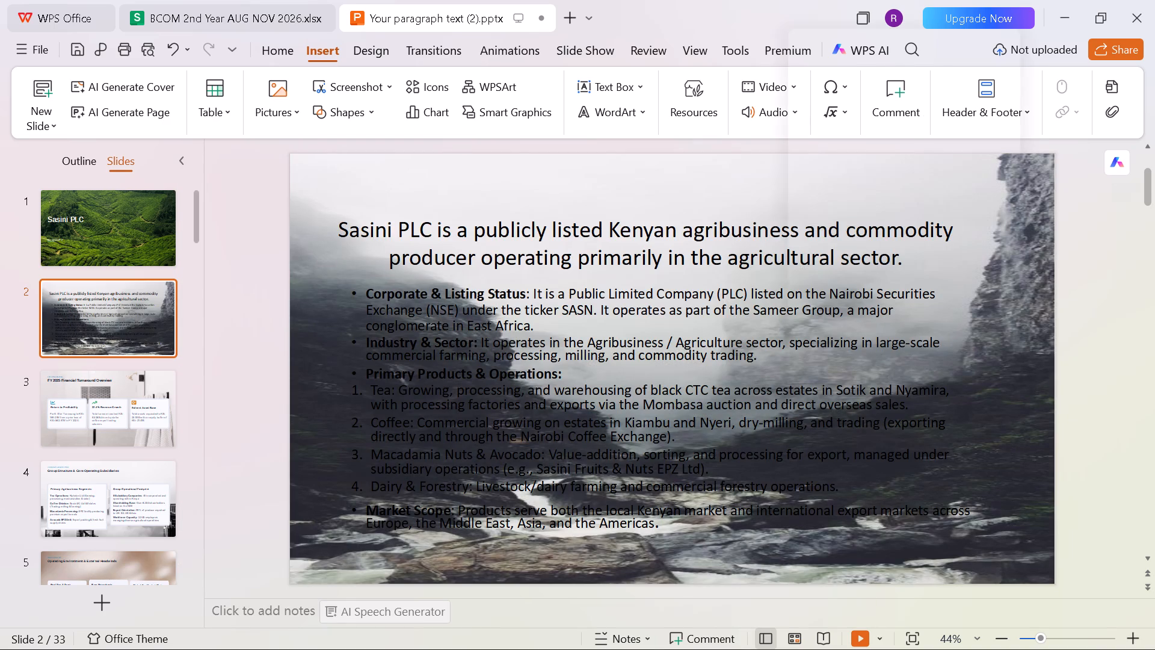
click(887, 88)
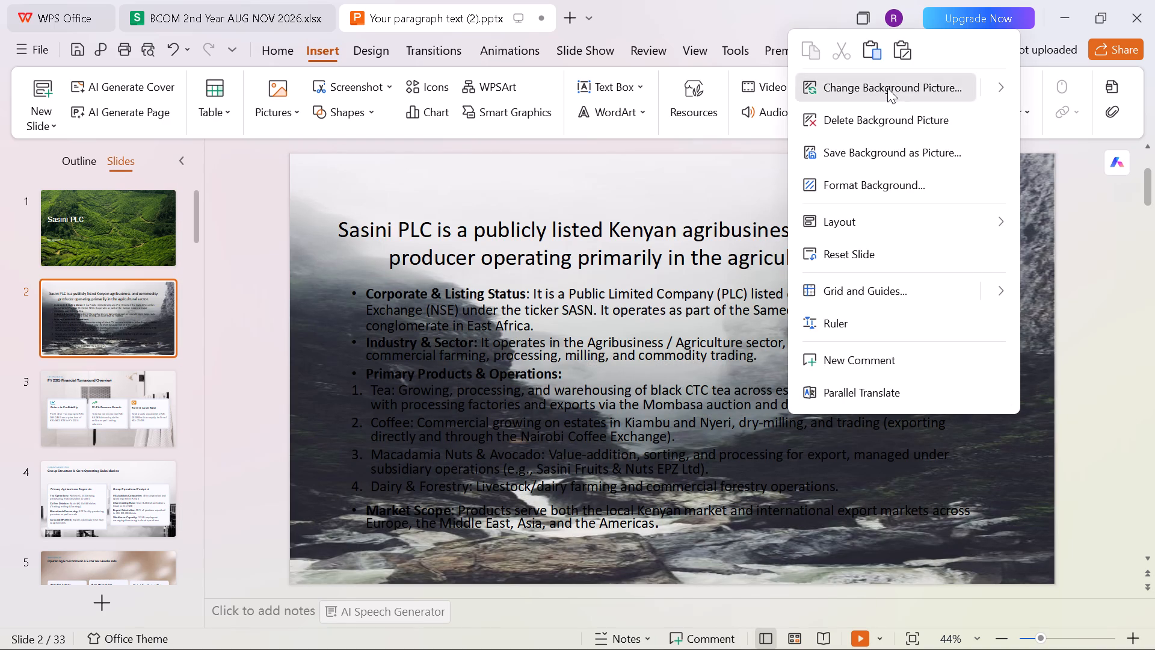
scroll(610, 399, down, 8)
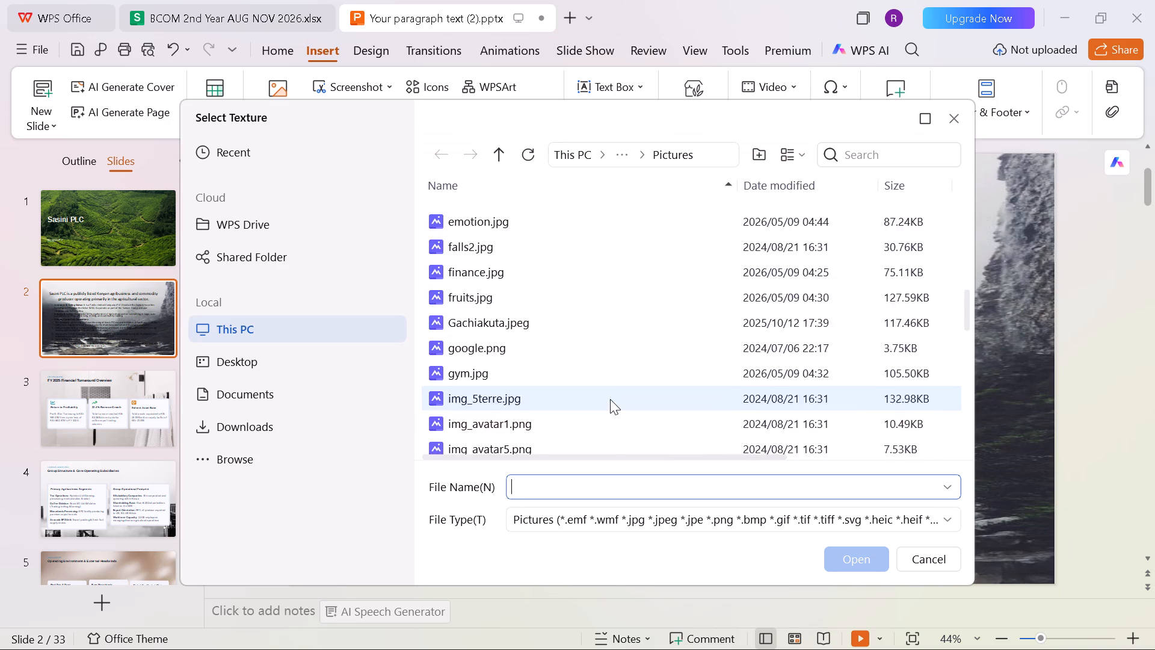
scroll(610, 399, down, 14)
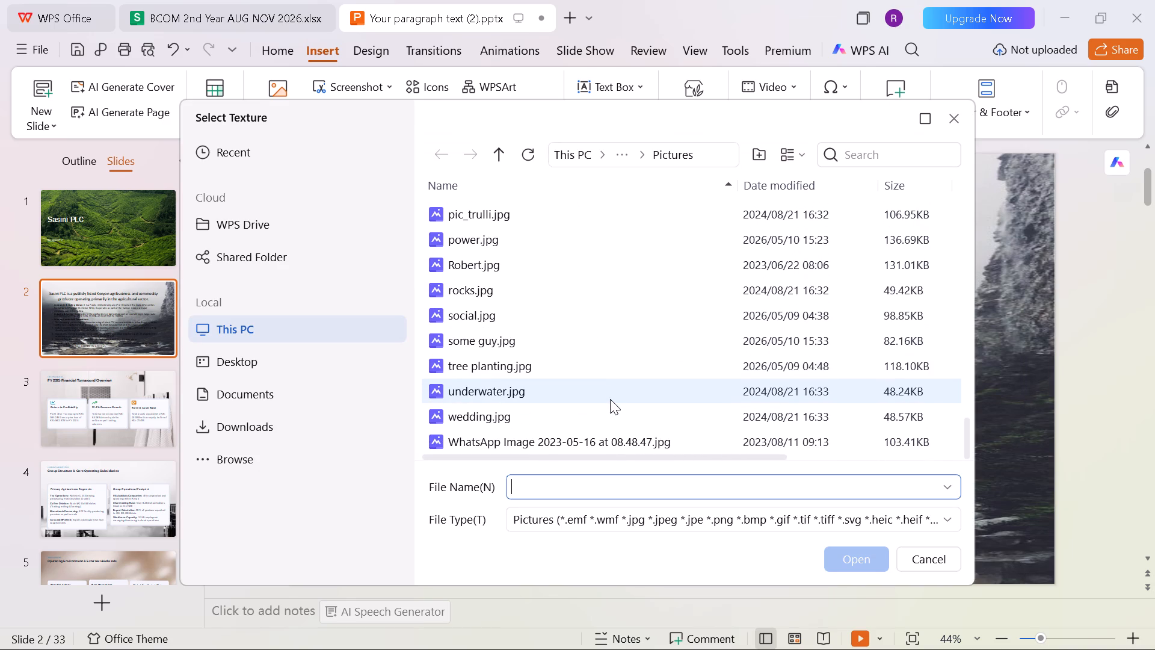
click(530, 368)
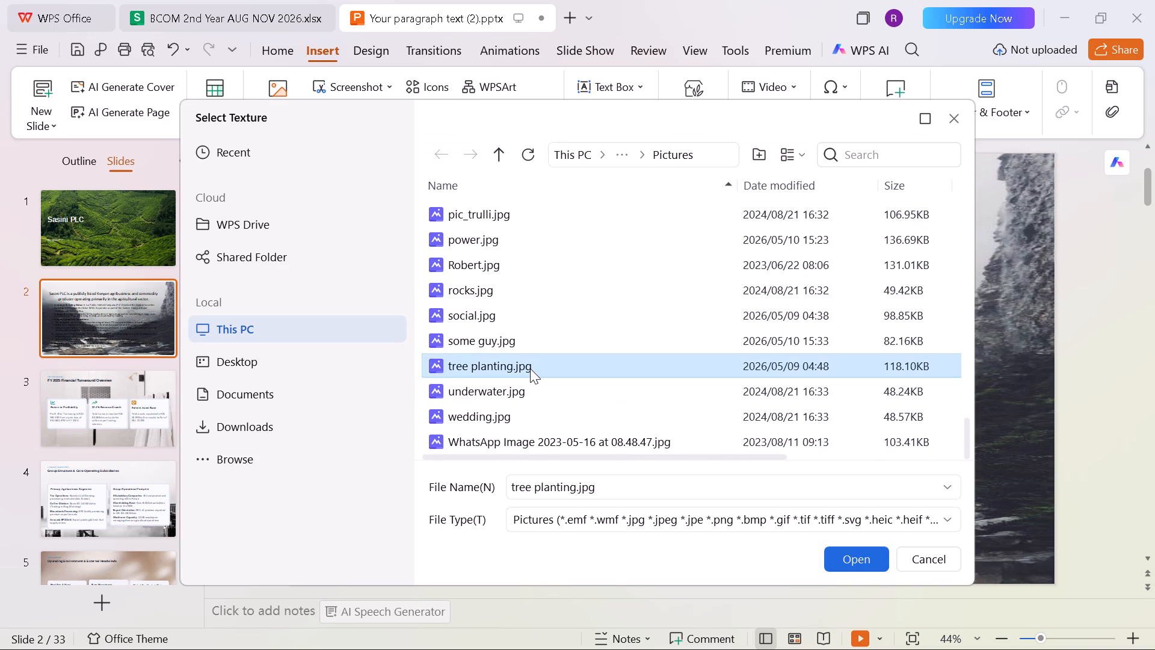
click(851, 563)
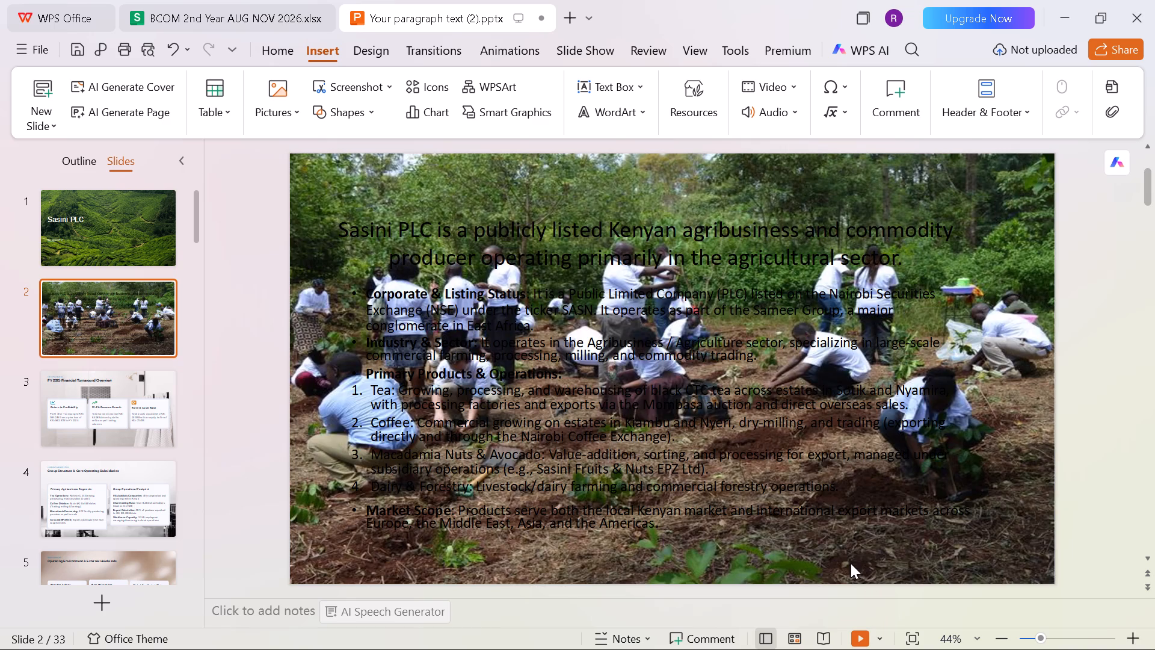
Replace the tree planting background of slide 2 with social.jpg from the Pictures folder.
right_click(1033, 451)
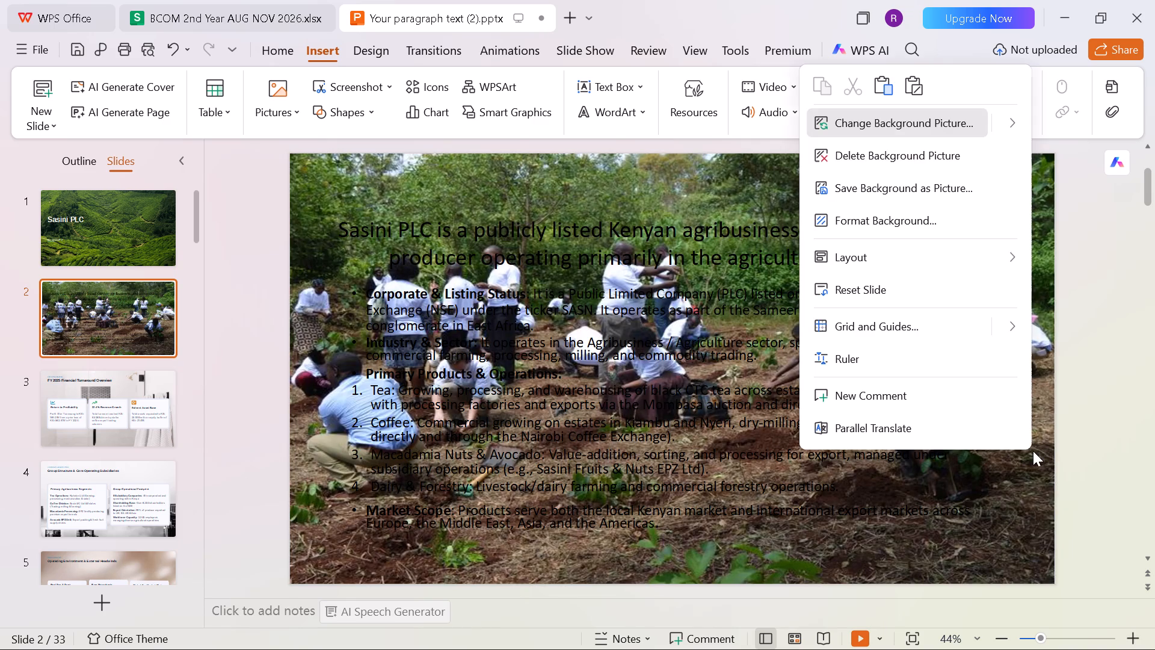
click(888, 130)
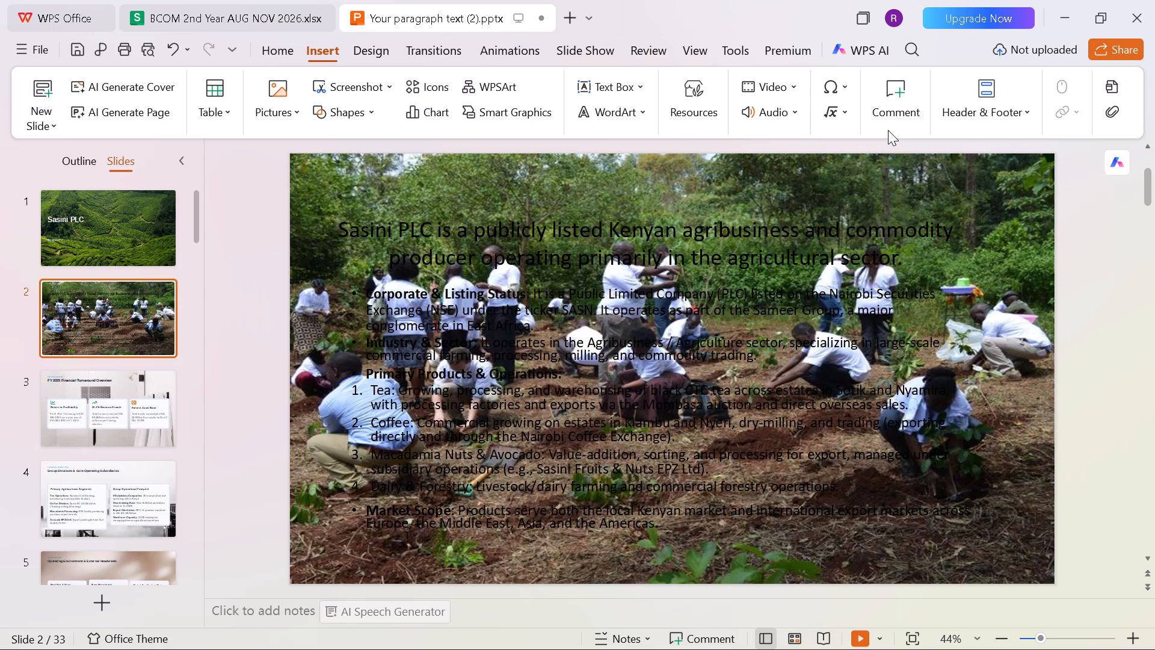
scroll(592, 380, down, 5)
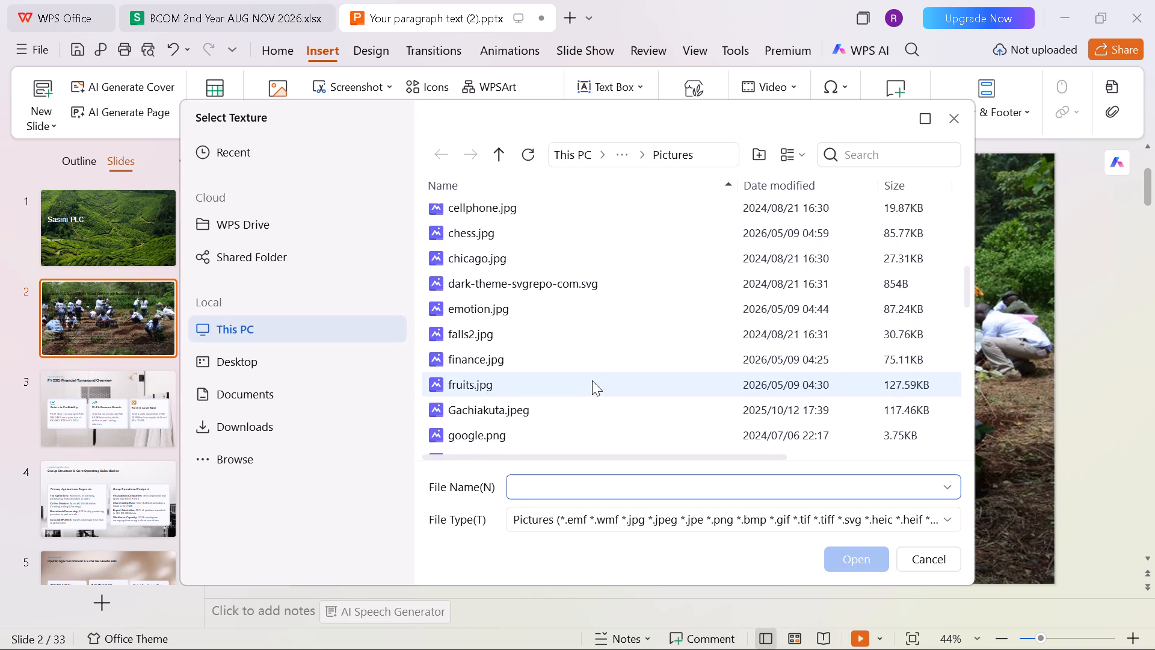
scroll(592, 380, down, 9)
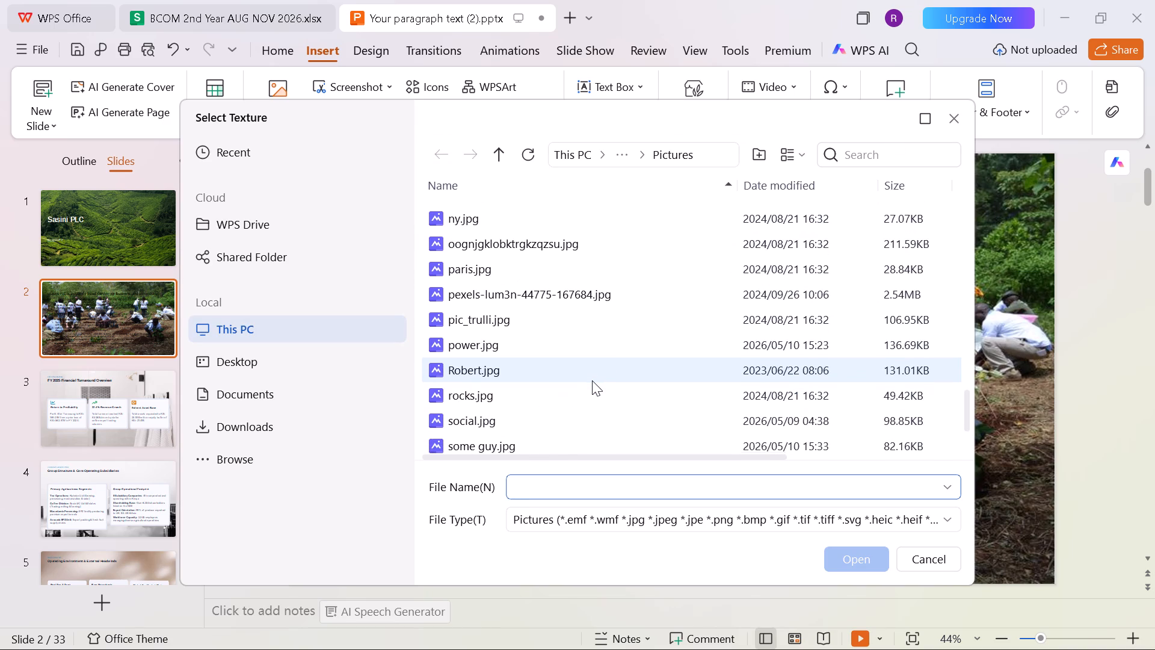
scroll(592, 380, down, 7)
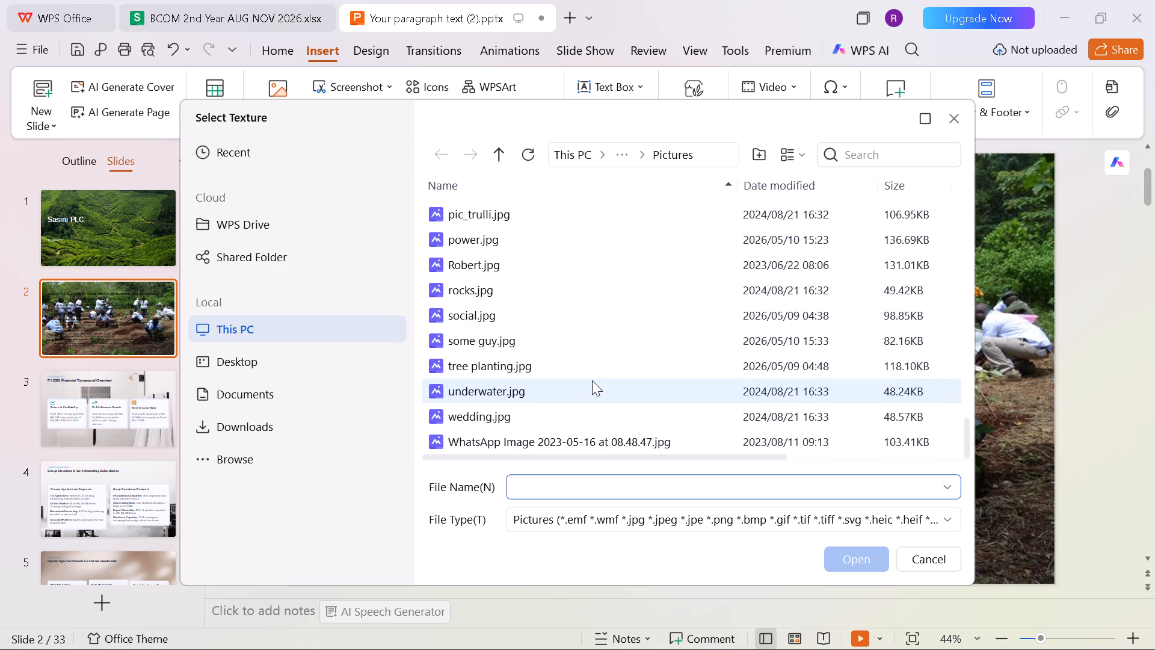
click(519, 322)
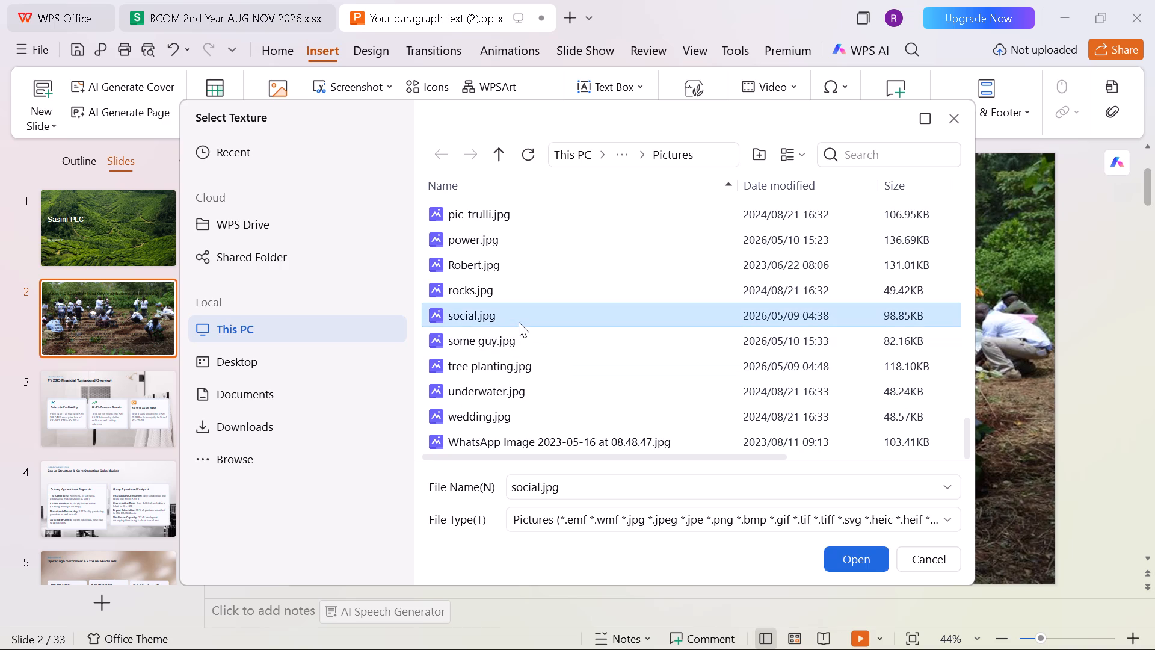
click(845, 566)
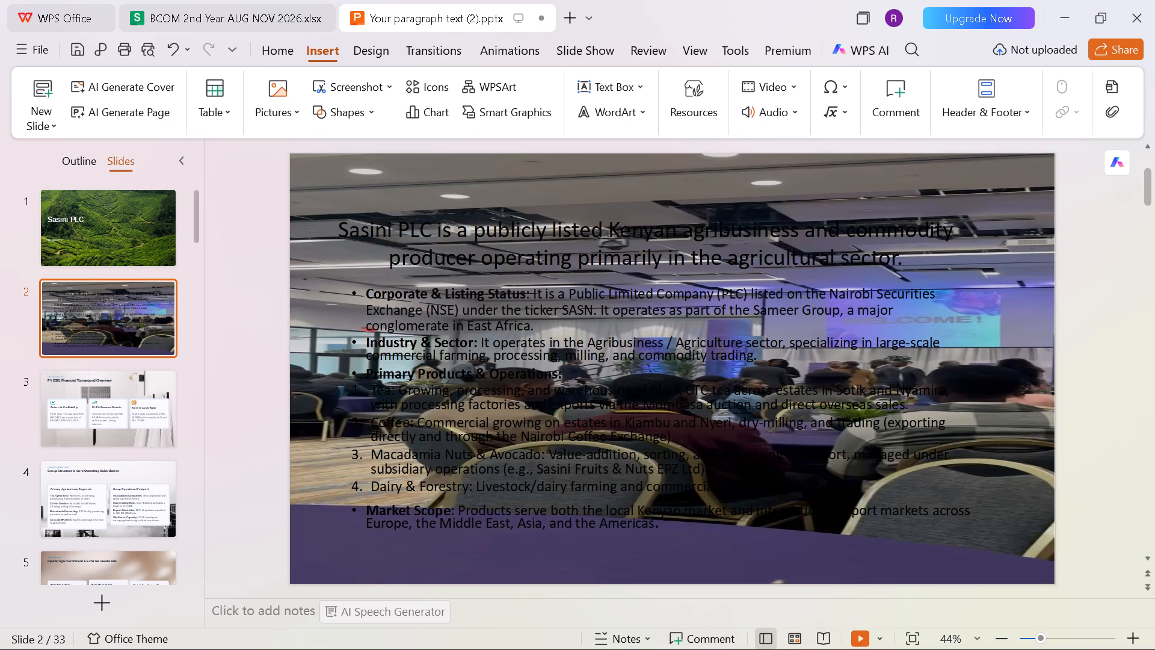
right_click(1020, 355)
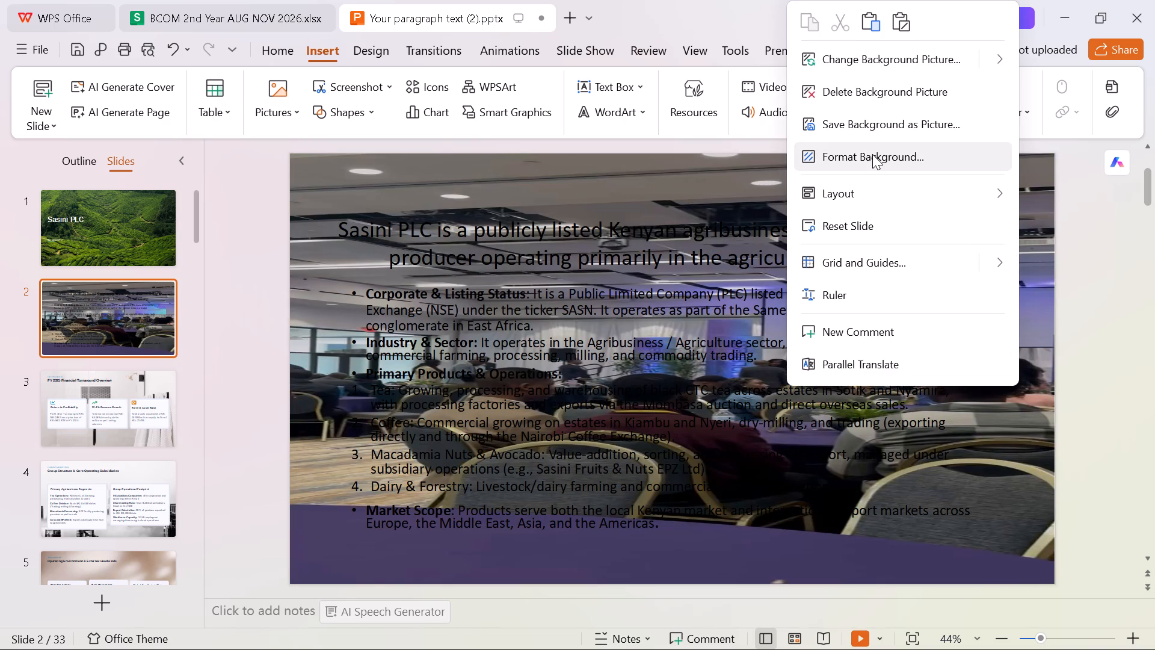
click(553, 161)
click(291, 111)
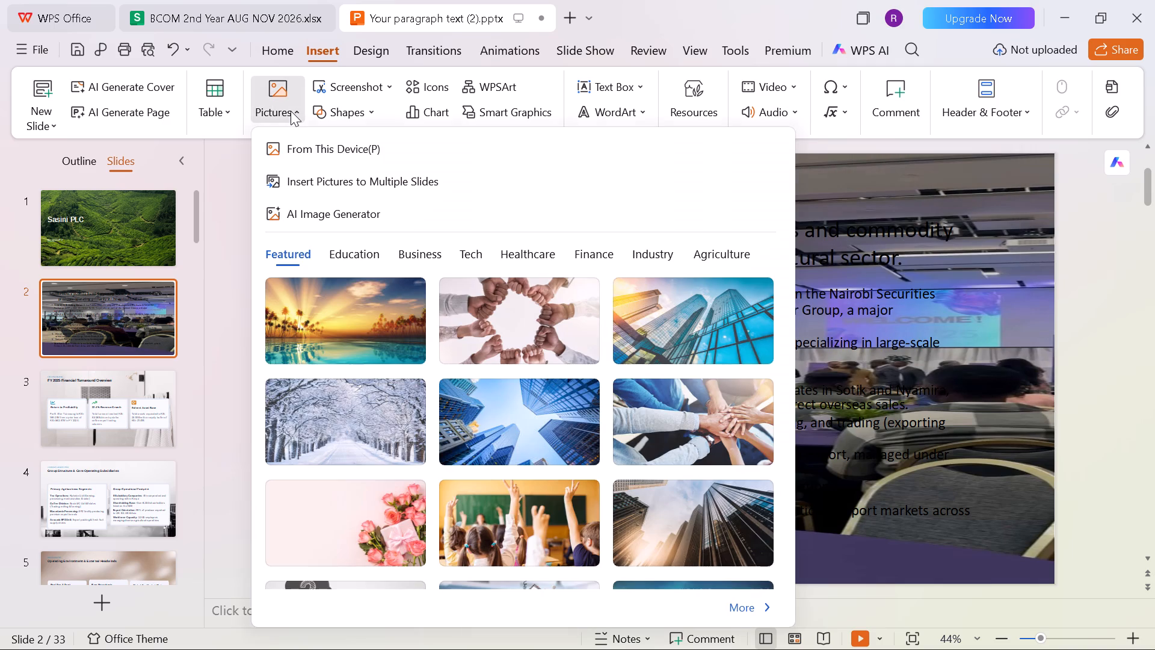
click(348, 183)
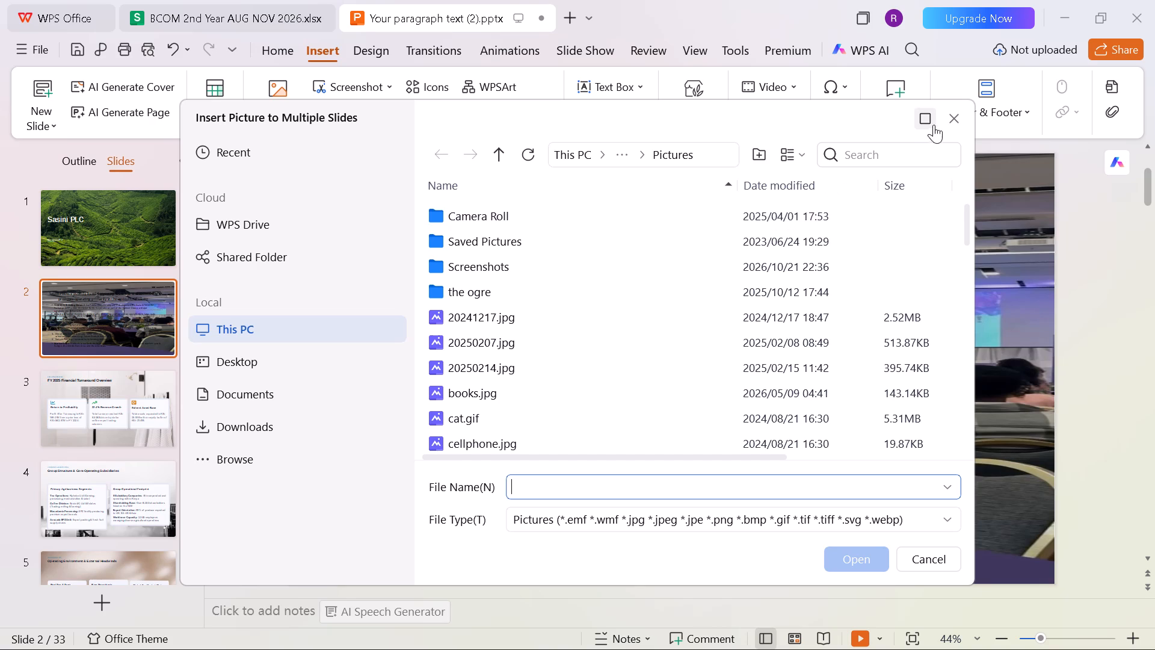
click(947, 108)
Replace the conference room background of slide 2 with 20250214.jpg from the Pictures folder.
right_click(1010, 175)
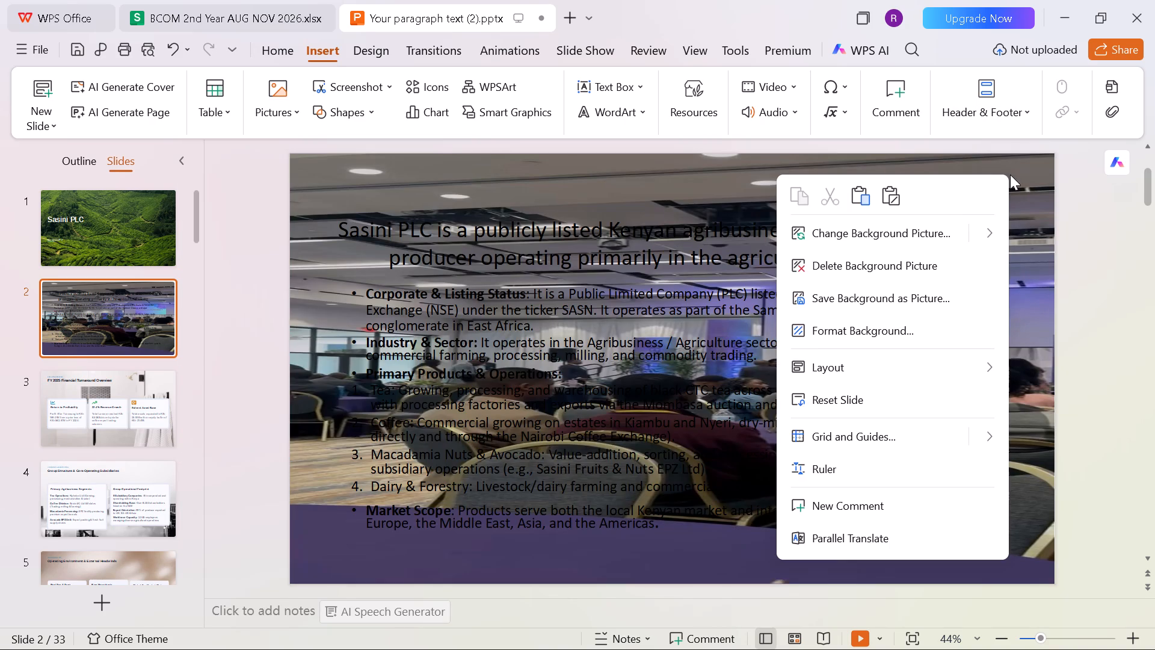
click(861, 232)
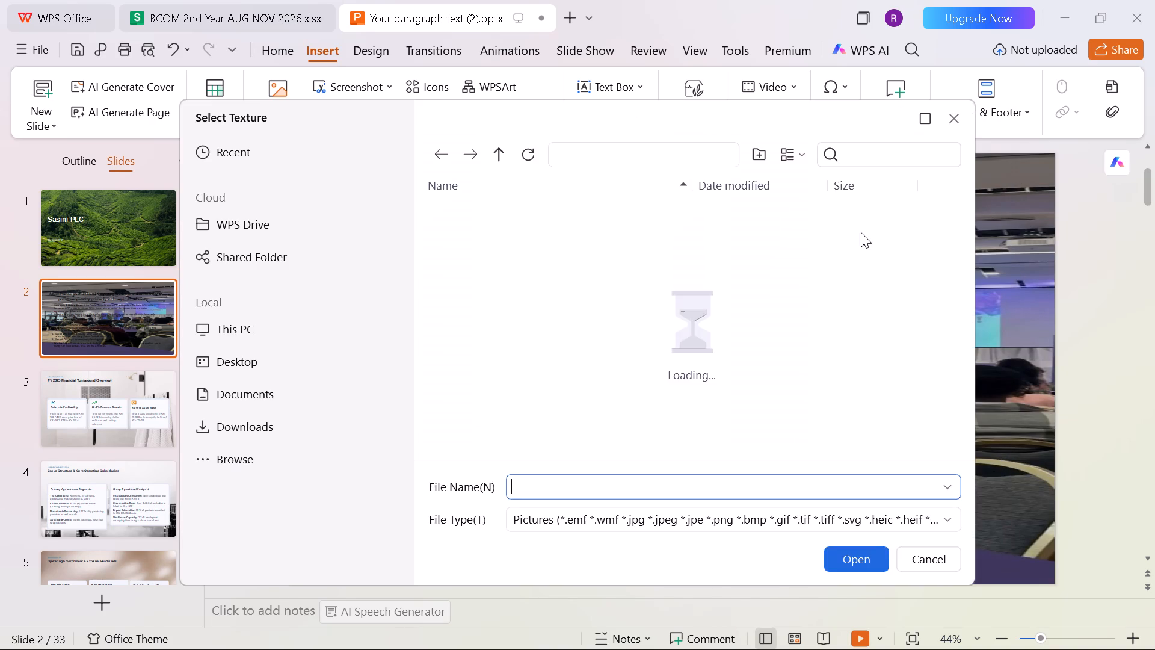
scroll(627, 324, down, 6)
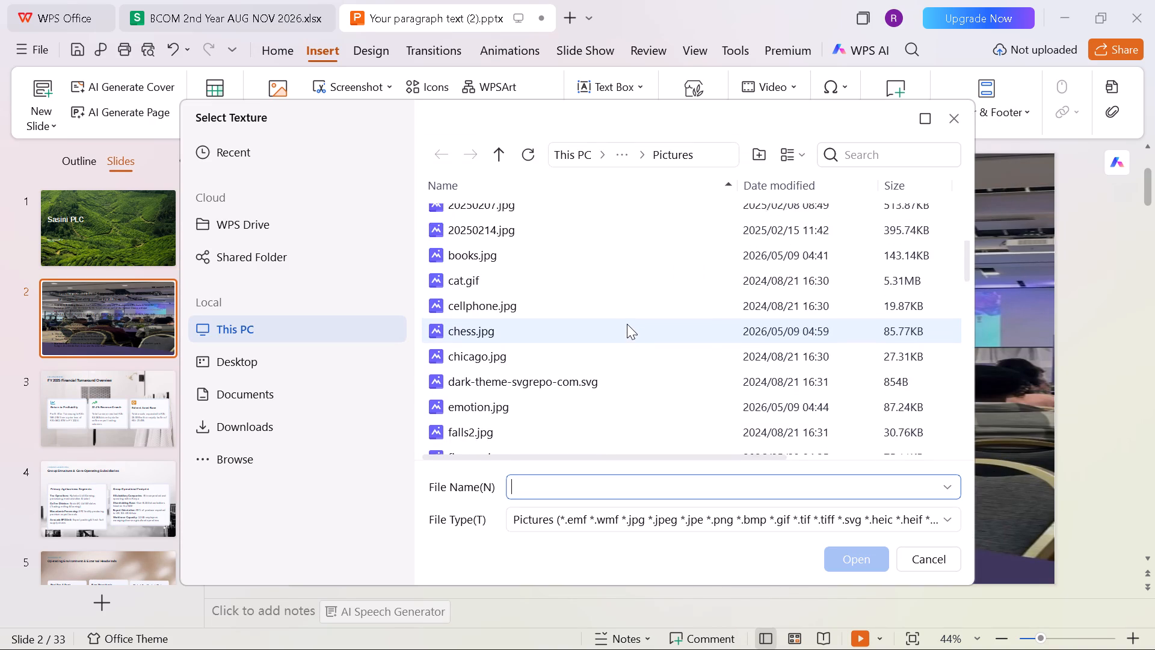
scroll(627, 324, down, 1)
scroll(627, 324, up, 4)
click(556, 318)
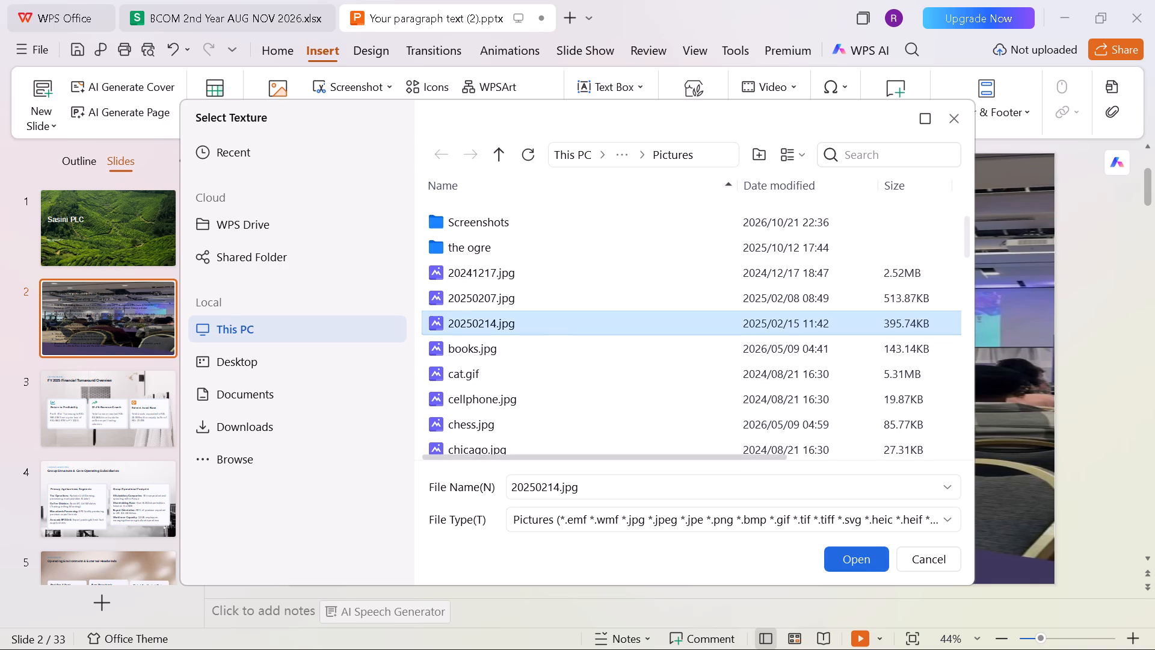
click(857, 563)
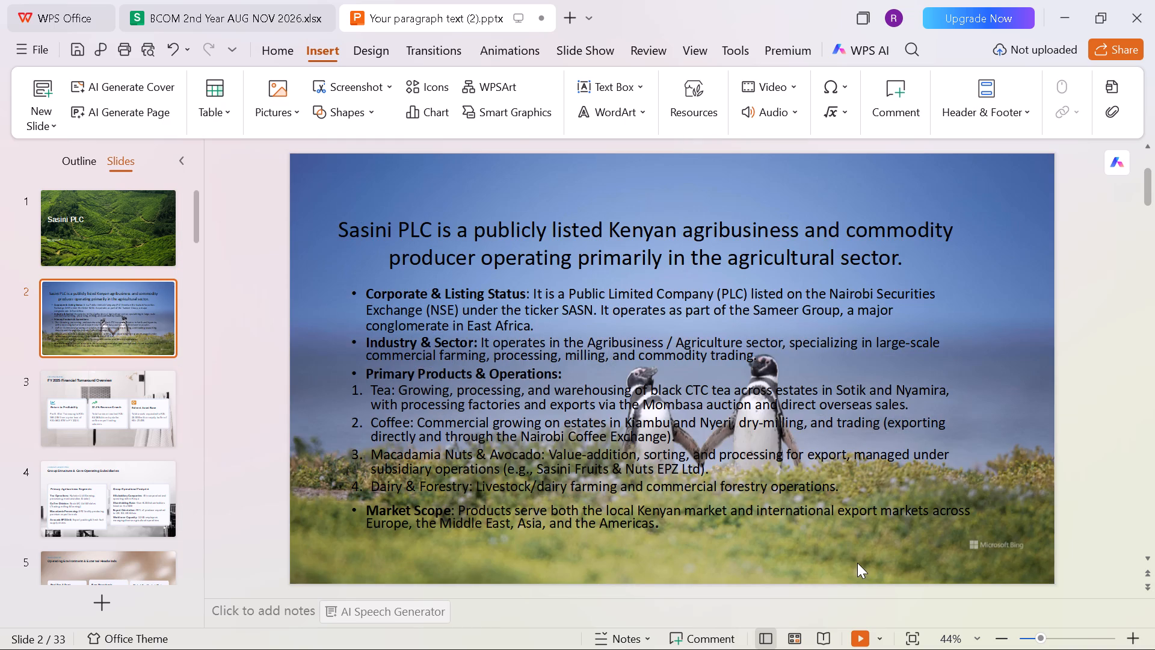
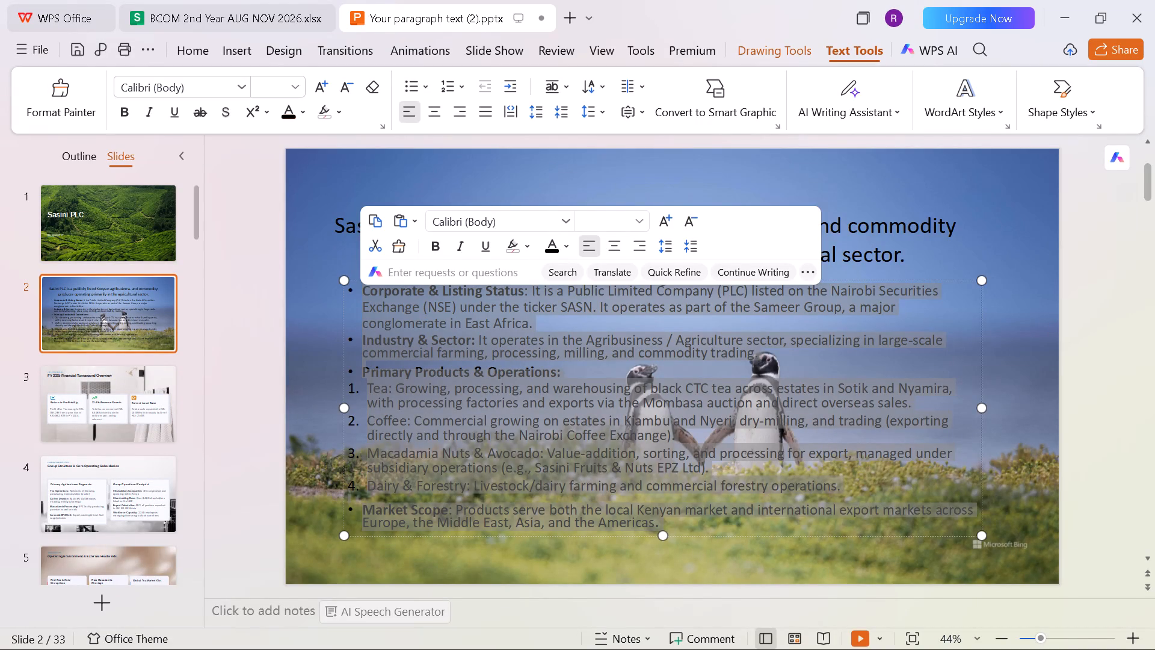
Set the font color of the bulleted overview text on slide 2 to white.
click(565, 246)
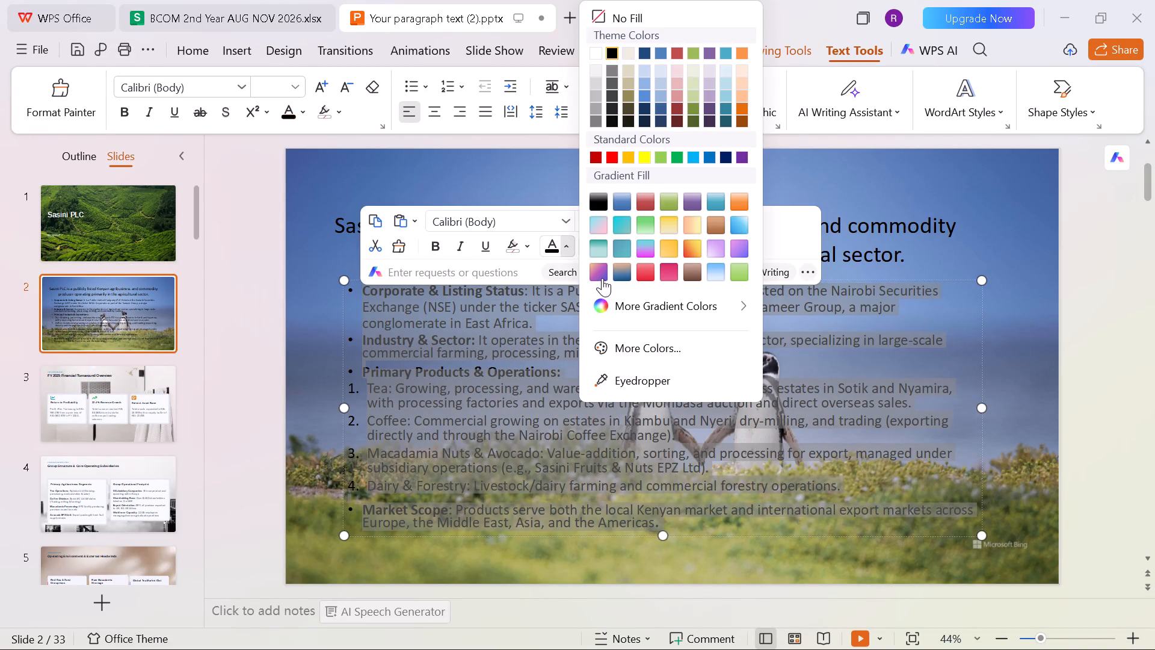
click(595, 49)
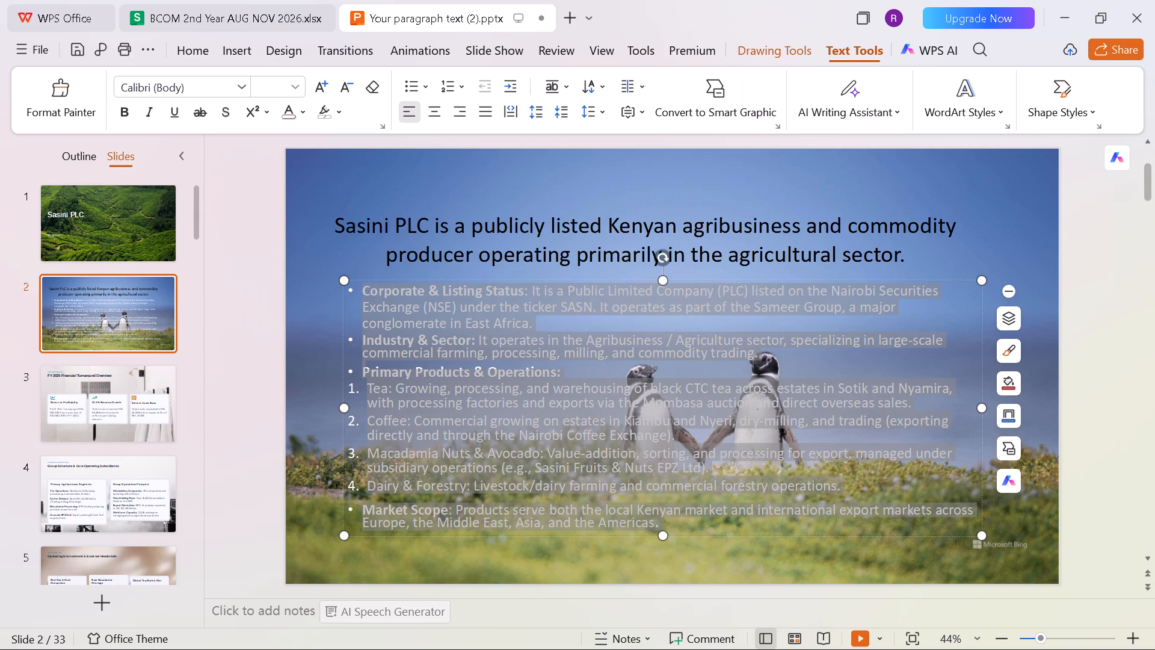
click(1023, 244)
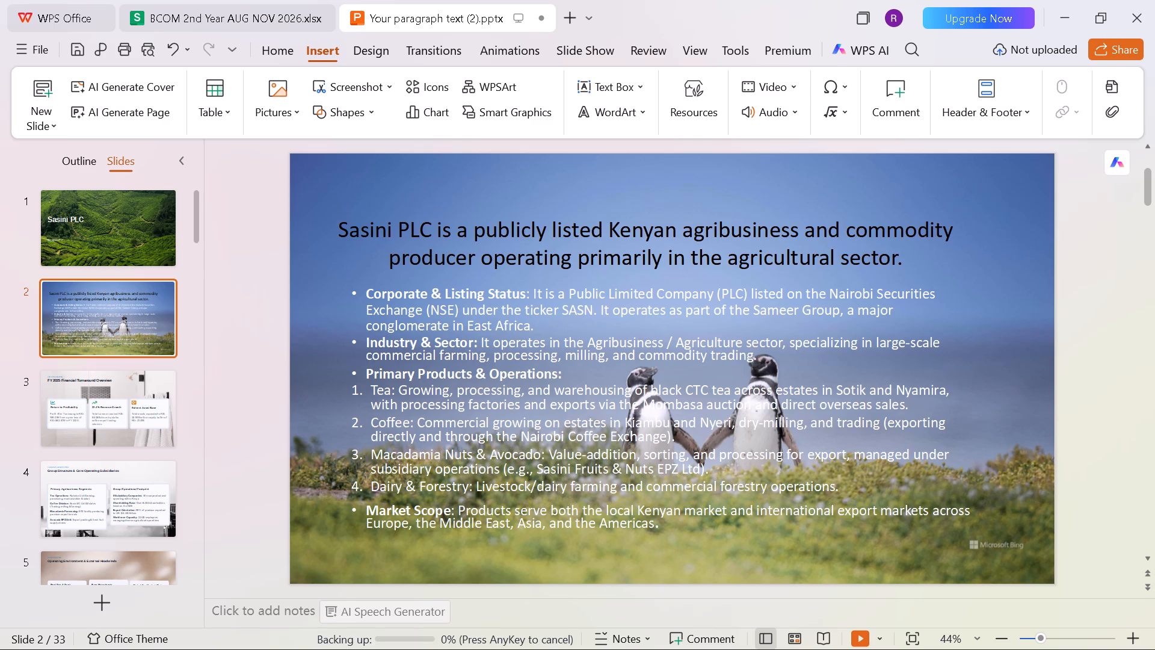
Replace the penguin background of slide 2 with 20250207.jpg from the Pictures folder.
right_click(1012, 449)
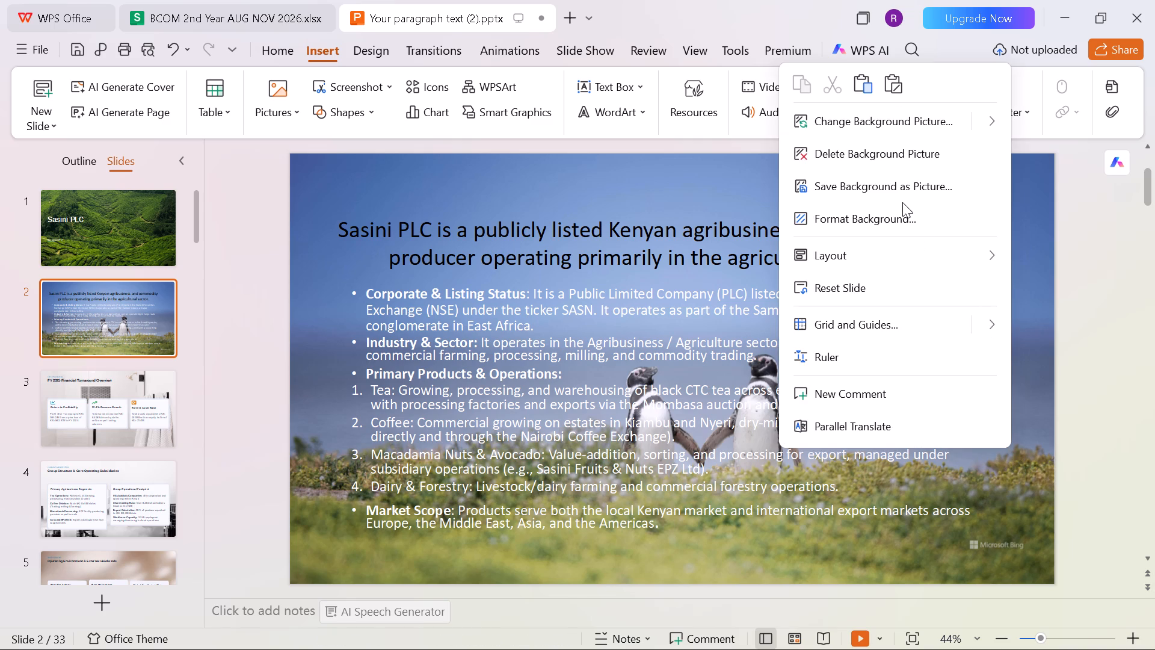
click(875, 119)
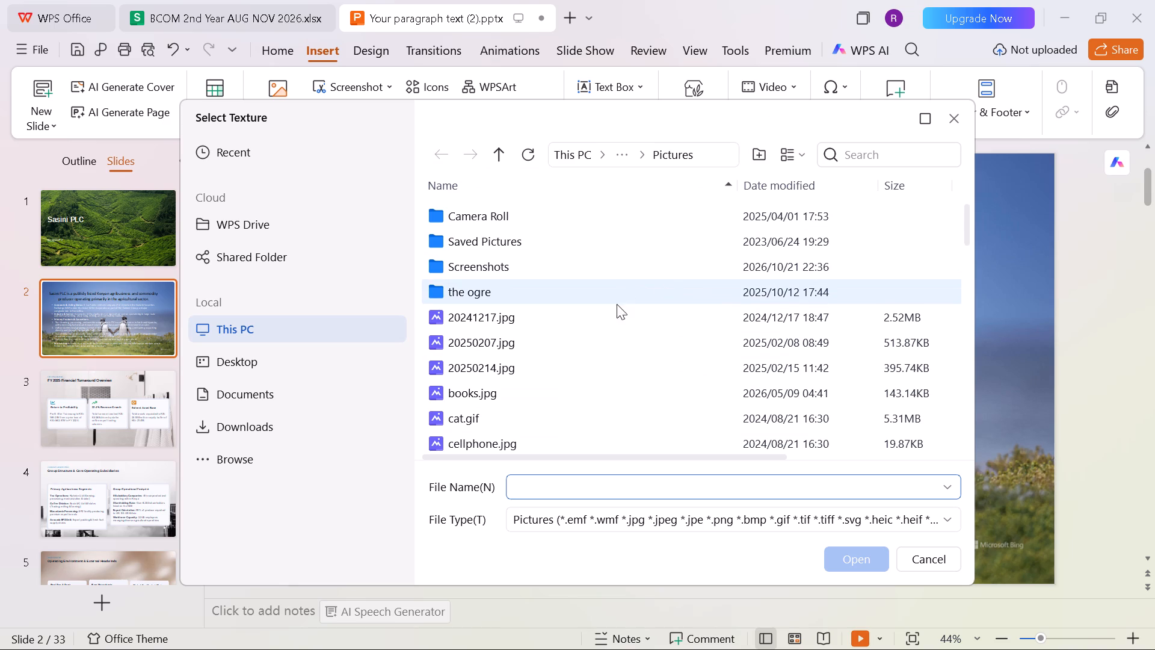
click(523, 341)
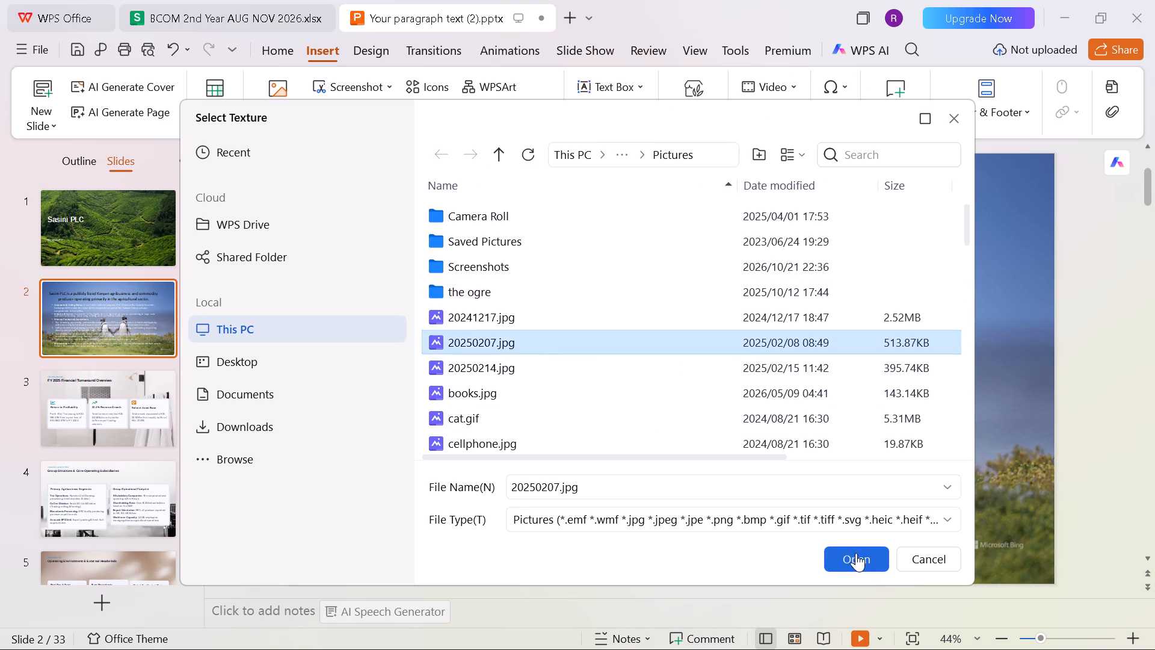
click(849, 550)
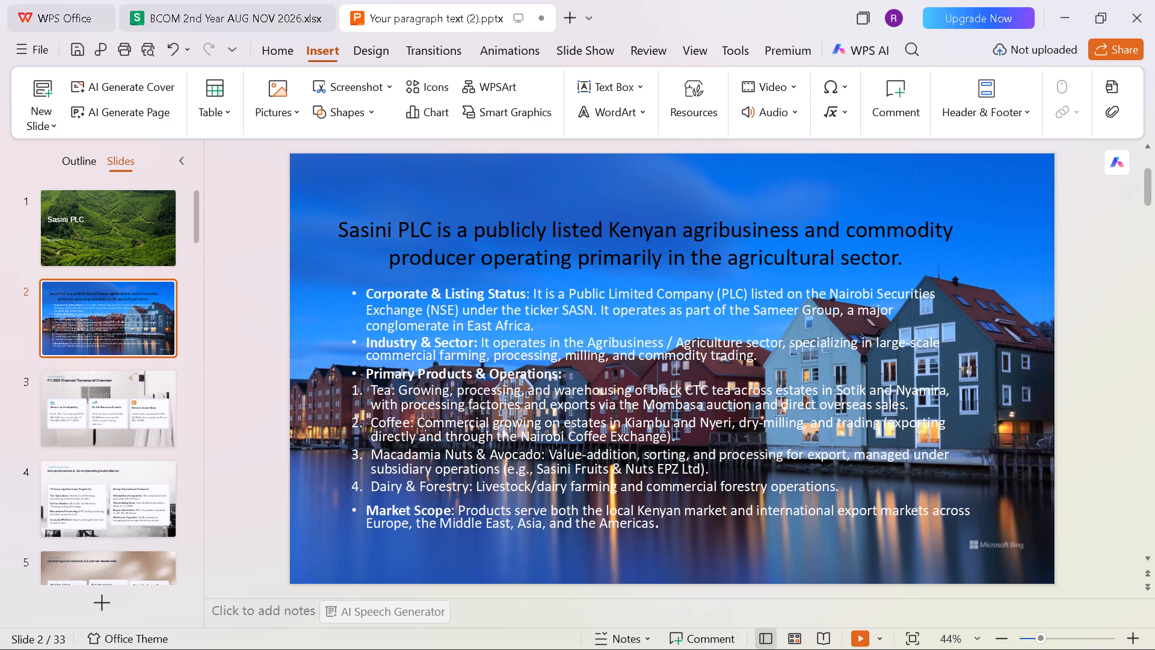
Narrow the overview text box from its right edge to about 10.23 in wide.
click(983, 339)
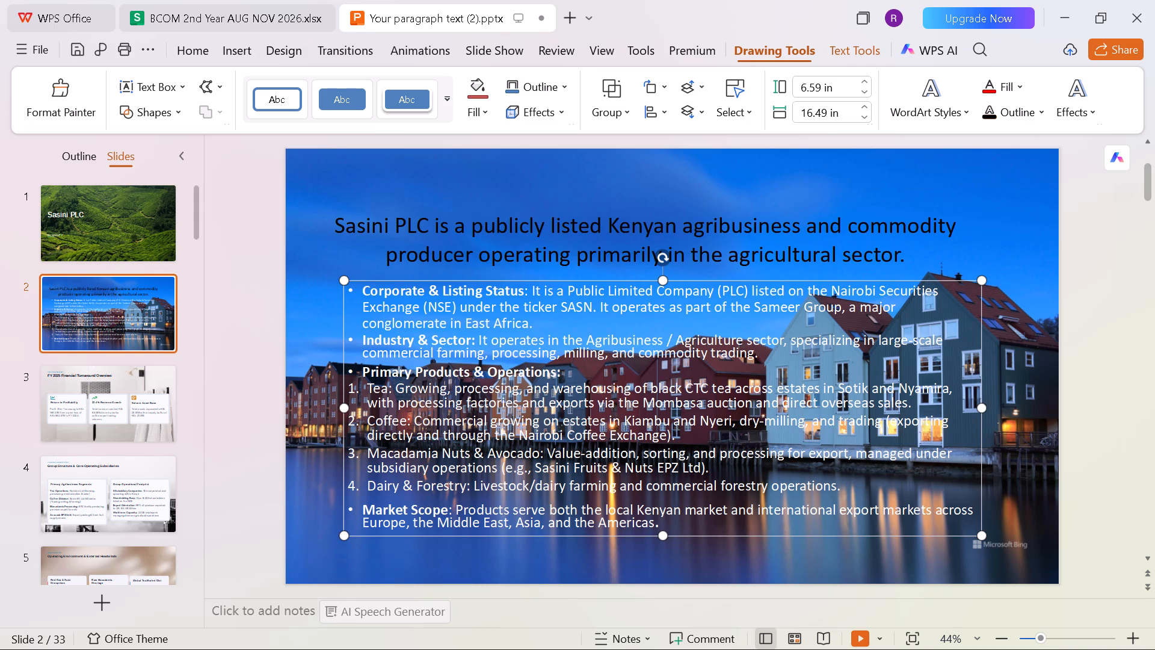
click(985, 403)
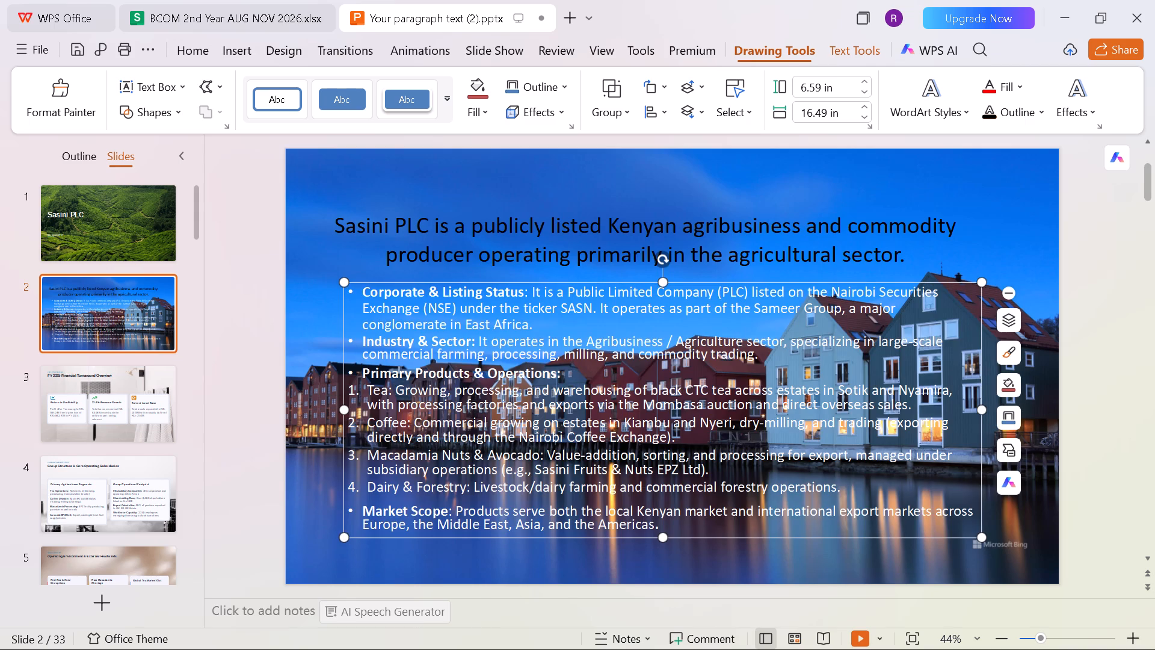
drag(982, 408, 739, 420)
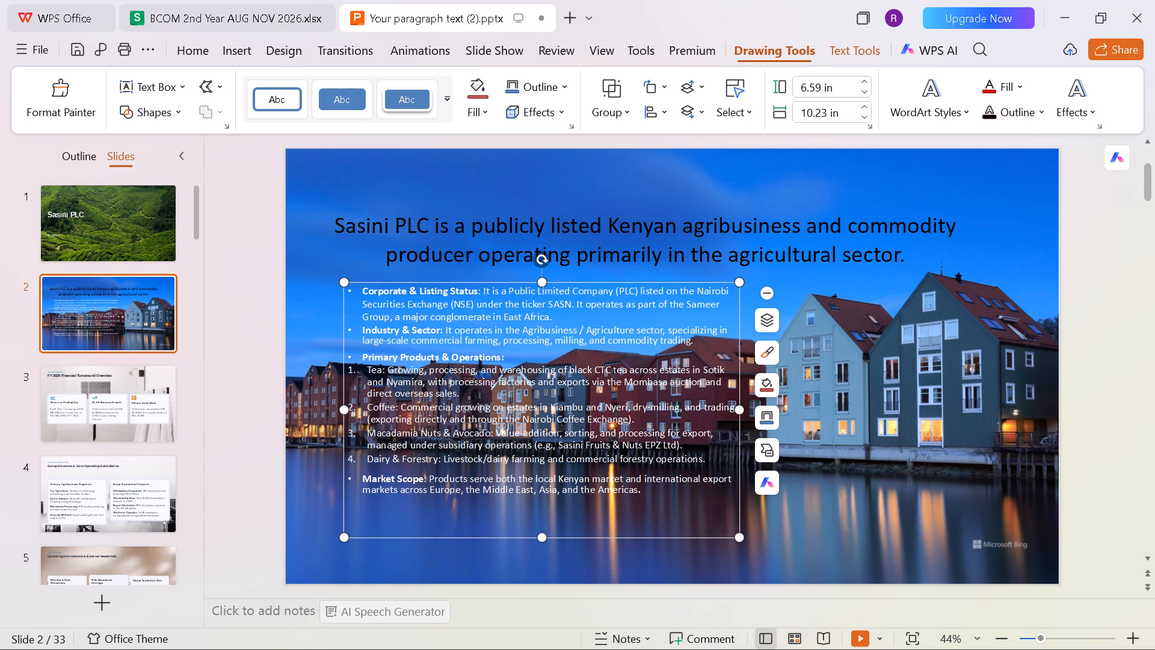
Draw a new text box about 4.86 in wide to the right of the overview text, over the houses.
click(155, 91)
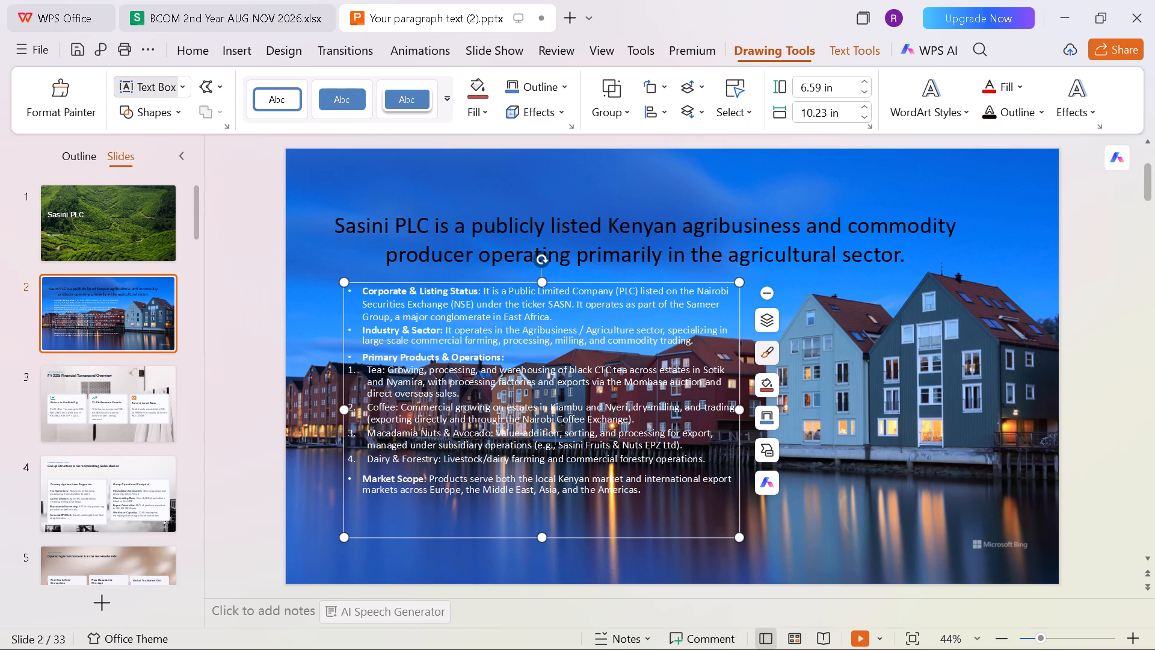
drag(823, 285, 1011, 390)
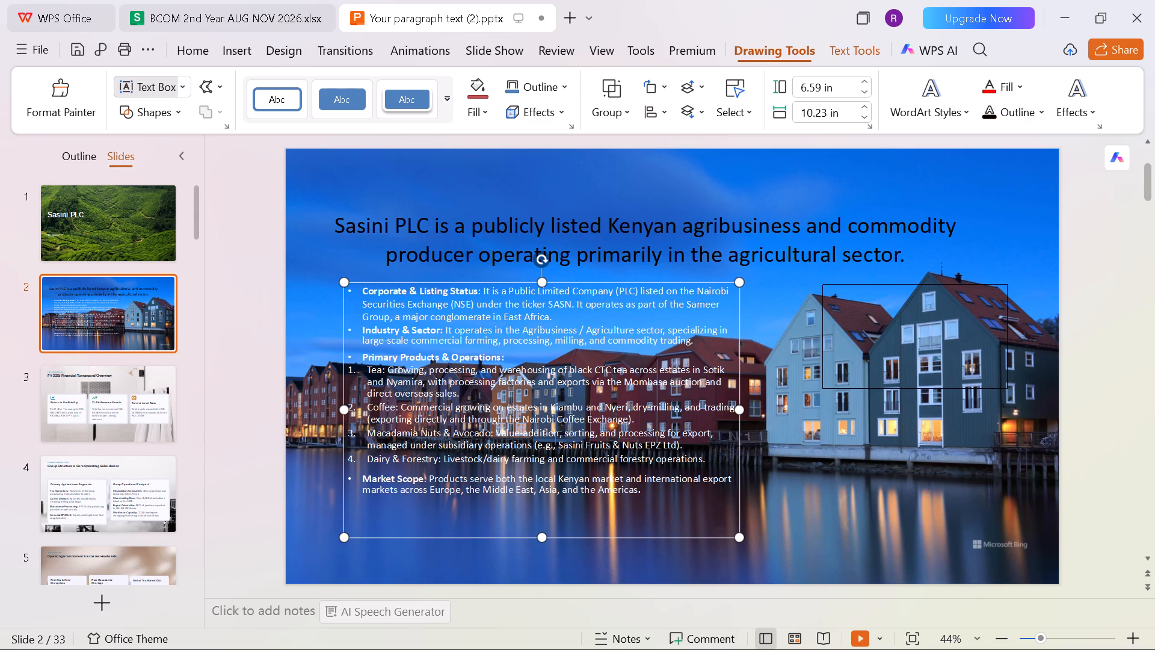
drag(1011, 390, 1012, 392)
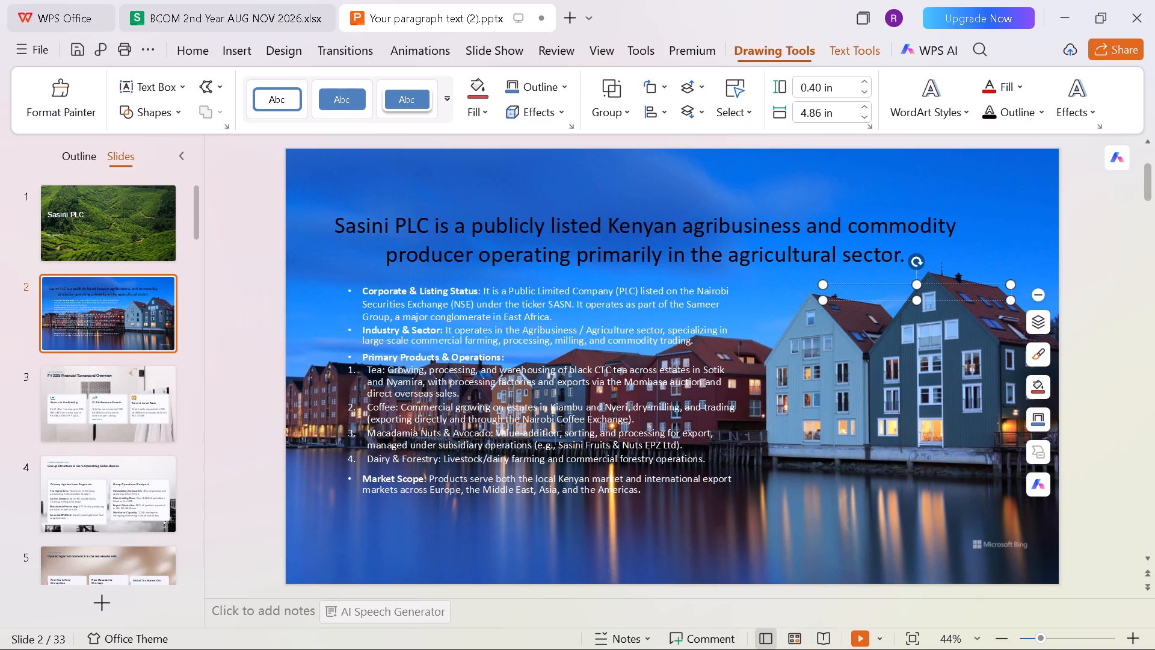
Move the Industry & Sector paragraph from the overview text into the new text box on the right.
drag(361, 330, 700, 344)
key(ctrl+x)
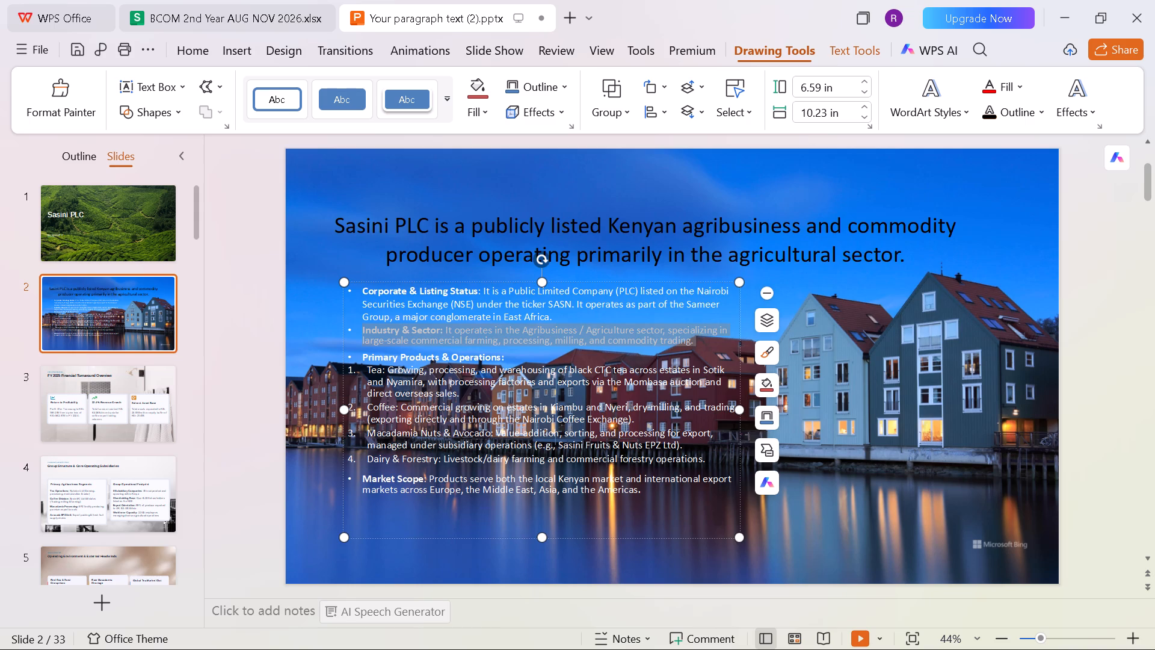
click(858, 285)
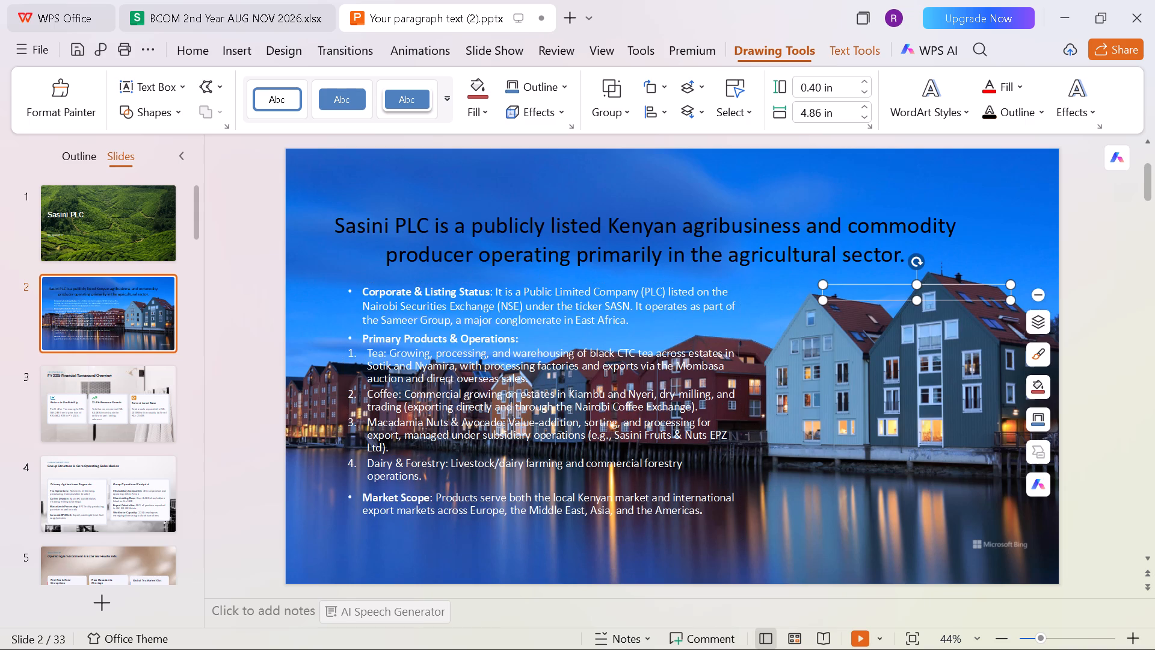
click(872, 289)
double_click(886, 296)
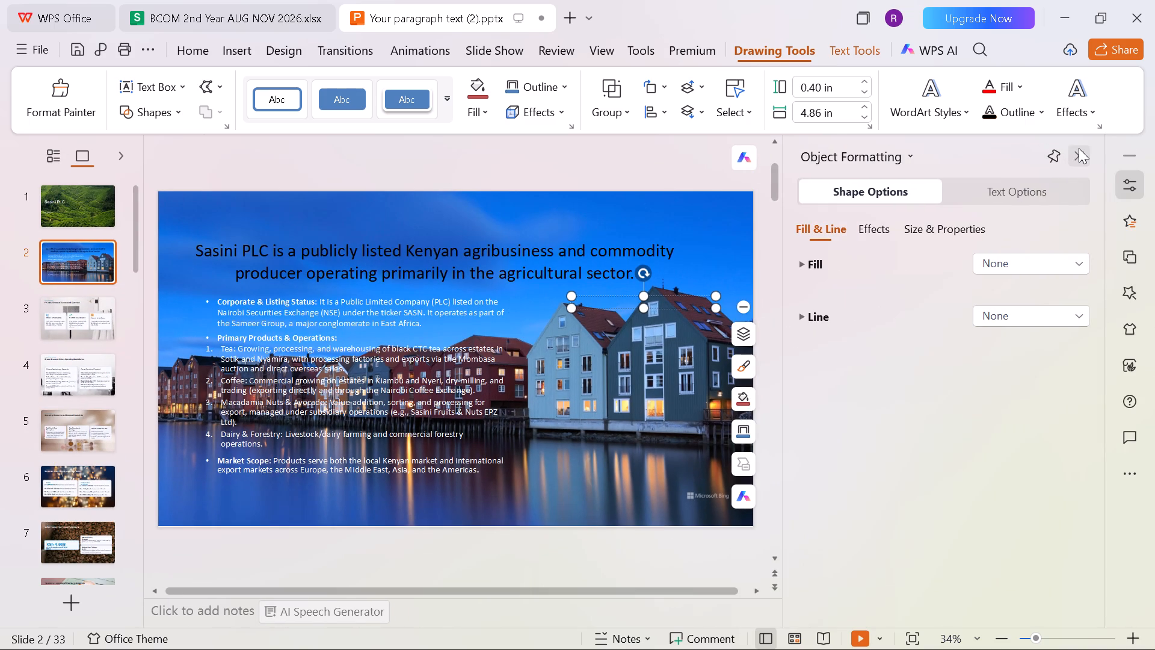
click(1079, 148)
click(887, 294)
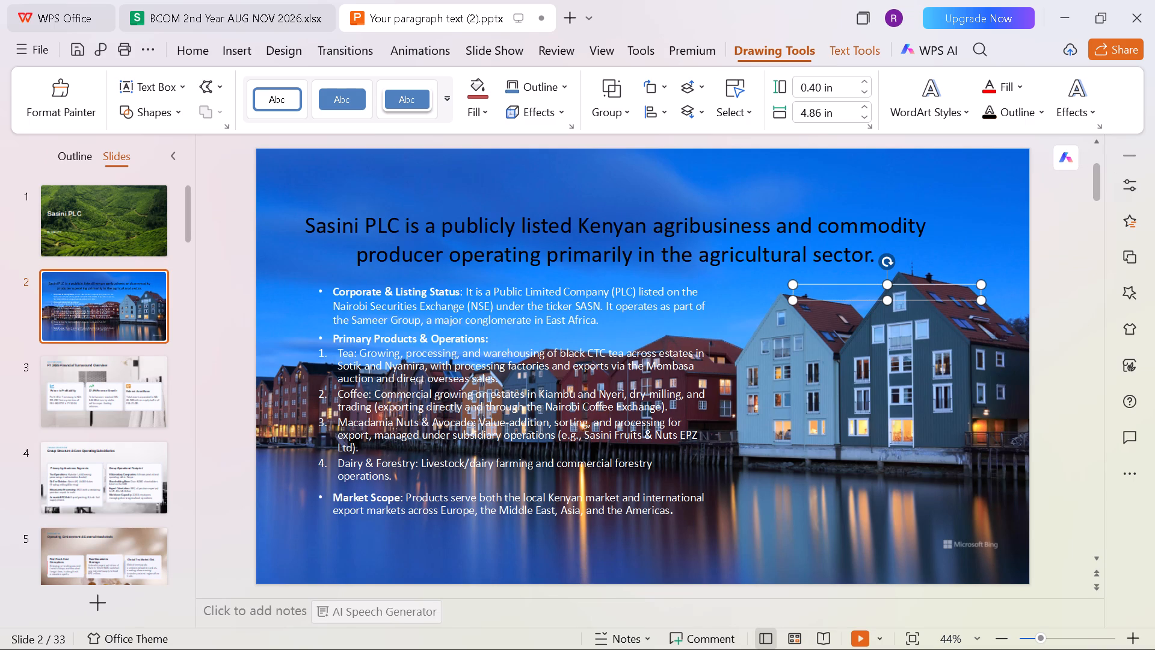
click(887, 294)
drag(888, 297, 887, 314)
key(ctrl+v)
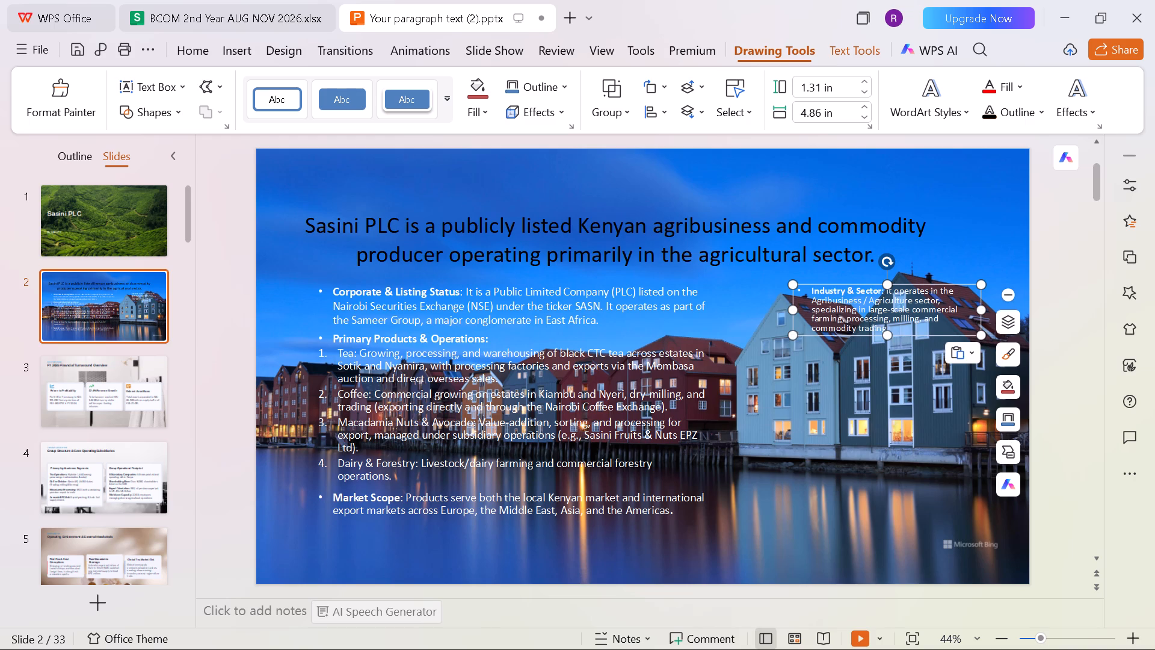
Draw another text box about 4.53 in wide below the Industry & Sector text.
click(143, 91)
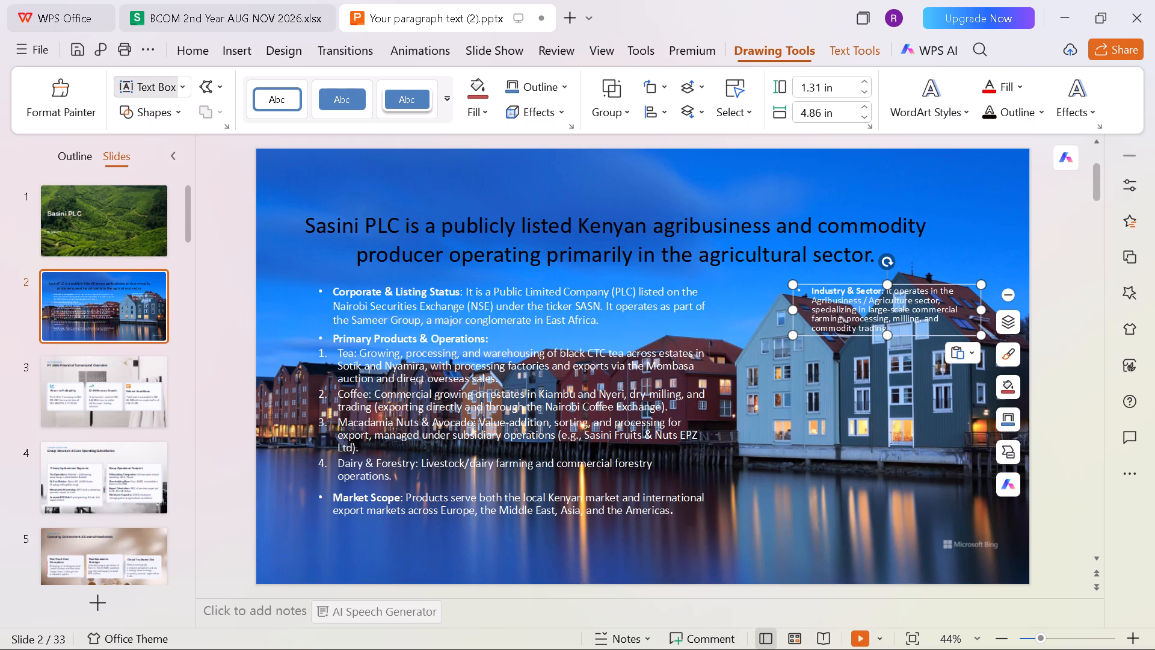
drag(774, 386, 949, 491)
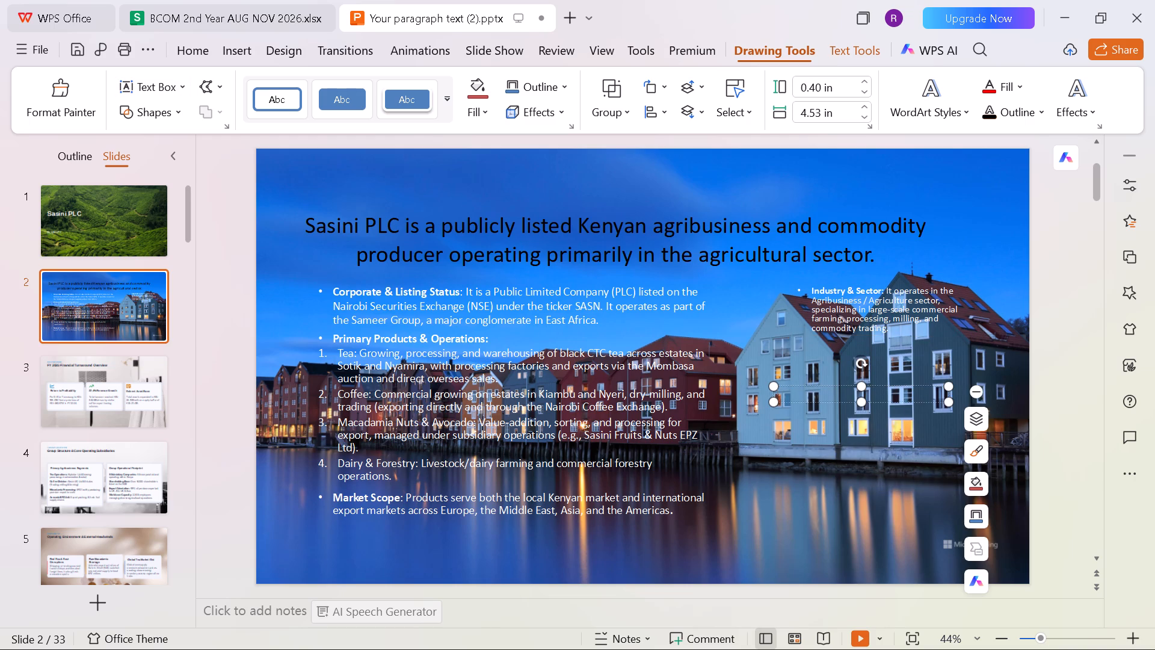
Cut the Corporate & Listing Status paragraph out of the overview text box.
drag(331, 289, 603, 336)
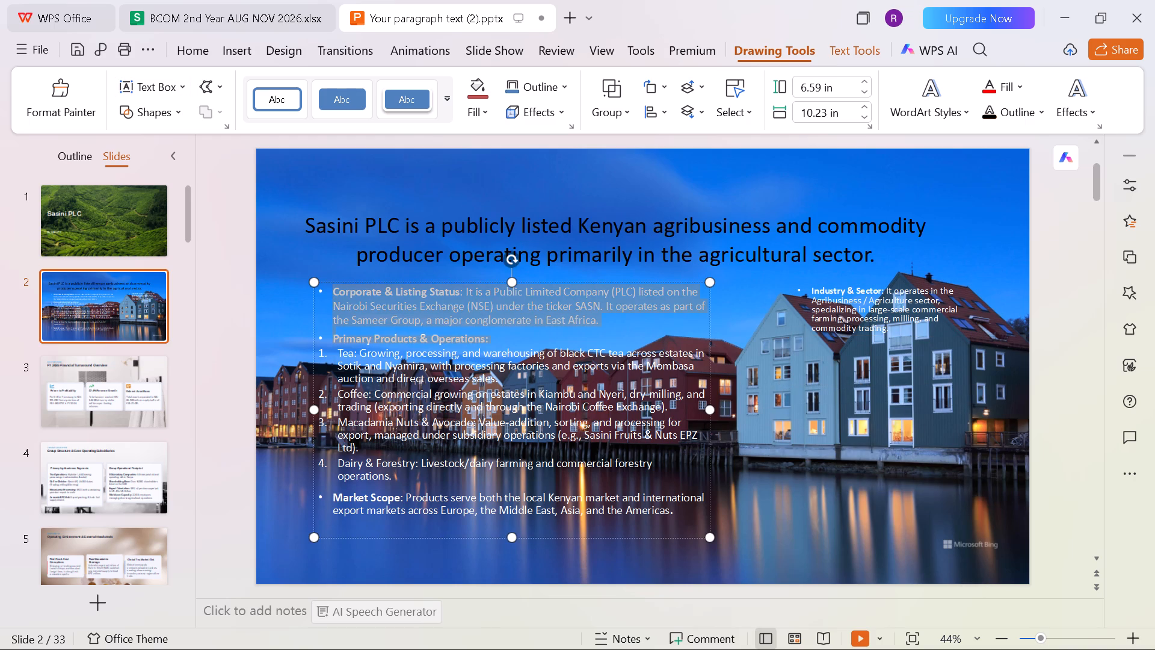
click(402, 313)
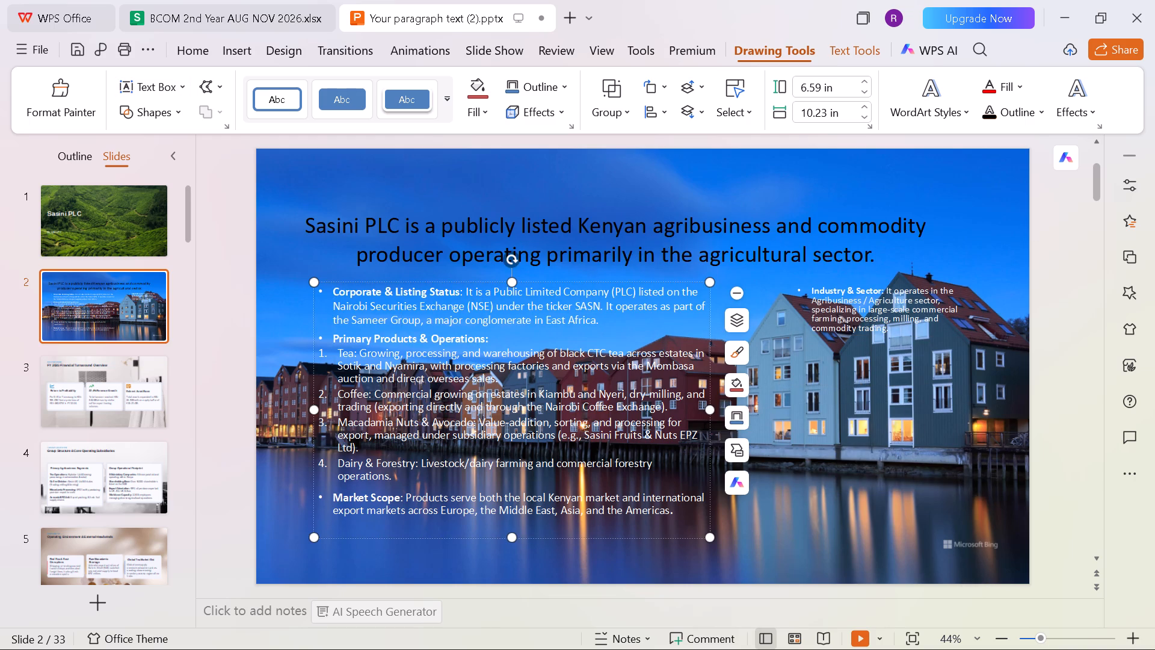
drag(333, 288, 615, 311)
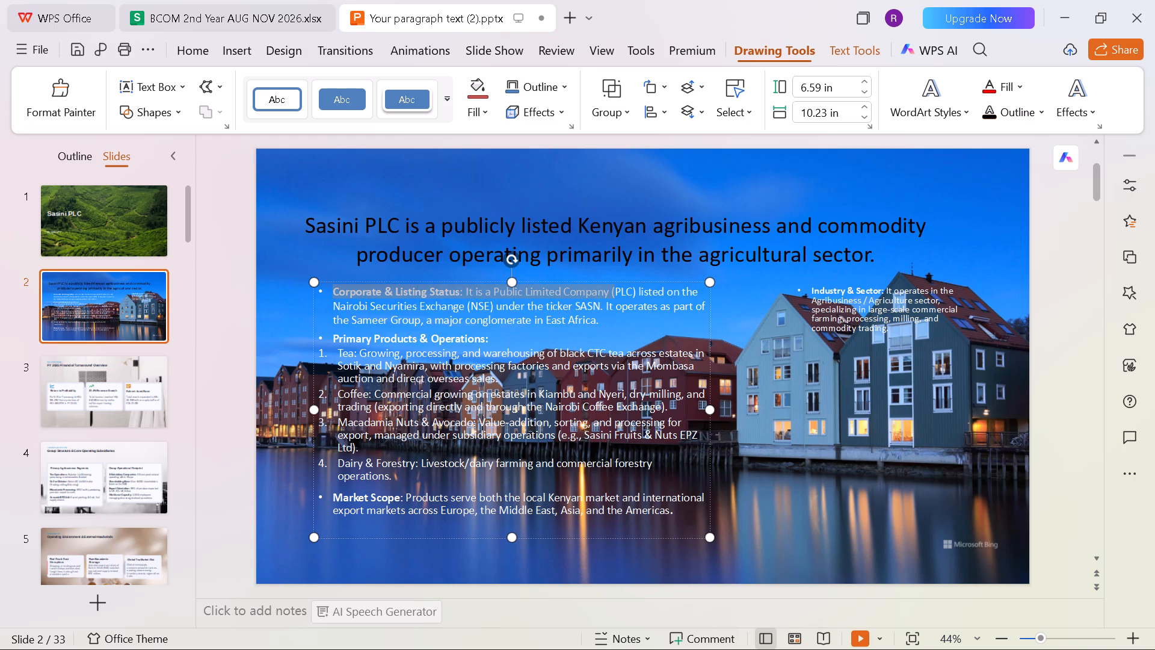
drag(615, 311, 612, 327)
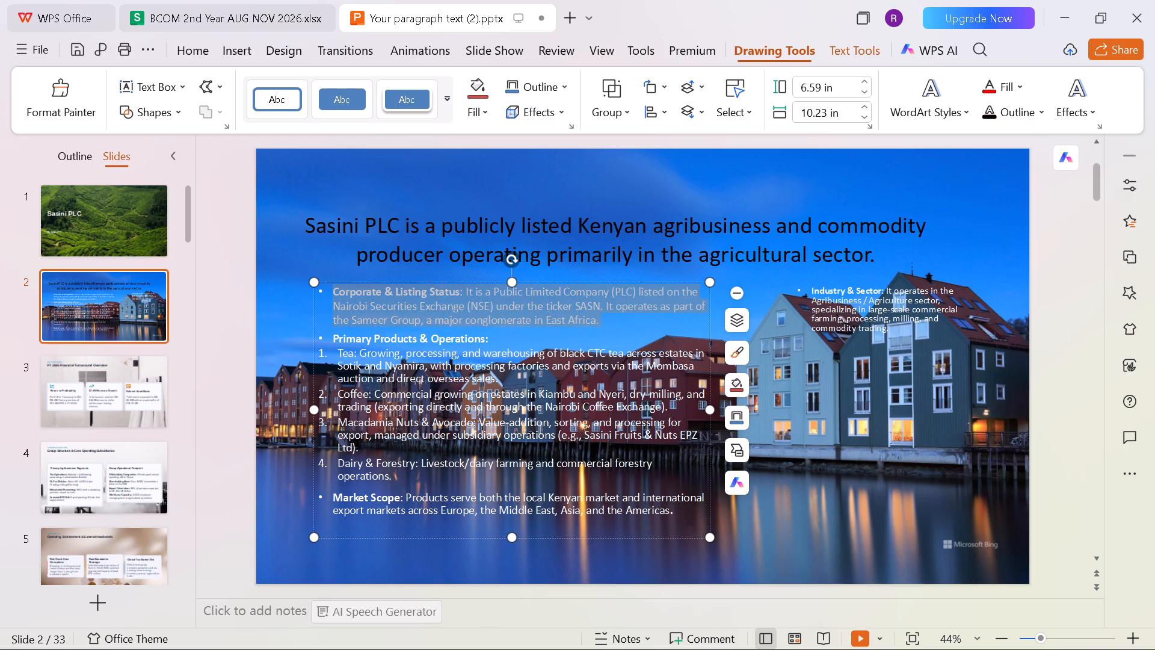
key(ctrl+x)
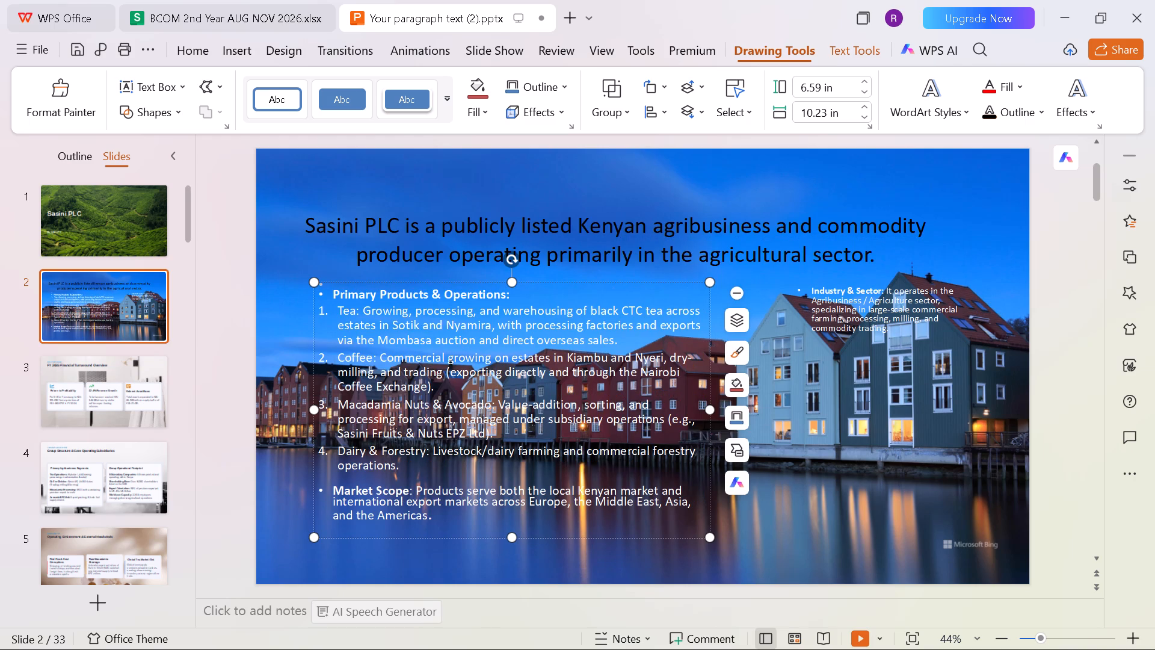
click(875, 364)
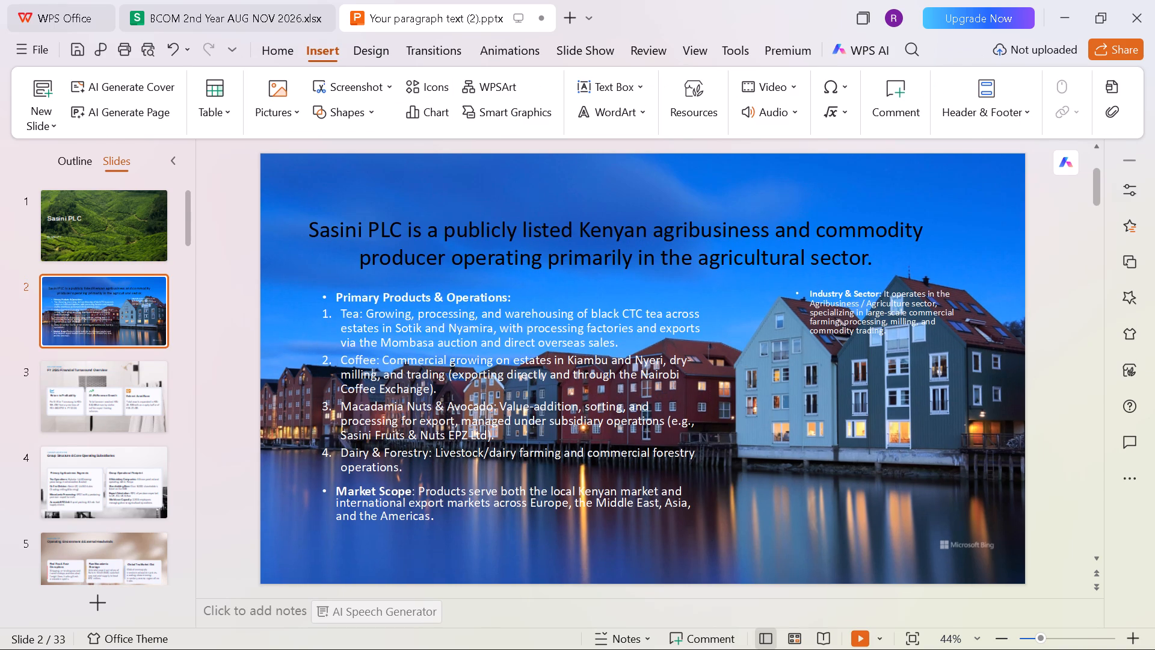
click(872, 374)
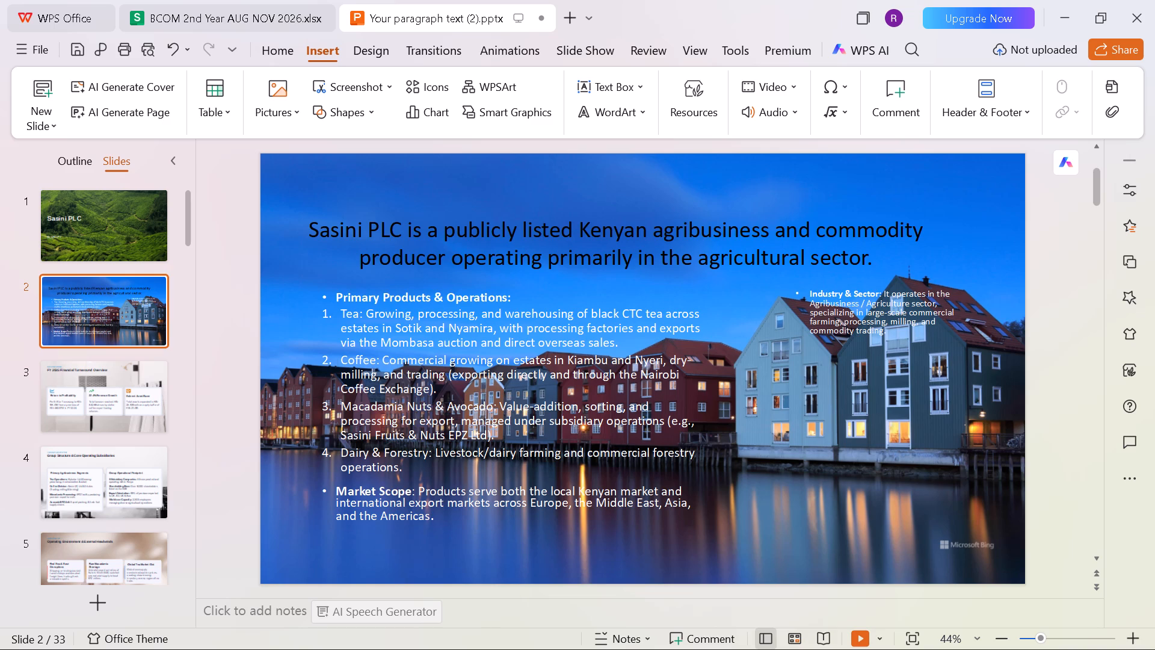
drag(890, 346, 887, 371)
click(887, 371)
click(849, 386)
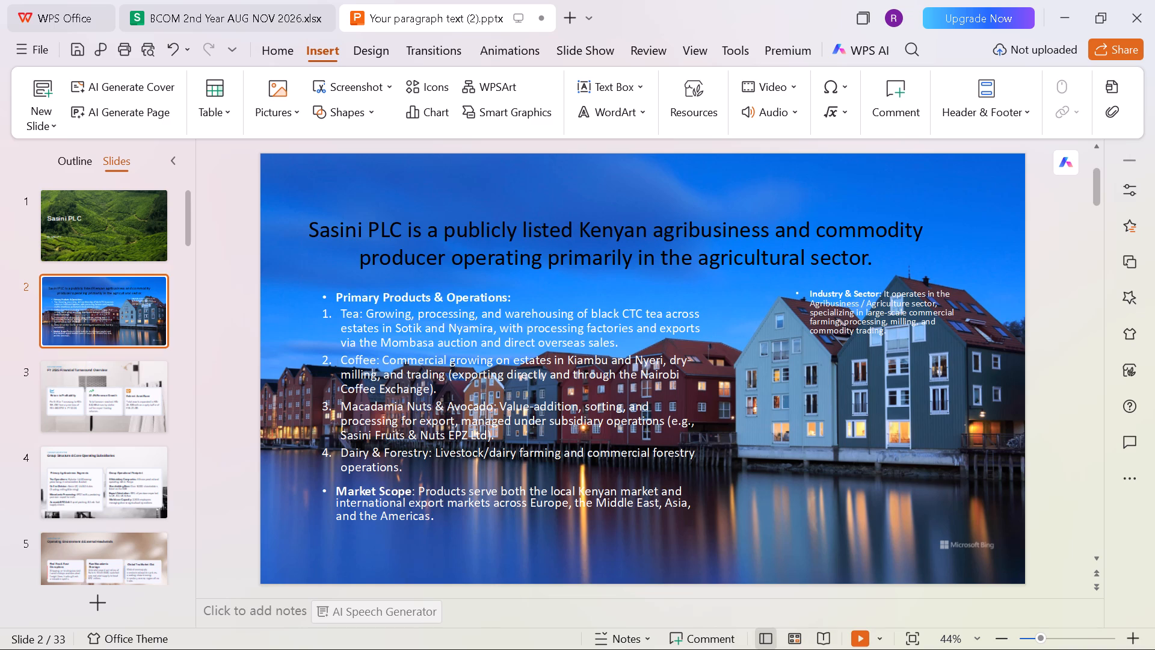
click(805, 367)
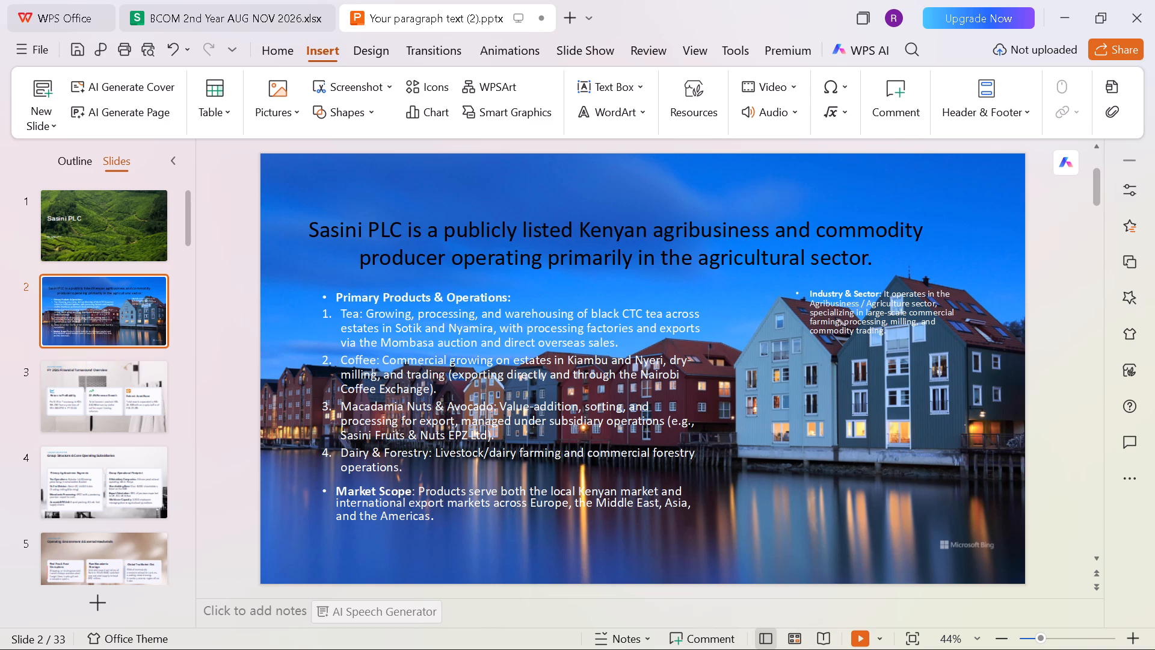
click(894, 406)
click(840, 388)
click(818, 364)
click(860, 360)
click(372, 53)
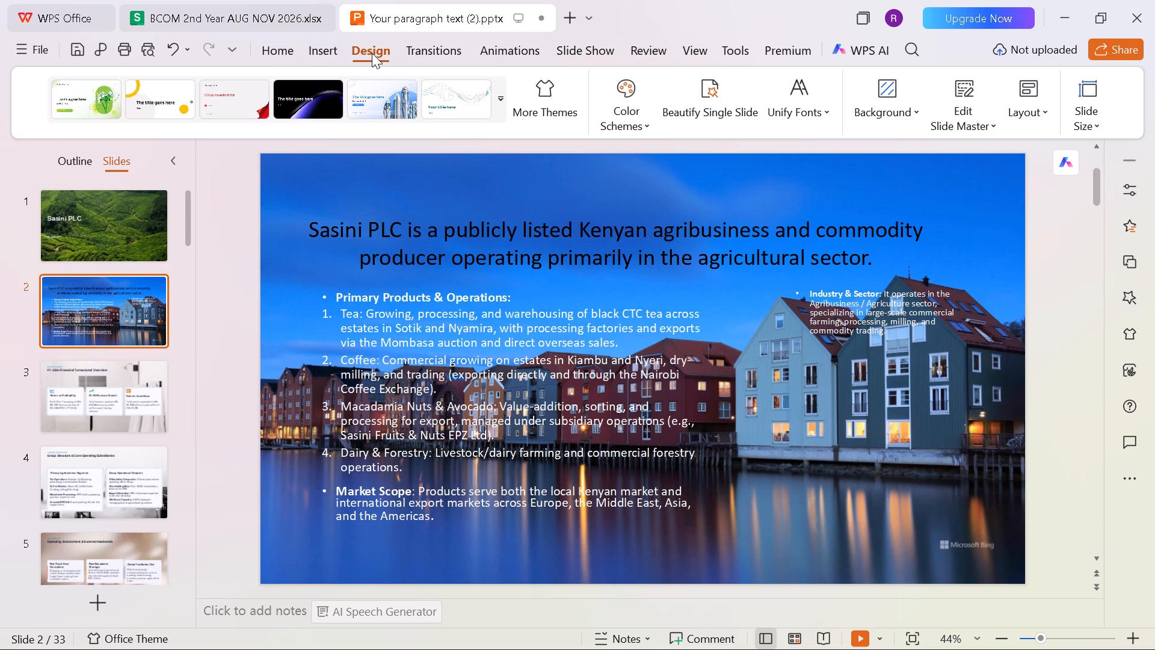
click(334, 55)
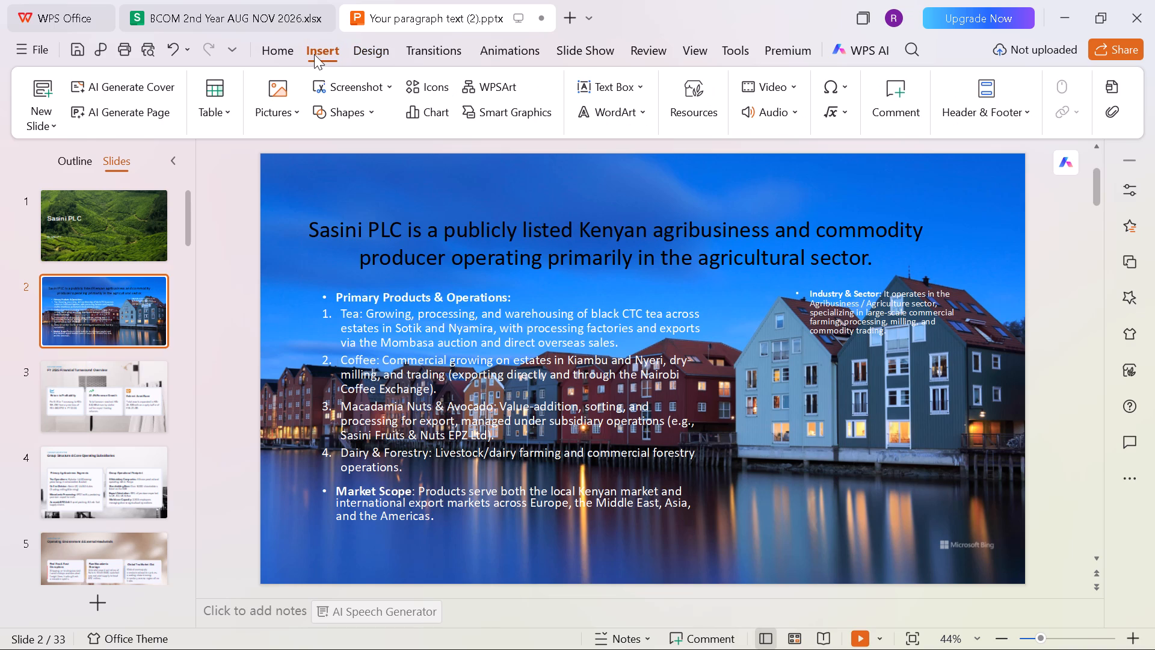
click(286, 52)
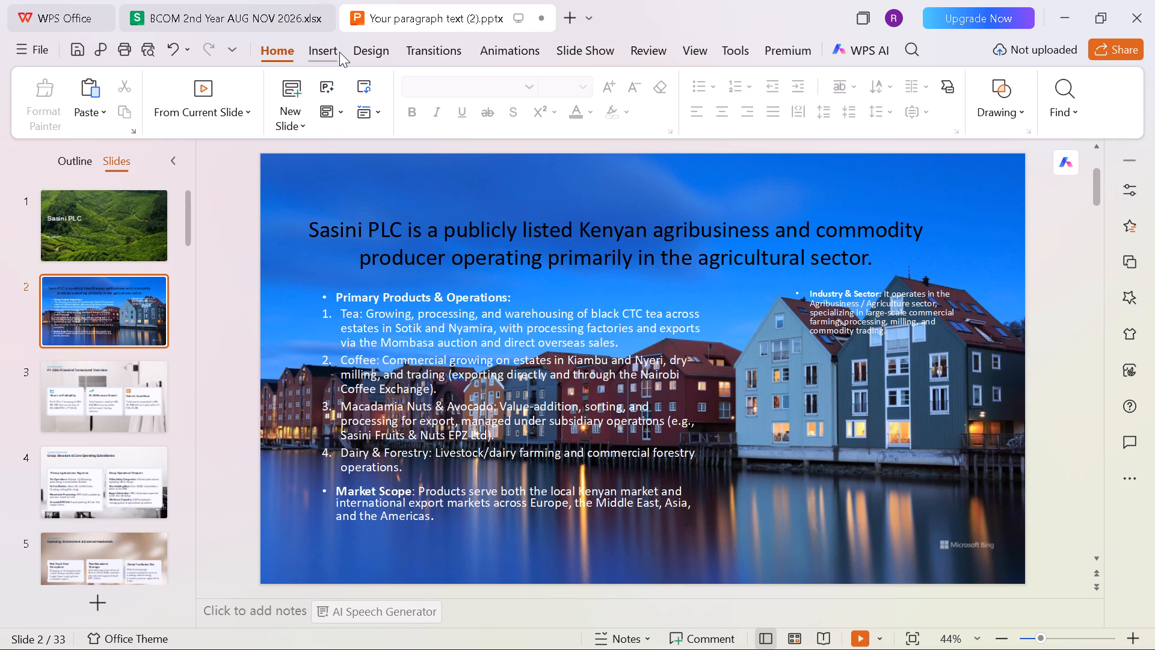
Draw a new text box below the Industry & Sector text and paste the Corporate & Listing Status paragraph into it.
click(339, 52)
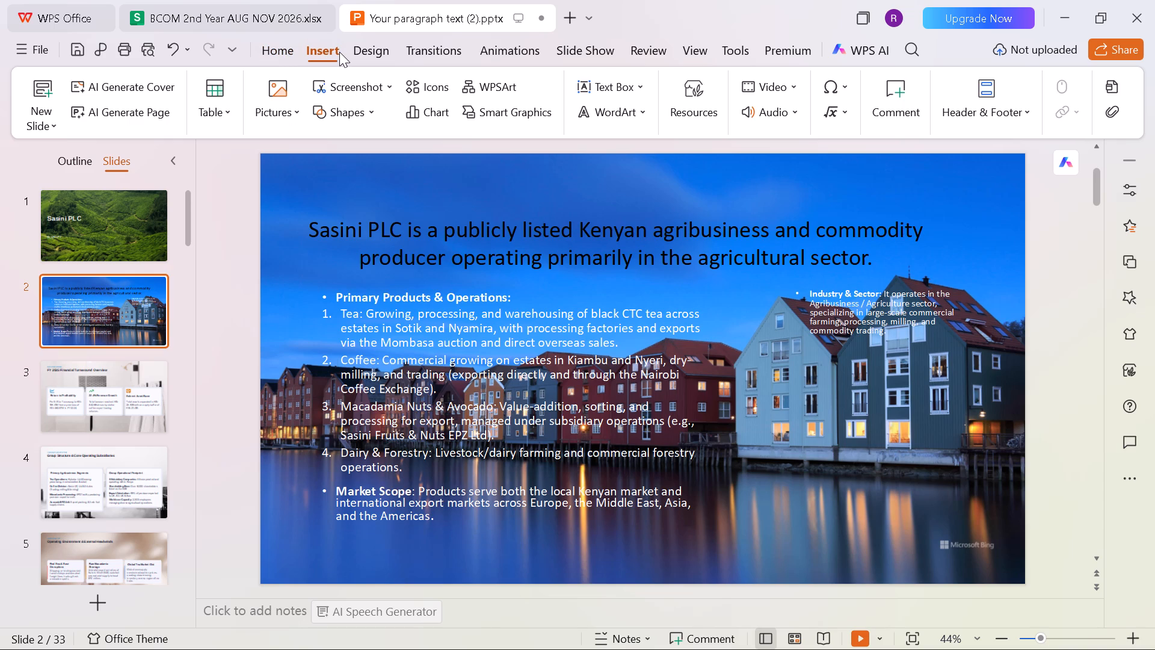
click(599, 91)
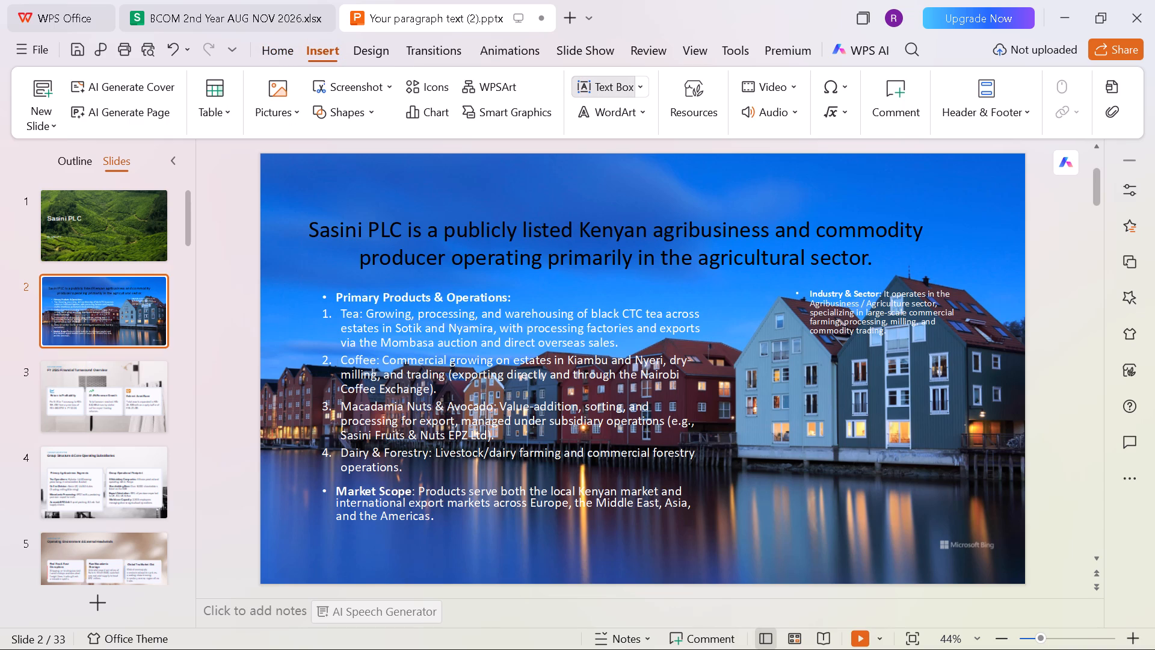
drag(799, 356, 885, 370)
drag(885, 370, 962, 426)
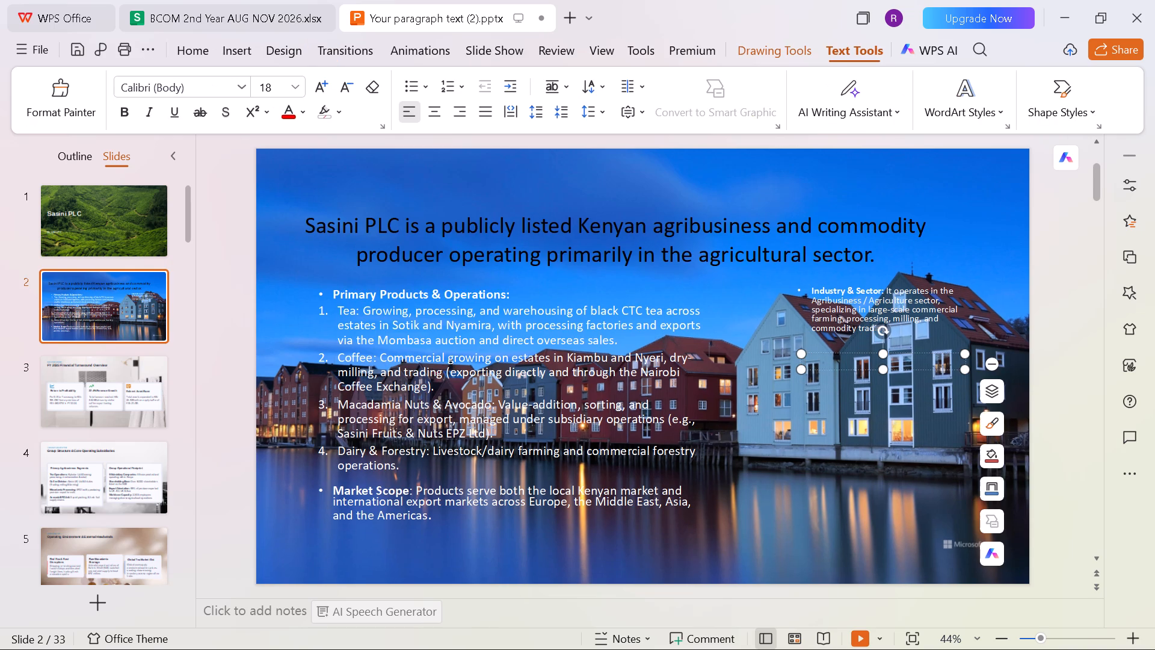
key(ctrl+v)
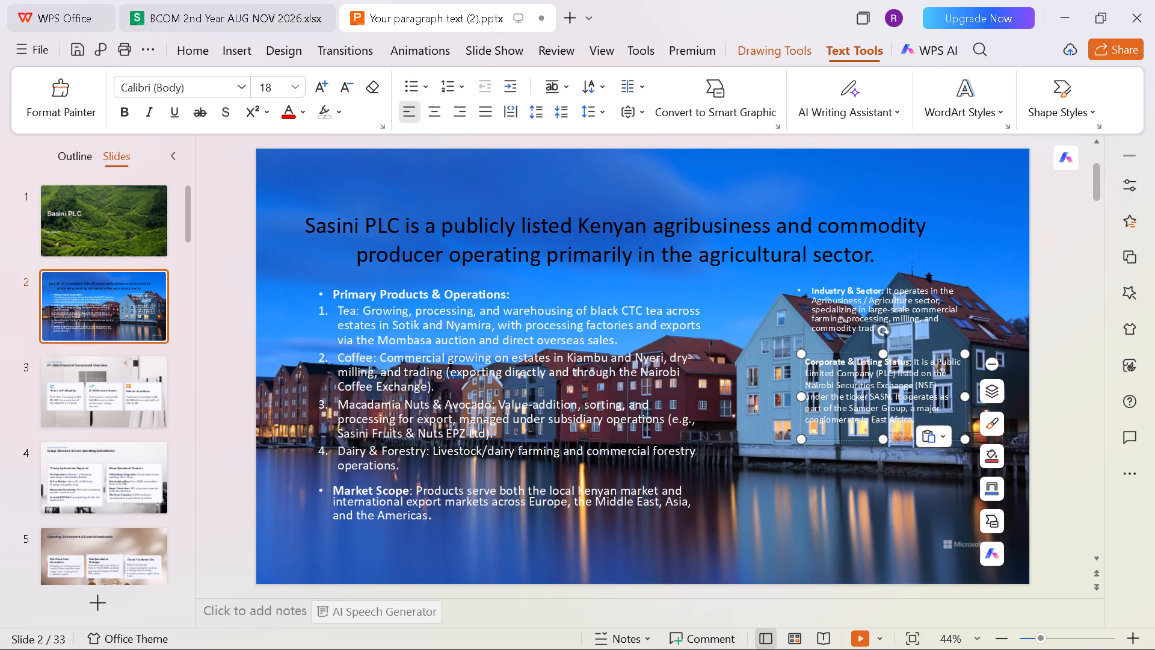
Move the Market Scope paragraph from the overview text into a new text box drawn below the Corporate & Listing Status text.
drag(331, 483, 443, 518)
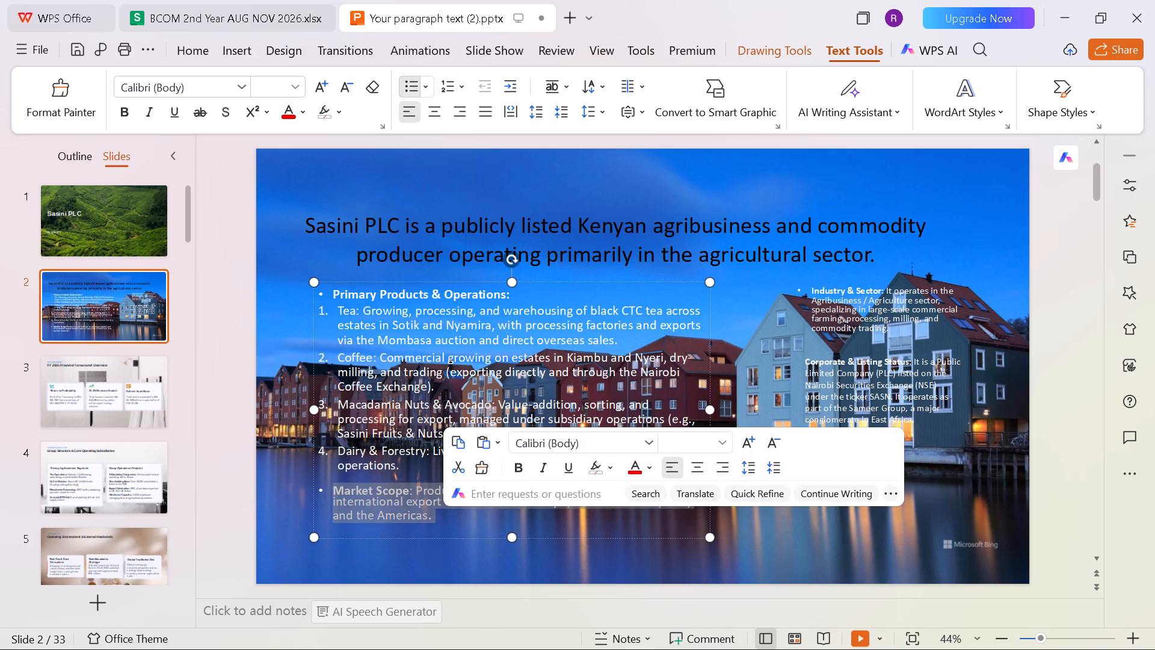
key(ctrl+x)
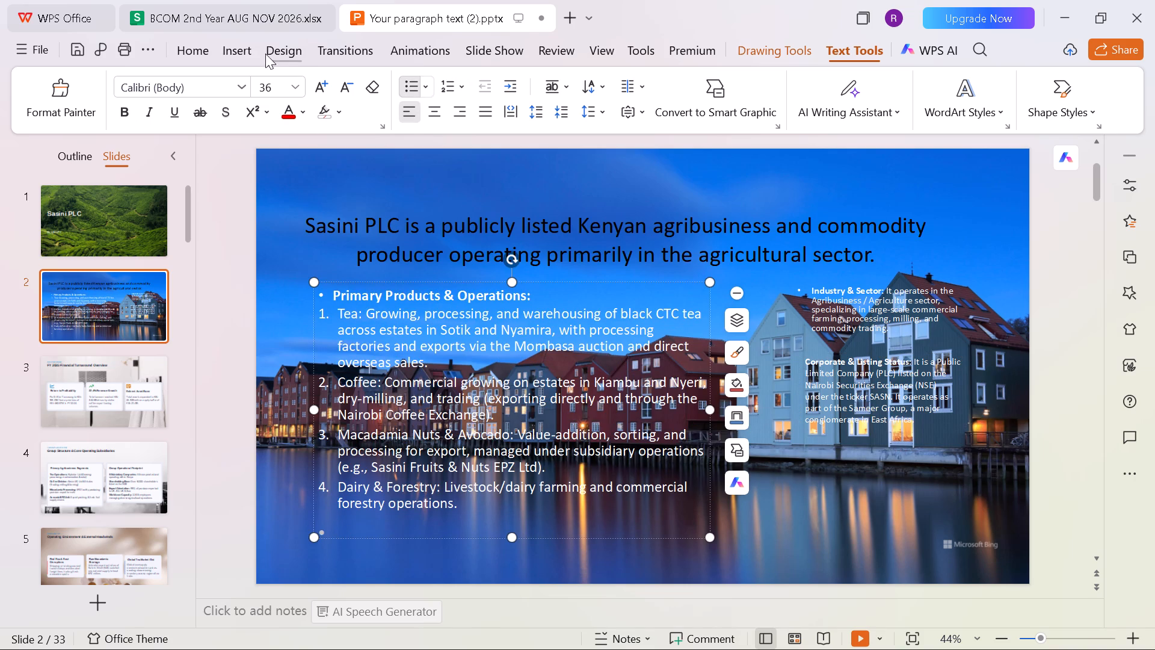
click(247, 51)
click(595, 93)
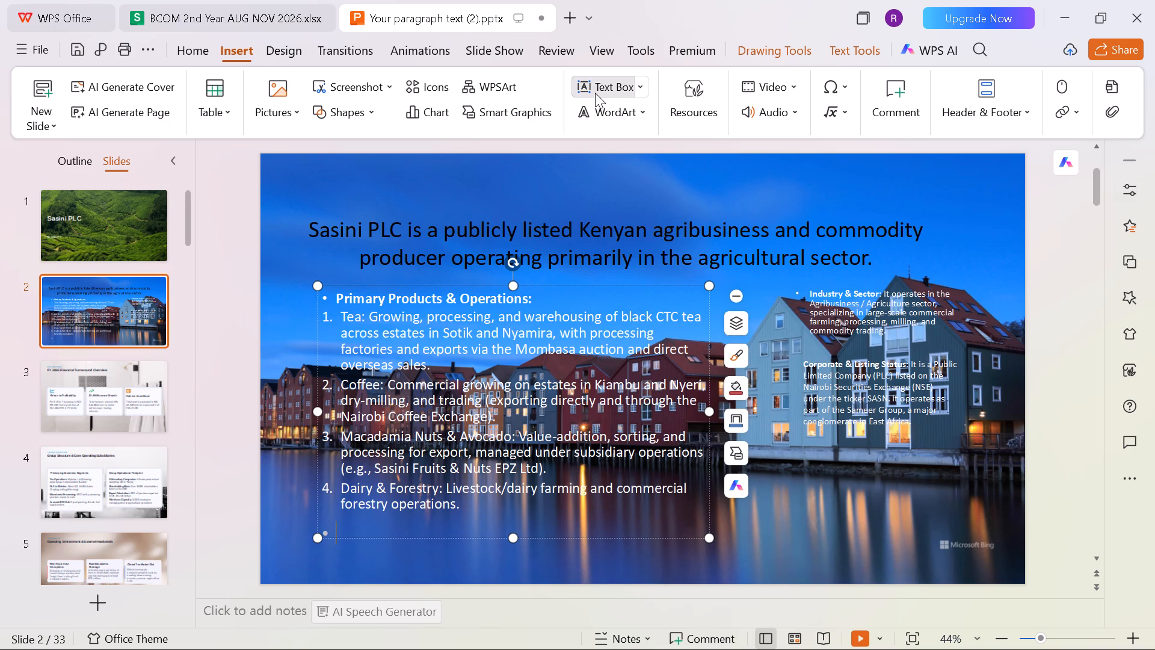
drag(800, 446, 942, 513)
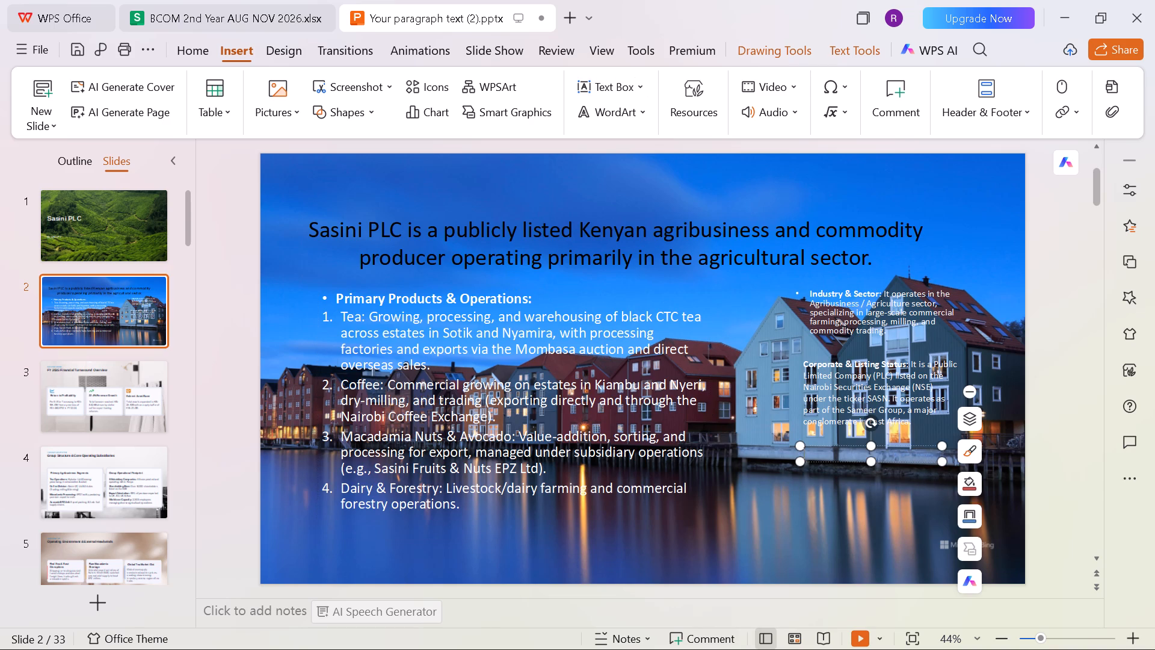
key(ctrl+v)
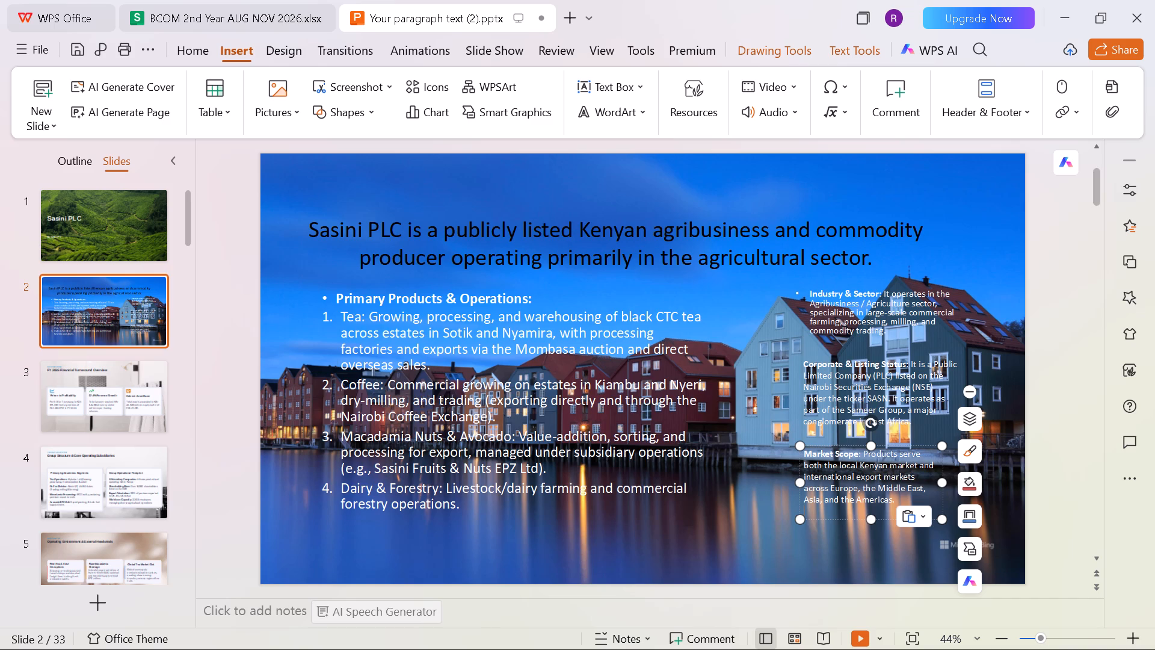
Edit the ending of the Market Scope paragraph to read "Asia, and America.".
drag(854, 501, 839, 502)
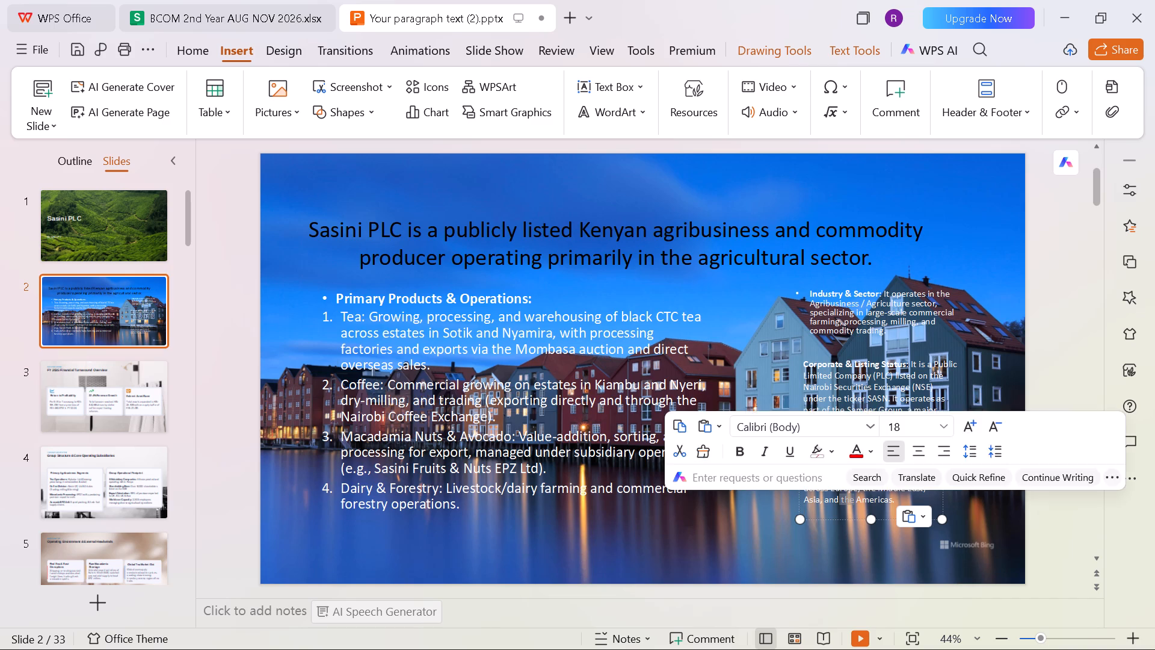
key(BackSpace)
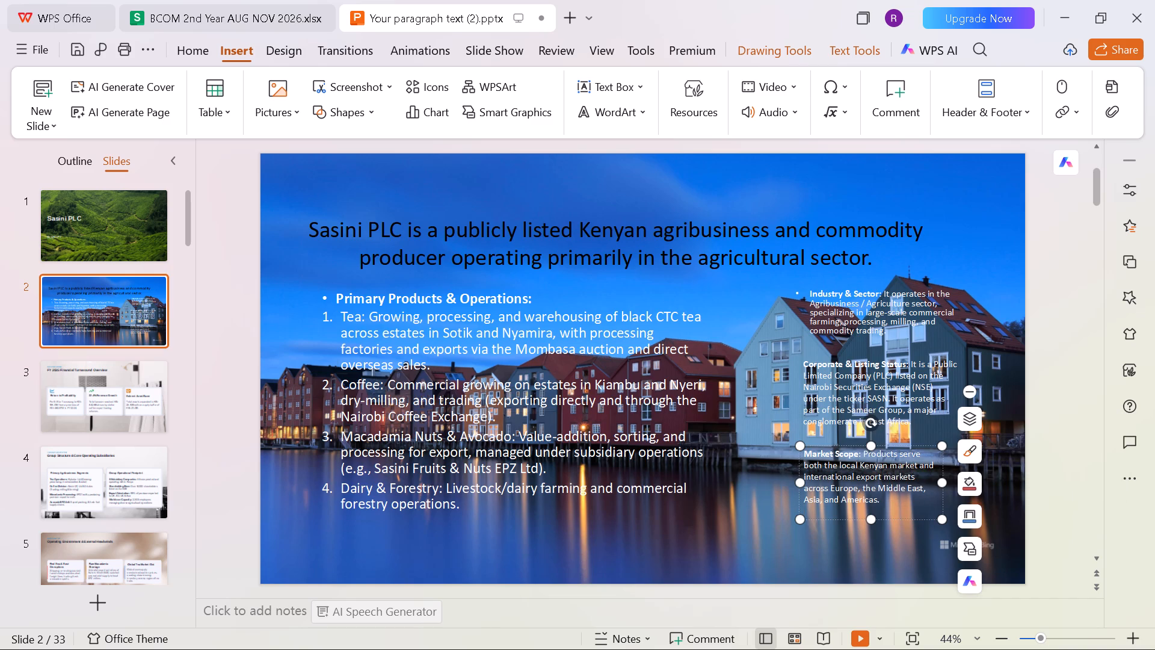
click(878, 503)
key(BackSpace)
key(BackSpace)
key(period)
Choose the light beige theme colour as the solid text fill at the cursor in the Industry & Sector text.
click(867, 309)
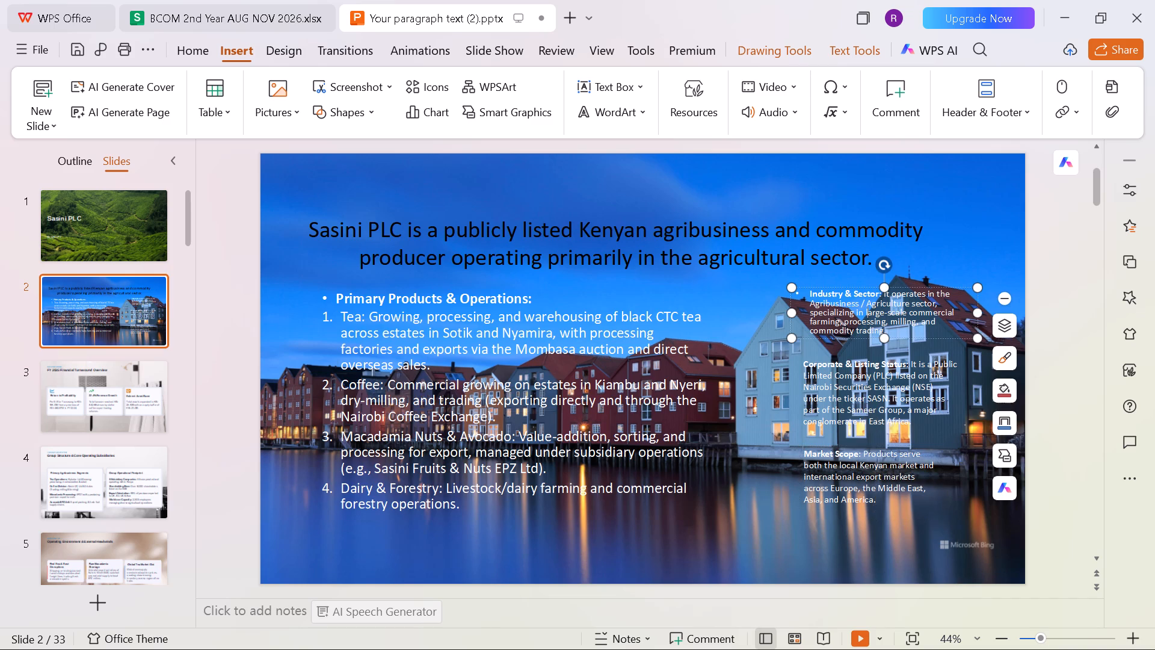
right_click(867, 309)
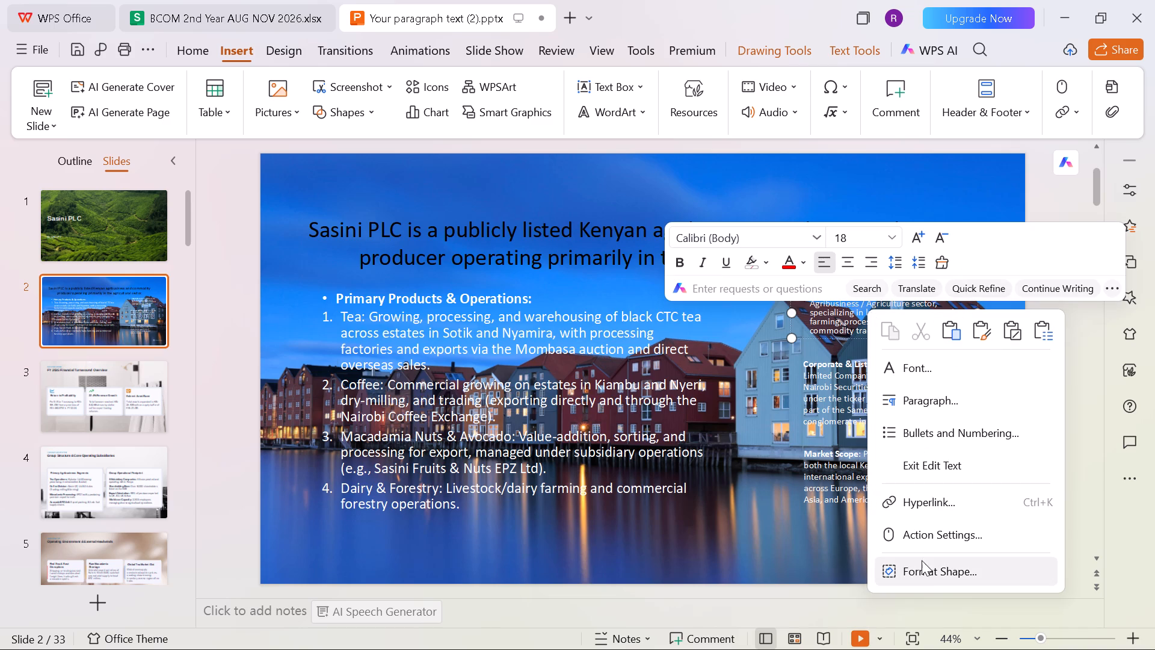
click(928, 575)
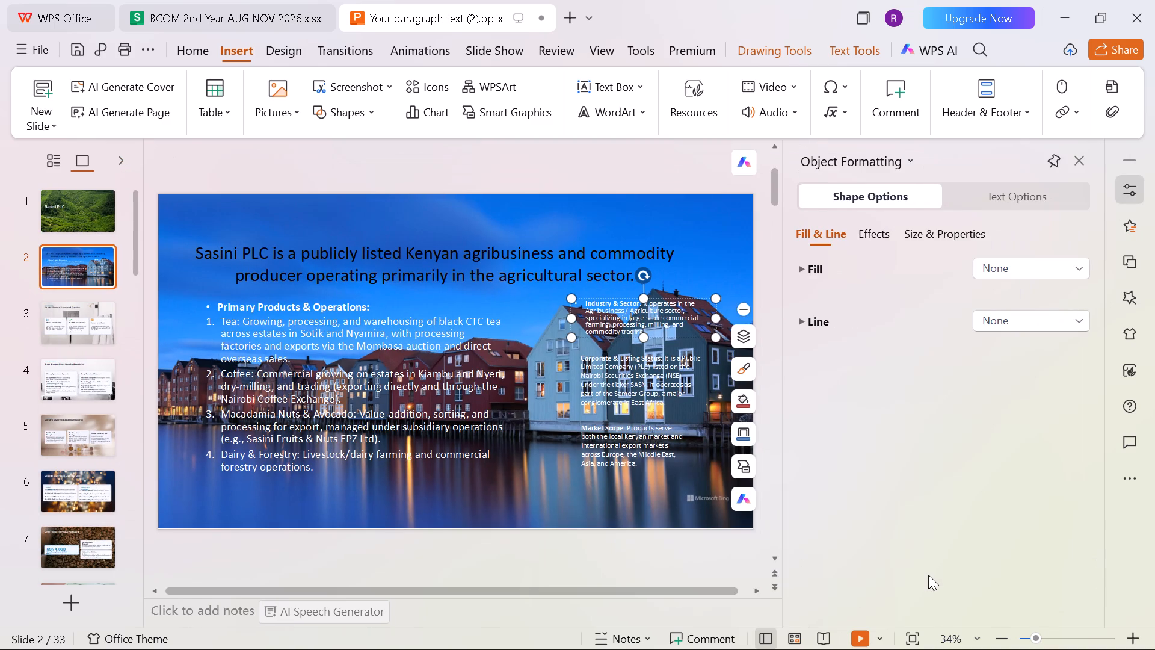
click(1009, 198)
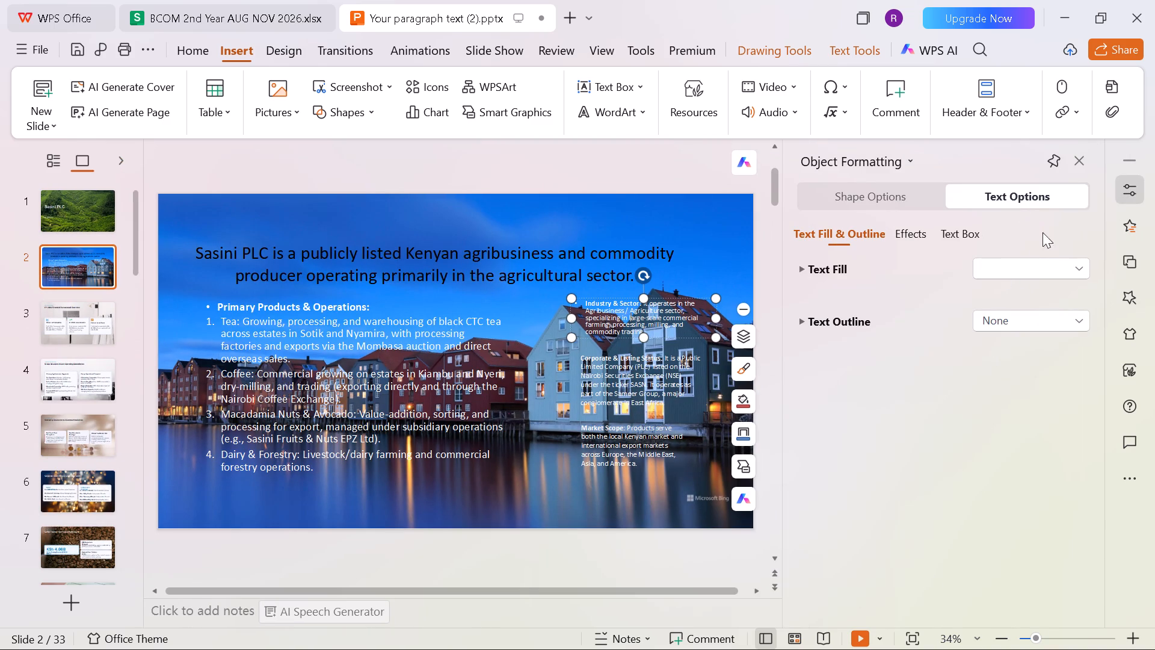
click(1079, 270)
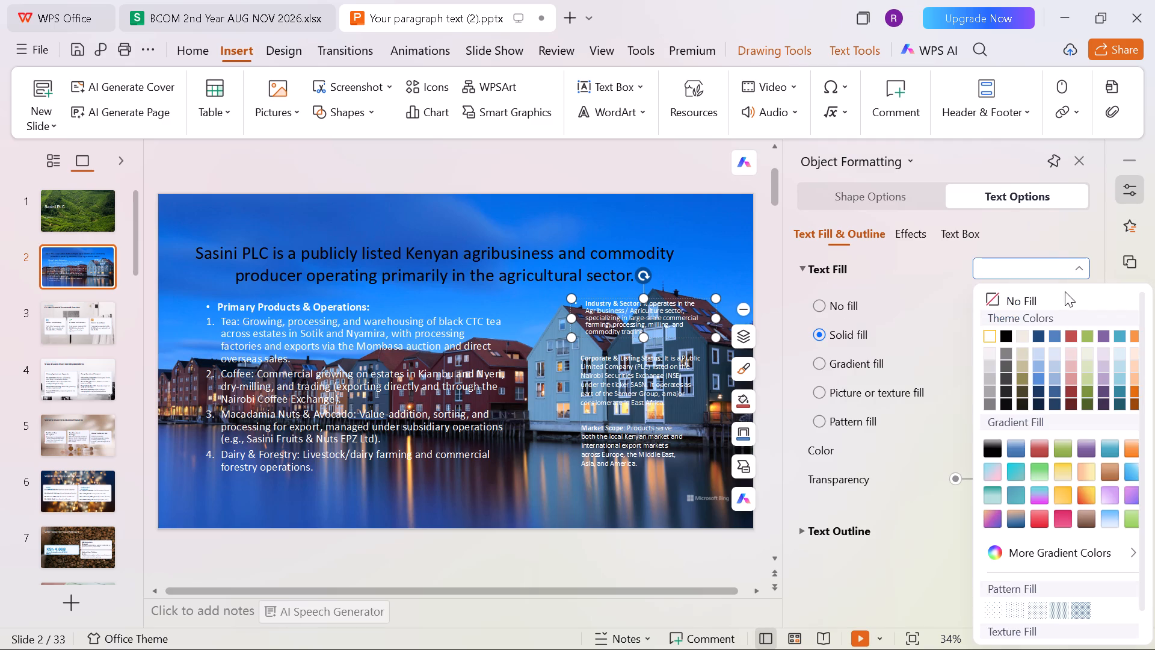
click(1021, 338)
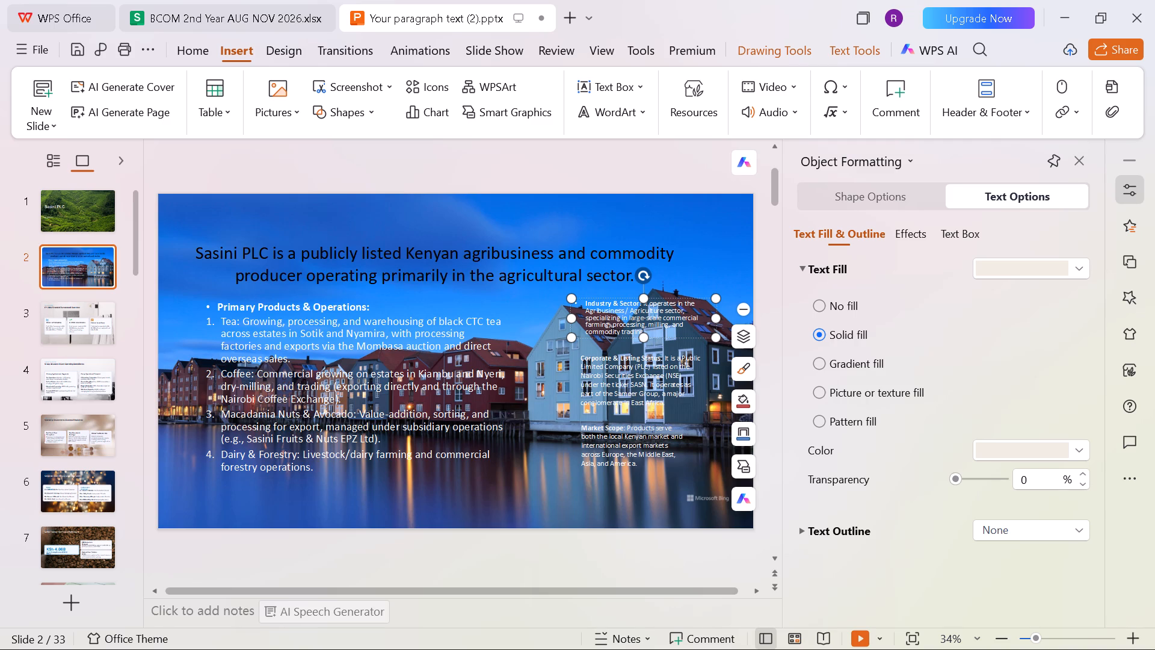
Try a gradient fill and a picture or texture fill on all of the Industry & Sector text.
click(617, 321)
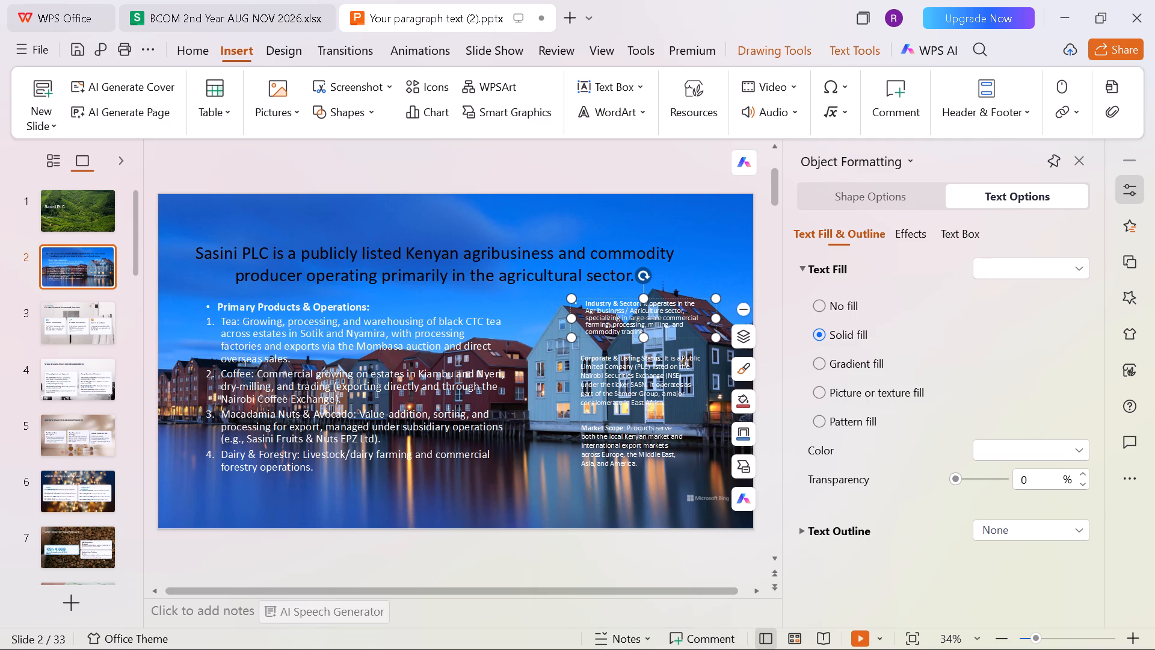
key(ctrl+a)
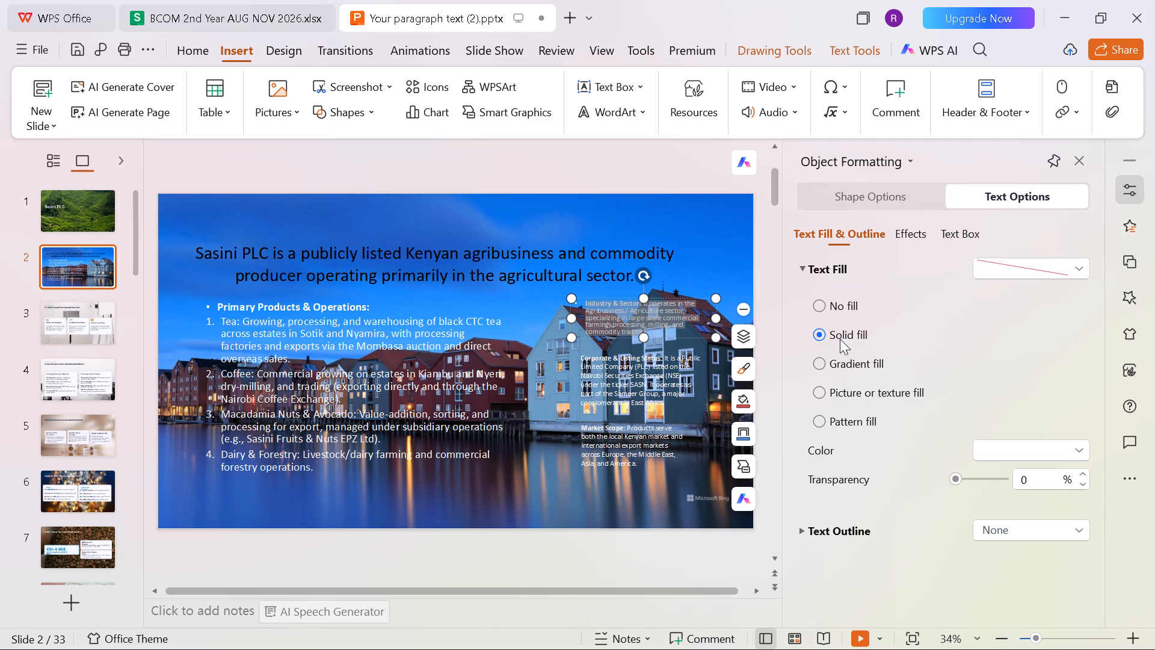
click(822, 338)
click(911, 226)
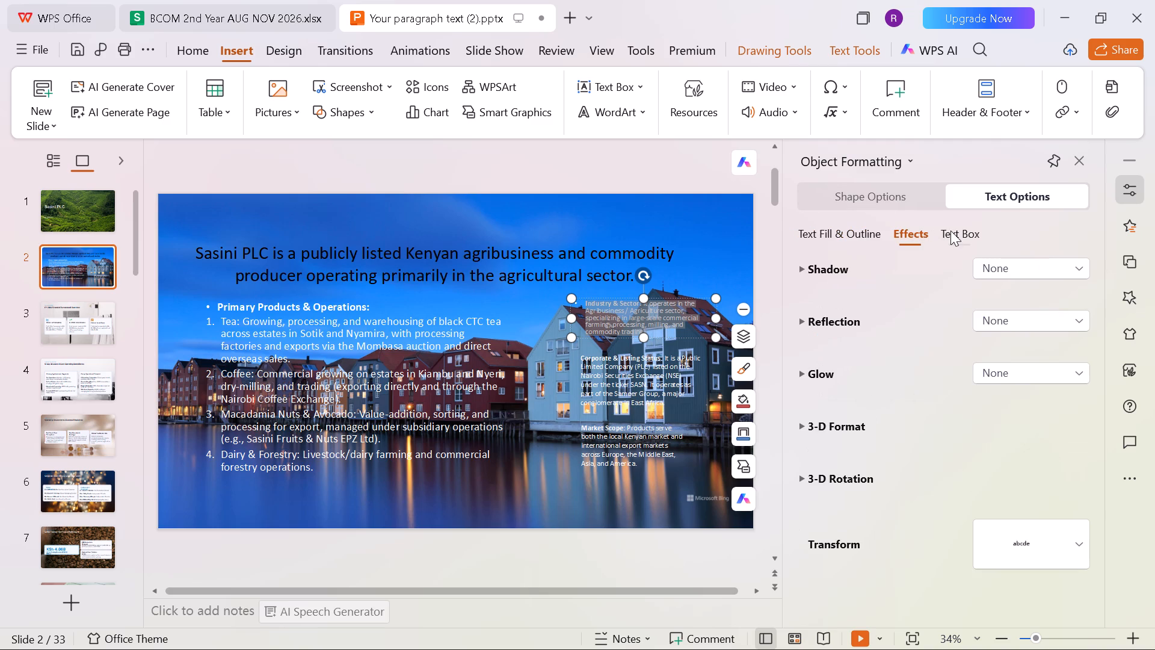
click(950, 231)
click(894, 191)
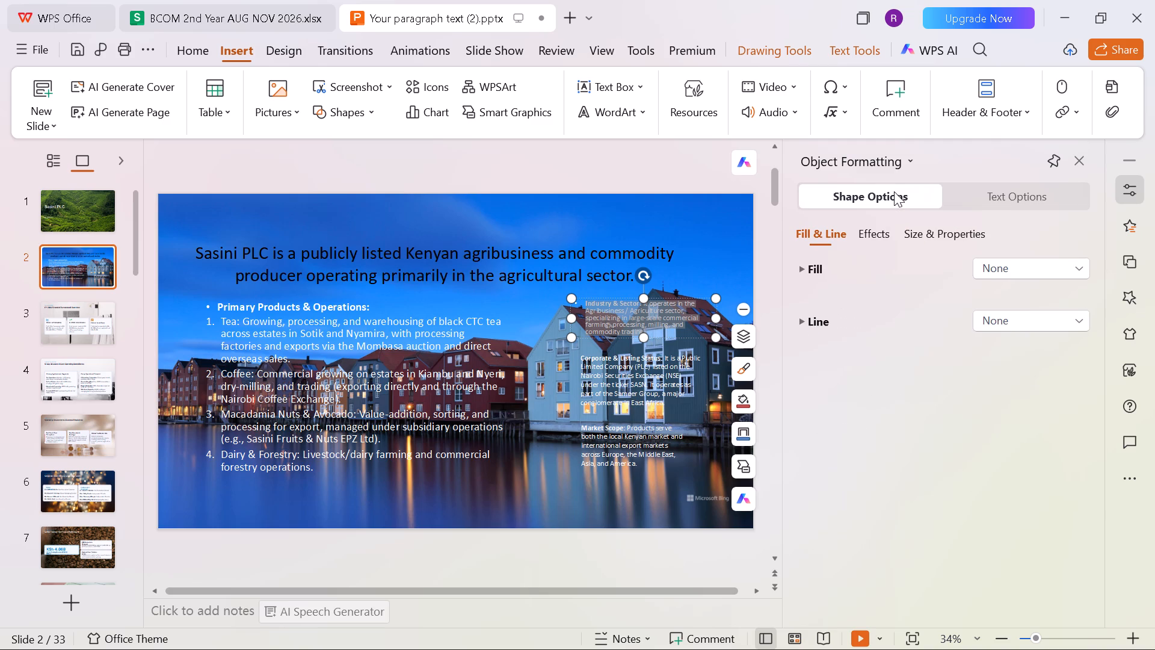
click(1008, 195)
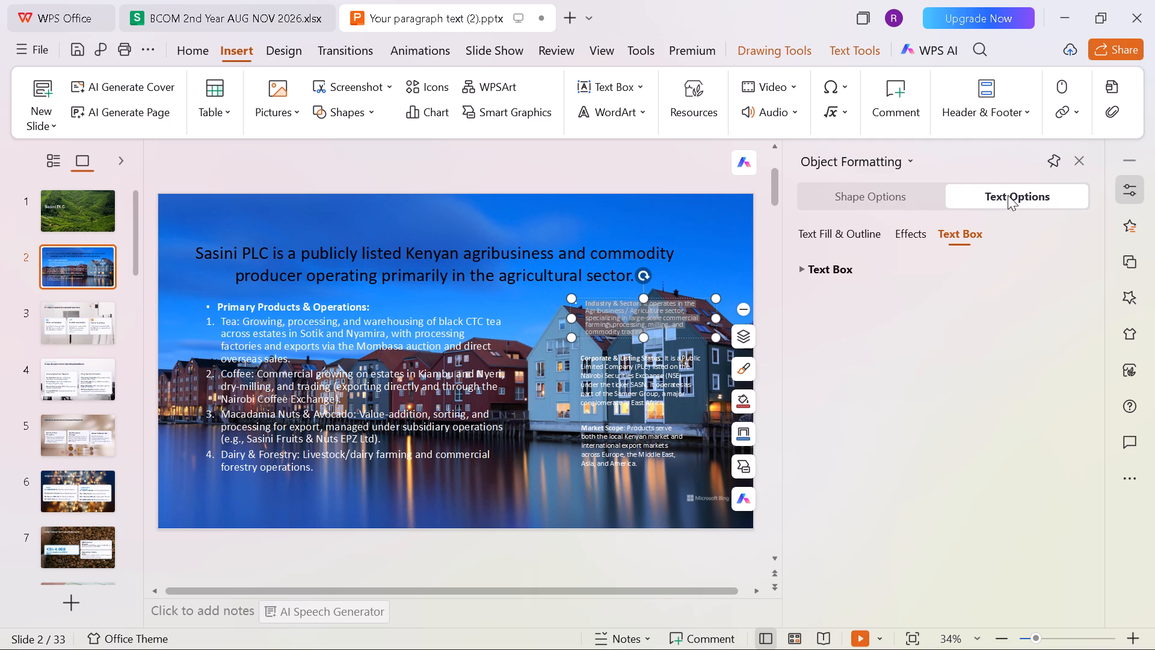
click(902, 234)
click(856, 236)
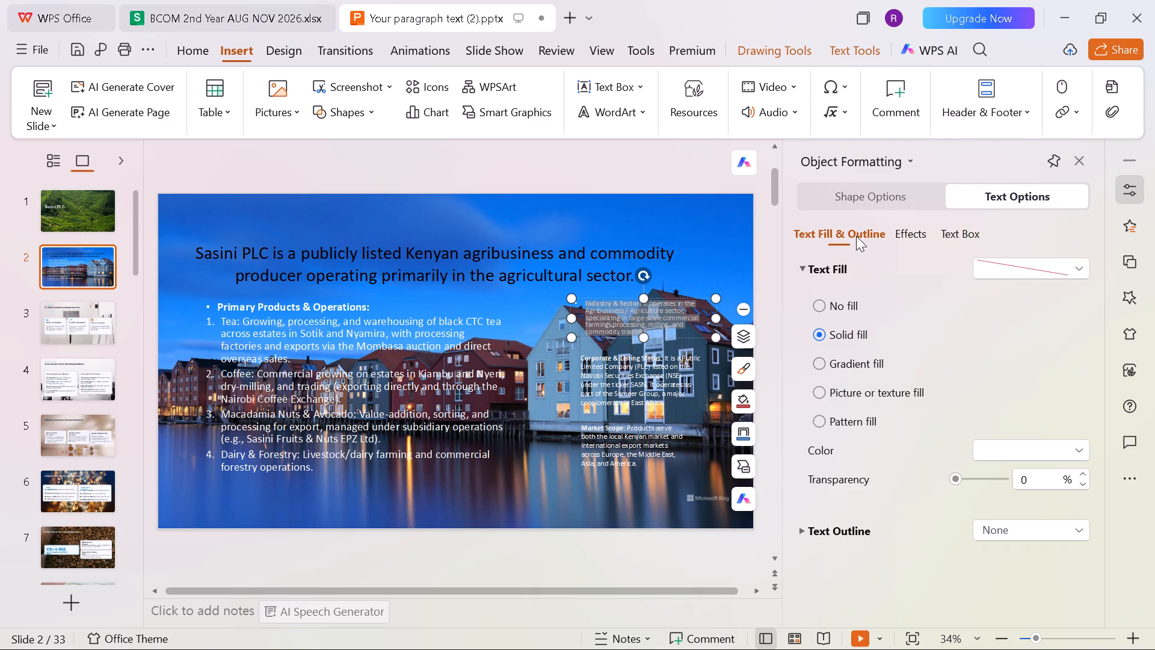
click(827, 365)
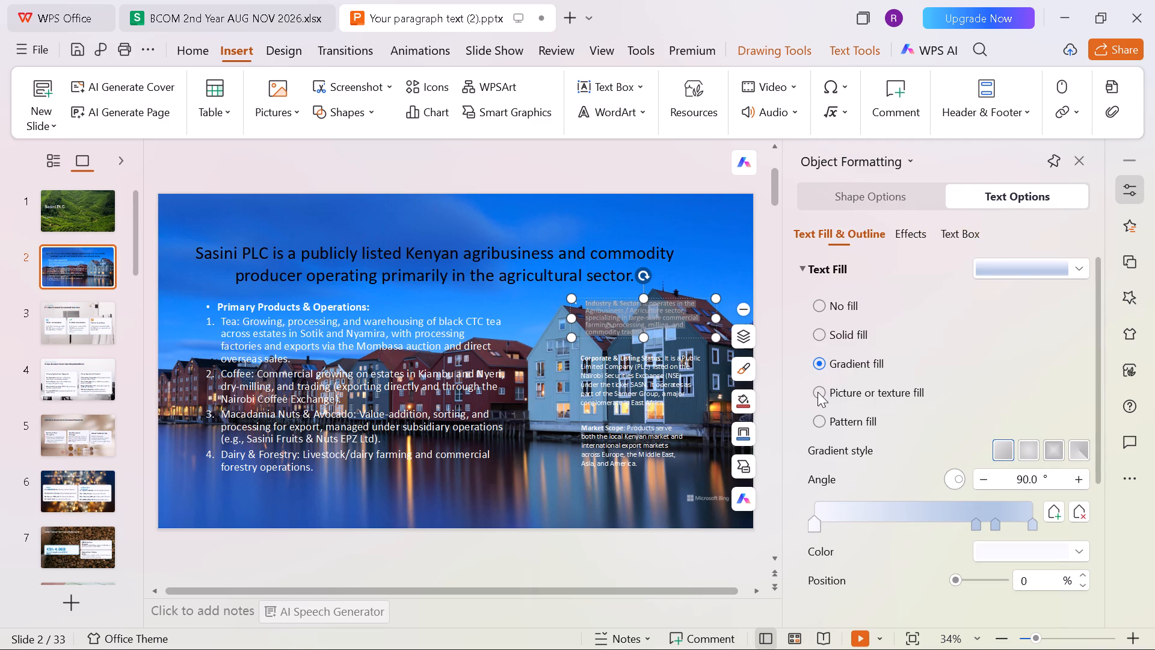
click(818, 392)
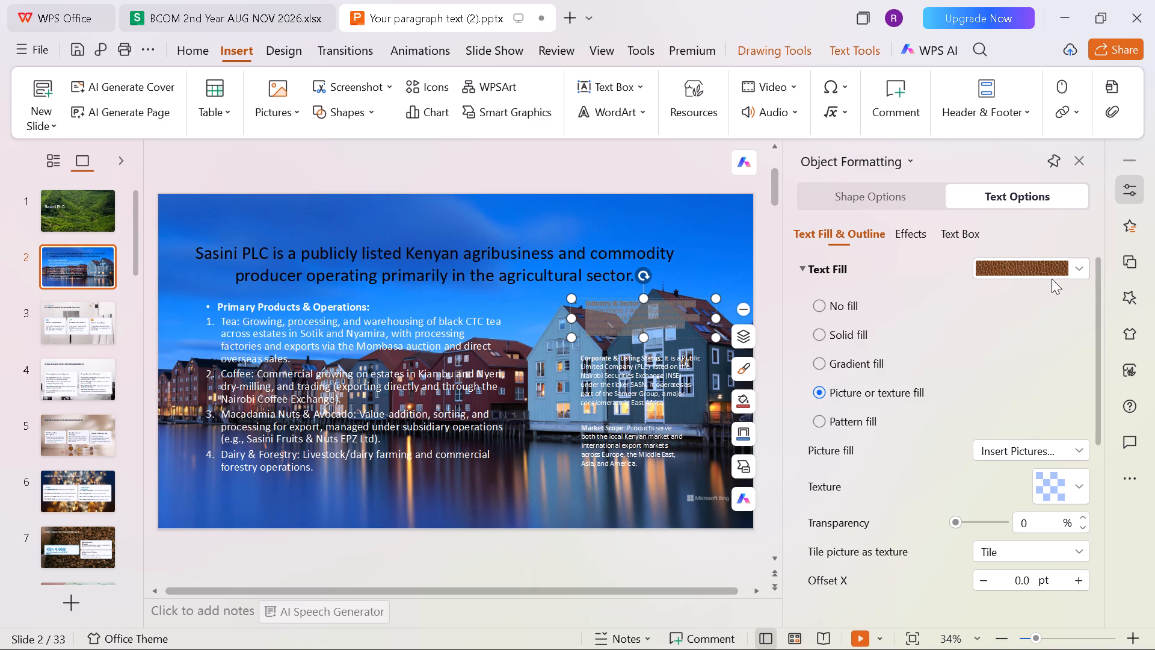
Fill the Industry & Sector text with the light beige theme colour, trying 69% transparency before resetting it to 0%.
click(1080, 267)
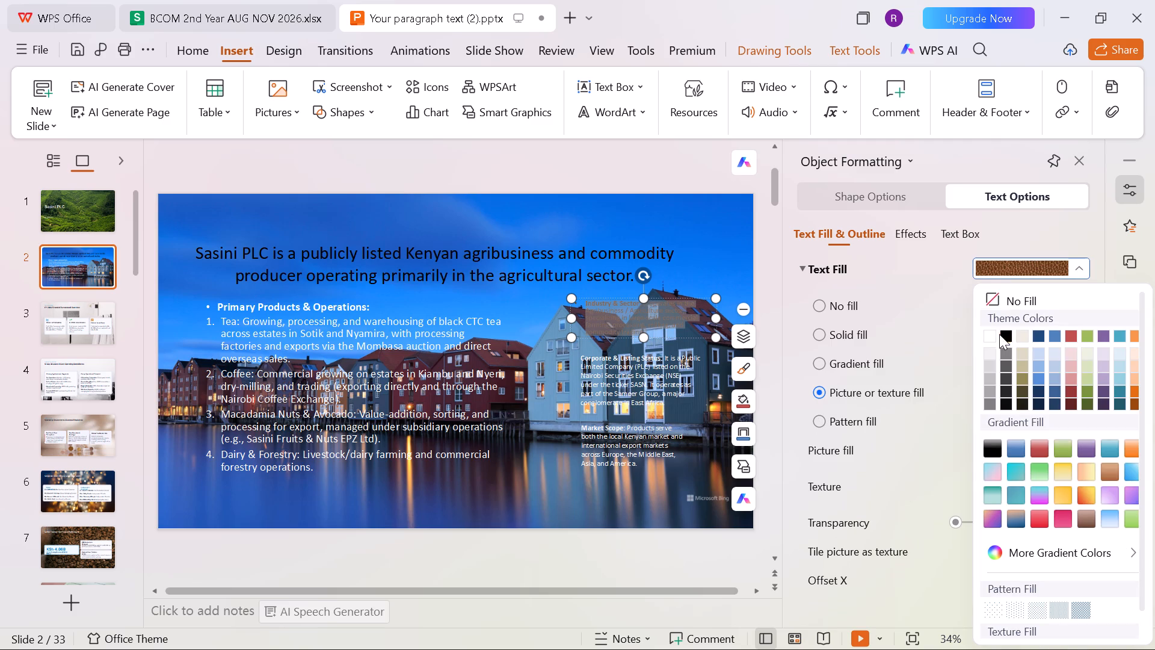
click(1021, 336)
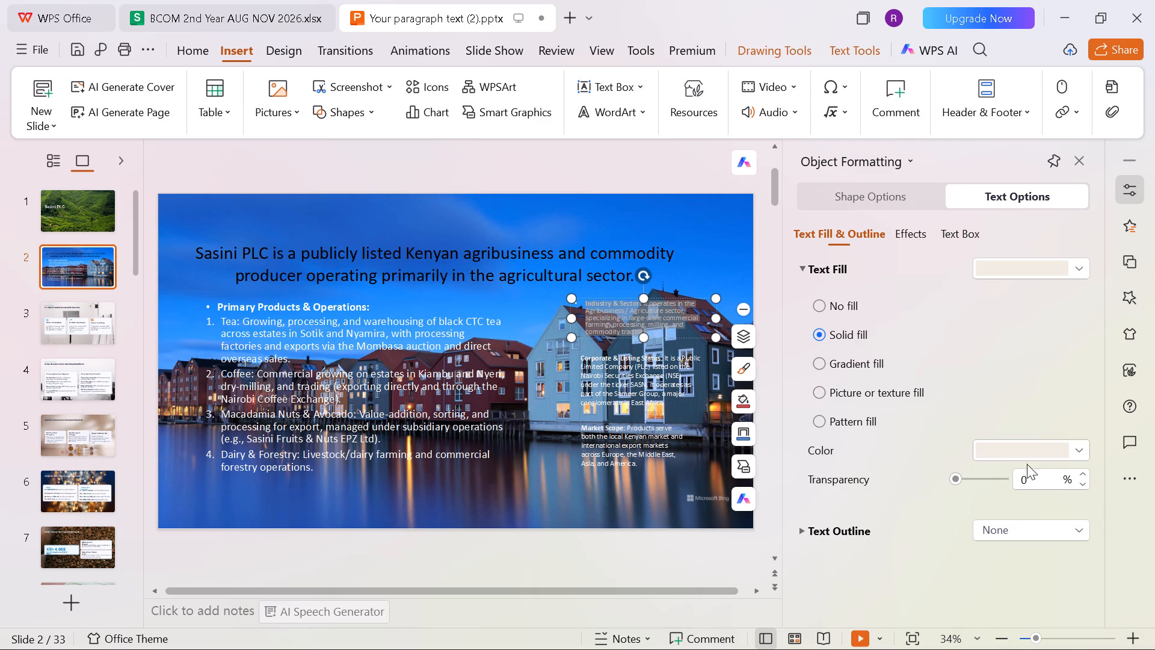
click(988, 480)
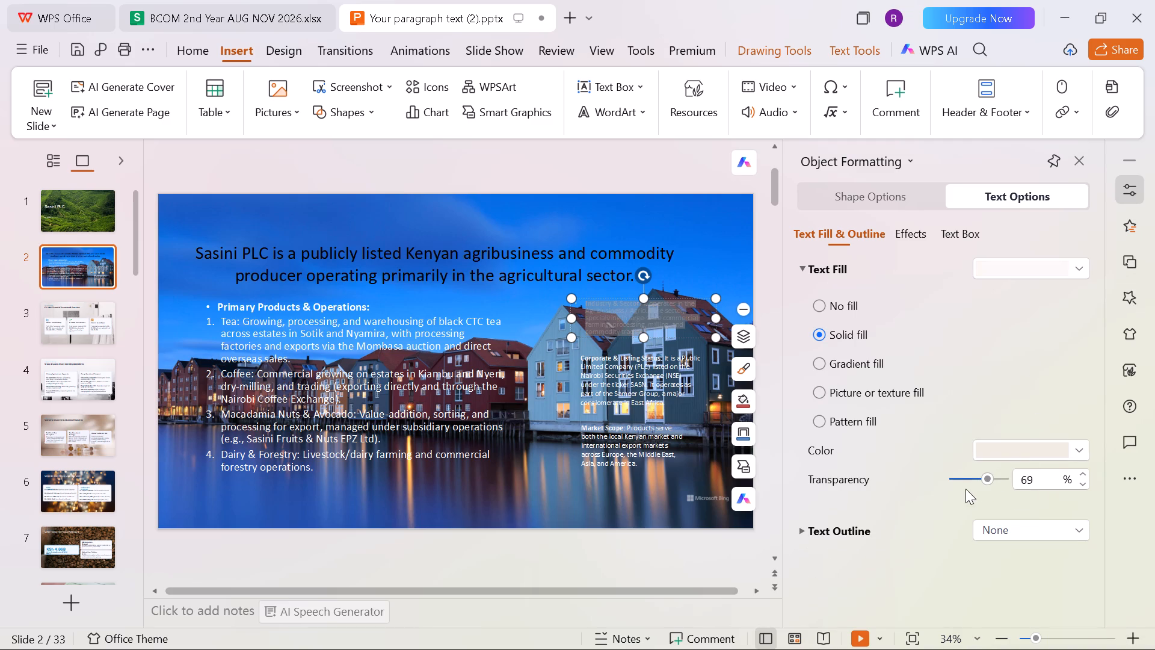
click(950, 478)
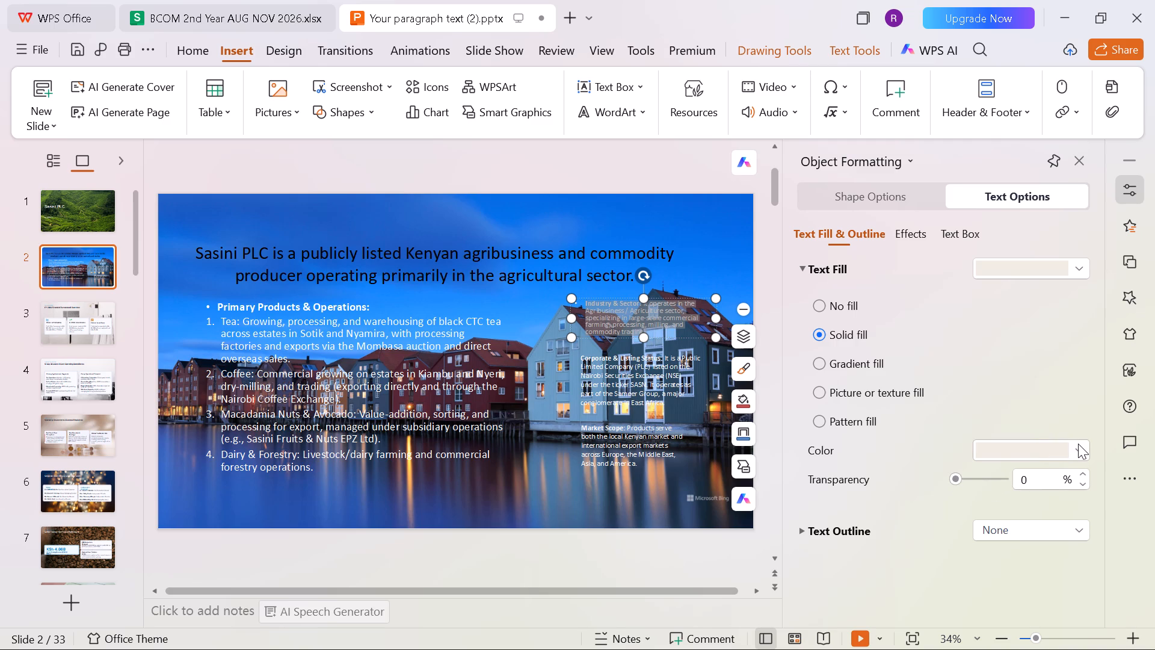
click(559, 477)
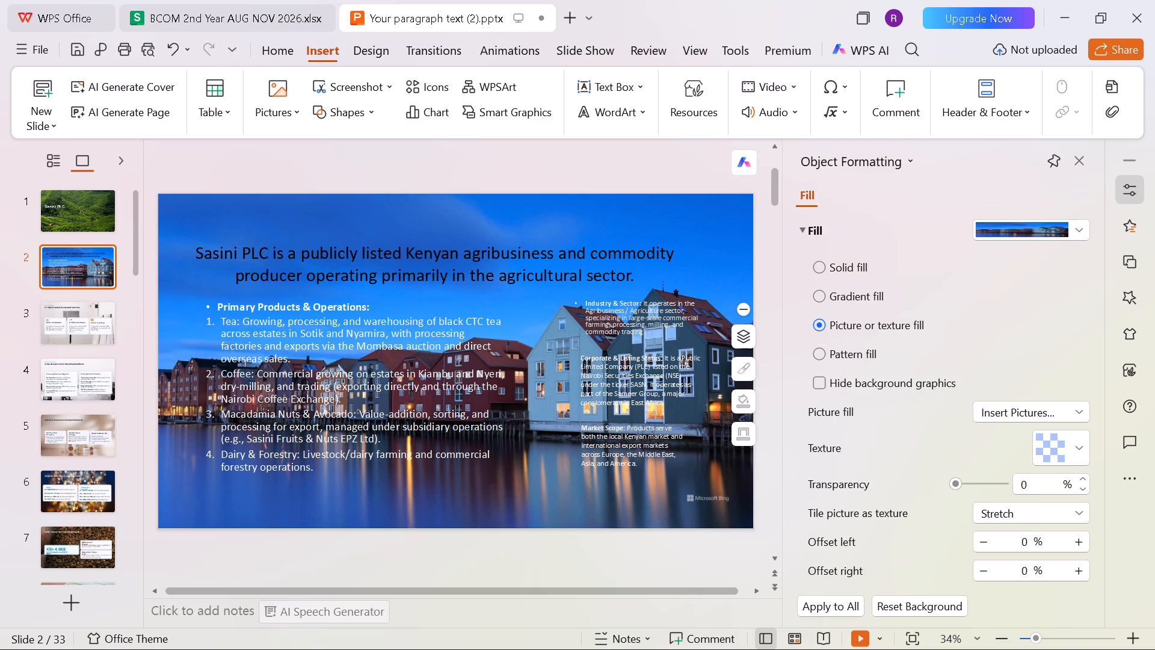
Fill all of the Industry & Sector text with the white theme colour.
click(638, 320)
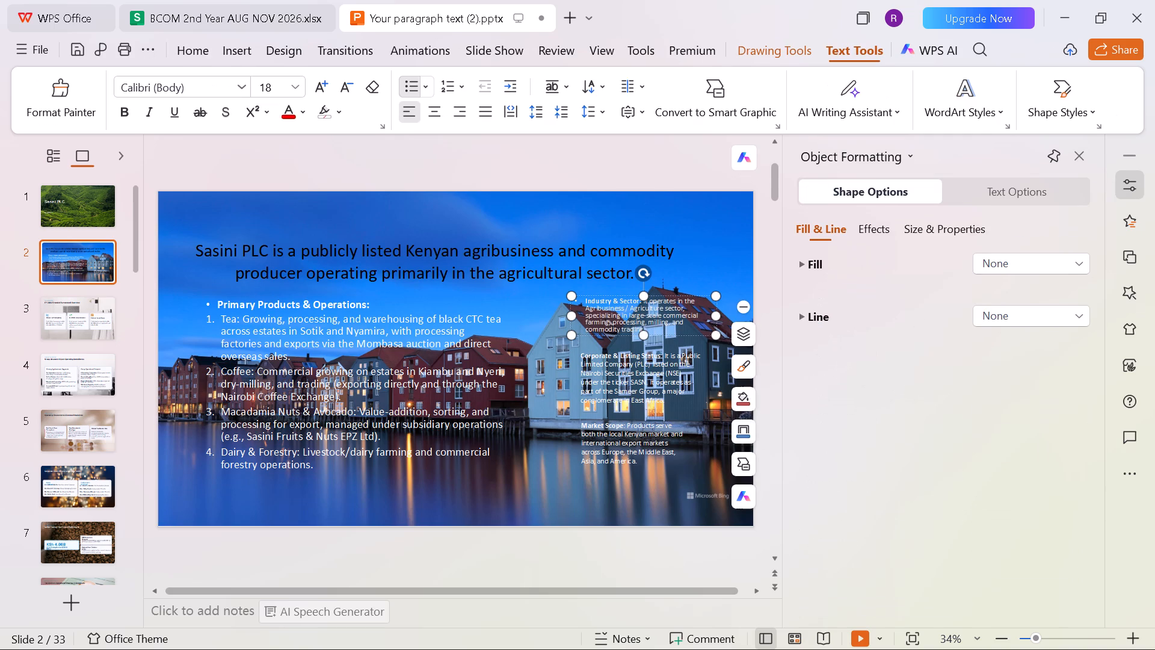
key(ctrl+a)
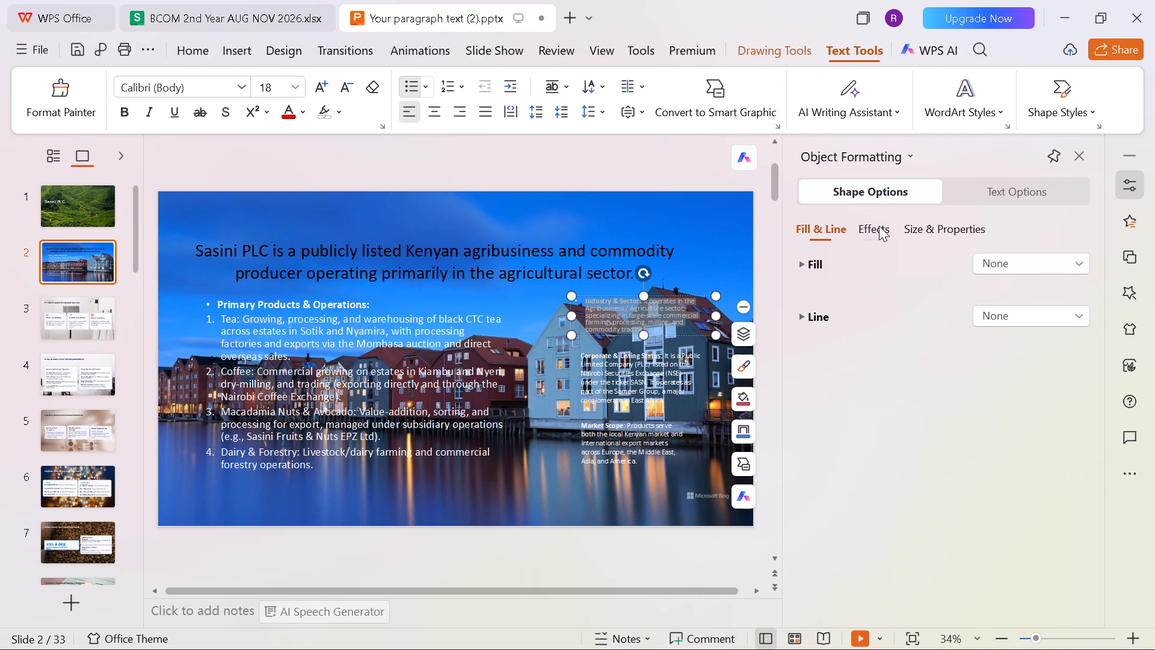
click(1039, 198)
click(1083, 265)
click(988, 326)
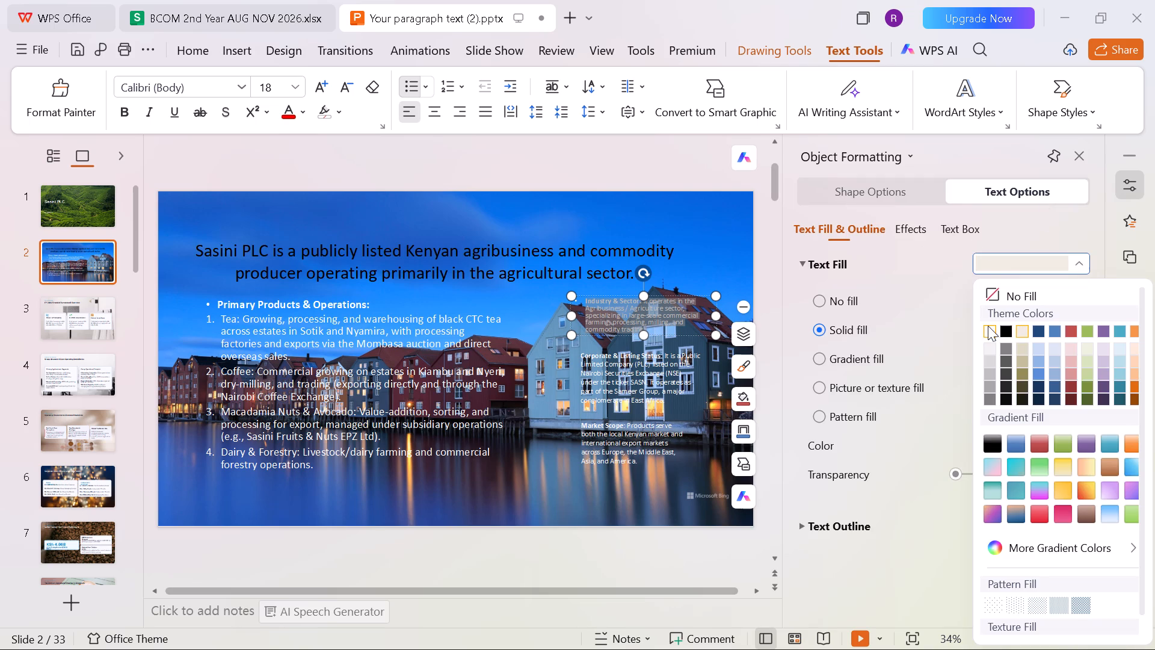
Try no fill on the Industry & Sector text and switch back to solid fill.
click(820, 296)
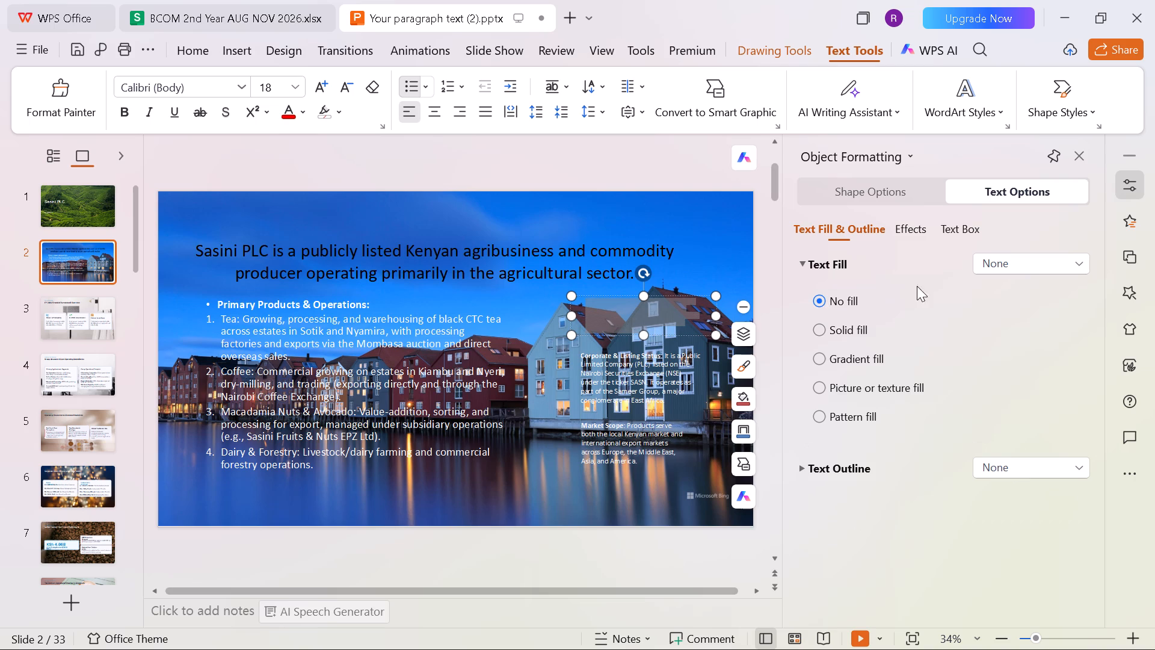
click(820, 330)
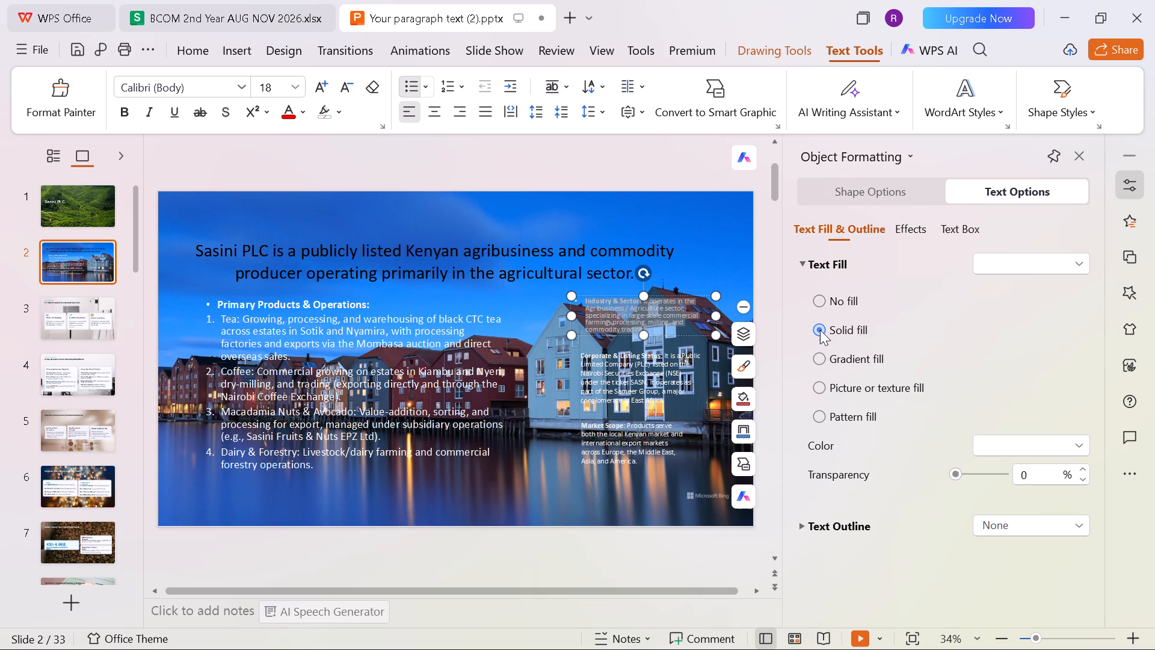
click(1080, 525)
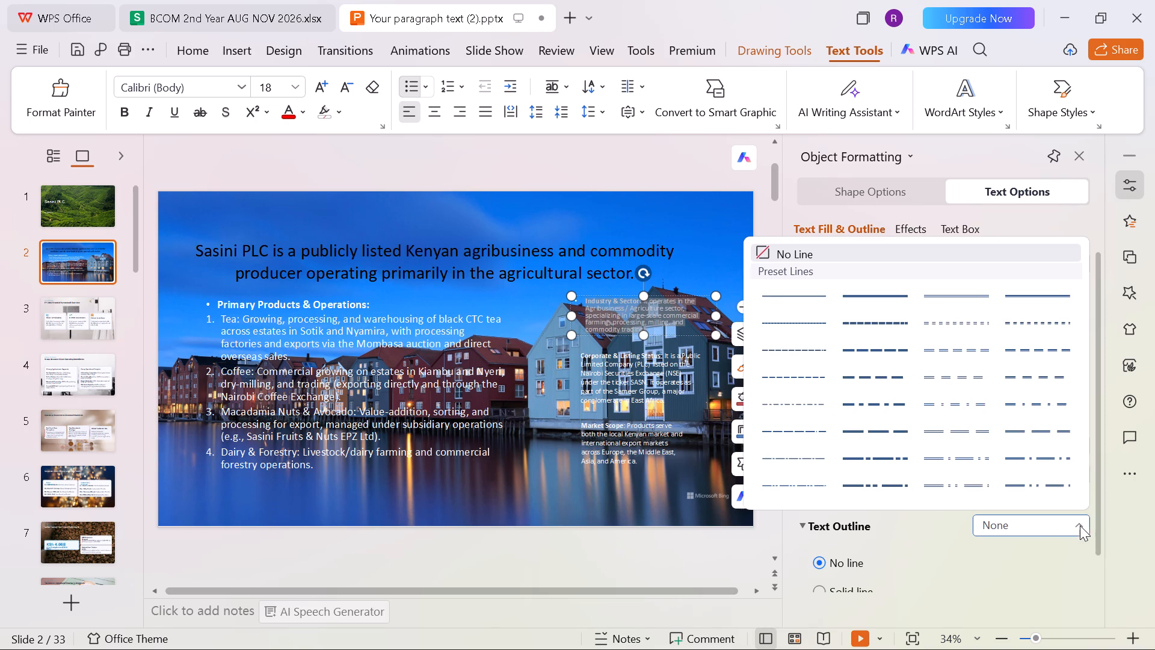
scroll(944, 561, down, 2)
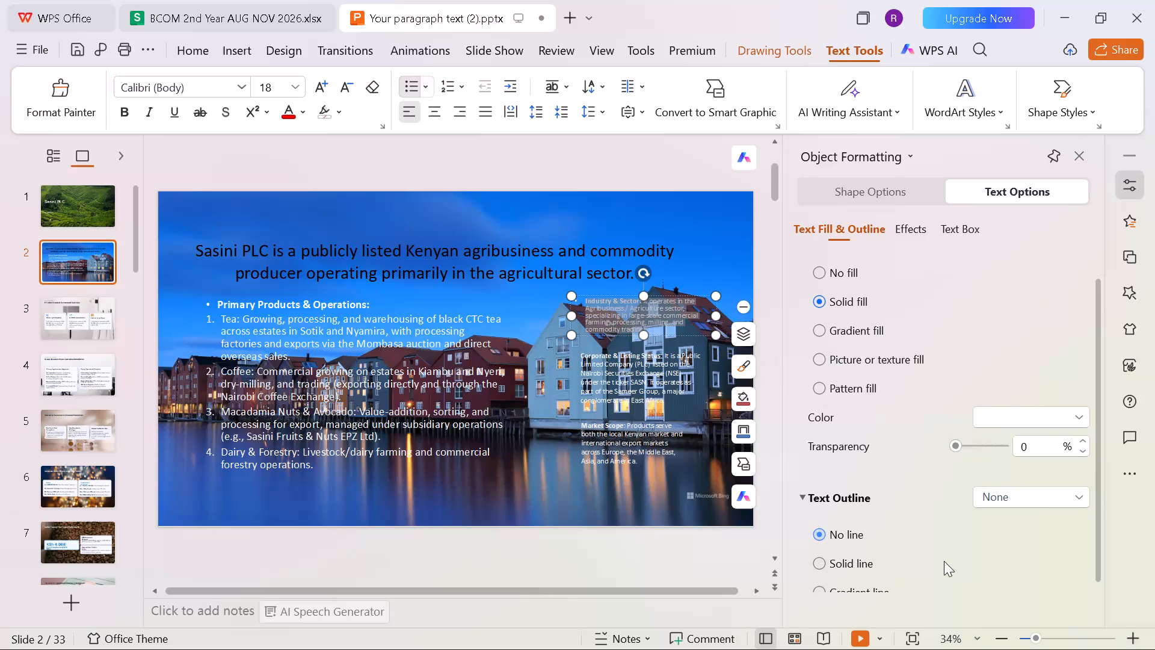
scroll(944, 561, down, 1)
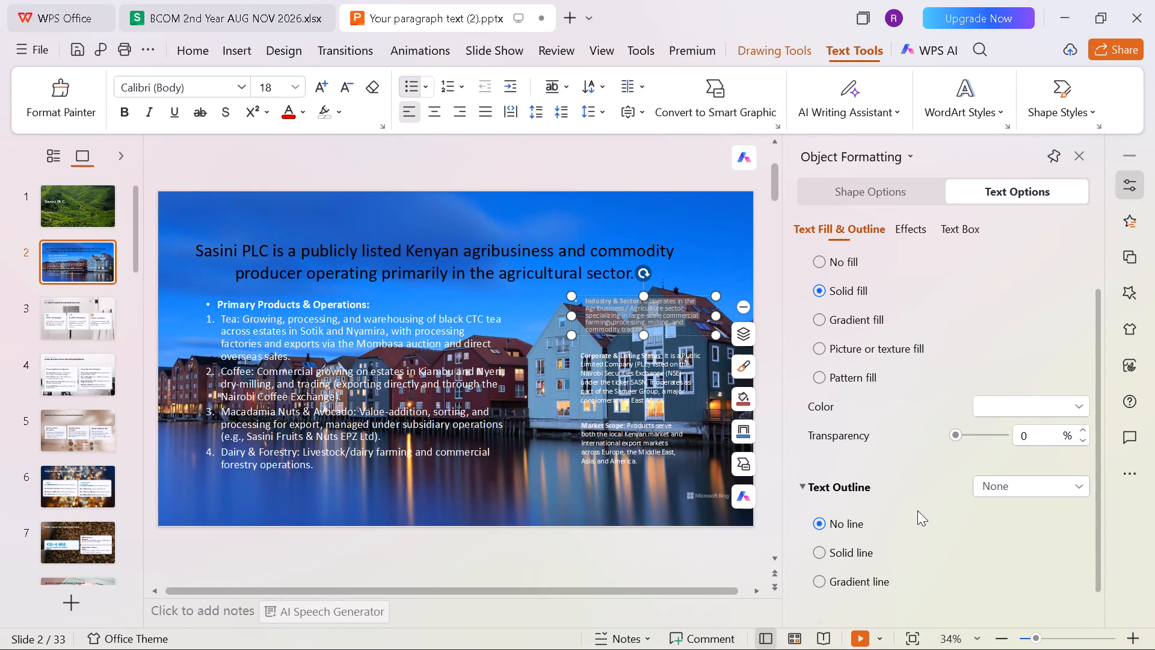
Fill the Industry & Sector text box shape with the light beige theme colour.
click(890, 190)
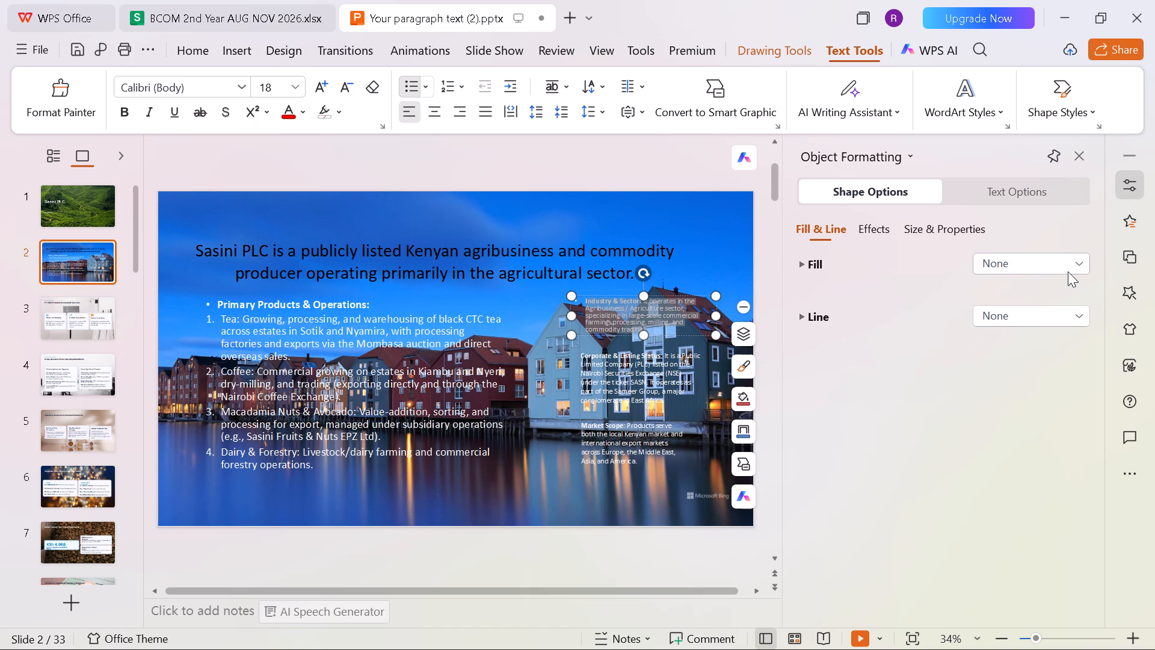
click(1073, 264)
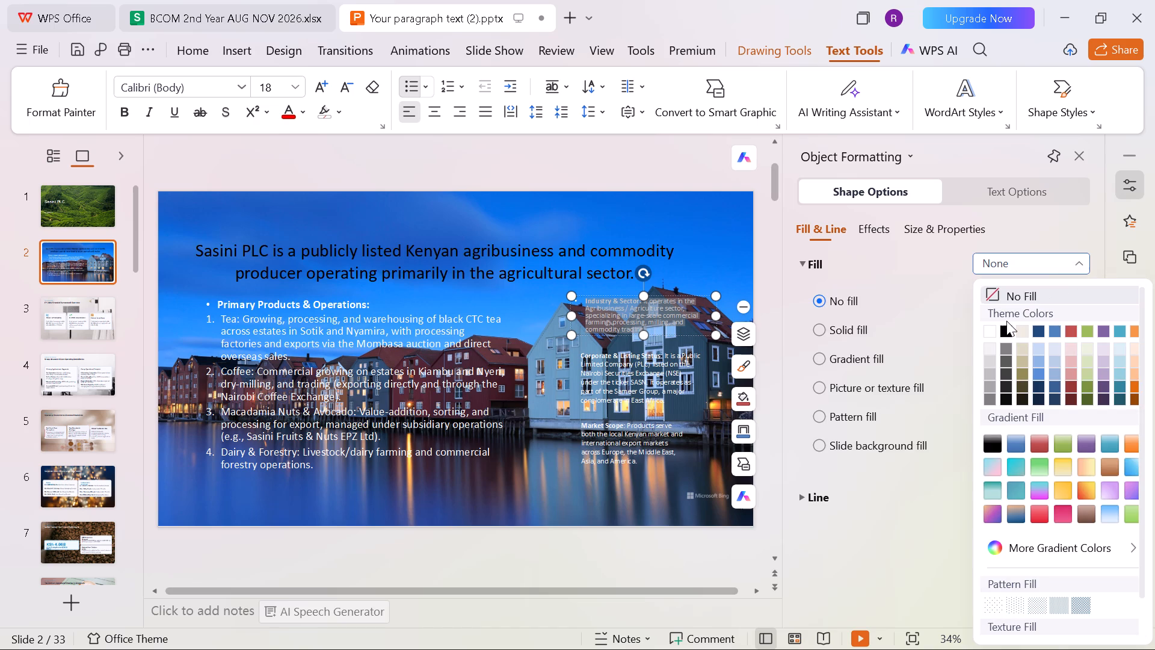
click(1020, 330)
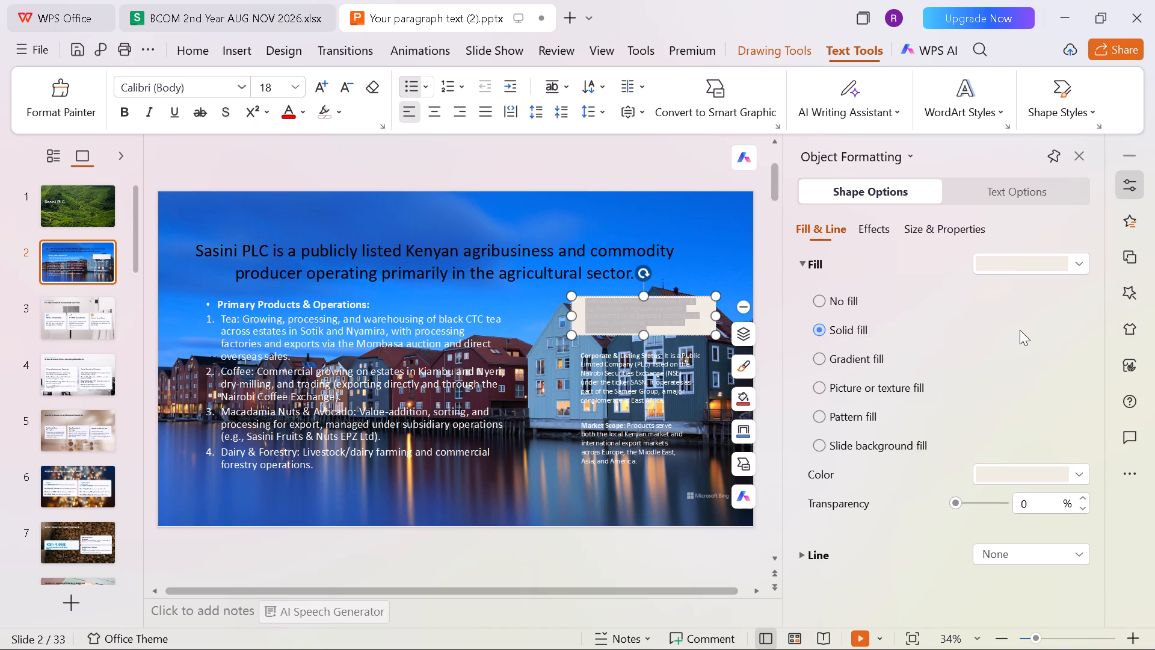
click(717, 244)
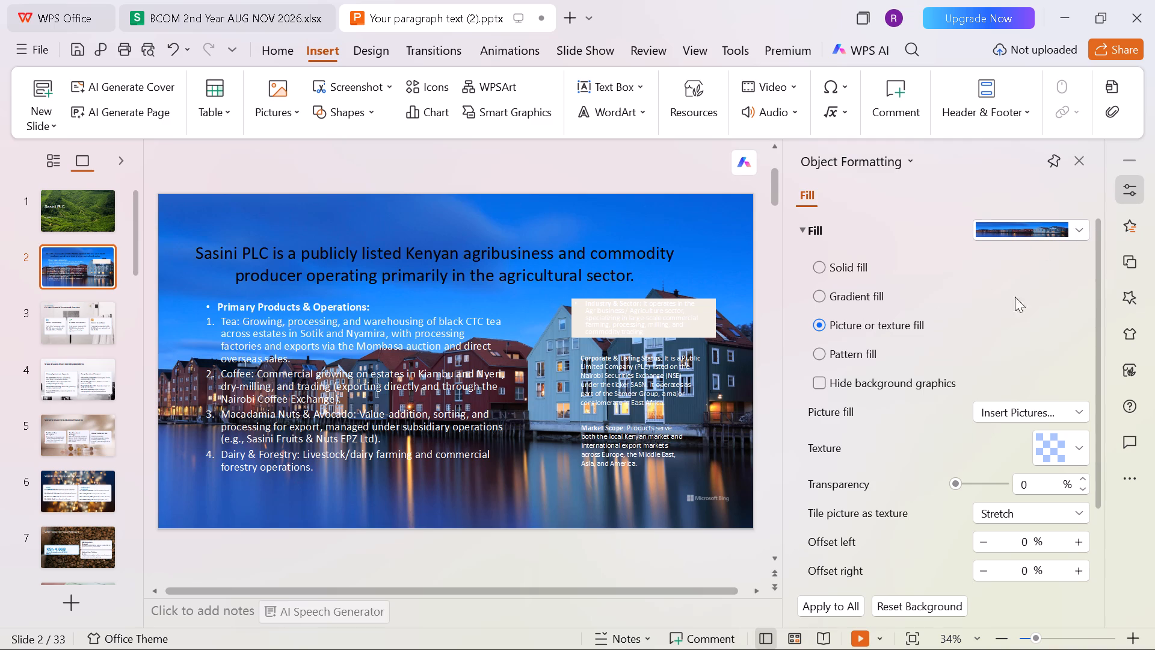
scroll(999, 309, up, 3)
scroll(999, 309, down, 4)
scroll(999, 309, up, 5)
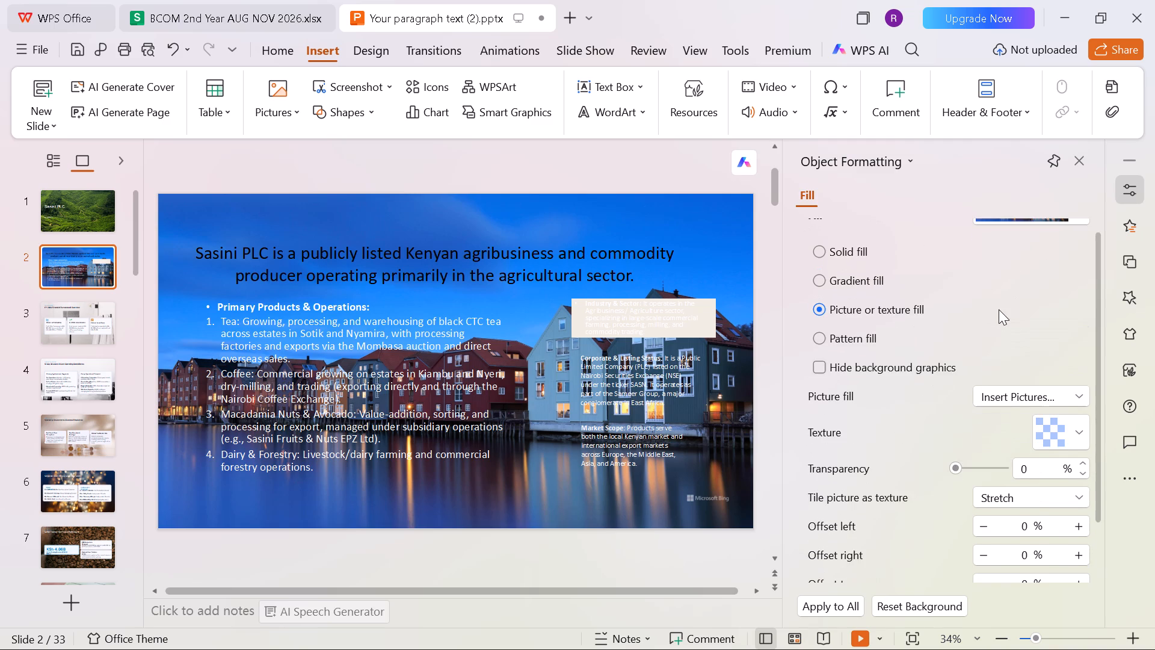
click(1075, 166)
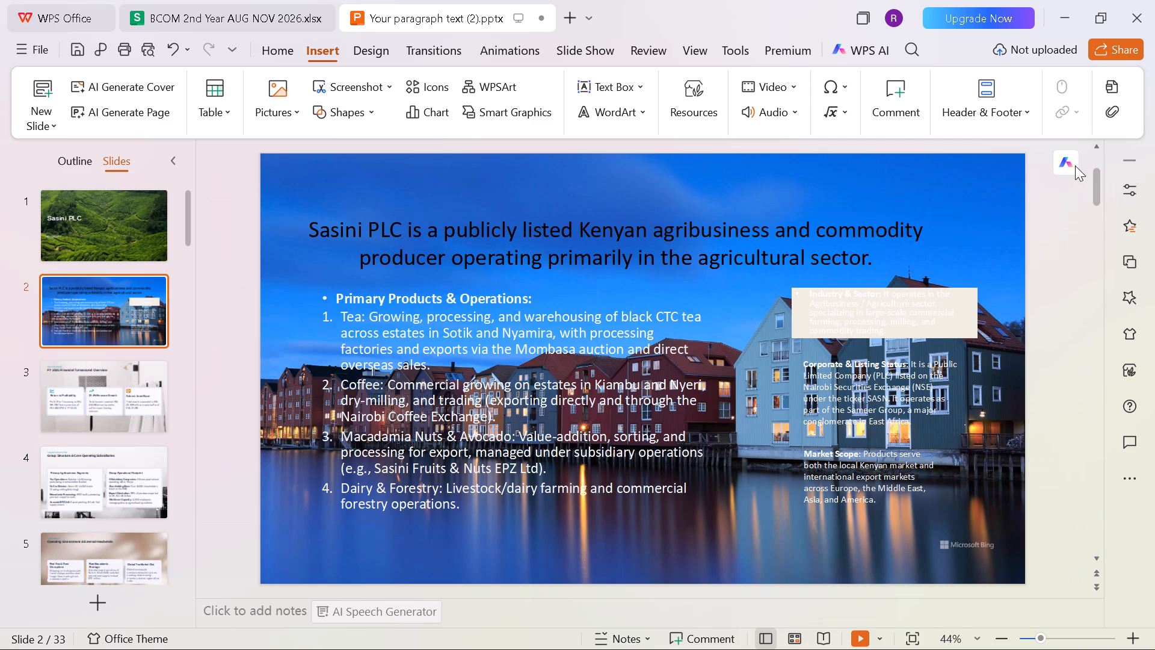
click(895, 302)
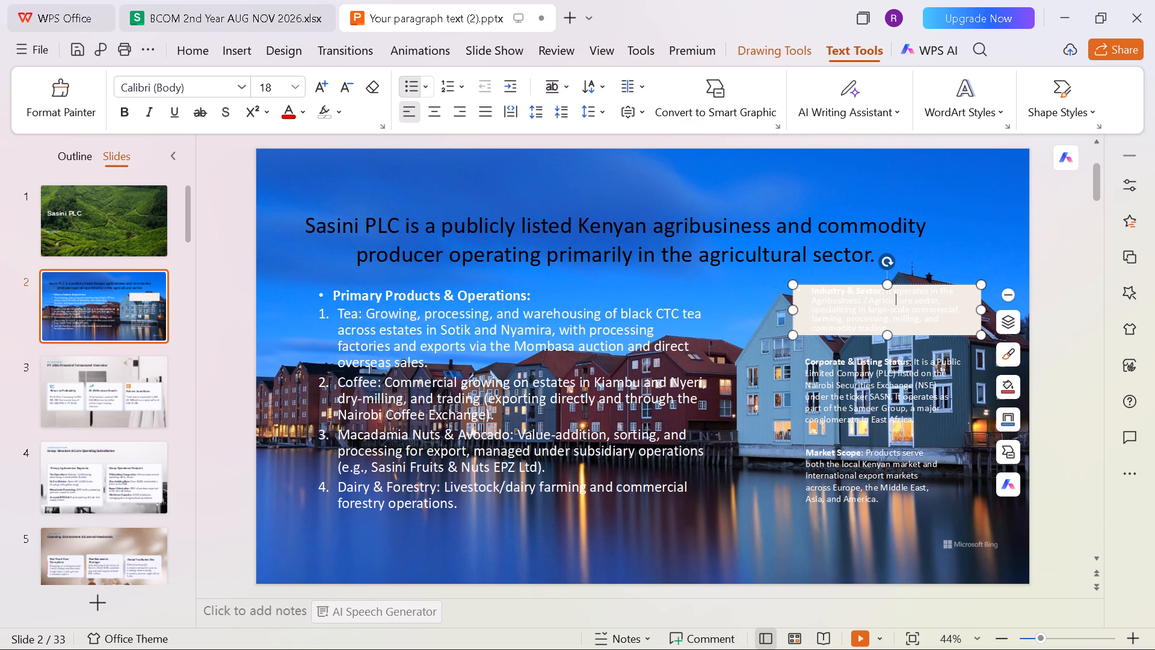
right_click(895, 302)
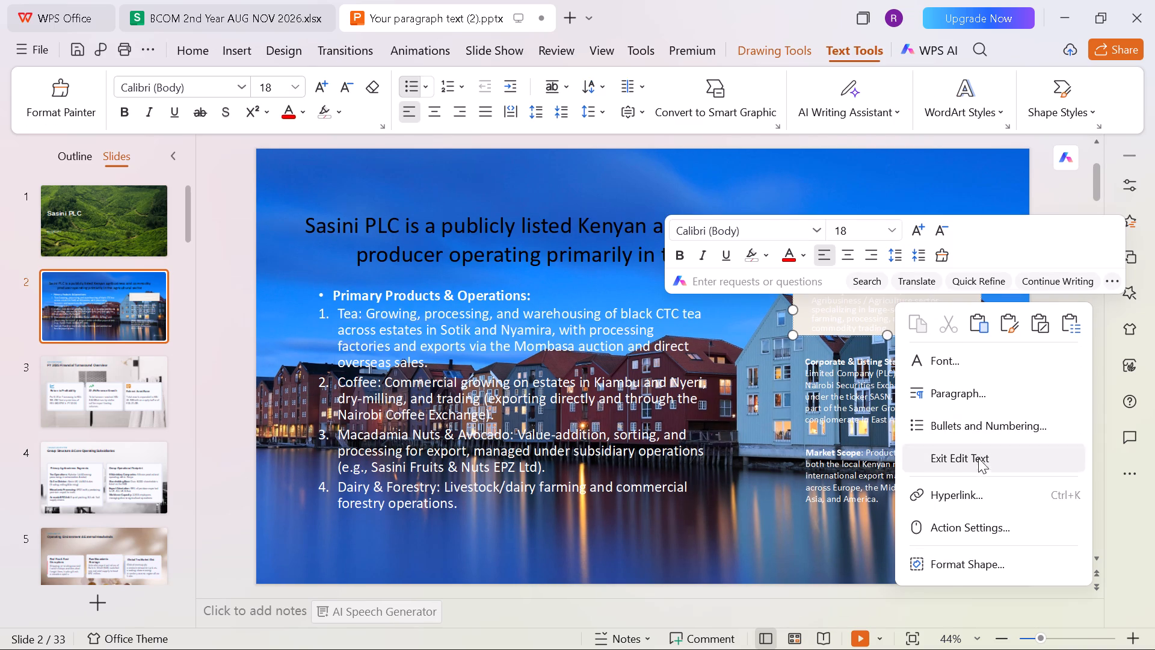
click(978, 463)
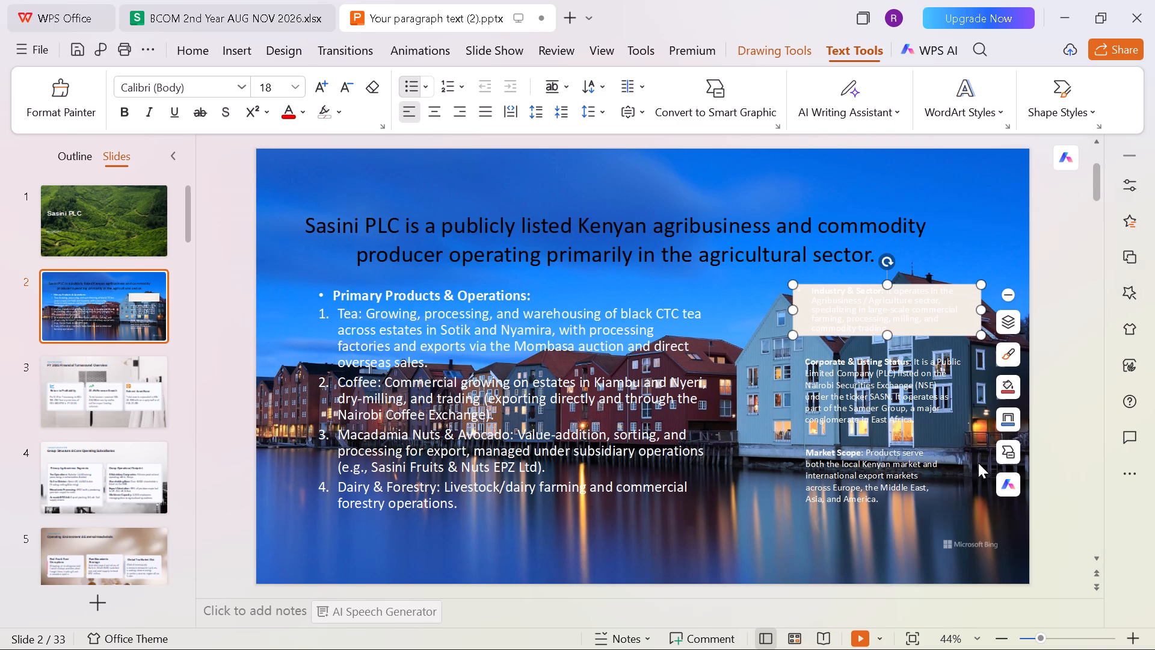
Fill the Industry & Sector text box shape with the white theme colour.
right_click(871, 308)
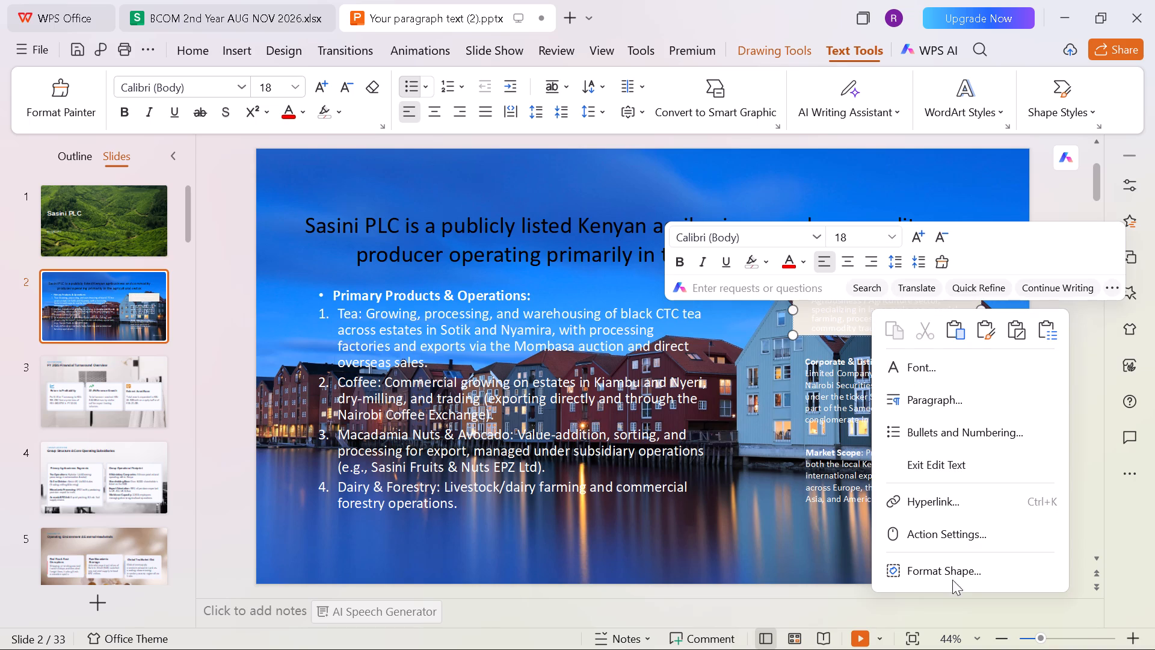
click(964, 570)
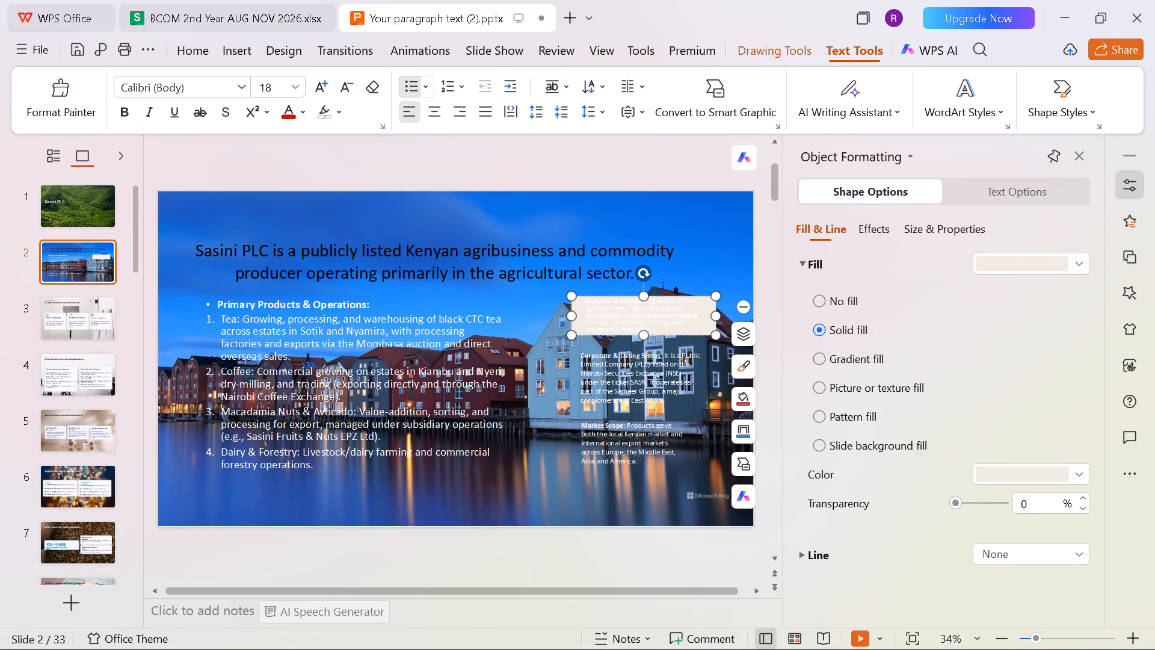
key(ctrl+a)
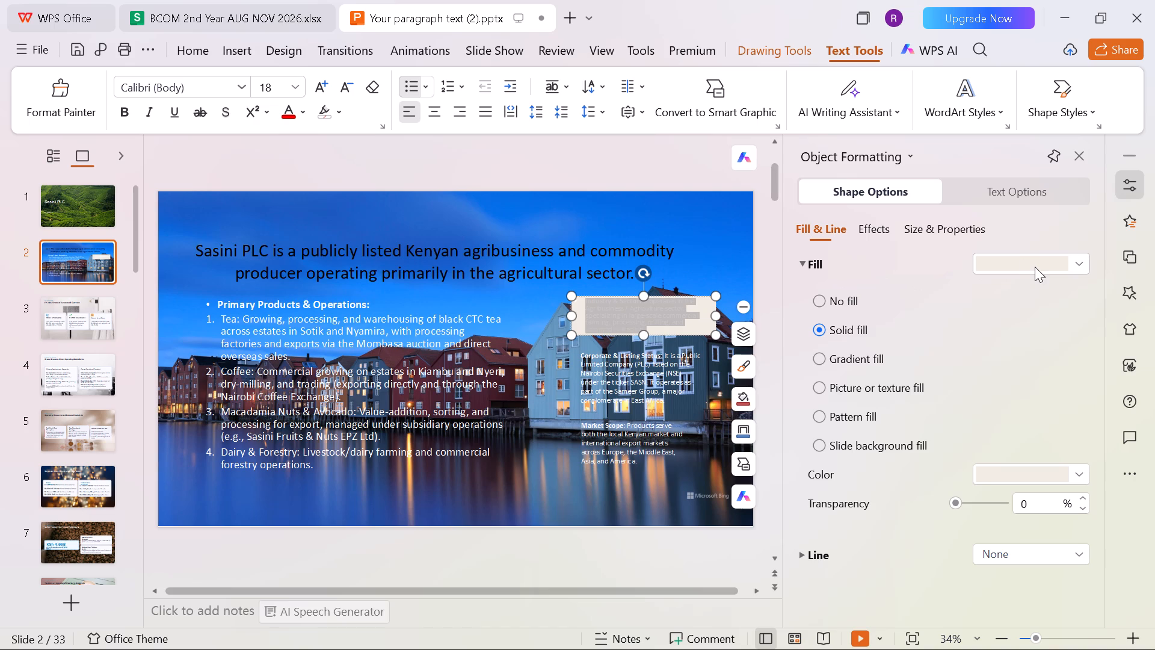
click(1076, 267)
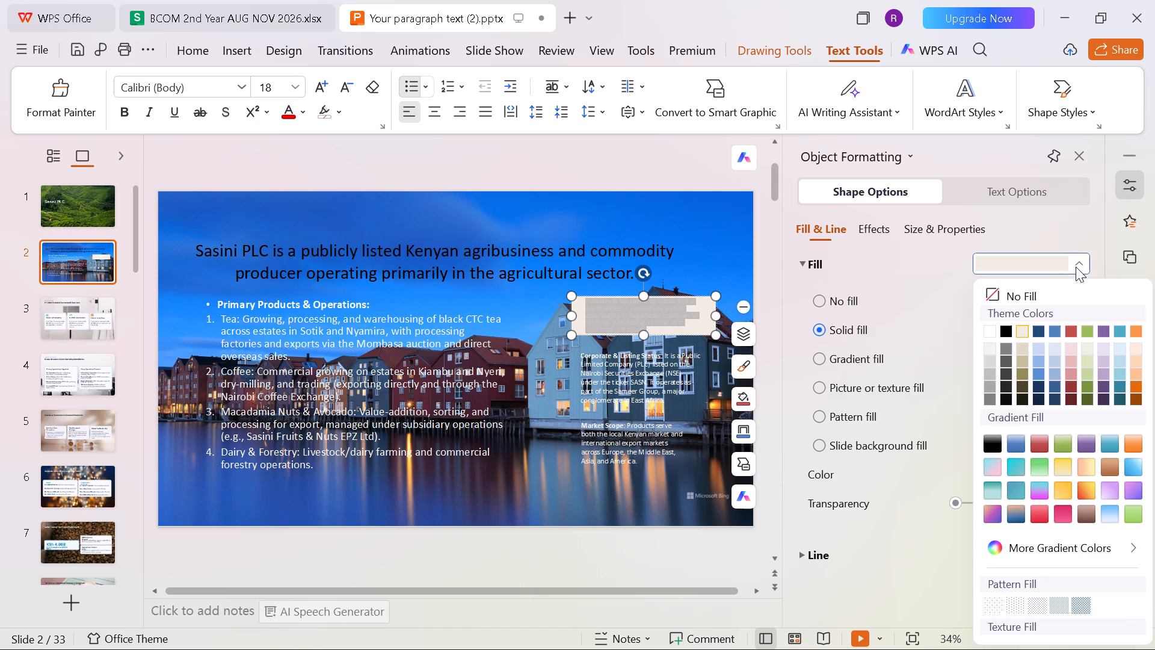
click(987, 330)
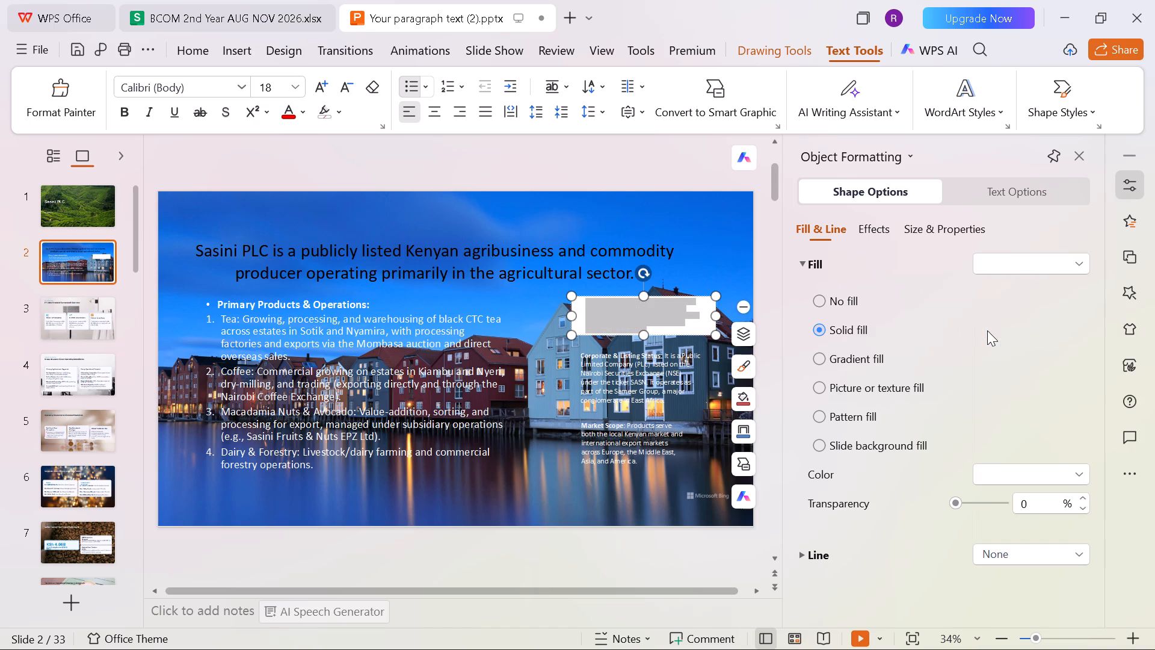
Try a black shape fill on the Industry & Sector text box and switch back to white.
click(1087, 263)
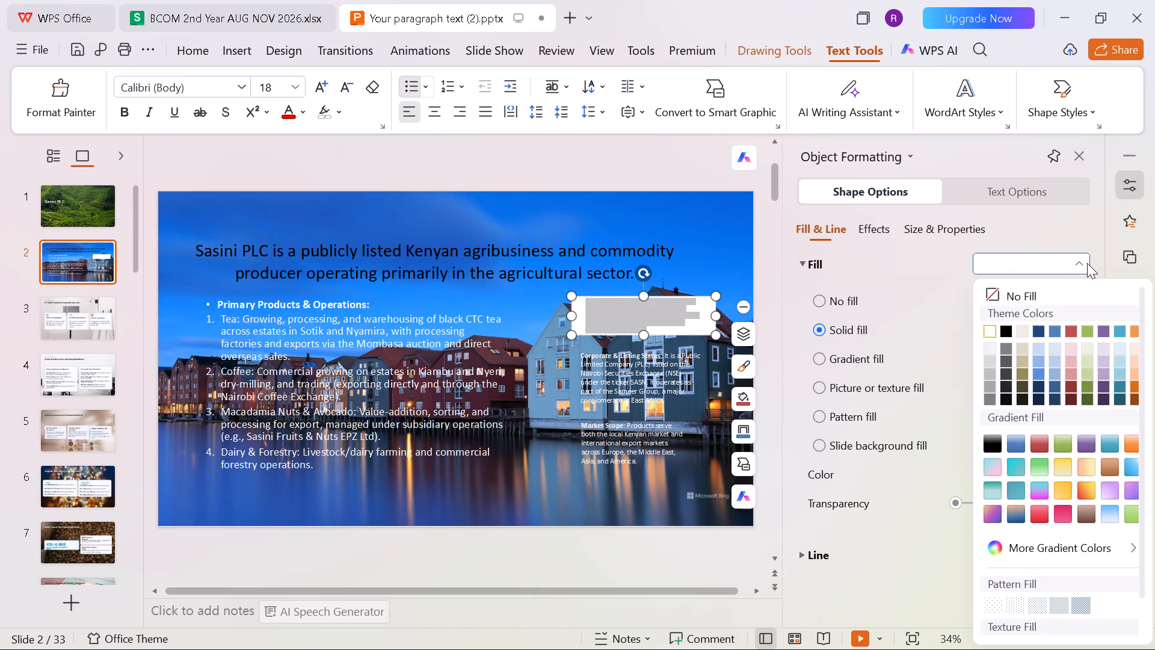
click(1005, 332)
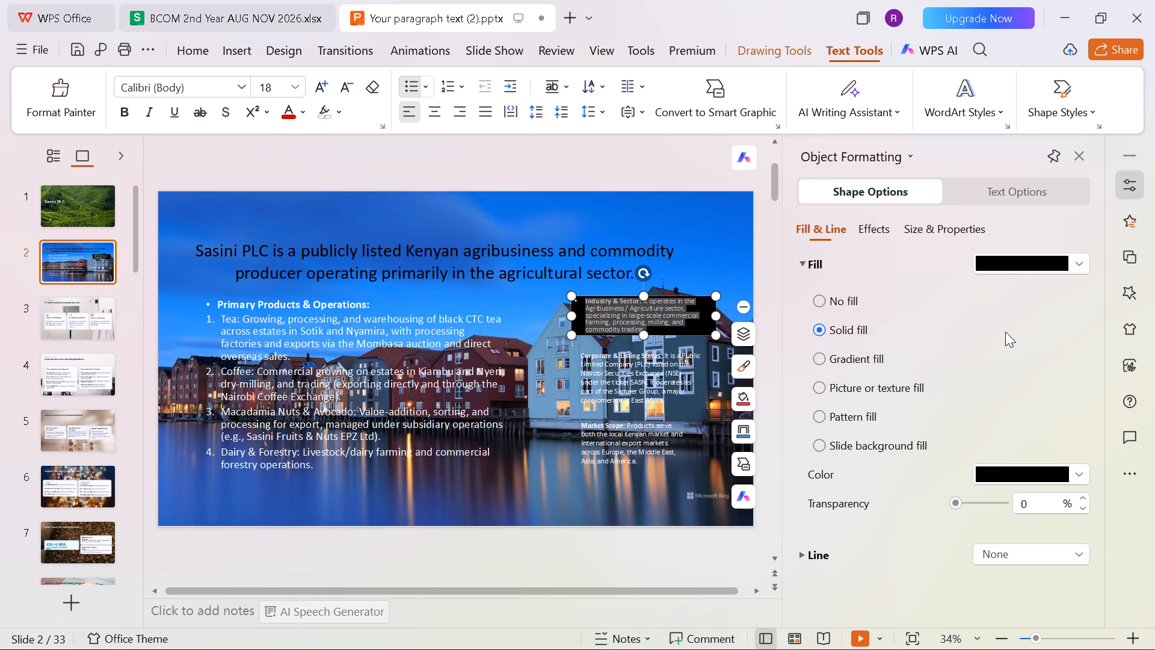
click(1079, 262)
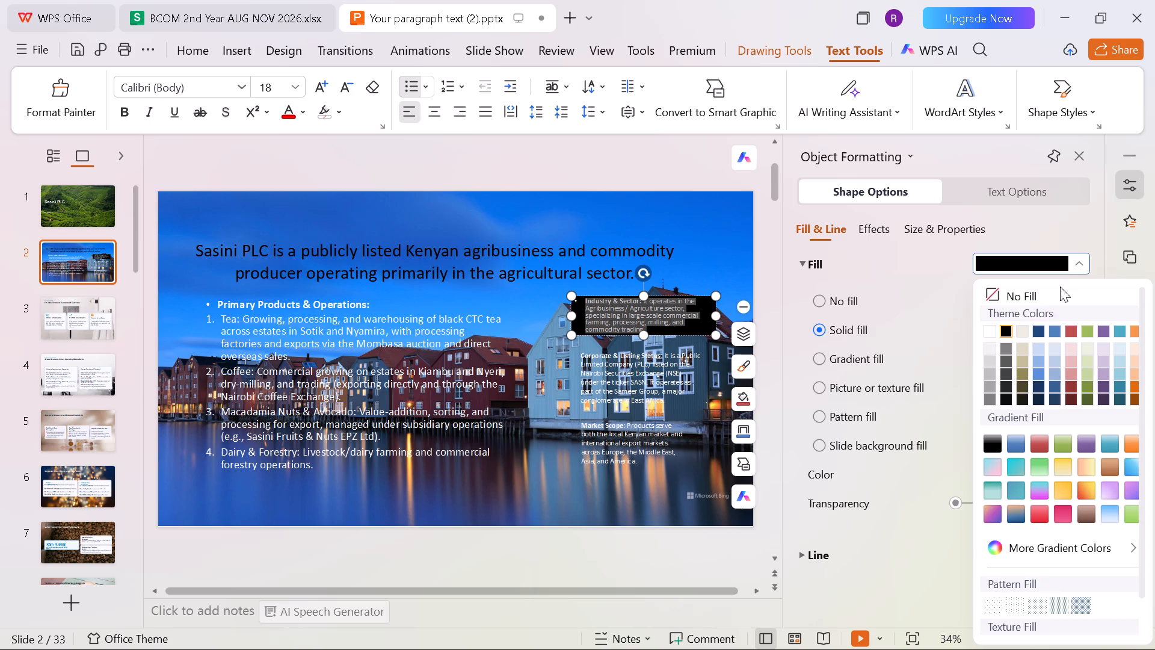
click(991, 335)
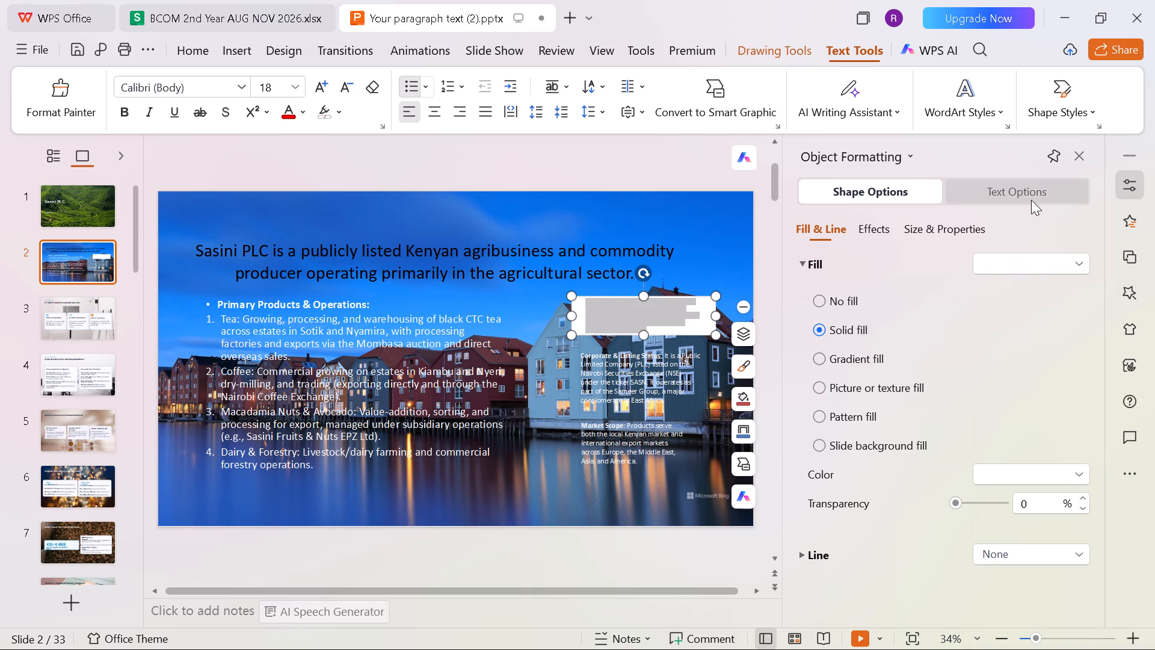
Set all of the Industry & Sector text to a solid black fill and deselect the box.
click(1031, 200)
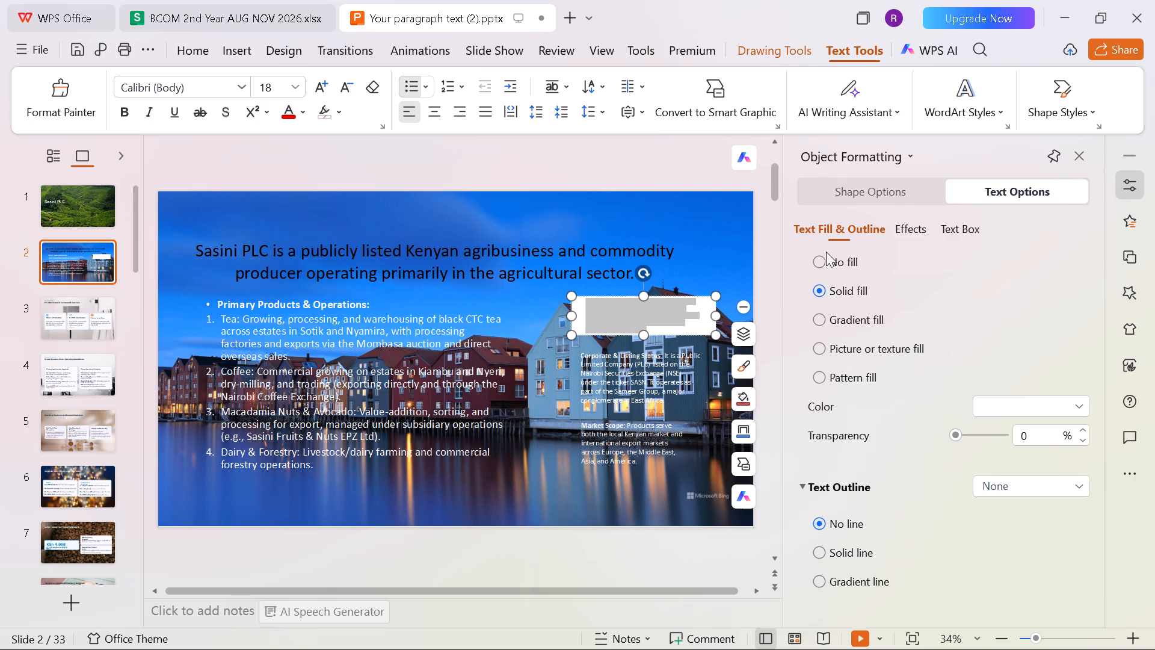
click(819, 257)
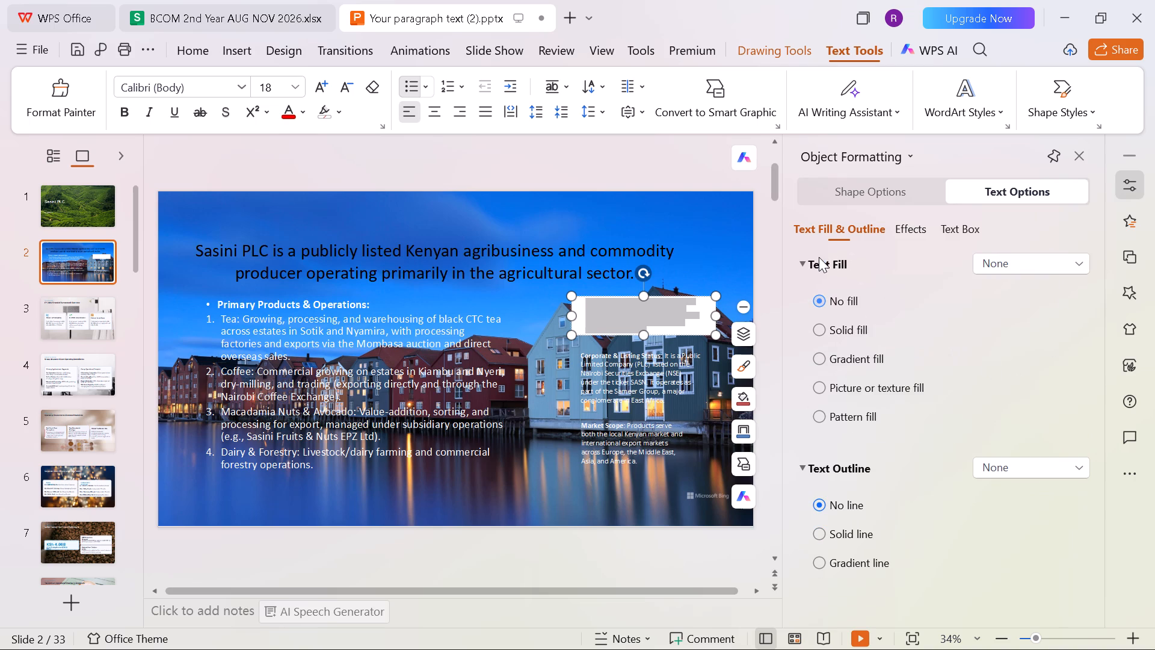
click(1083, 259)
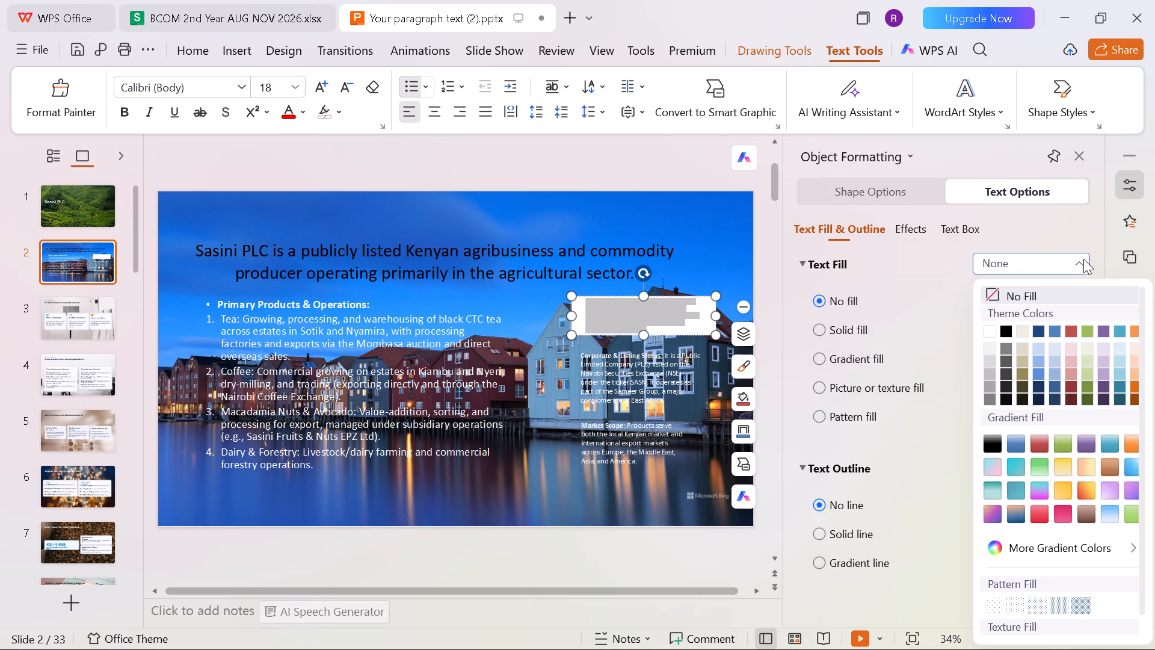
click(1008, 334)
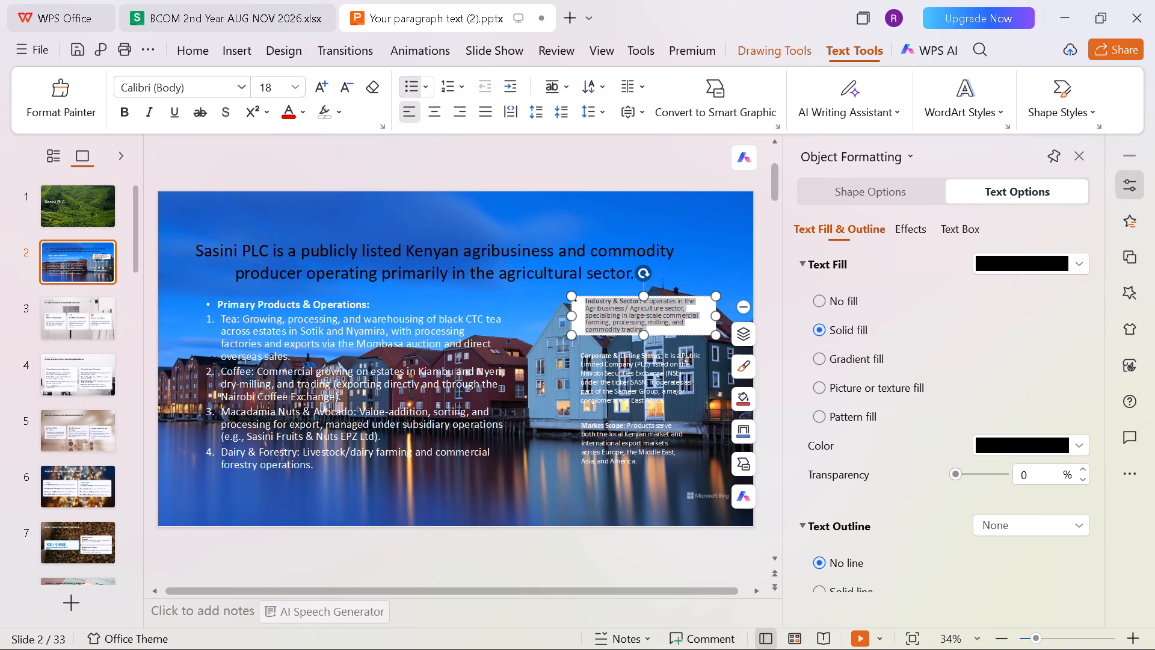
click(538, 473)
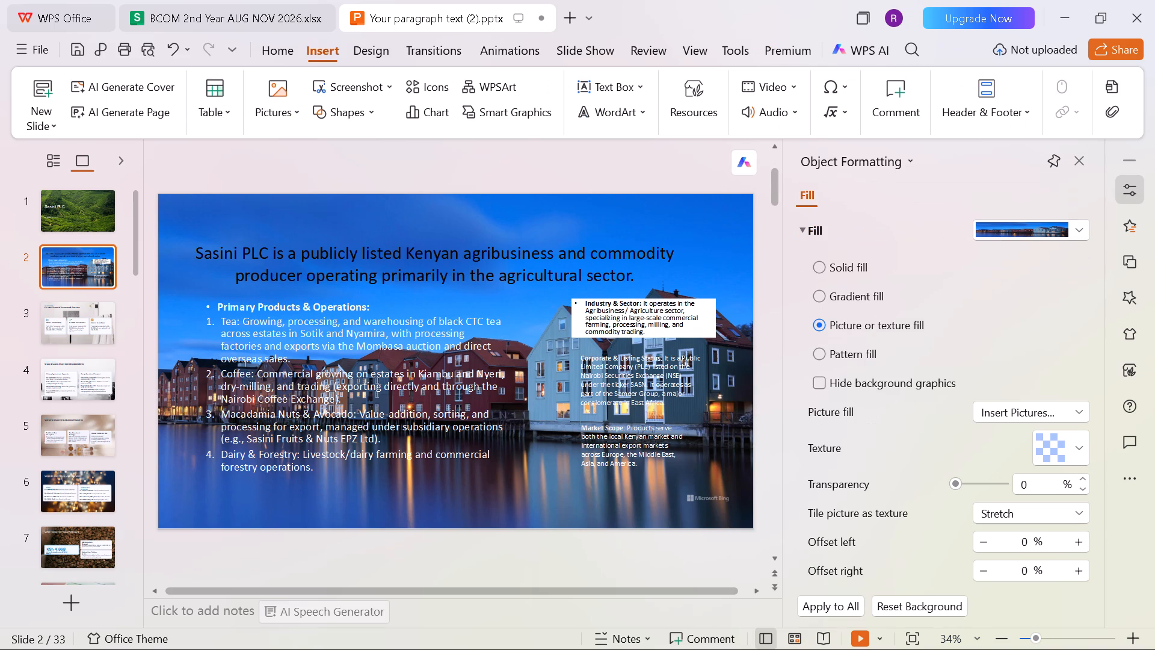
Give the Corporate & Listing Status text box a solid white shape fill and black text.
click(601, 382)
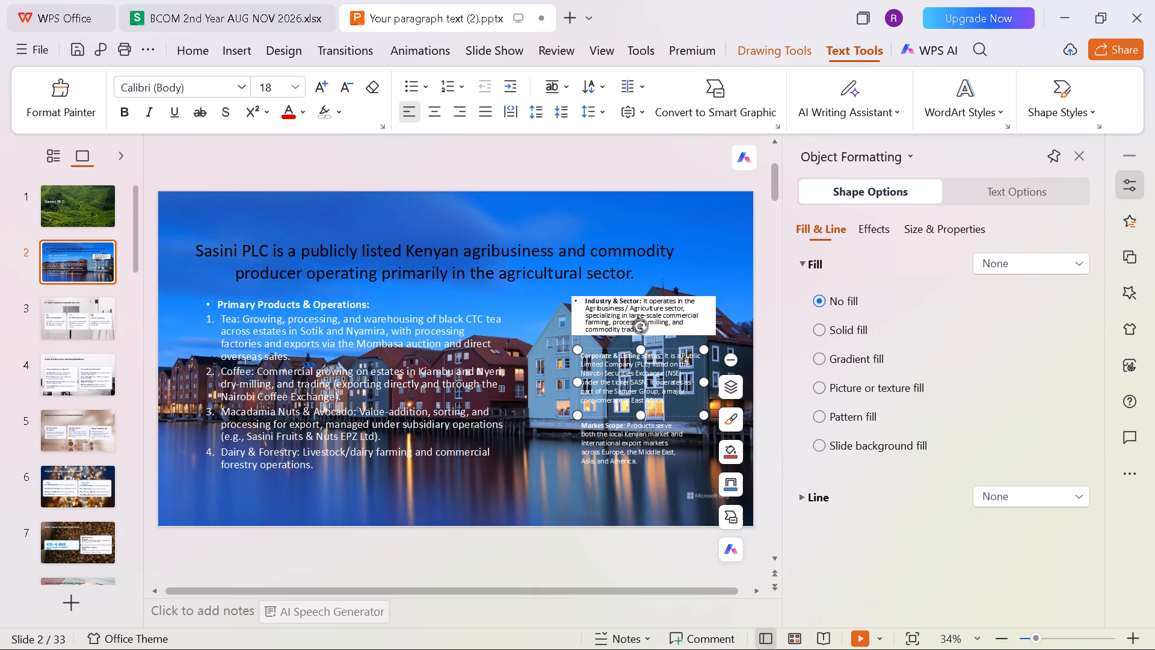
key(ctrl+a)
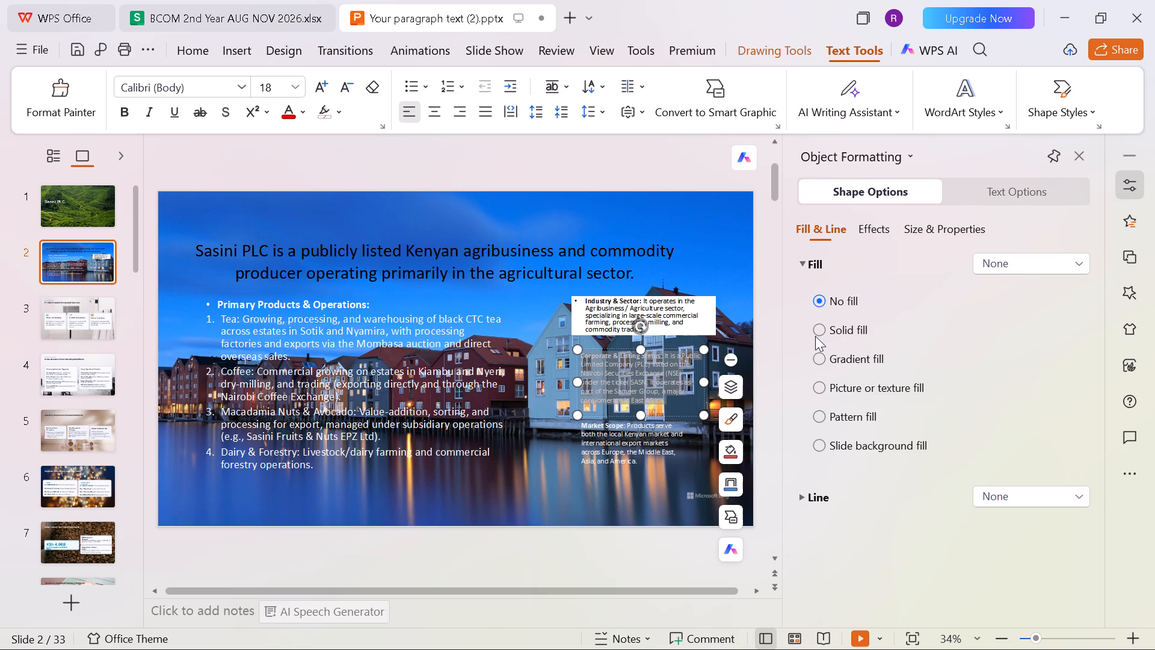
click(815, 336)
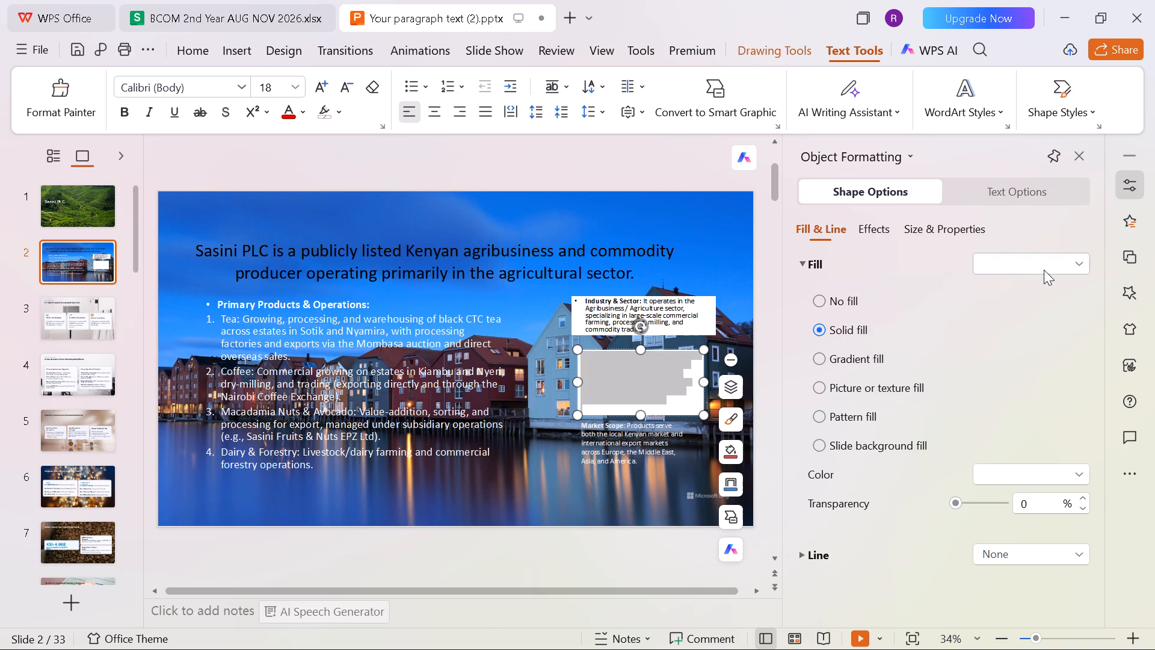
click(1054, 179)
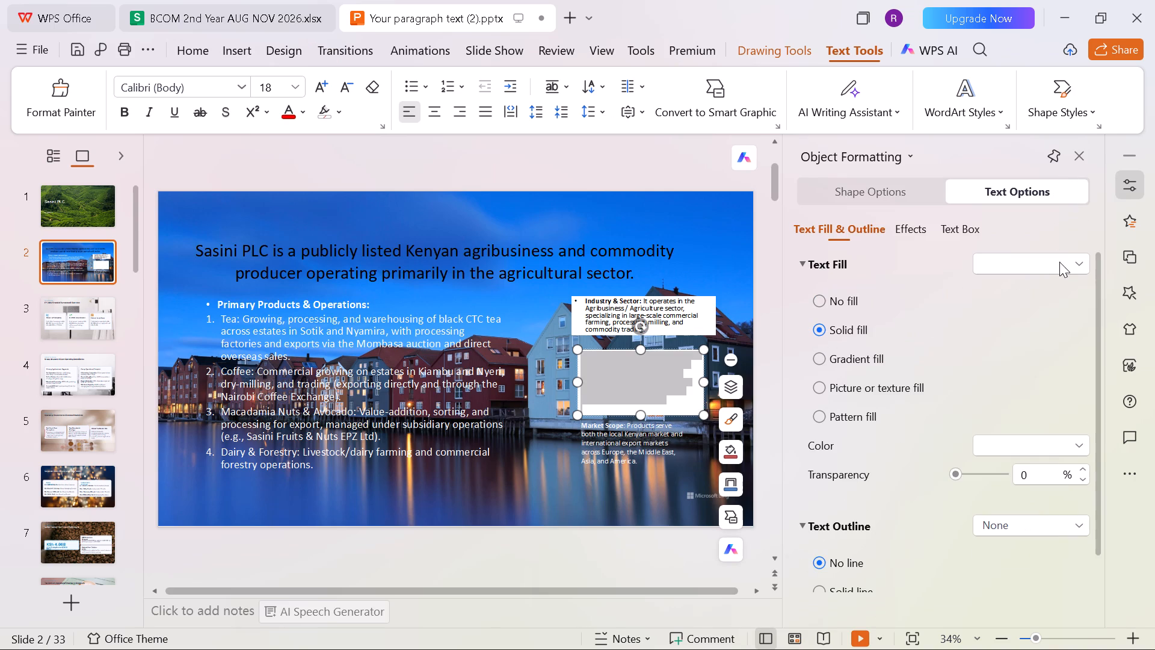
click(1085, 267)
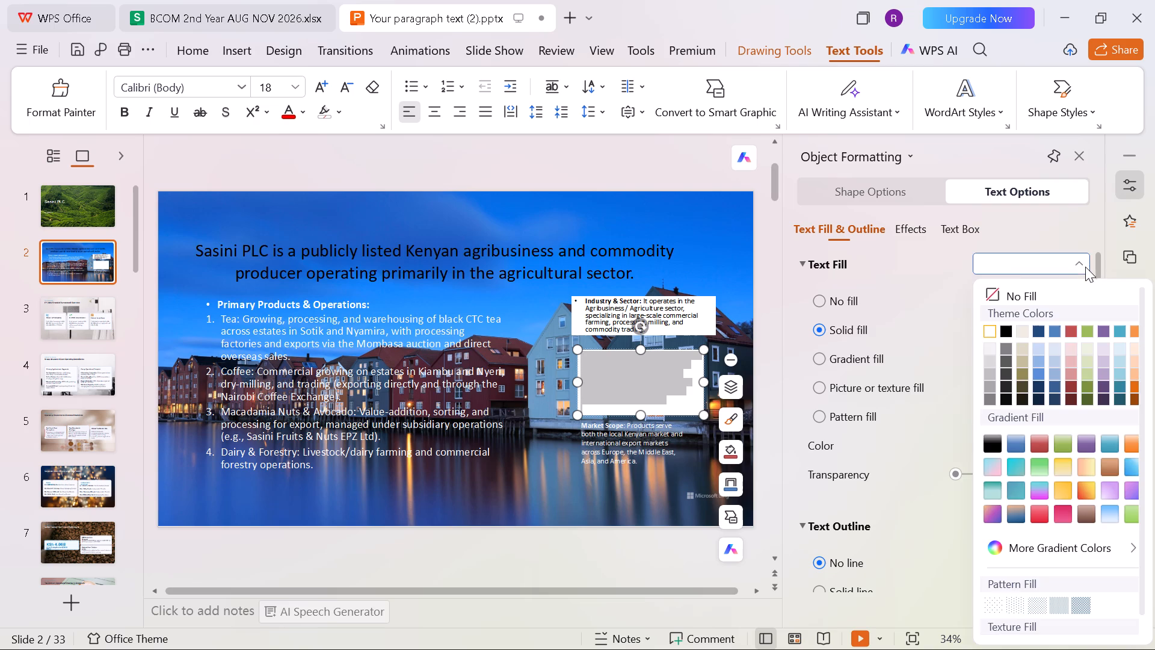
click(1008, 332)
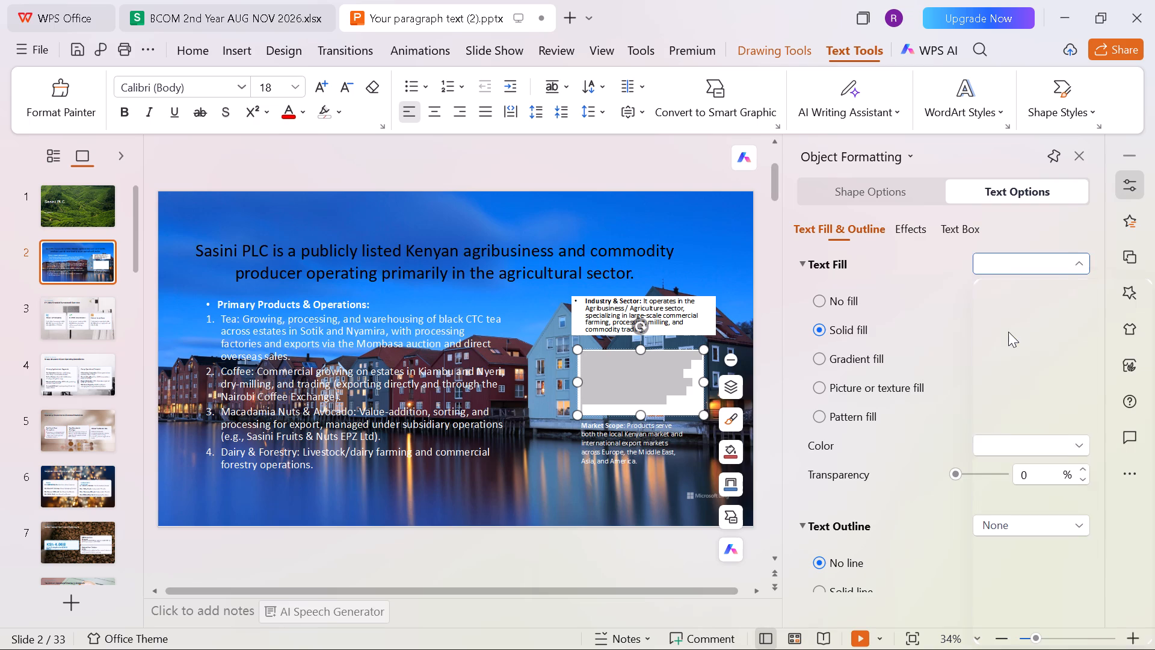
Widen the Corporate & Listing Status text box on both sides to roughly match the Industry & Sector box above.
click(629, 436)
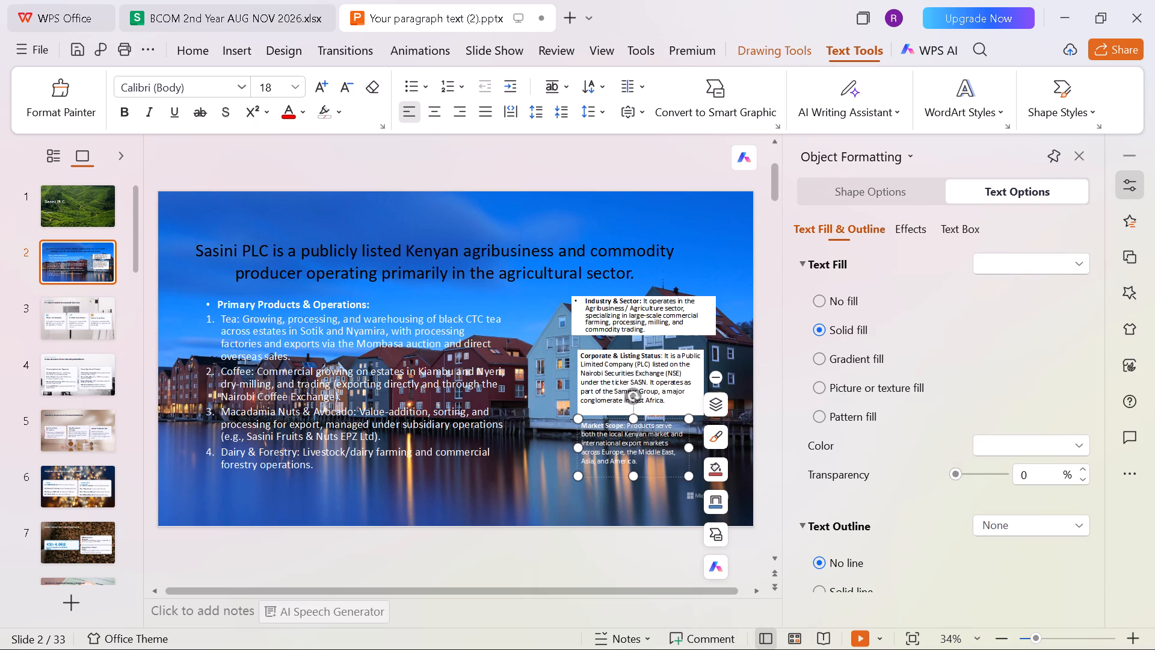
click(581, 384)
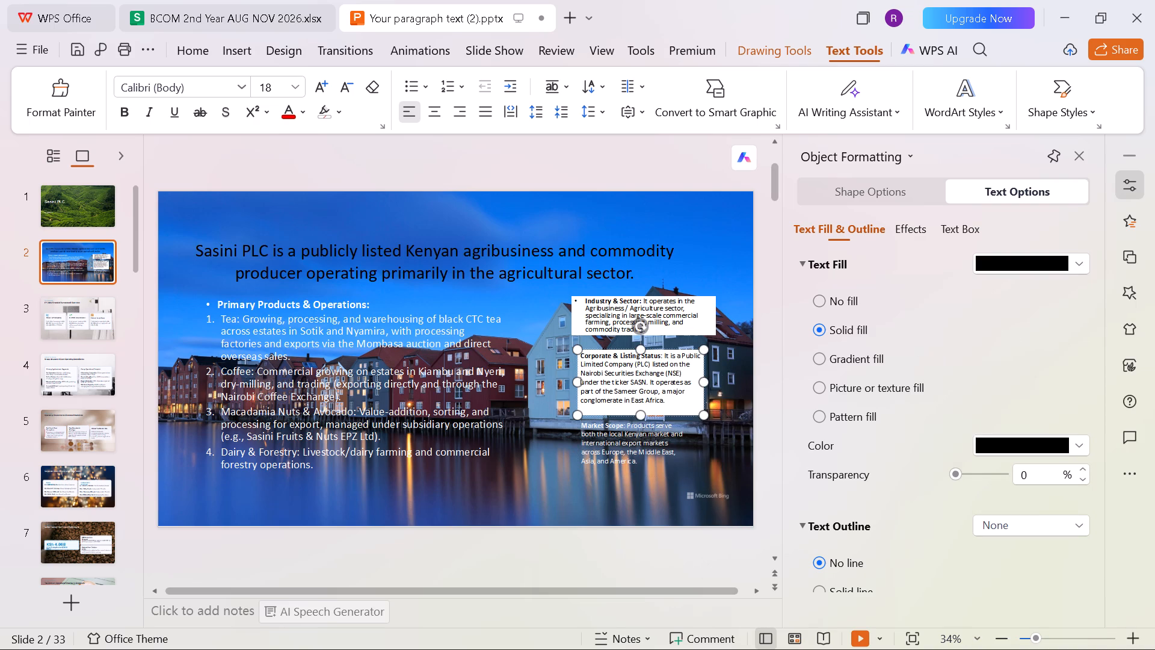
drag(576, 382, 568, 382)
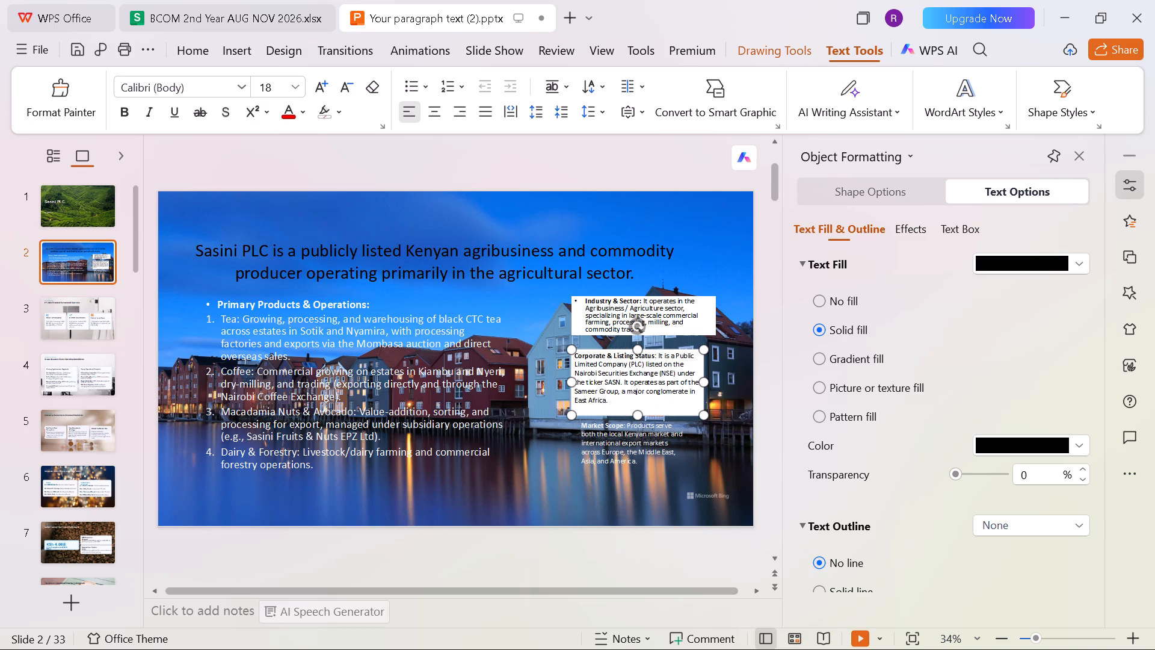
drag(701, 382, 709, 380)
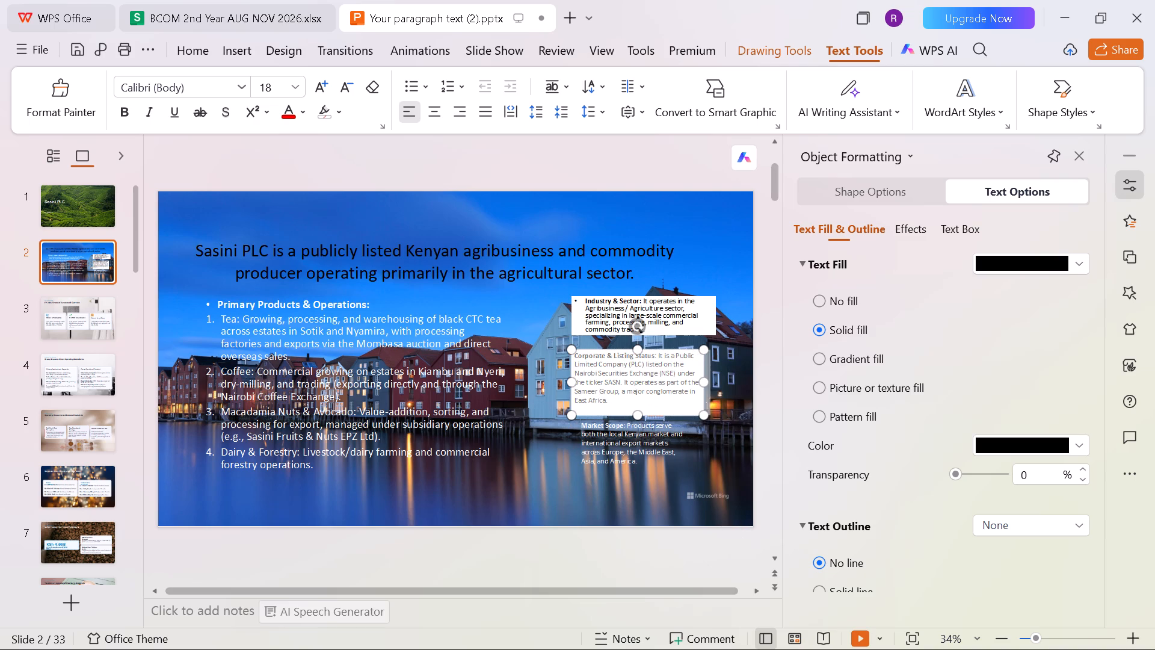
drag(709, 380, 710, 380)
Widen the Market Scope text box on both sides to line up with the Corporate & Listing Status box.
click(671, 448)
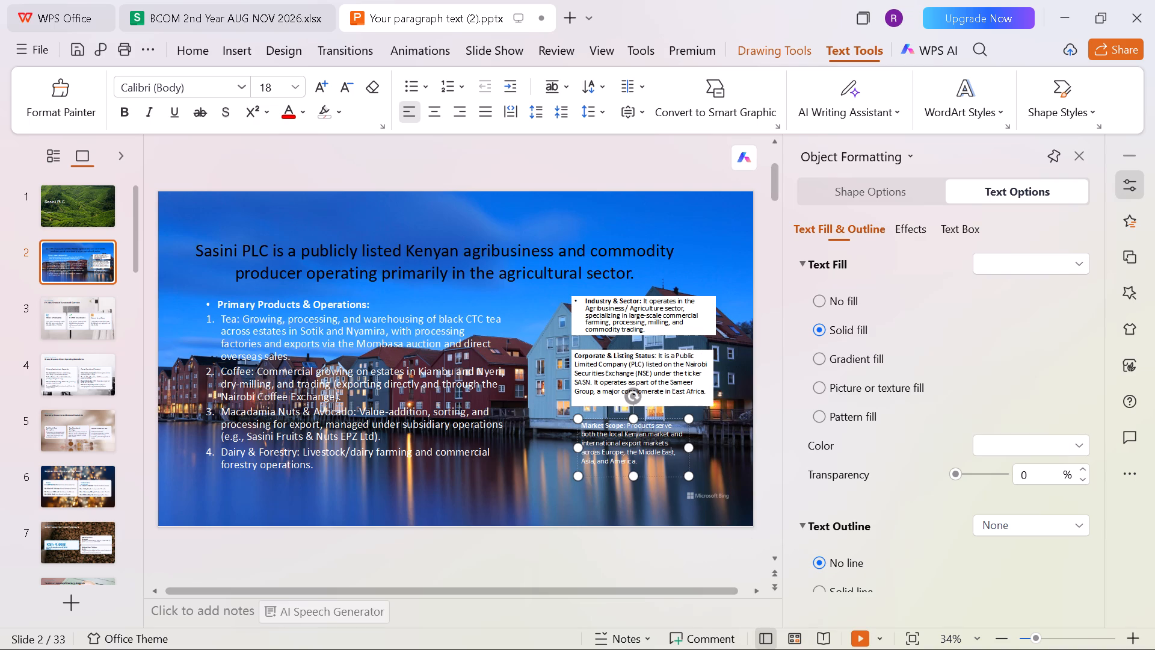
drag(575, 451, 572, 448)
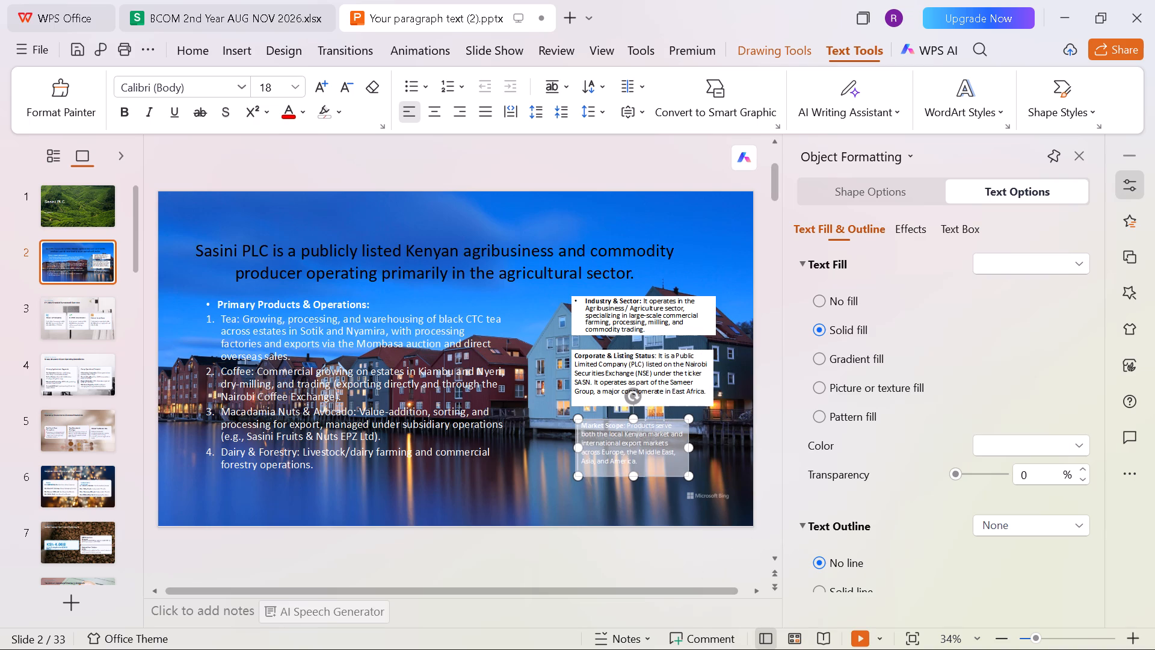
drag(572, 448, 569, 448)
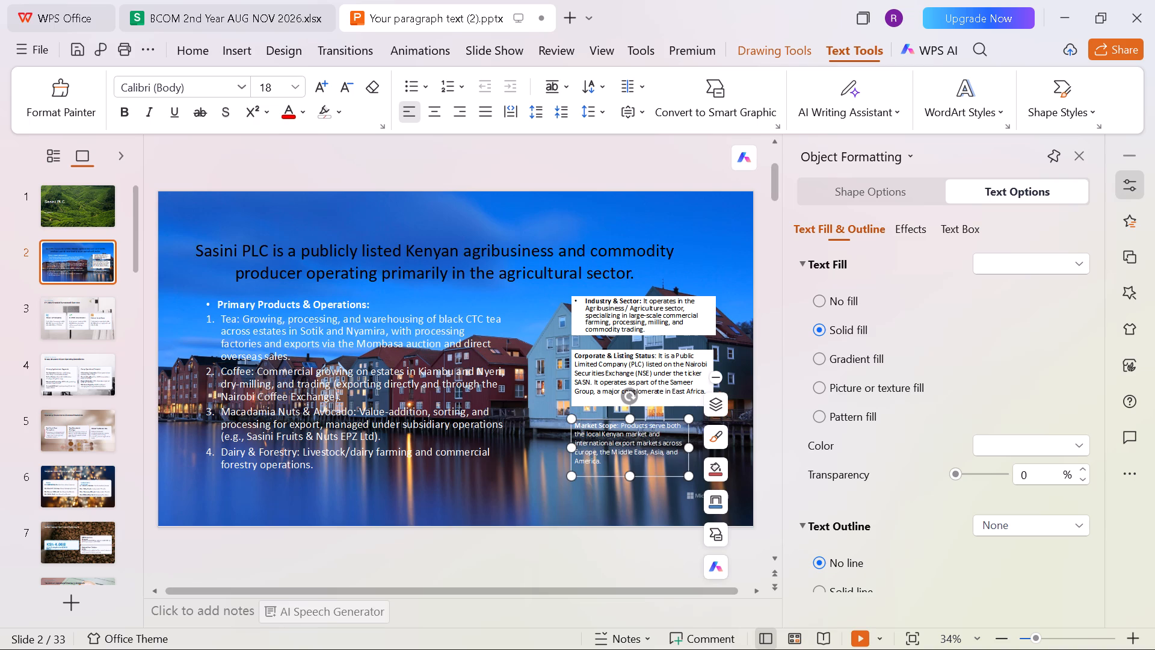
drag(688, 450, 709, 447)
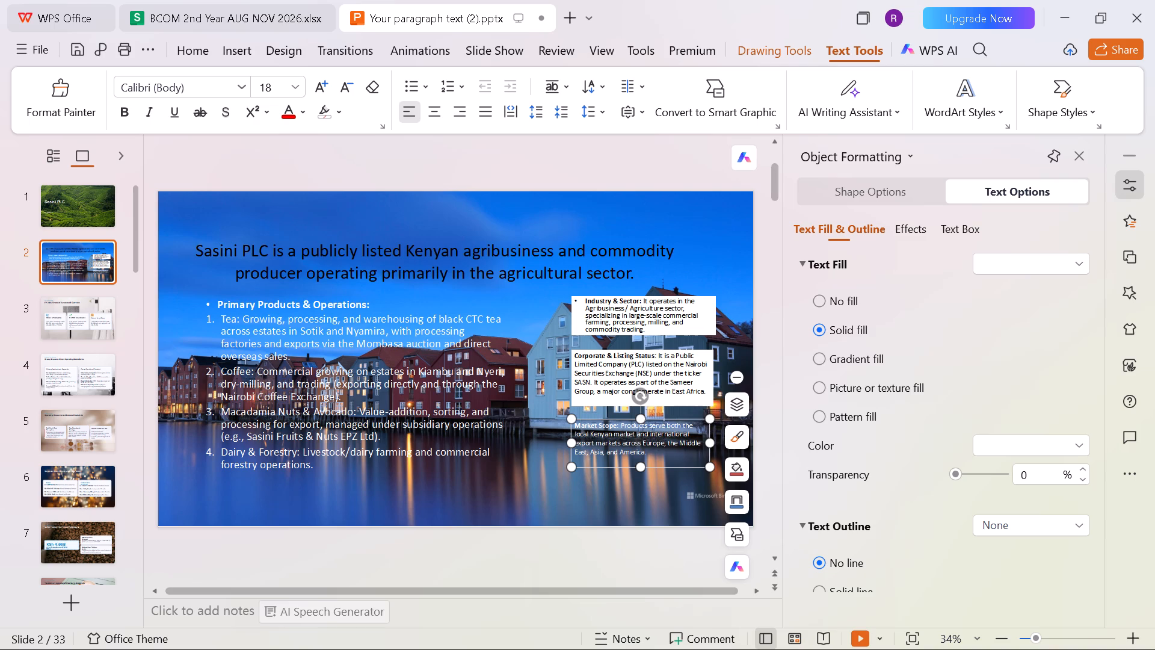
Fill all of the Market Scope text with the black theme colour.
click(634, 443)
key(ctrl+a)
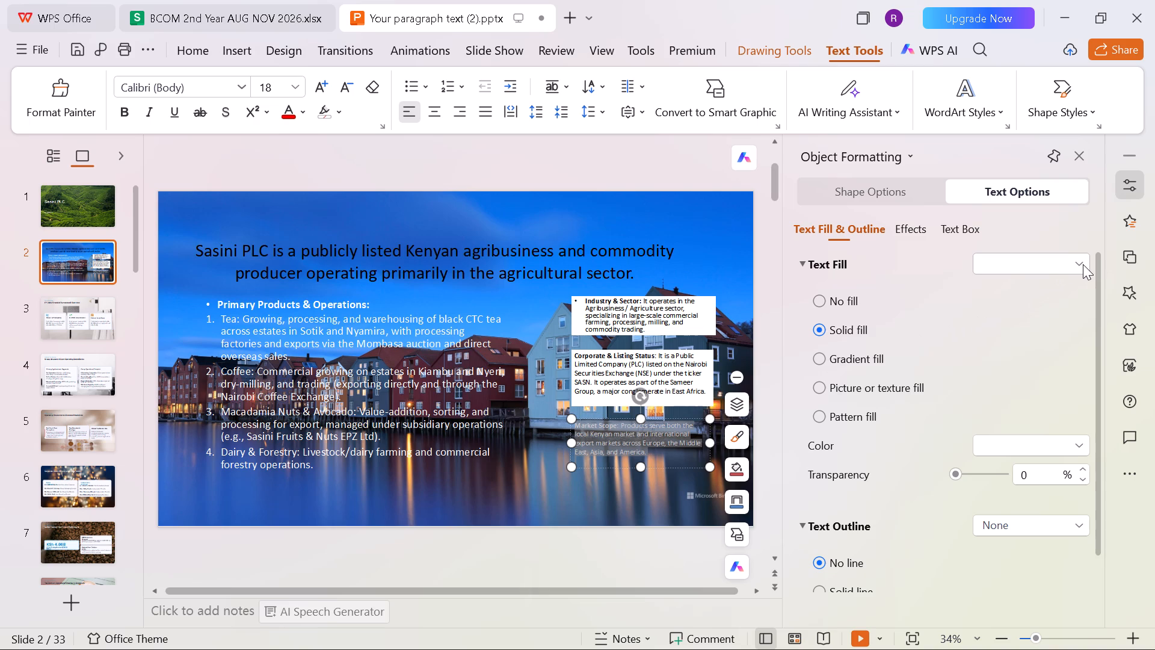
click(1083, 264)
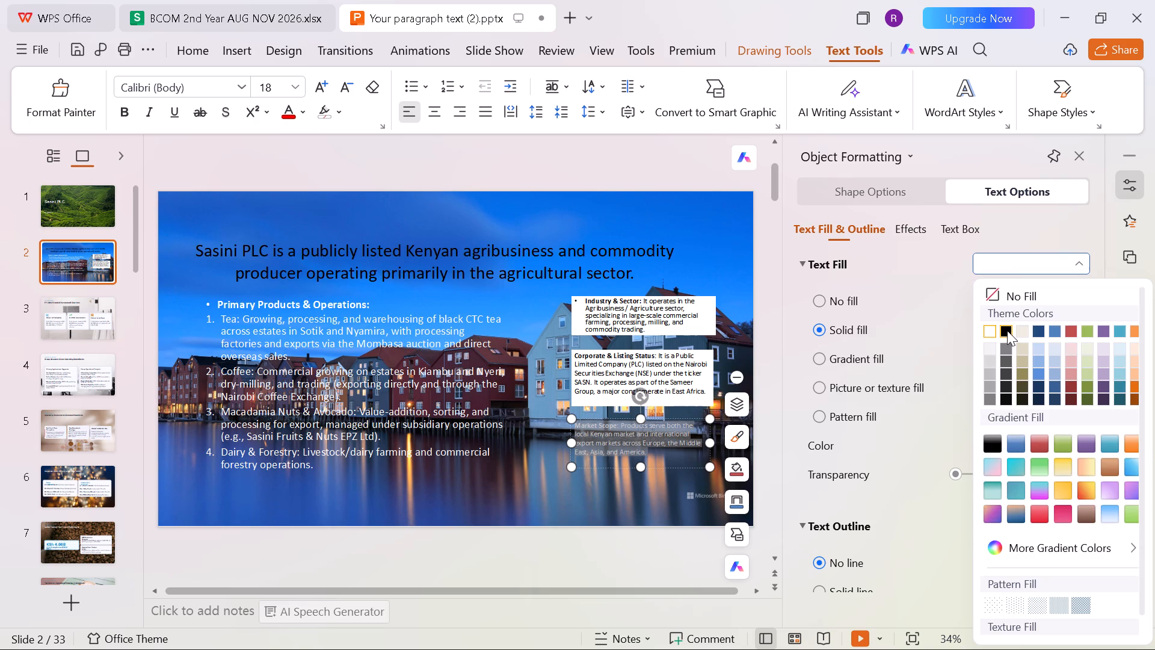
click(1007, 330)
Give the Market Scope text box a solid white shape fill.
click(911, 189)
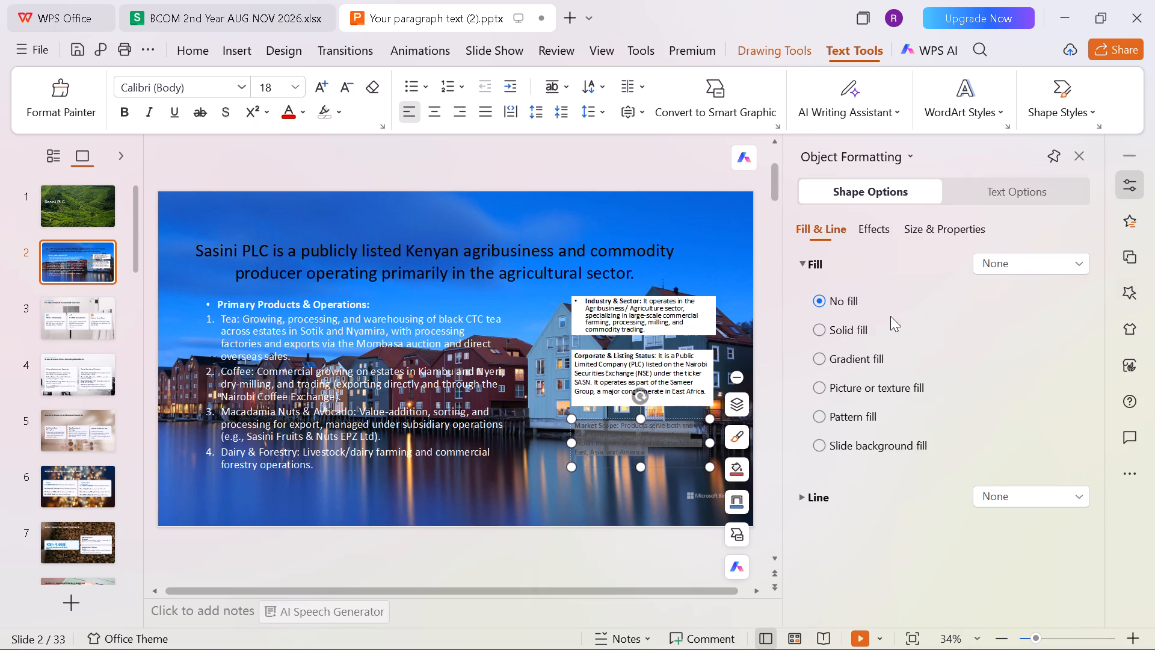
click(1078, 262)
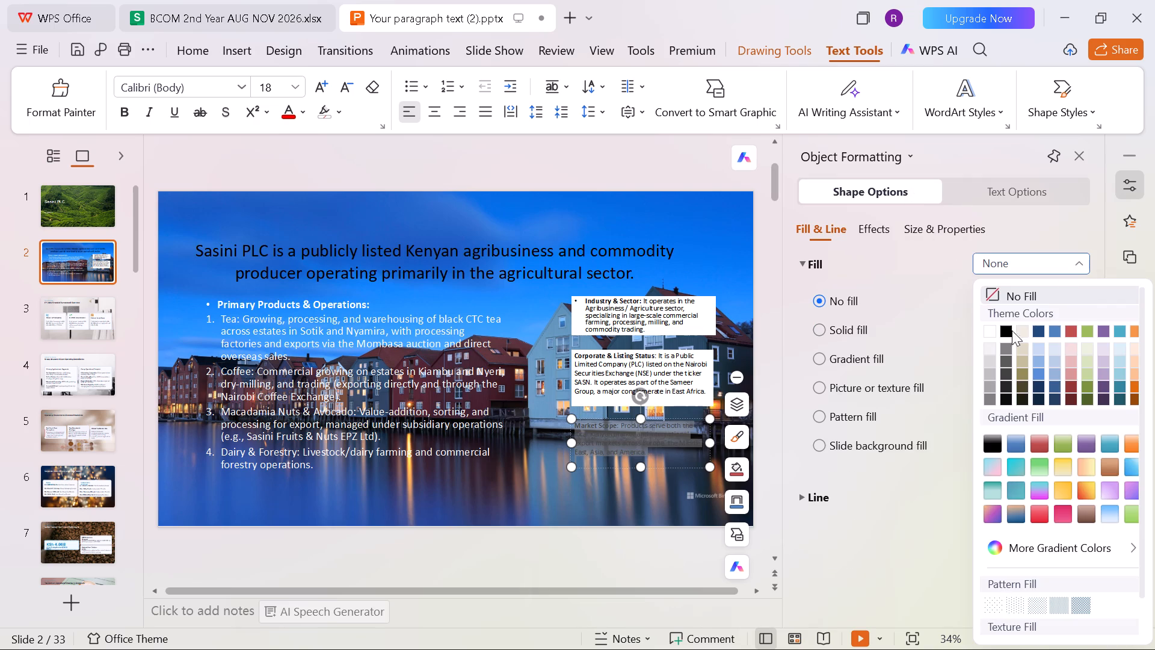
click(1017, 331)
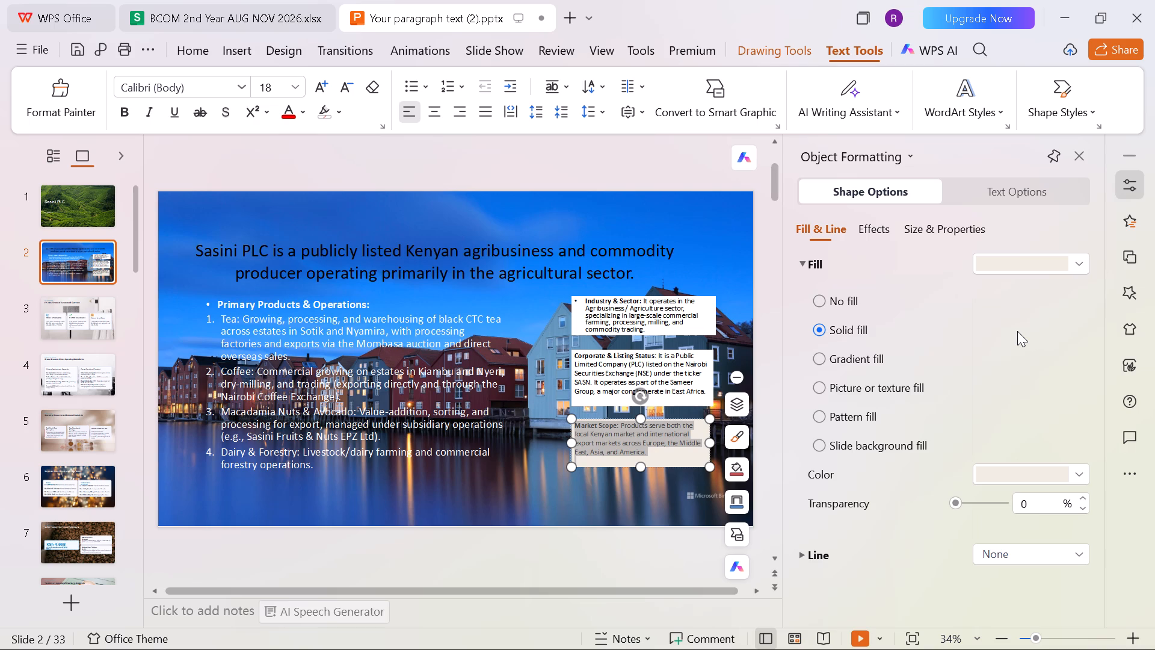
click(1077, 262)
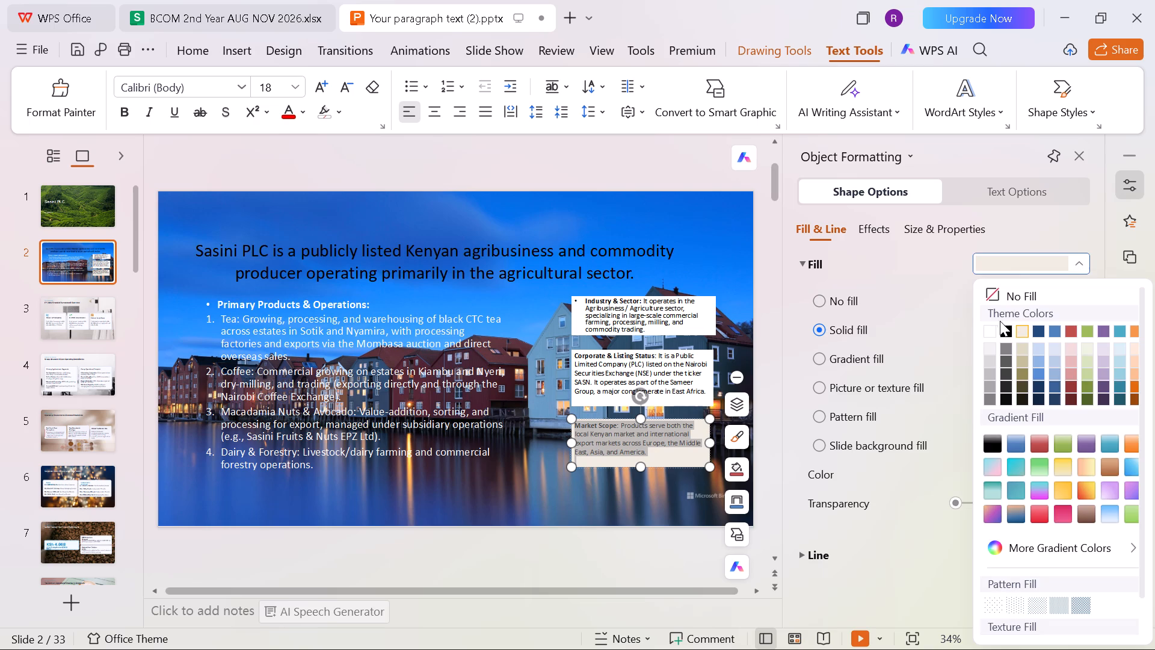
click(988, 330)
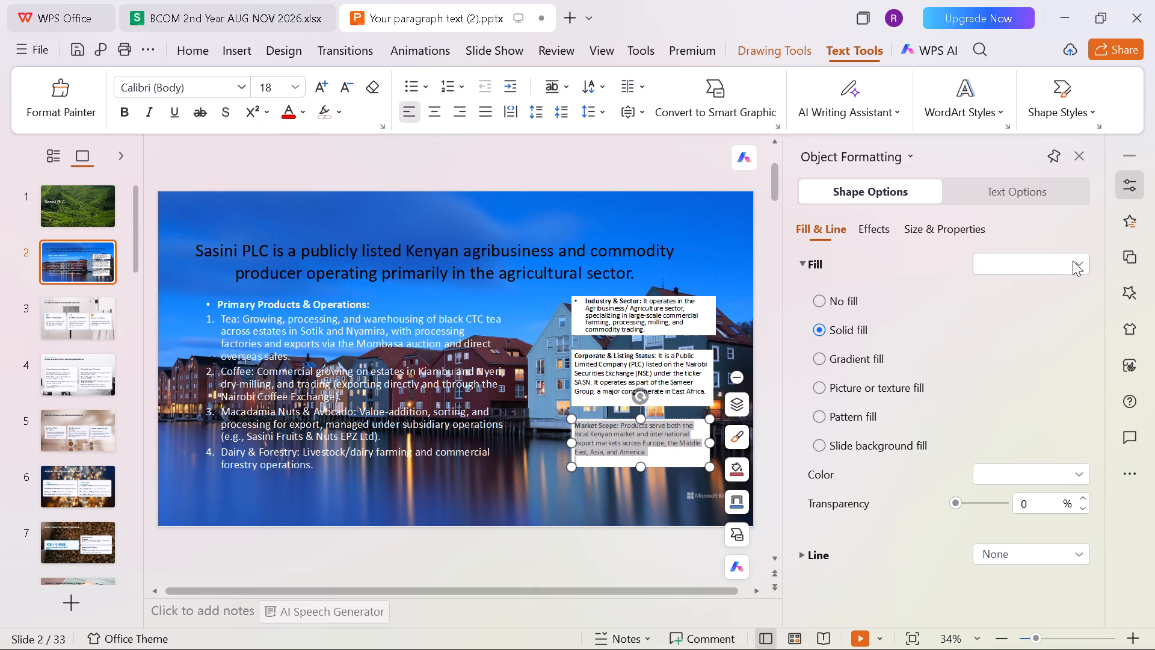
click(1073, 259)
click(991, 330)
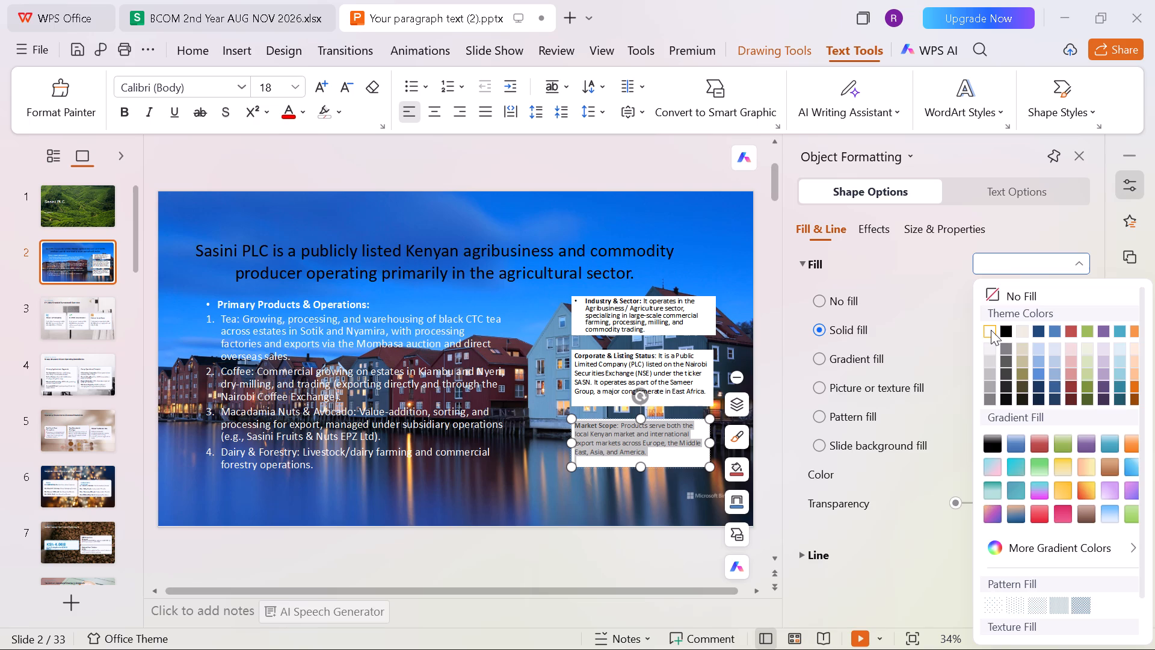
click(676, 400)
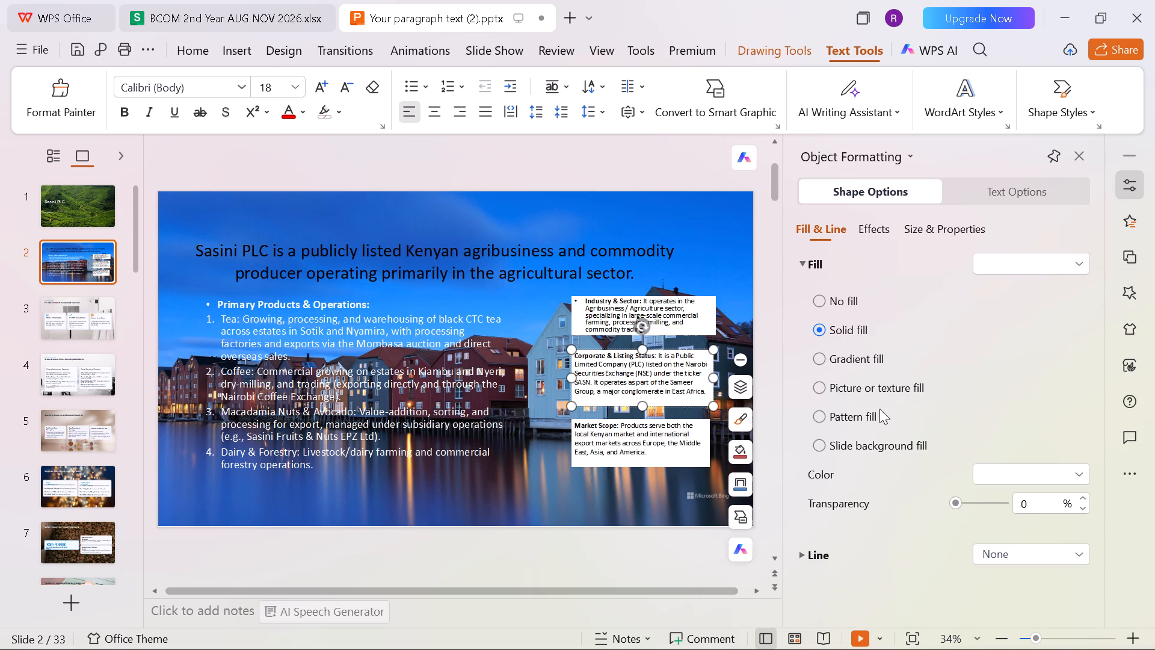
Give the Primary Products & Operations text box a solid white shape fill and fill all its text with black.
click(313, 336)
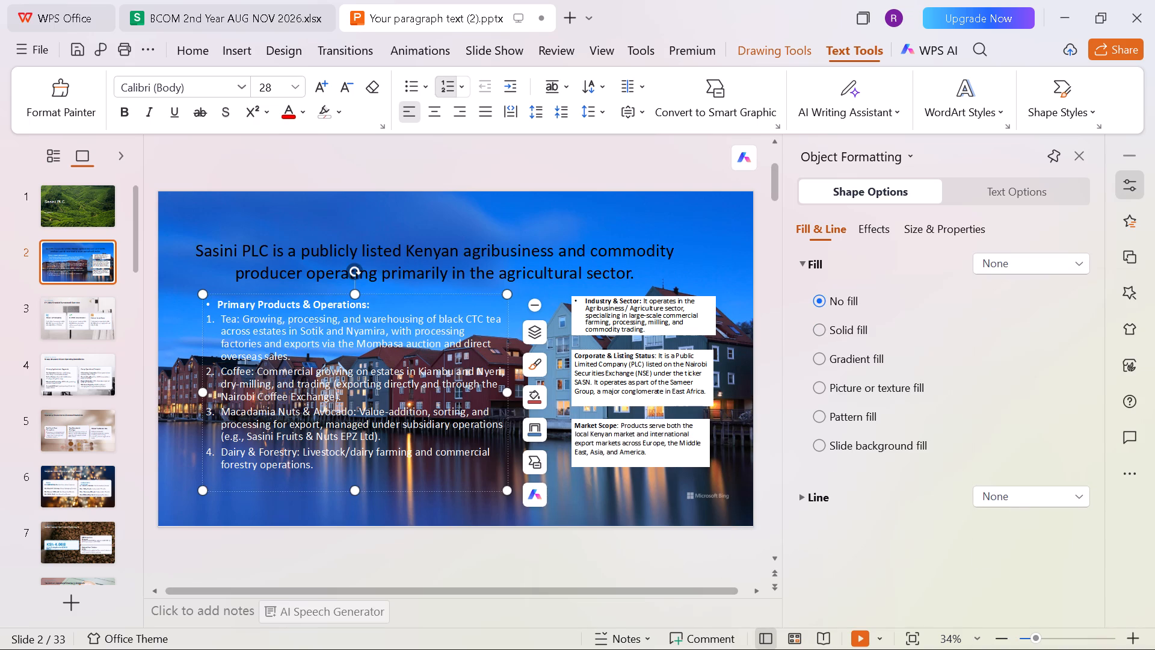
key(ctrl+a)
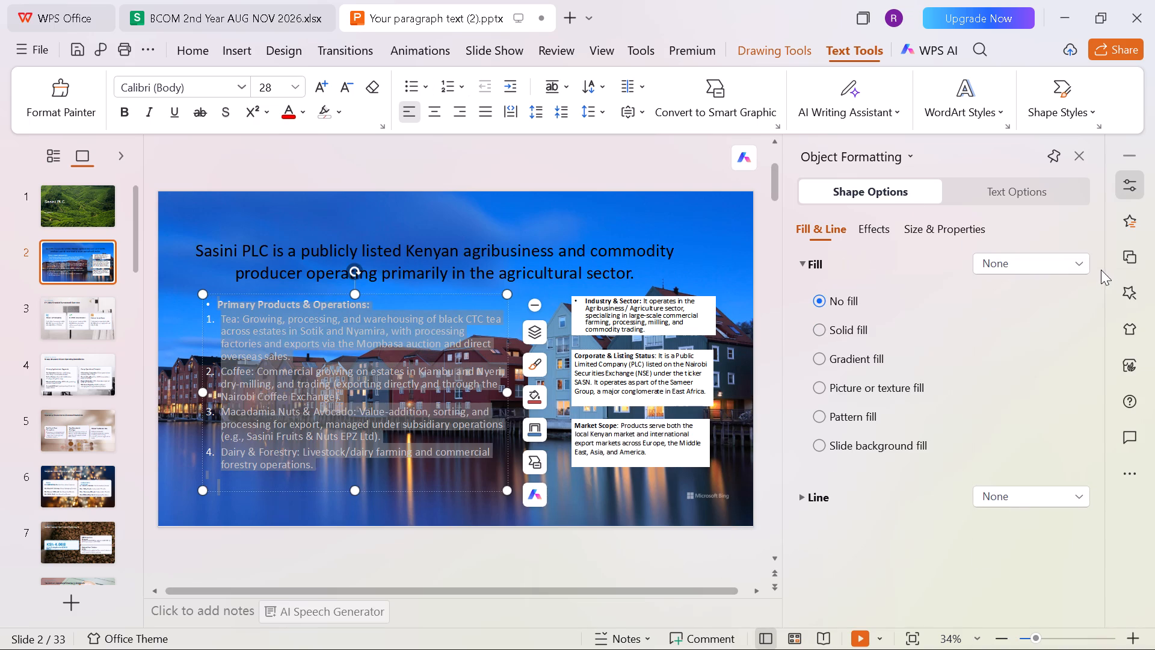
click(1083, 264)
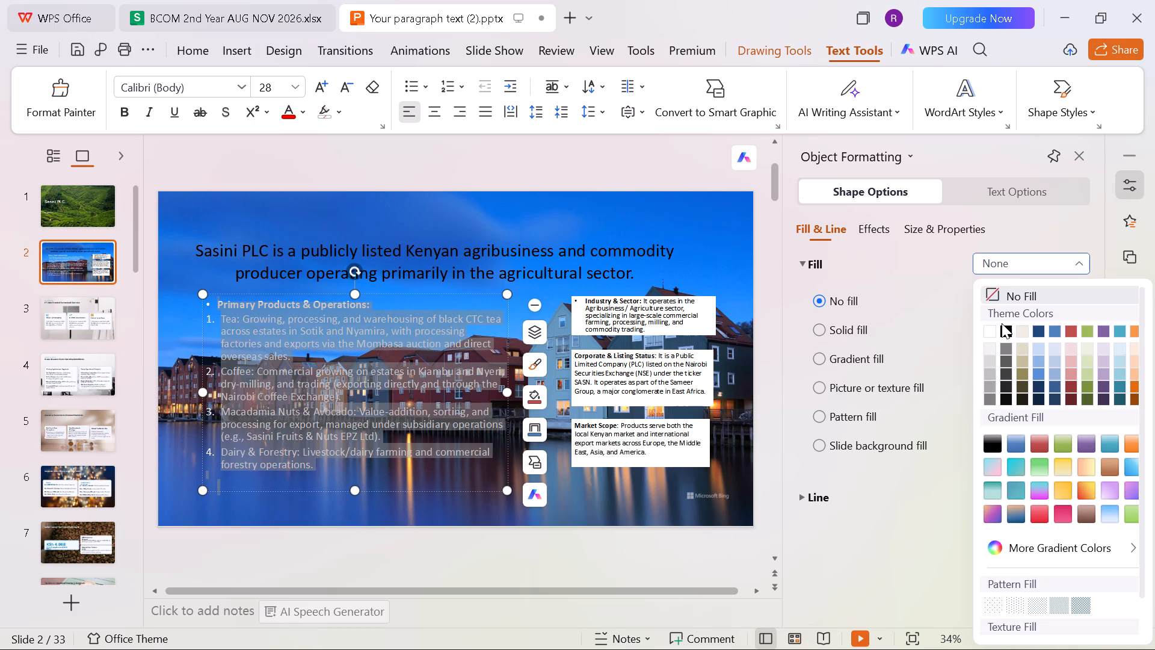
click(990, 333)
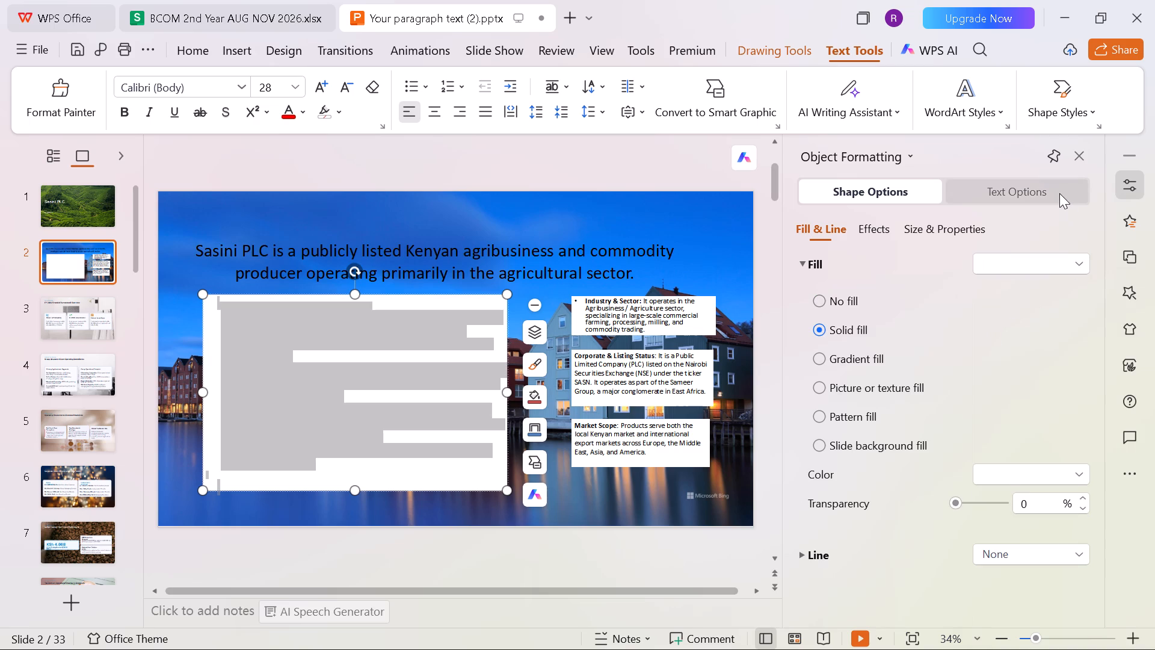
click(1059, 193)
click(1079, 253)
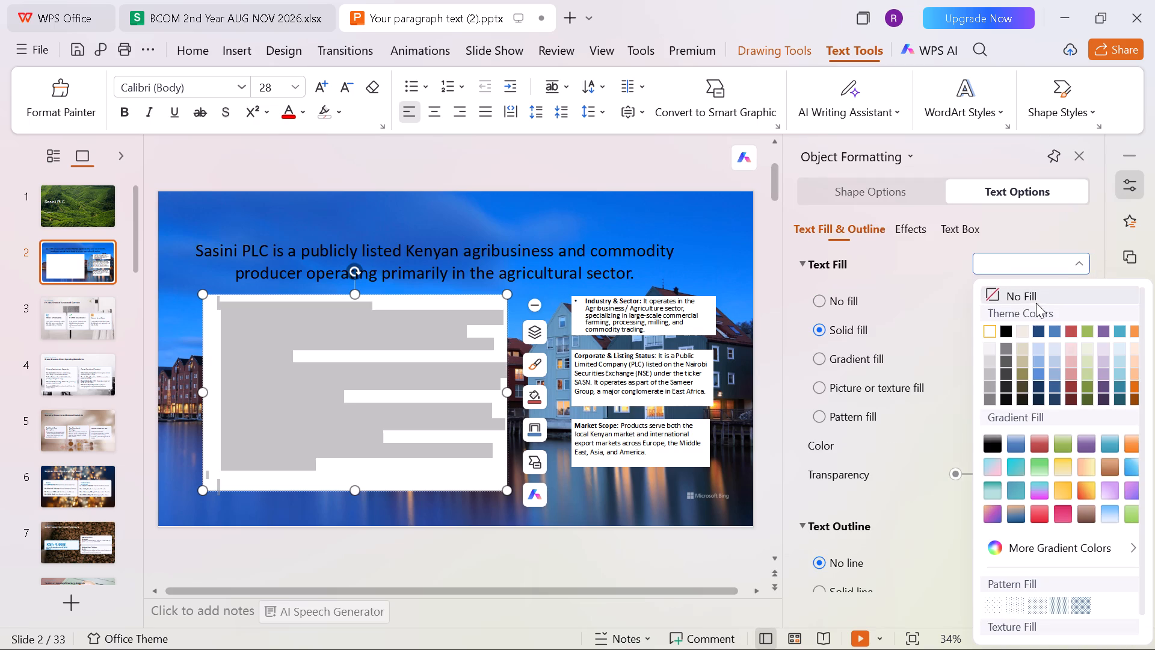
click(1005, 333)
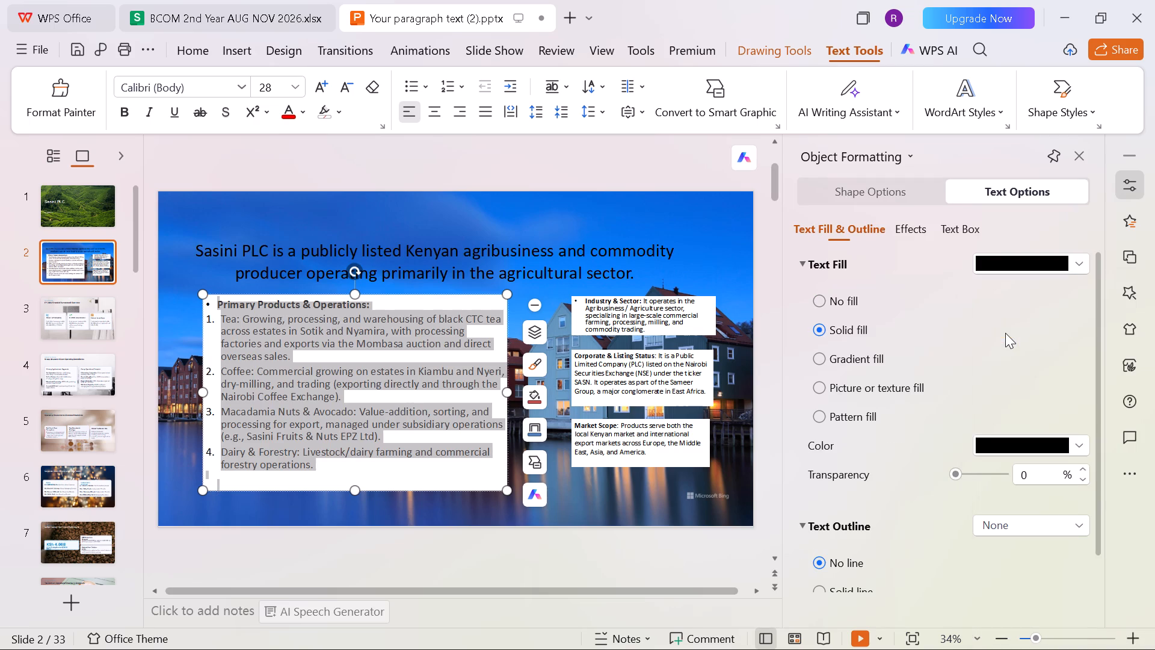
click(647, 530)
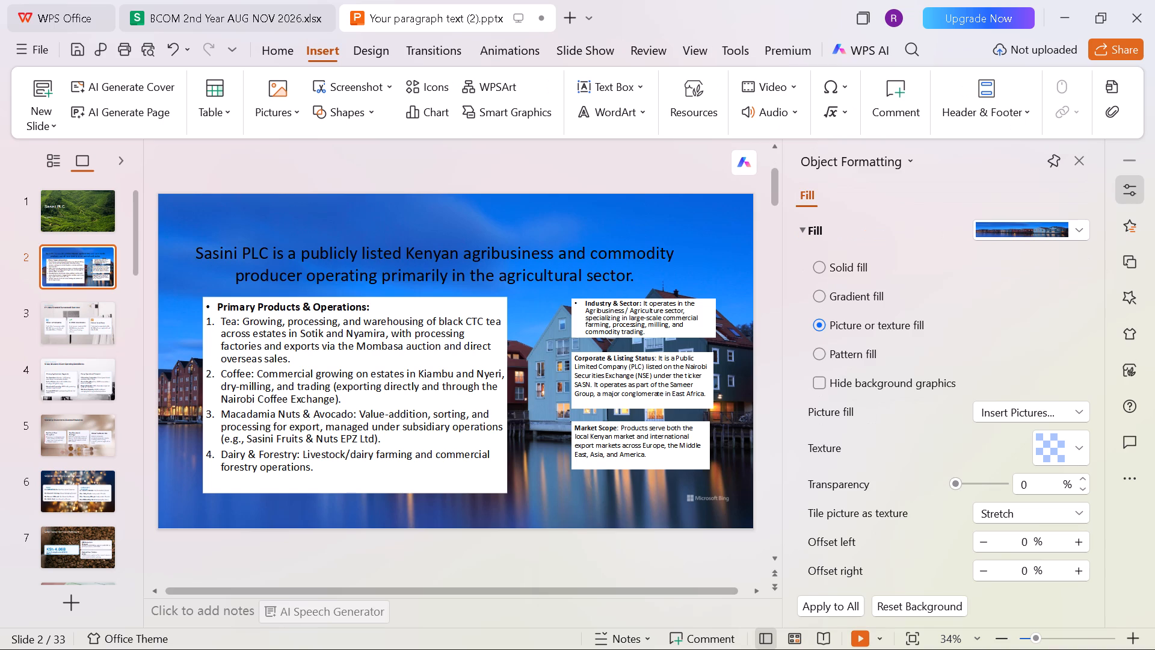
click(1088, 156)
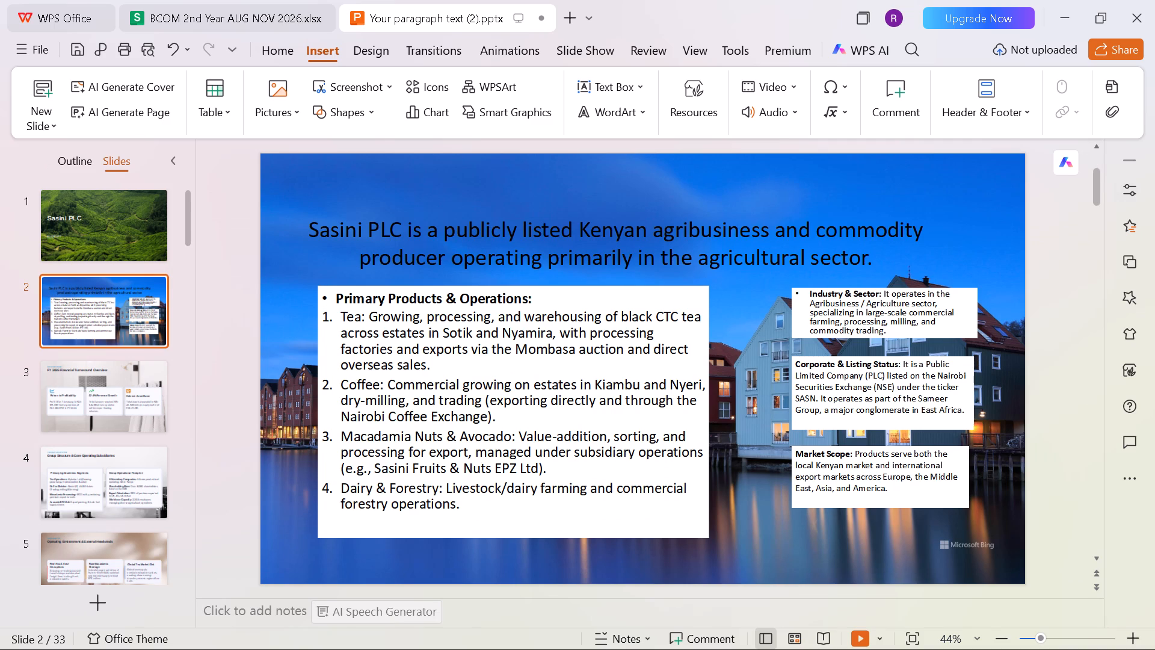
Move the Market Scope text box lower on the slide and widen it on both sides.
drag(870, 447, 871, 477)
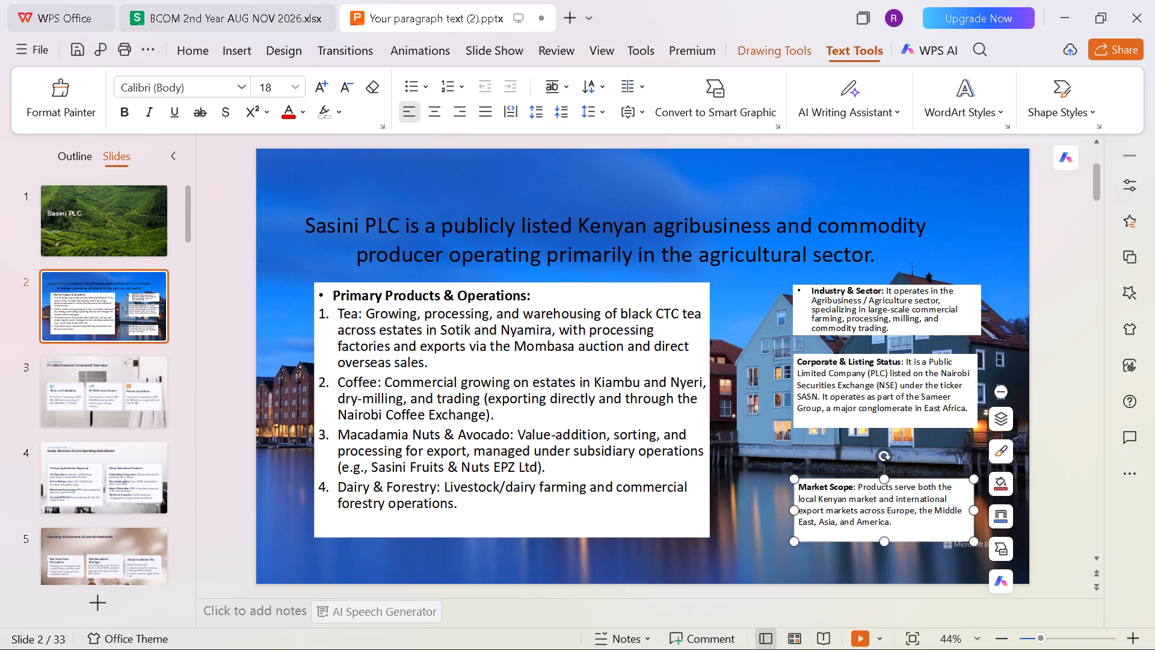
drag(884, 480, 881, 466)
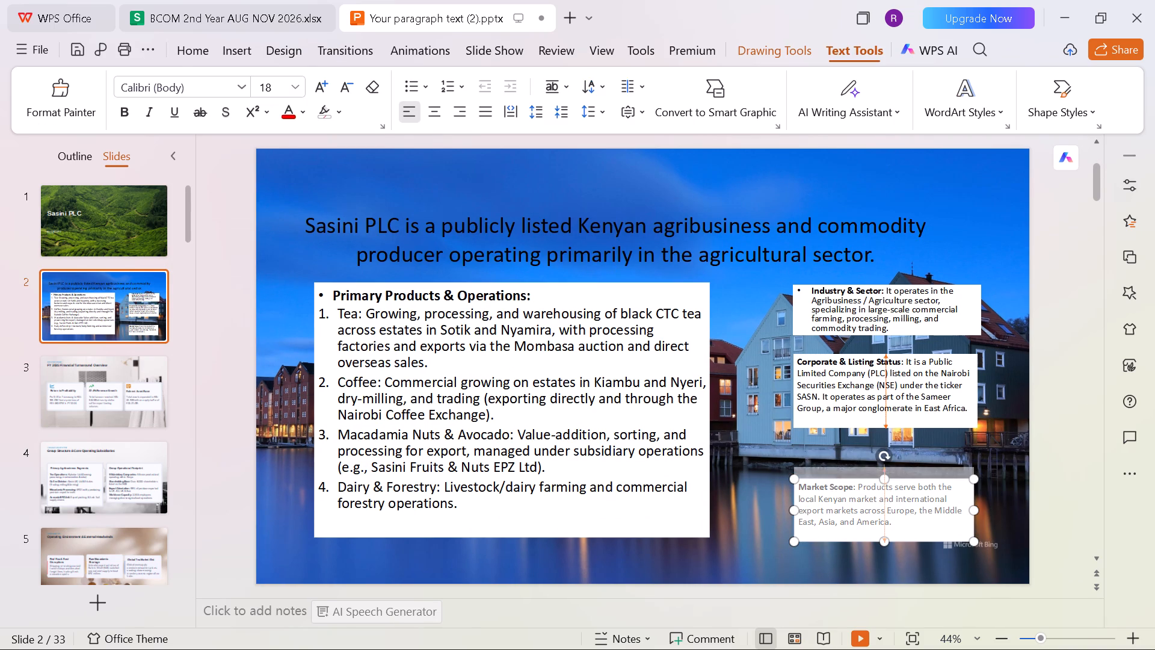
drag(881, 466, 881, 462)
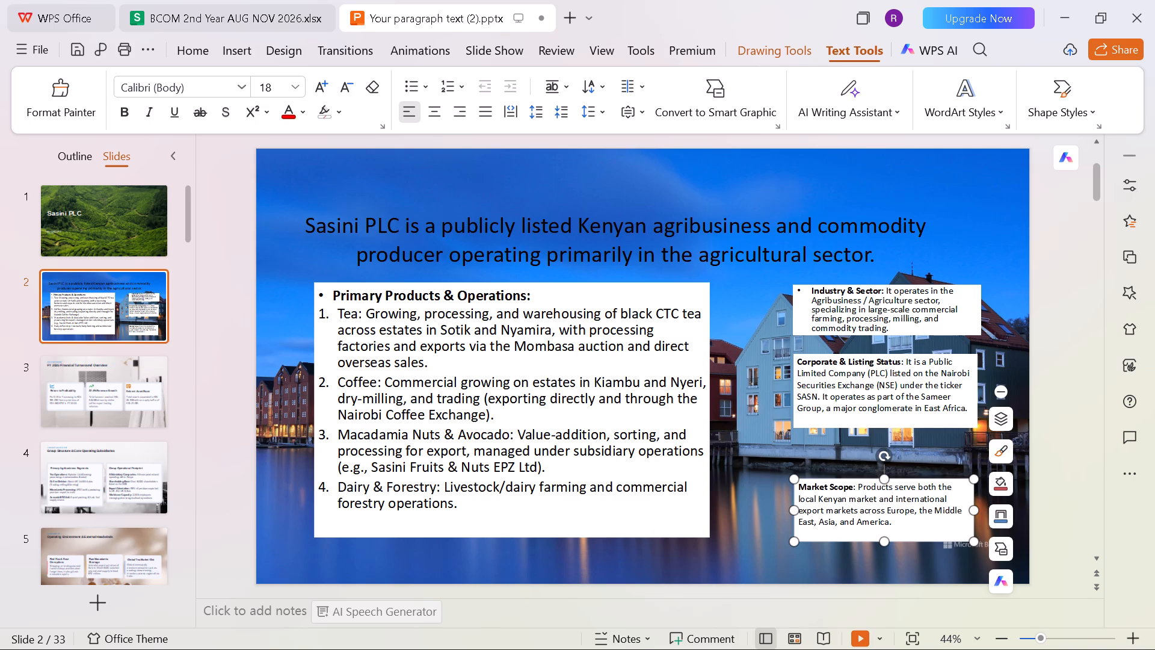
drag(795, 512, 748, 508)
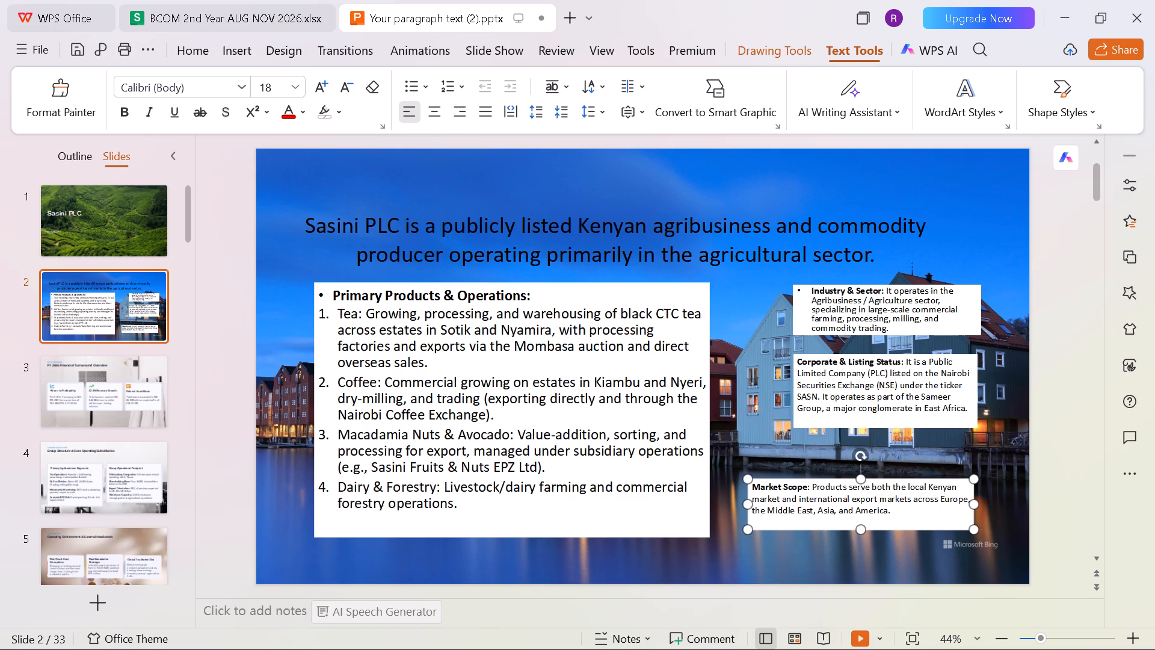
drag(976, 502, 994, 501)
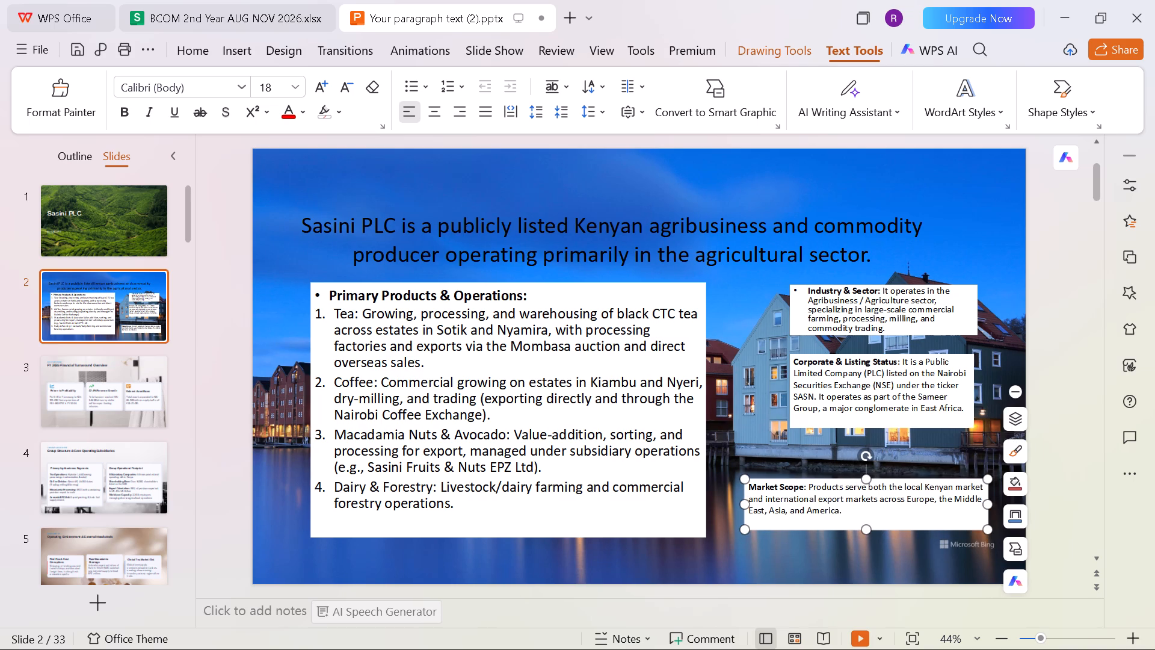
Widen the Corporate & Listing Status text box on both sides so its right edge matches the Market Scope box.
click(792, 383)
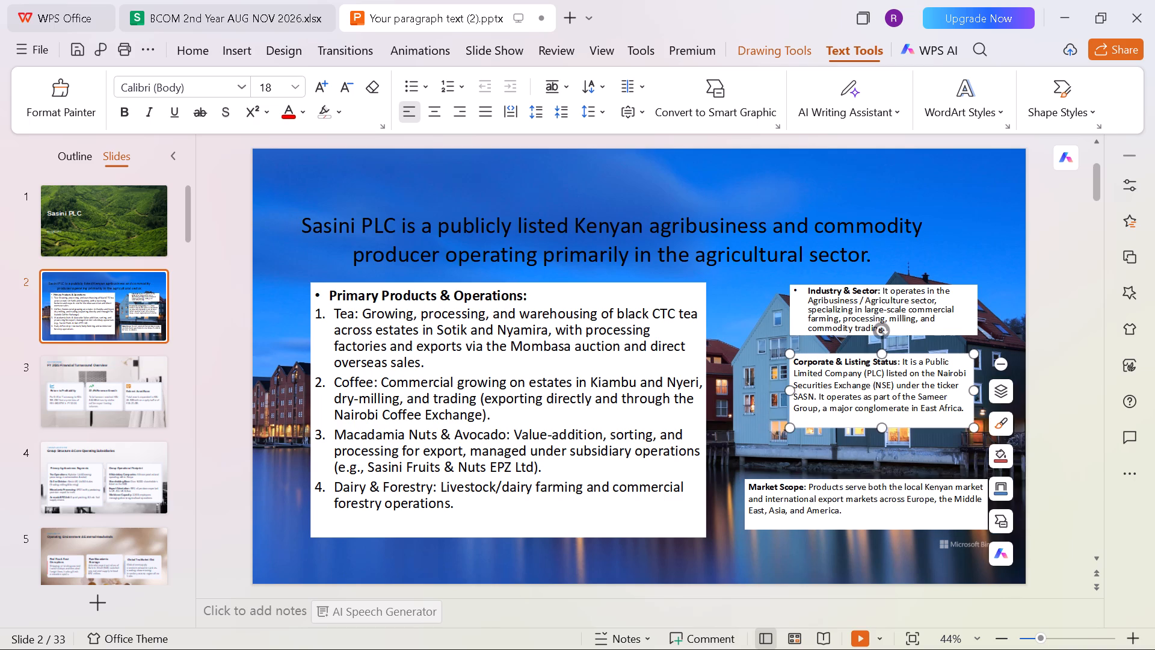
drag(791, 390, 729, 385)
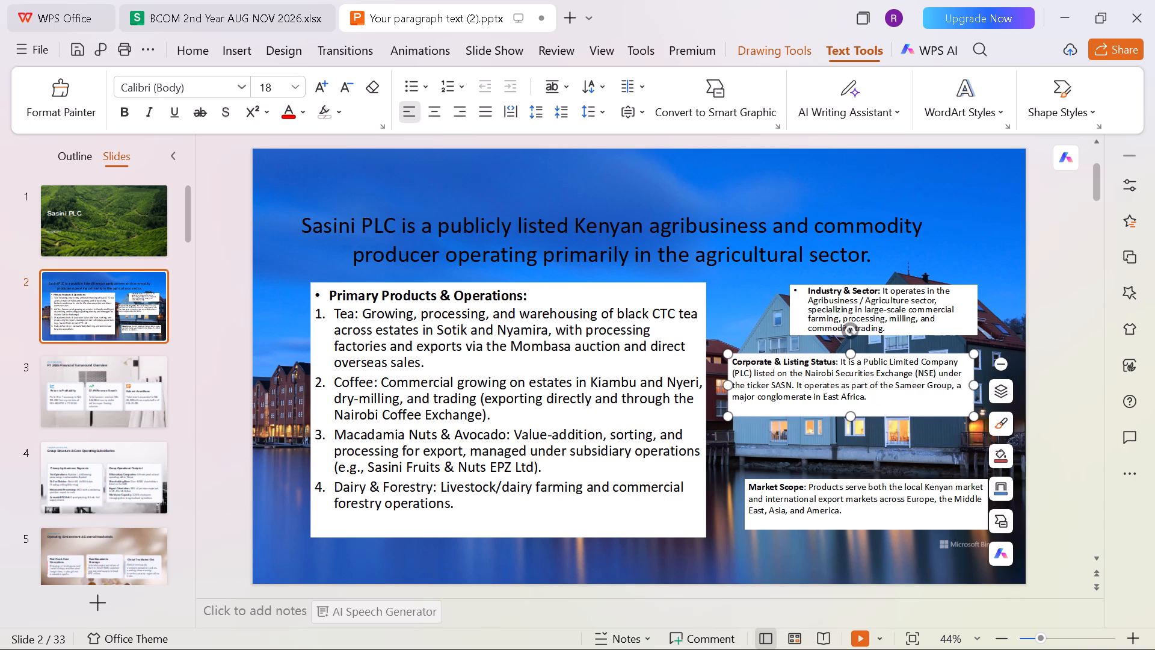
drag(976, 384, 993, 383)
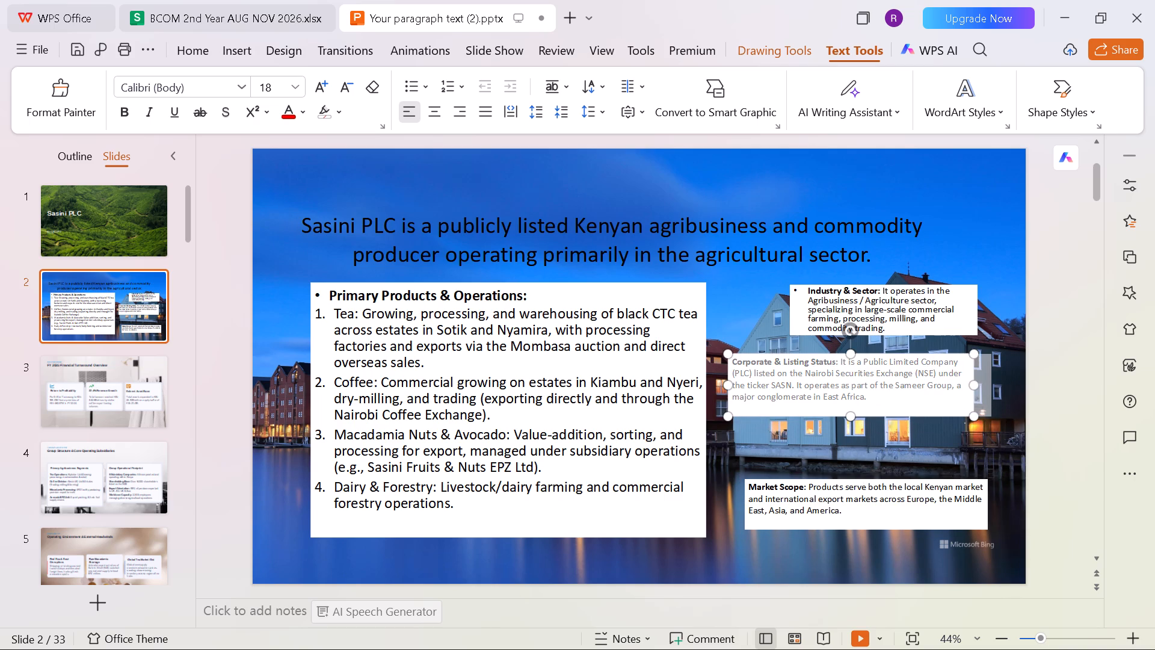
drag(993, 383, 986, 386)
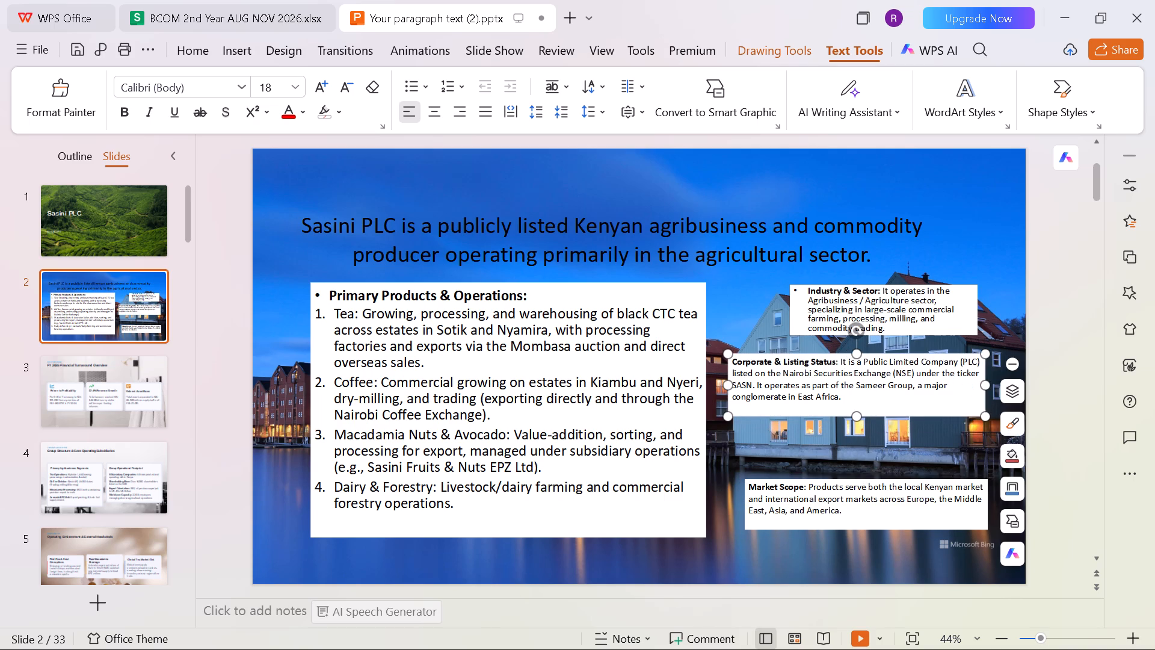
Adjust the Market Scope text box's side edges to line up with the Corporate & Listing Status box above.
click(744, 509)
drag(745, 507, 736, 507)
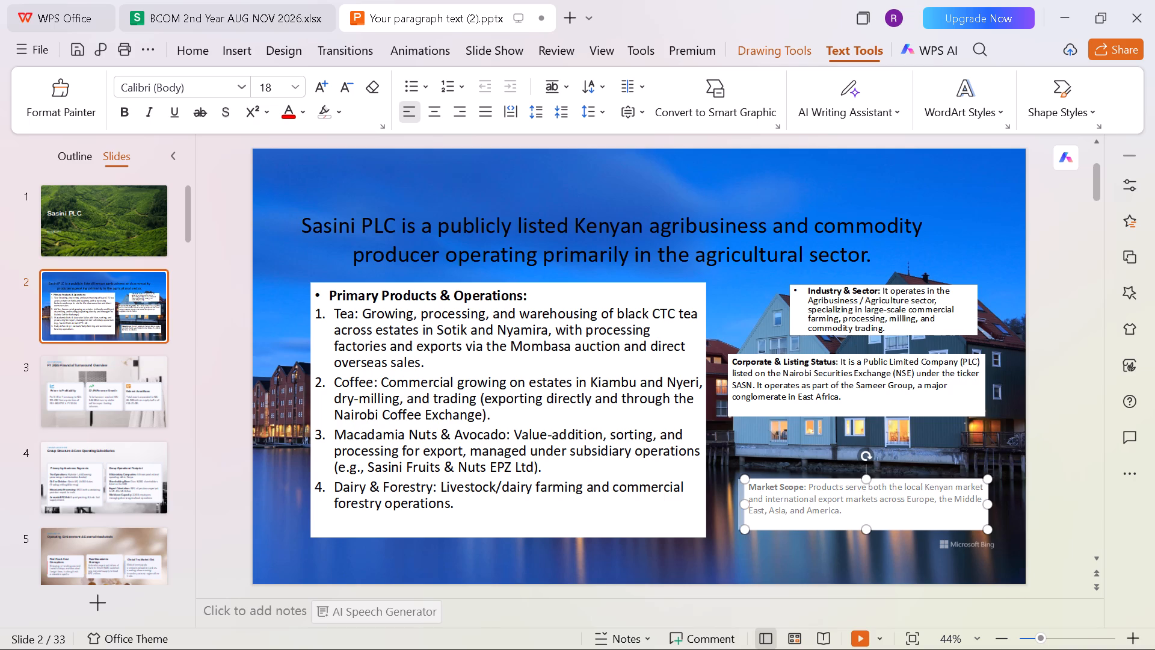
drag(736, 507, 733, 506)
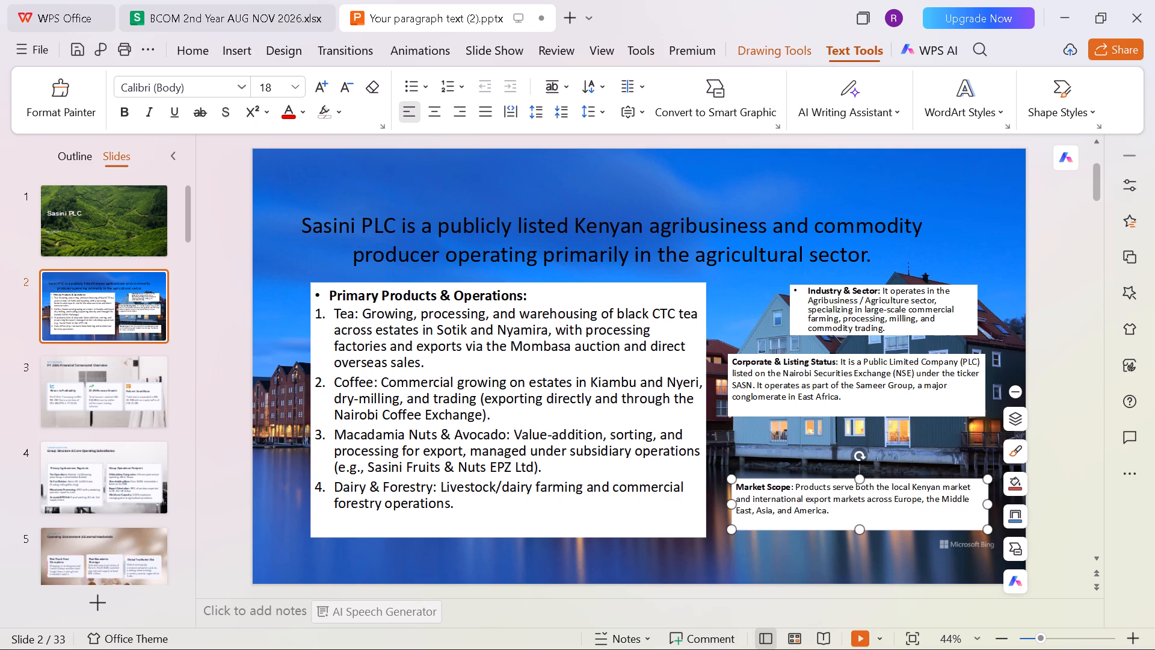
click(986, 503)
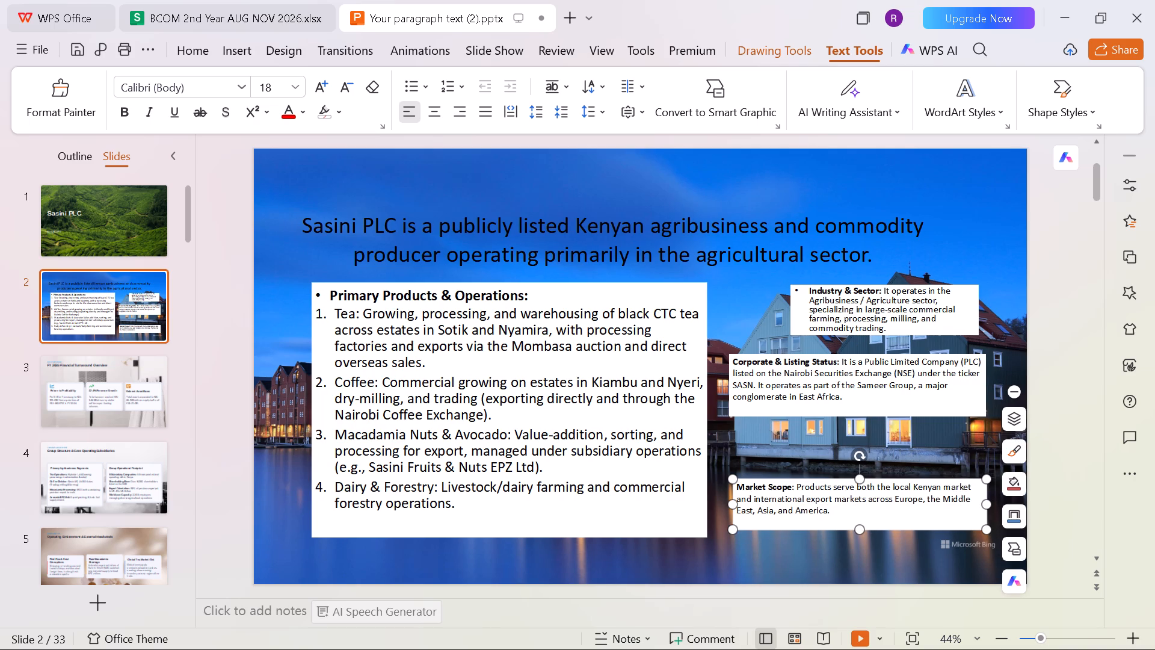
Extend the Industry & Sector text box's left edge to line up with the Corporate & Listing Status box below.
click(849, 302)
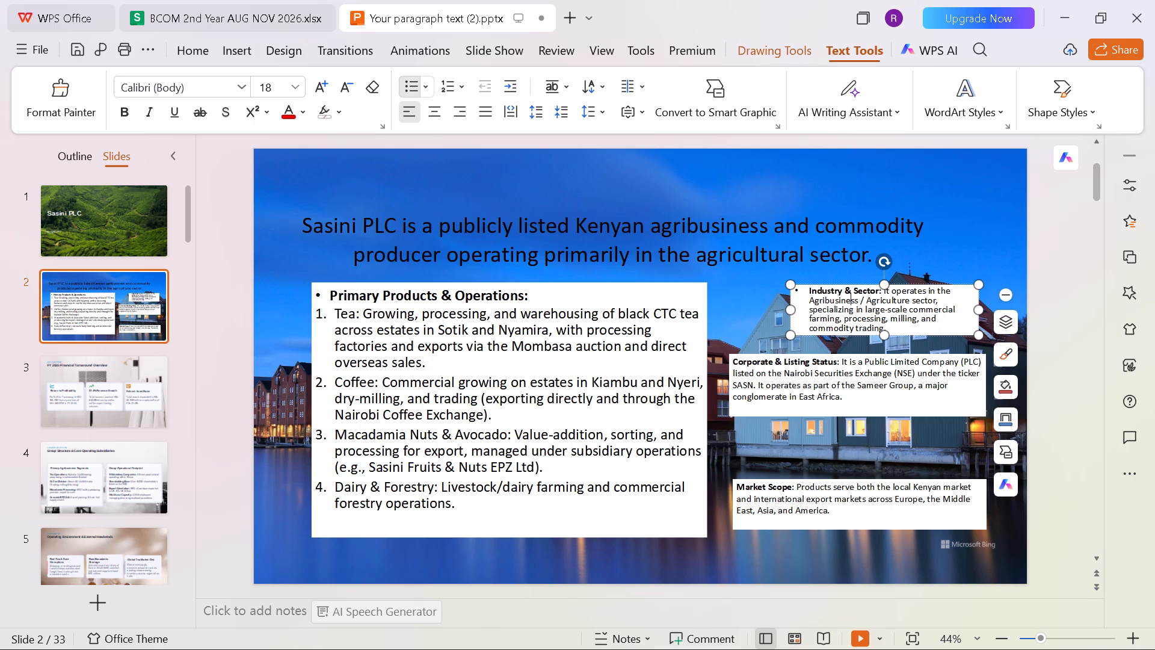
drag(789, 307, 728, 306)
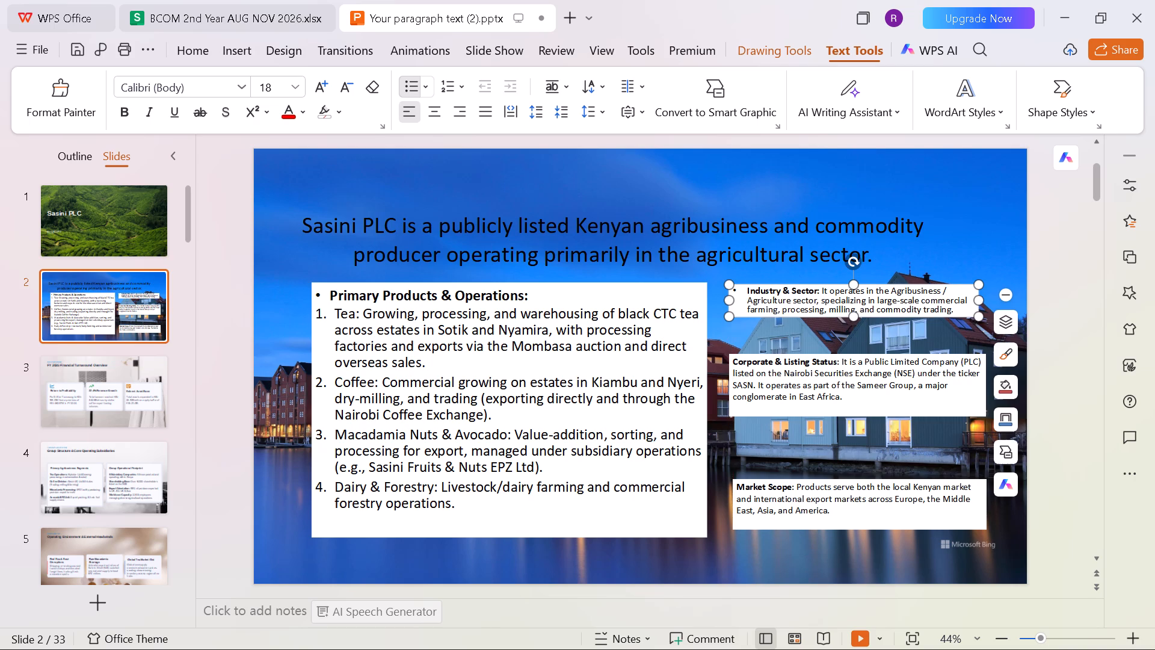
Increase the font size of all the Industry & Sector text to 20.
click(821, 302)
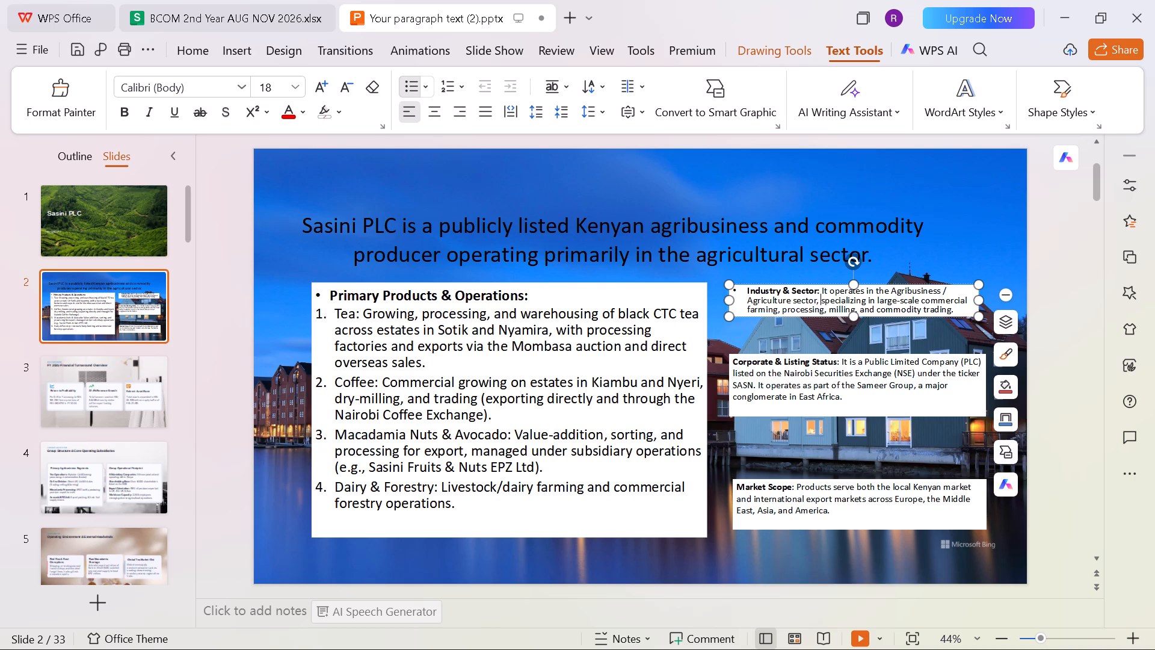
key(ctrl+a)
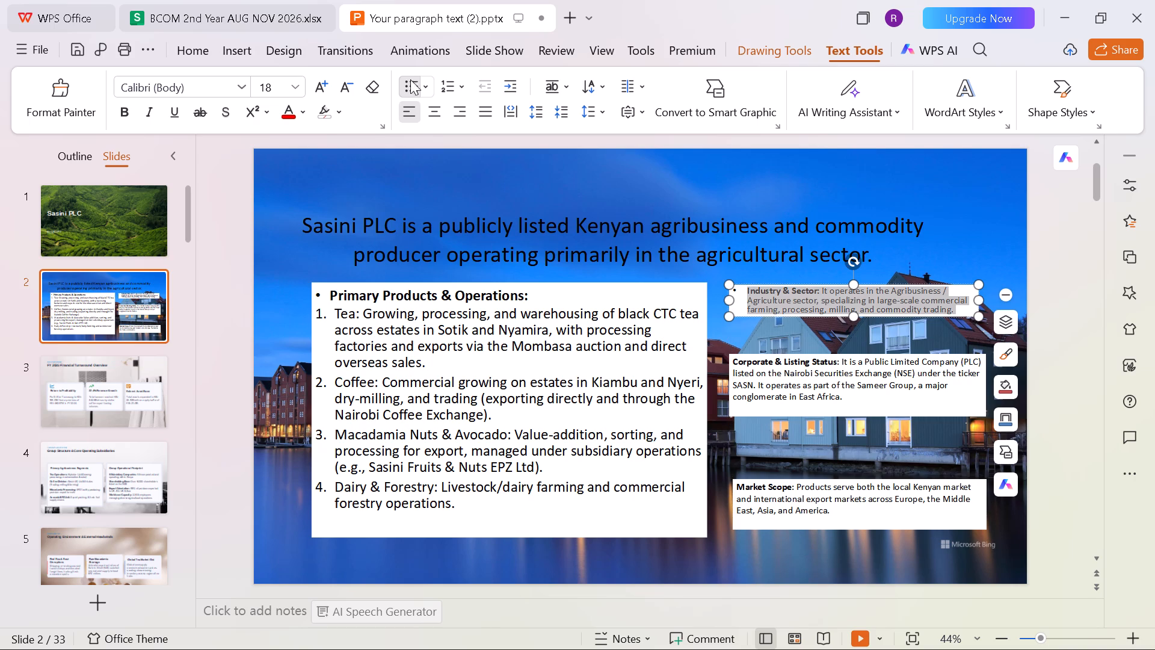
double_click(316, 92)
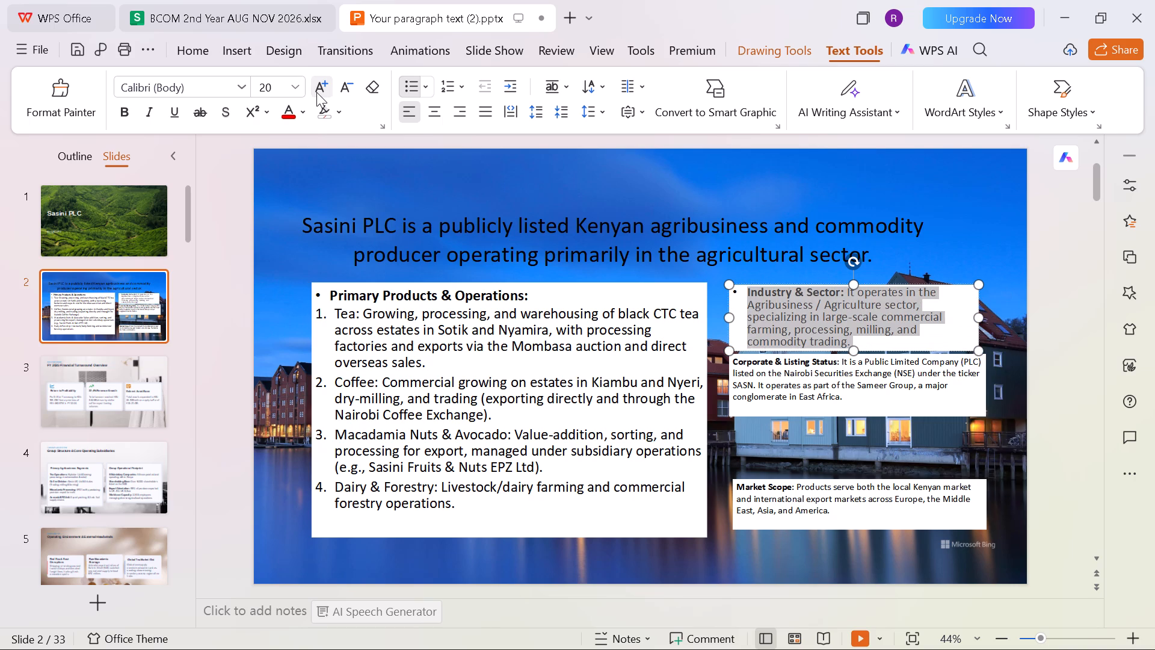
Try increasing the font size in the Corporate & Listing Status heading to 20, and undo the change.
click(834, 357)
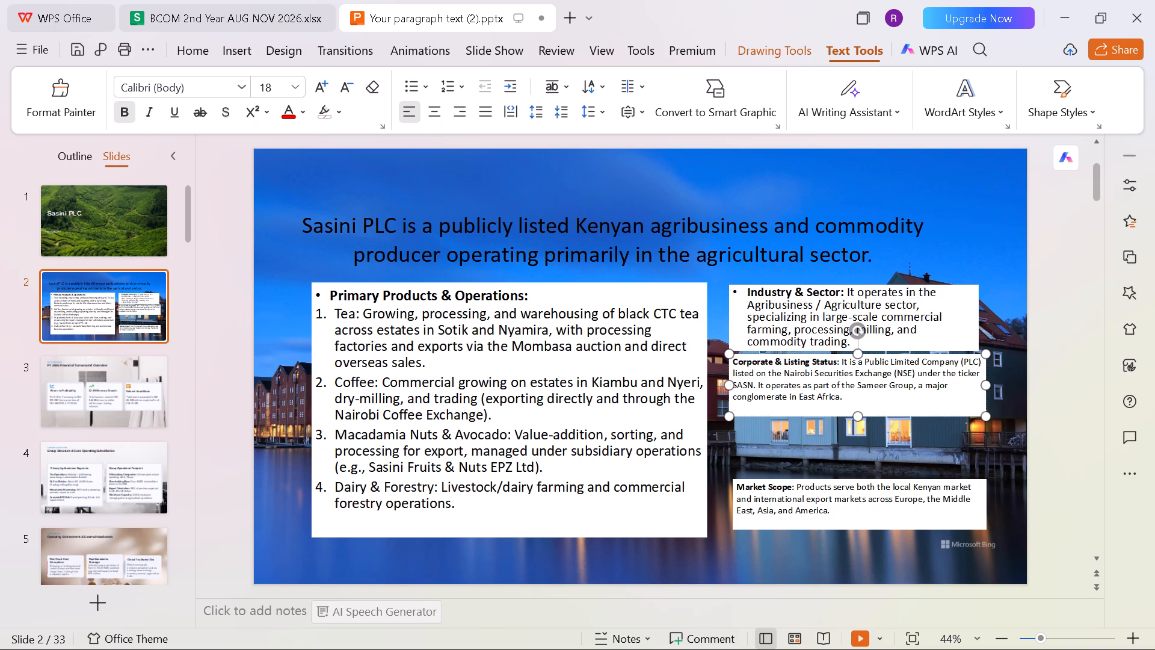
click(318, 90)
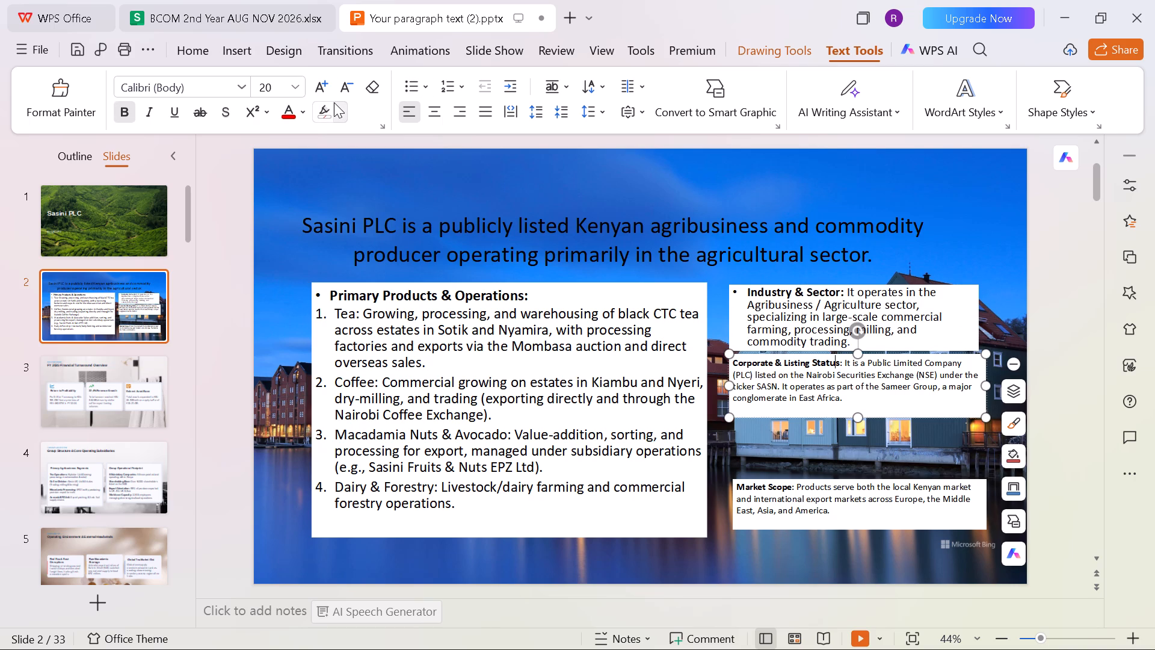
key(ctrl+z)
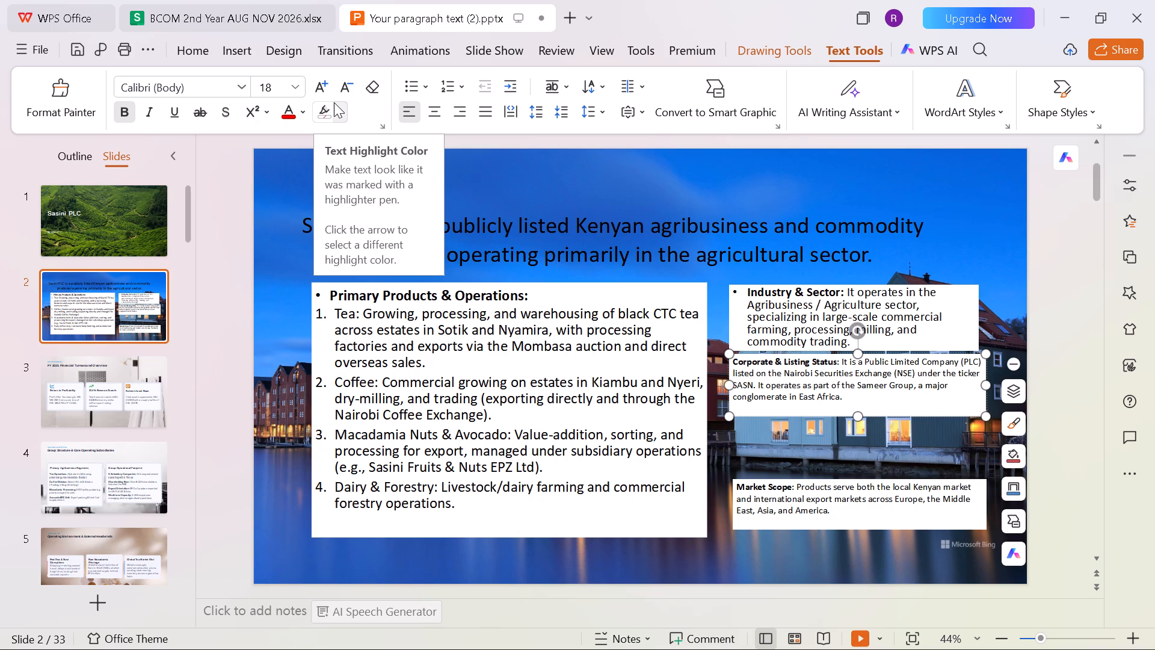
Increase the font size of all the Corporate & Listing Status text to 24.
key(ctrl+a)
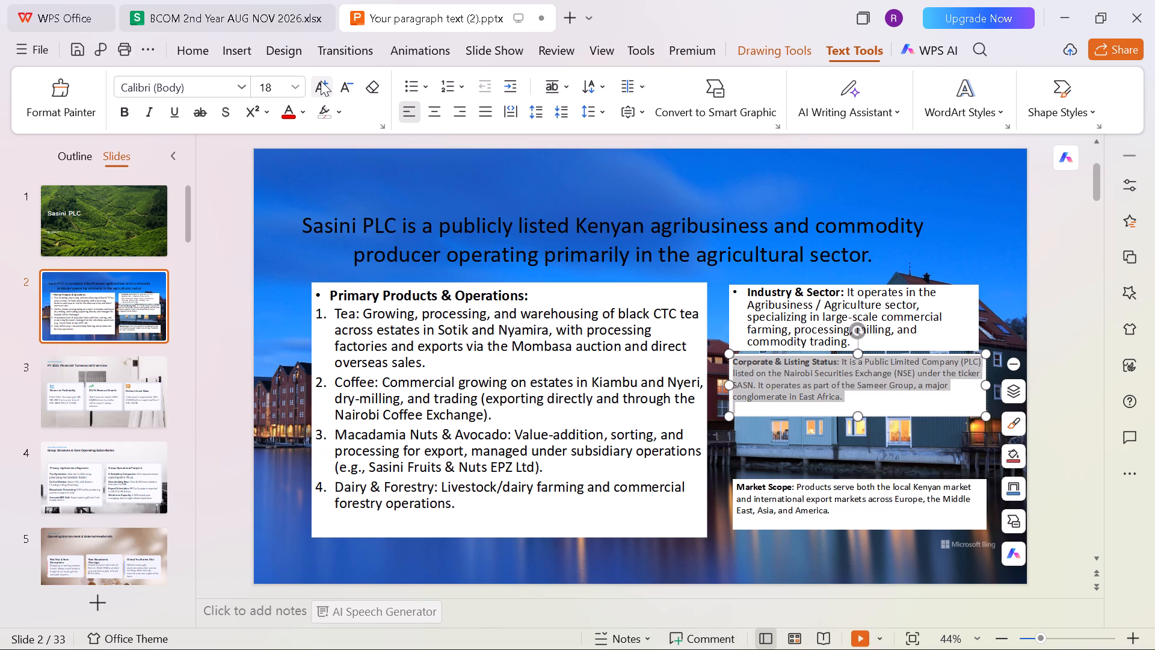
click(321, 81)
click(321, 81)
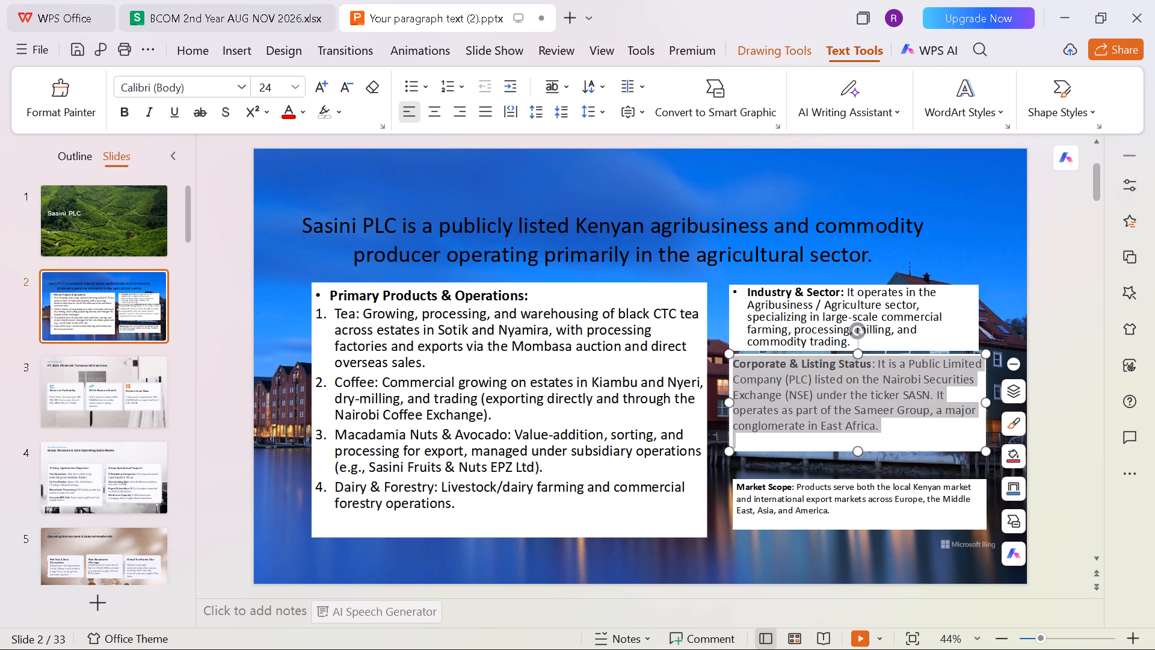
Increase the font size of all the Market Scope text to 24.
click(829, 501)
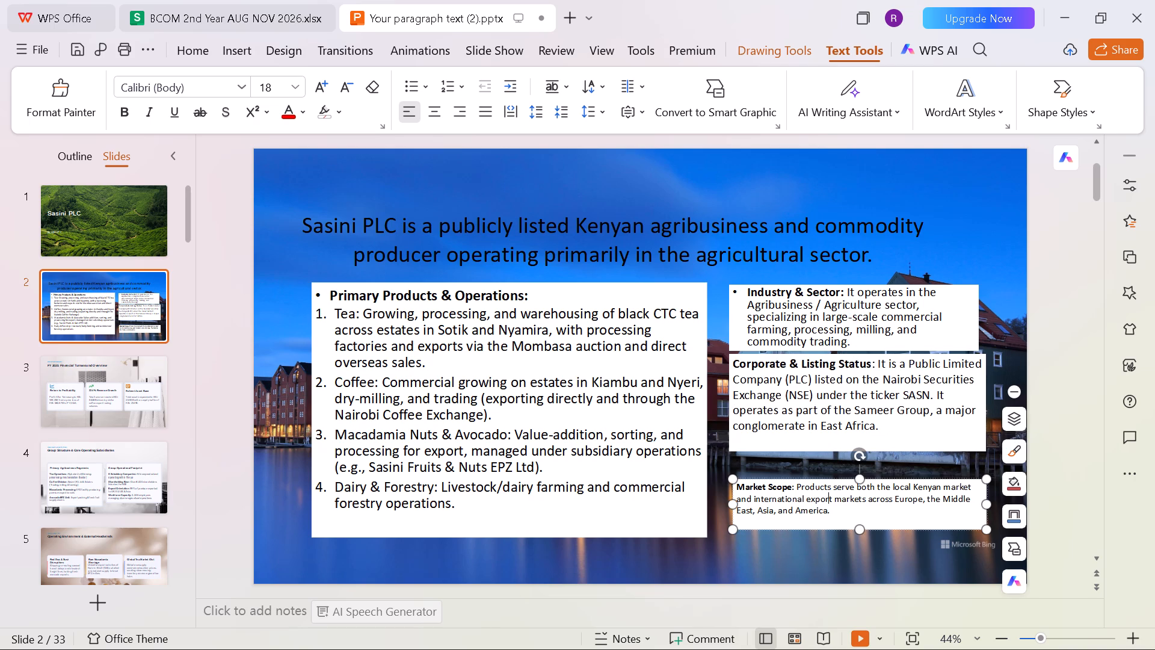
key(ctrl+a)
click(325, 94)
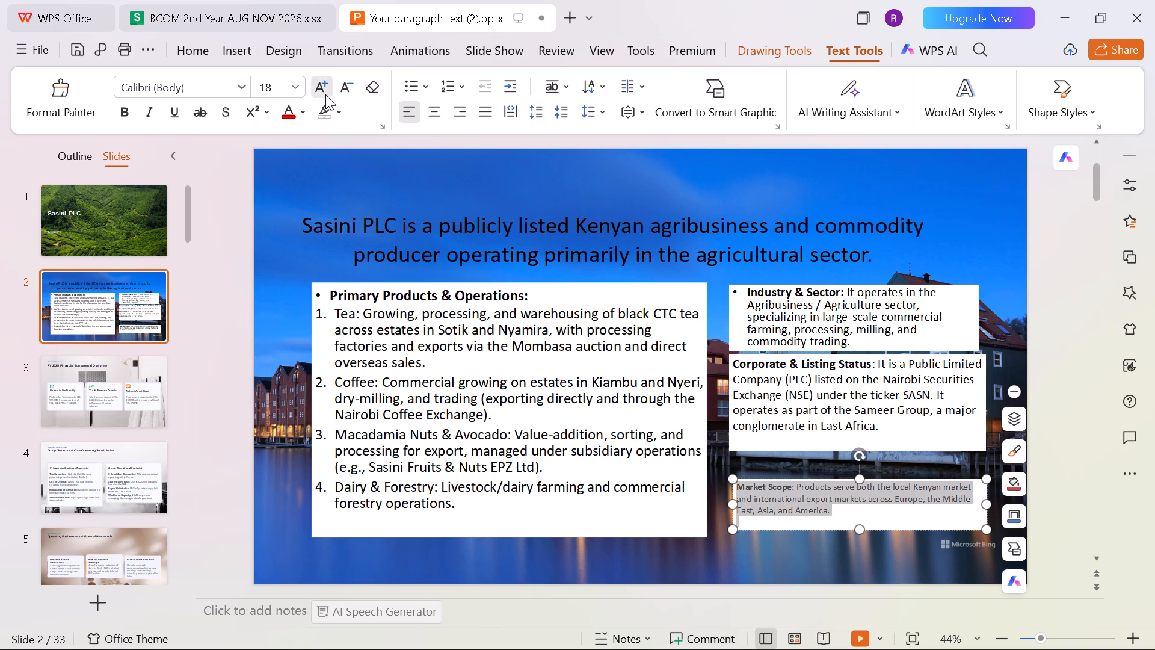
click(325, 94)
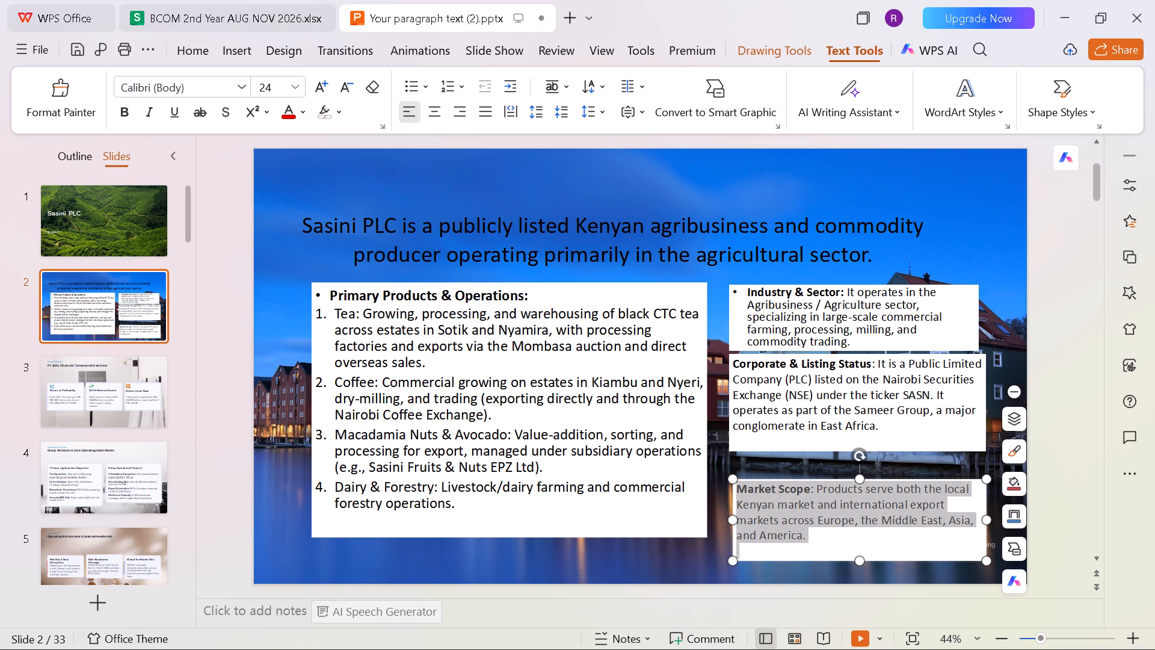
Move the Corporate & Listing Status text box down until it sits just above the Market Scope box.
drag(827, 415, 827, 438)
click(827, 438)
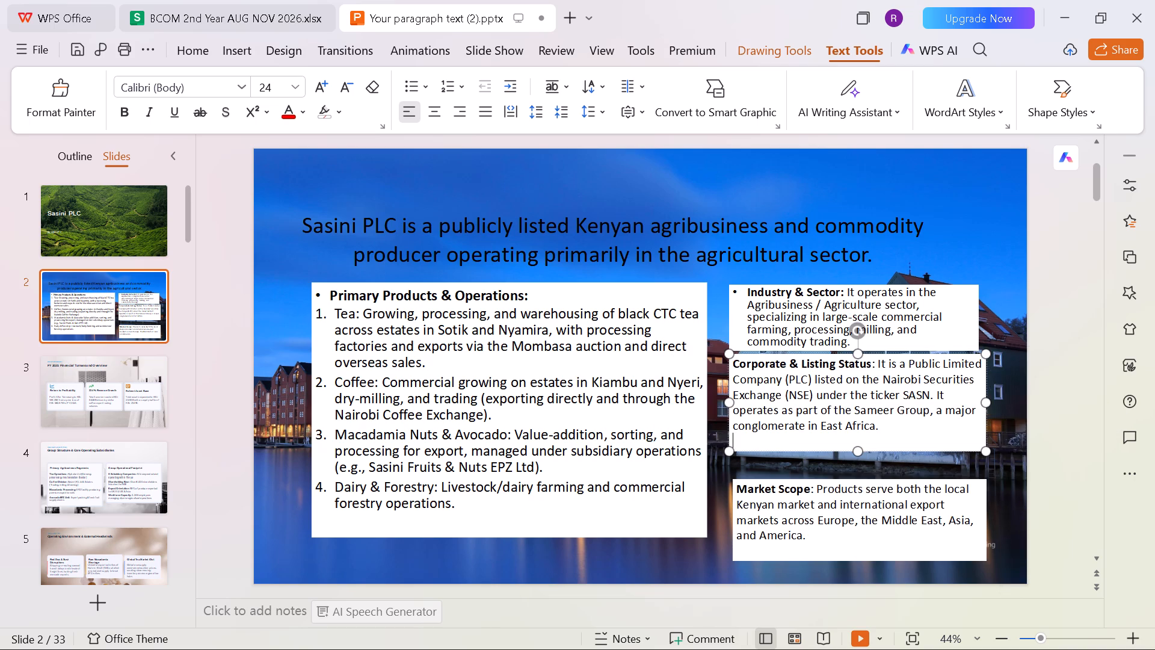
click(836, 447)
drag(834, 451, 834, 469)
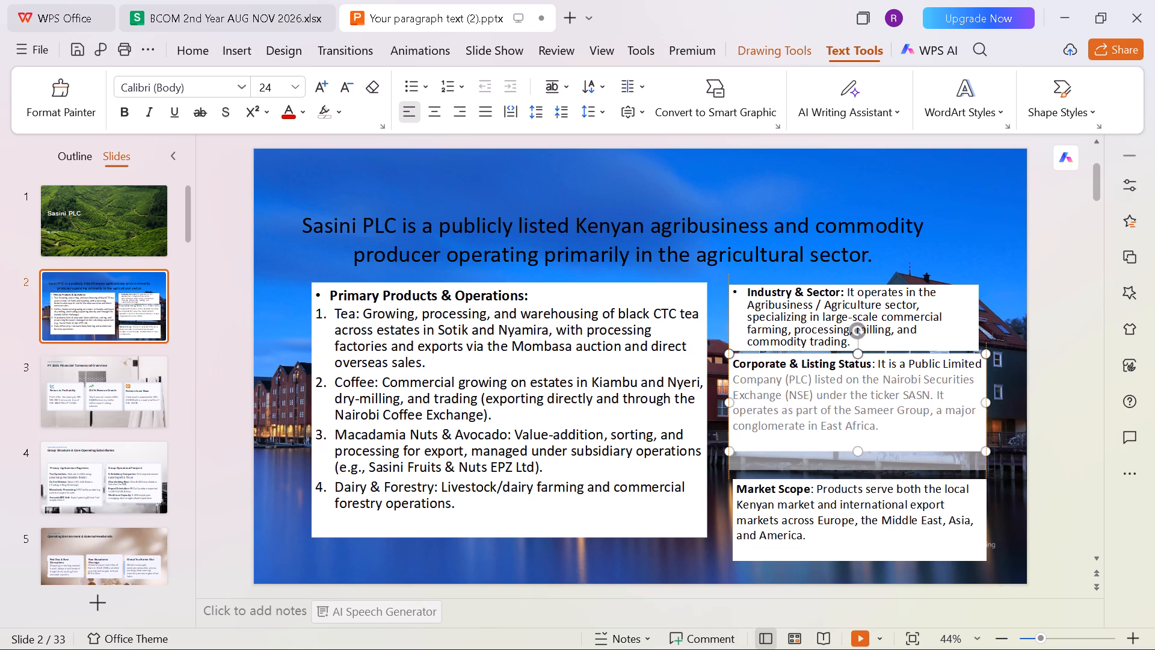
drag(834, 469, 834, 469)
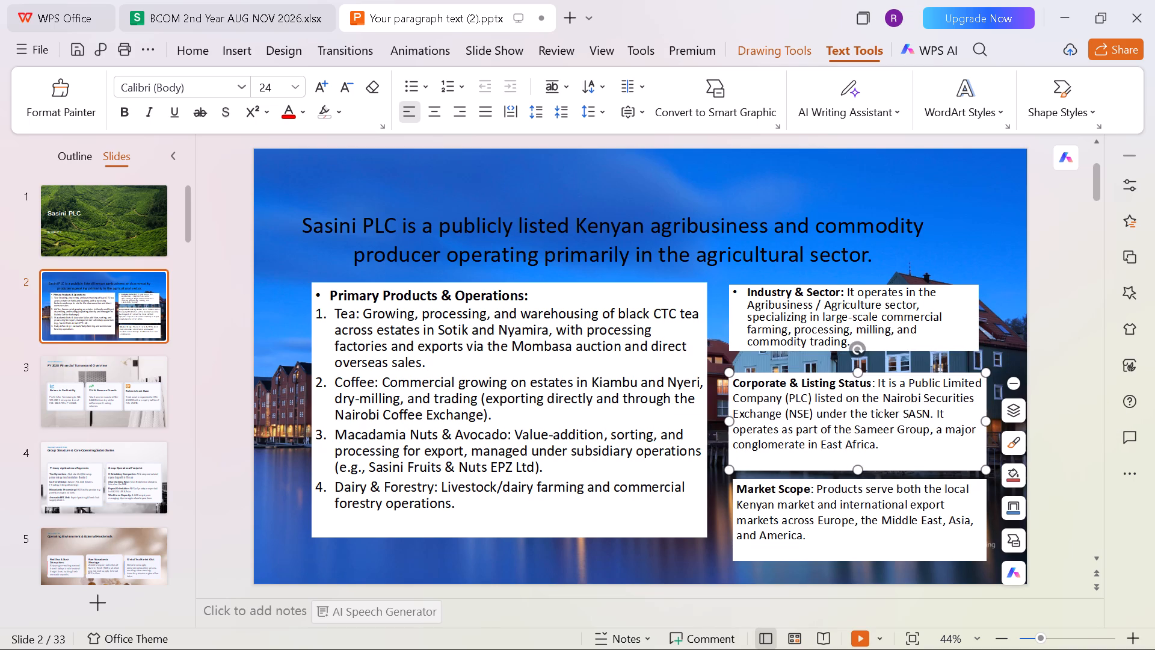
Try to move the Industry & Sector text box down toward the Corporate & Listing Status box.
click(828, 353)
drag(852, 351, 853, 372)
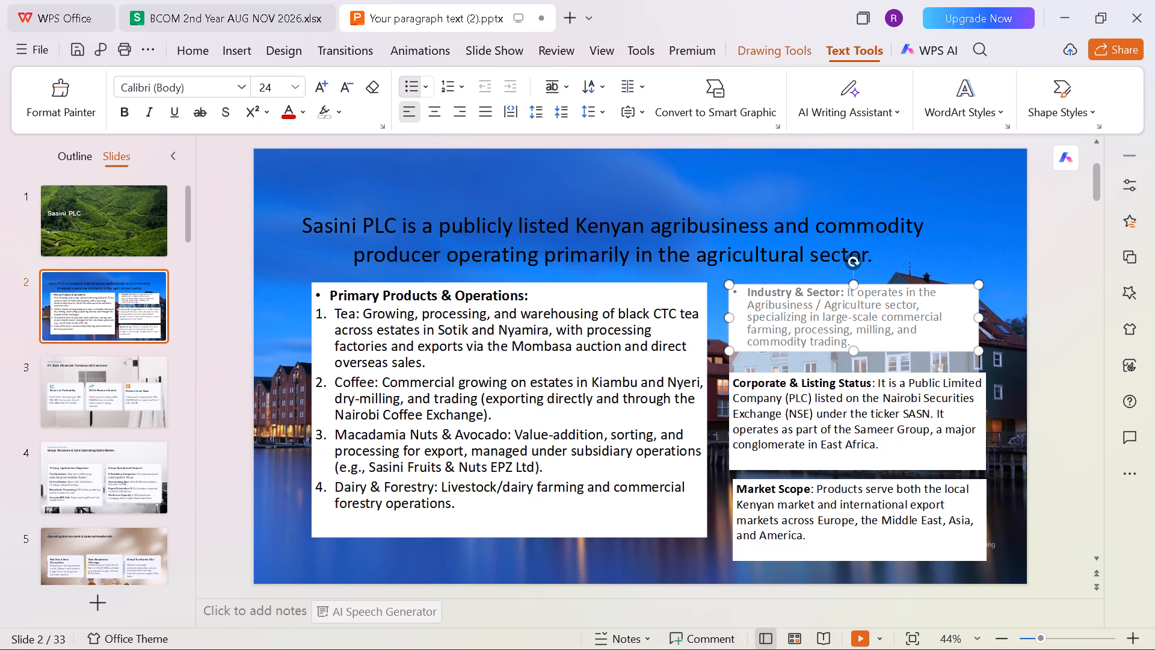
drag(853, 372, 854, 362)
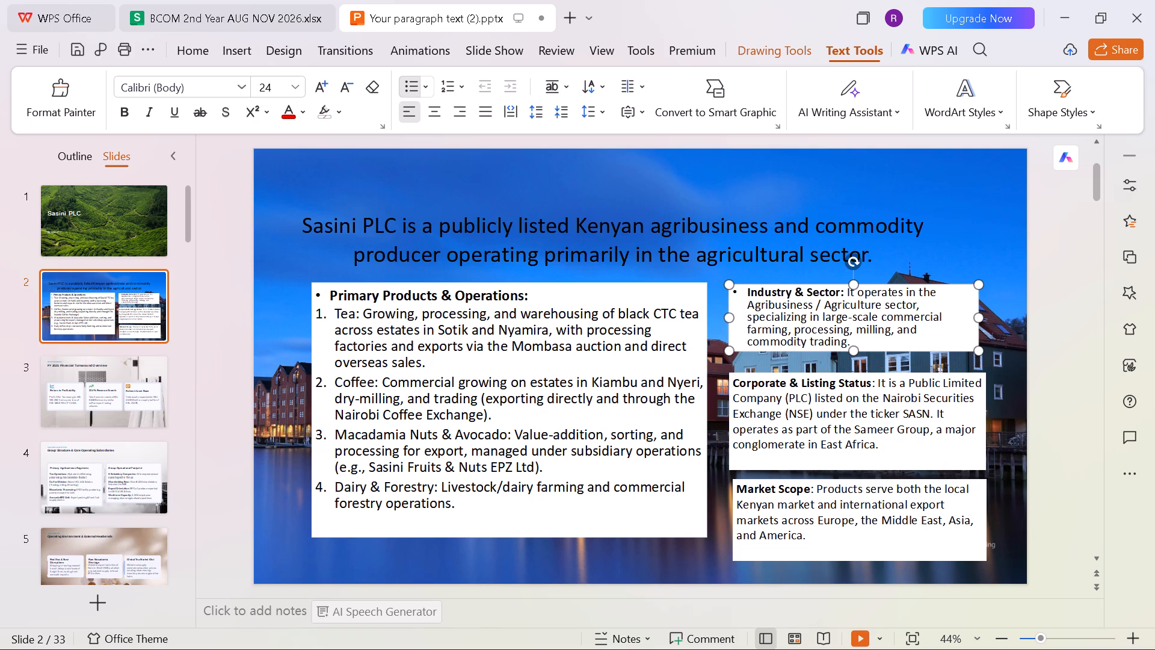
Extend the Market Scope text box's left edge to line up with the Corporate & Listing Status box above.
click(792, 497)
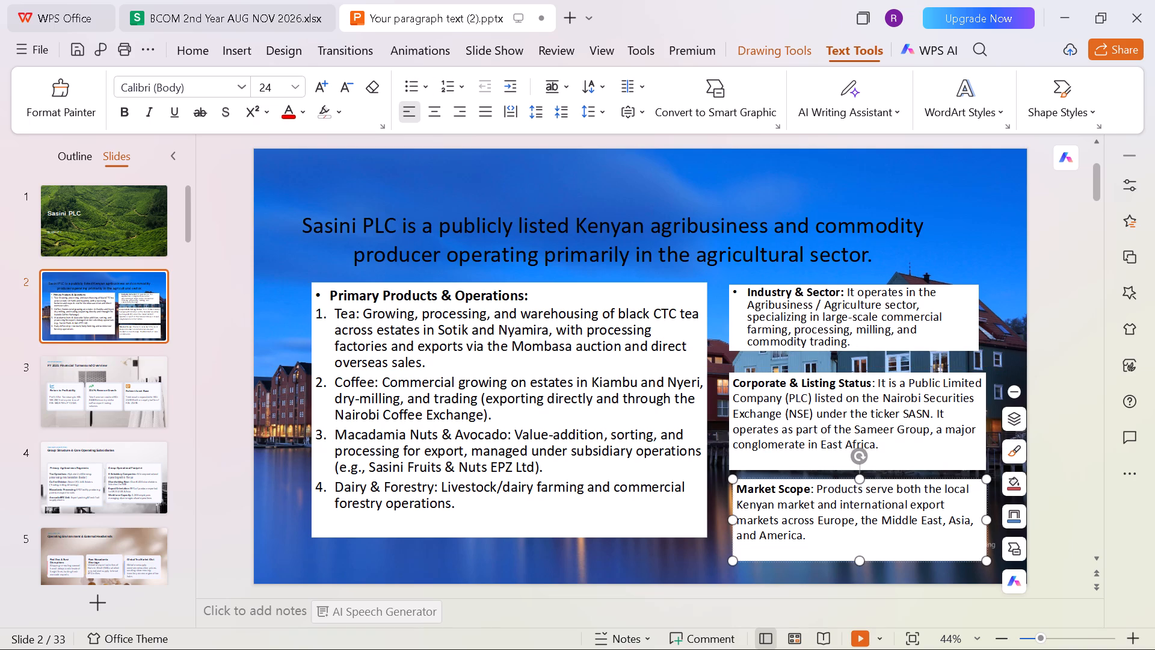
click(735, 521)
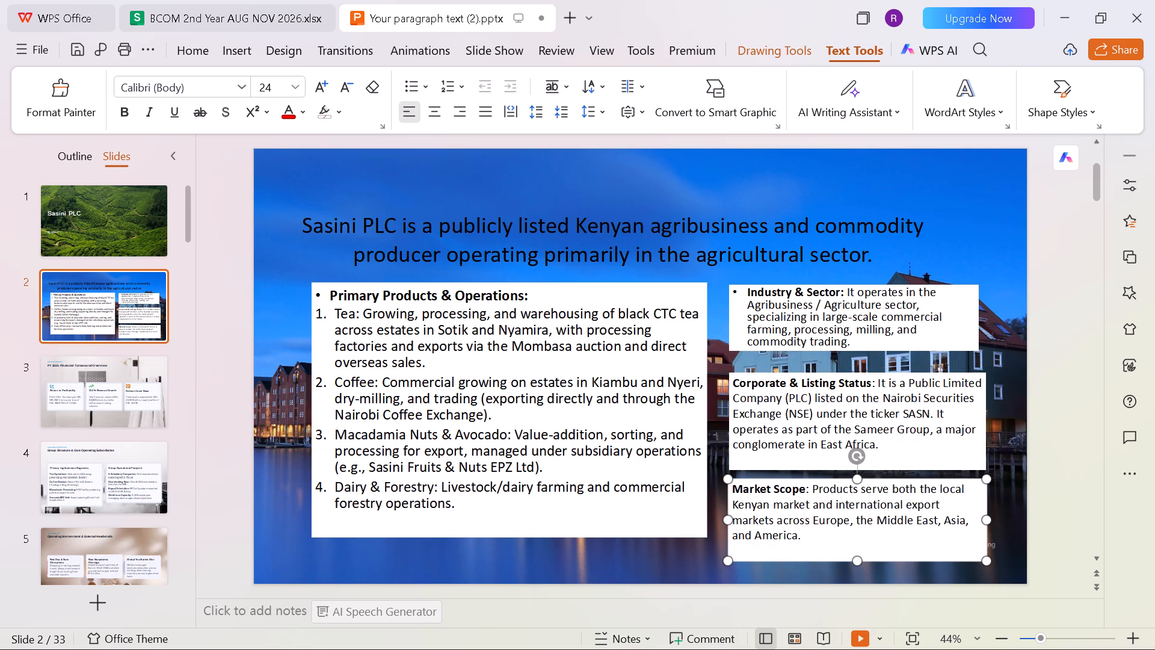
Extend the Industry & Sector text box's right edge to line up with the Corporate & Listing Status box below.
click(956, 329)
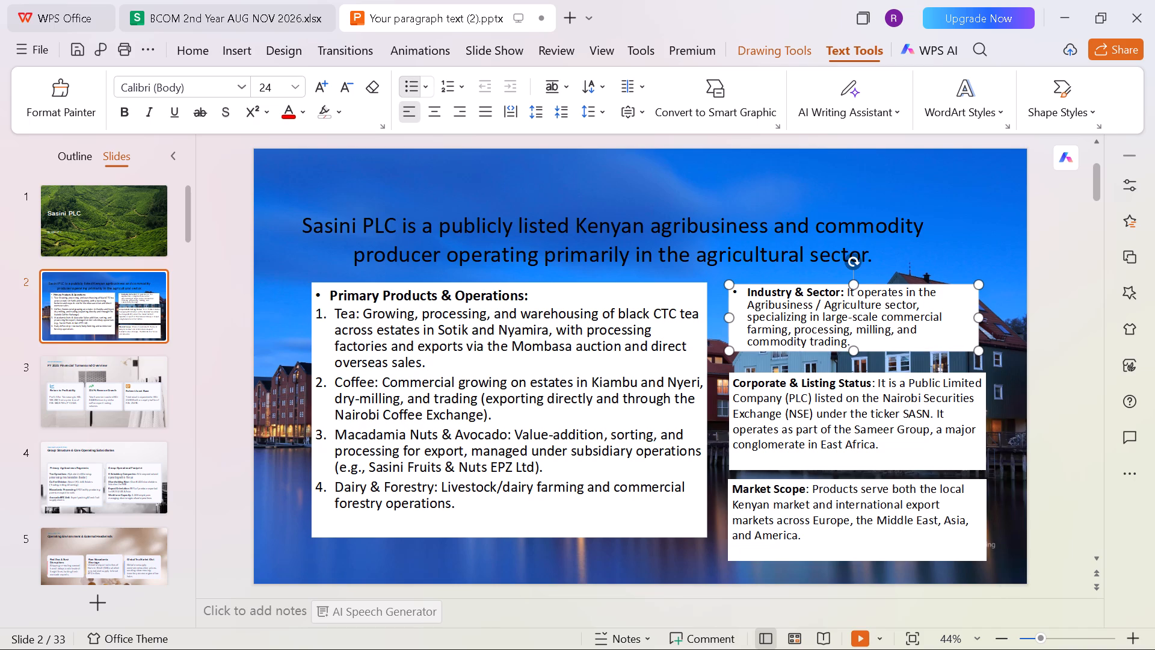
drag(978, 314, 982, 314)
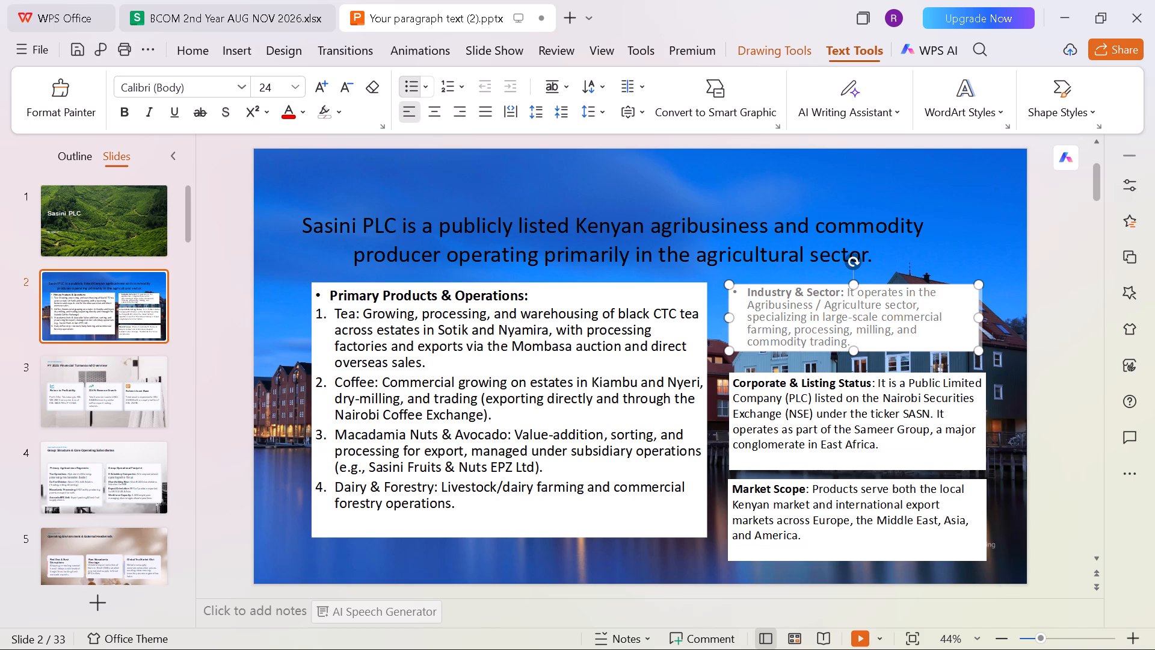
drag(982, 314, 984, 313)
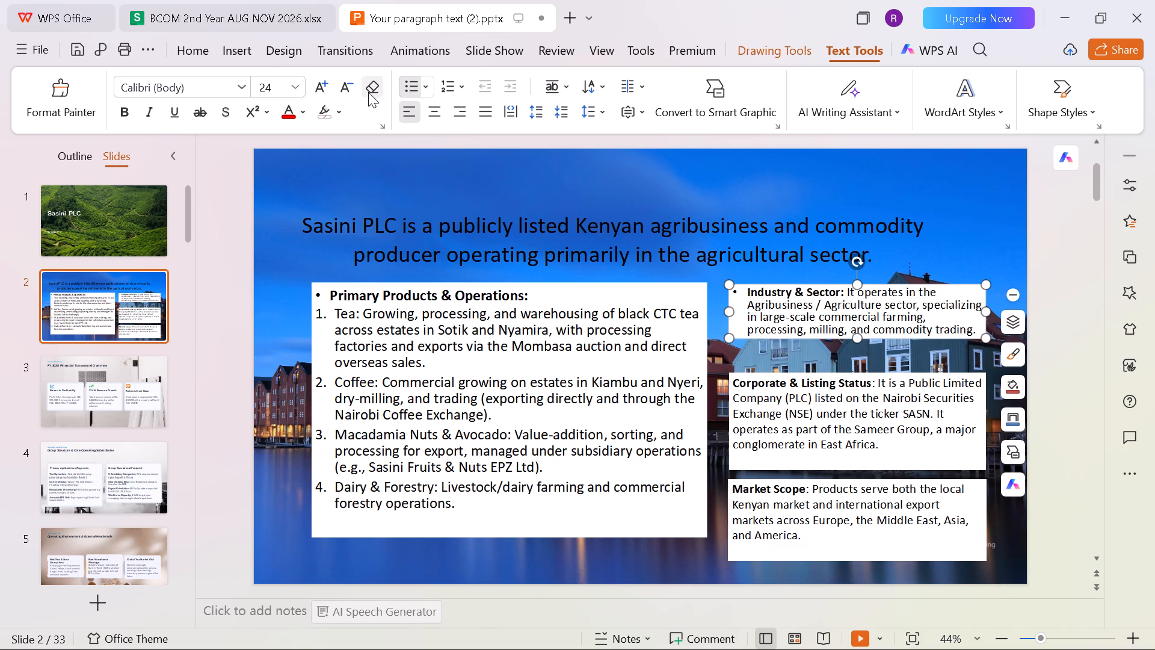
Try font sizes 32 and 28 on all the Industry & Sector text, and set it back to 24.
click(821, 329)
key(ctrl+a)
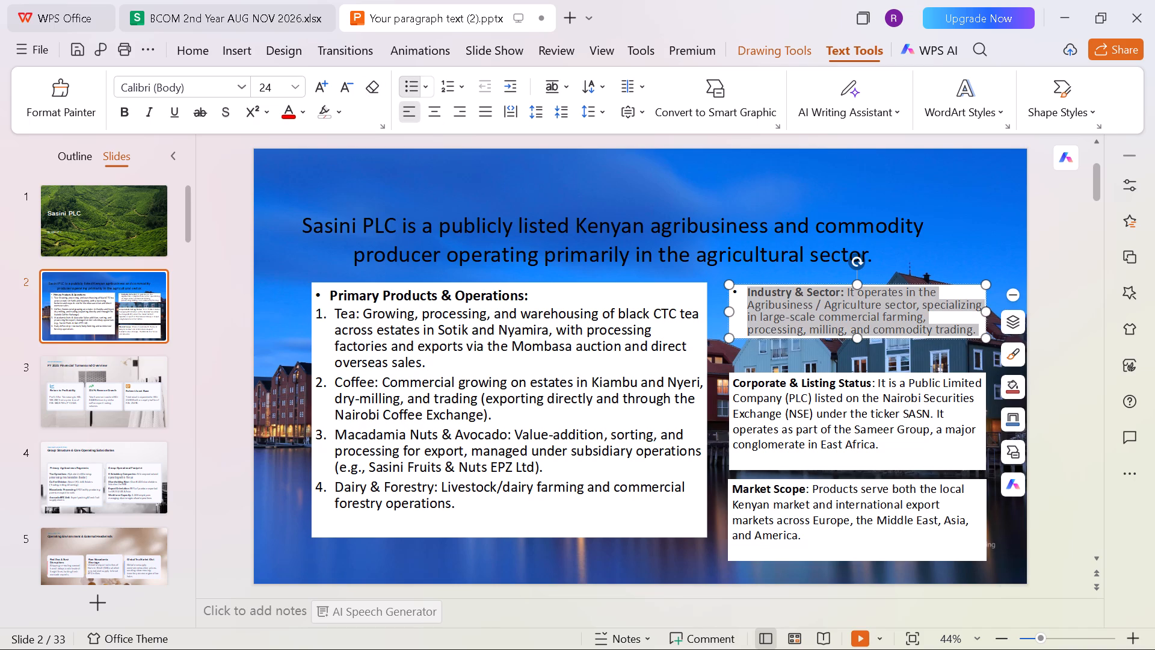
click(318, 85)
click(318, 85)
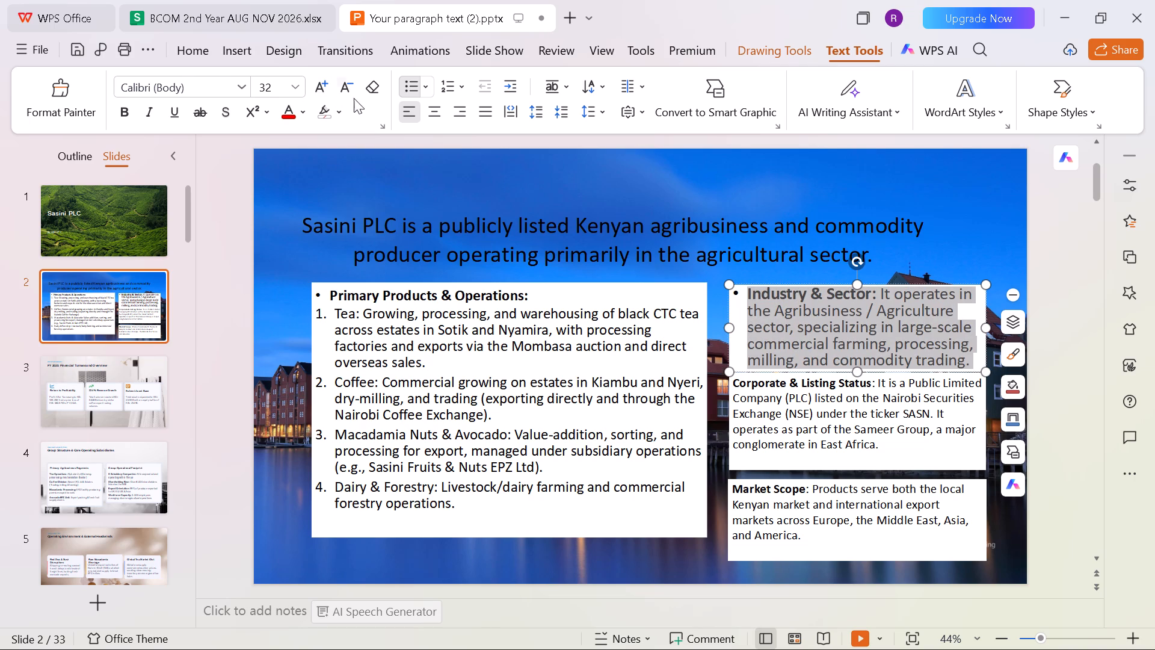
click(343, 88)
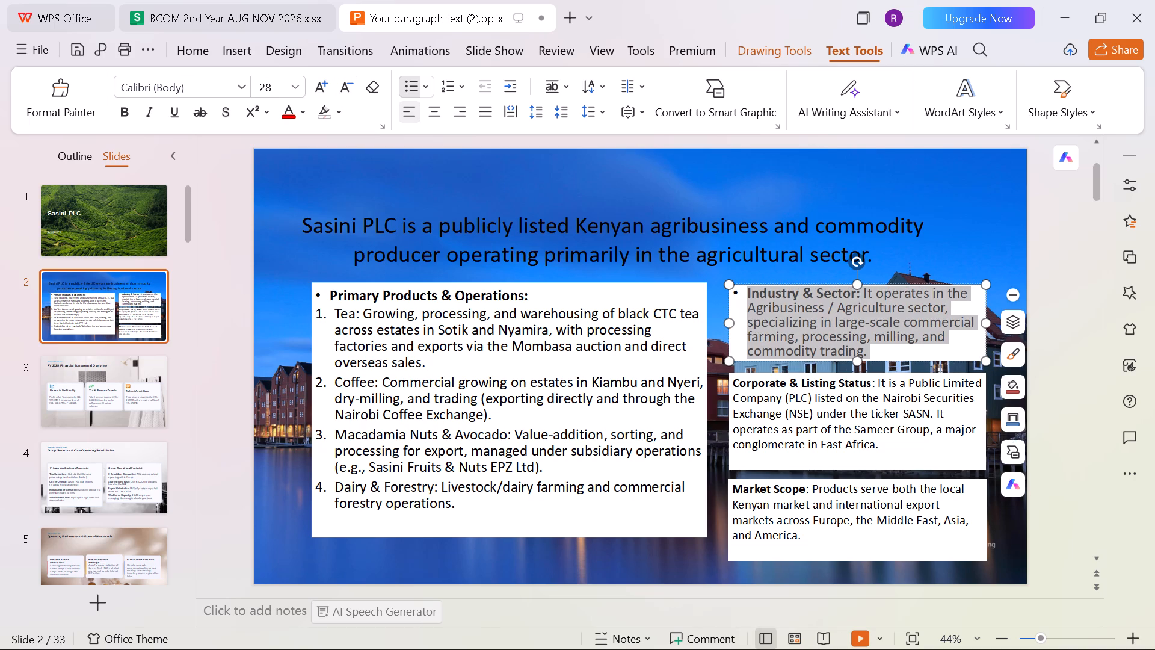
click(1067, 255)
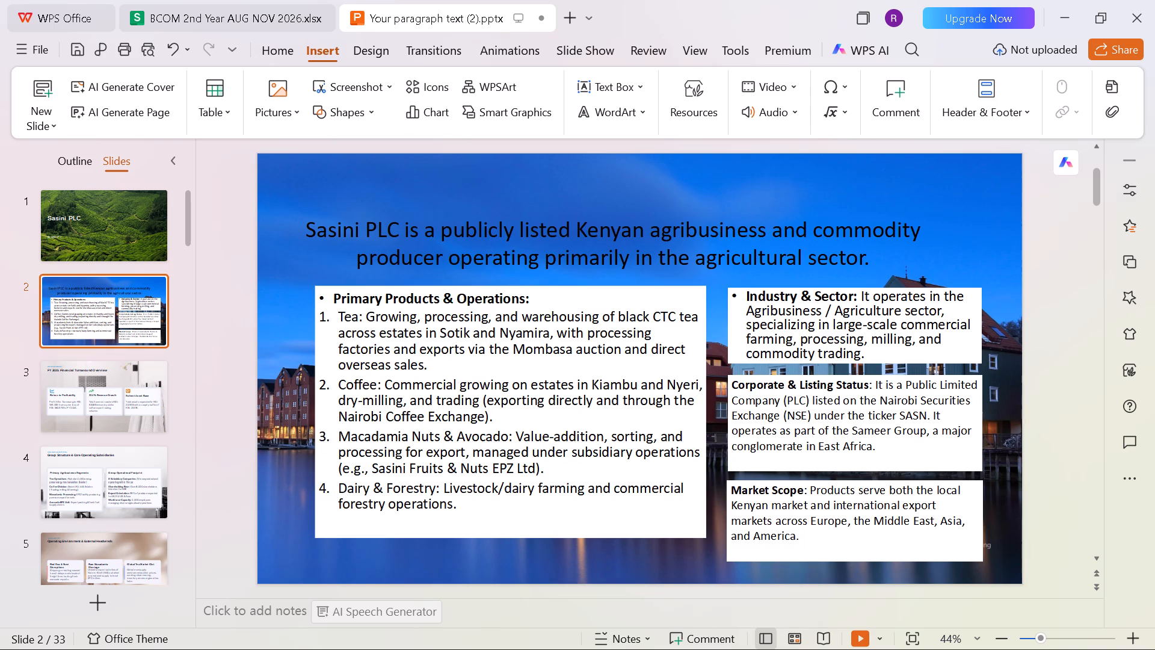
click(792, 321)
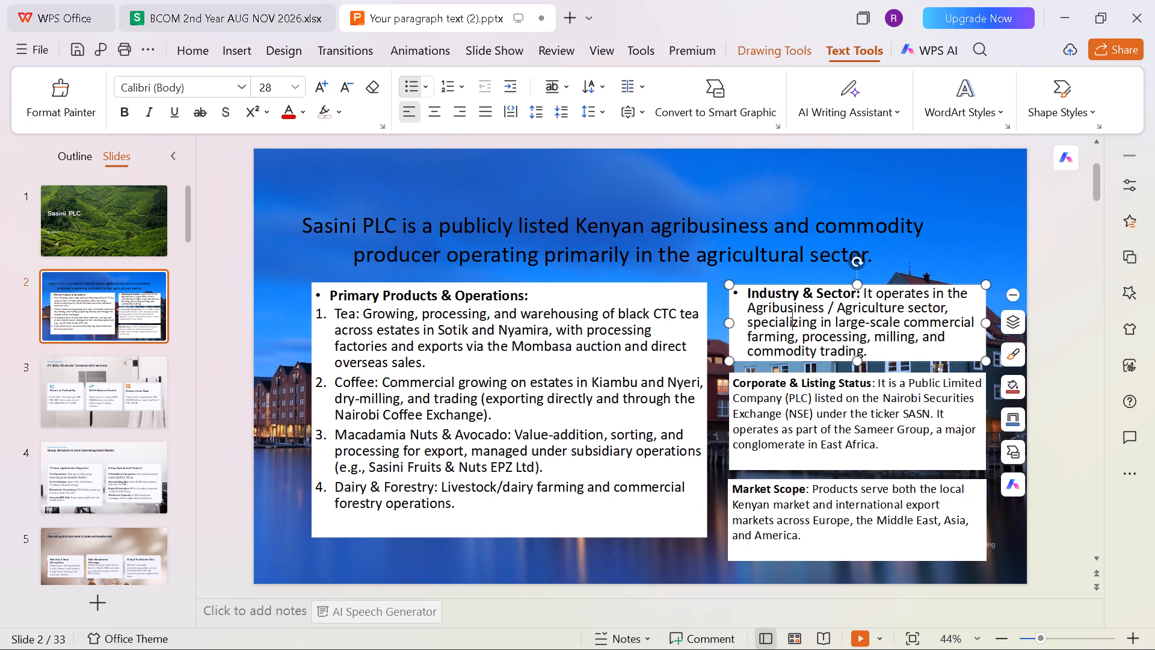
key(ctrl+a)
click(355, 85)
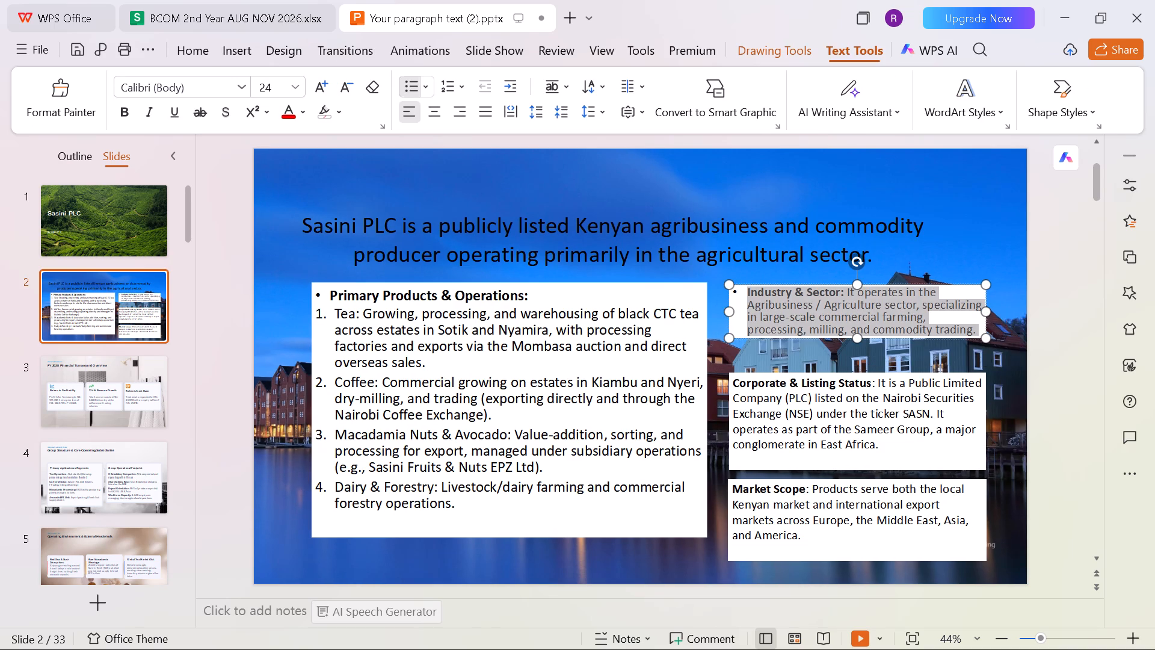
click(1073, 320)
Move the Corporate & Listing Status text box up, closer to the Industry & Sector box, keeping their side edges aligned.
drag(876, 413, 876, 403)
click(876, 403)
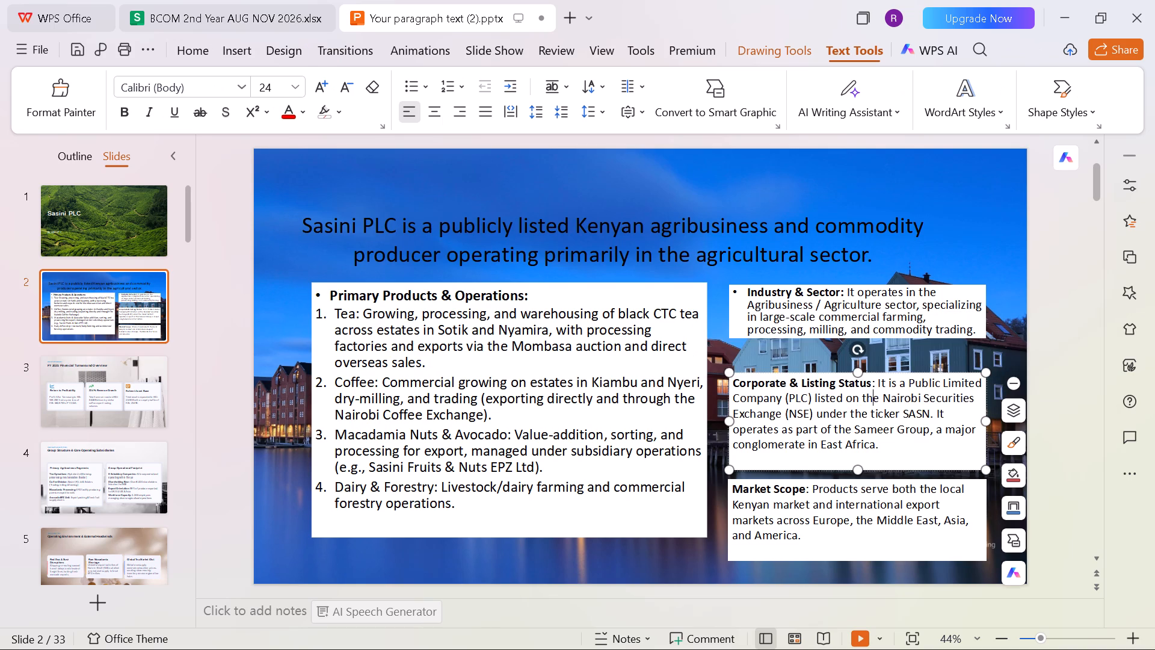
drag(838, 371, 837, 365)
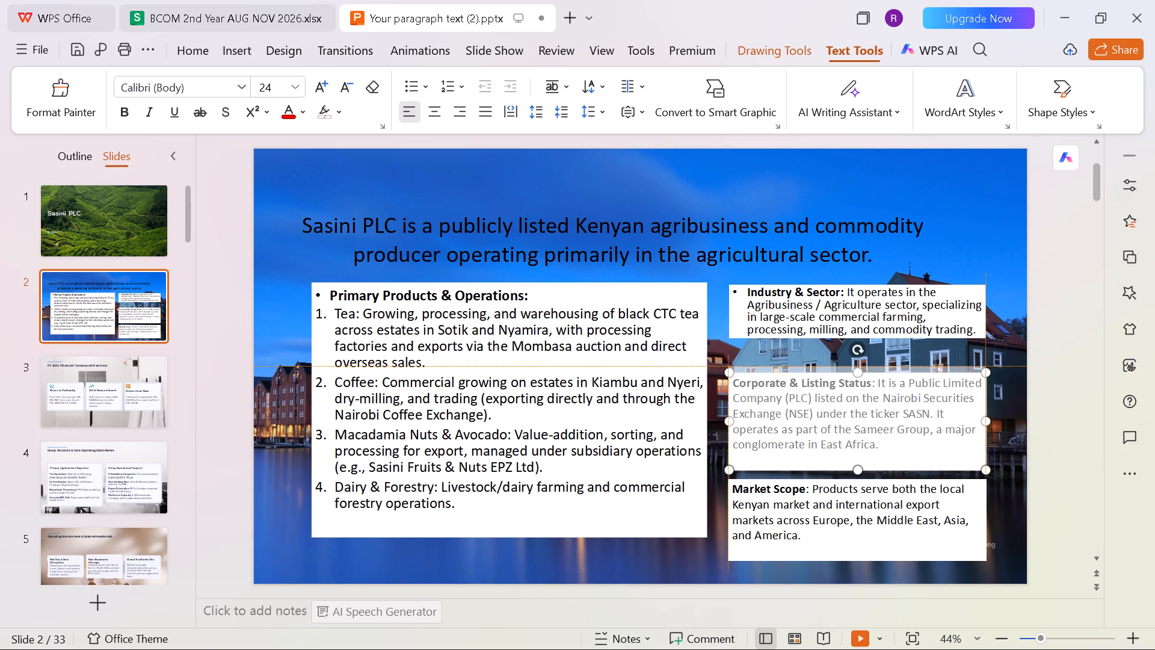
drag(837, 365, 836, 365)
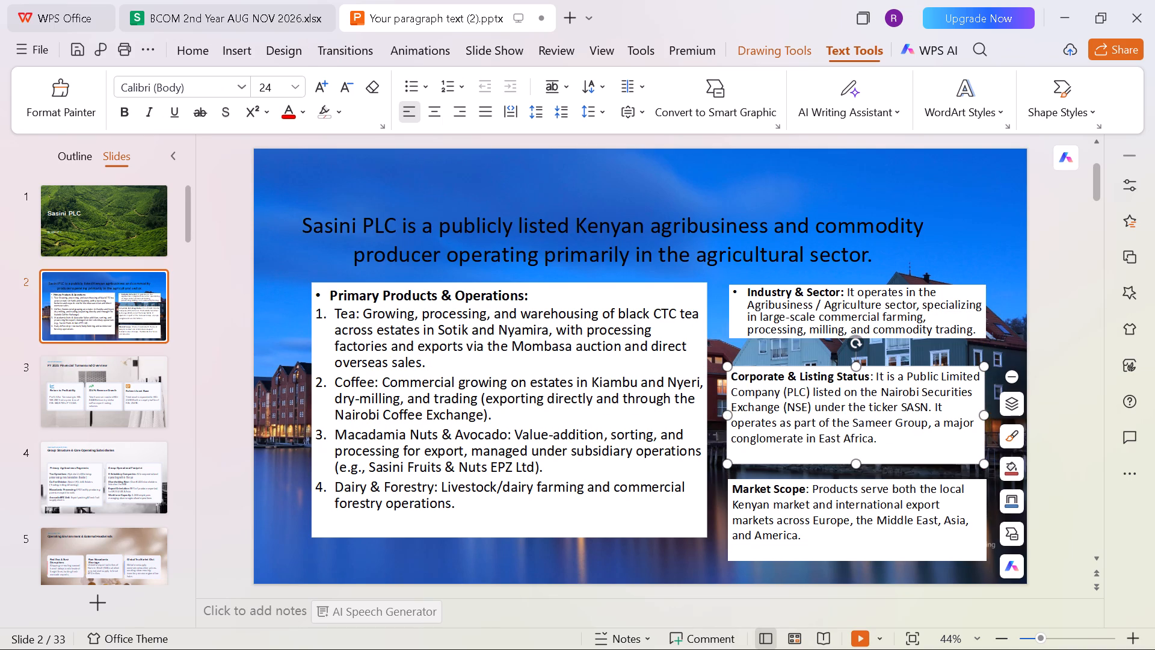
drag(836, 365, 838, 354)
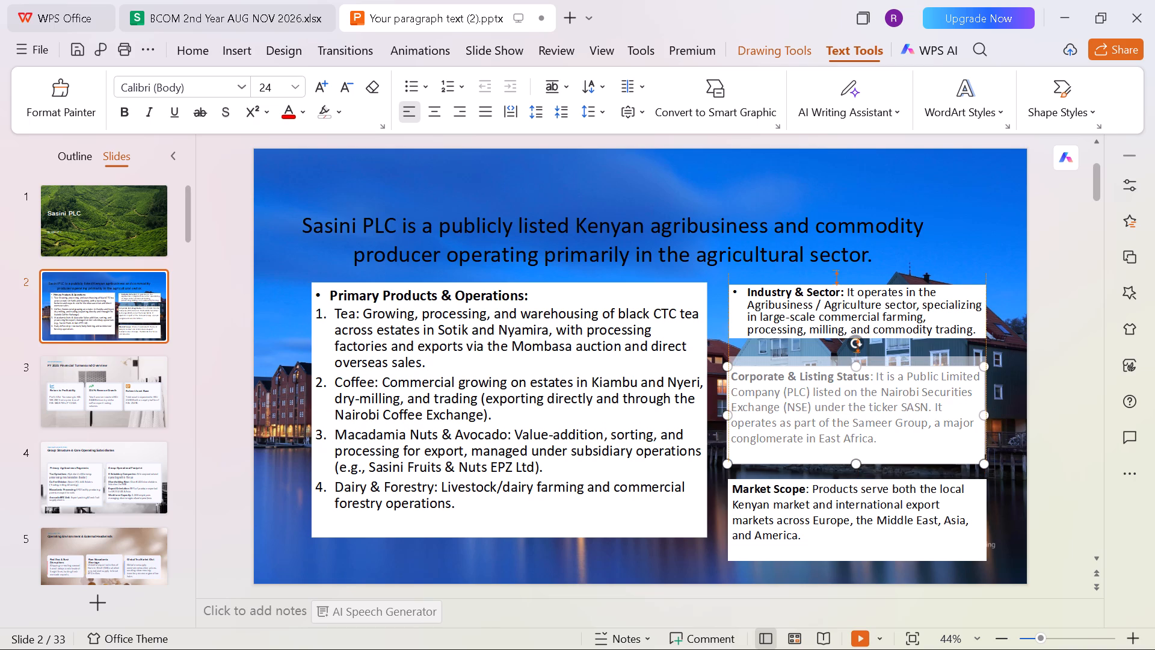
drag(838, 354, 839, 356)
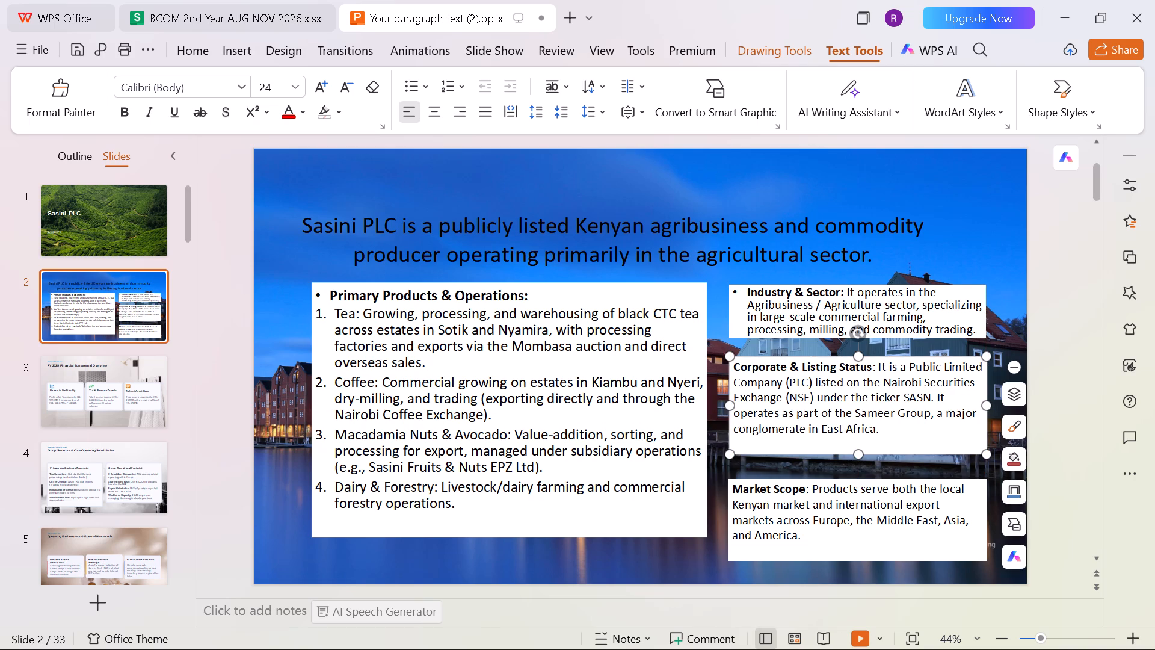
Move the Market Scope text box slightly up, closer to the Corporate & Listing Status box.
click(871, 490)
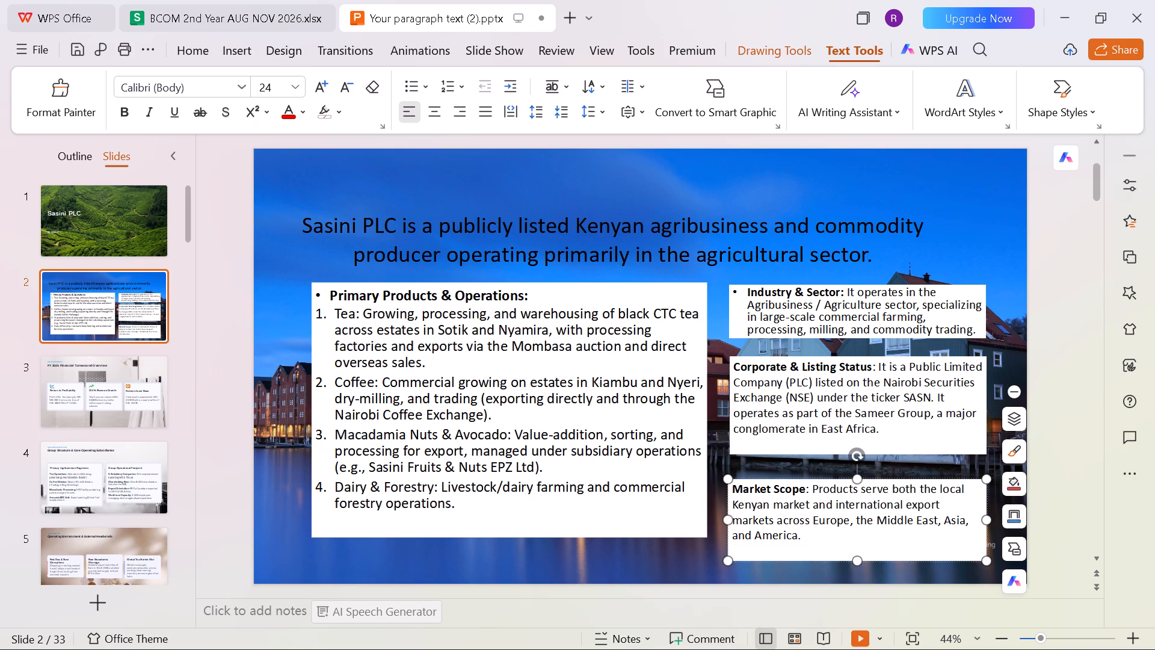
drag(877, 478, 881, 472)
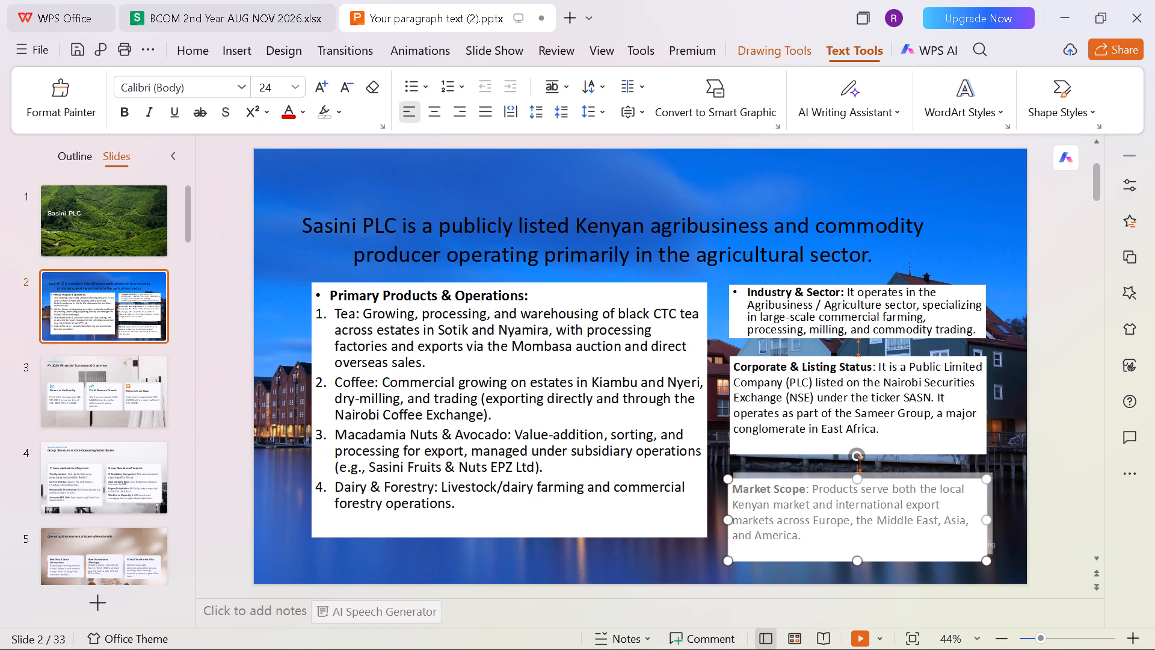
drag(881, 472, 882, 472)
click(1054, 375)
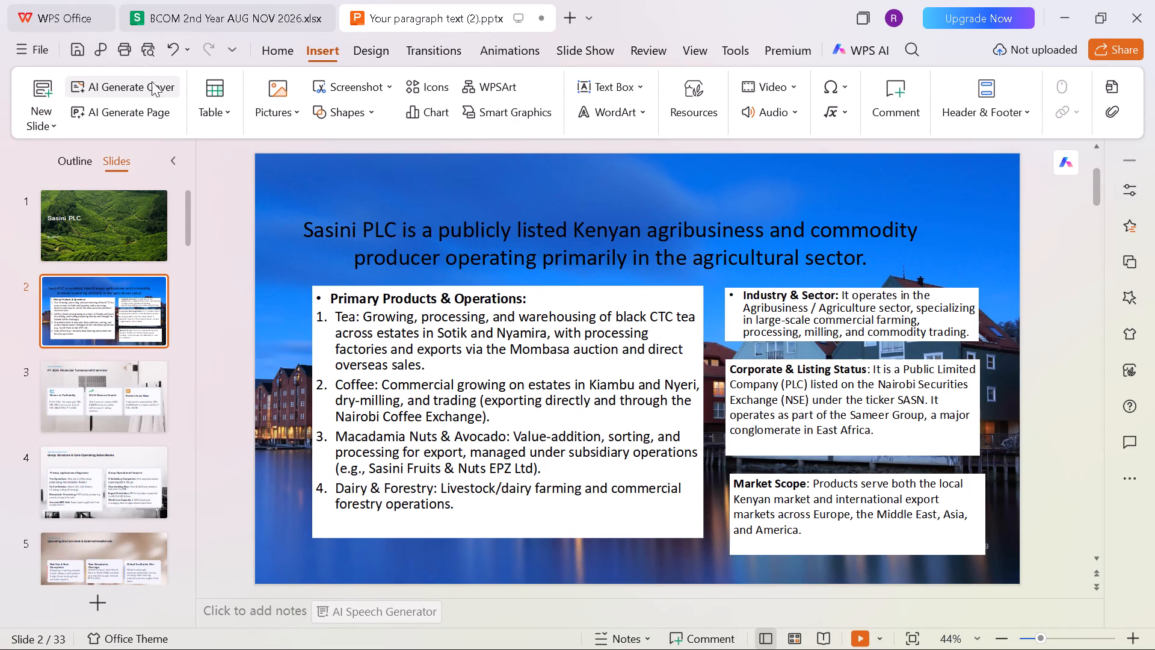
Save the edited presentation.
click(81, 56)
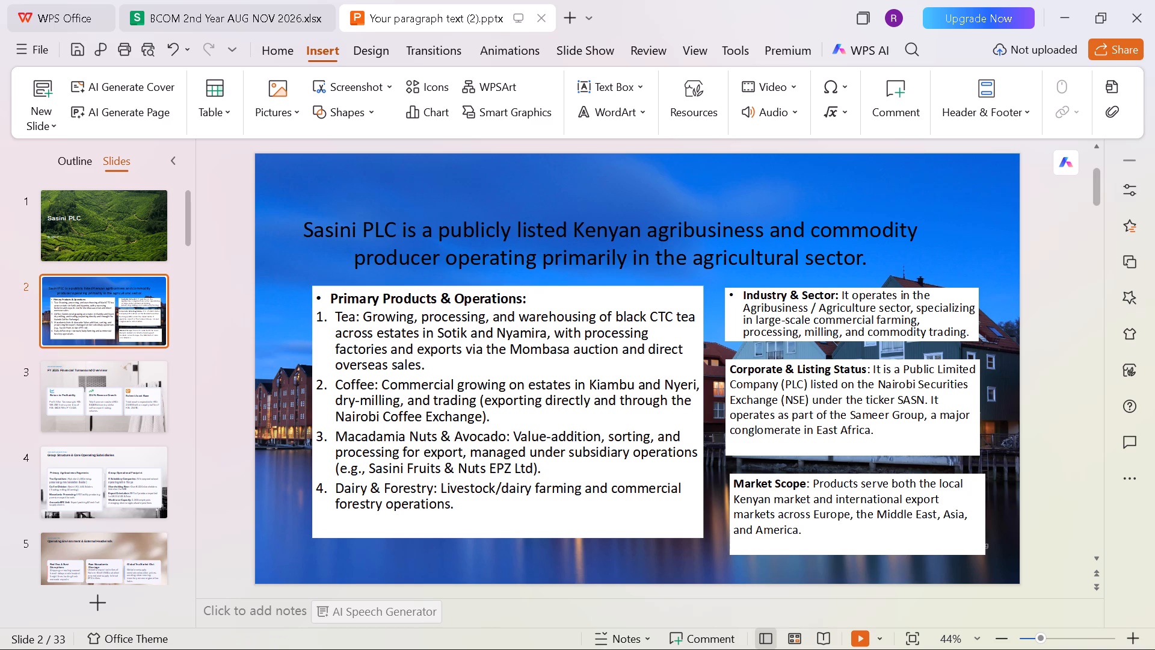
click(75, 49)
Copy the presentation file Your paragraph text (2).pptx through the Send File sharing option, and close the sharing dialog.
click(1119, 58)
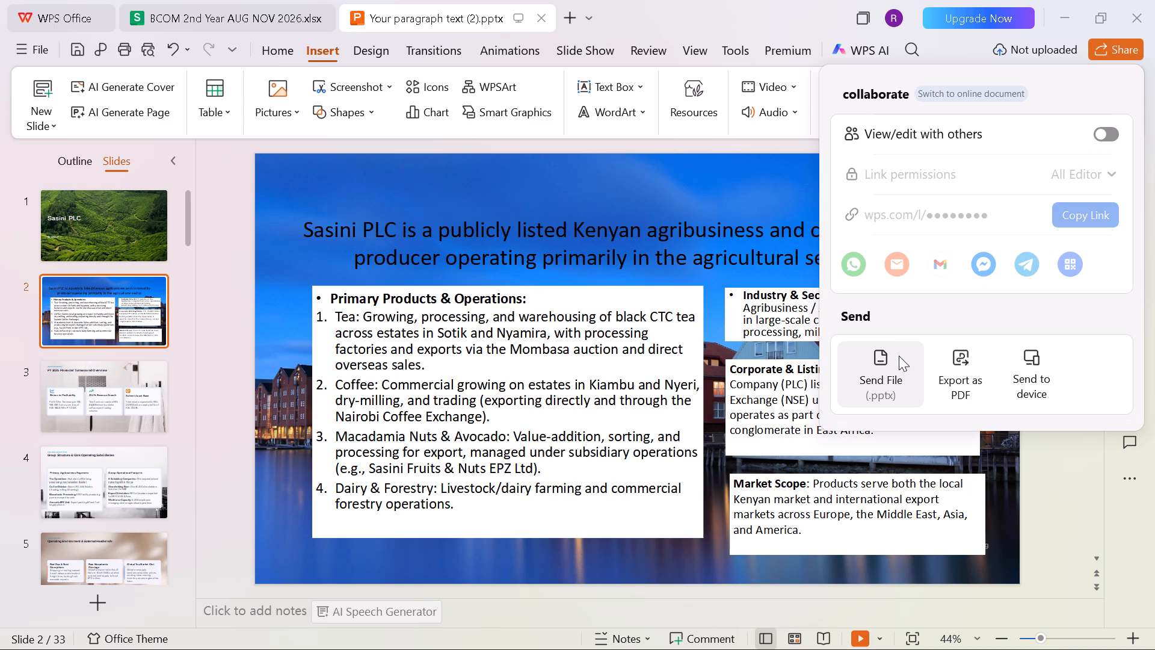
click(899, 356)
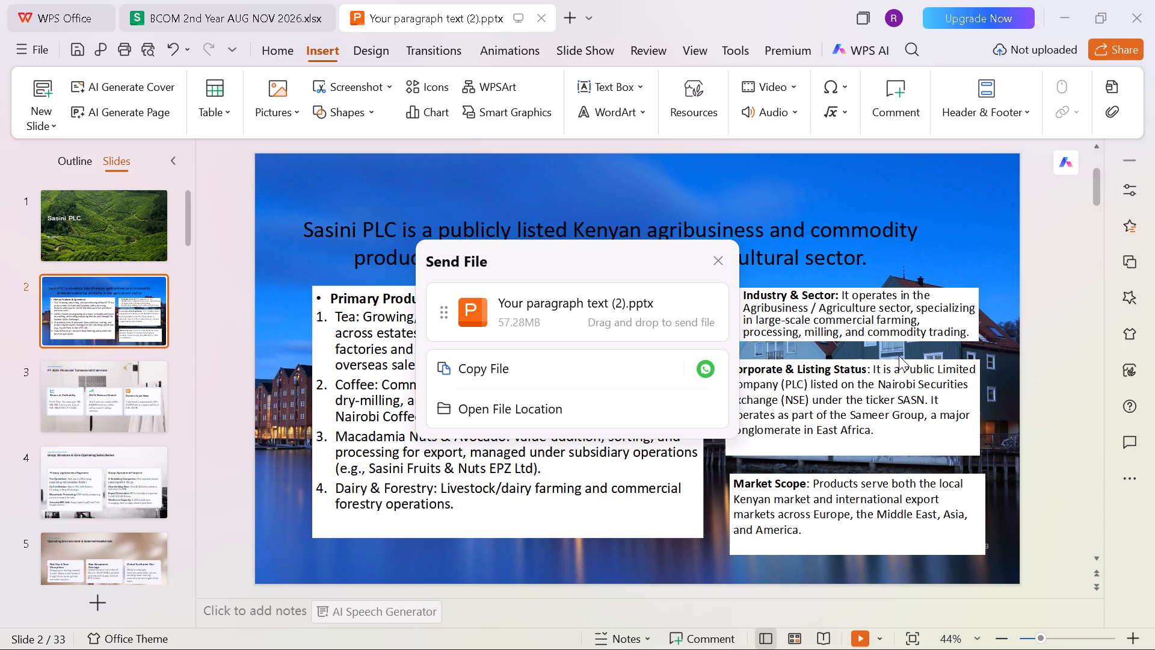
click(605, 376)
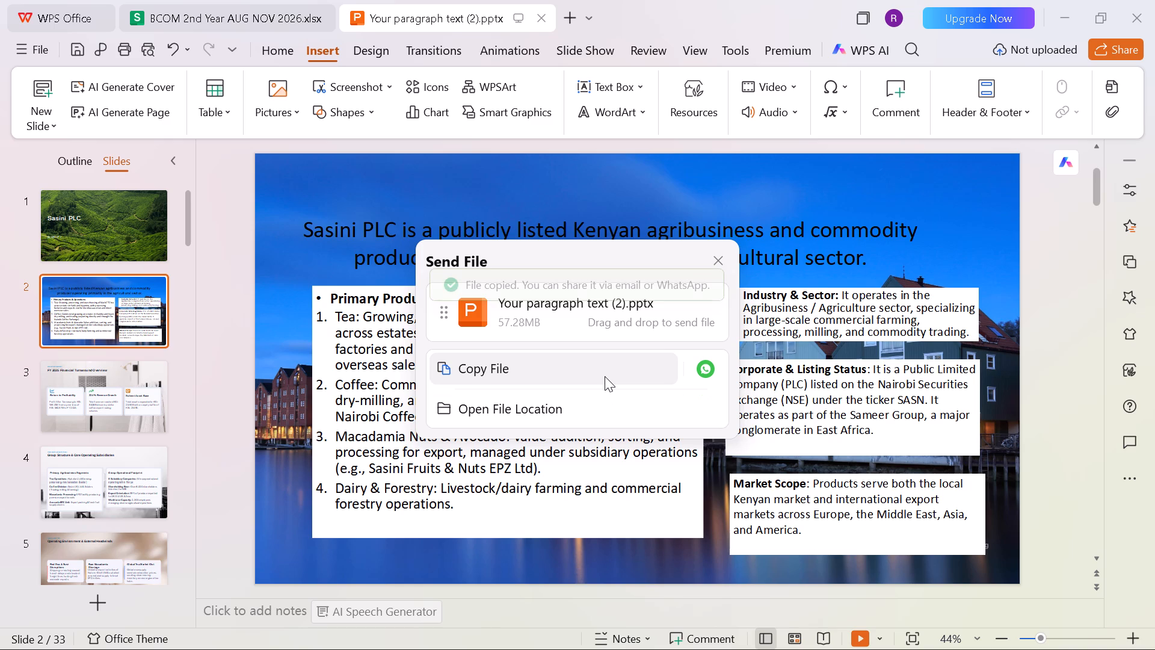
click(721, 256)
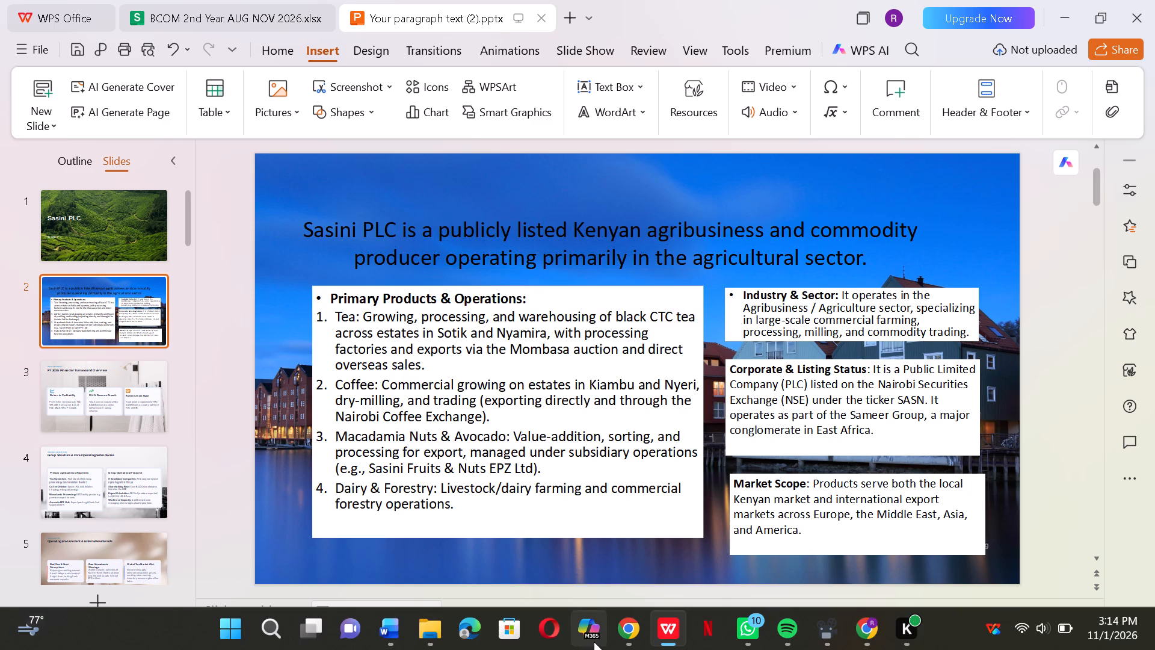